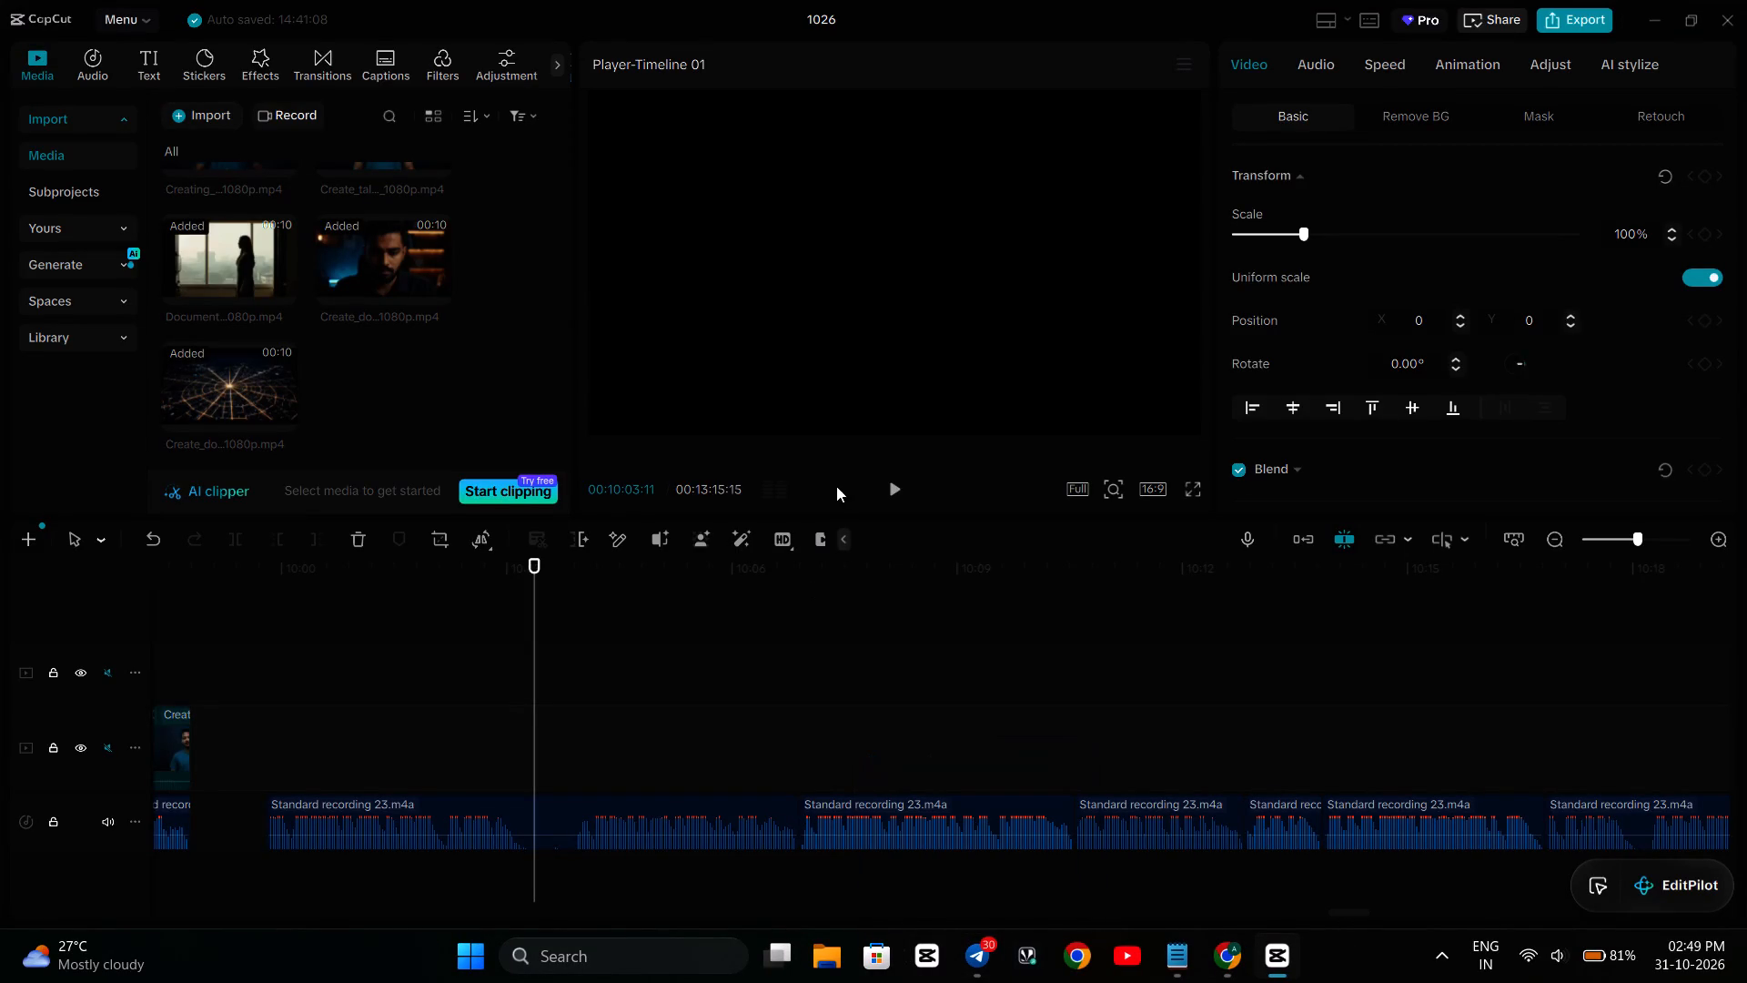
Check the end of the talking-head clips on the timeline and switch to the Google Flow project in Chrome.
scroll(722, 622, "right", 1)
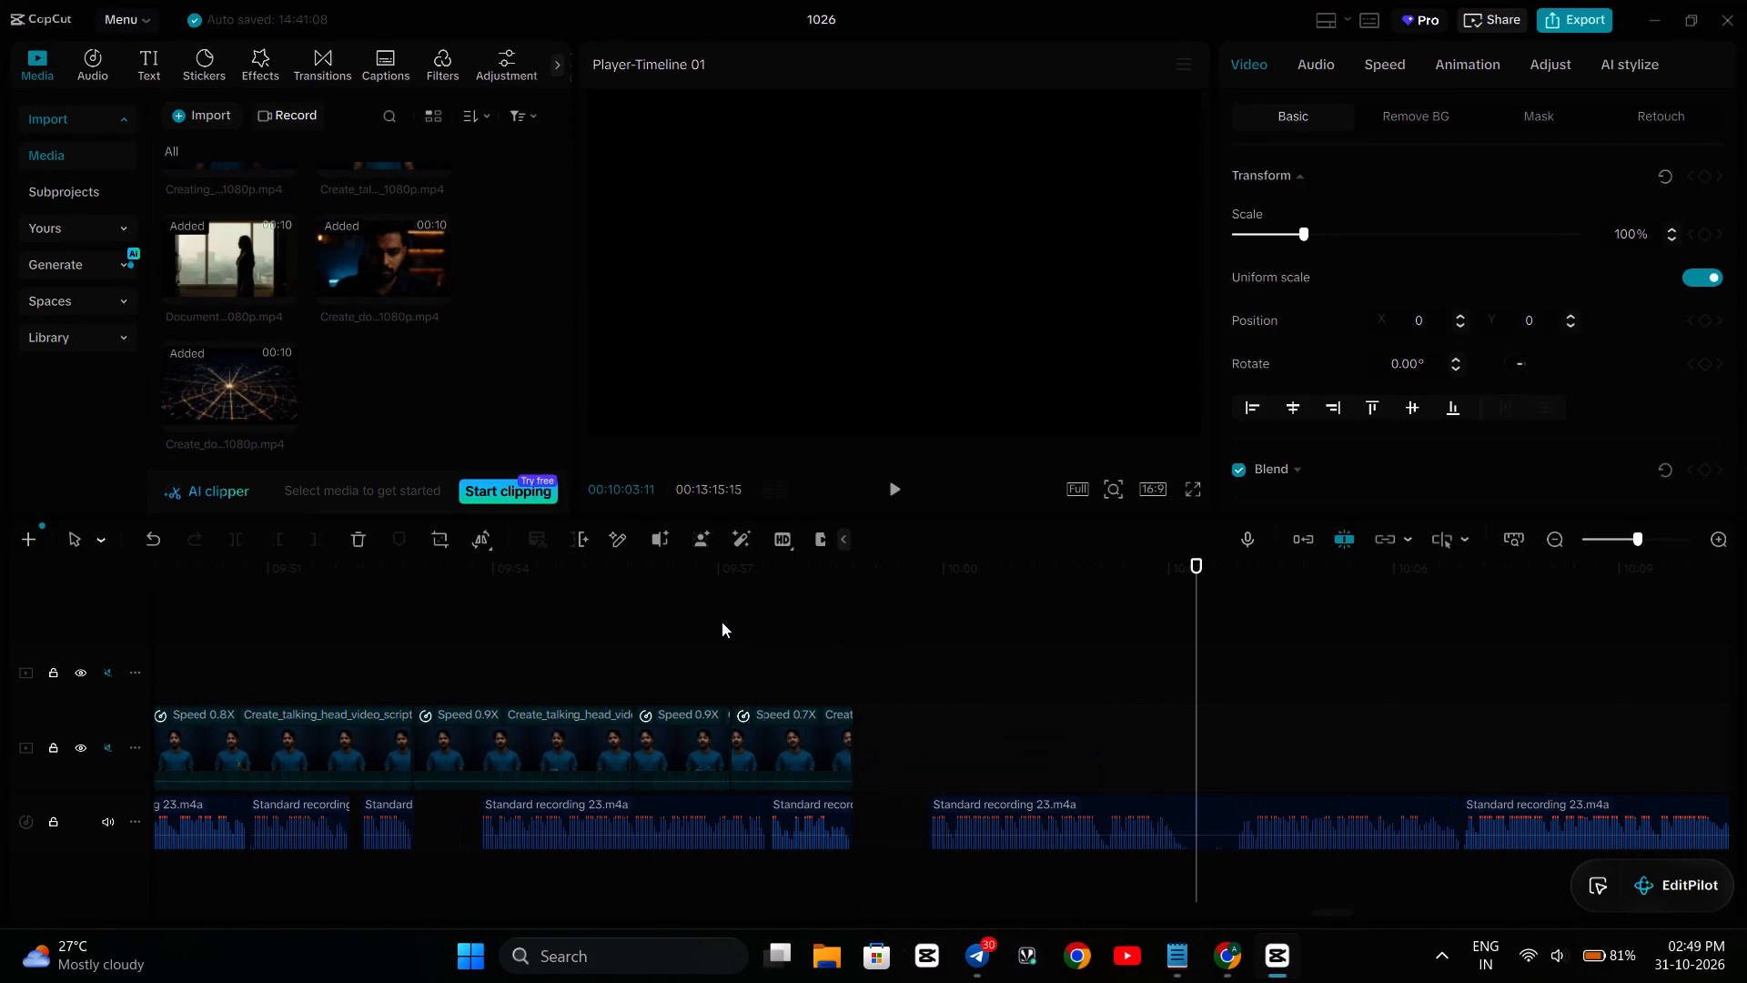
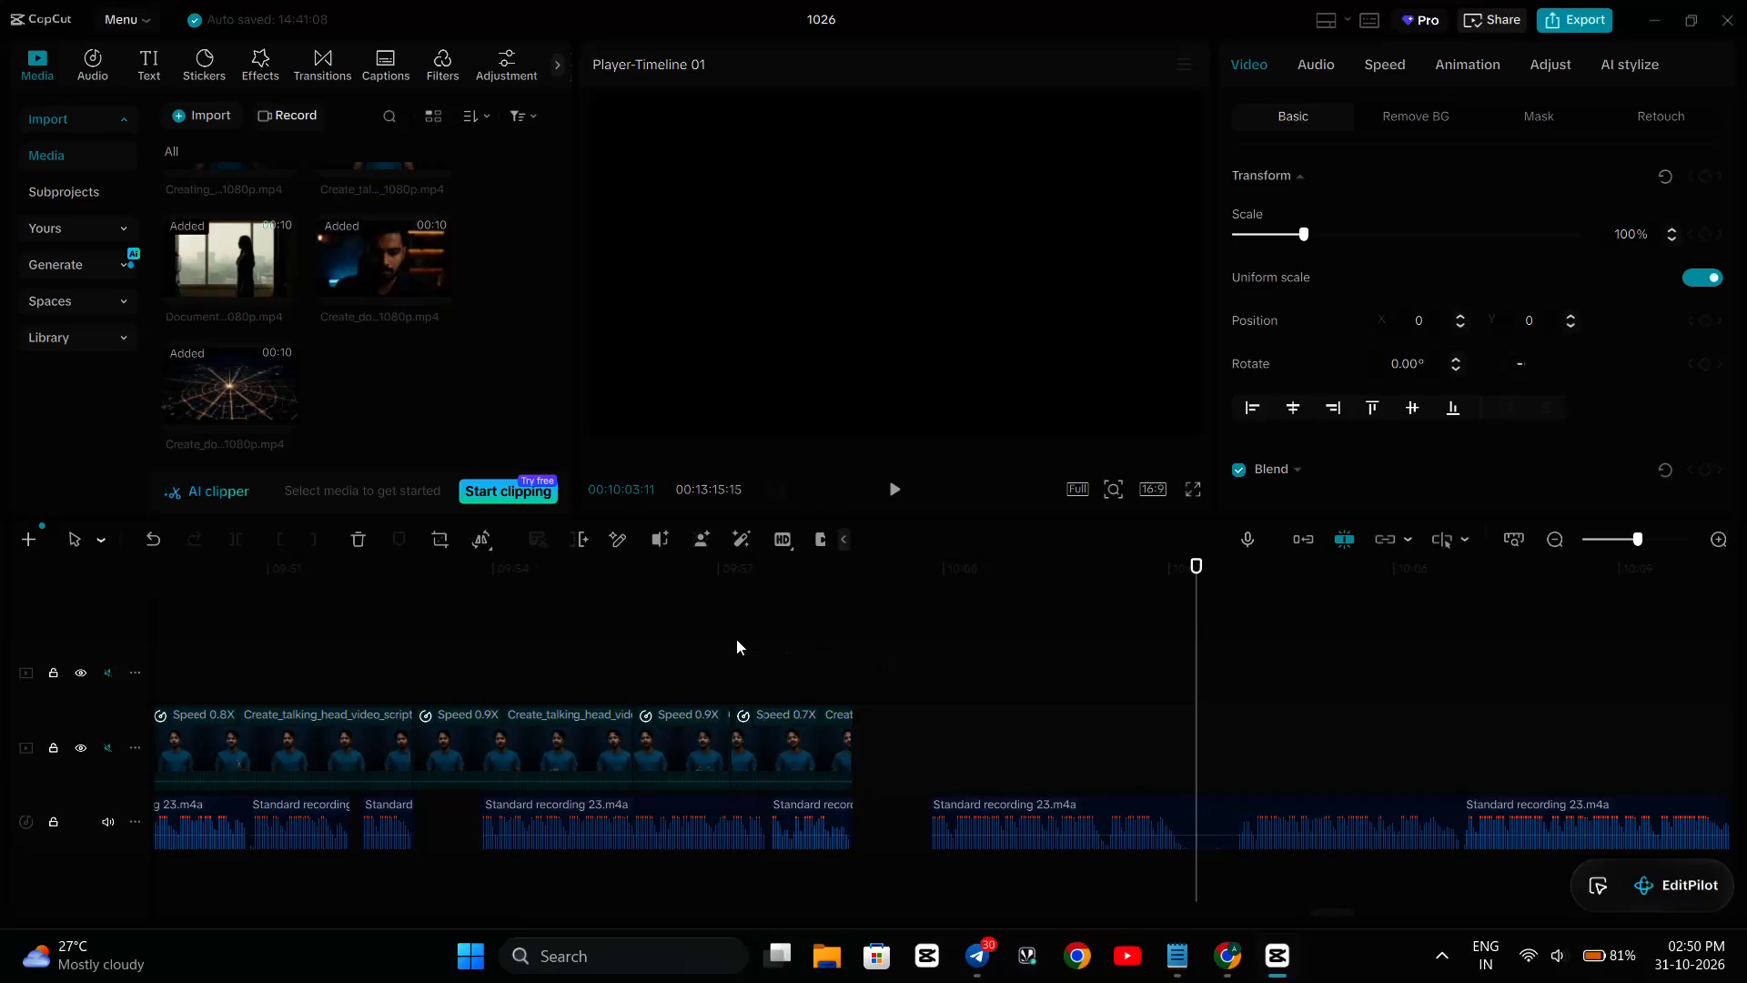
Play the end of the talking-head clips and move the following 7.1 s voice-over clip about 0.7 s earlier.
key("space")
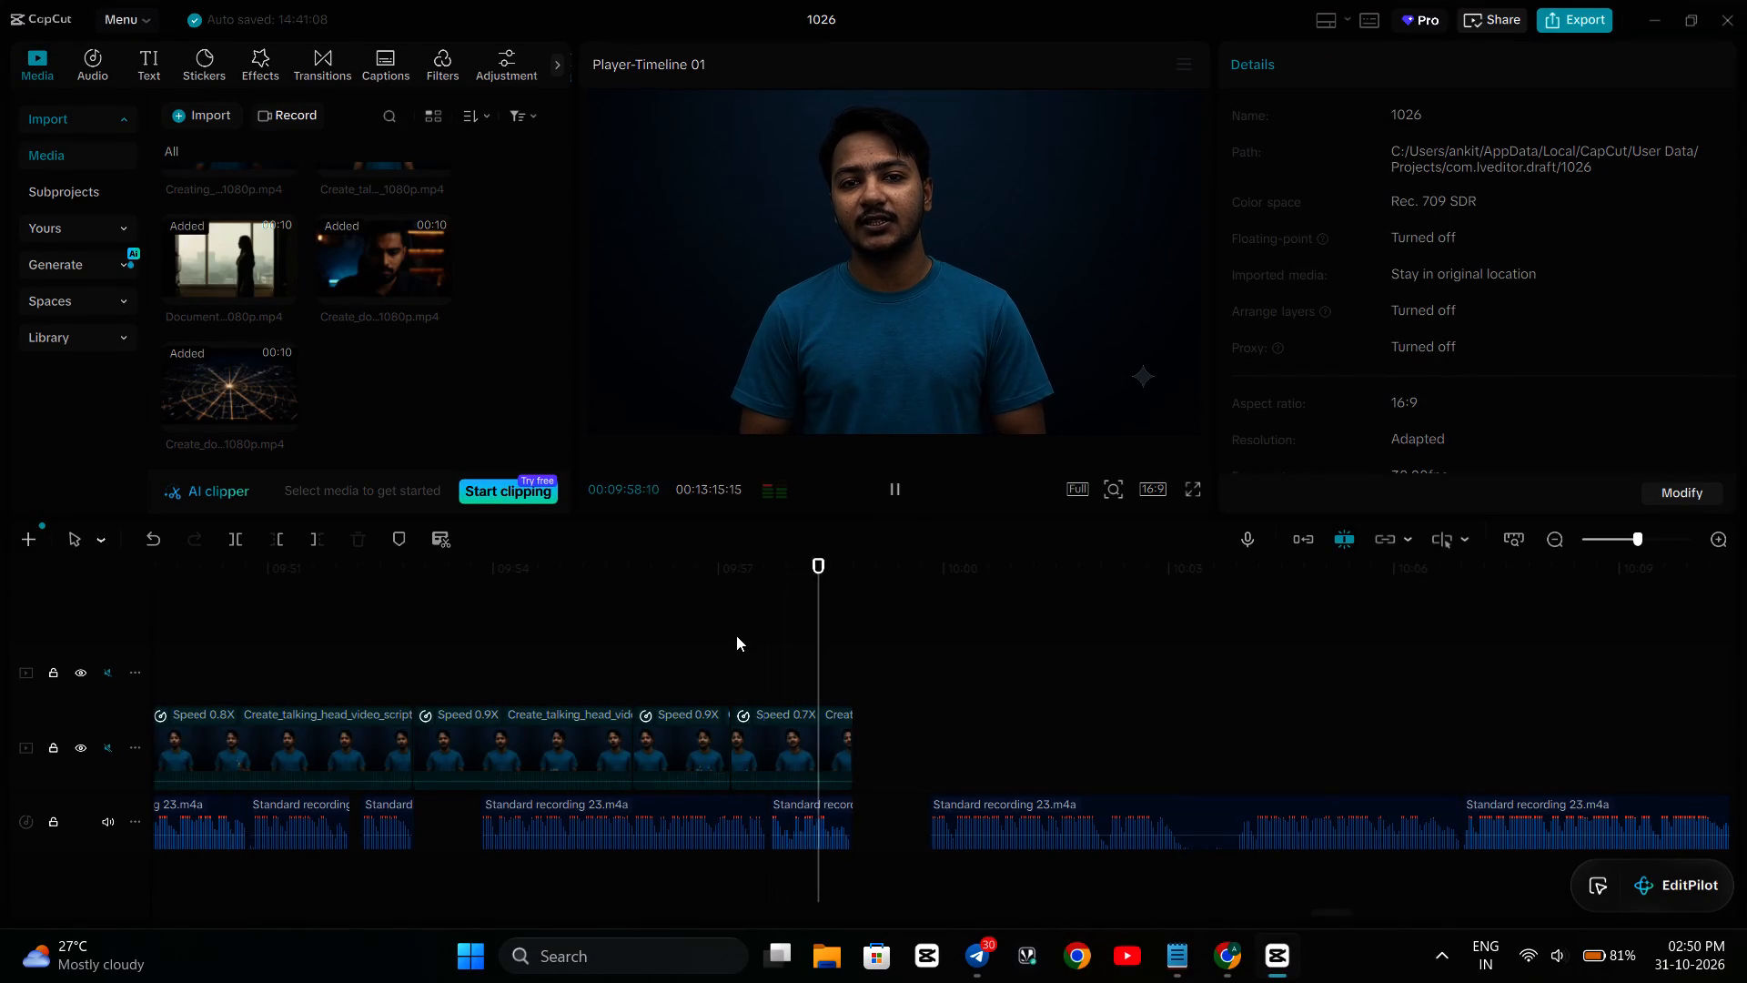
key("space")
key("space")
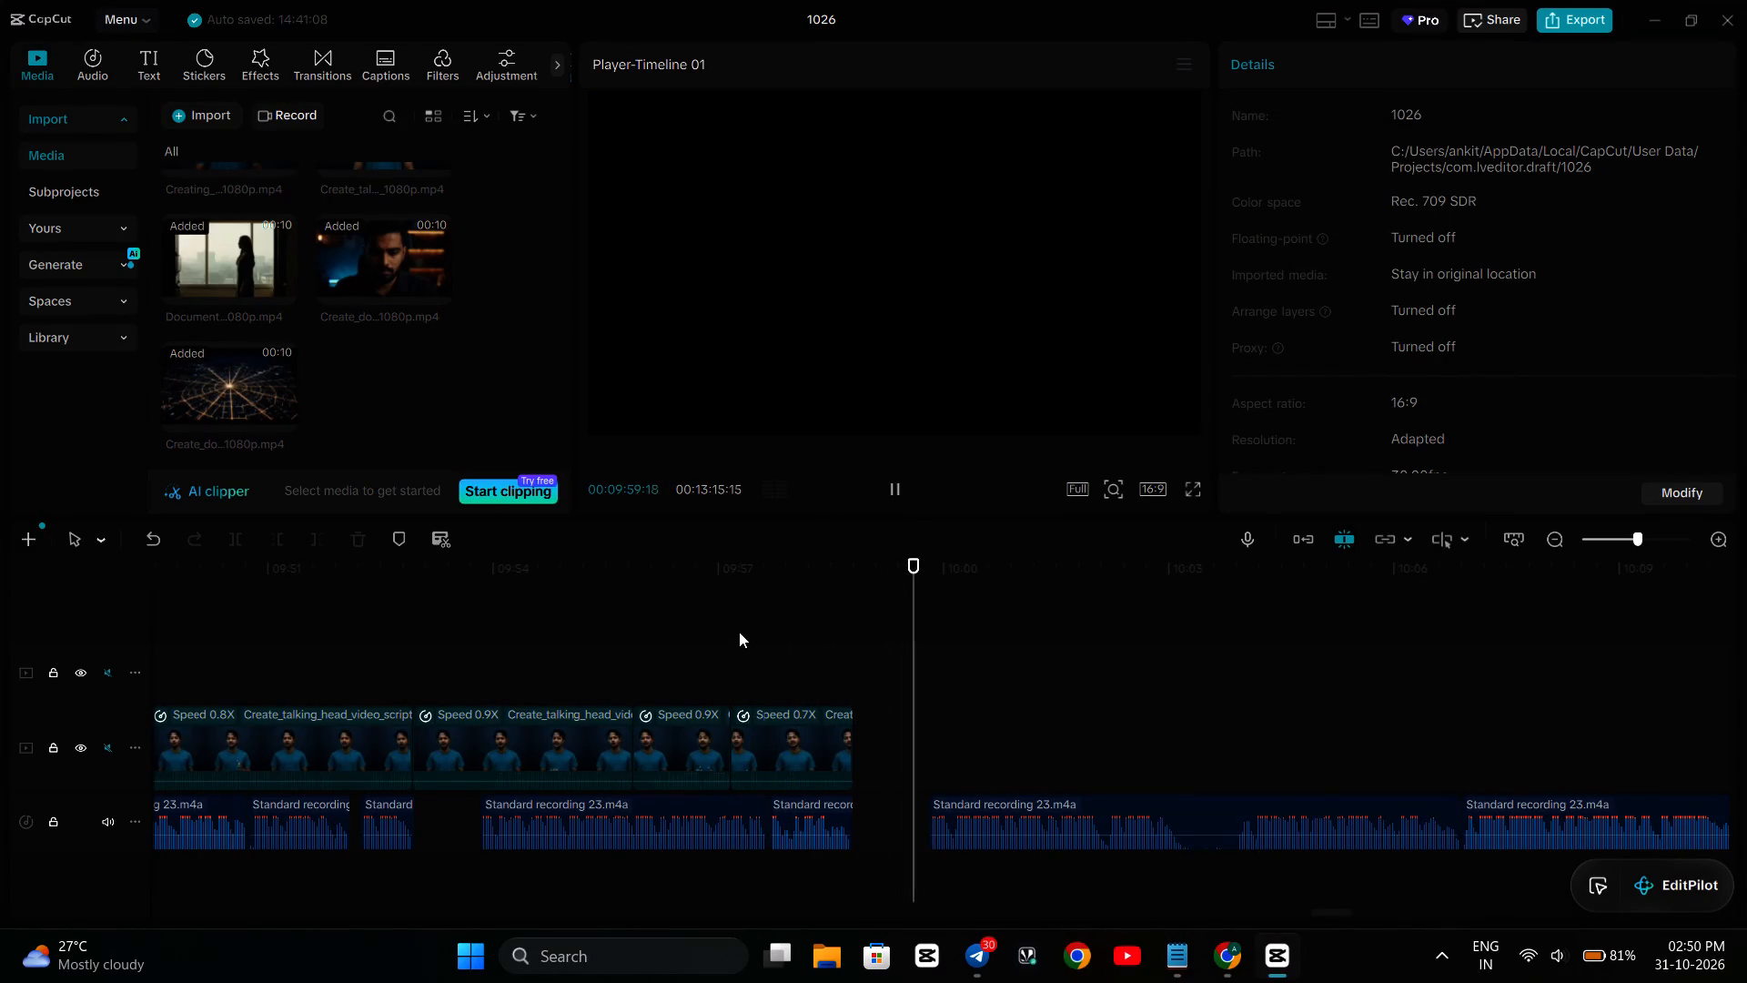
key("space")
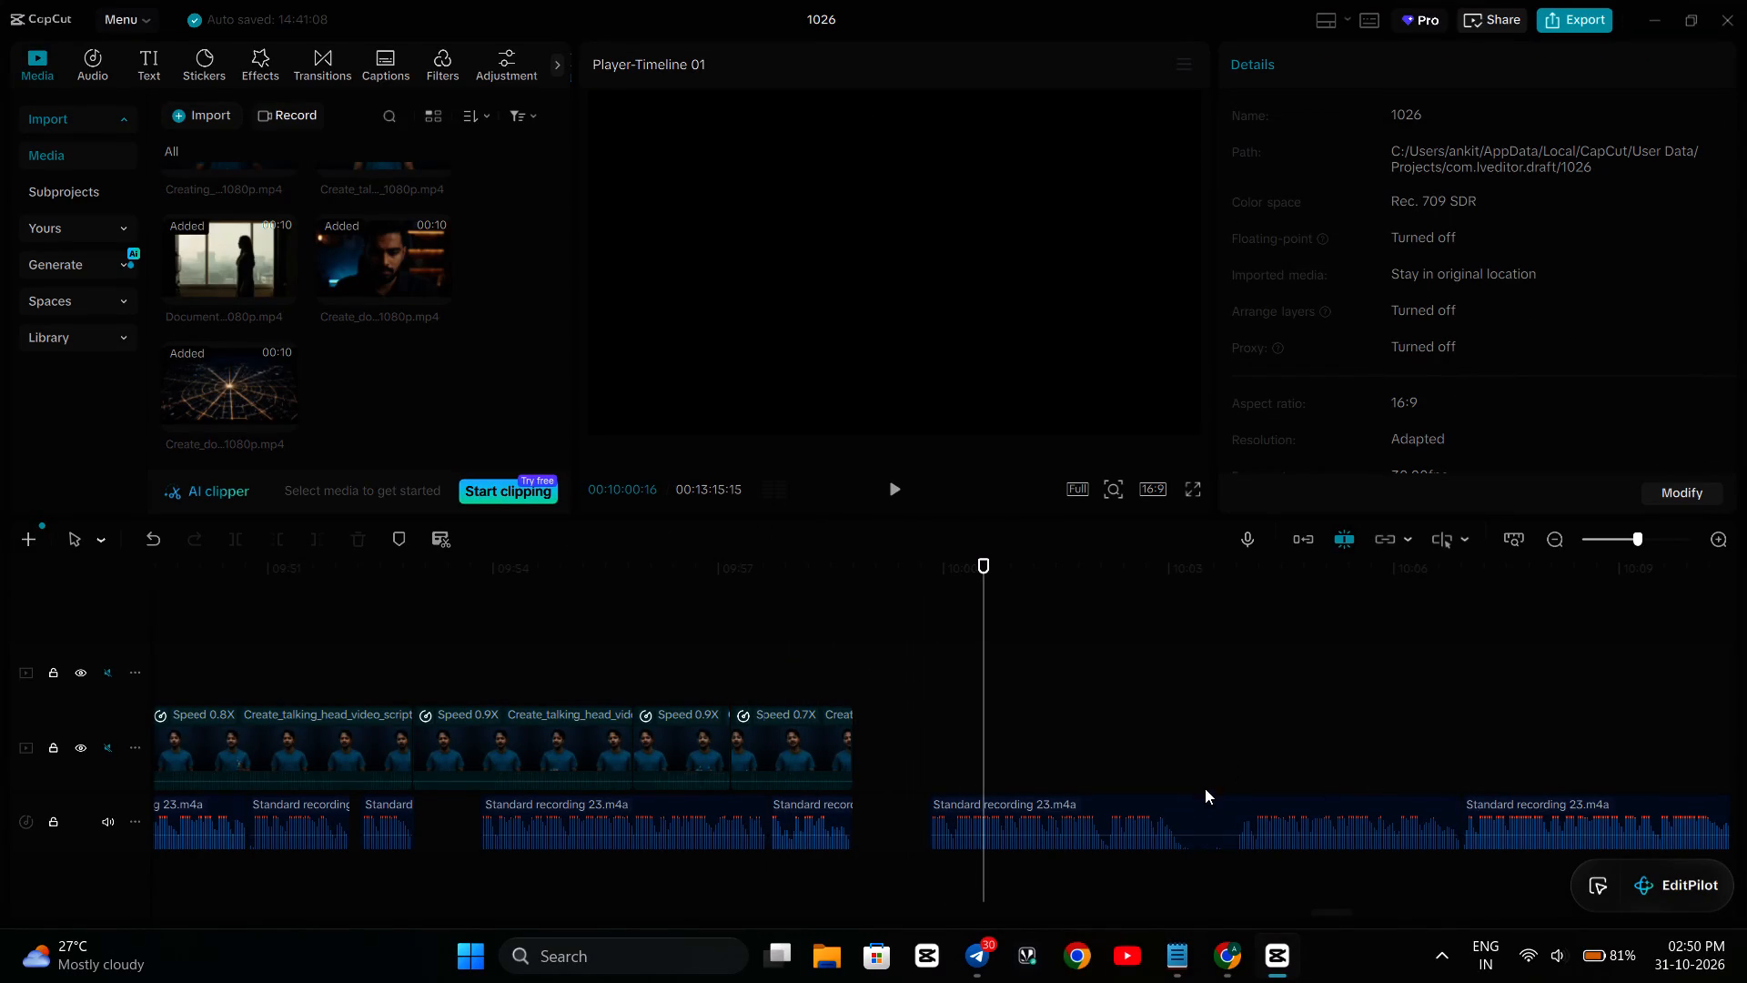
left_click_drag(1200, 806, 1154, 807)
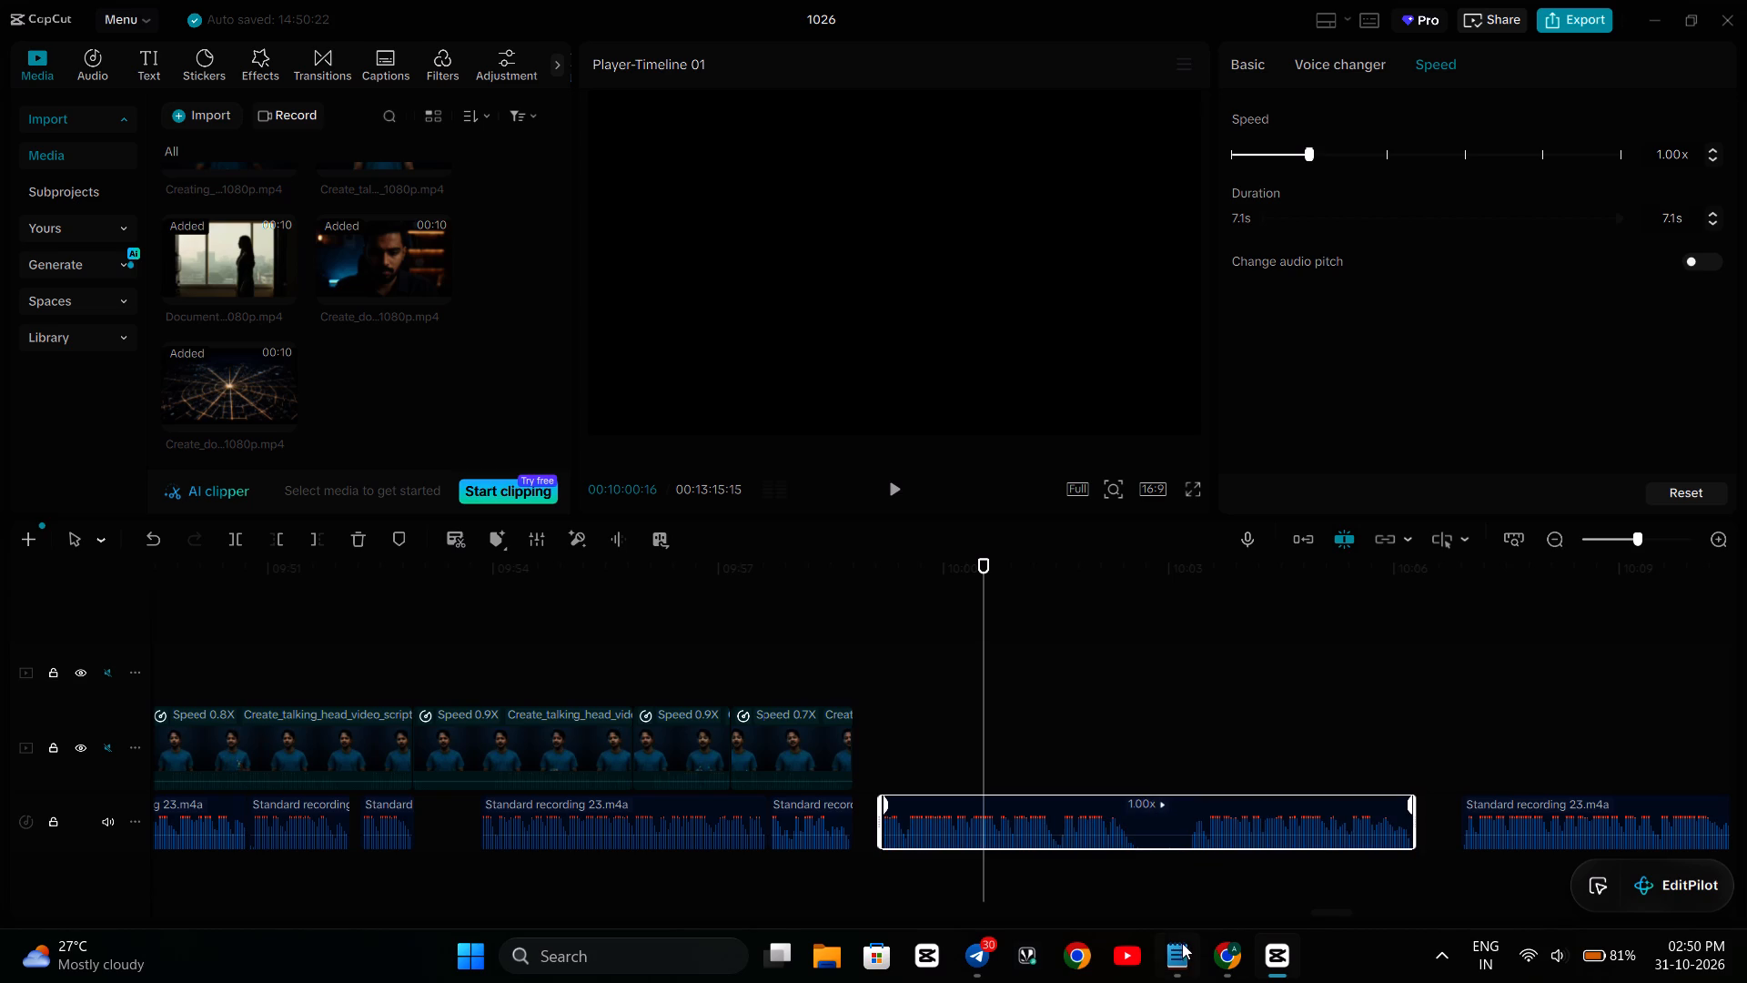
In the Google Flow project, download an upscaled version of the "Creating documentary explainer v..." clip with the evidence scales.
left_click(1178, 947)
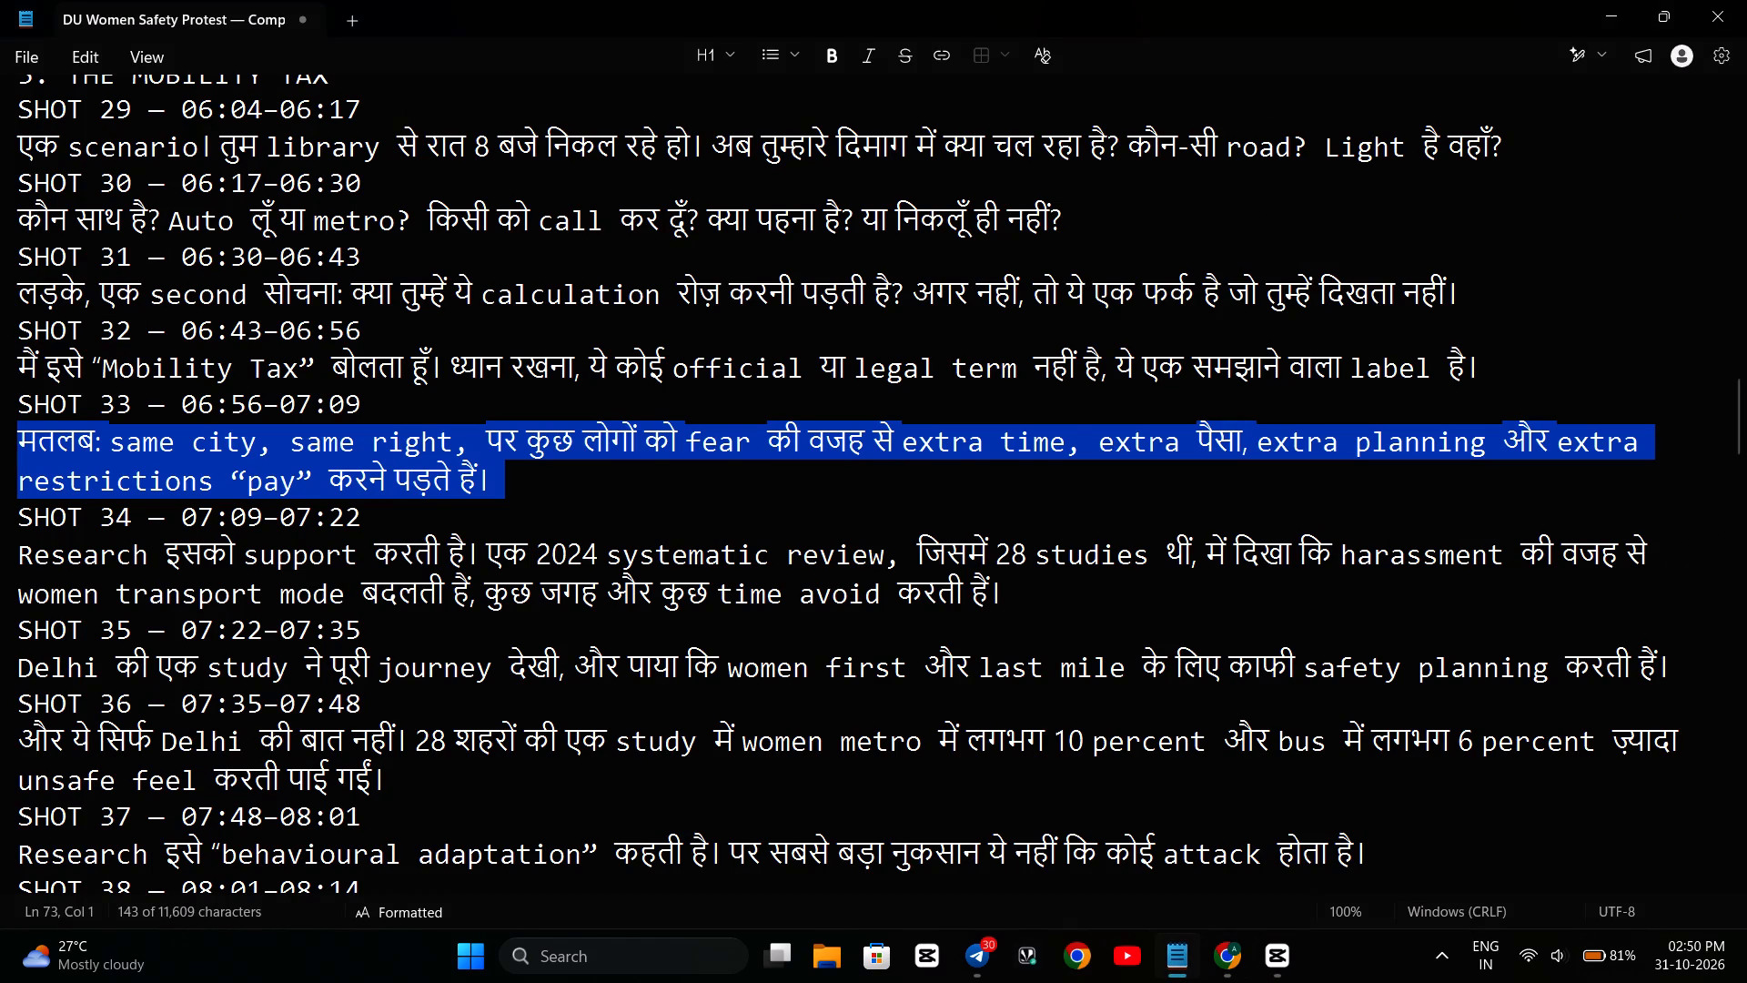
left_click(1222, 944)
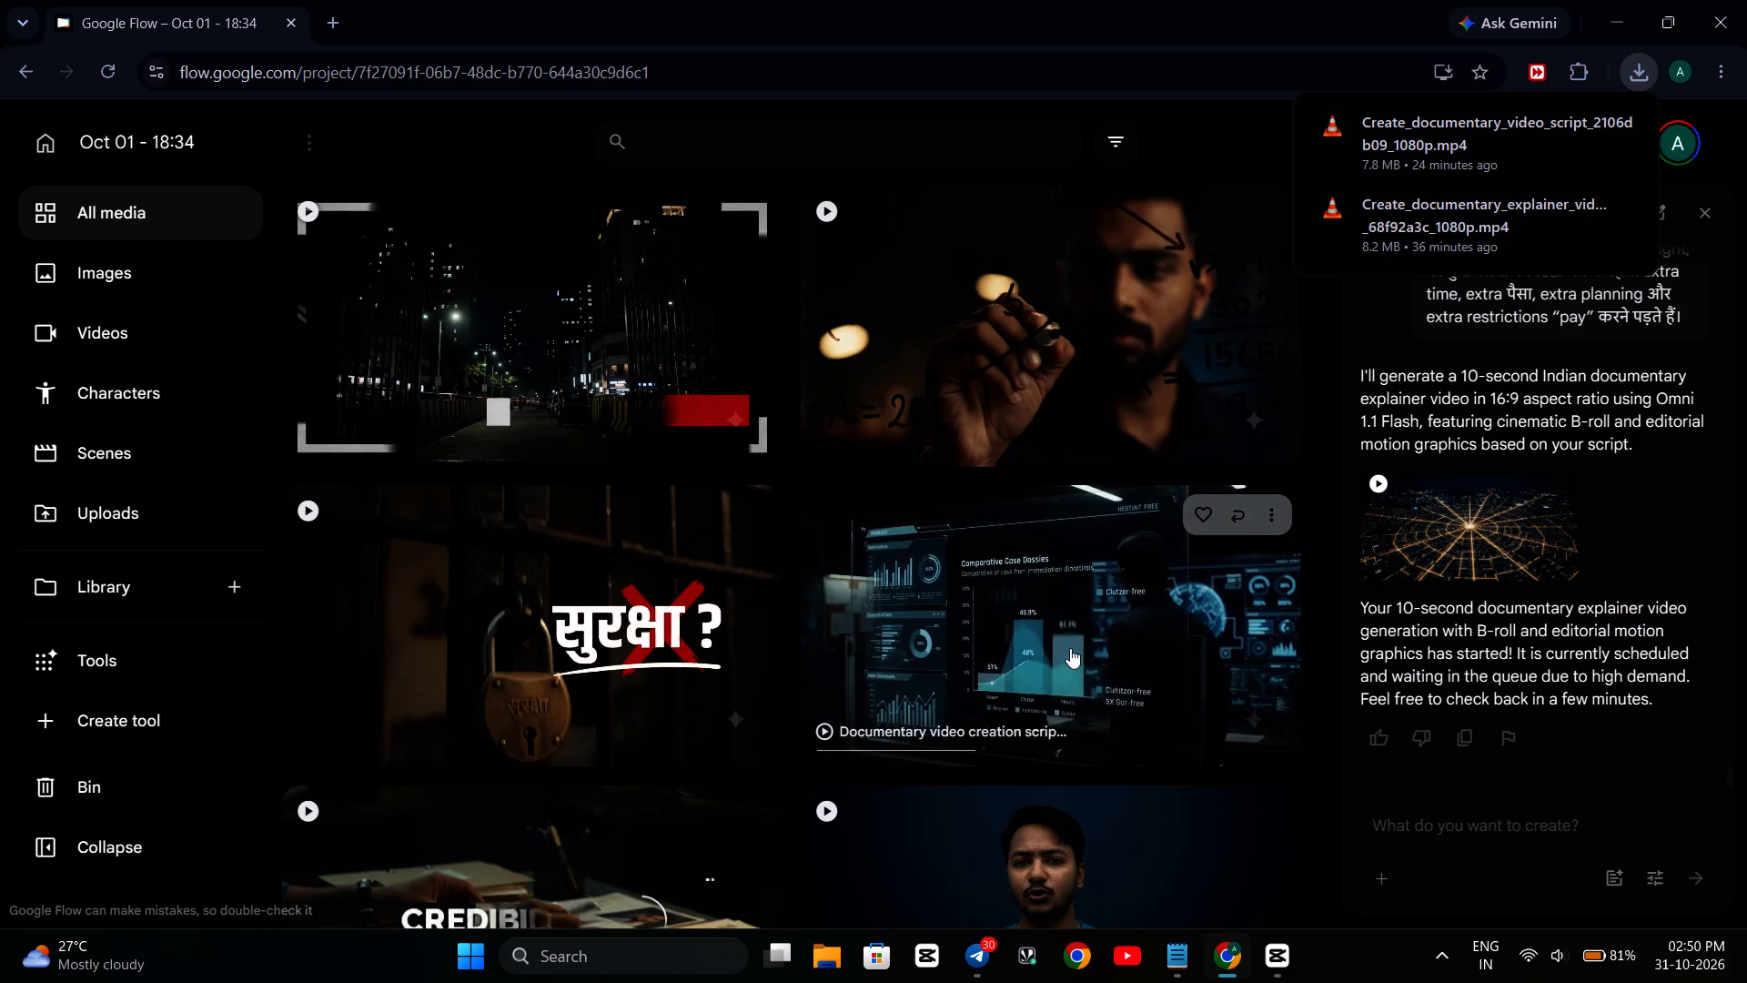
scroll(1070, 648, "down", 2)
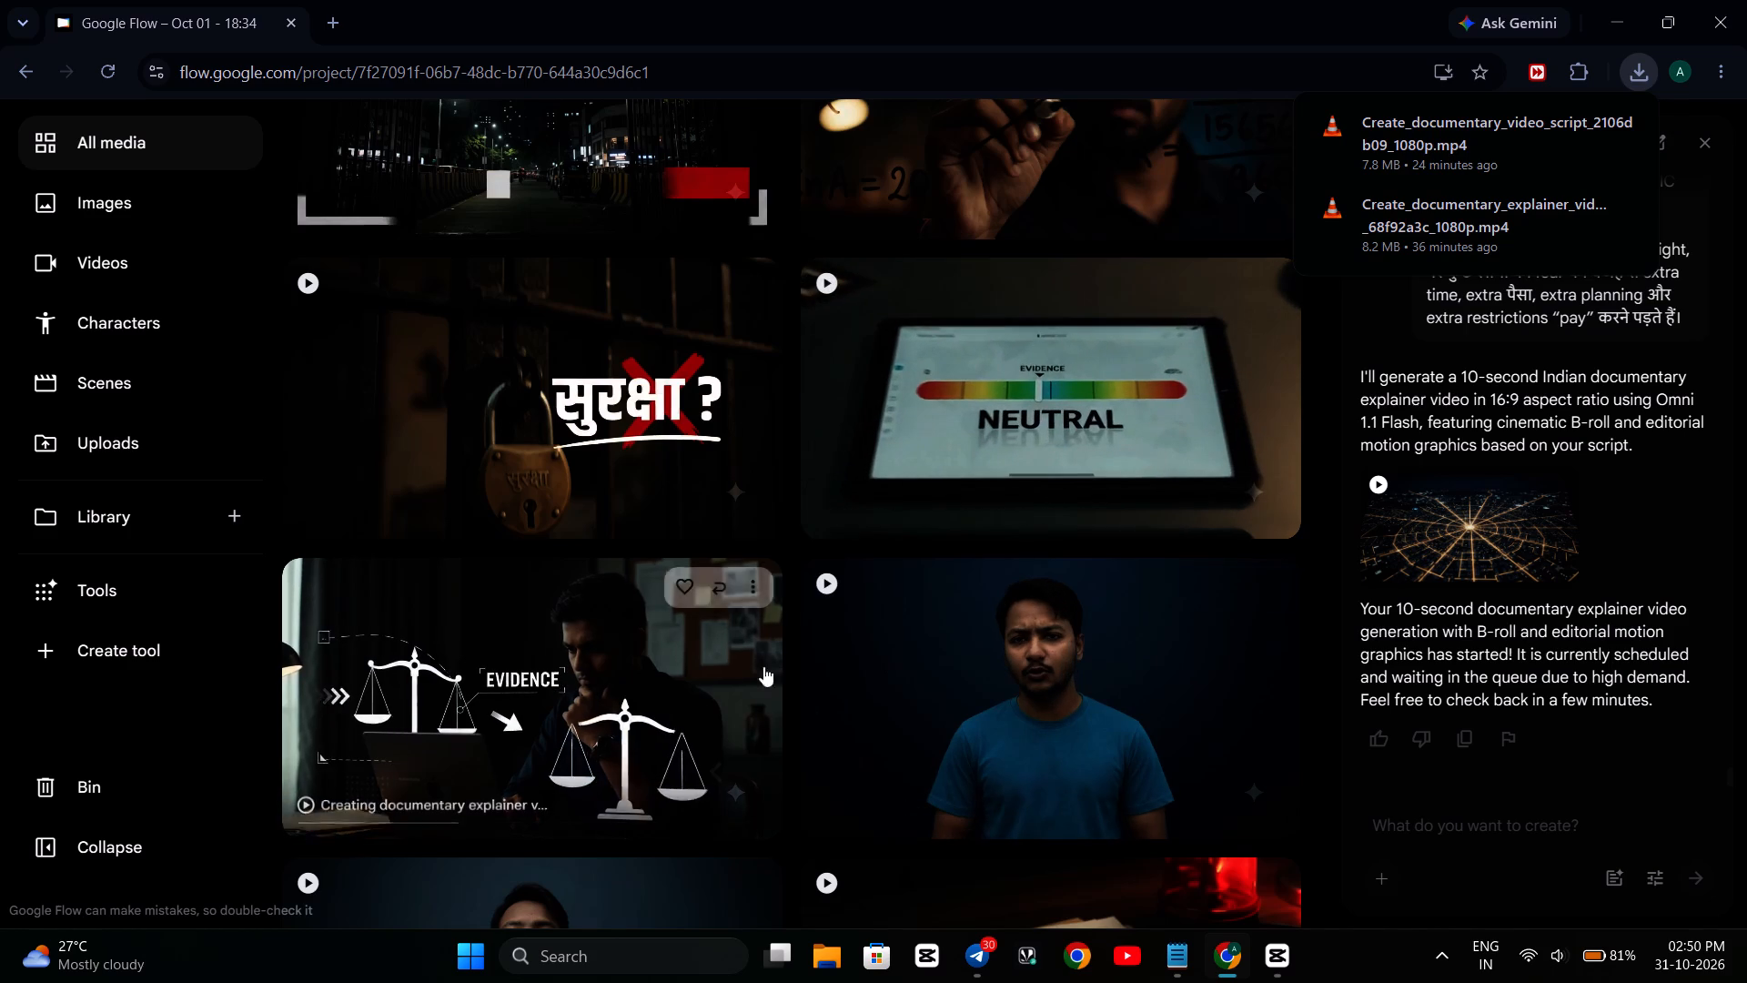
left_click(737, 595)
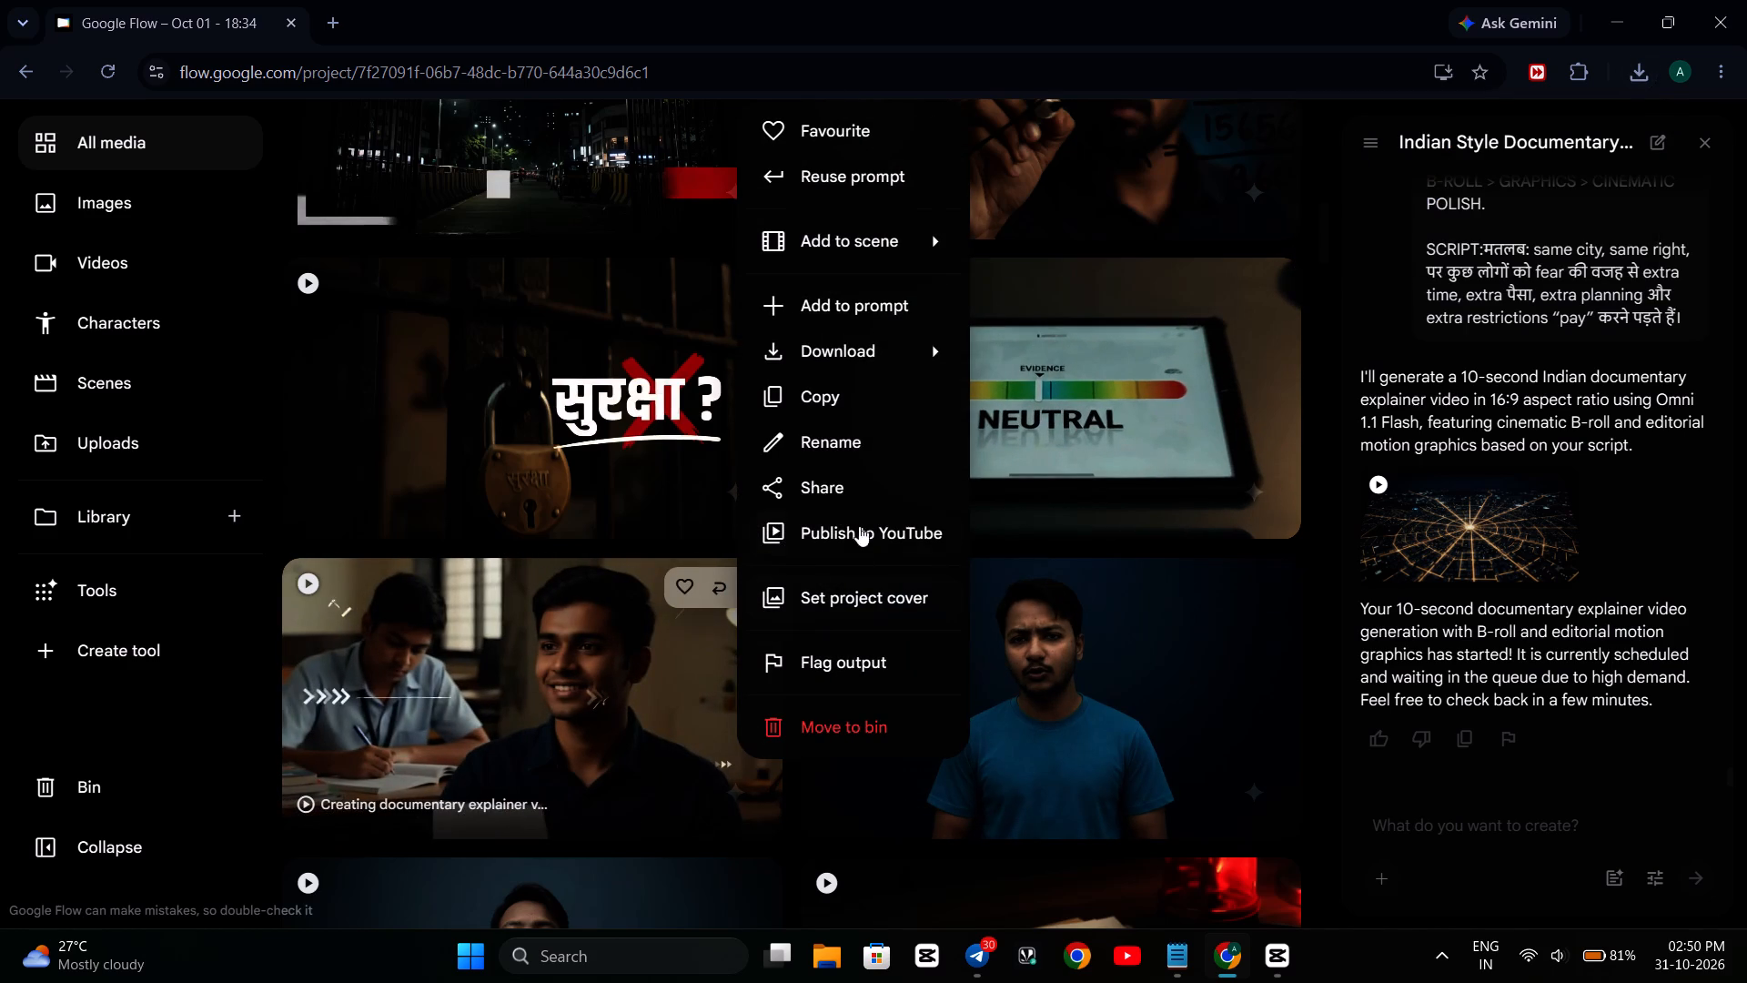
left_click(1021, 491)
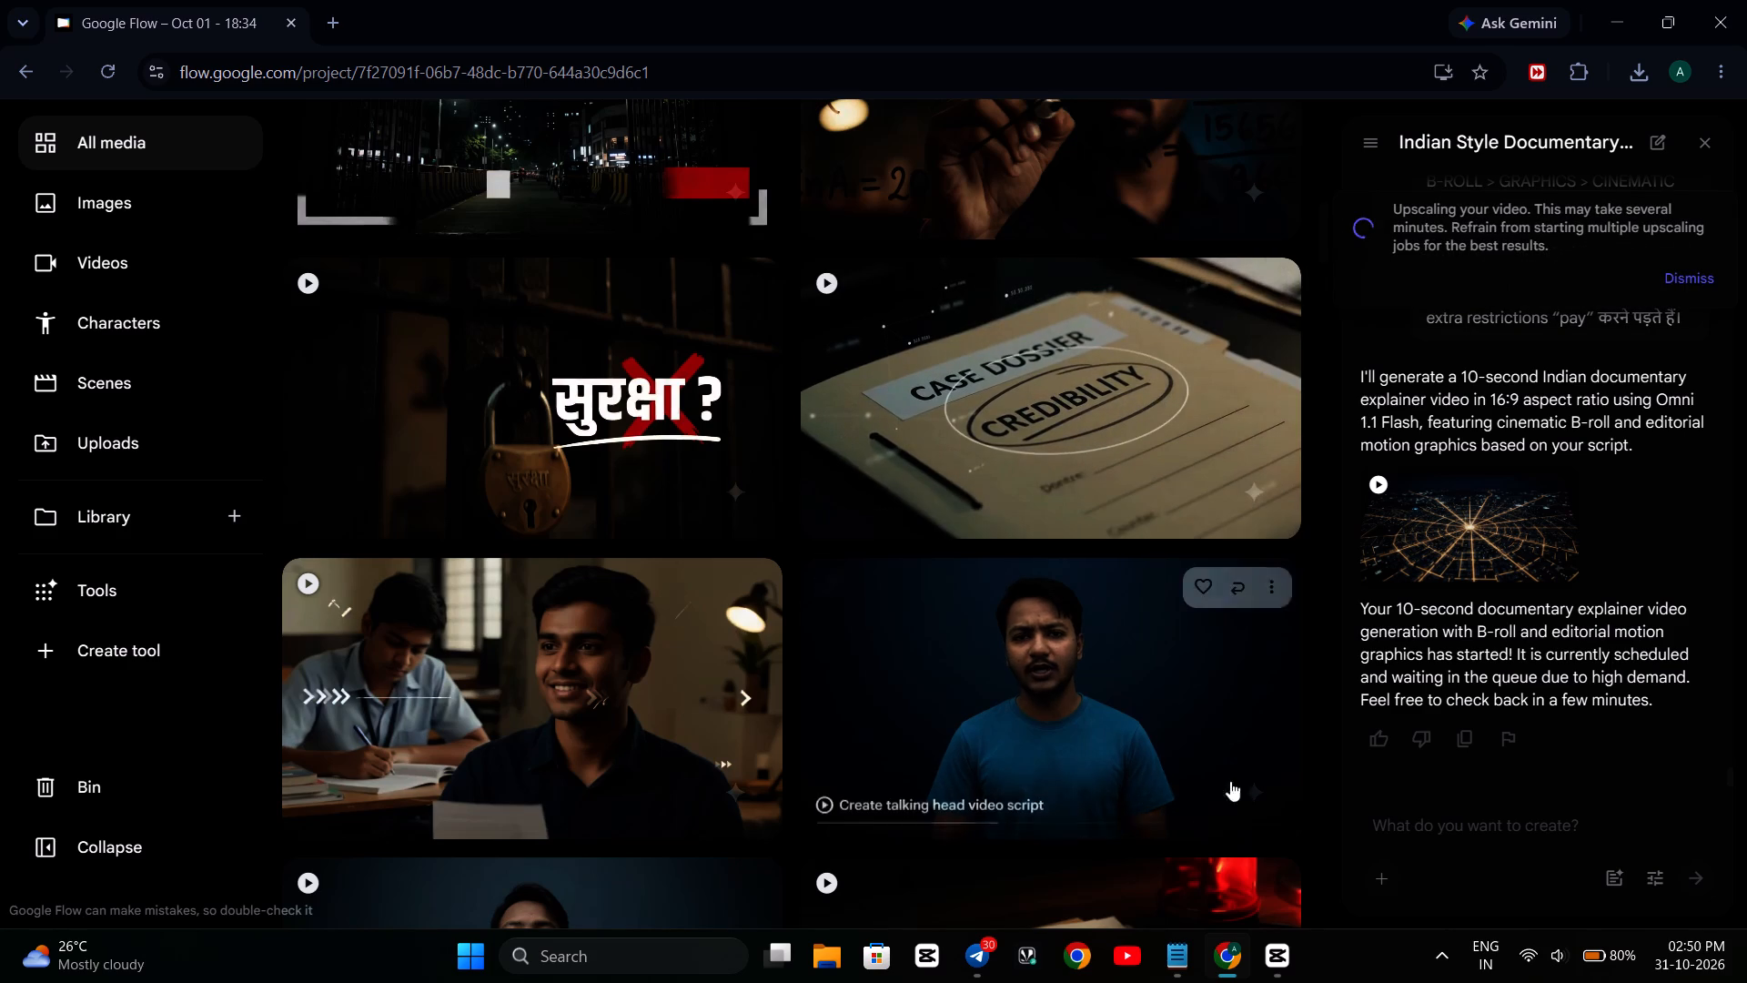
Back in CapCut, listen to the voice-over from about 10:00 to 10:13 and move the 31.7 s recording onto a separate track below.
left_click(1257, 962)
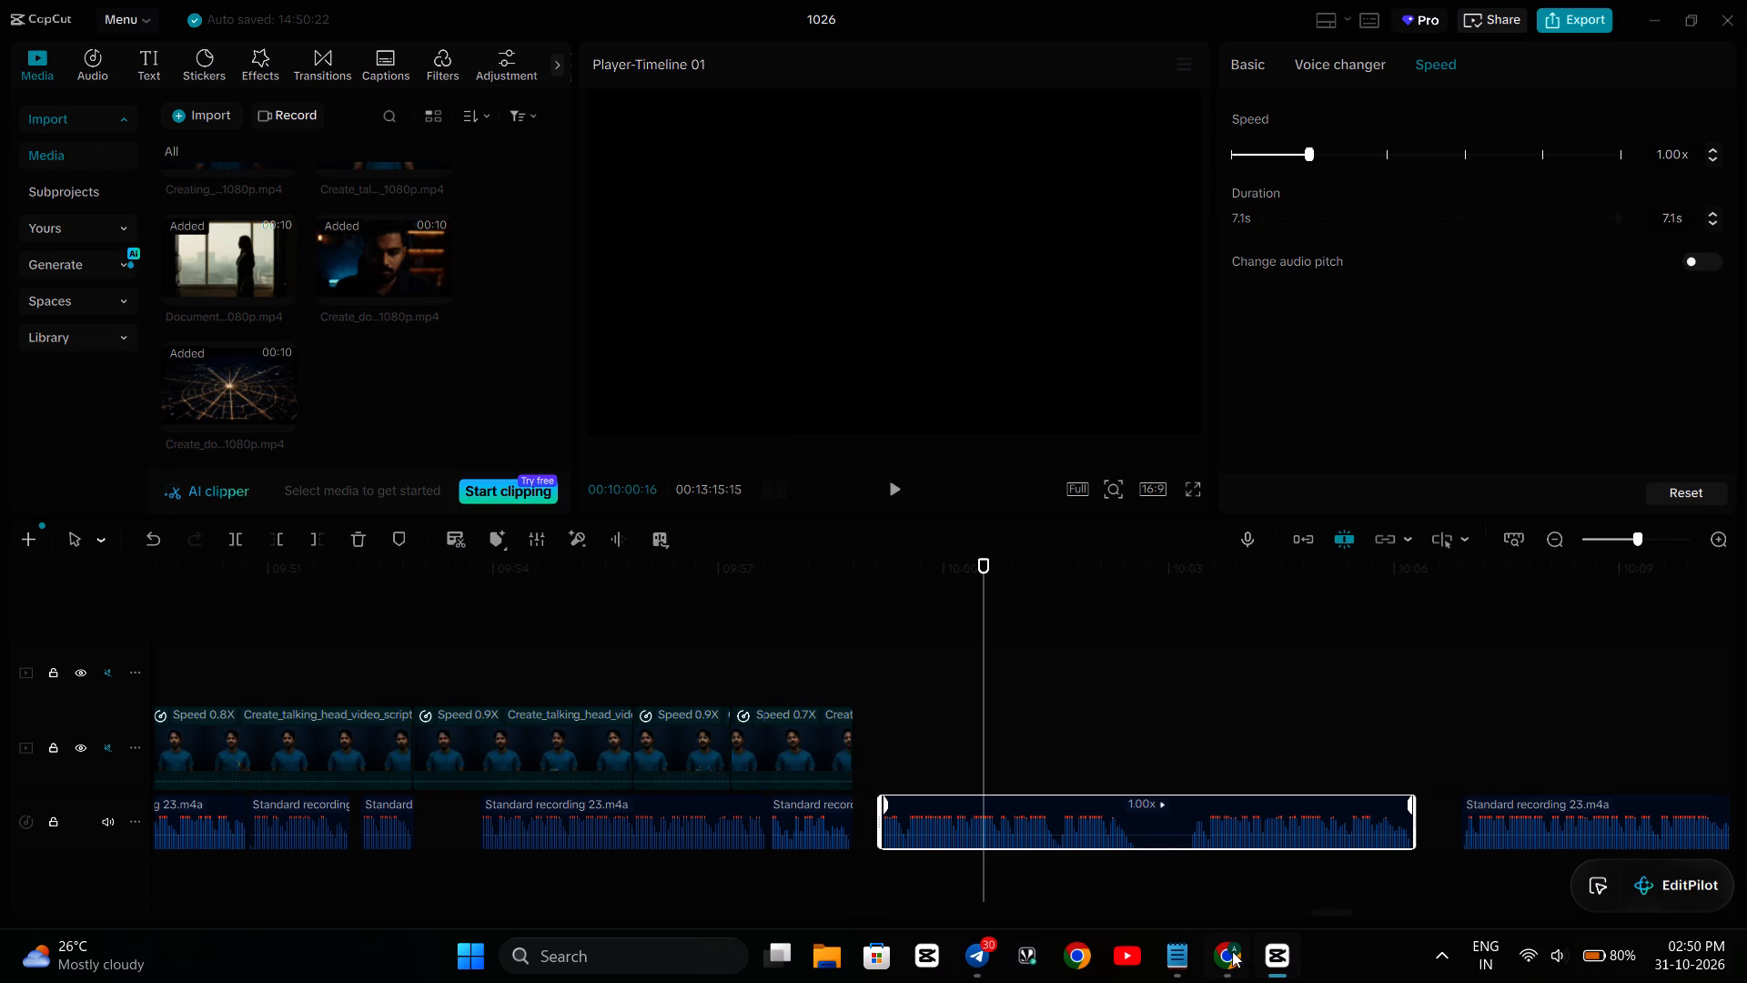
key("space")
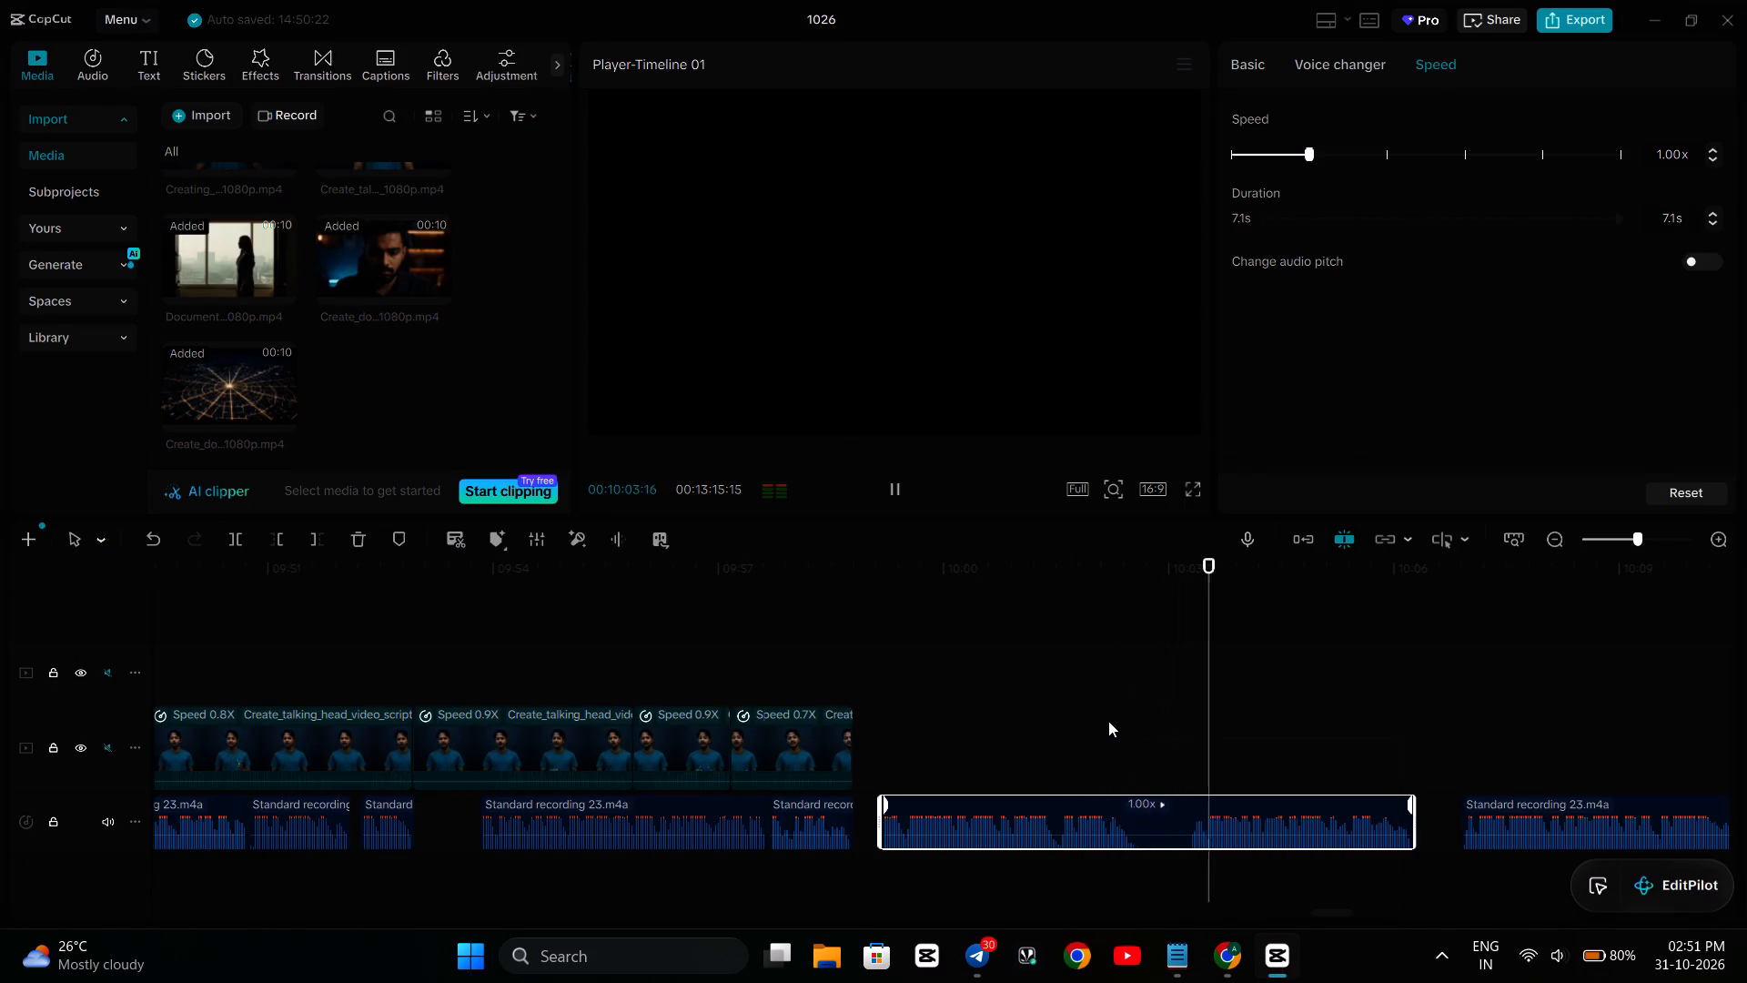
left_click(1108, 721)
key("space")
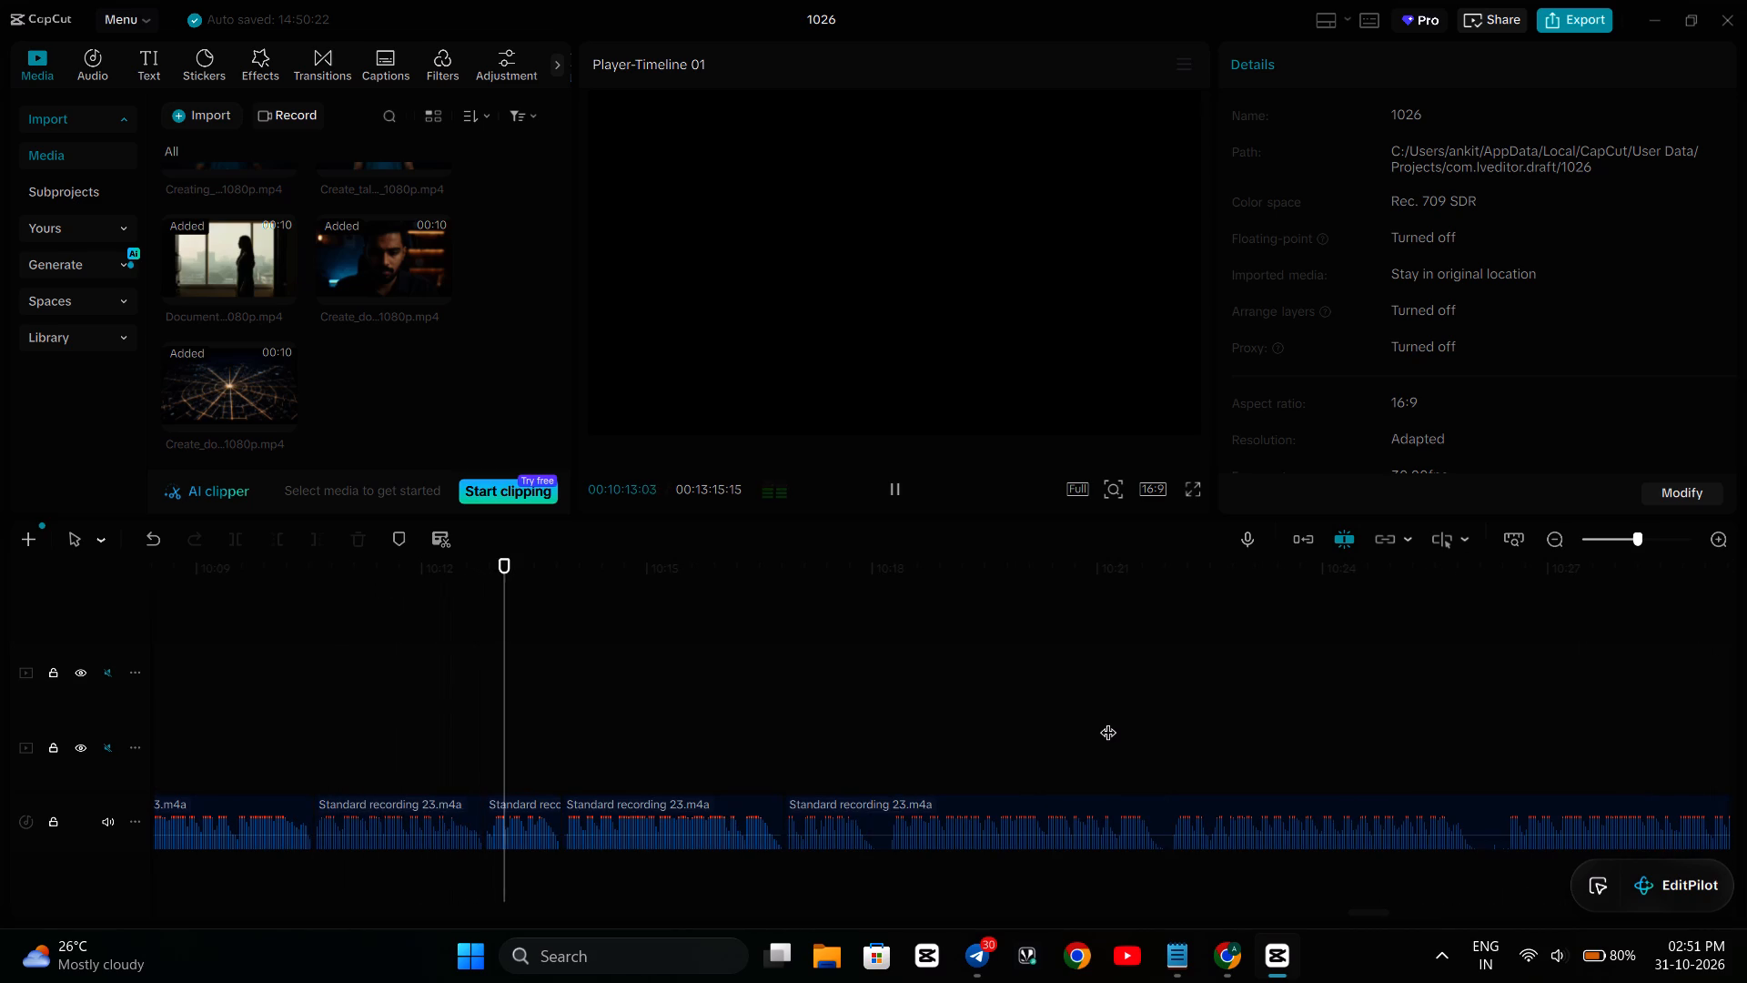
key("space")
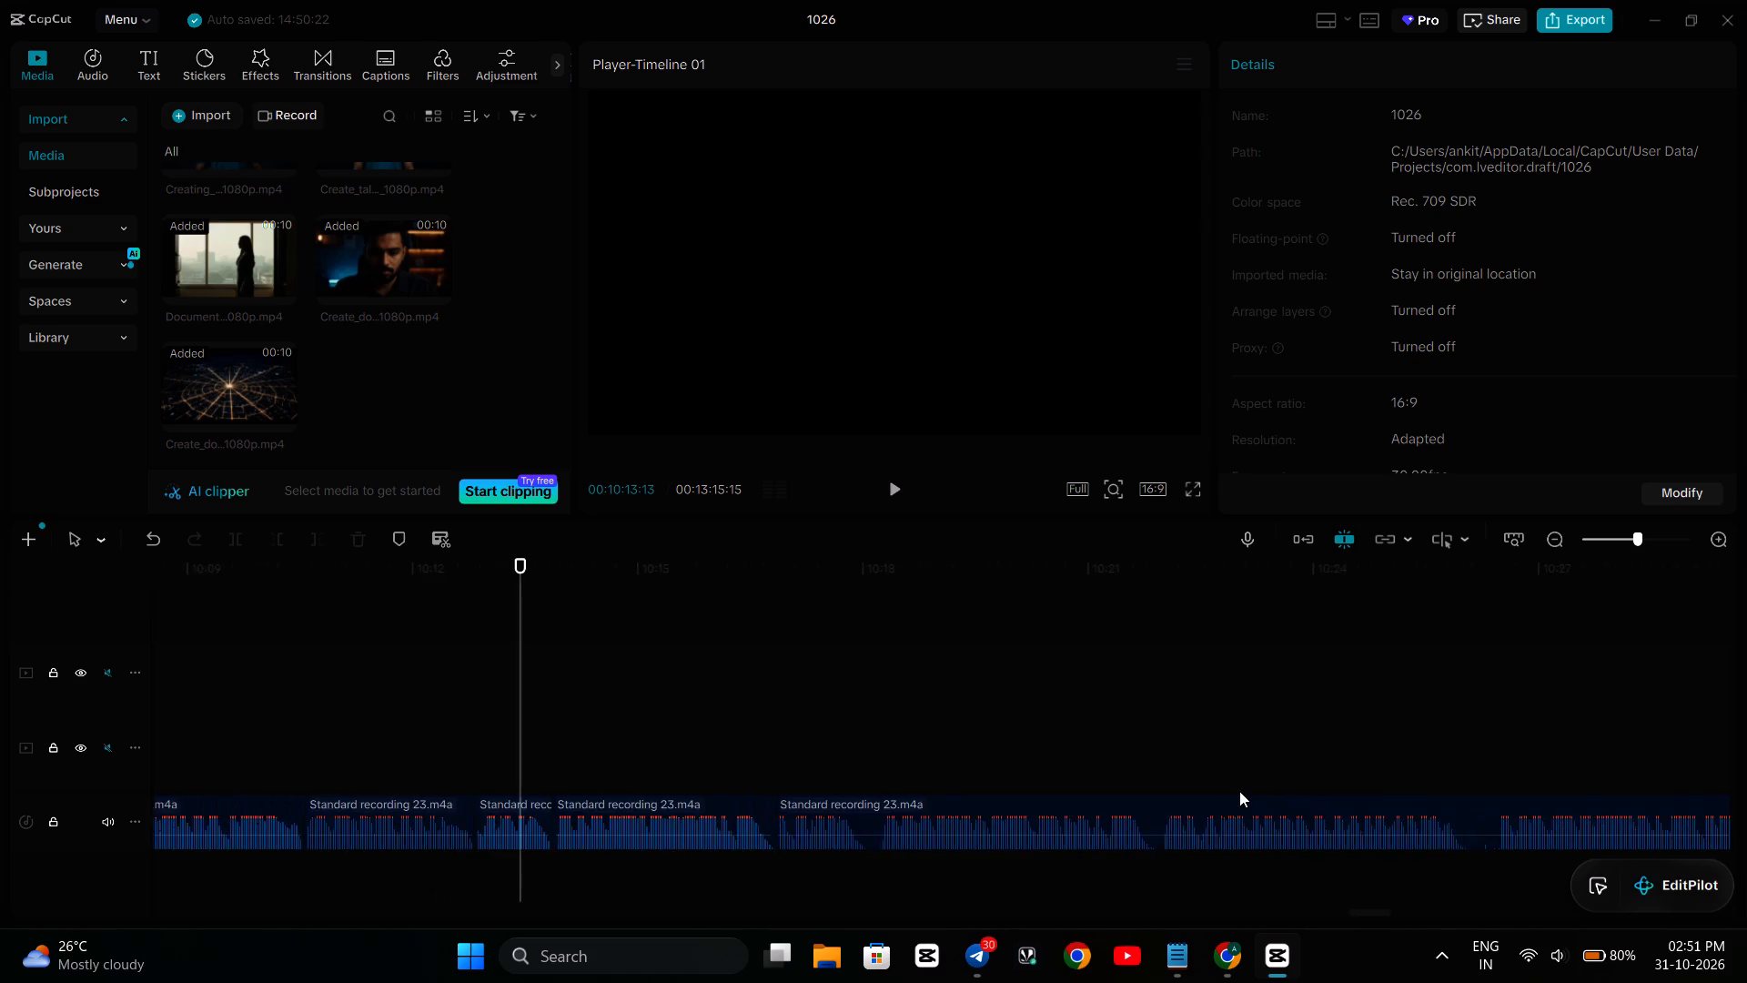
left_click_drag(1178, 815, 1184, 873)
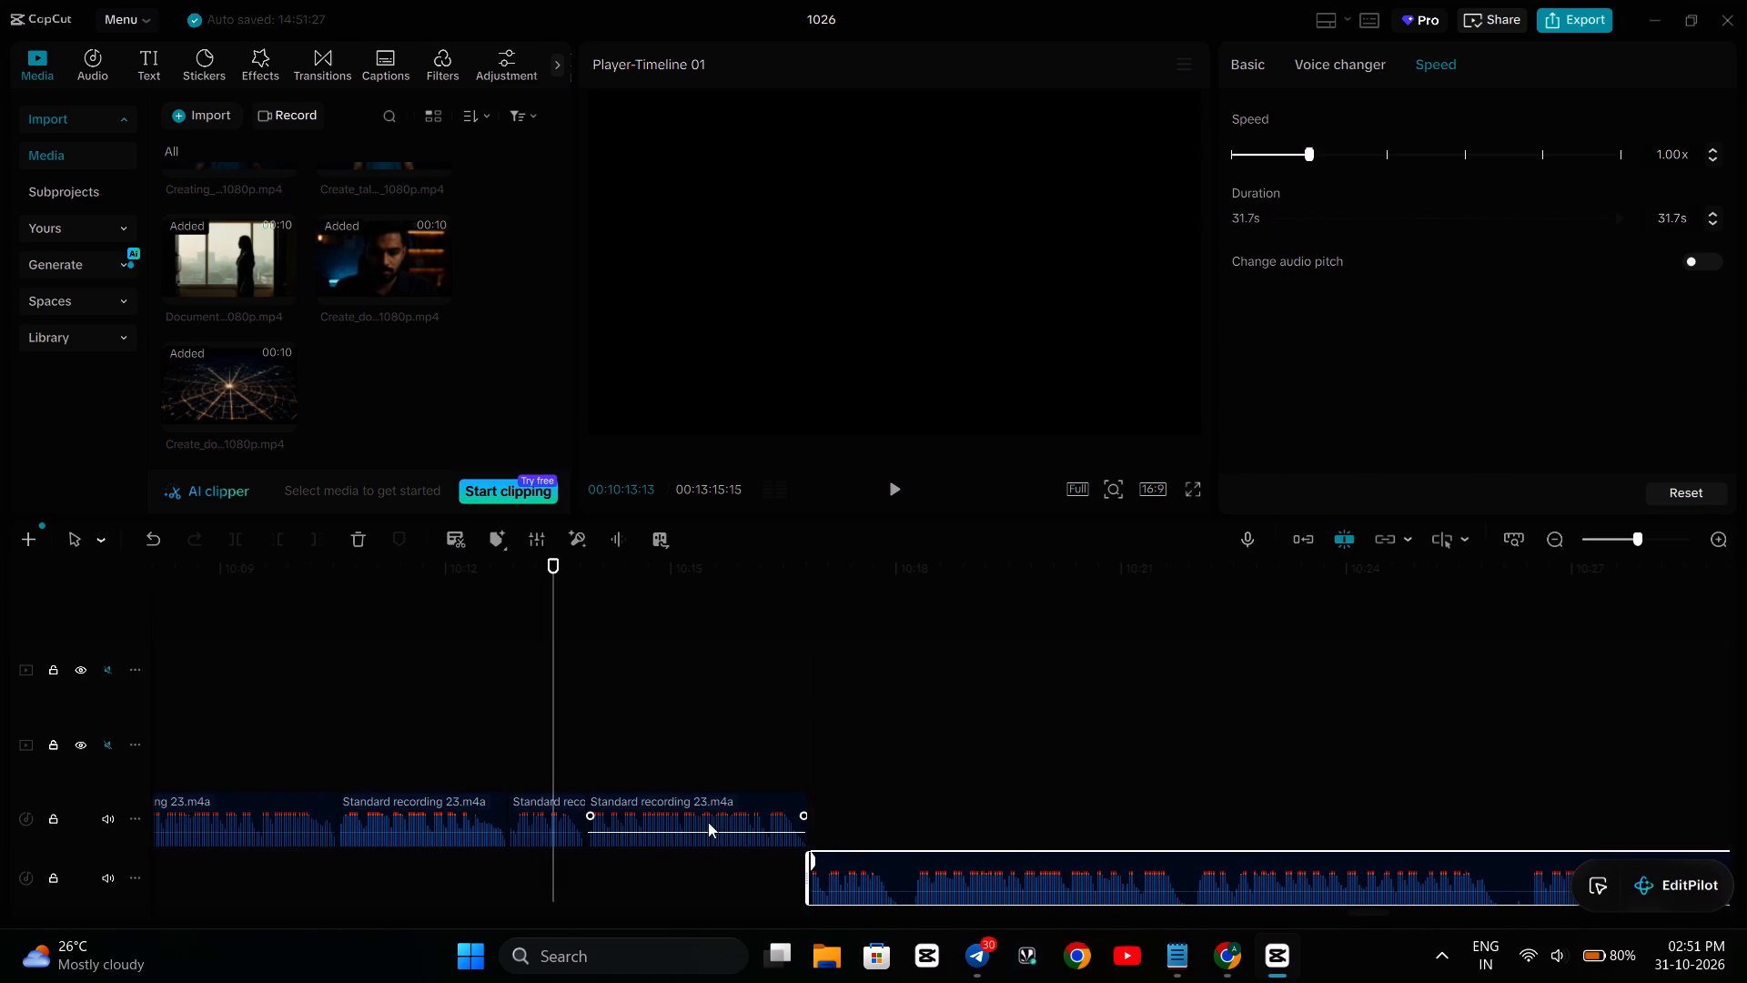
Shift the 3.0 s voice-over clip and the 1.0 s clip before it about 0.7 s later to open a pause.
left_click_drag(757, 800, 787, 806)
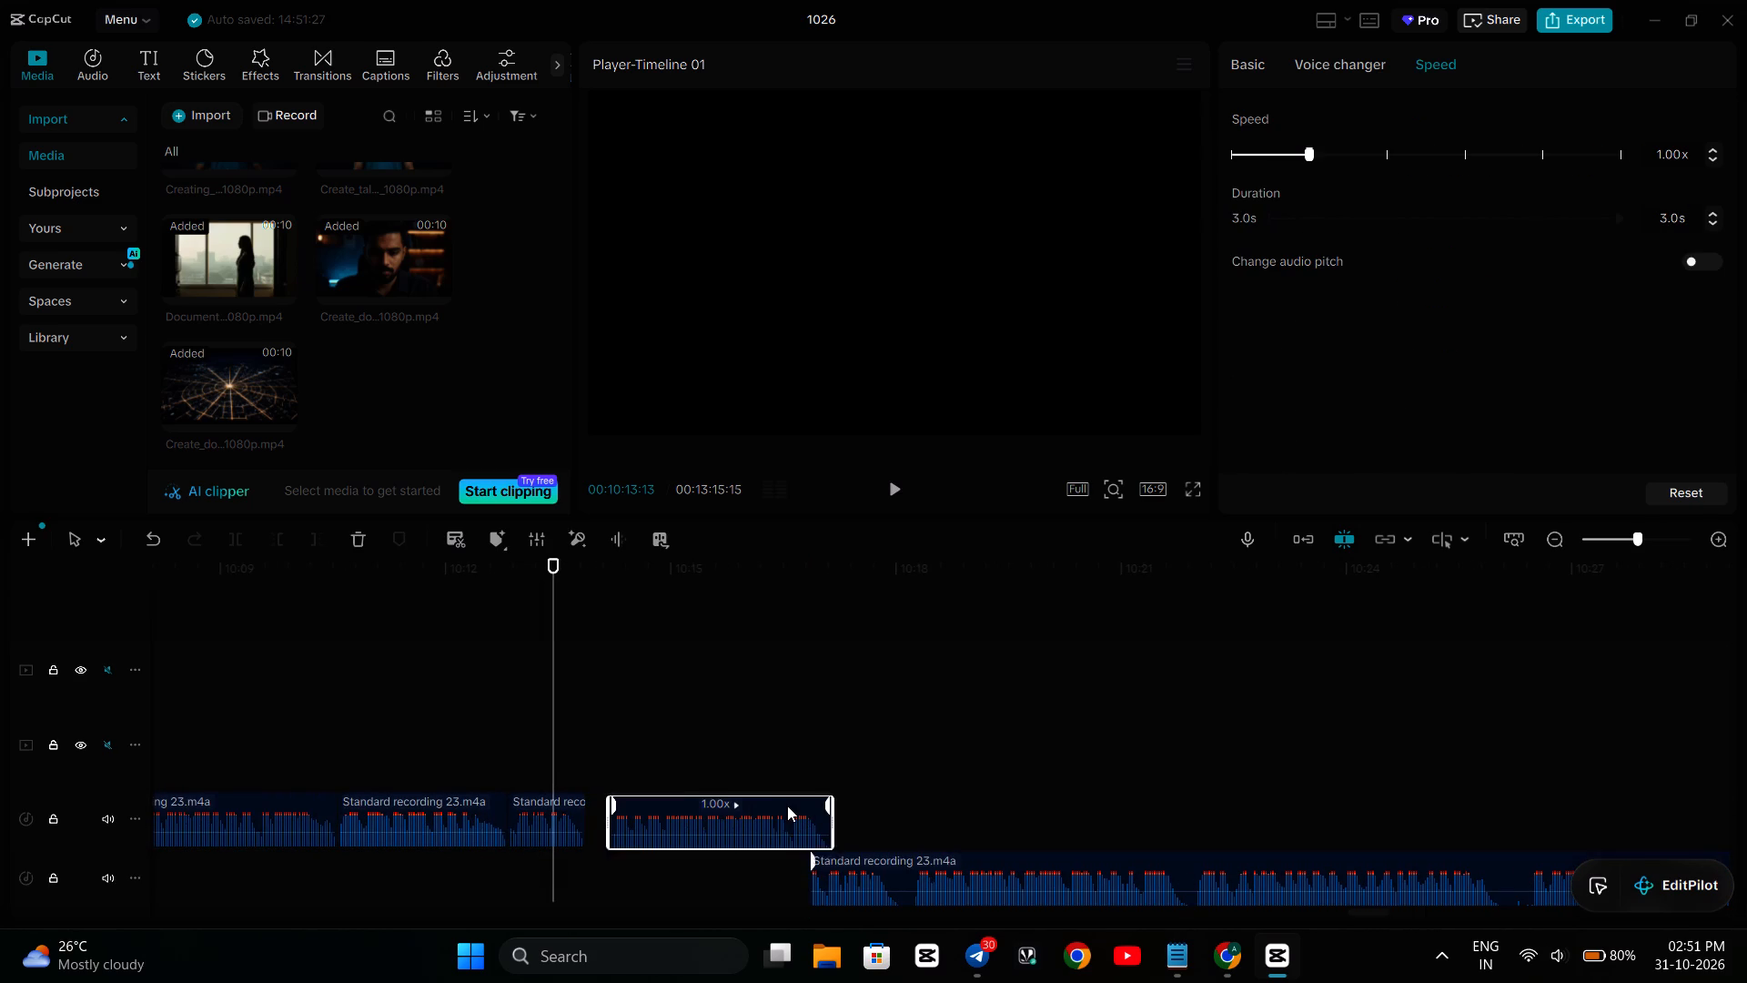
left_click_drag(787, 806, 812, 806)
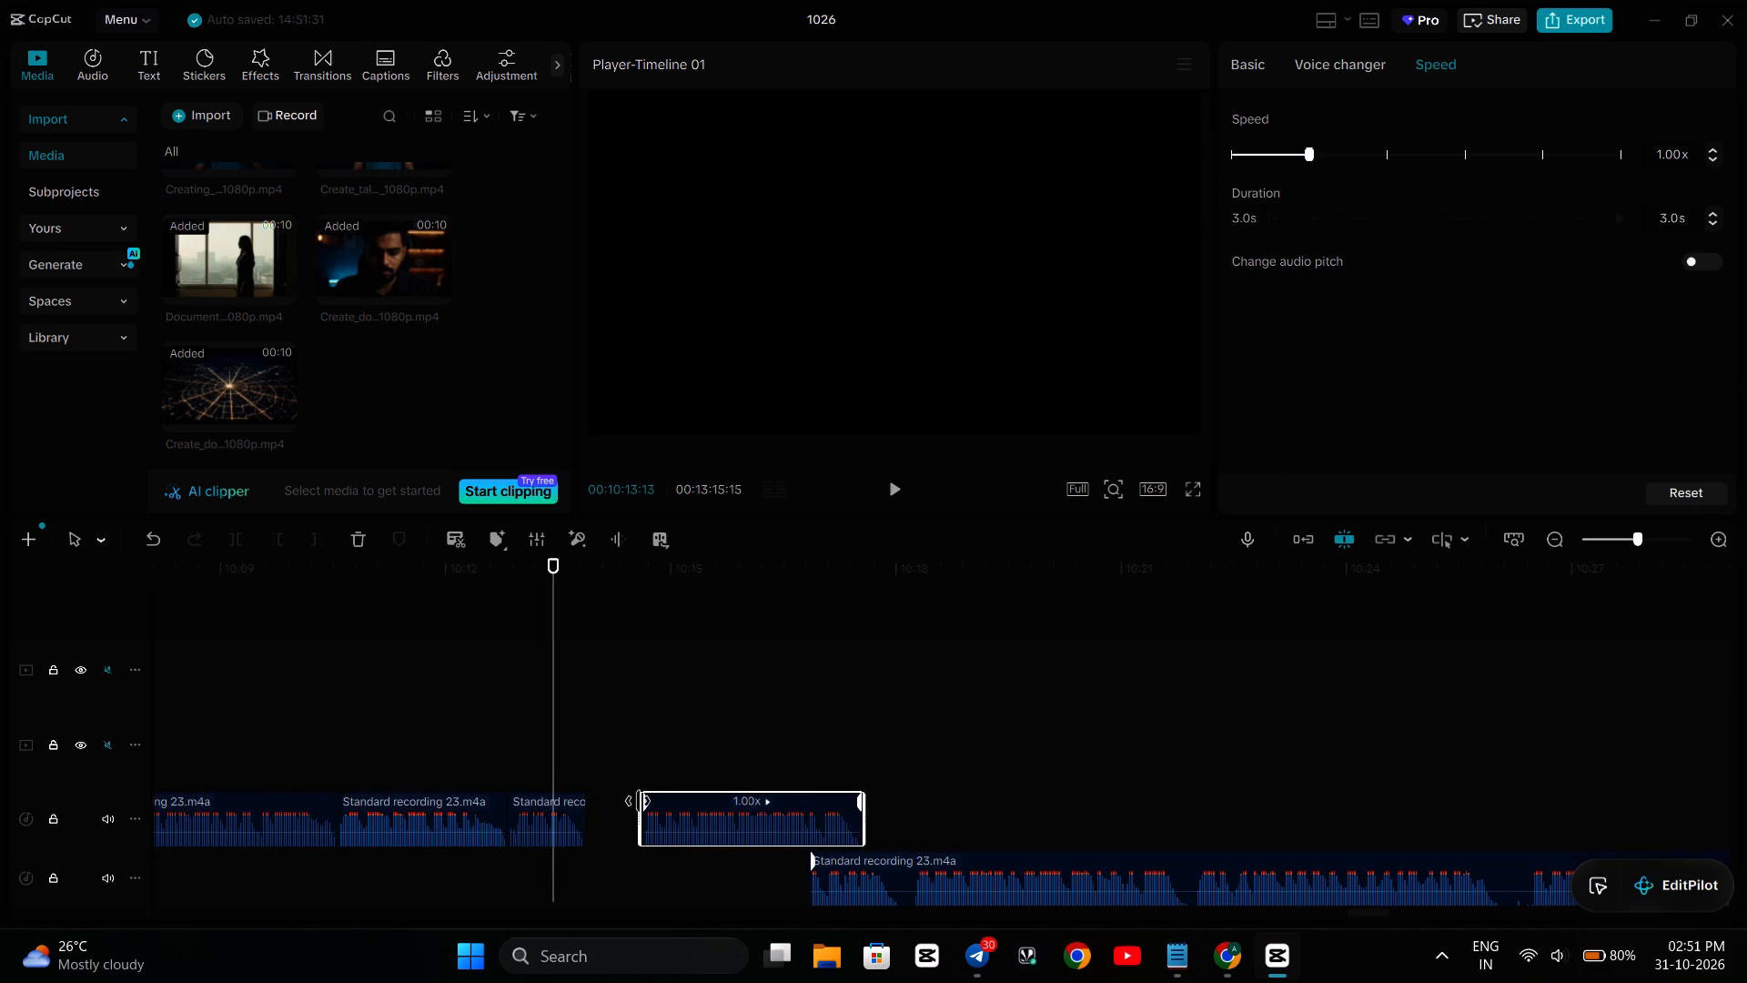
left_click(581, 811)
left_click_drag(562, 811, 619, 814)
left_click(377, 740)
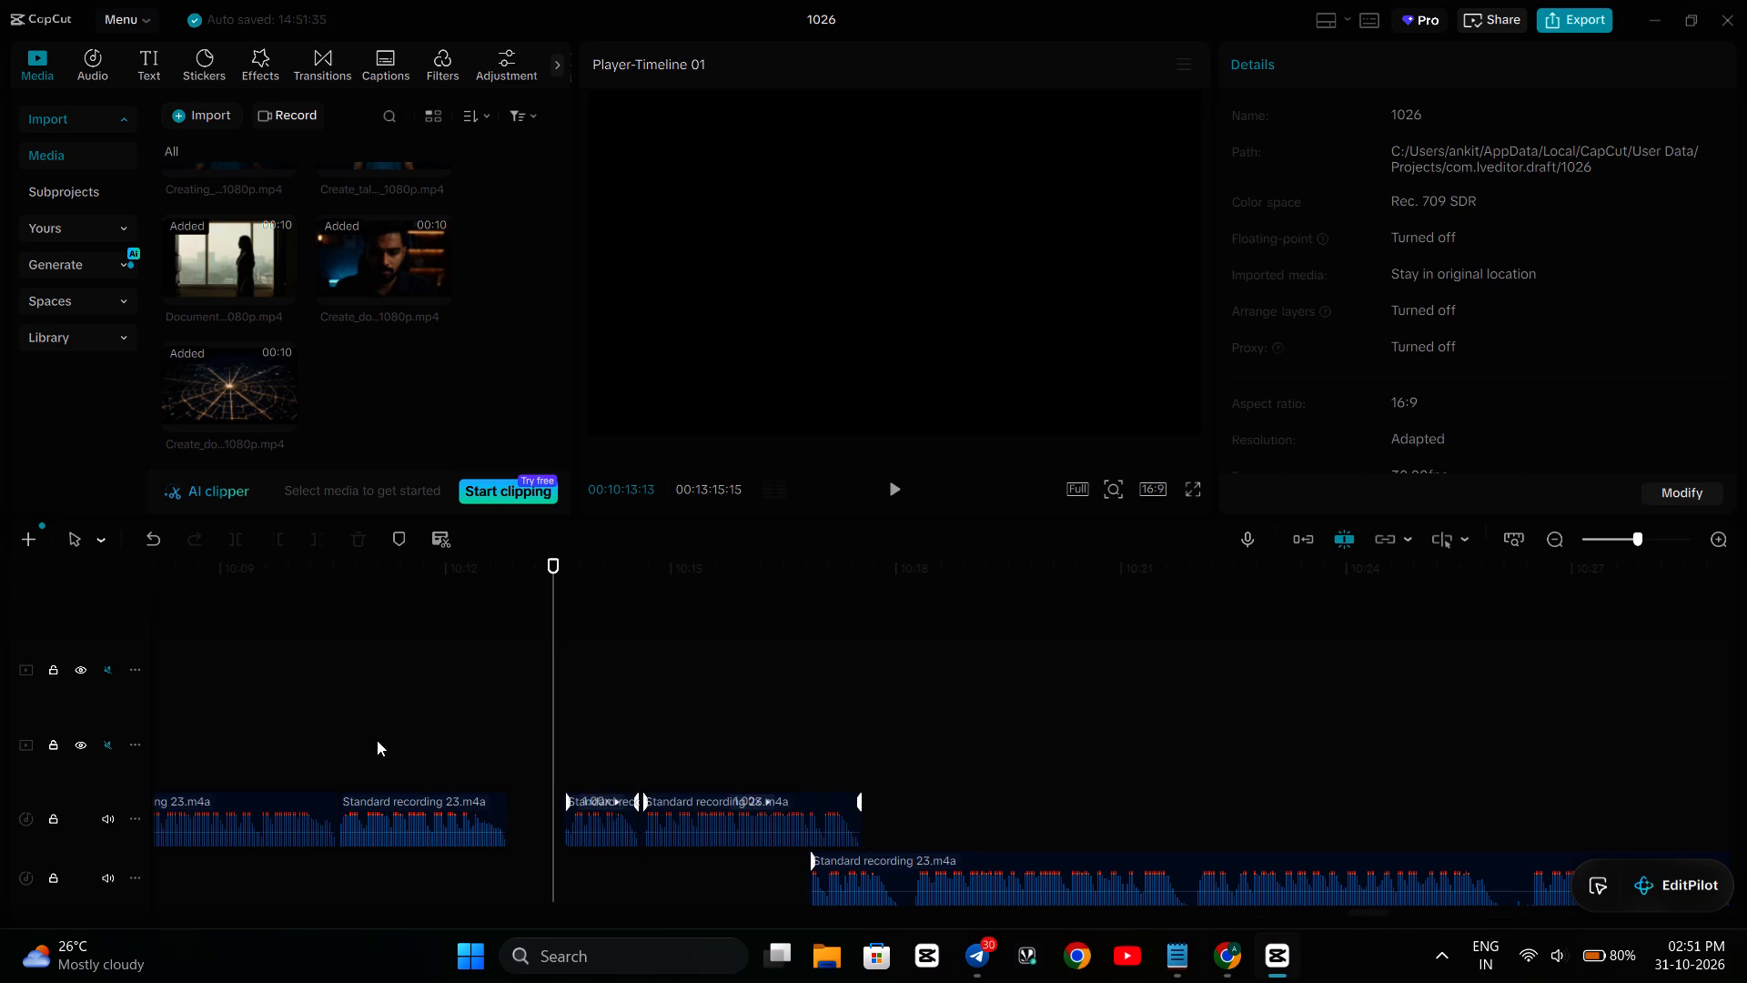
Play the pause, nudge the 1.0 s and 3.0 s voice-over clips about 0.2 s earlier, keeping a small gap between them, and replay it.
key("space")
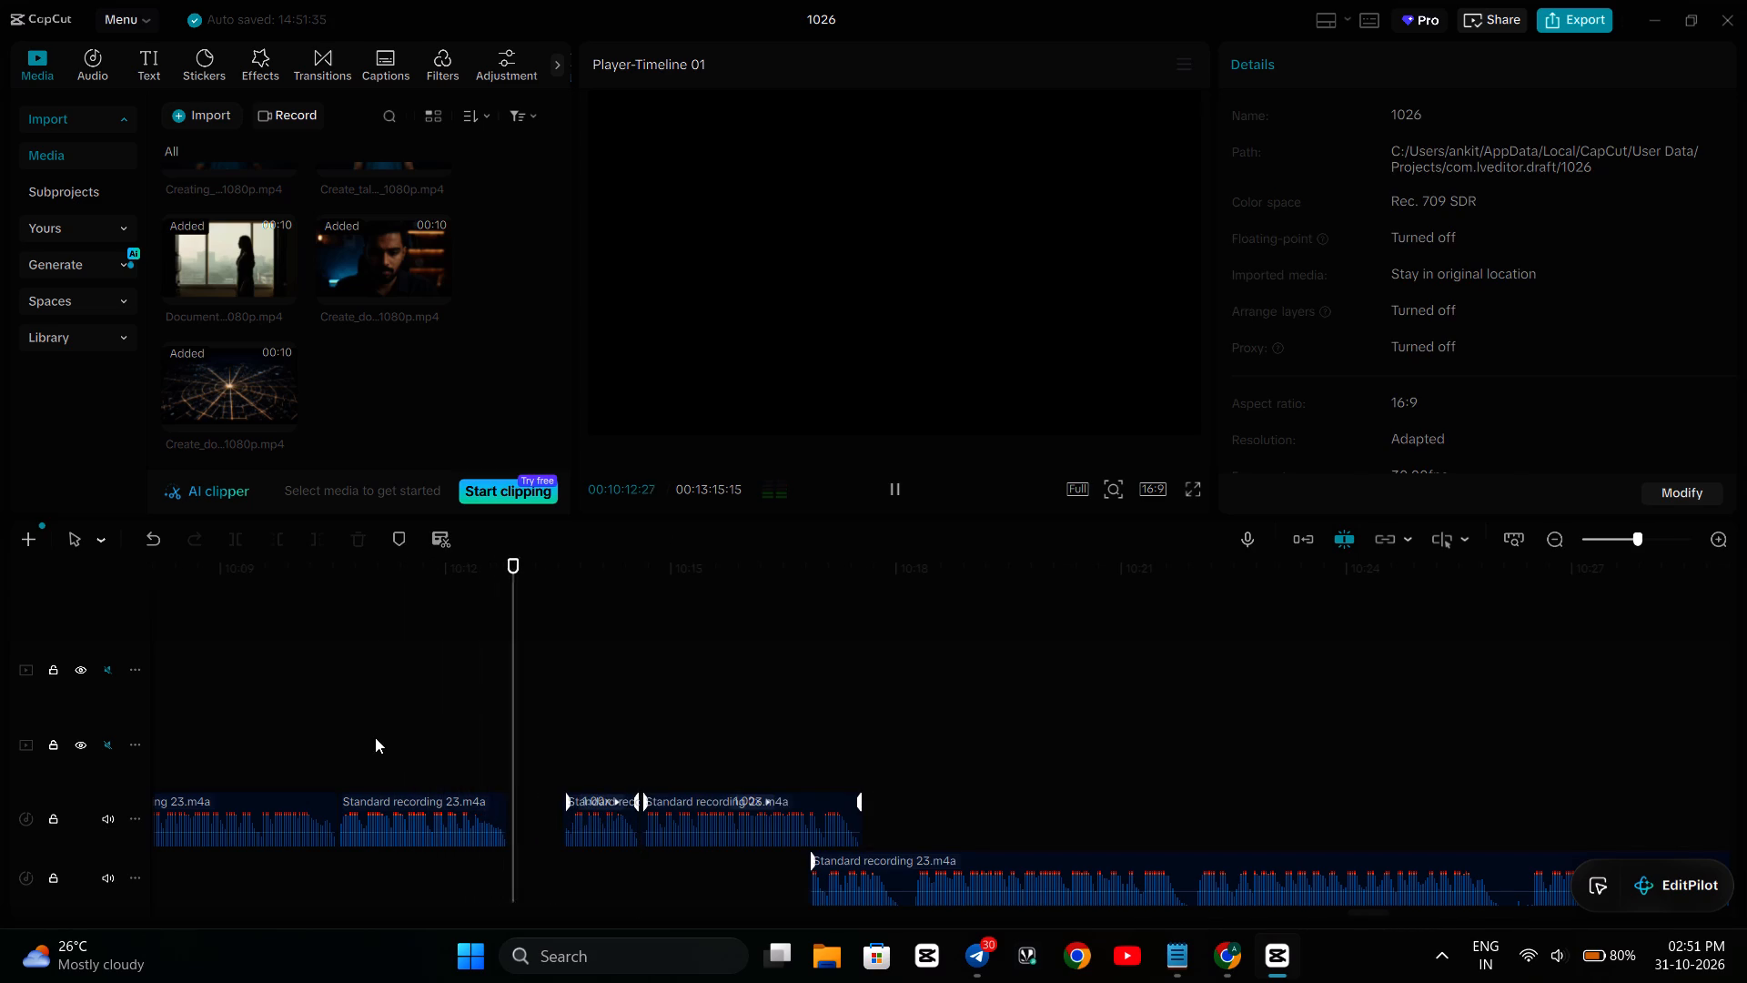
key("space")
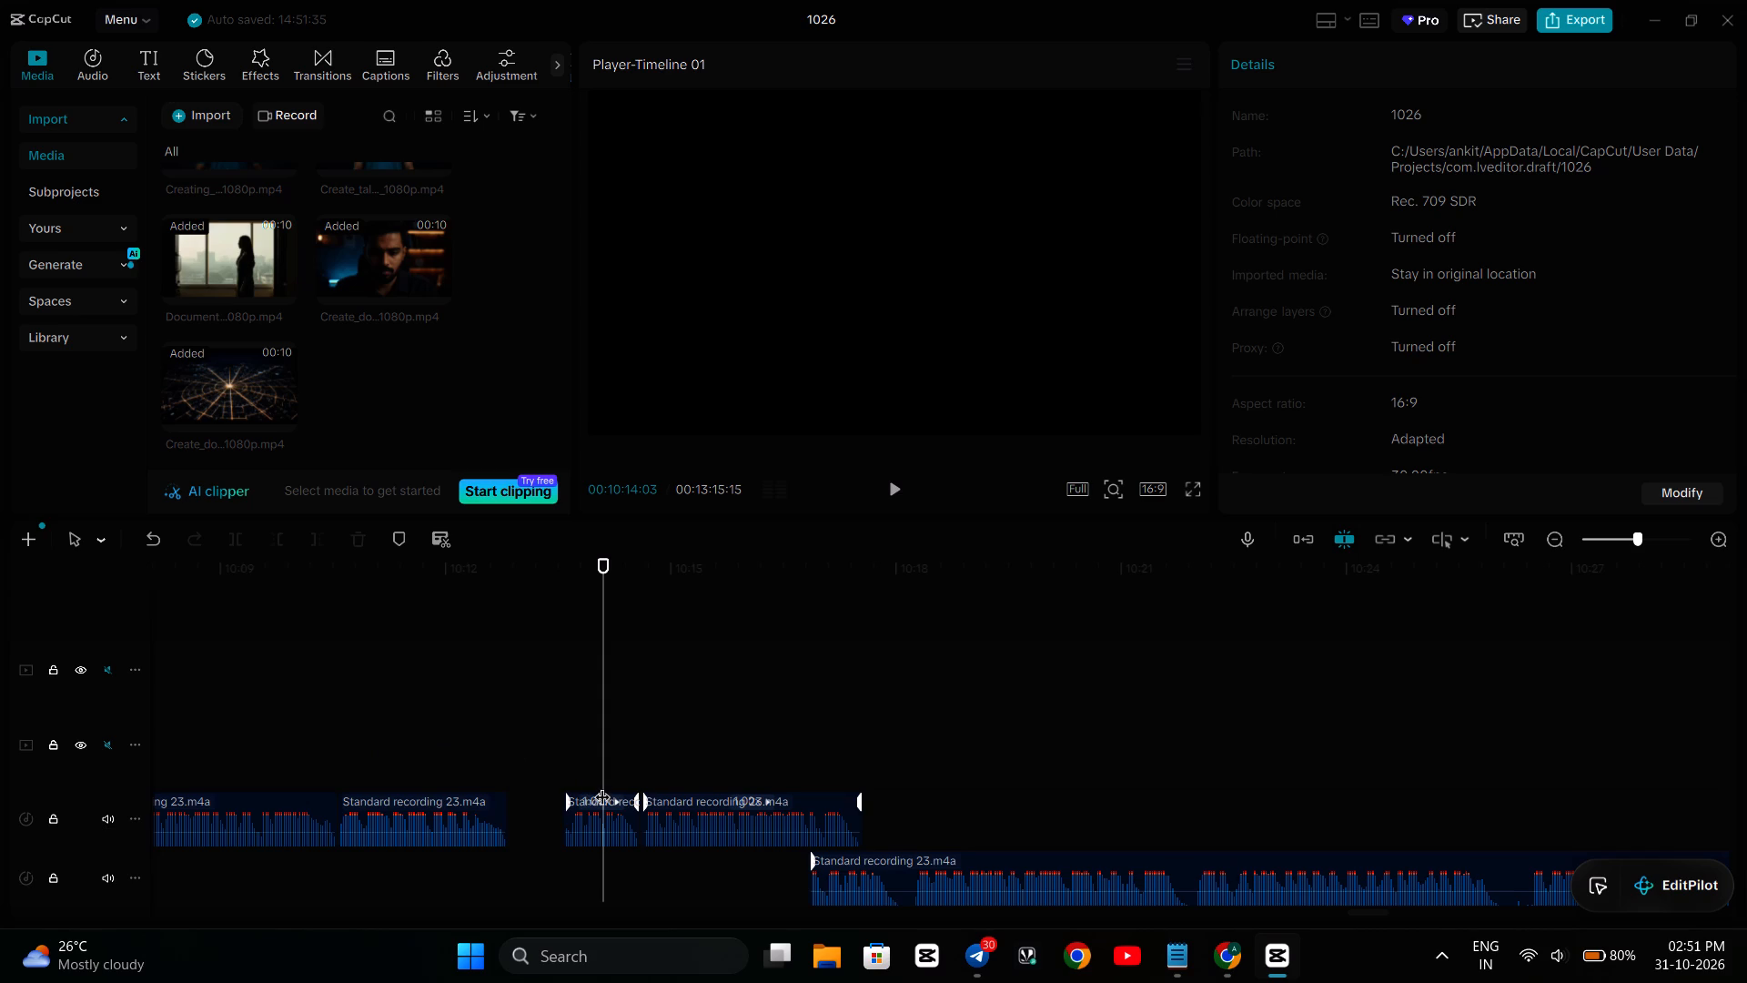
left_click_drag(607, 809, 582, 814)
left_click_drag(582, 814, 570, 814)
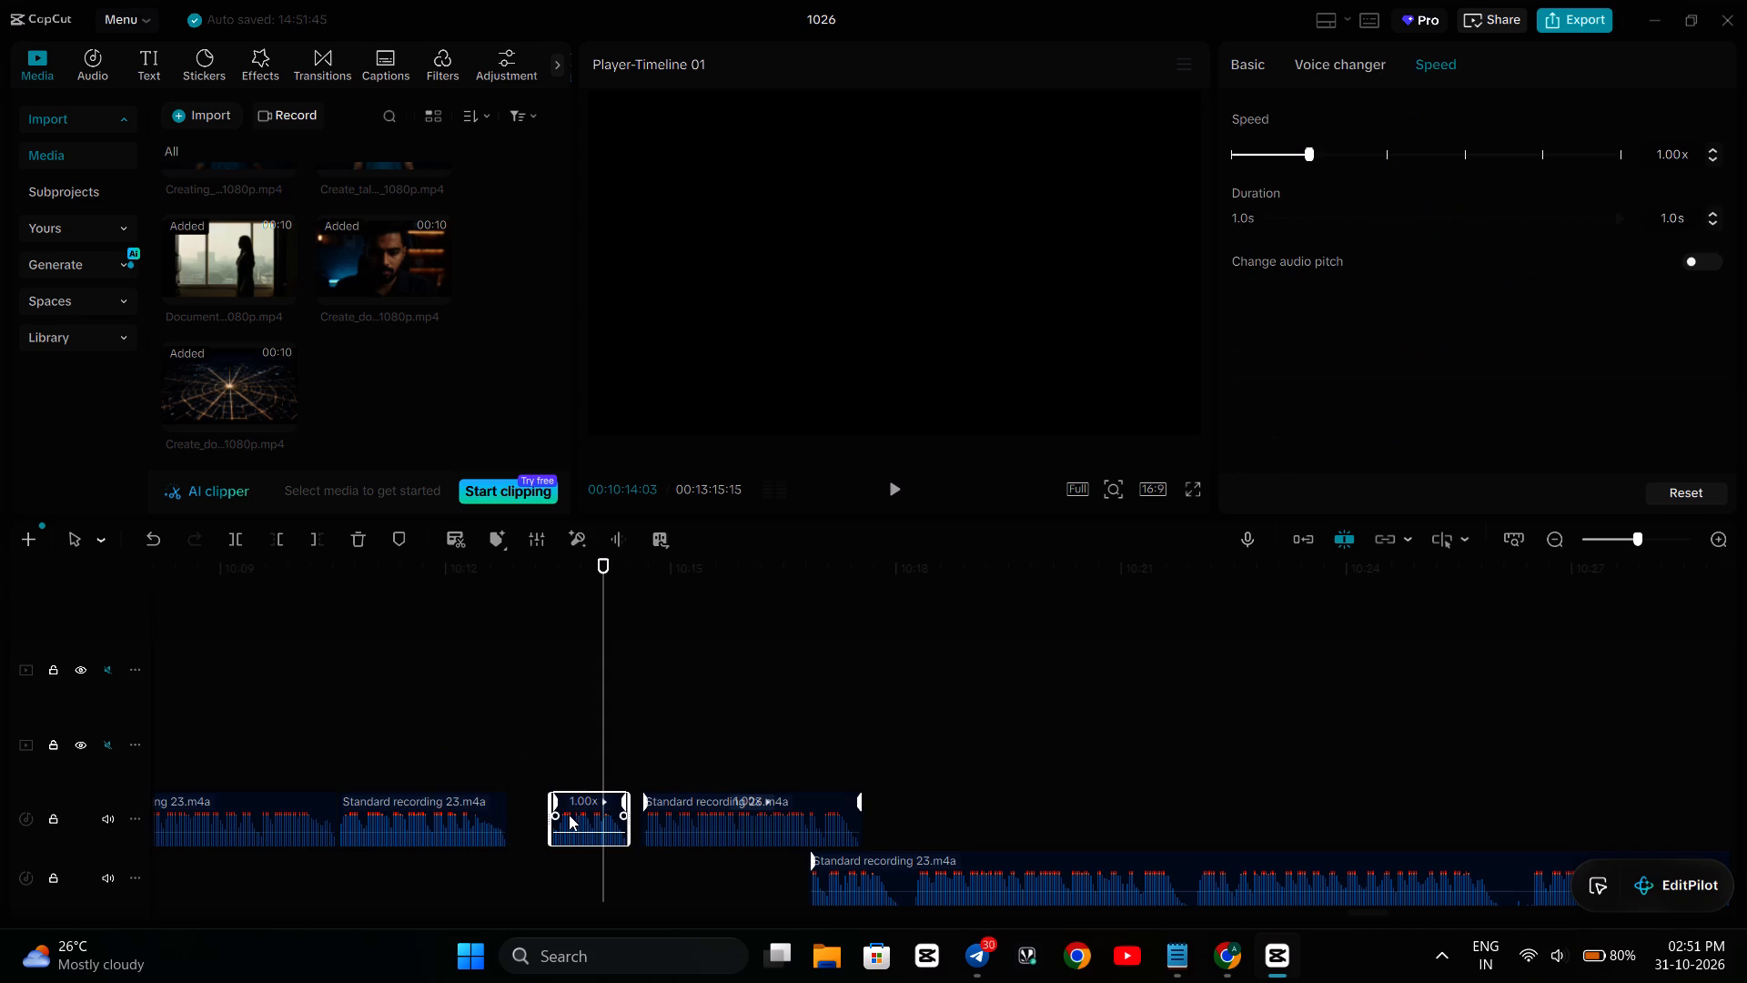
left_click_drag(697, 819, 676, 818)
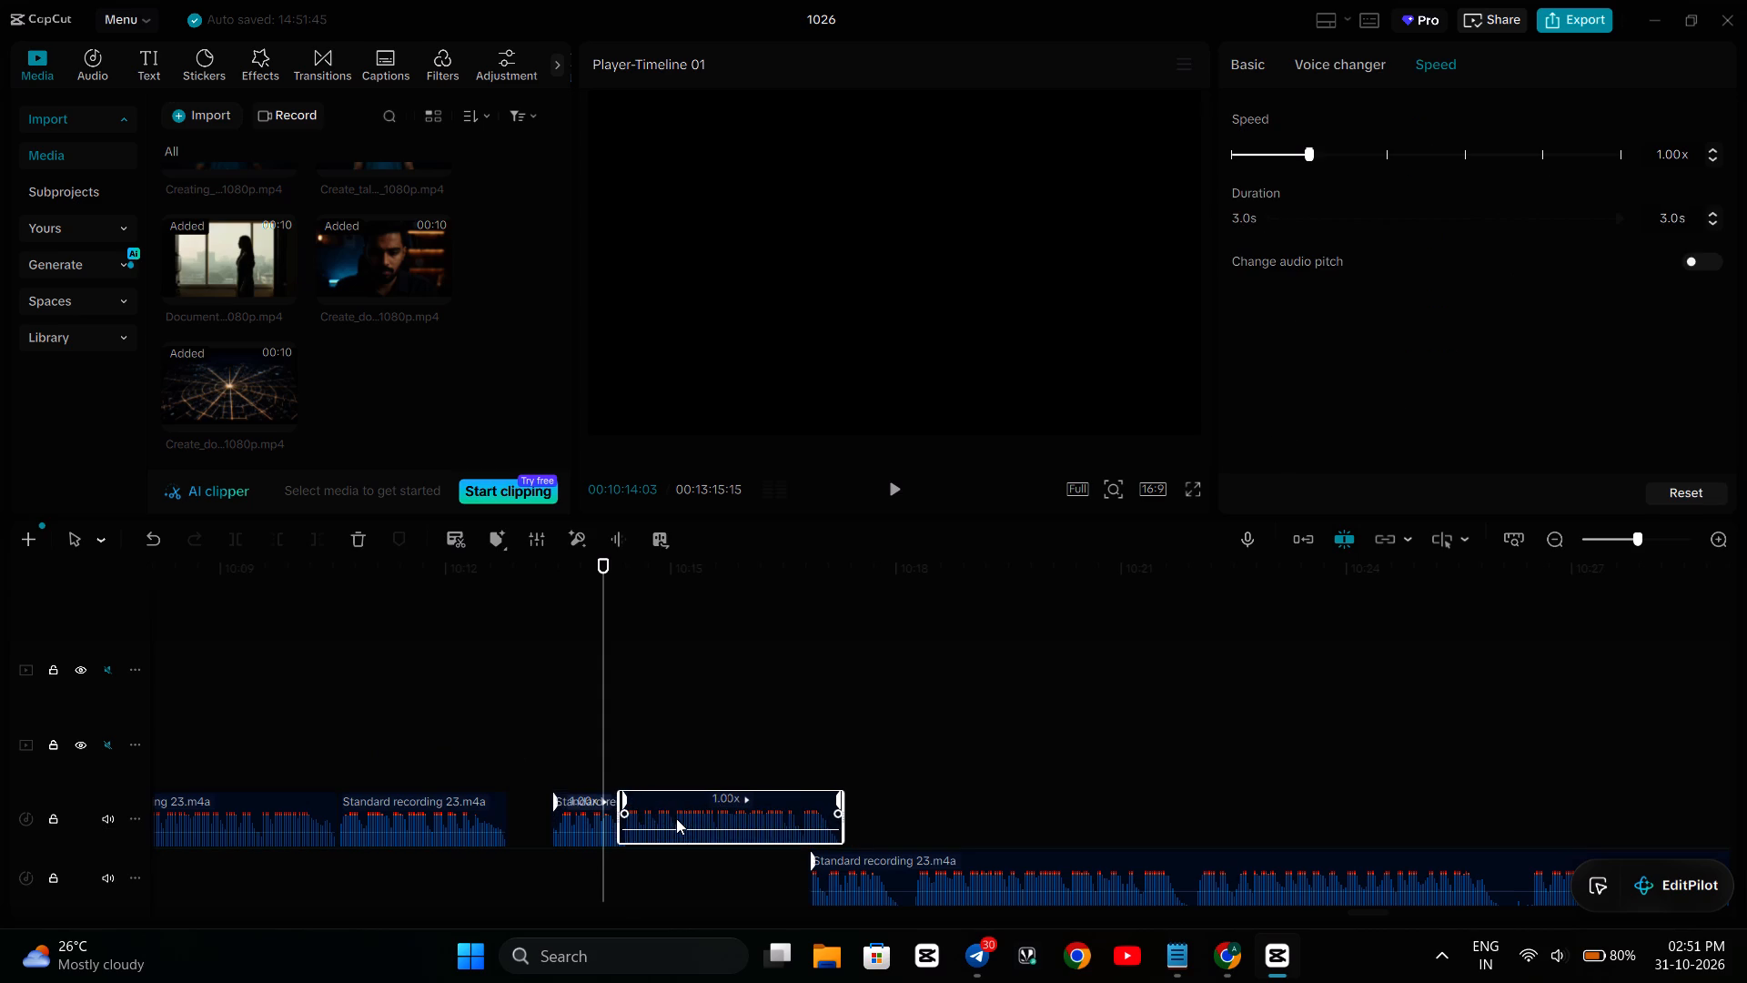
left_click_drag(676, 818, 687, 823)
left_click(379, 771)
key("space")
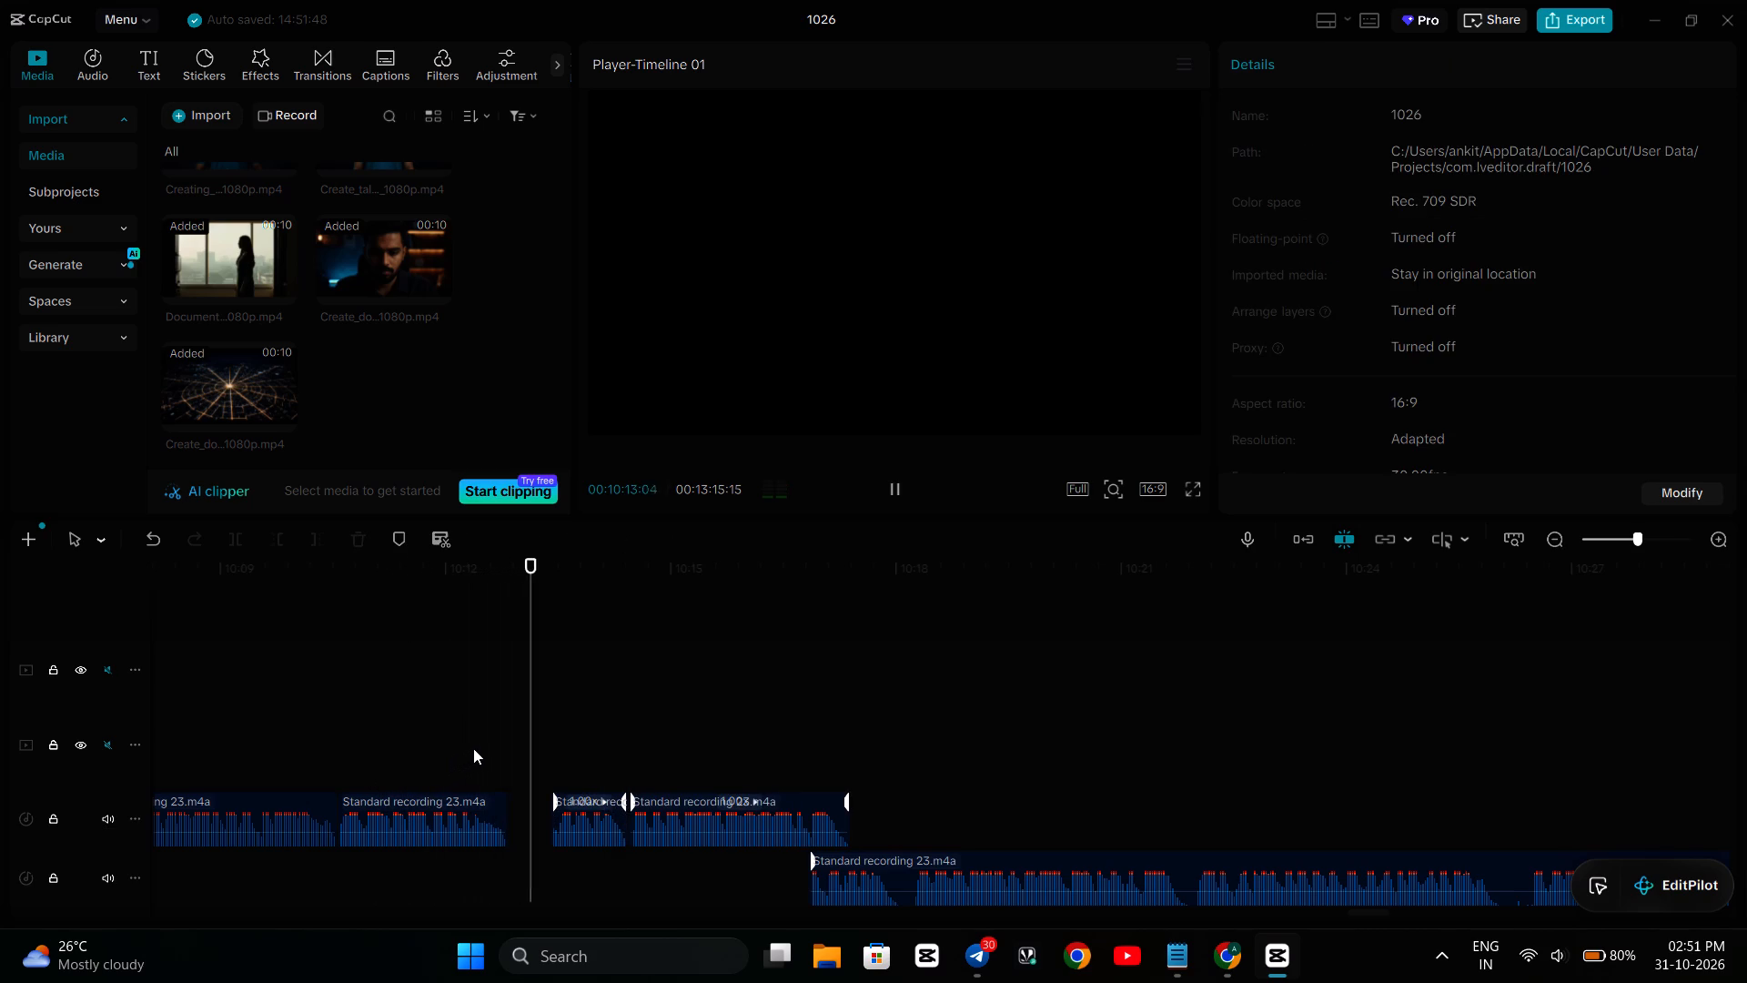
key("space")
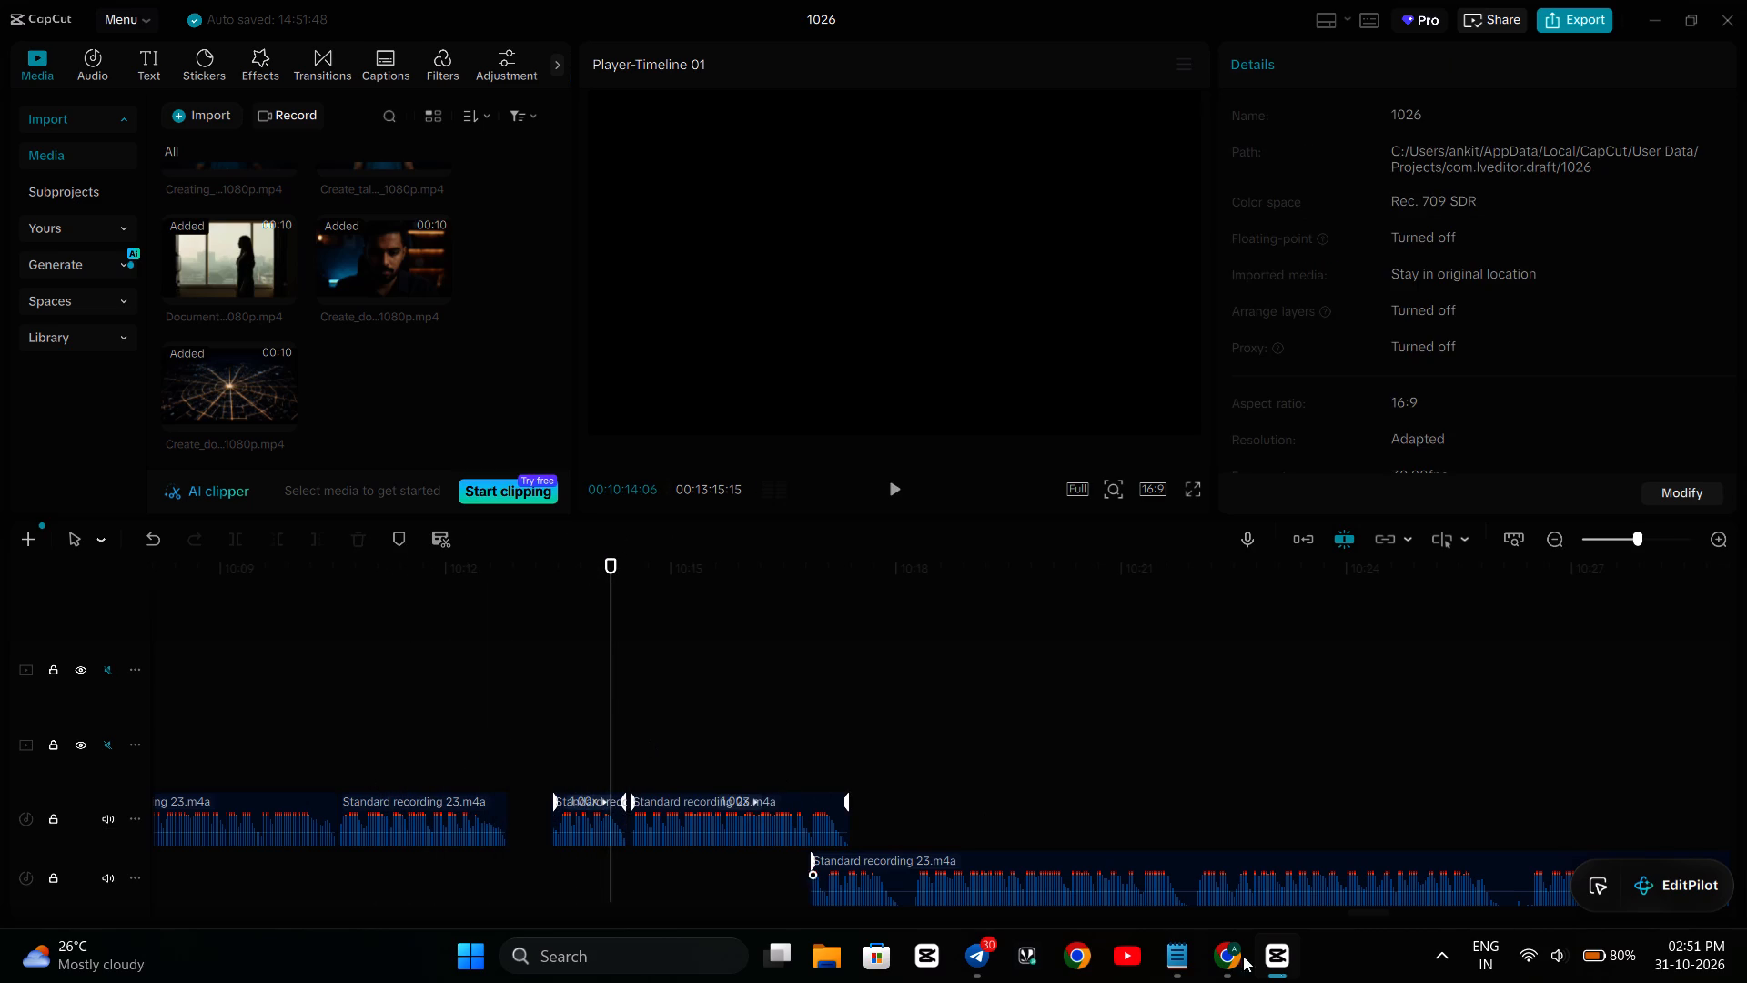
In the Notepad script, find SHOT 63 and highlight its first question, from "अगर लड़के protest" through "बनेंगे?".
left_click(1172, 941)
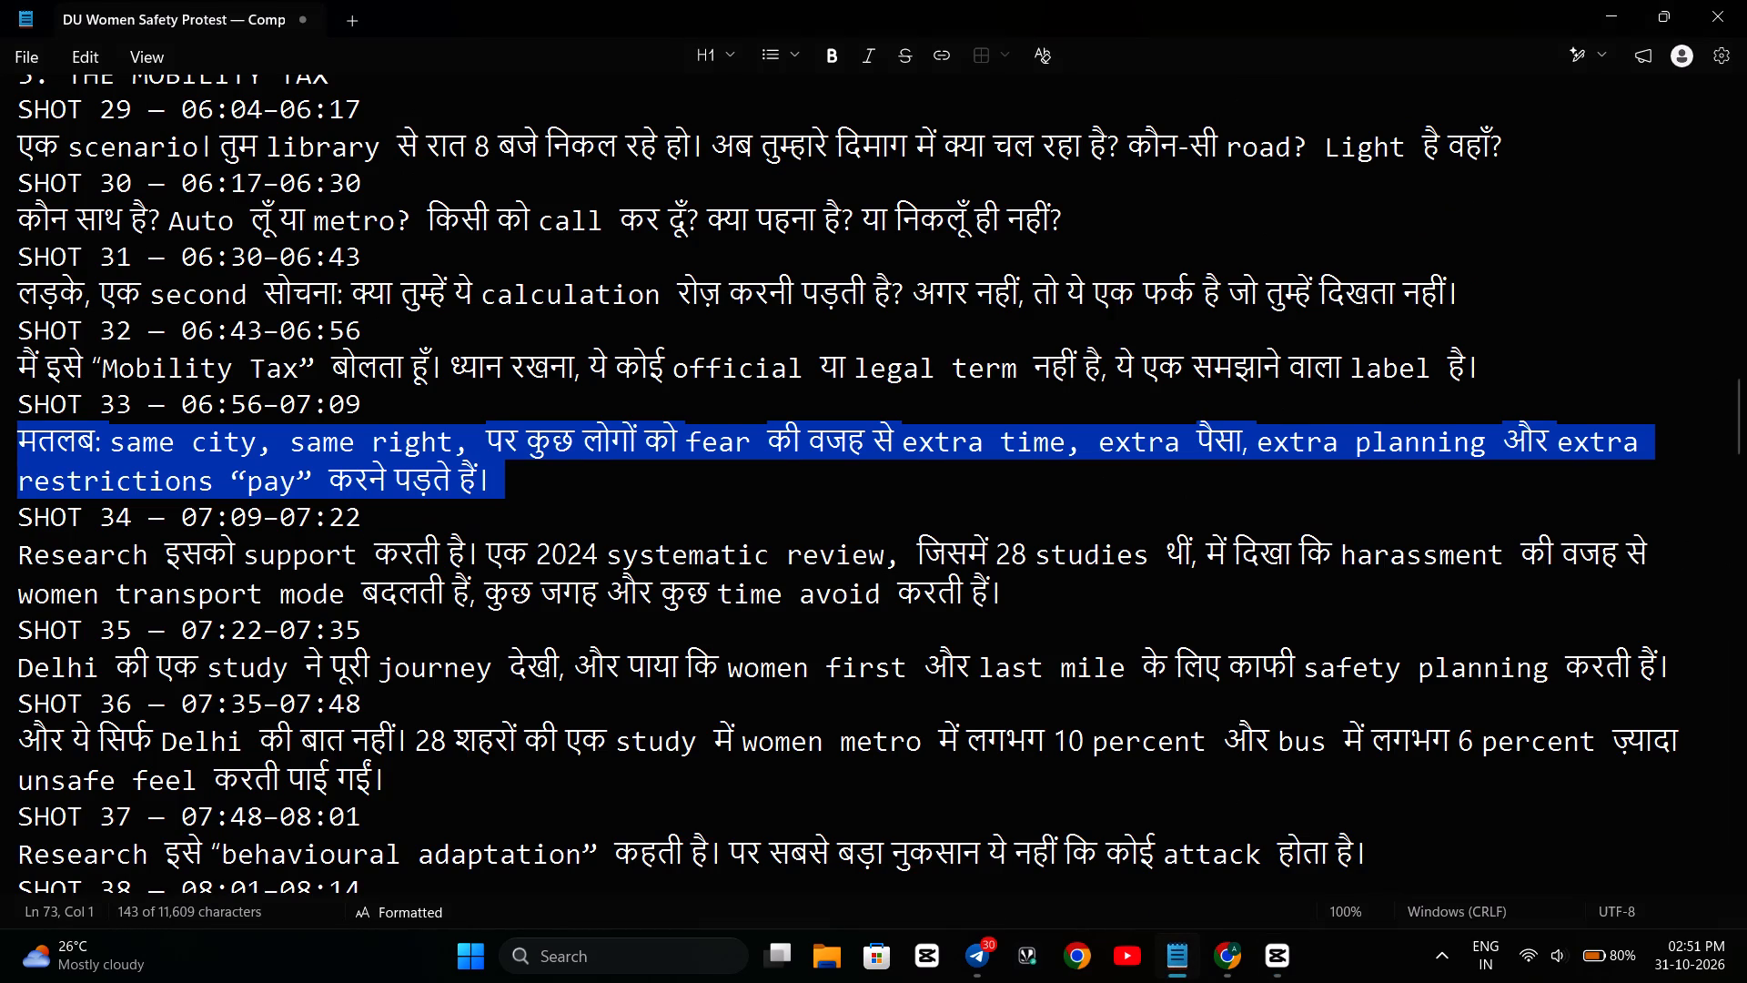
scroll(534, 570, "down", 10)
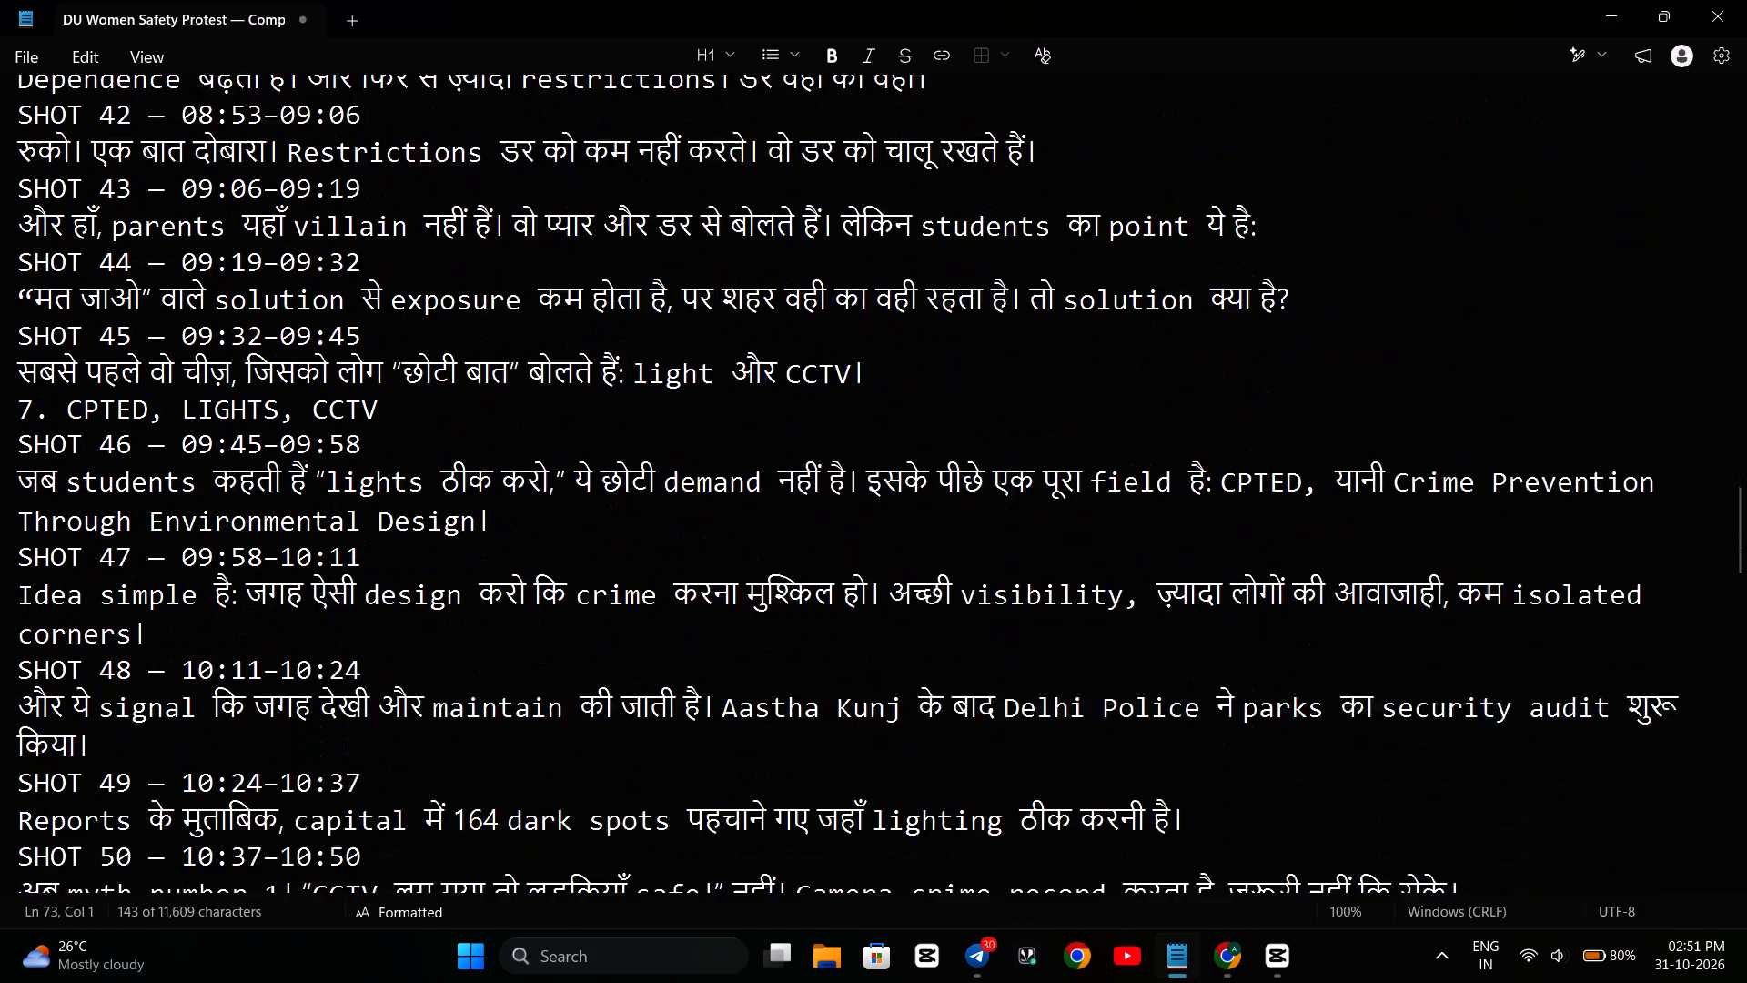
scroll(541, 571, "down", 6)
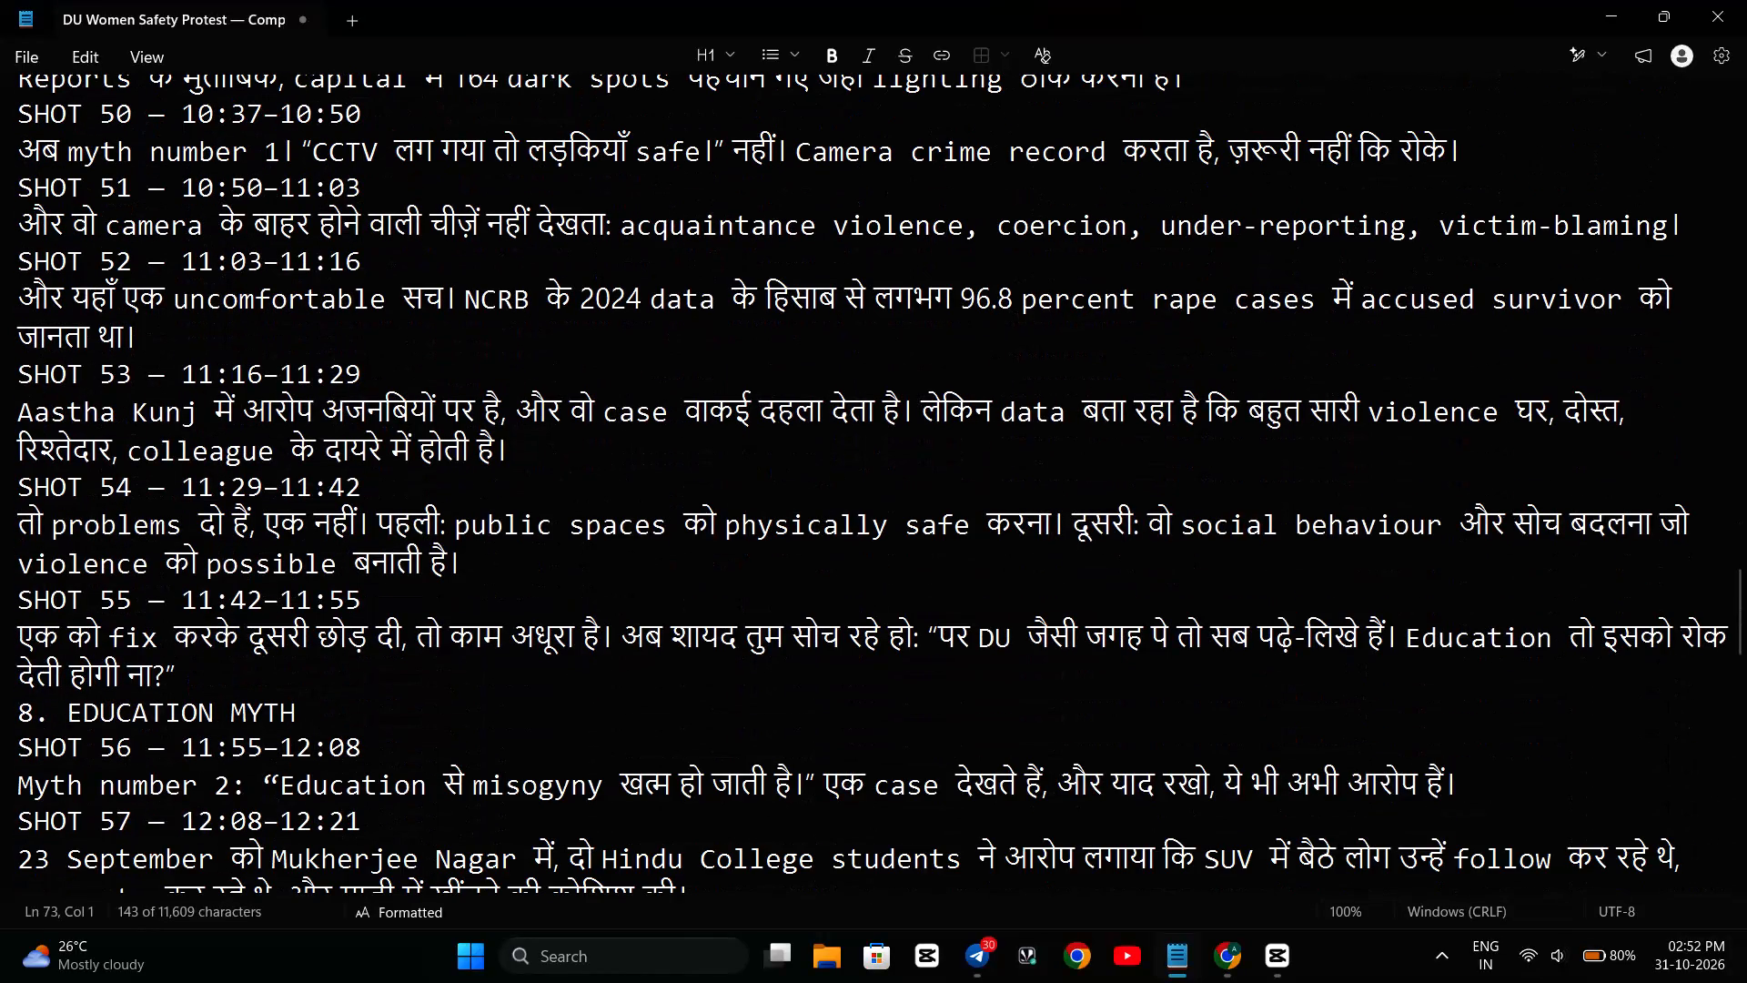
scroll(541, 571, "down", 5)
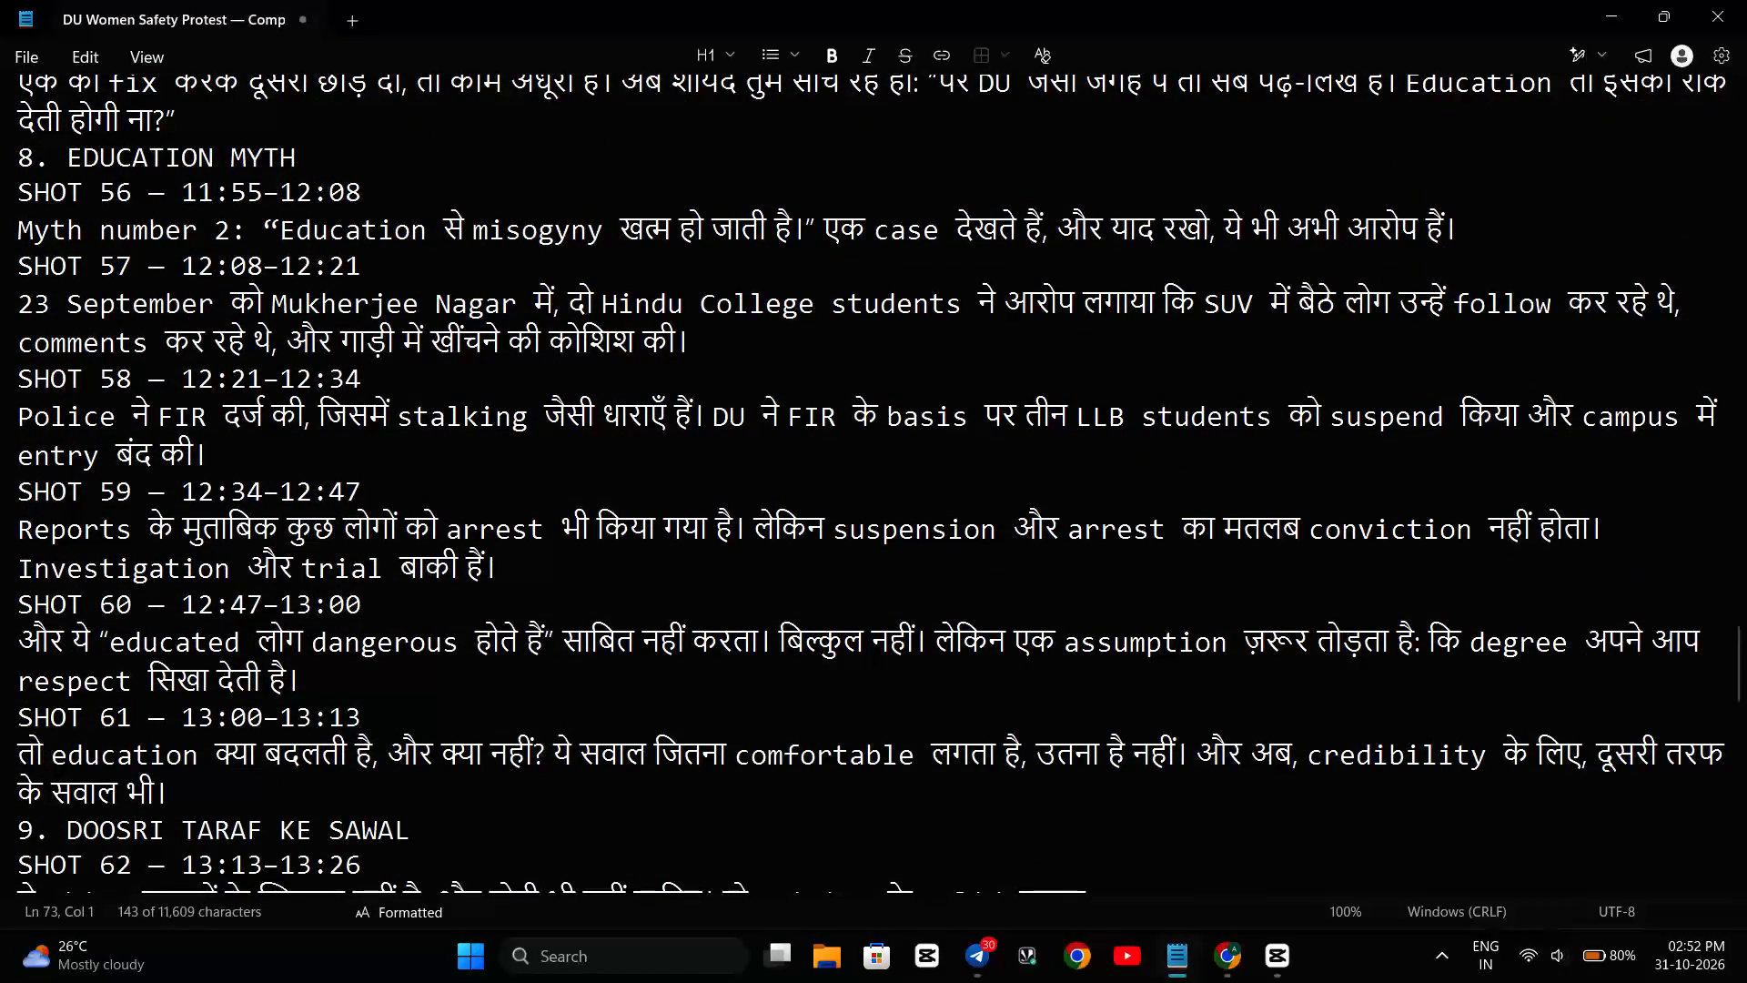
scroll(534, 562, "down", 5)
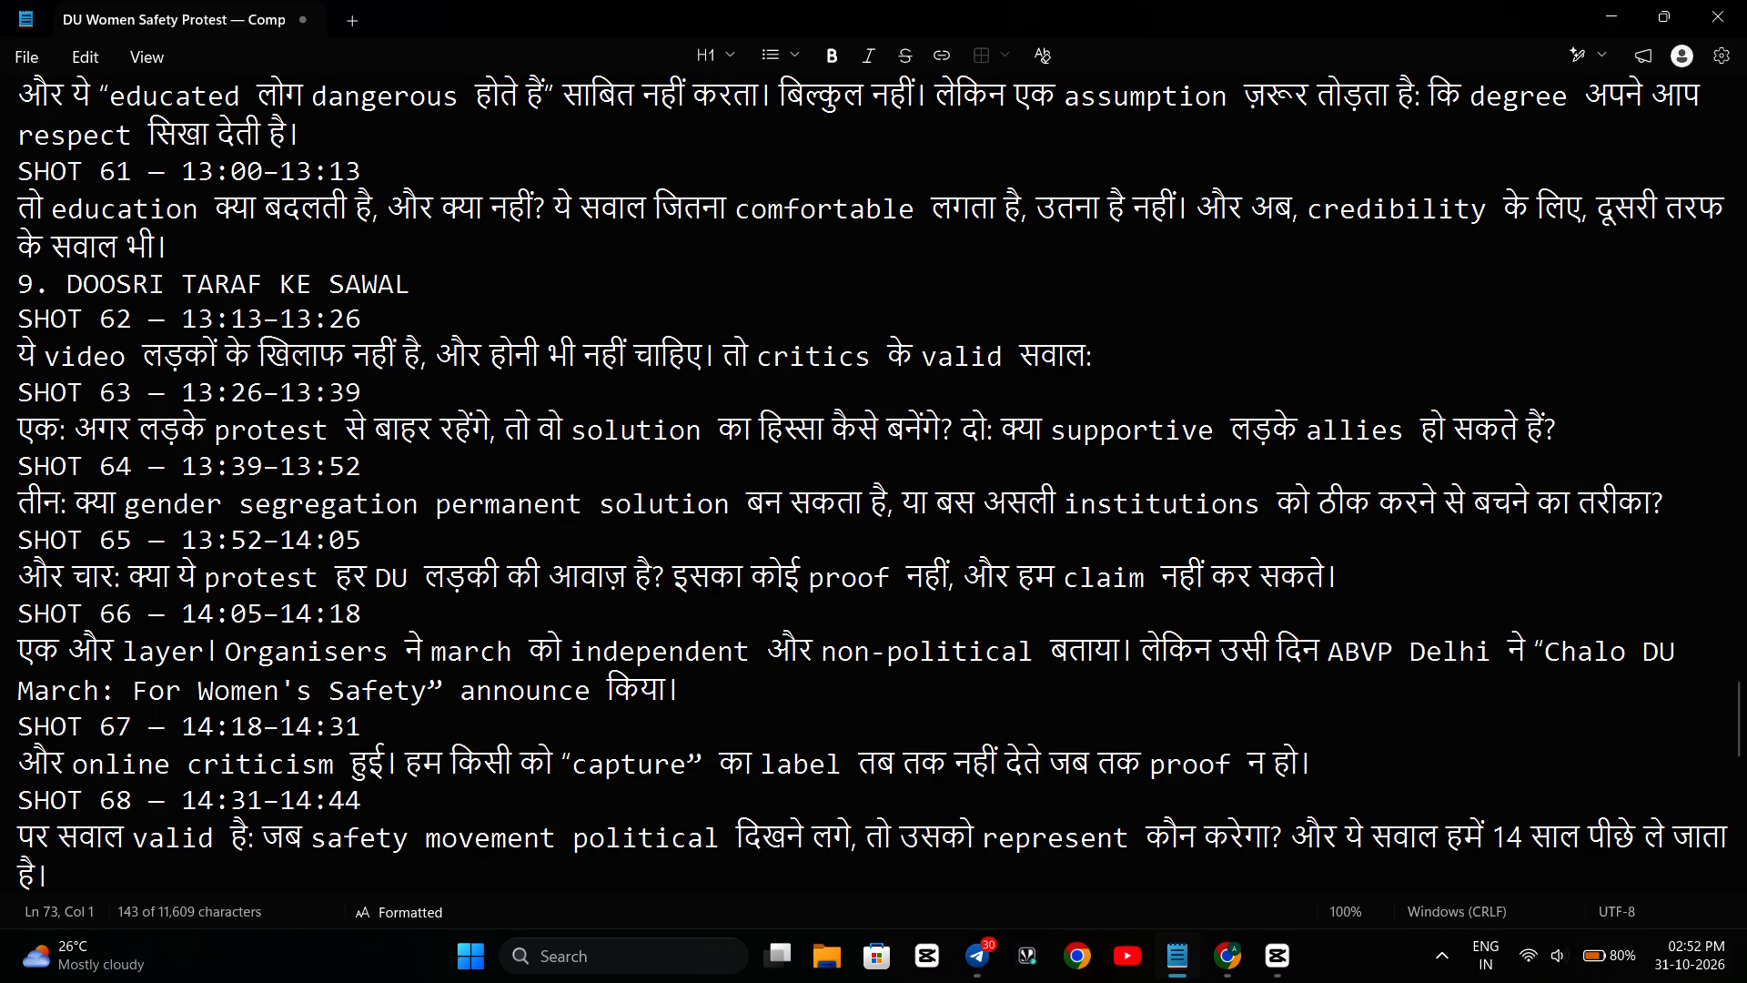
left_click_drag(74, 425, 374, 447)
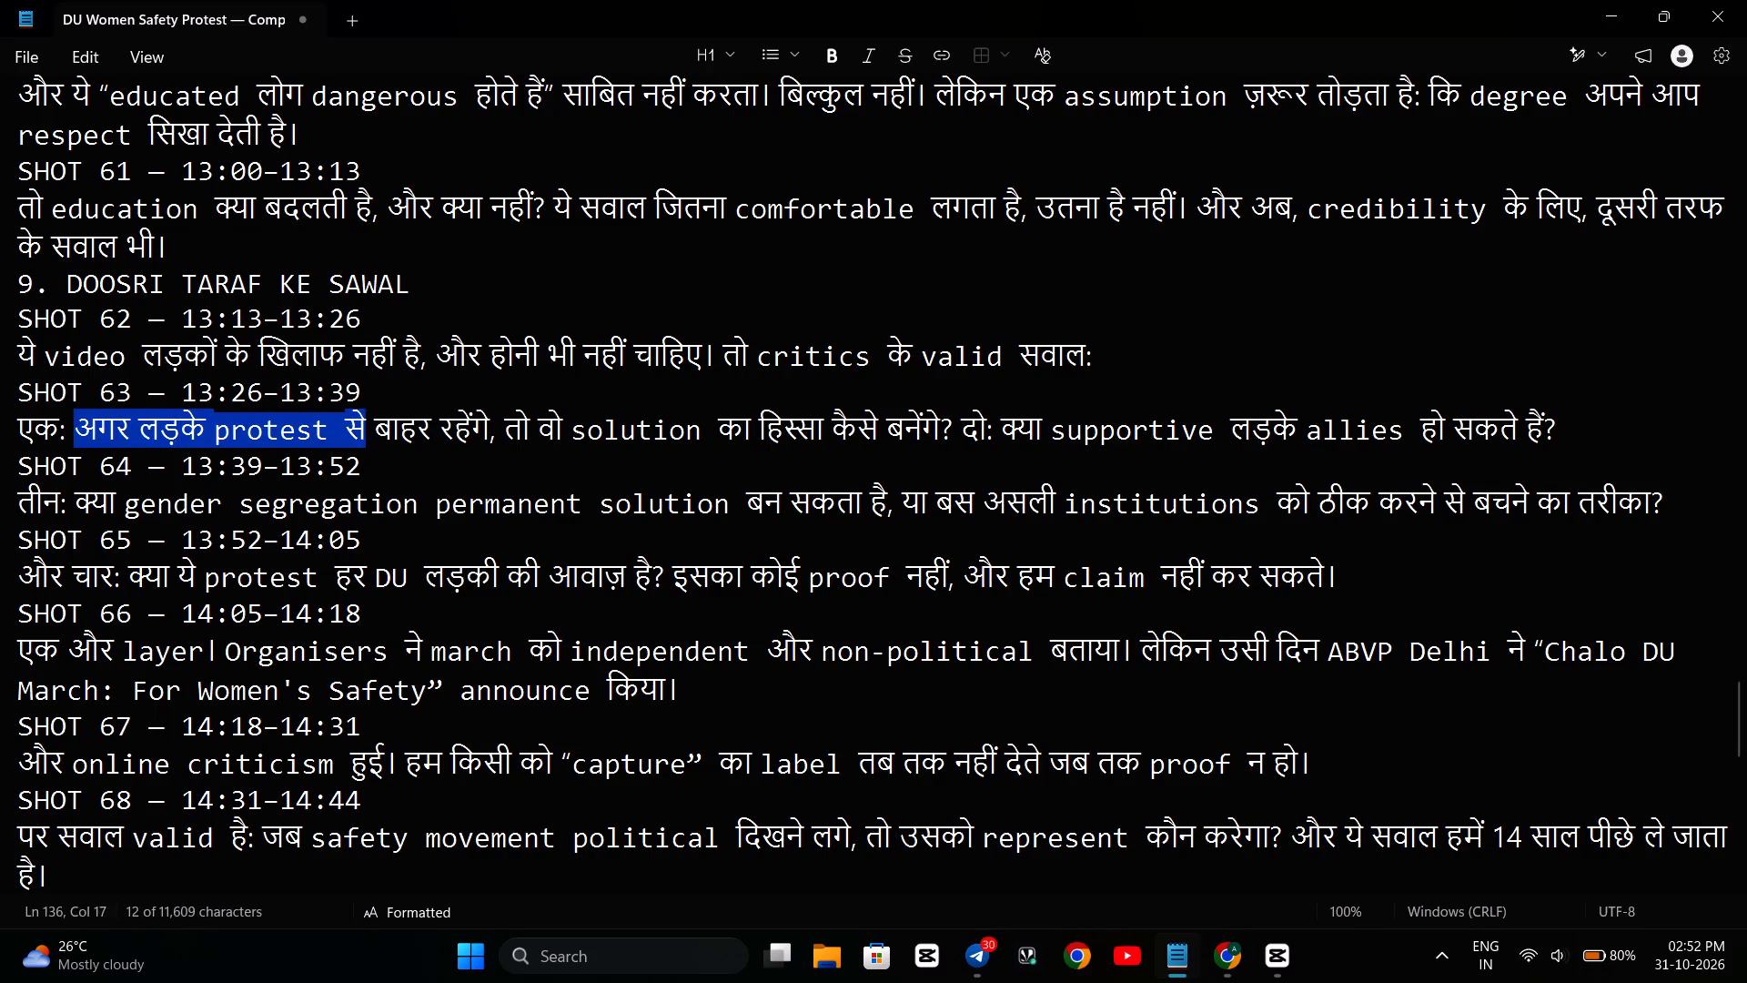
left_click_drag(374, 447, 878, 463)
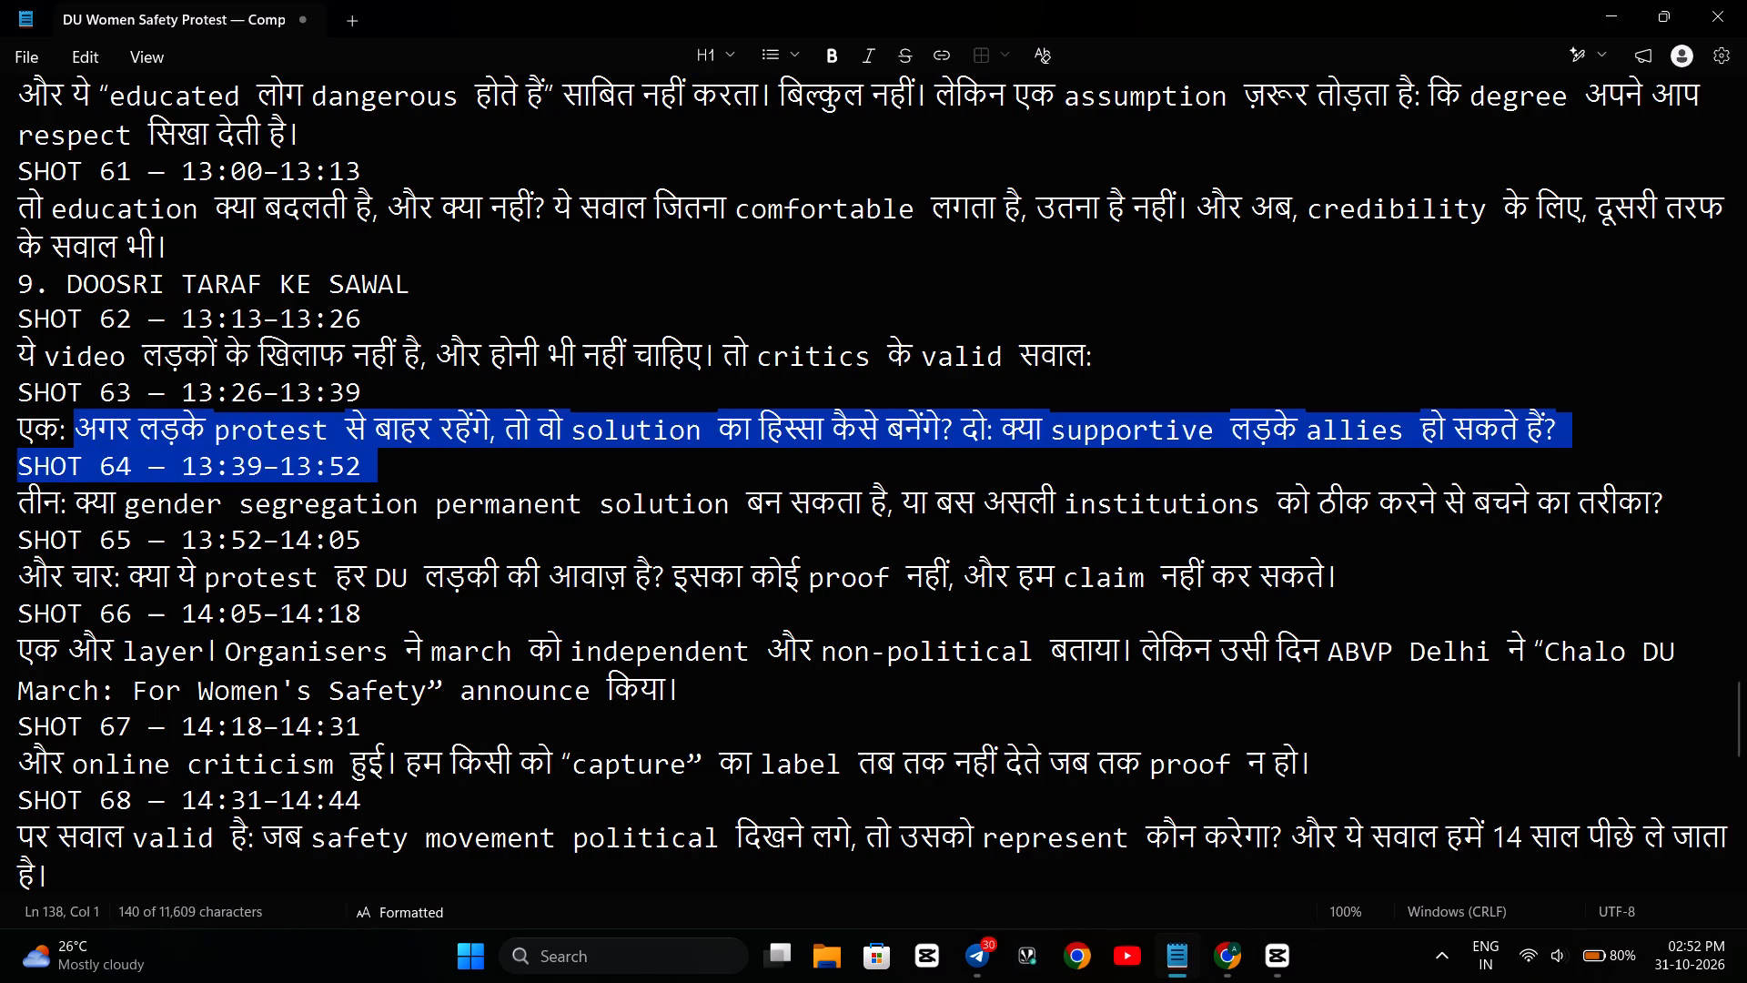
left_click_drag(878, 463, 935, 431)
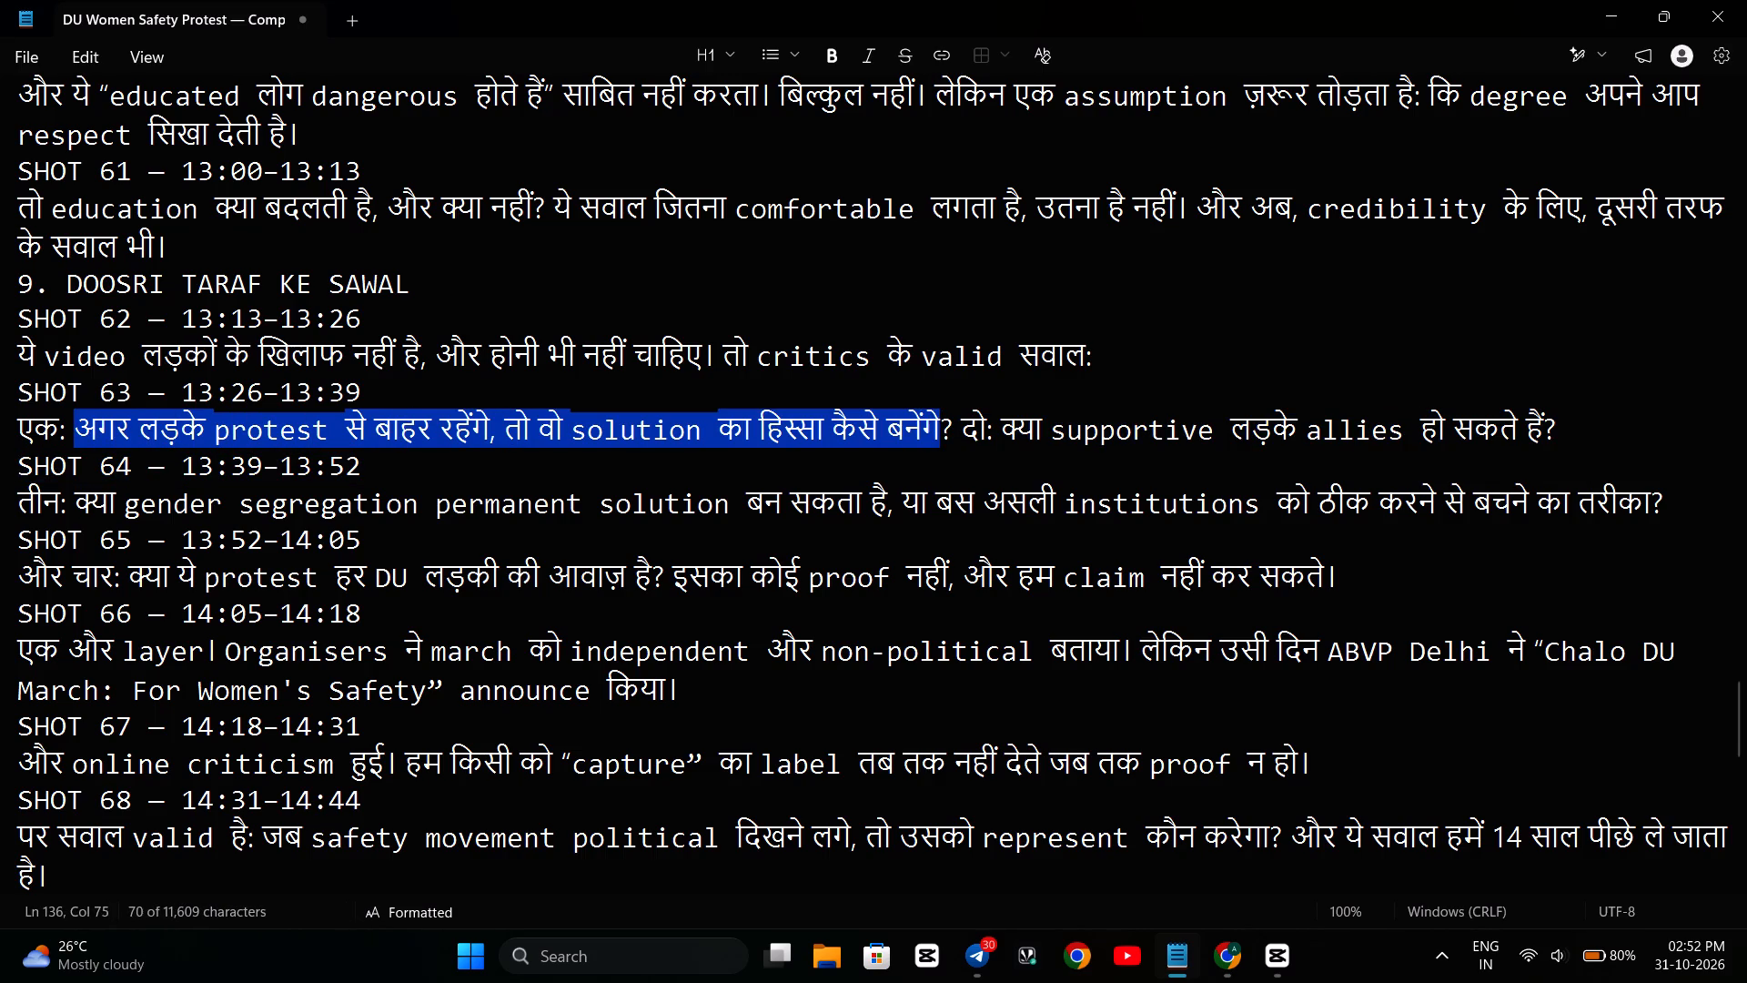
left_click_drag(935, 431, 947, 429)
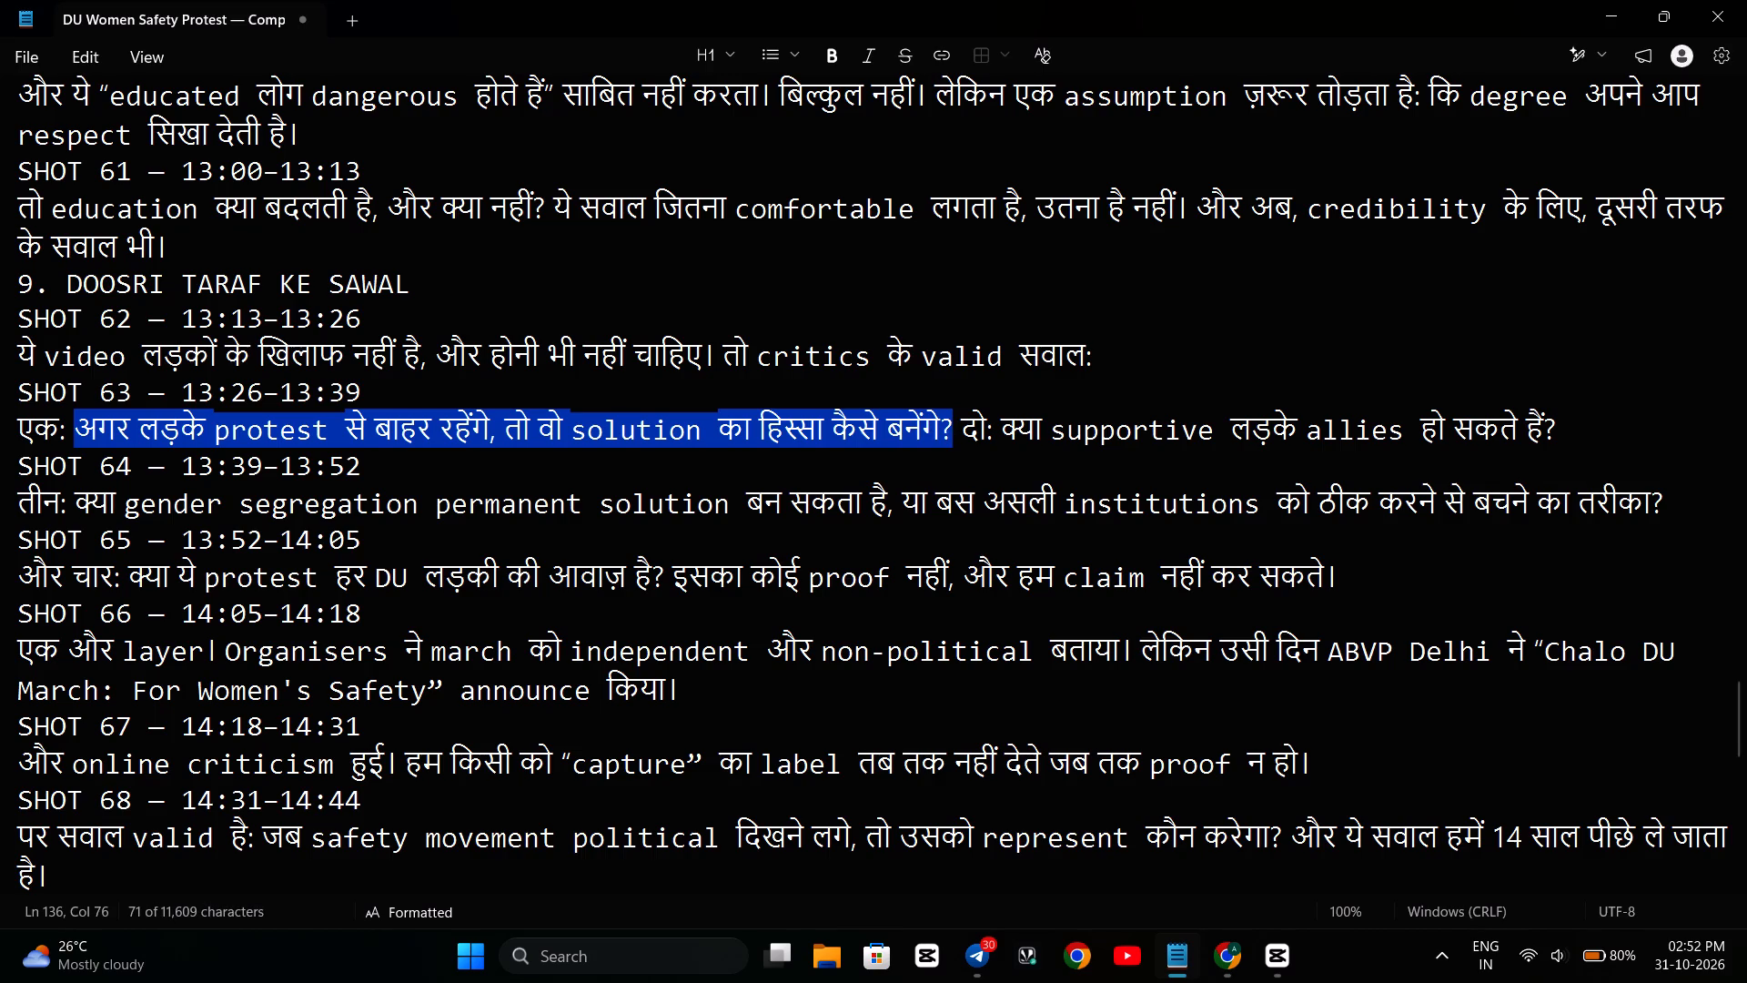
Return to CapCut and play the 3.0 s voice-over clip from about 10:14 to 10:17.
left_click(1269, 941)
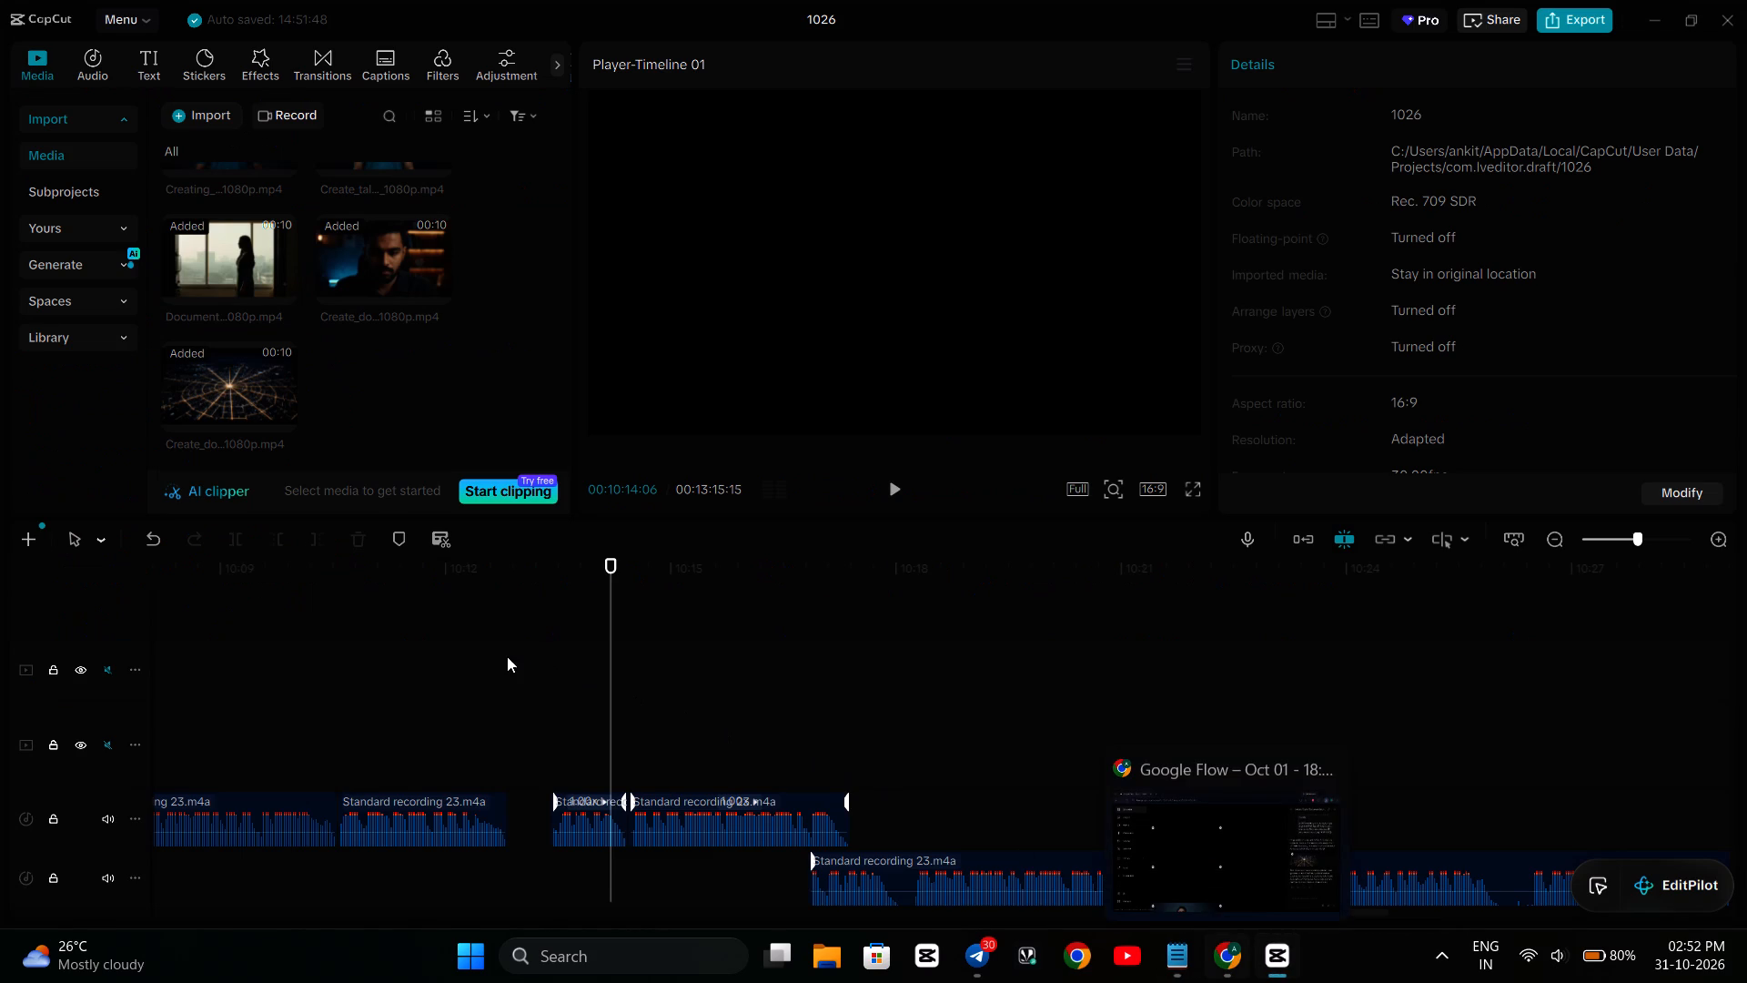
key("space")
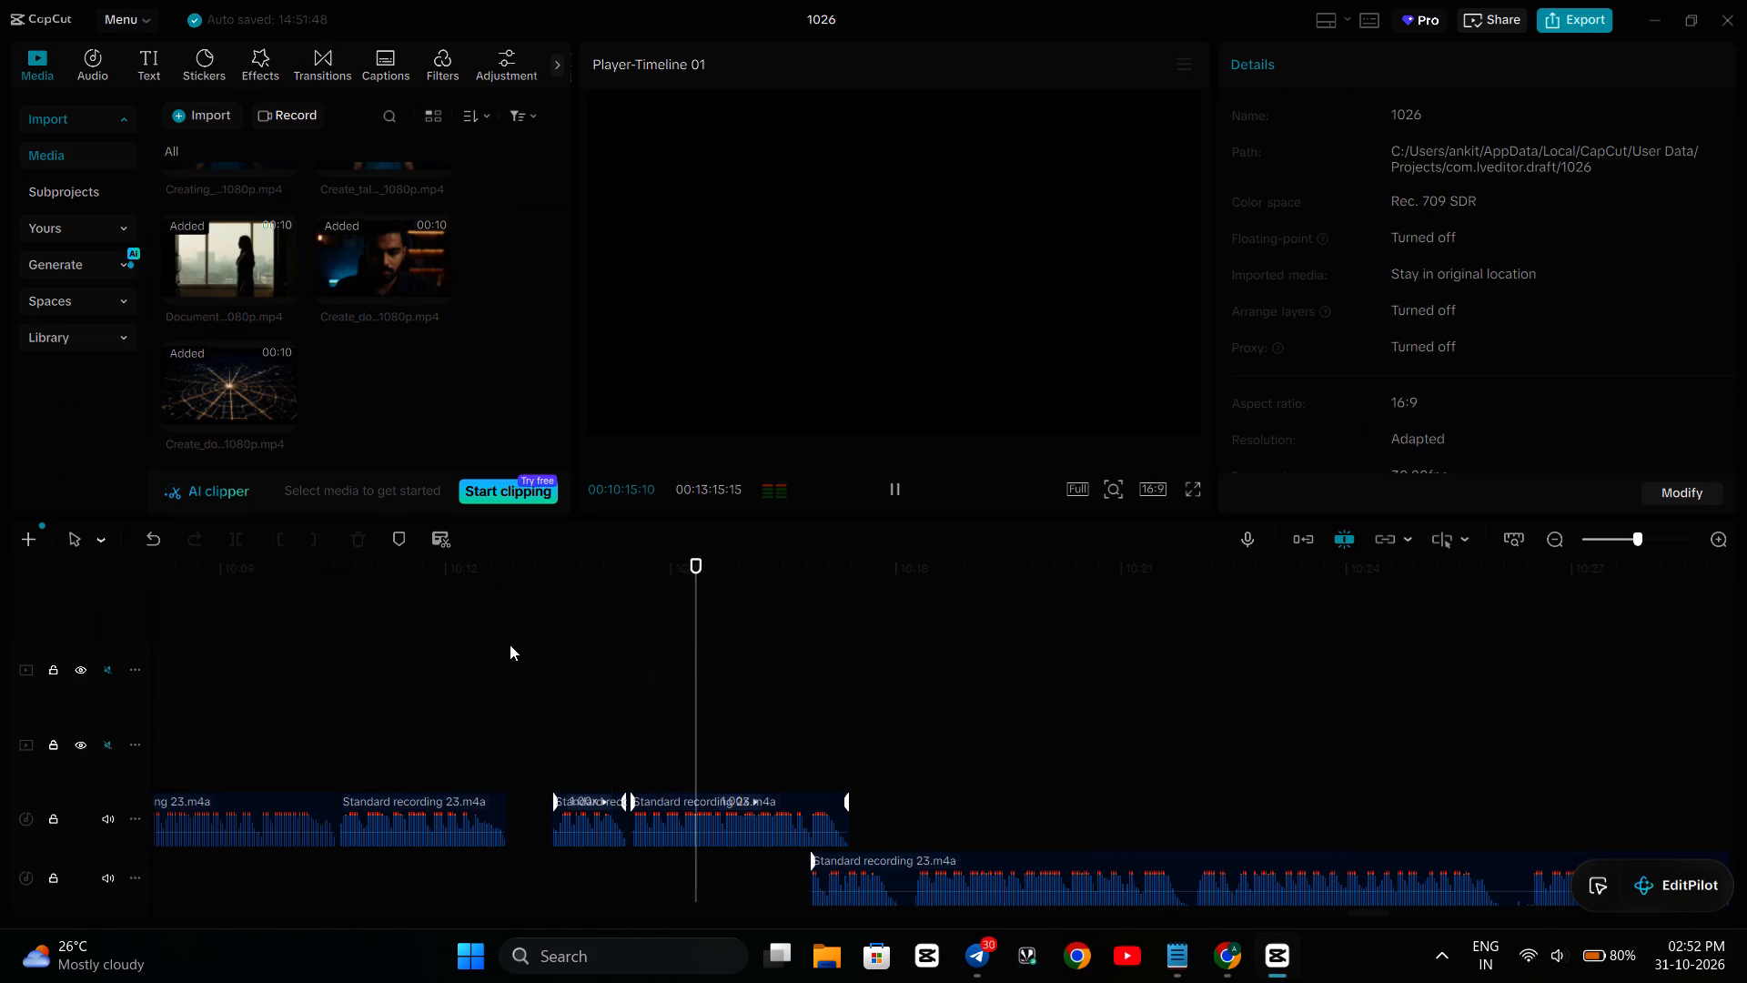
key("space")
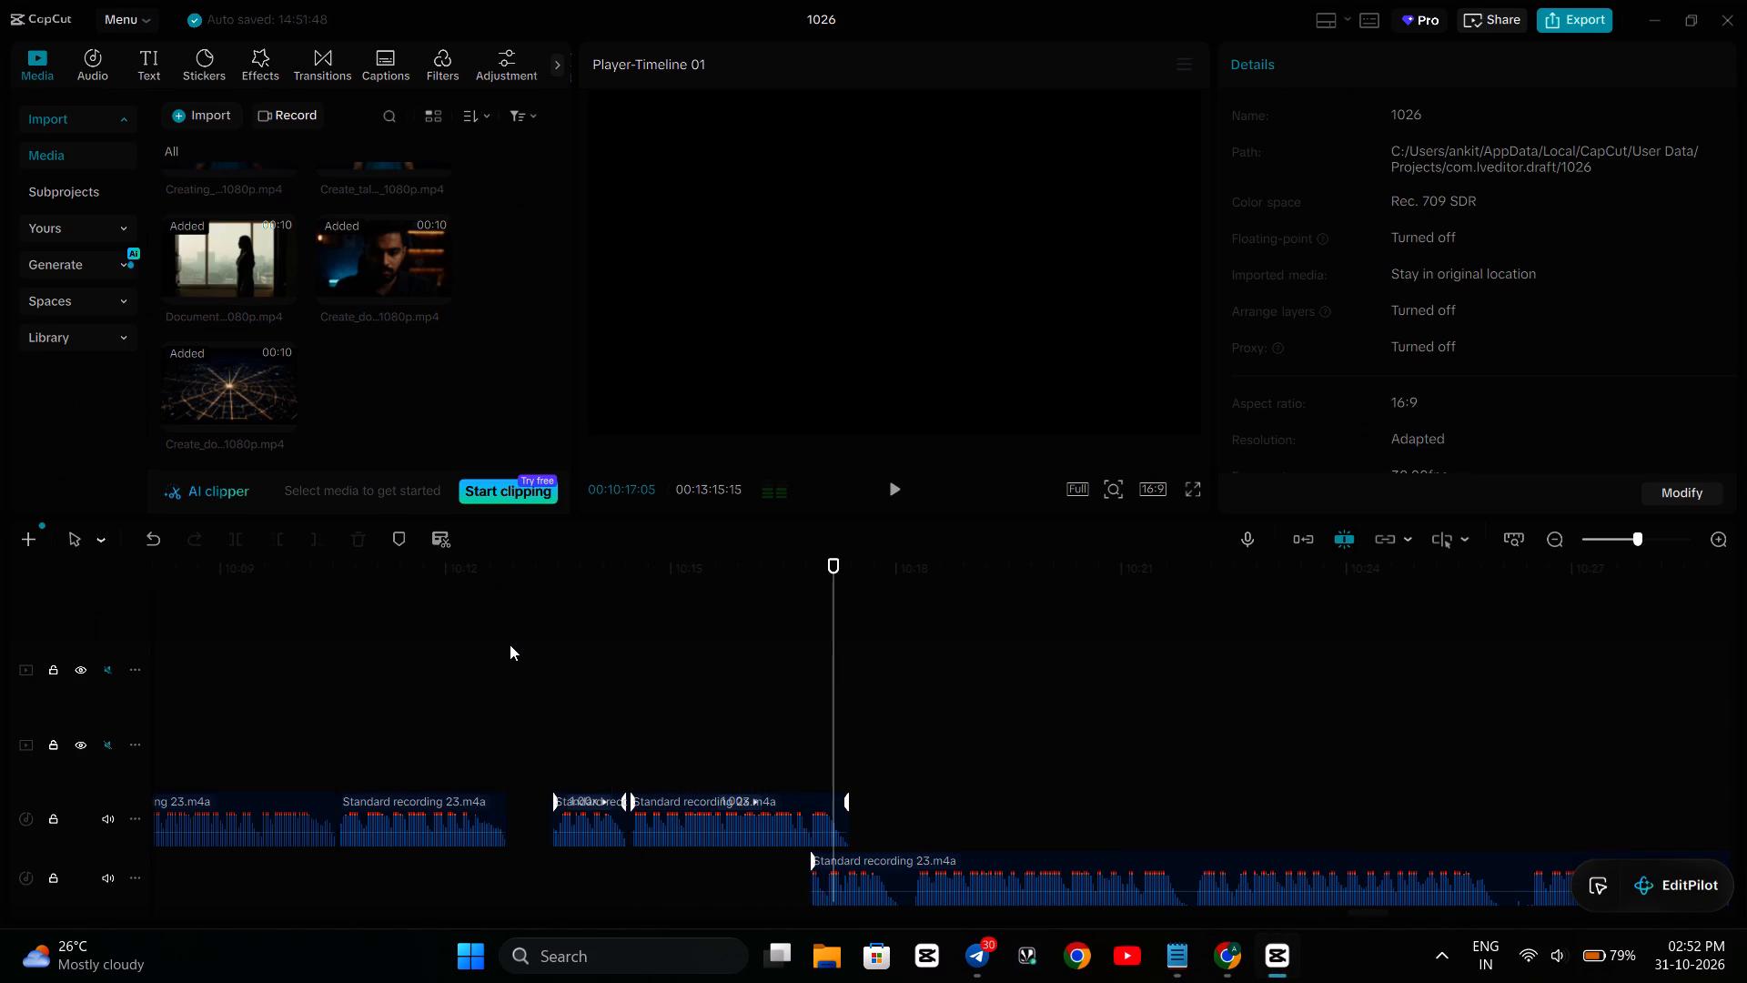
Shift the 31.7 s voice-over clip on the lowest audio track about 1.1 s later, opening a pause after the 3.0 s clip.
scroll(510, 644, "right", 1)
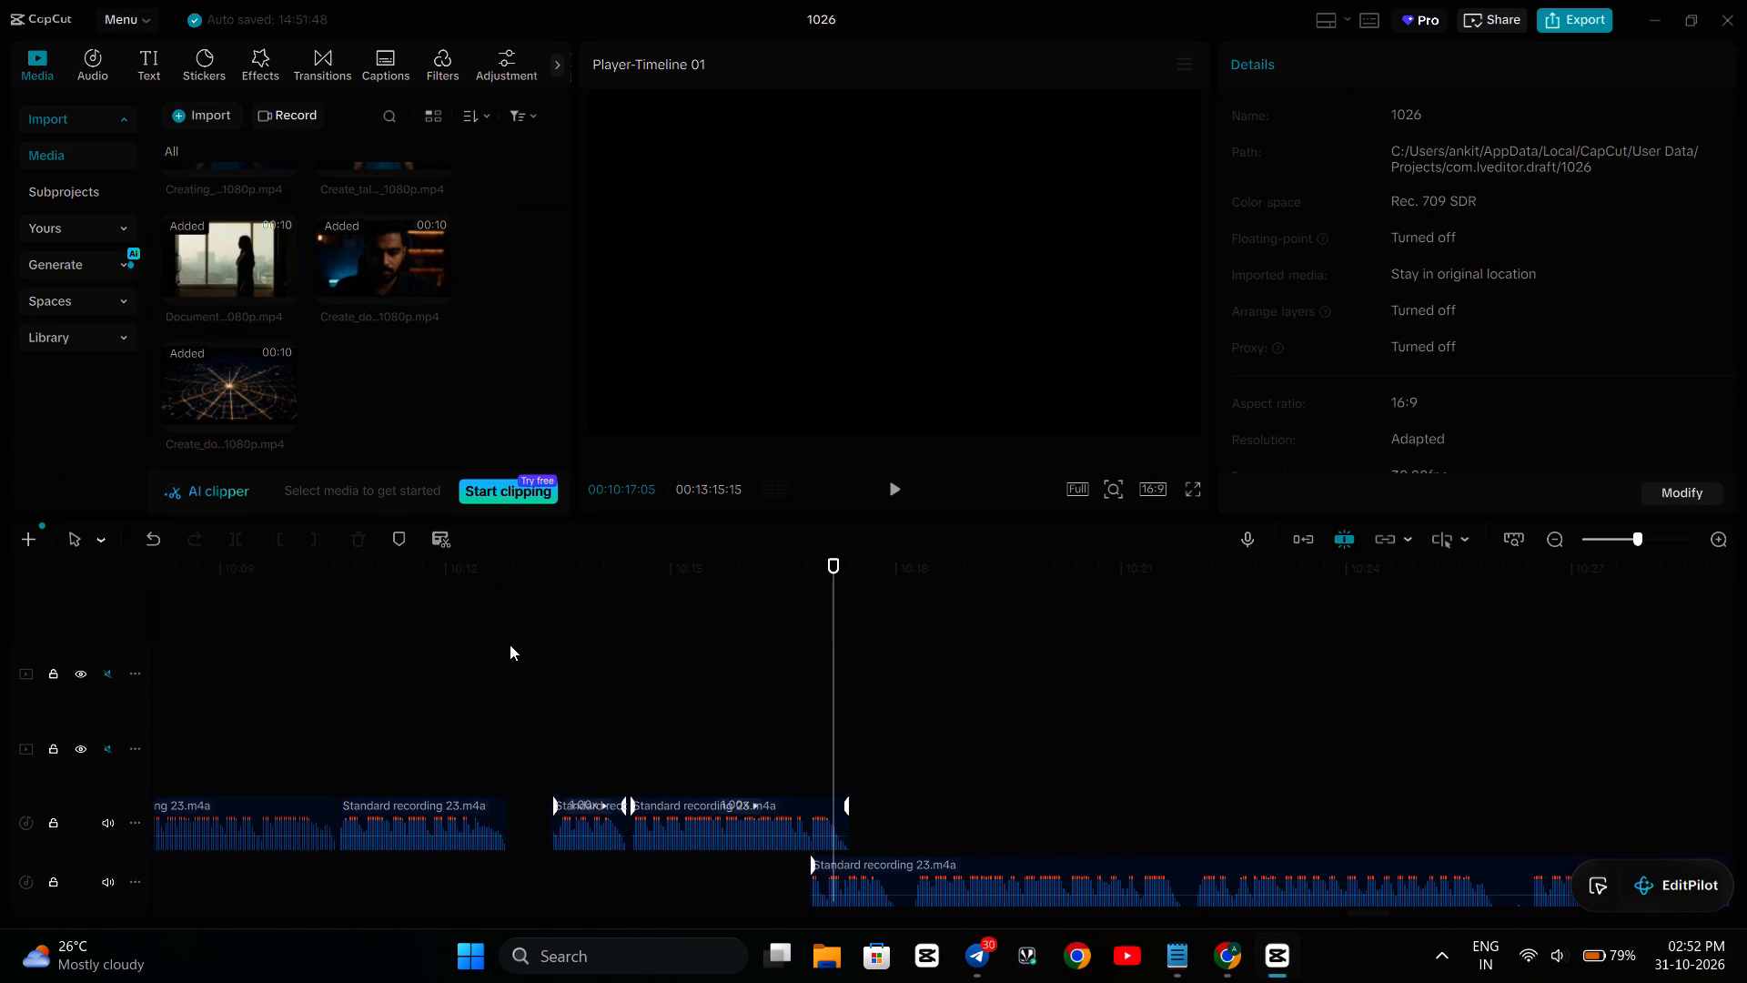
left_click_drag(1006, 860, 1091, 866)
scroll(850, 785, "right", 1)
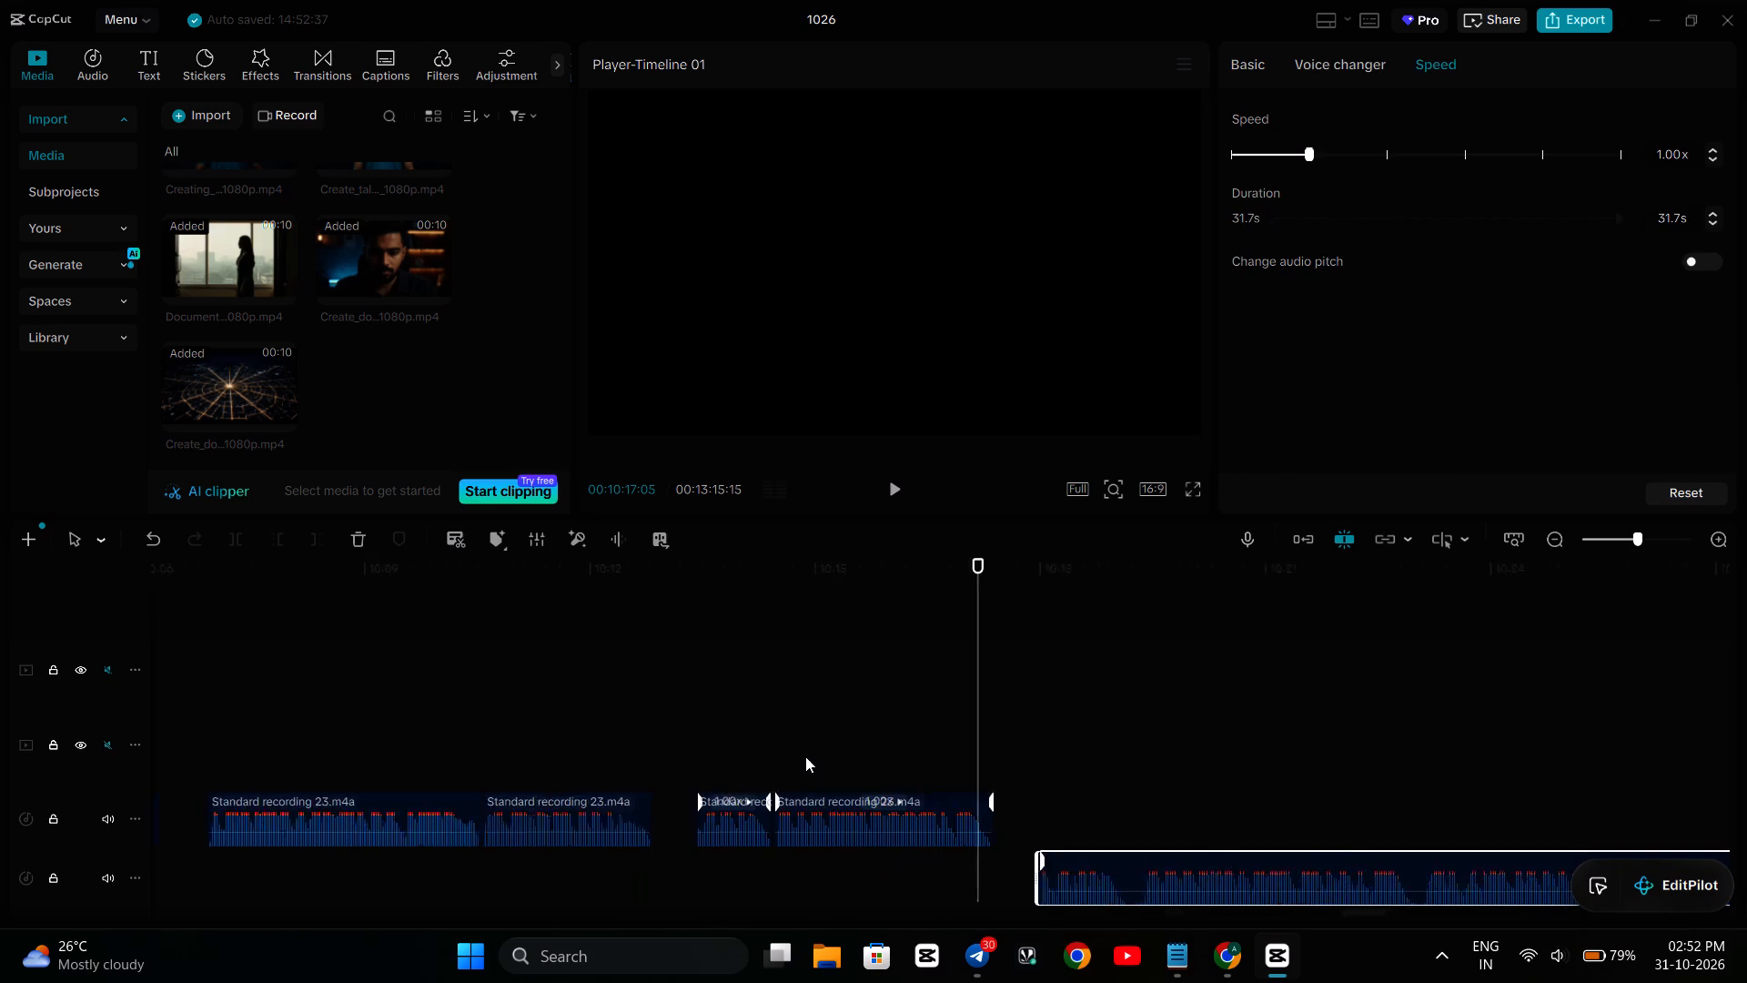
scroll(805, 756, "right", 2)
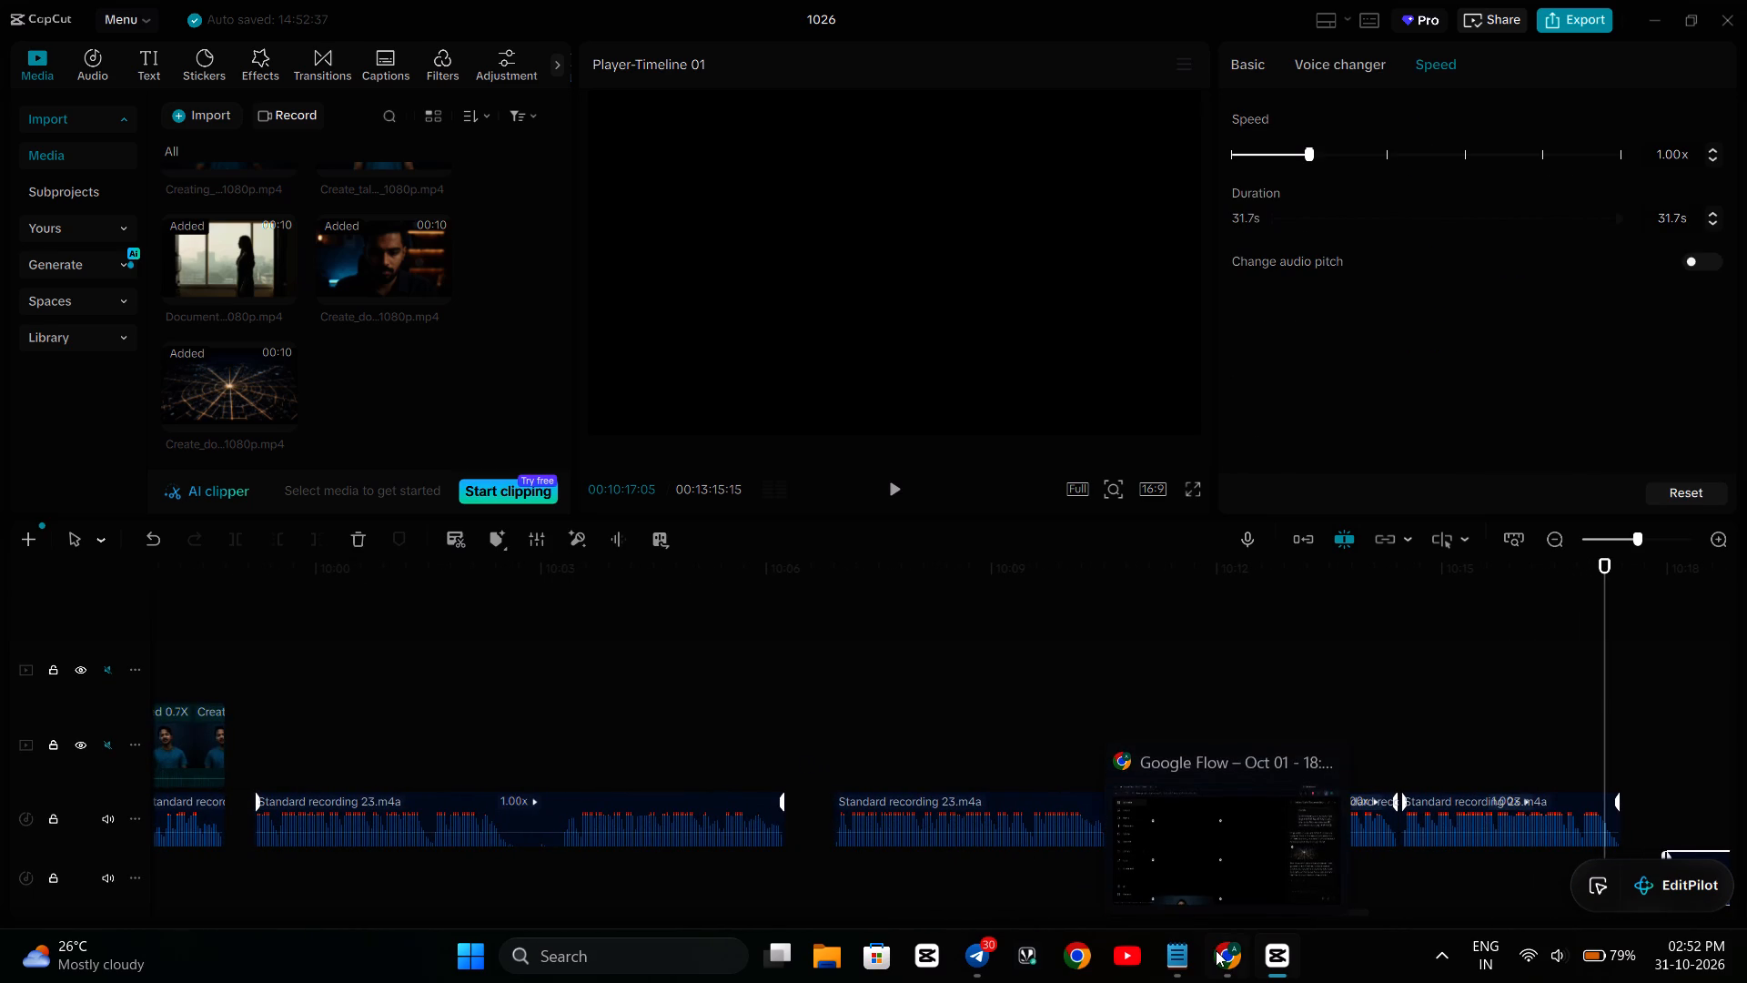
In the Notepad script, copy the full SHOT 63 line, from "एक: अगर लड़के protest" through "allies हो सकते हैं?".
left_click(1153, 952)
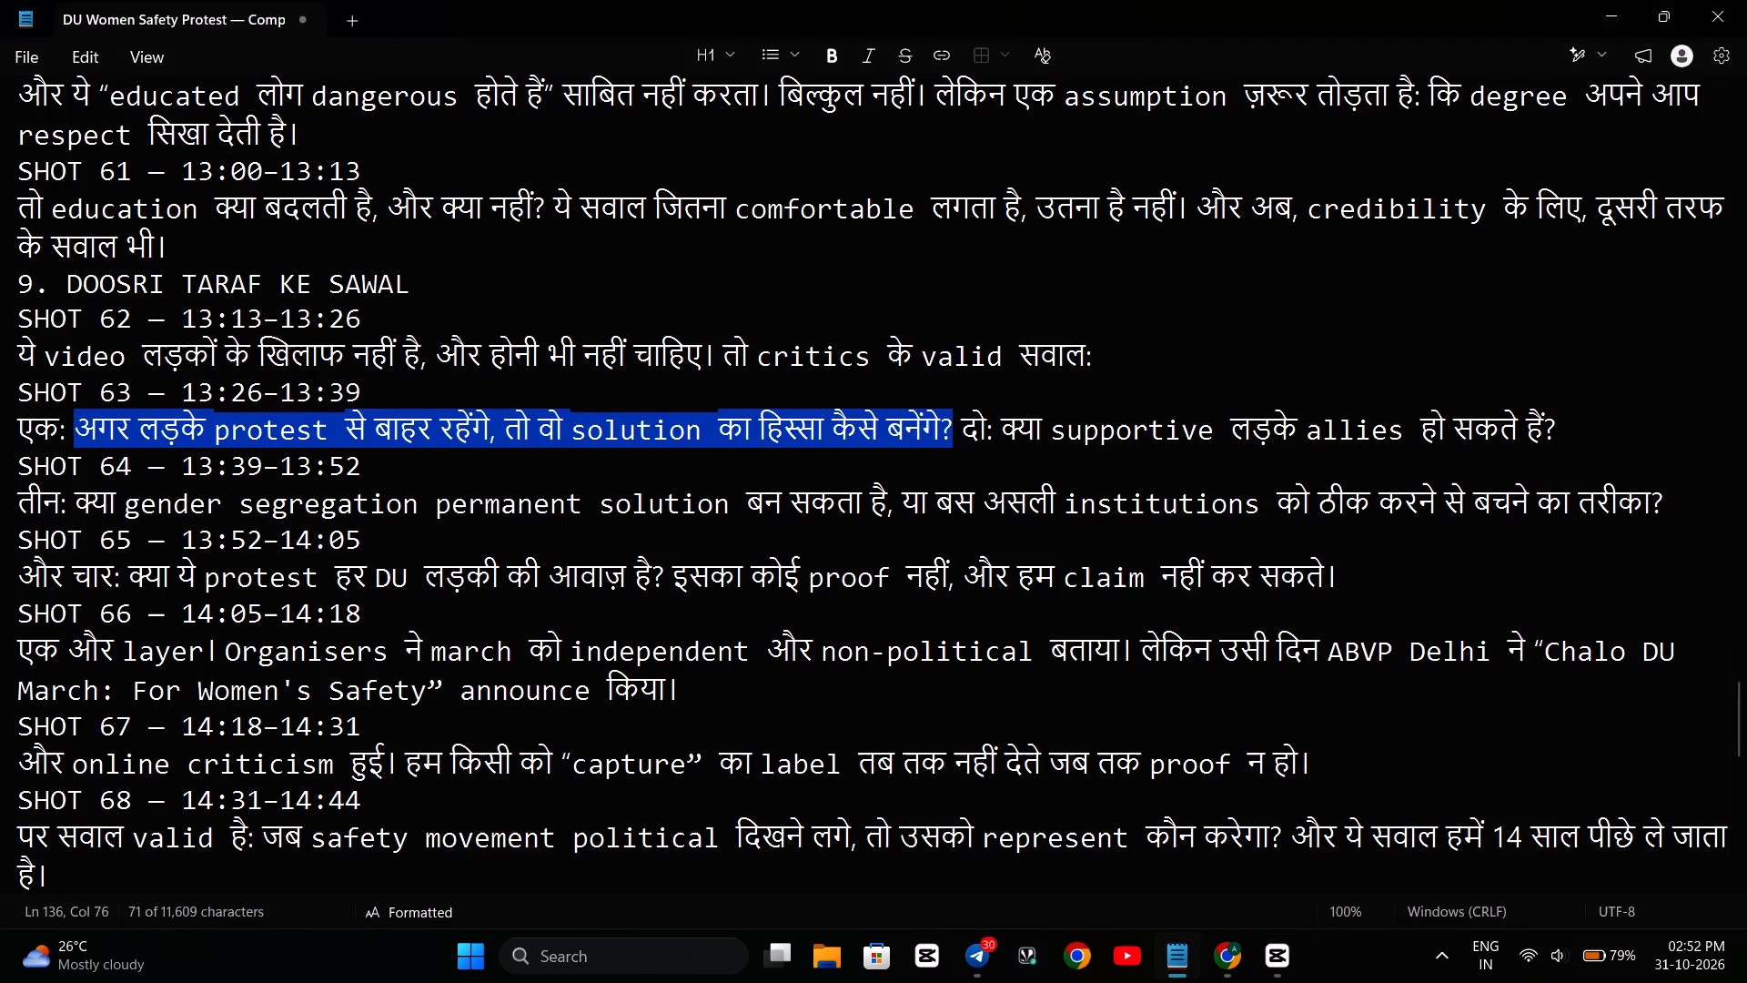
left_click(1150, 397)
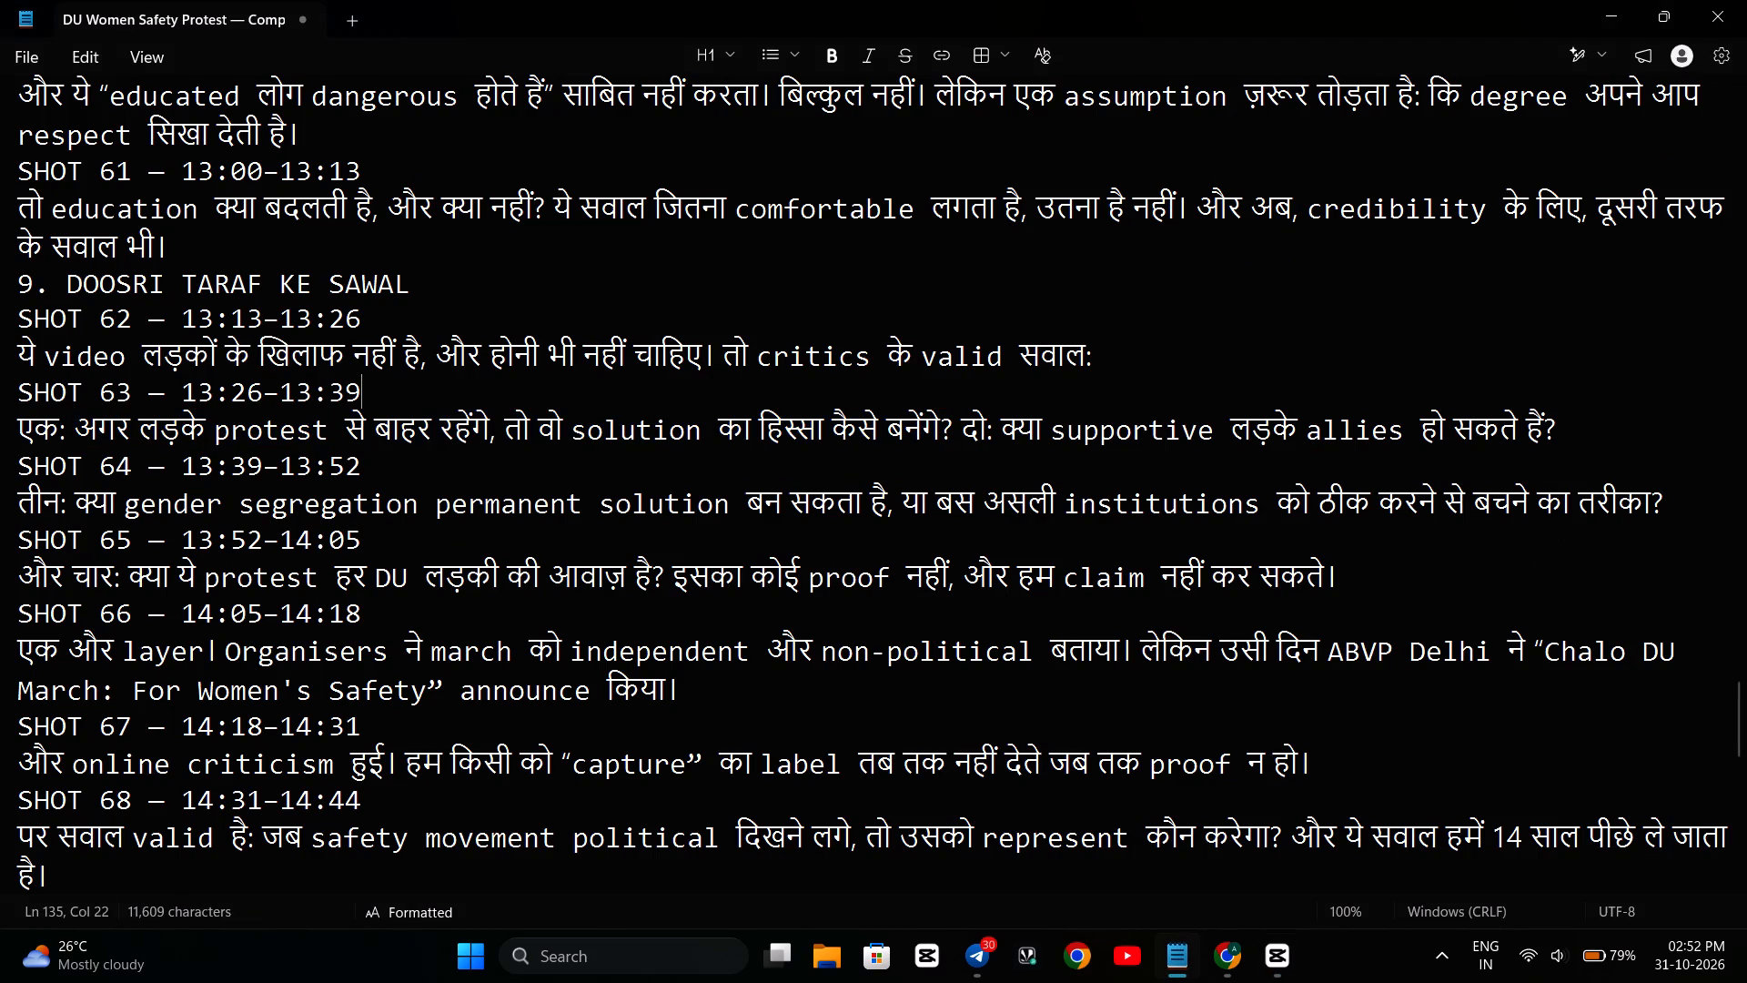
left_click_drag(23, 432, 1479, 433)
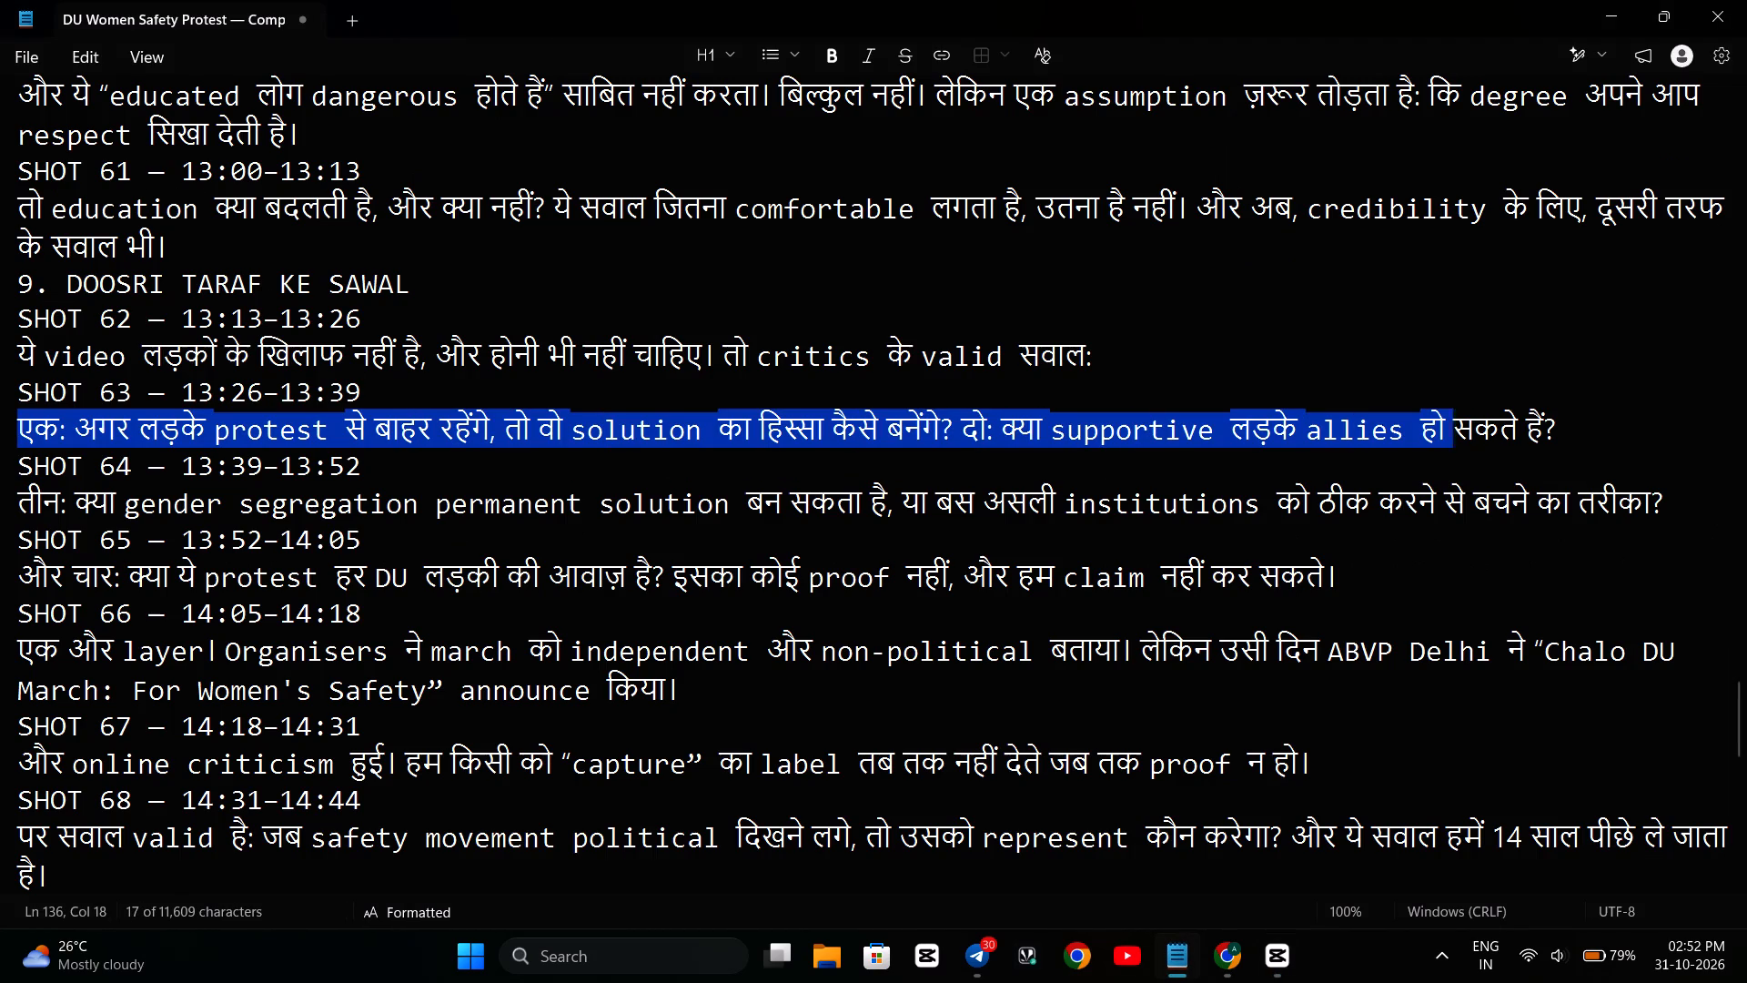
left_click_drag(1479, 433, 1559, 437)
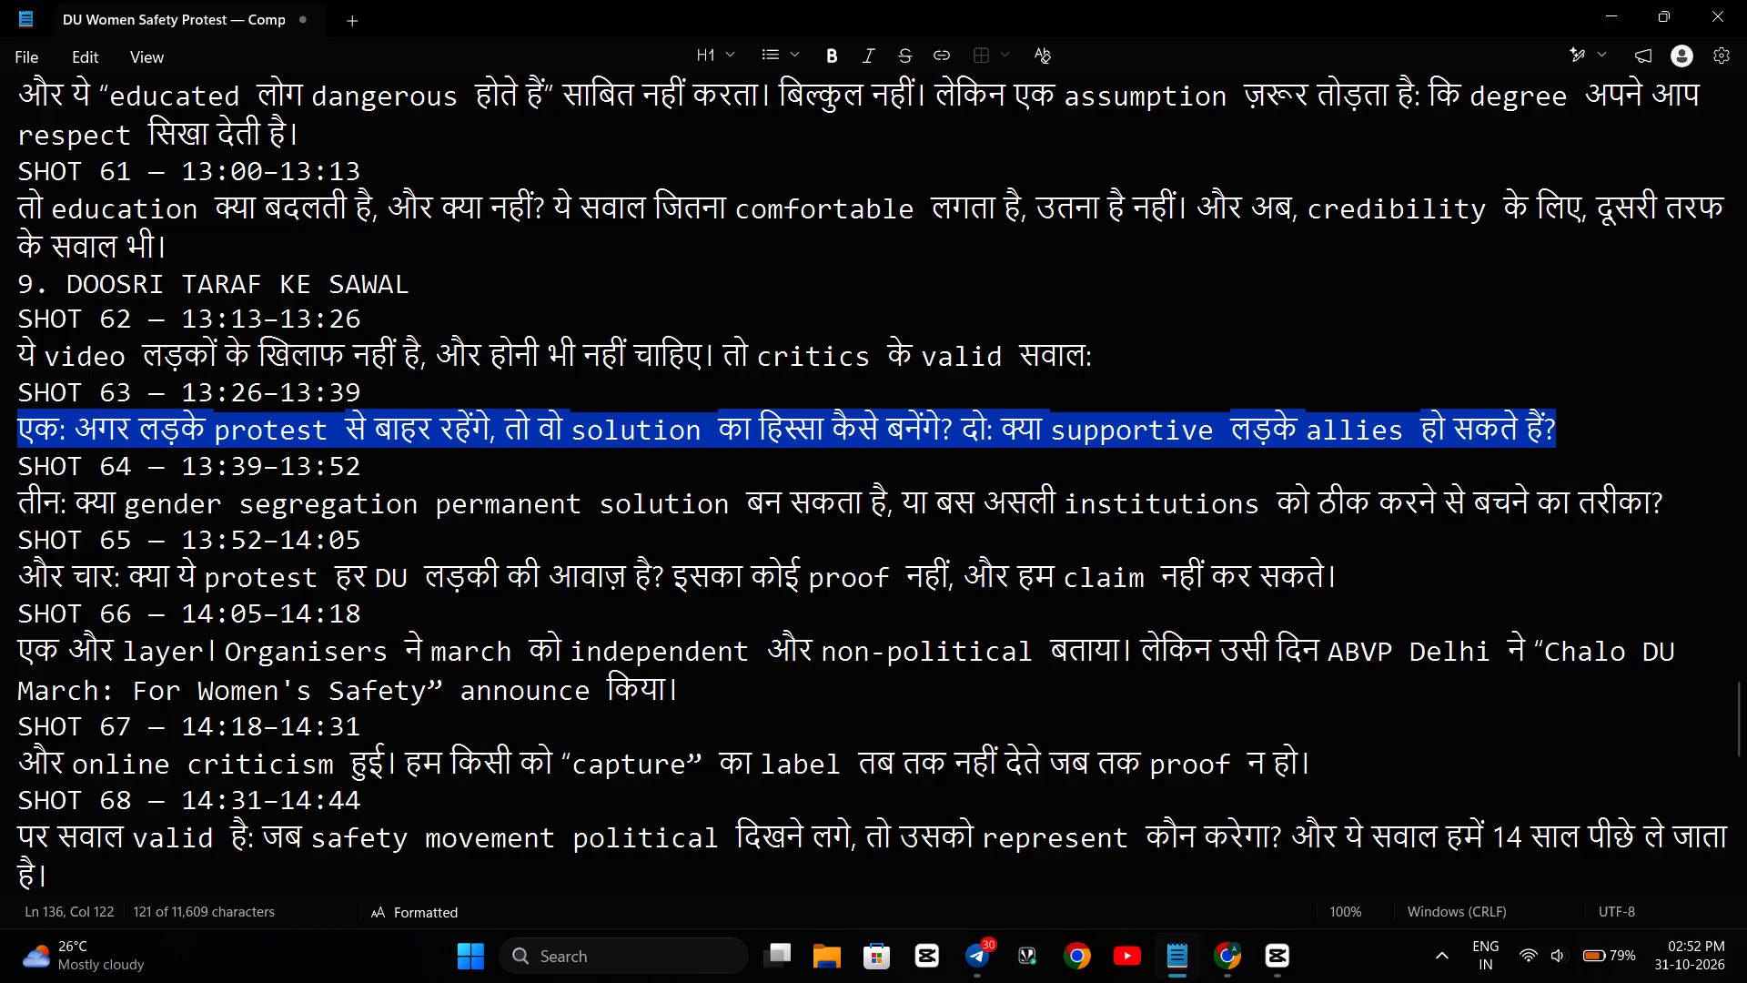
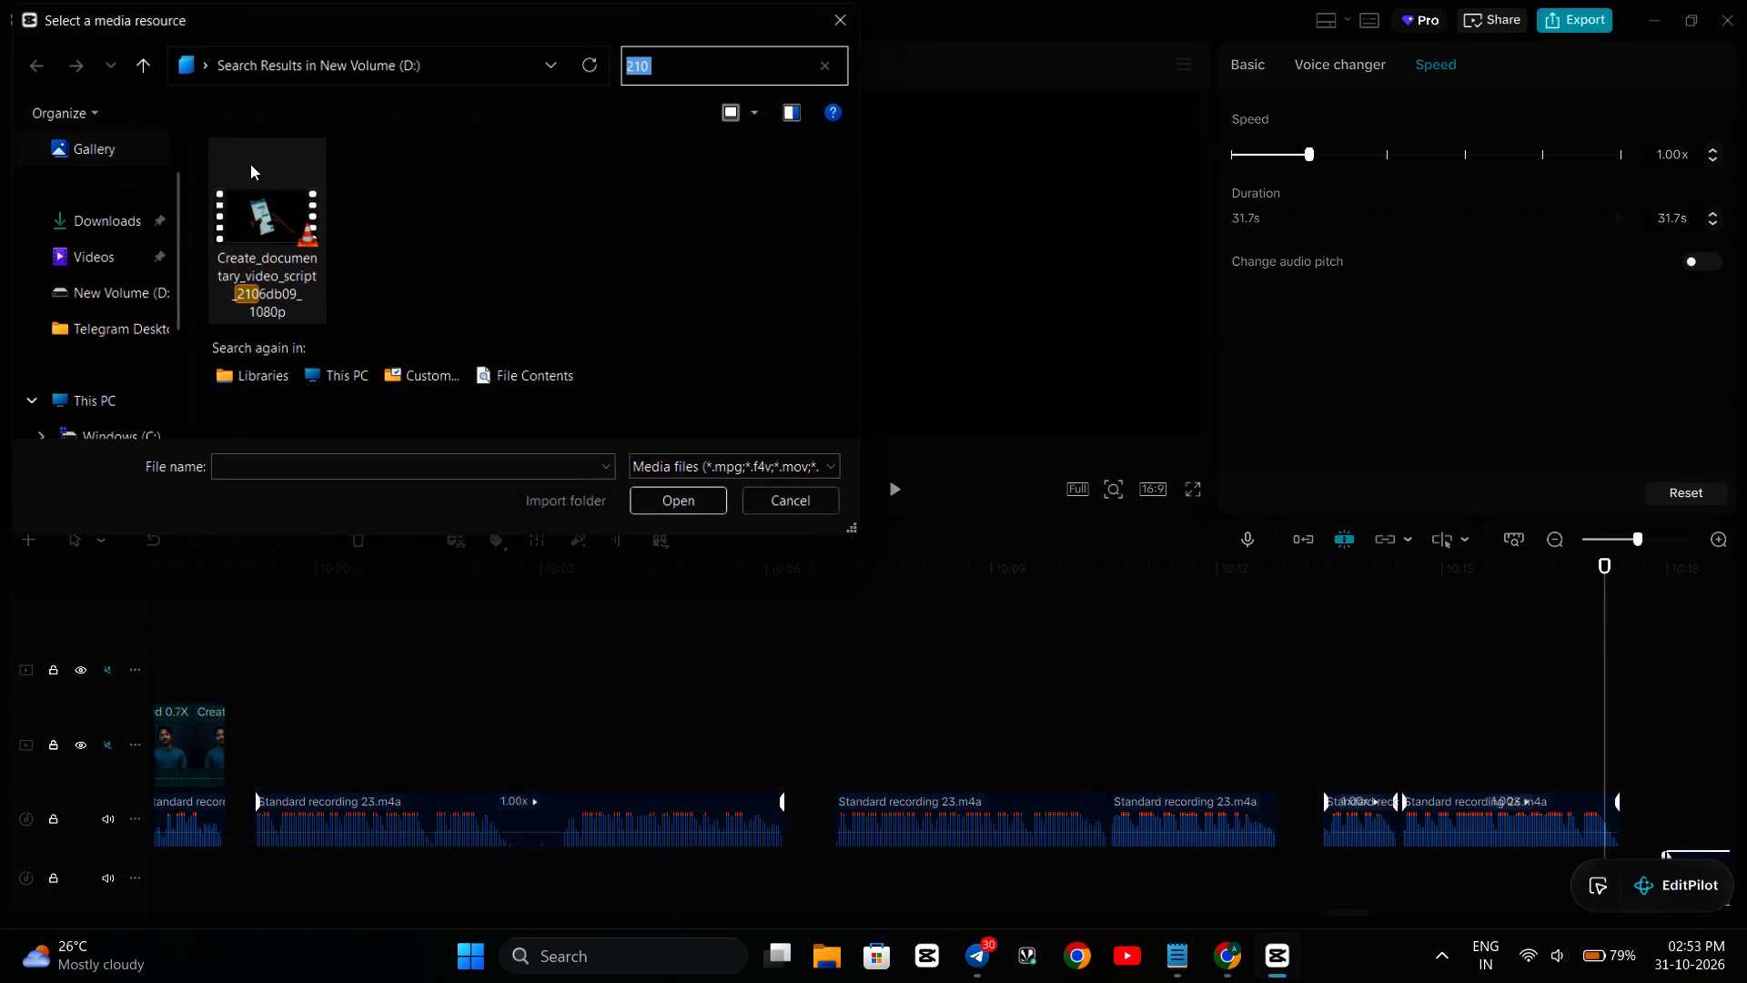
type("05")
key("d")
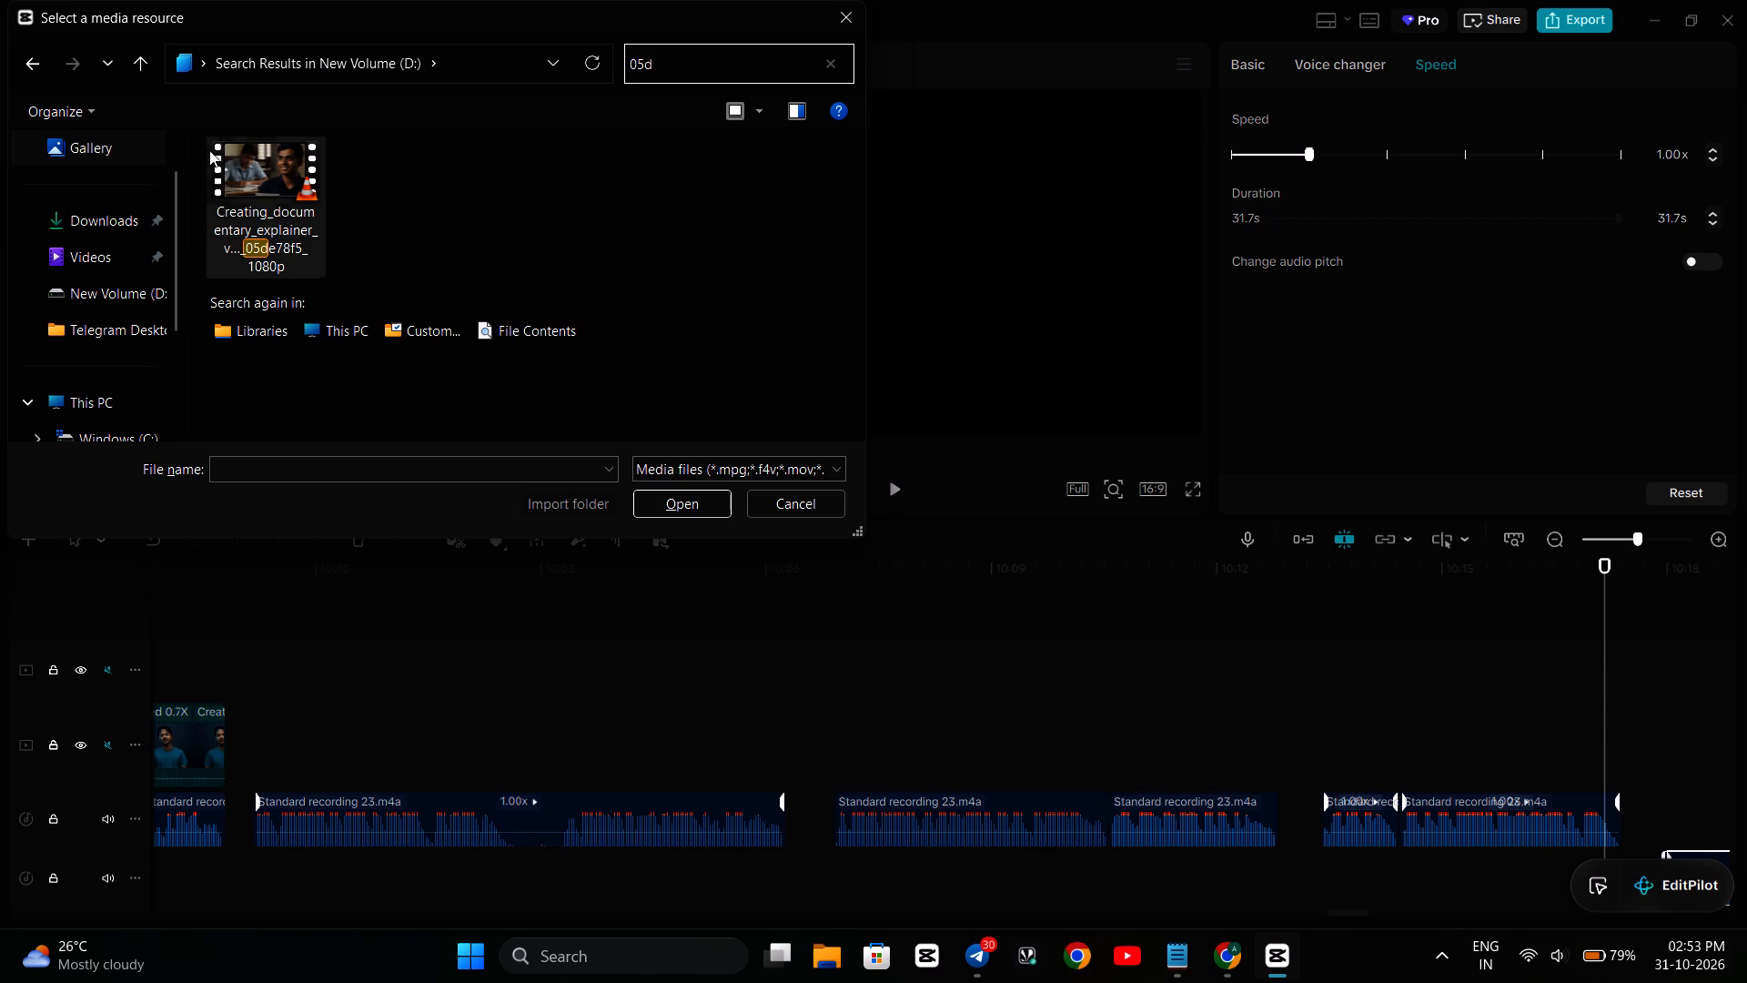
left_click(221, 153)
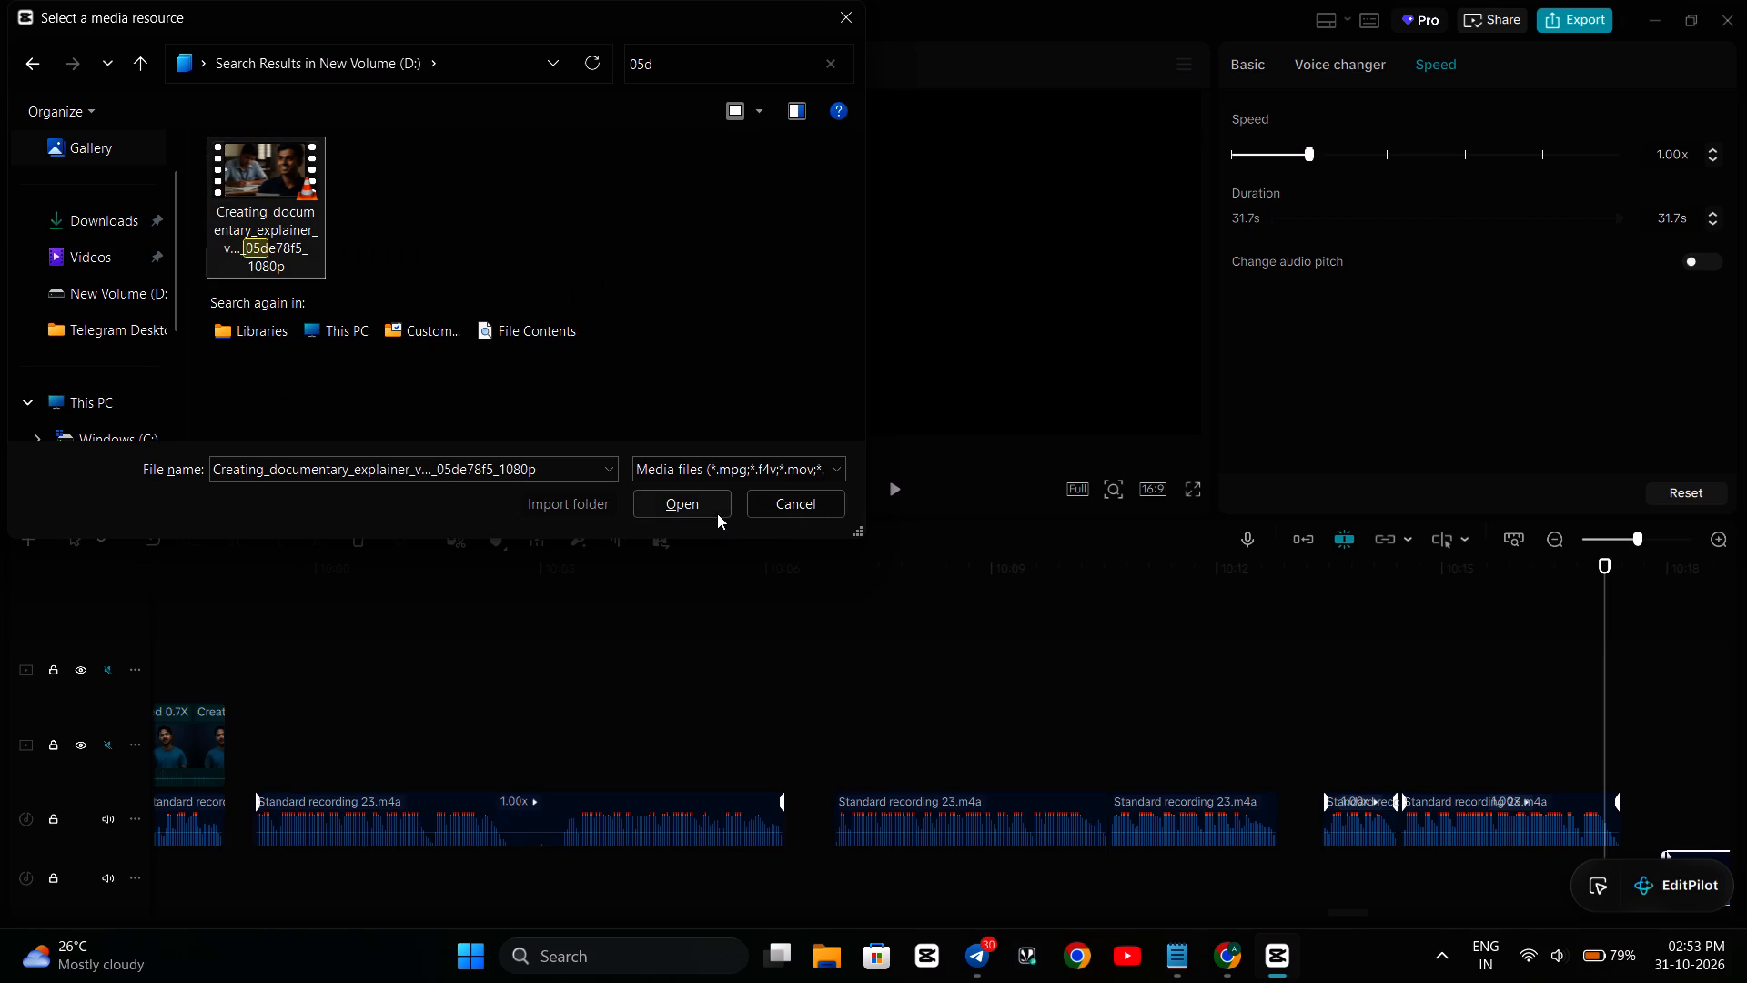
left_click(717, 513)
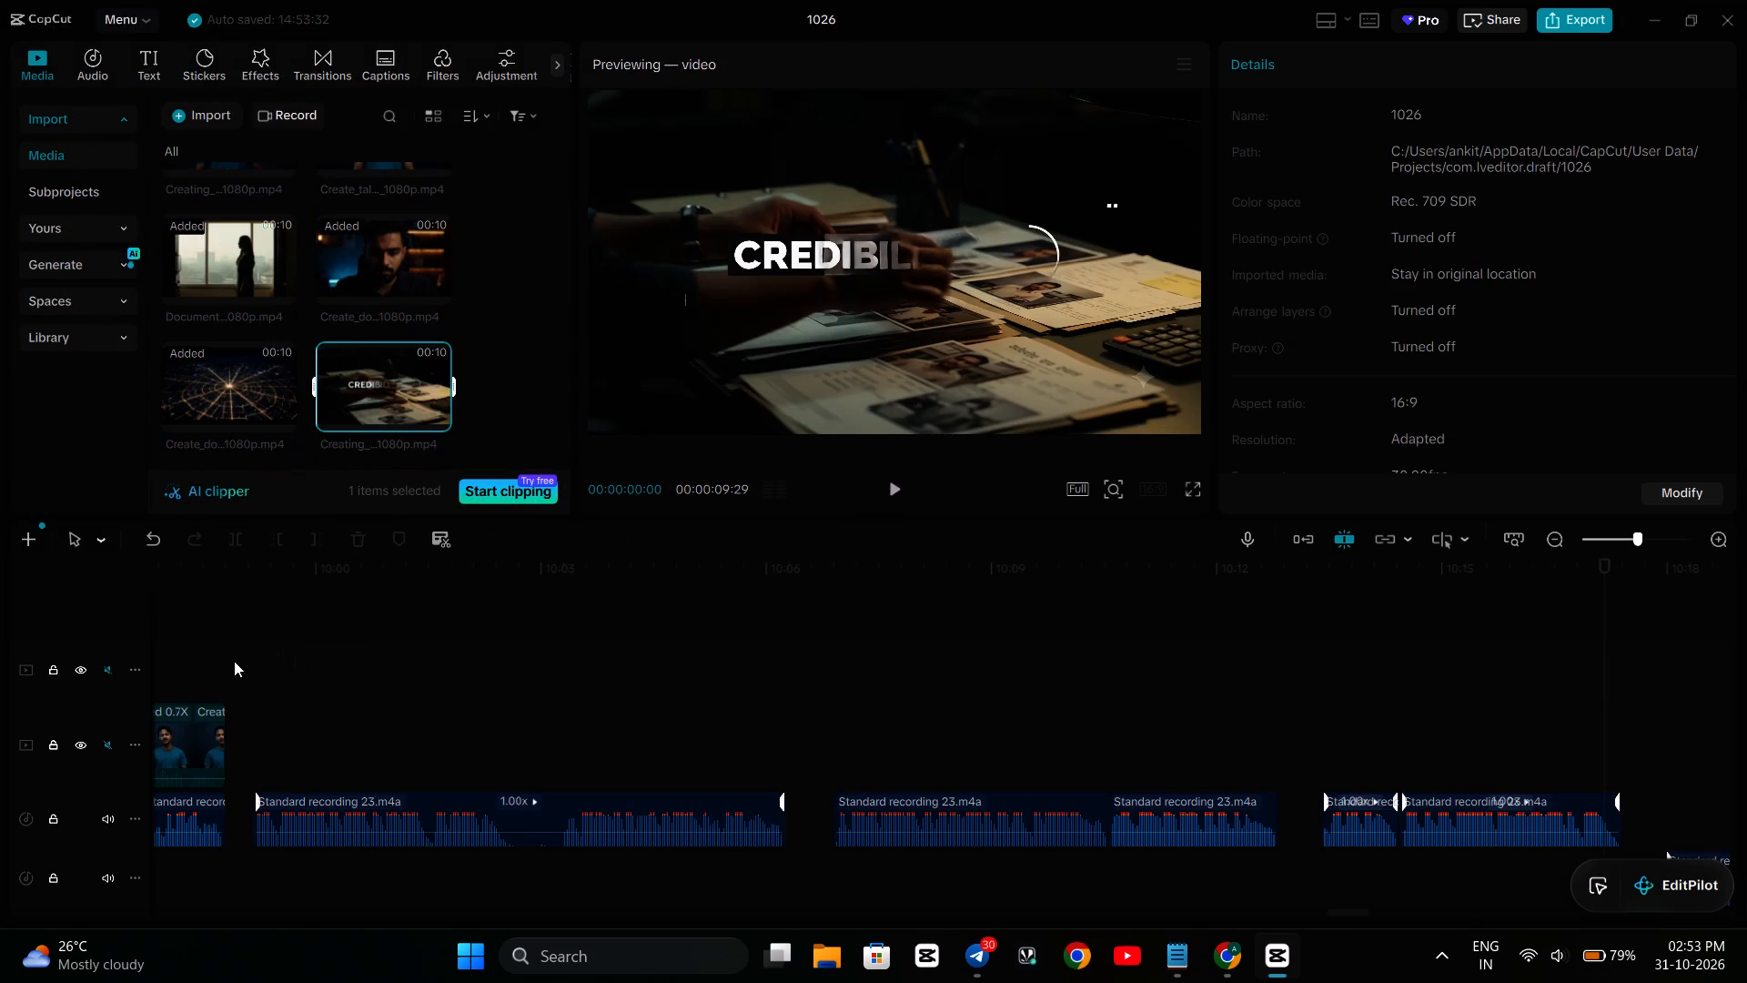
Play the timeline around the end of the talking-head clips, from about 9:58 to 10:00.
left_click(234, 661)
key("space")
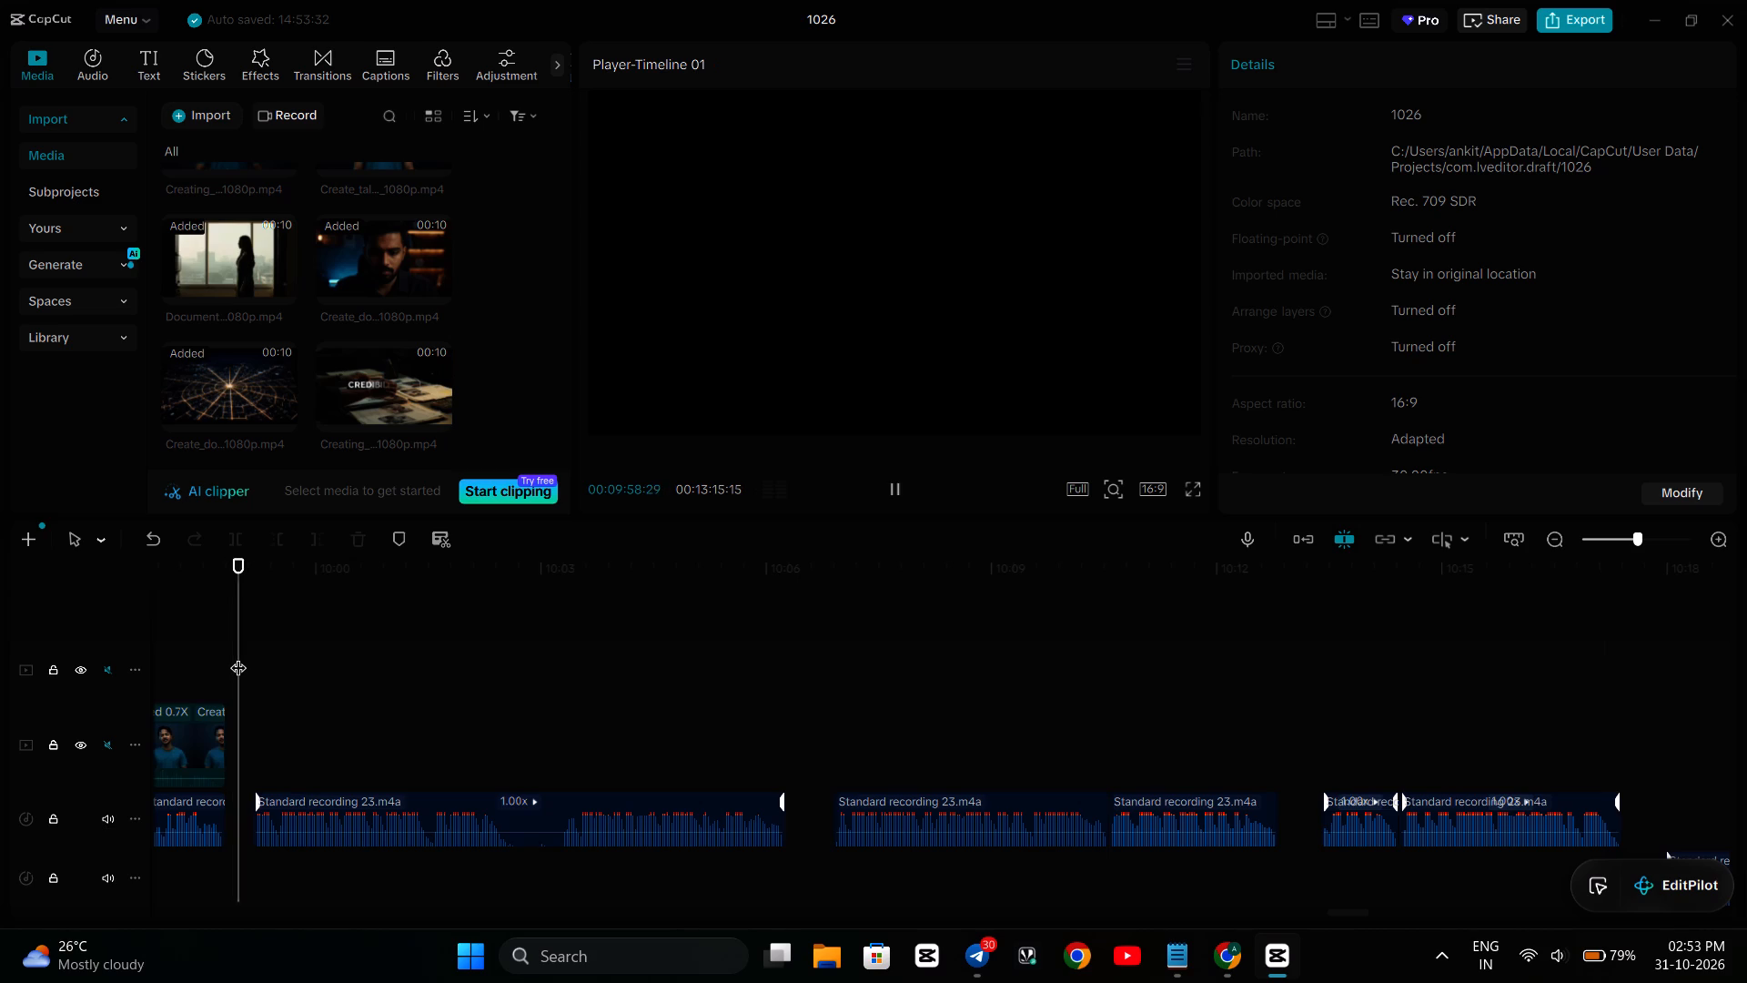
key("space")
left_click(223, 650)
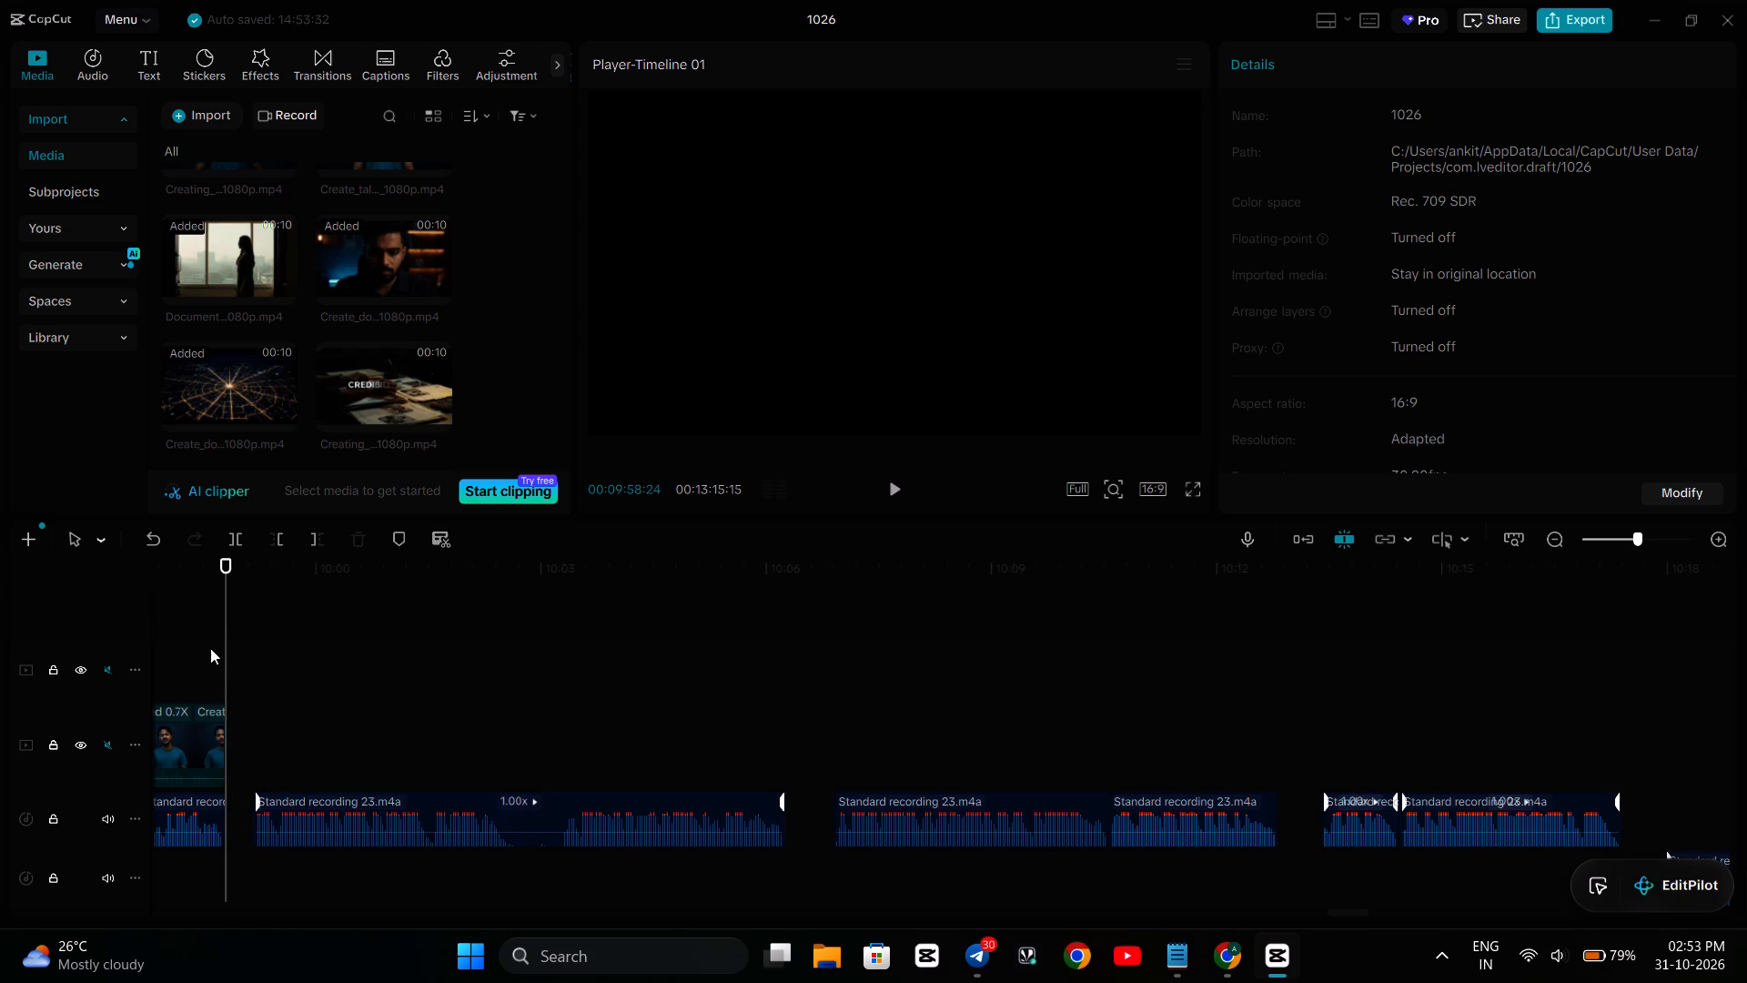
left_click(196, 645)
key("space")
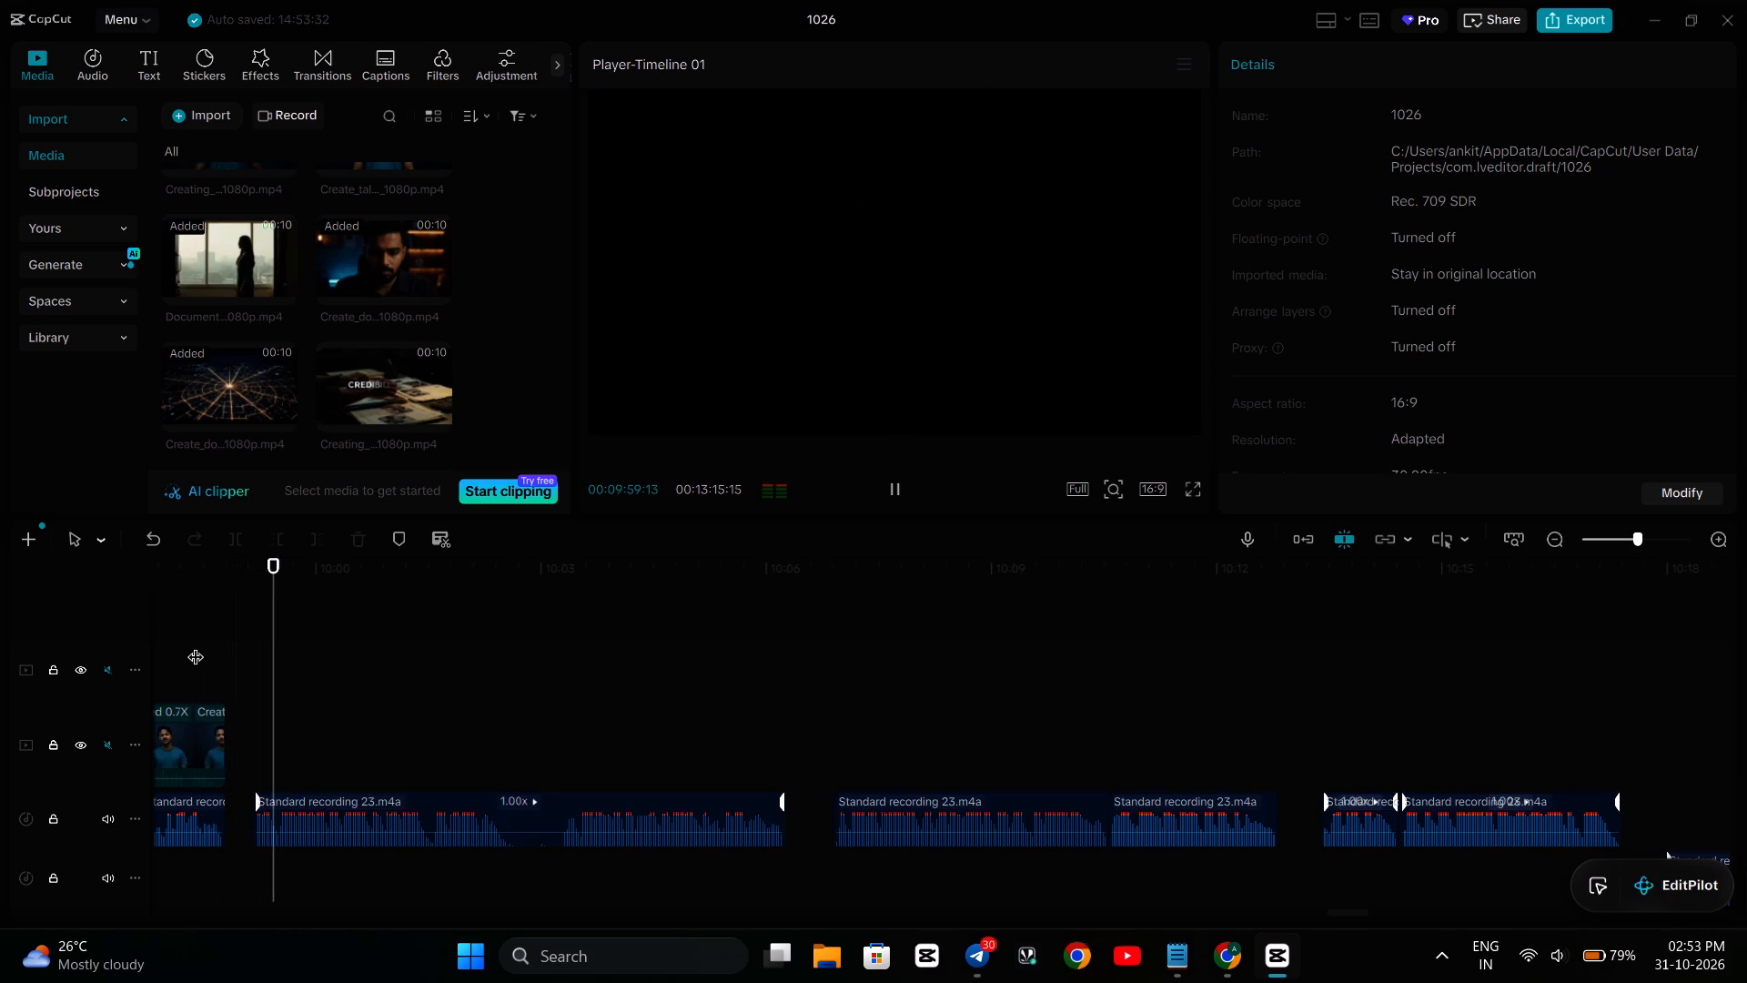
key("space")
Extend the end of the last 0.7X talking-head clip by about 0.2 s, then play across the gap that follows.
scroll(219, 657, "right", 1)
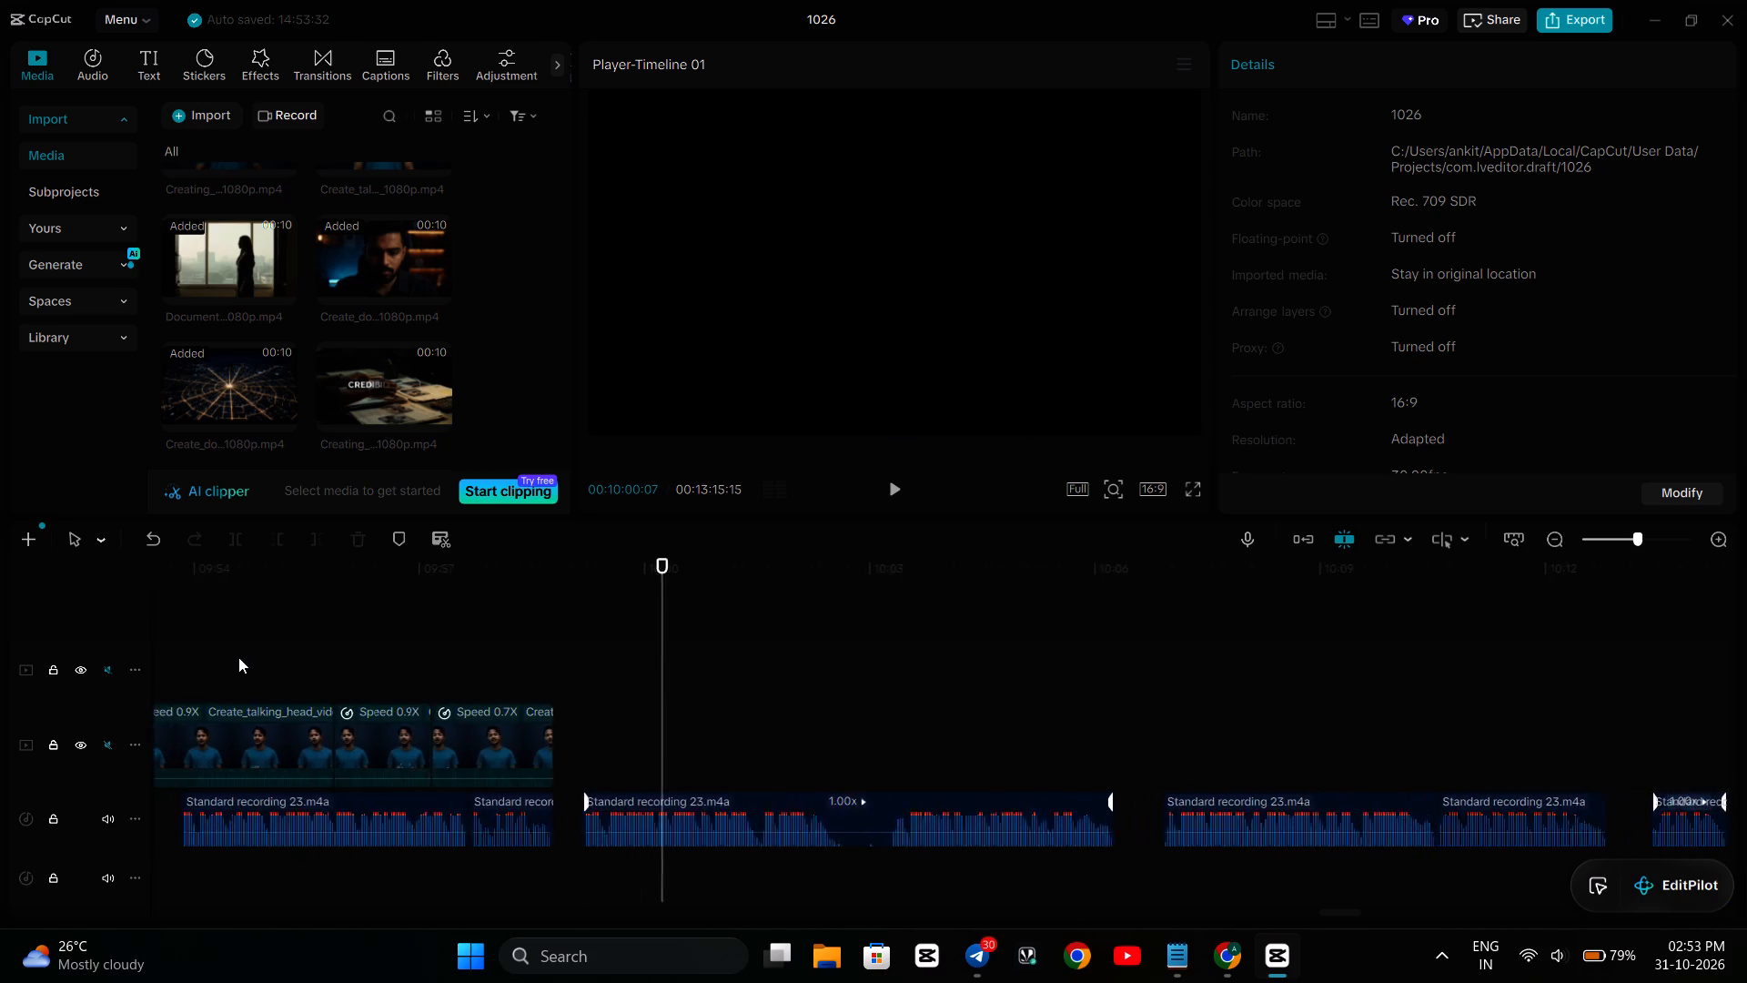
scroll(238, 657, "right", 1)
left_click(318, 658)
key("space")
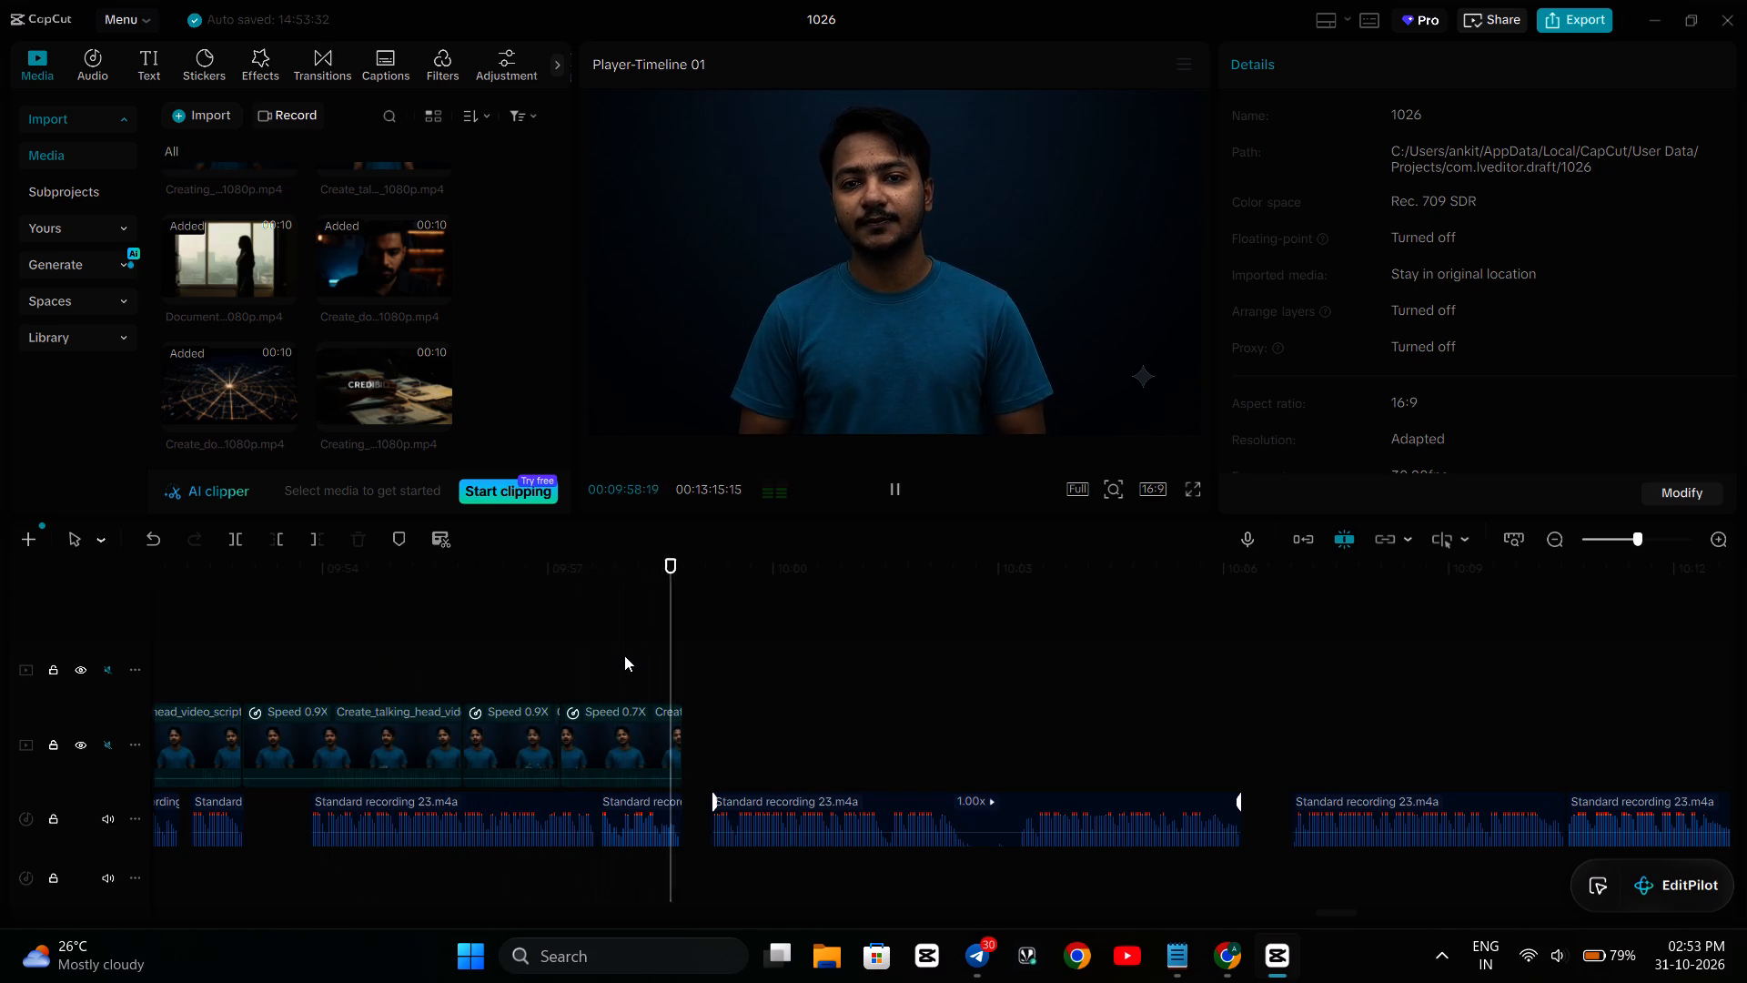
key("space")
left_click(628, 729)
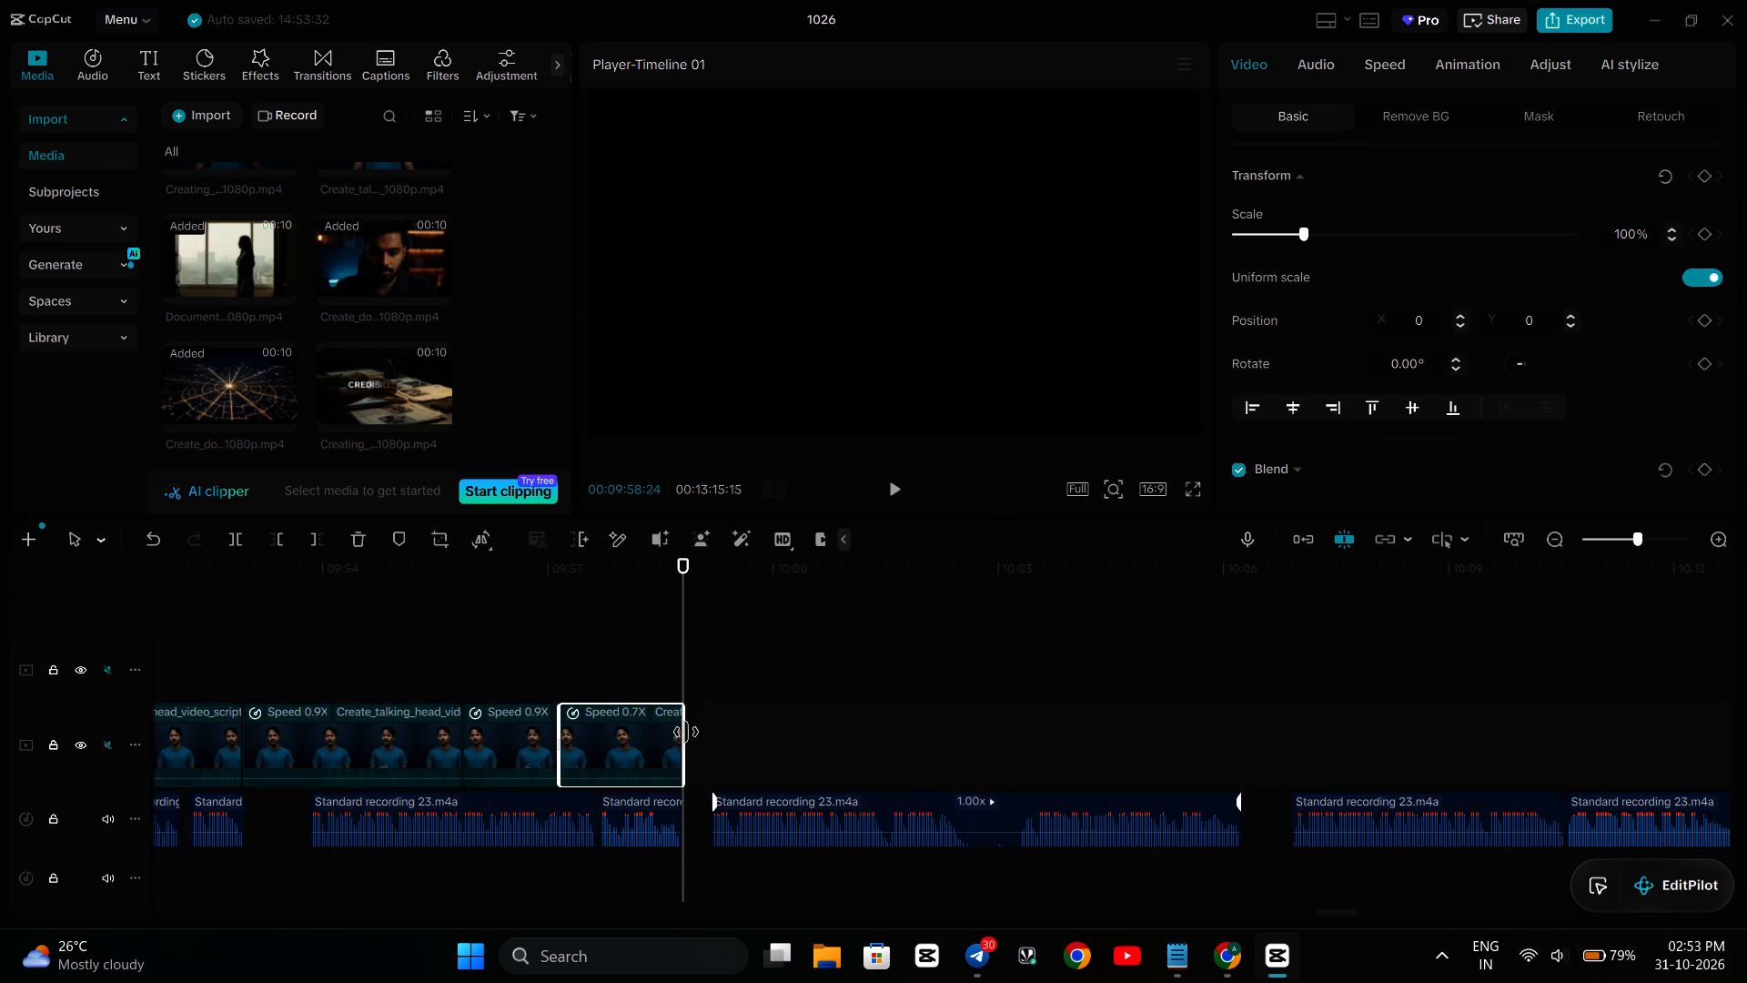
left_click(686, 732)
left_click(580, 654)
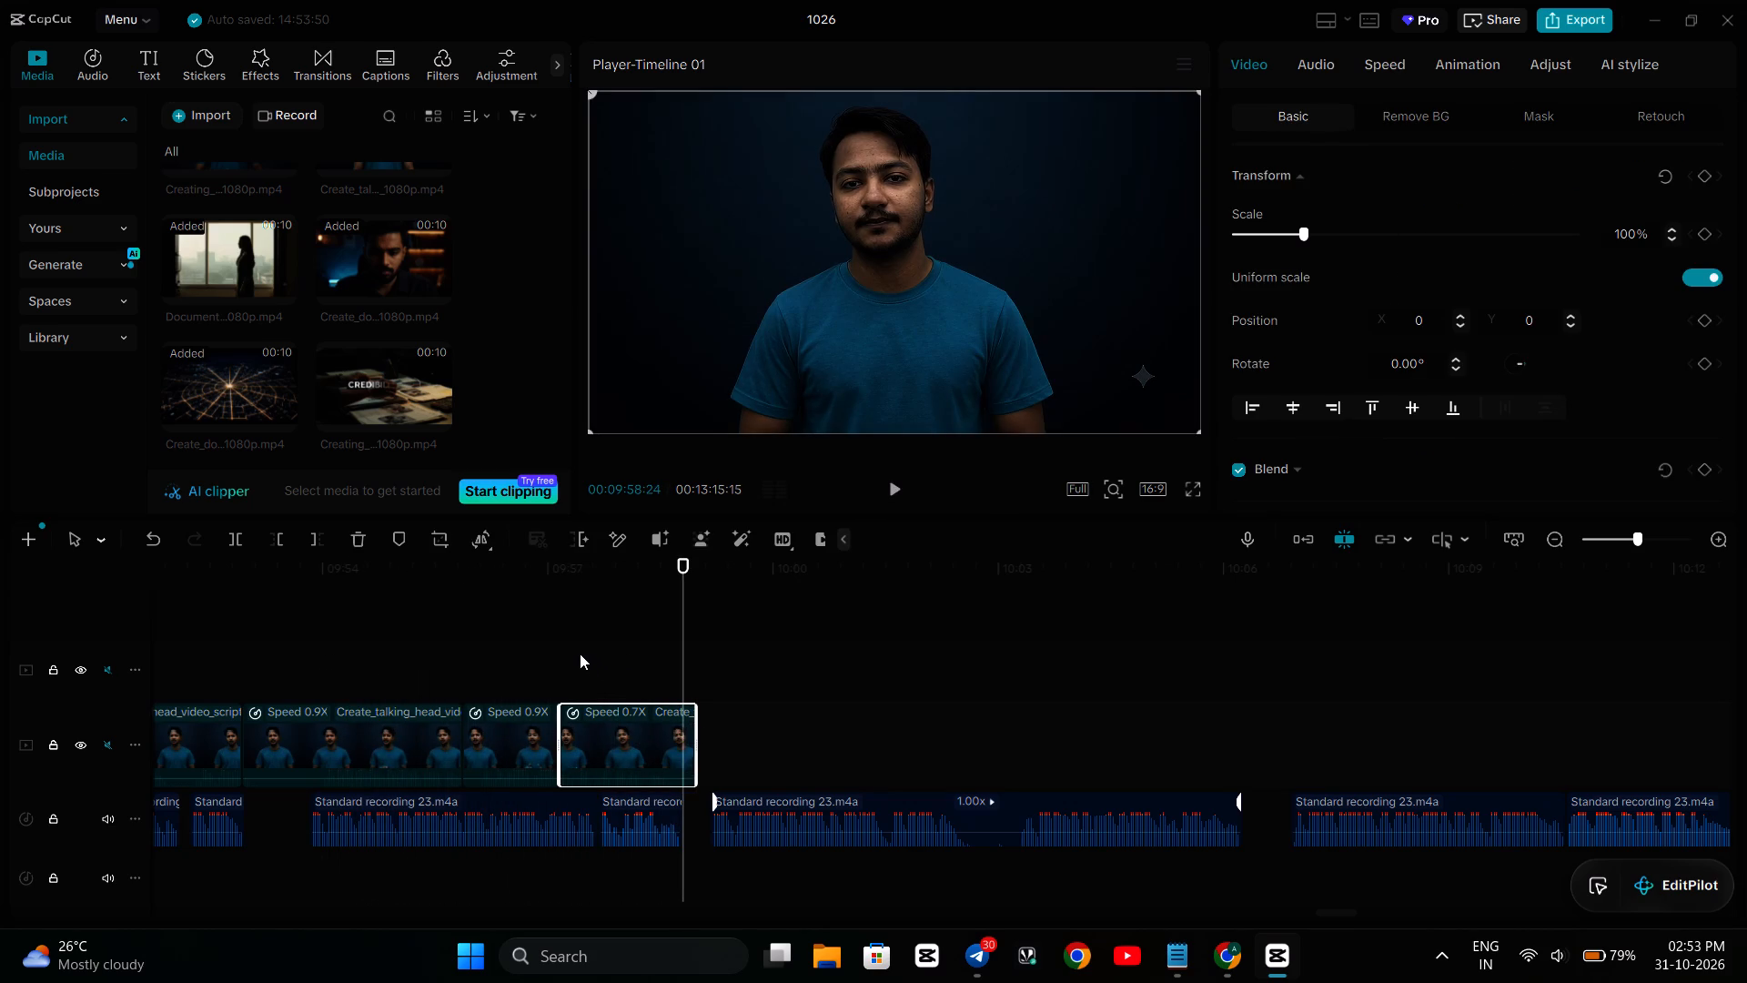
key("space")
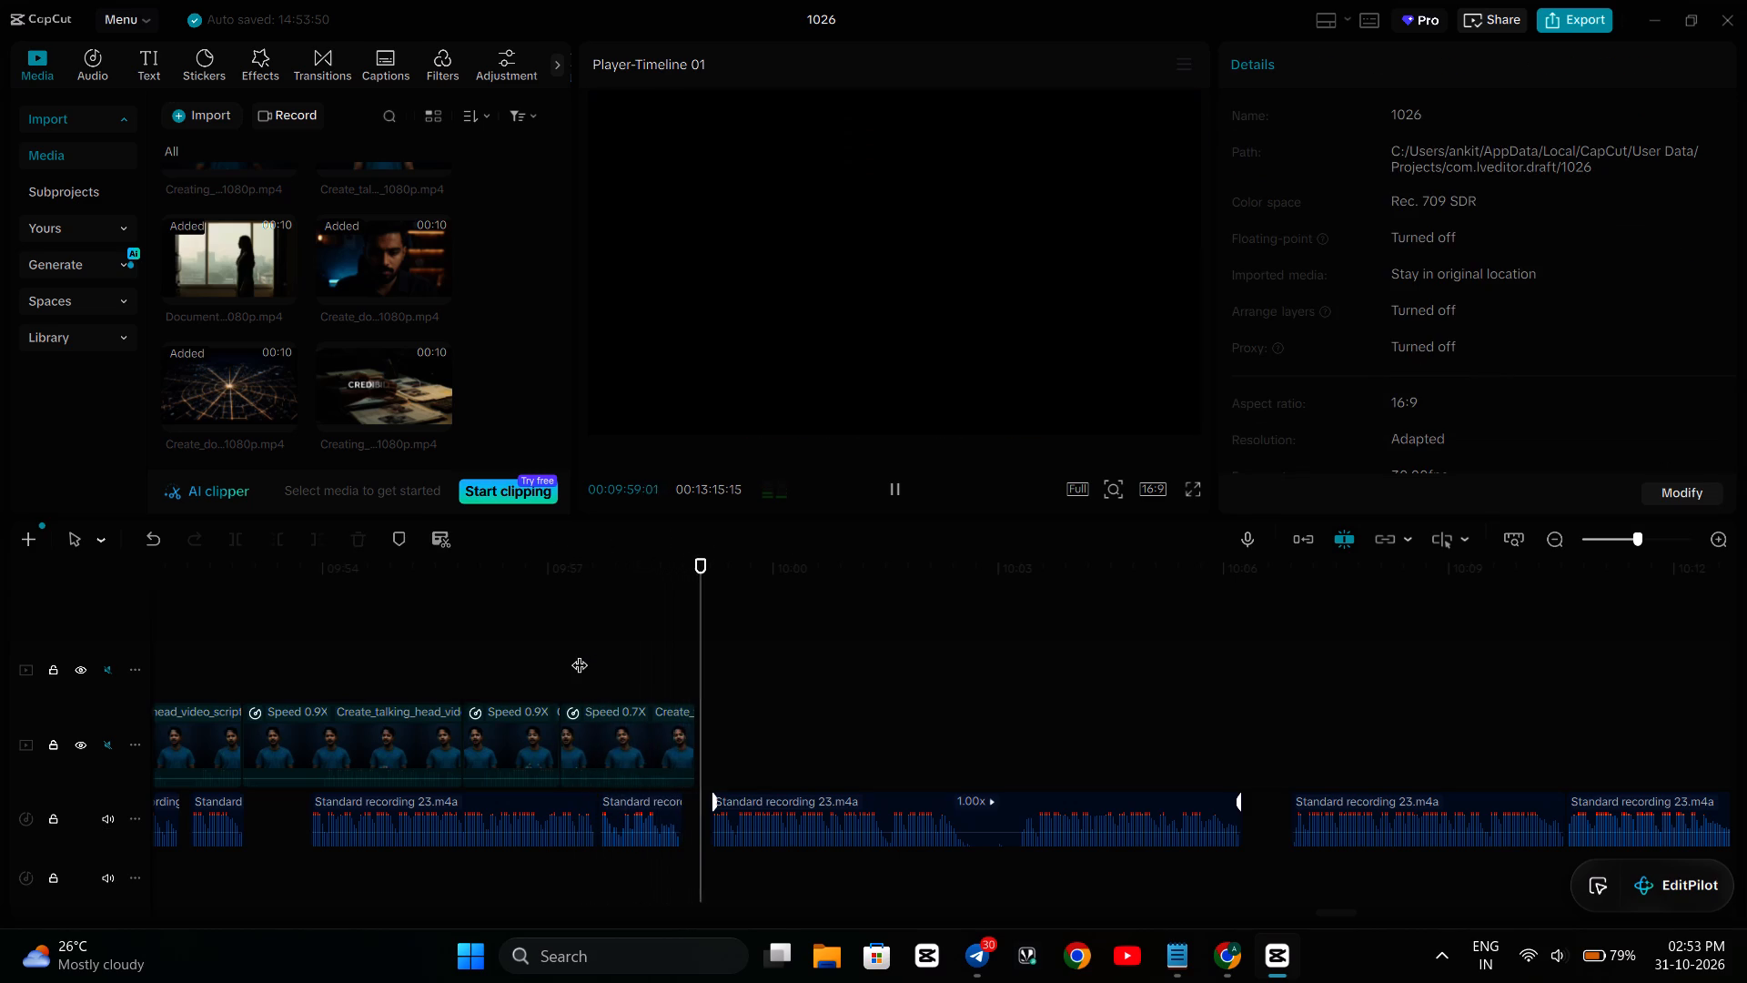
key("space")
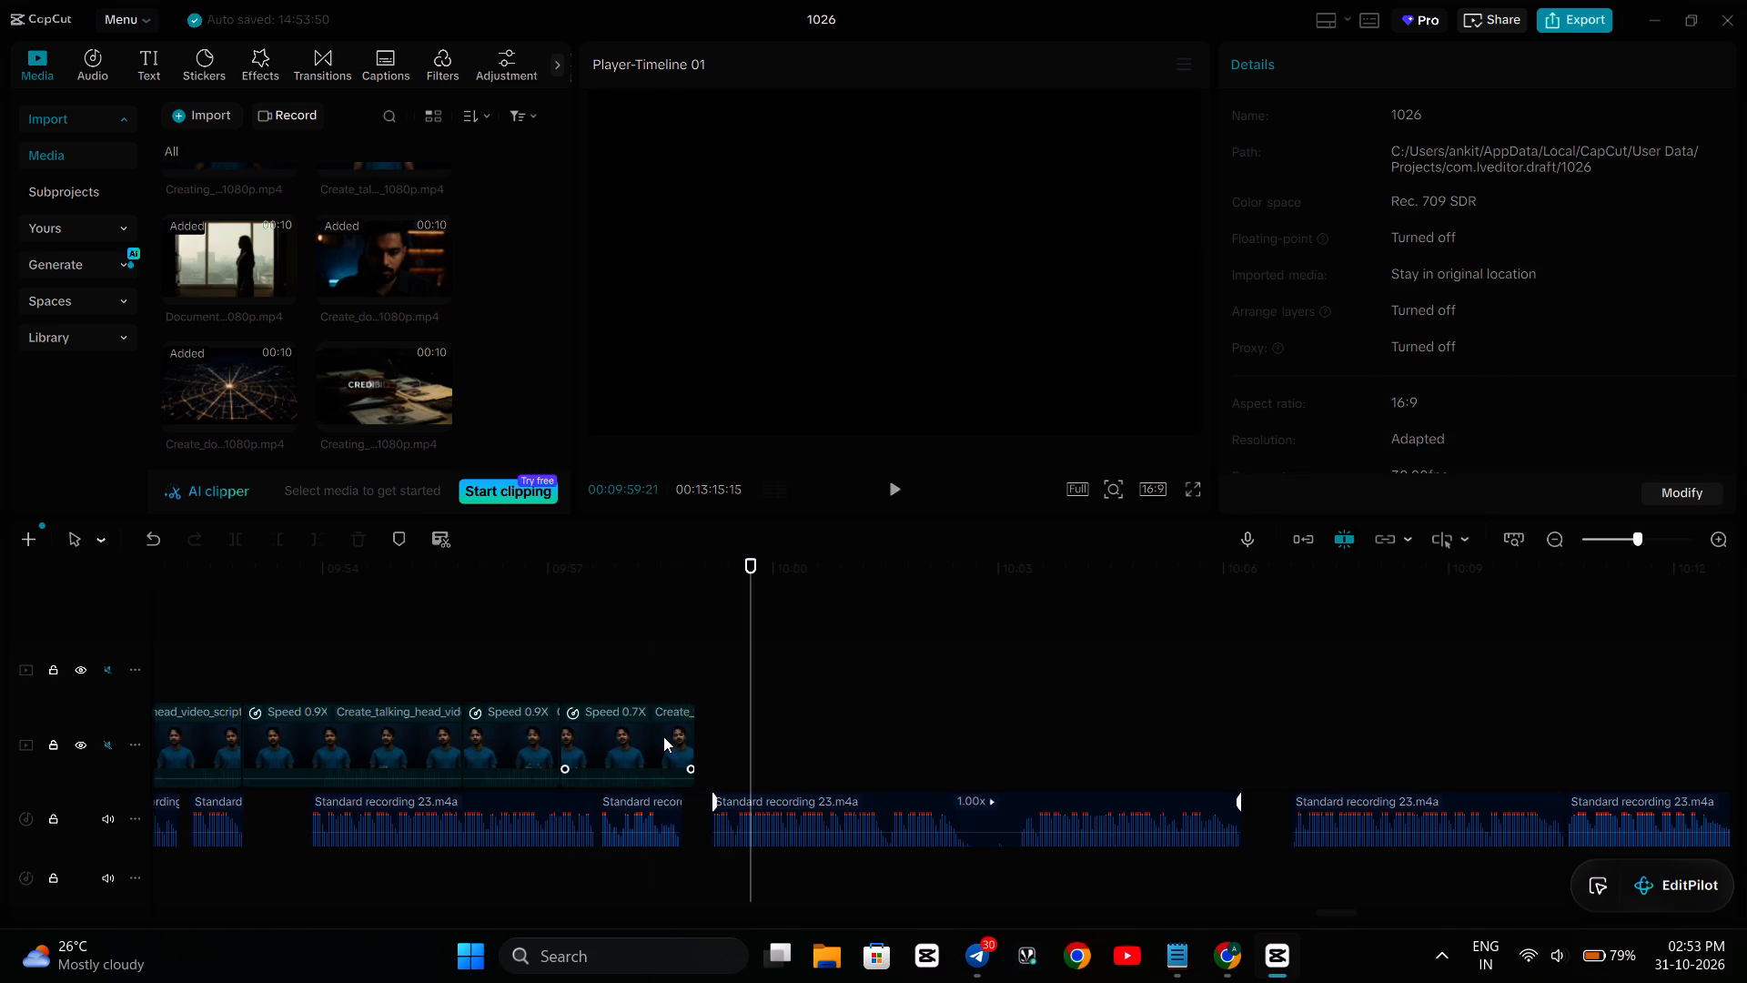
Add the imported 05de78f5 documentary clip to the timeline at 09:59:06, where the next voice-over clip starts.
left_click(719, 704)
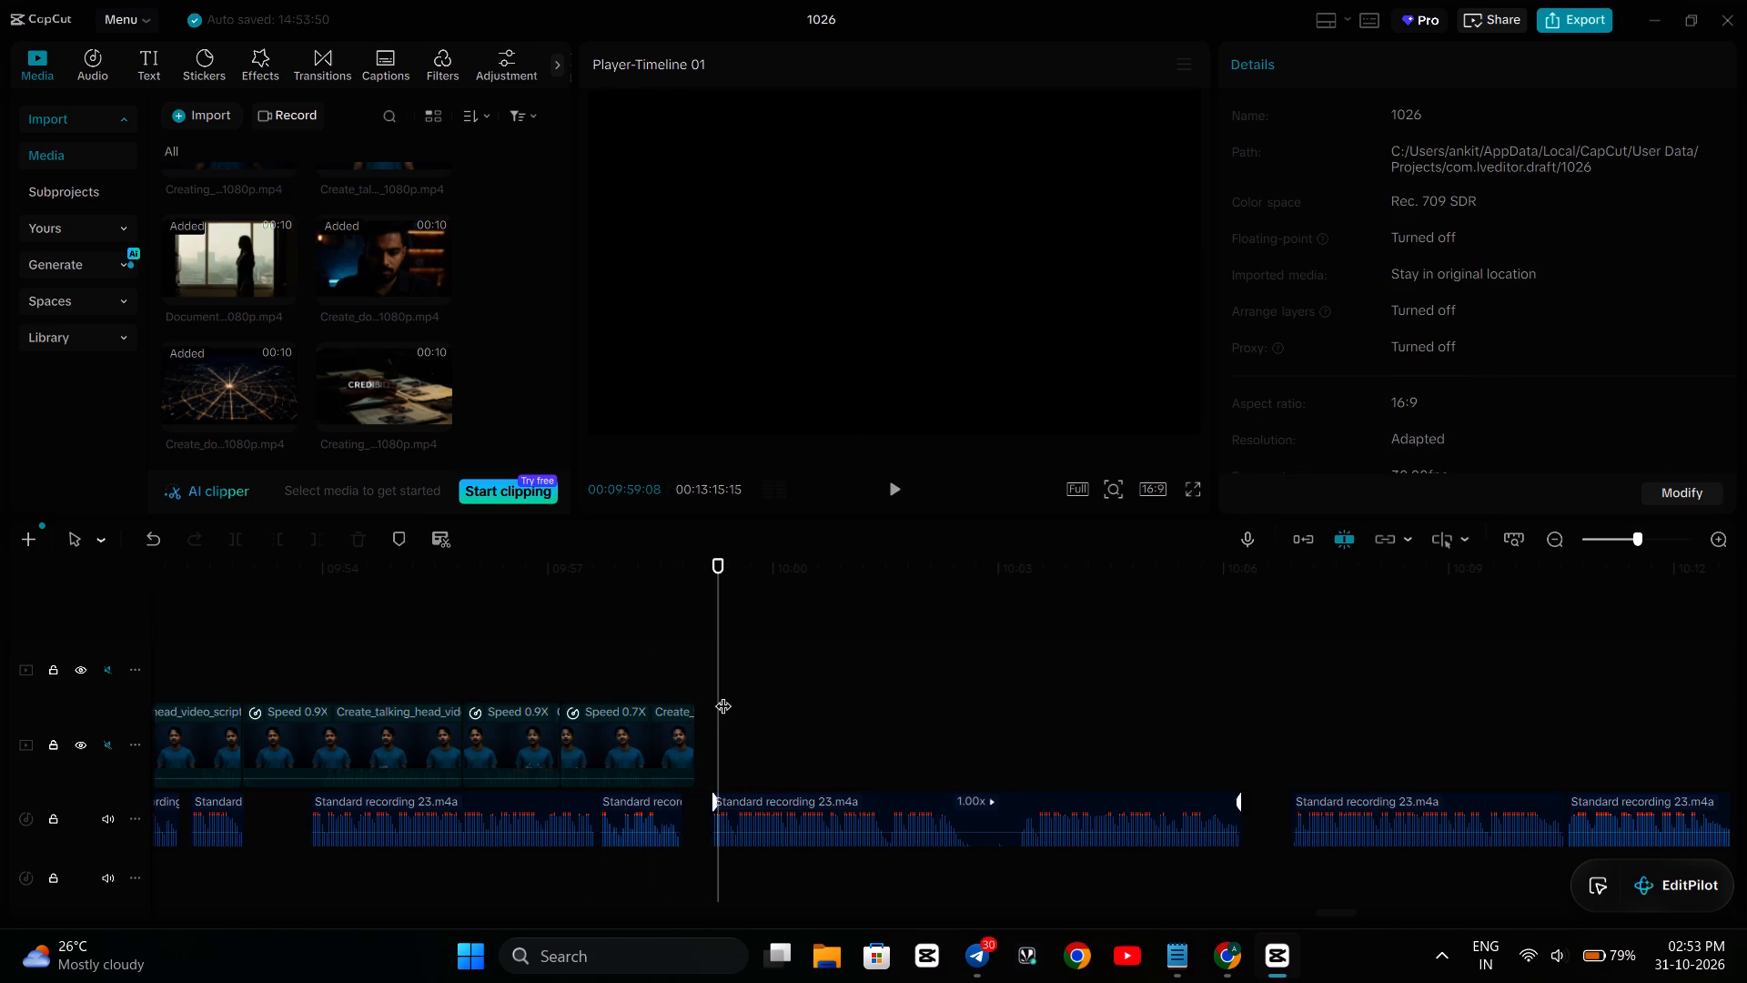
key("Left")
key("Left")
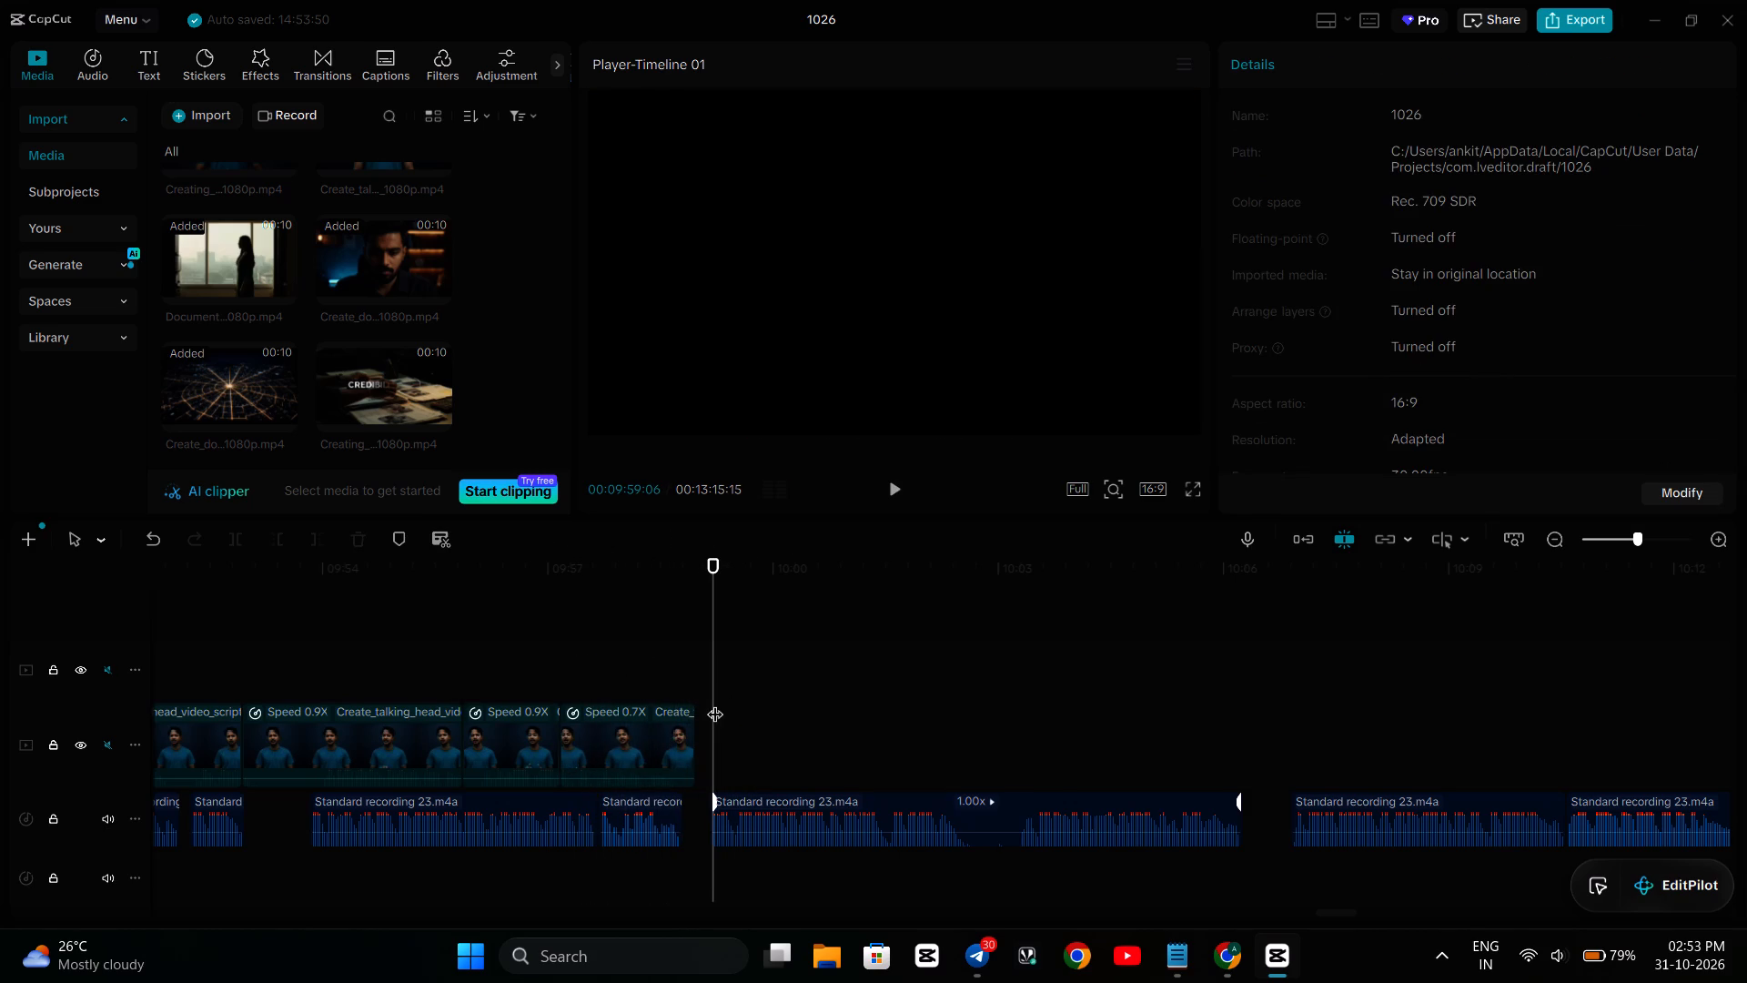
left_click(434, 410)
Play the added documentary clip's opening and shift the clip about 0.1 s earlier, towards the last talking-head clip.
left_click(544, 664)
key("space")
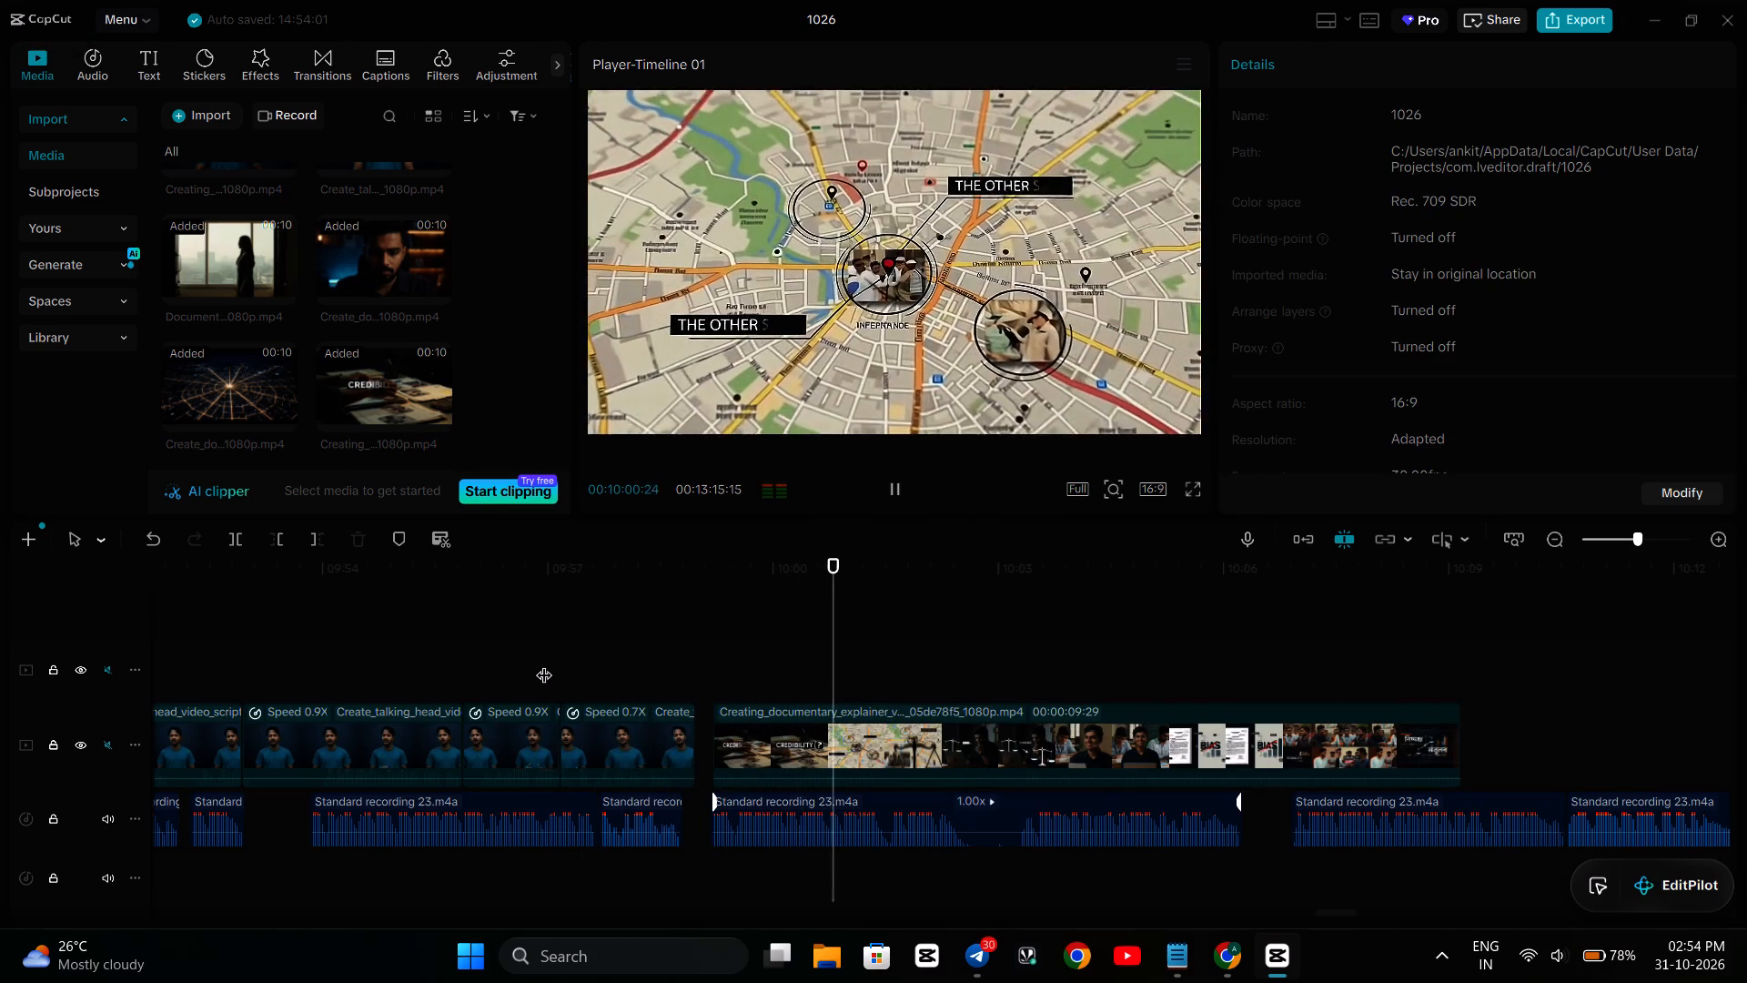
key("space")
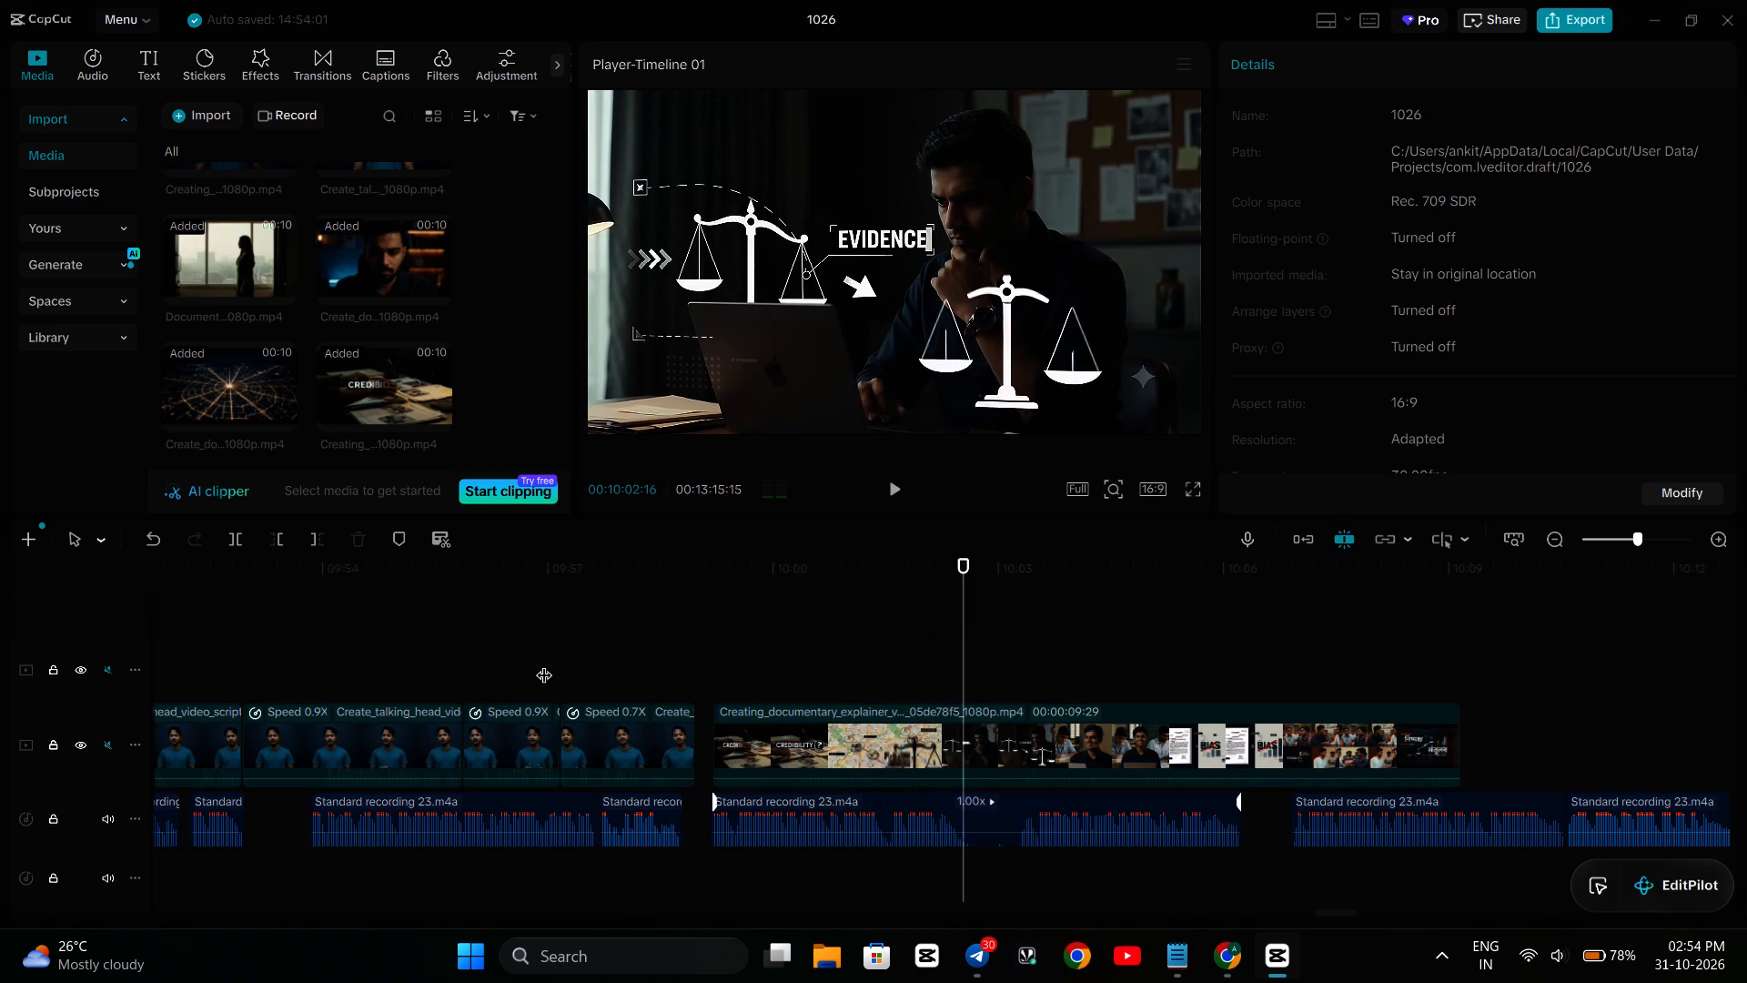
left_click(690, 668)
key("space")
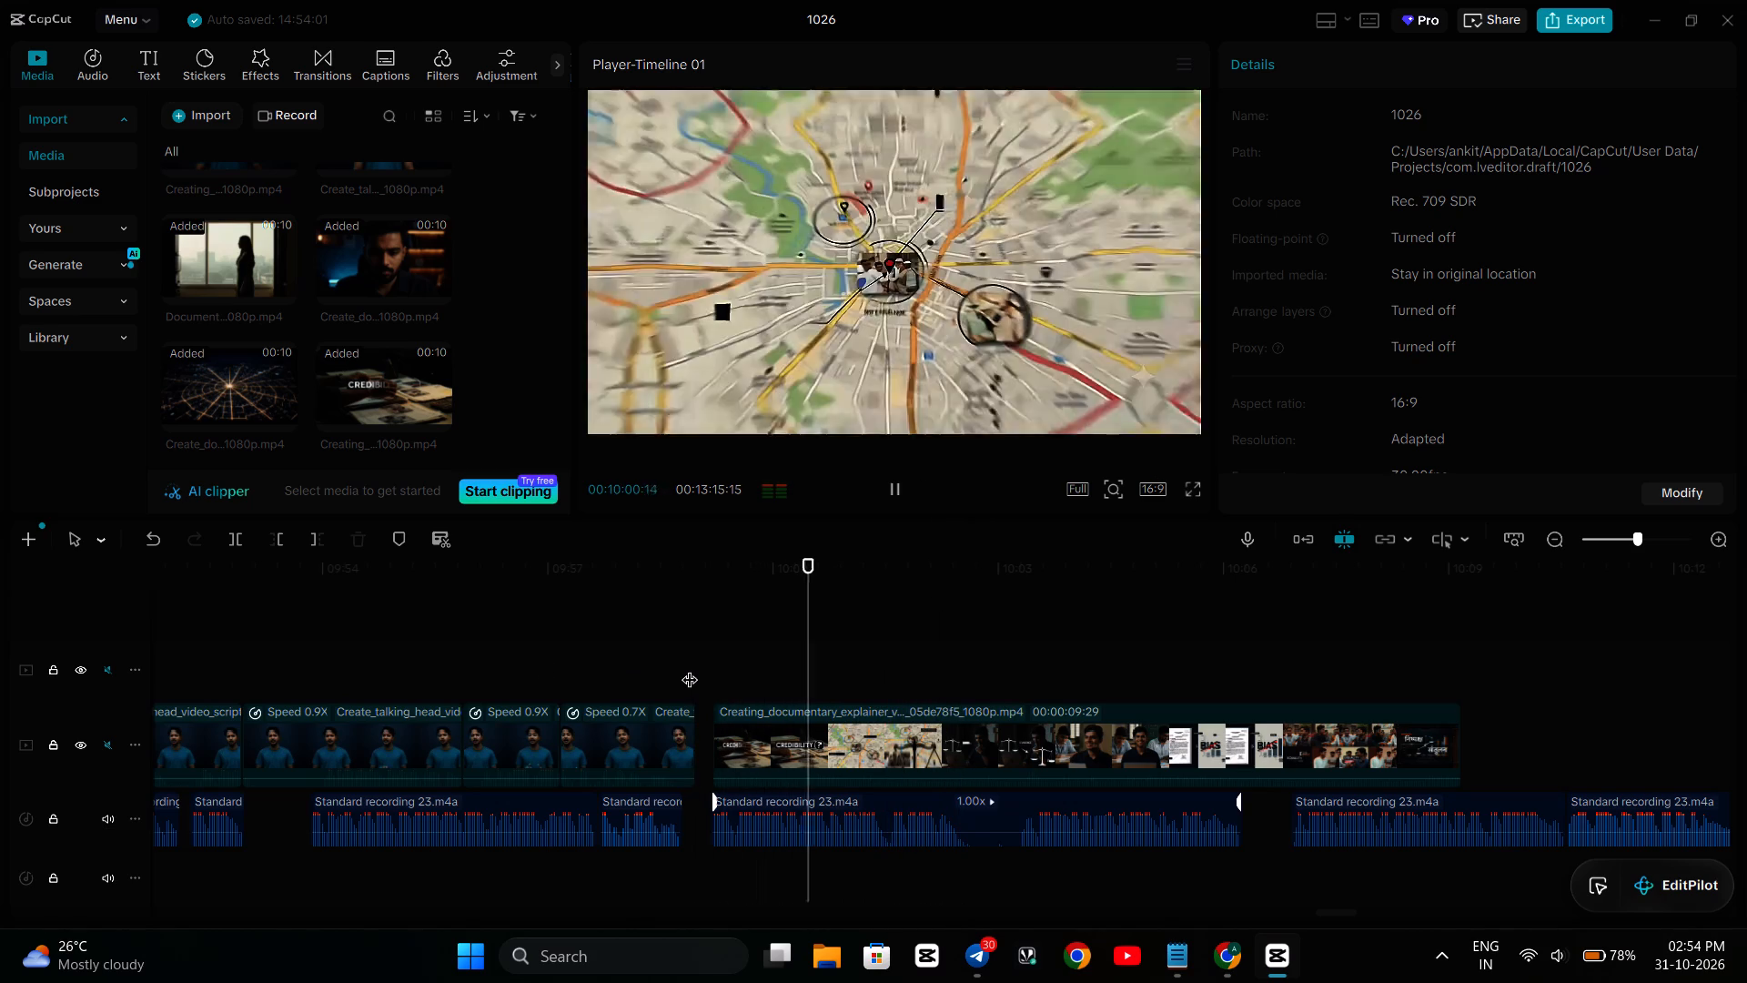
key("space")
left_click(763, 724)
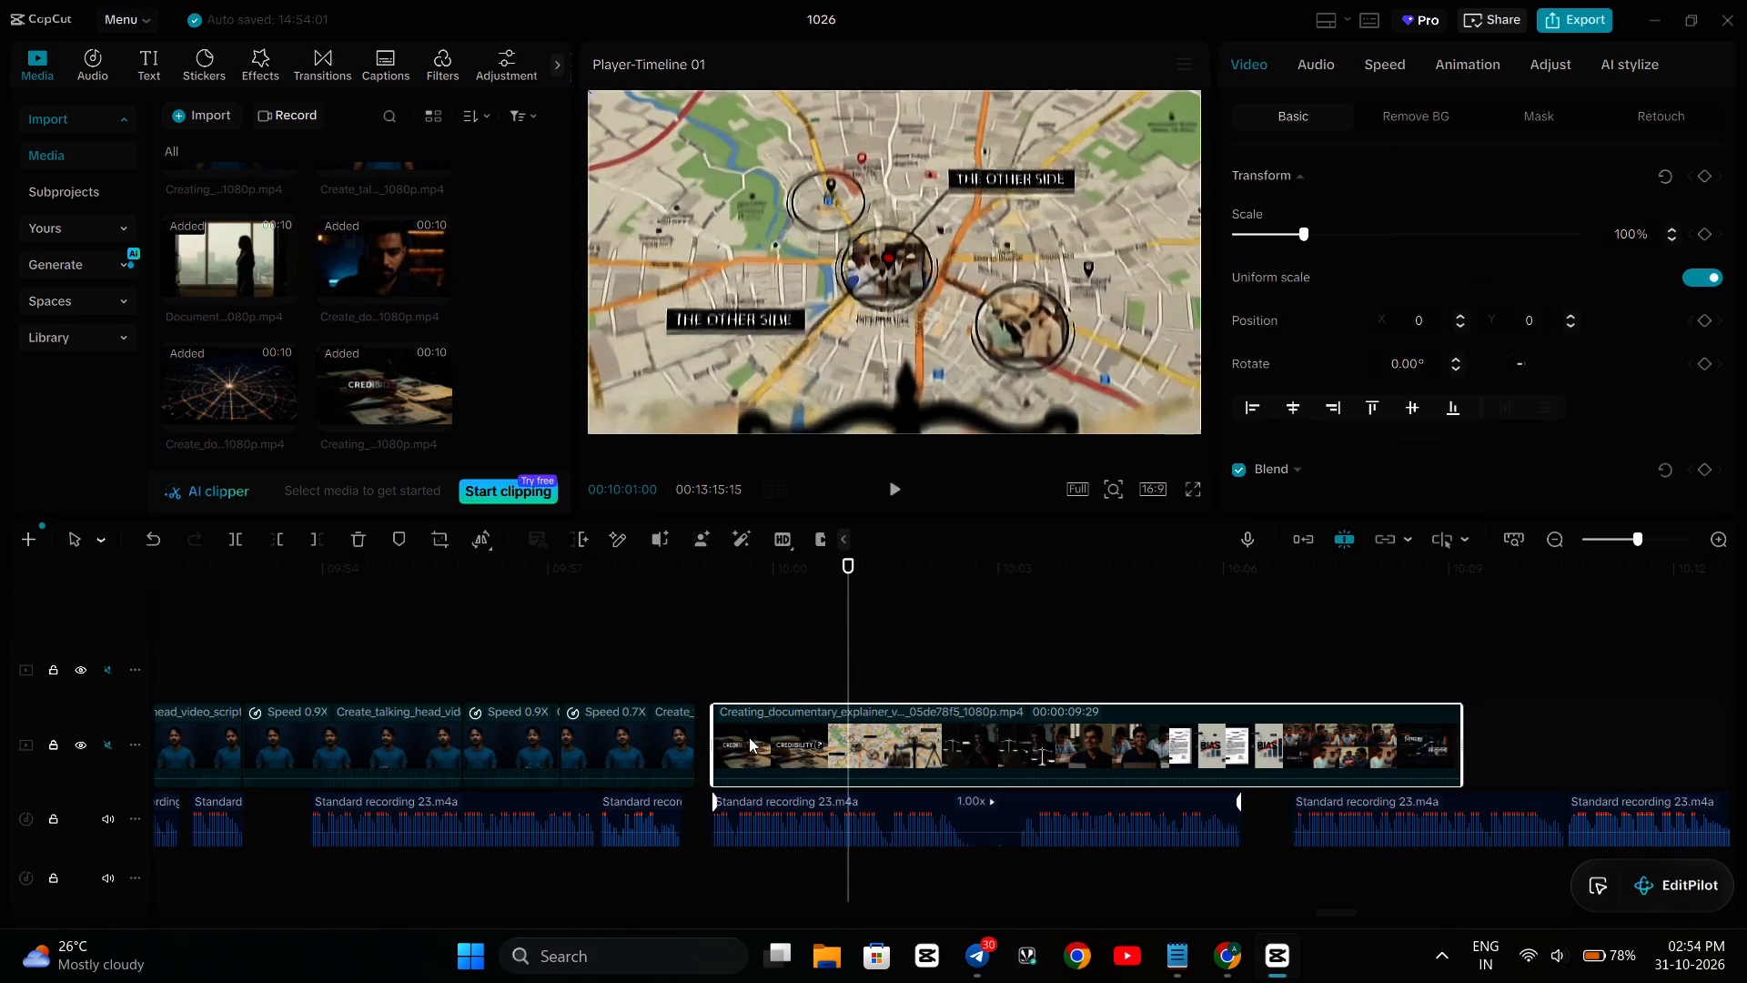
left_click_drag(749, 737, 739, 746)
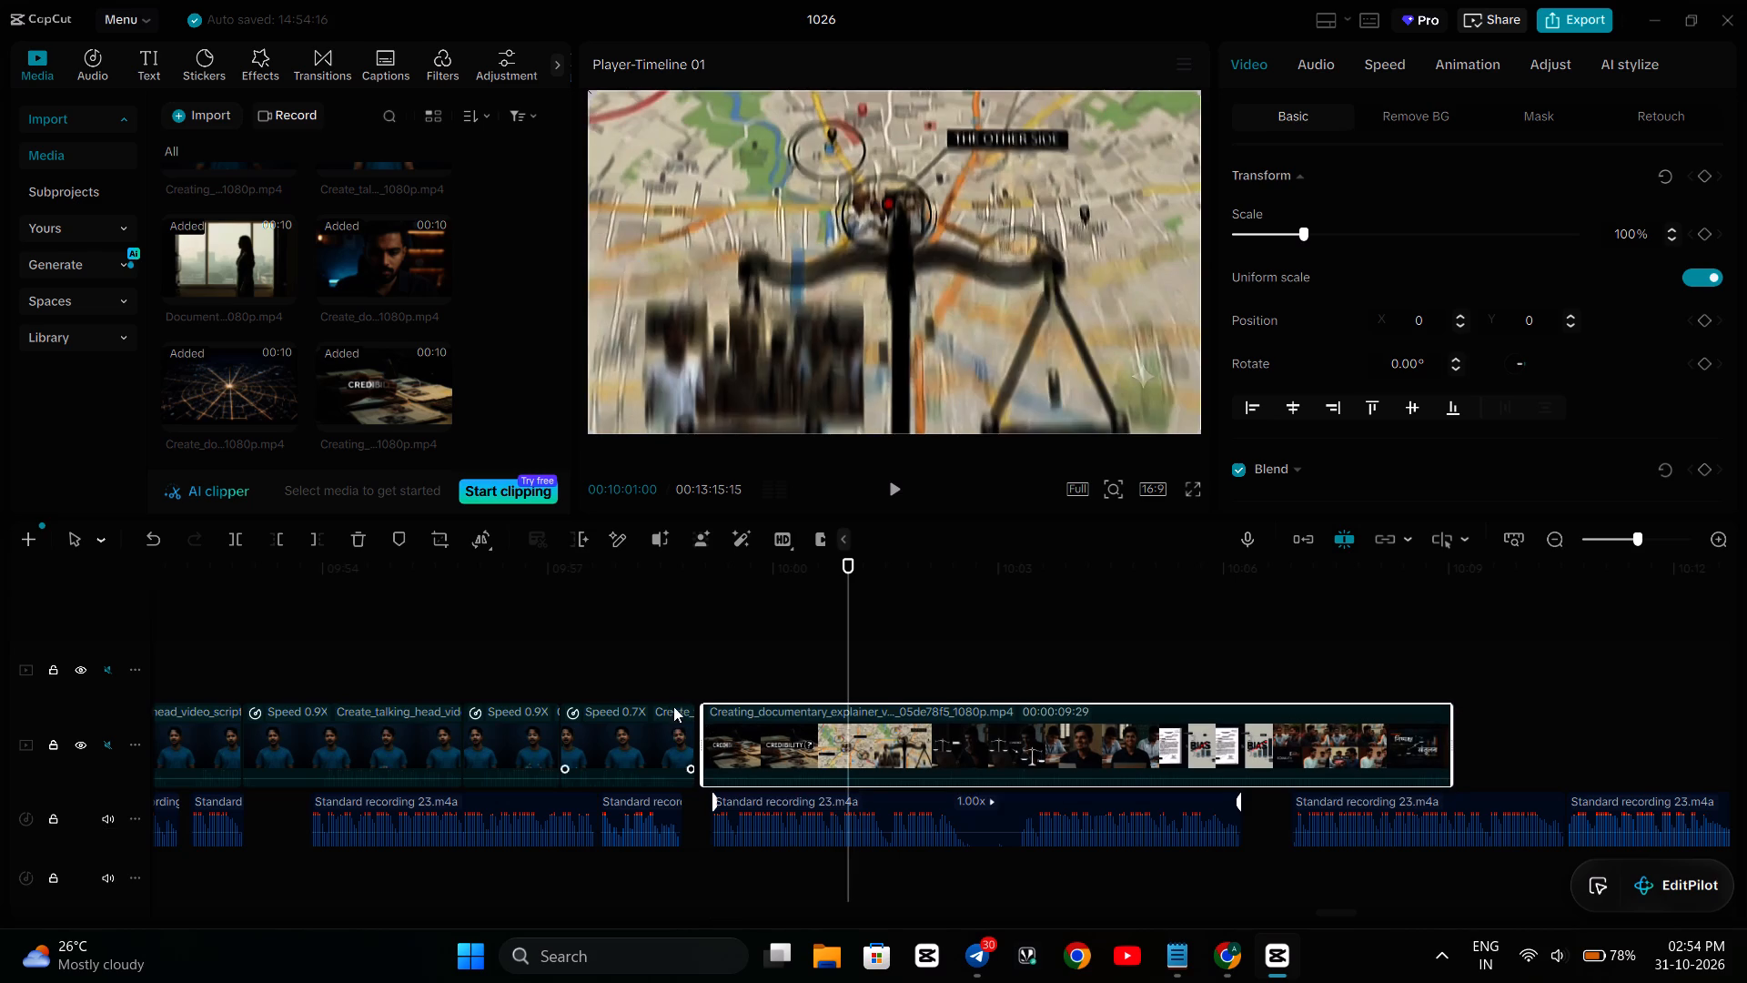
Play the documentary clip through to about 10:09, then shift it about 0.1 s later, close to the voice-over clip's start.
left_click(657, 674)
key("space")
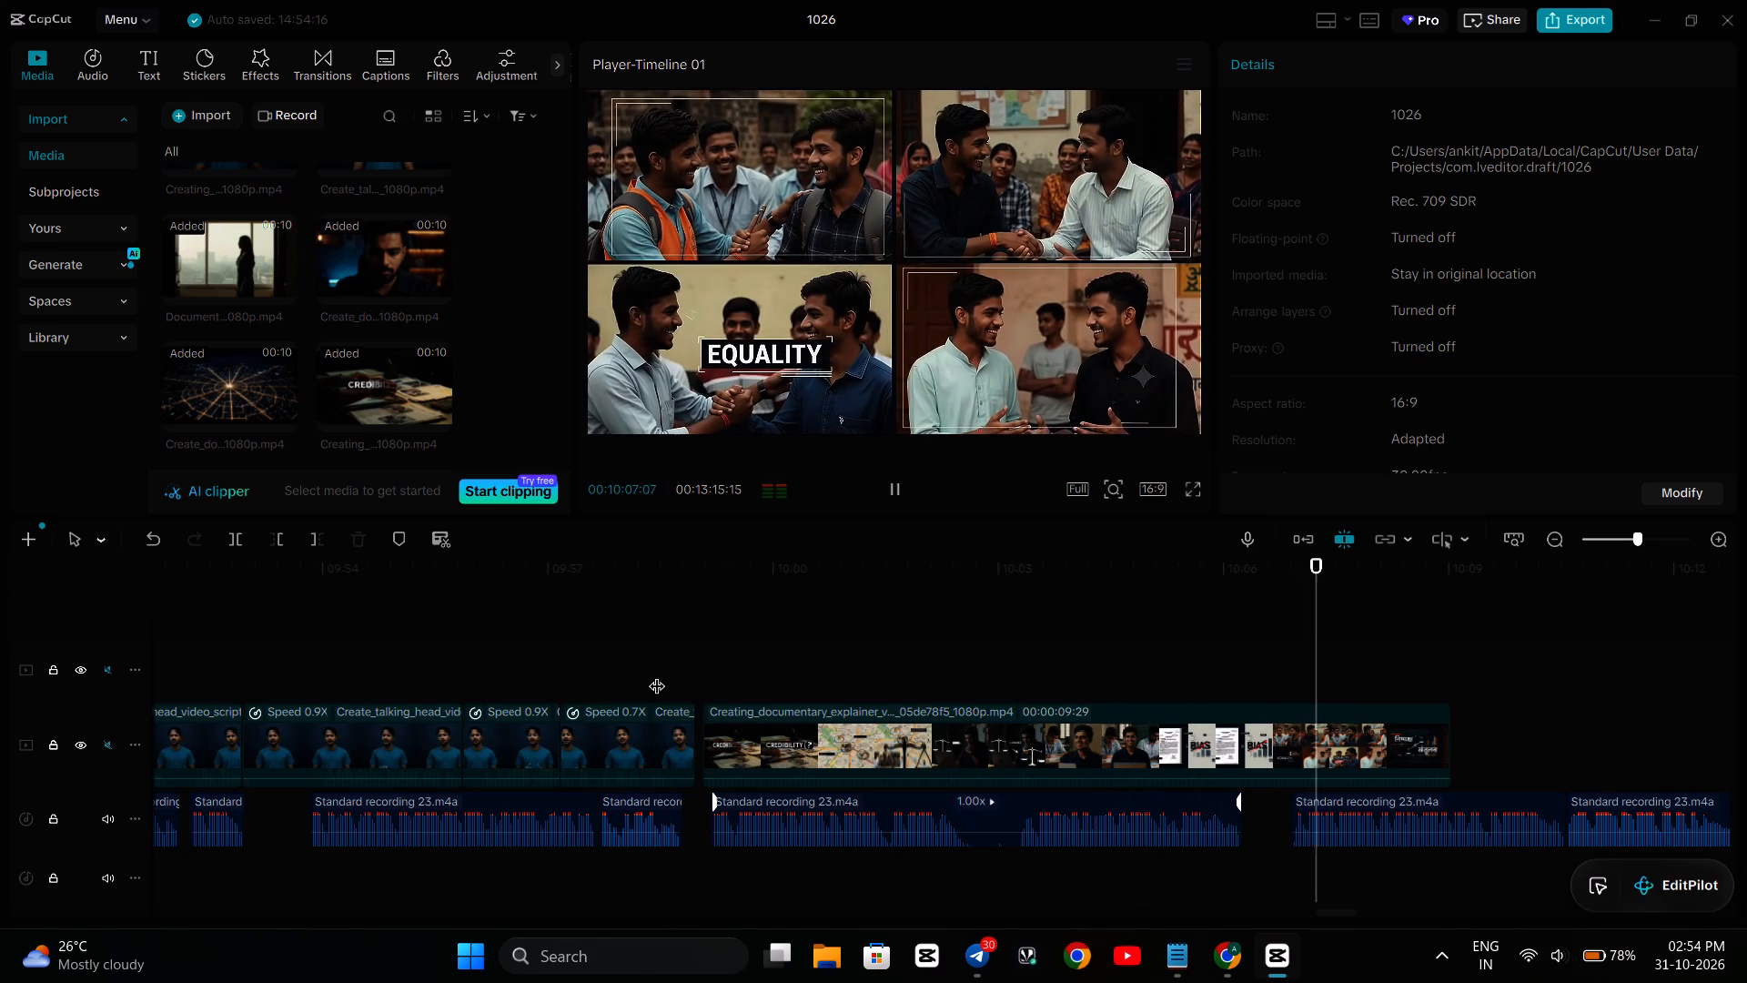
key("space")
key("space")
key("space")
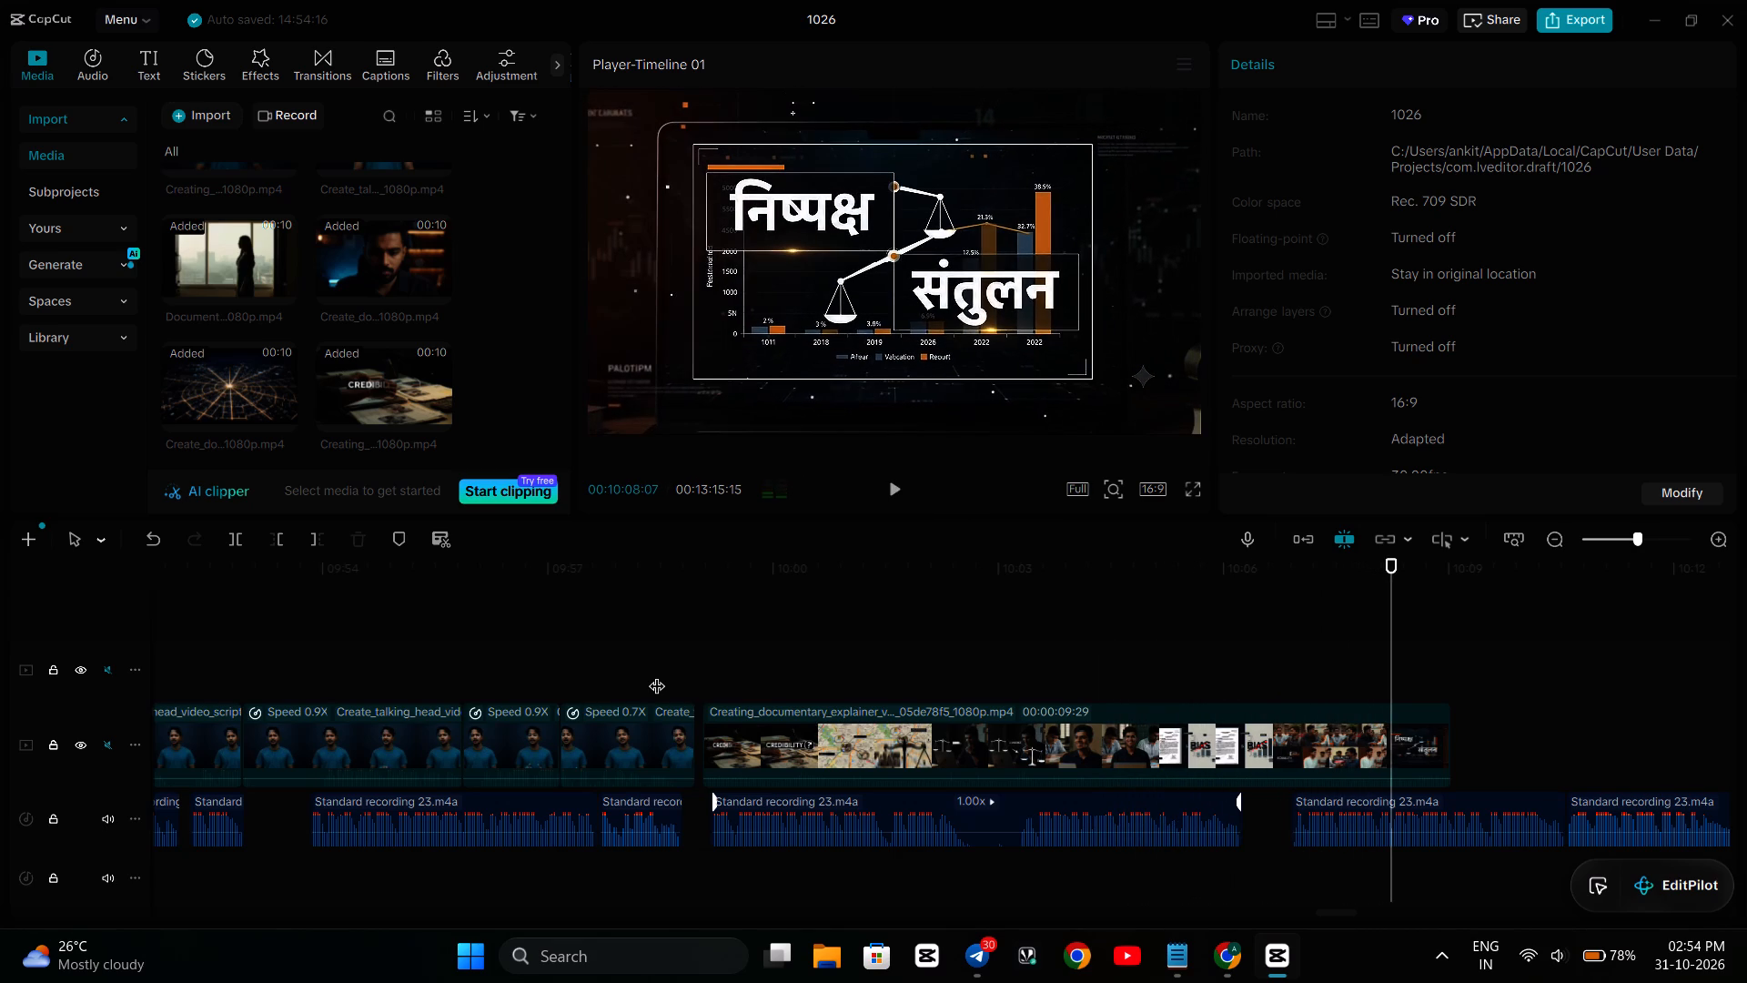
key("space")
key("space")
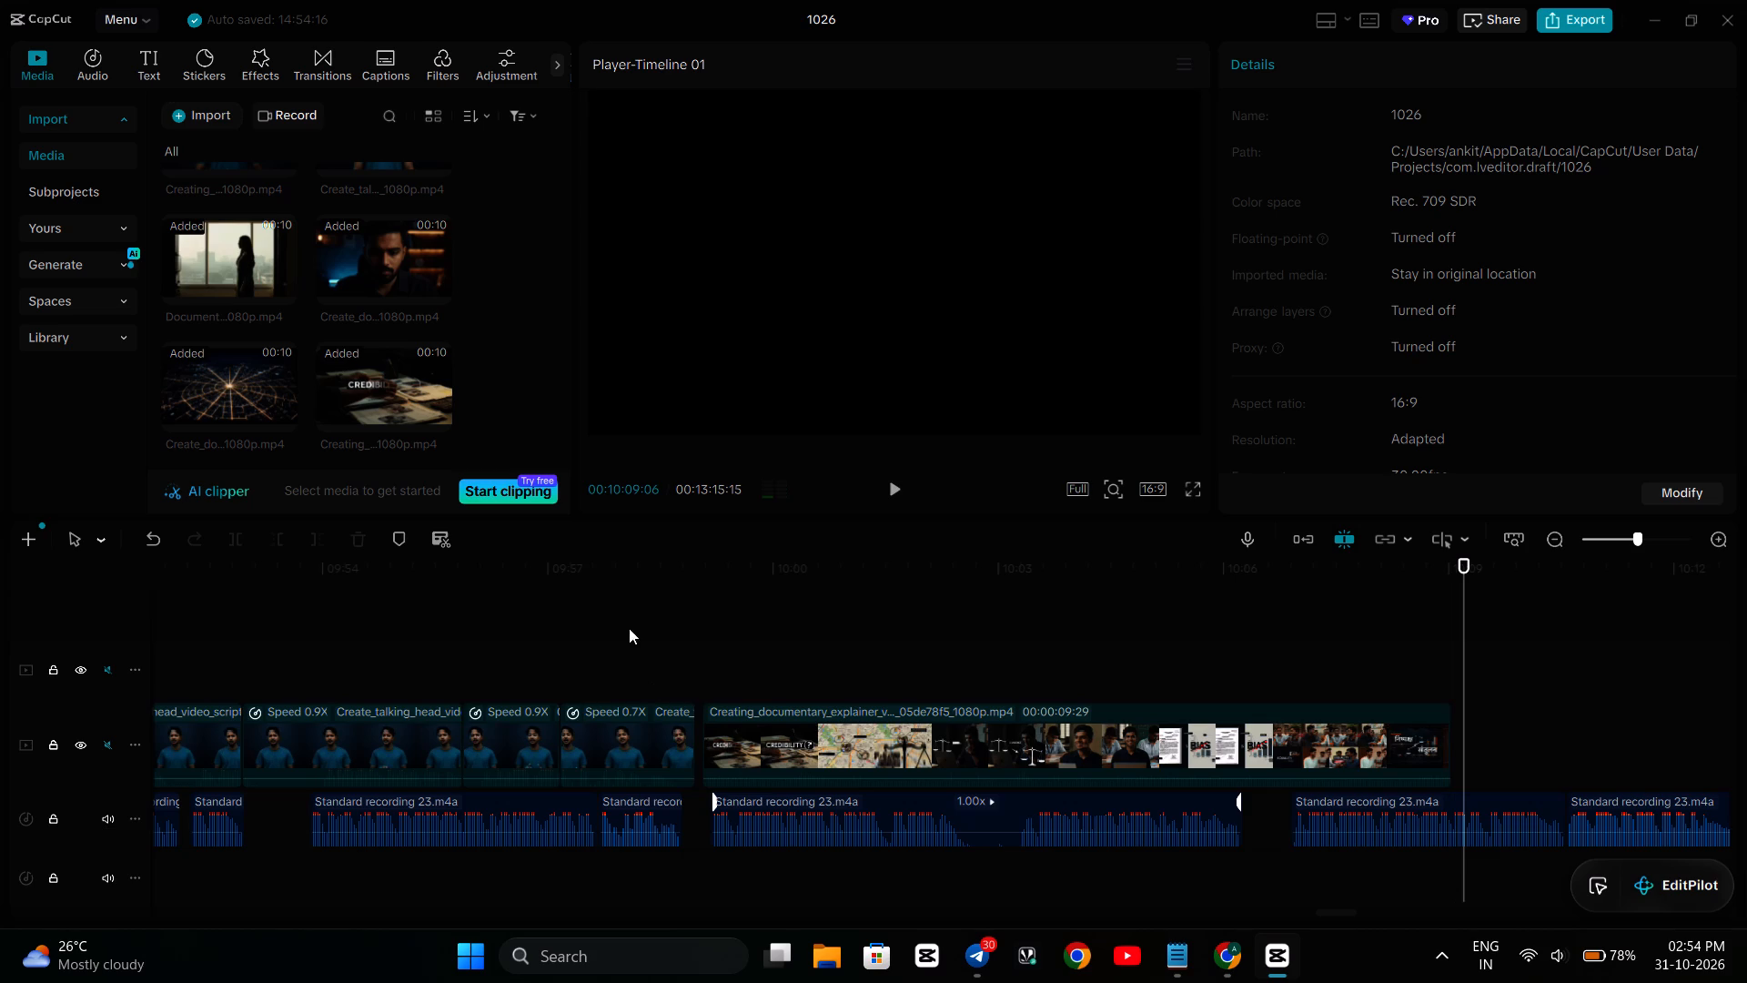
left_click(707, 671)
key("space")
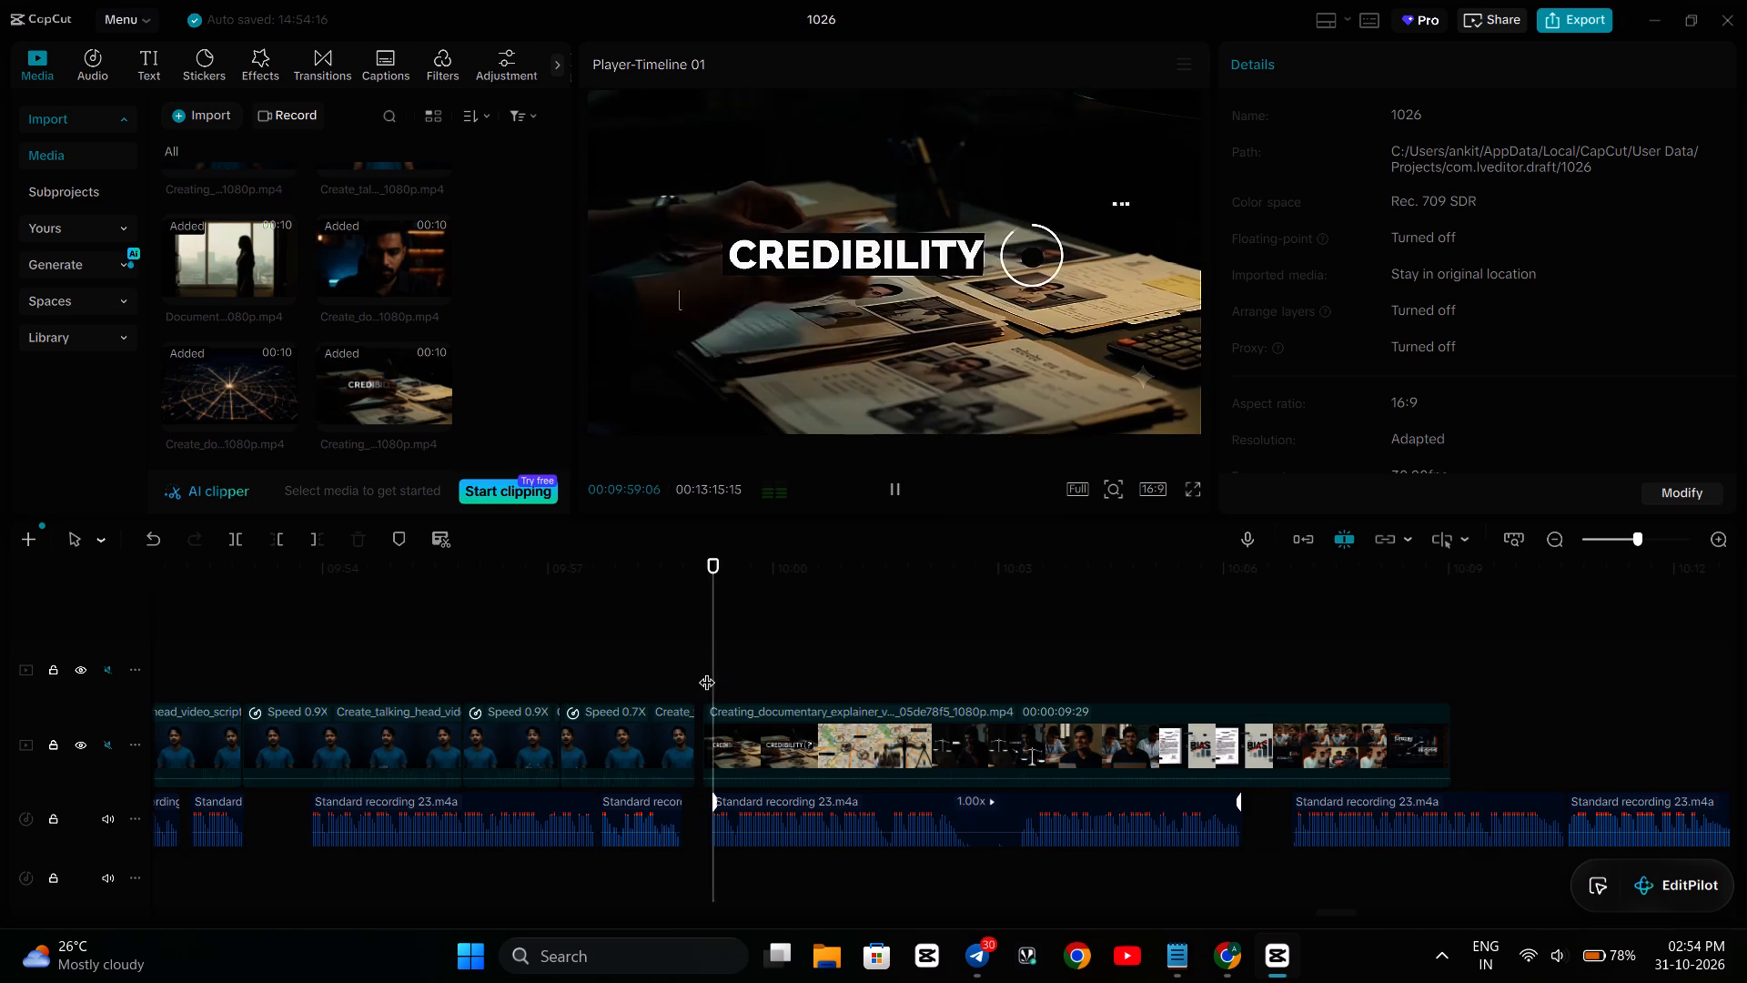
key("space")
left_click(873, 739)
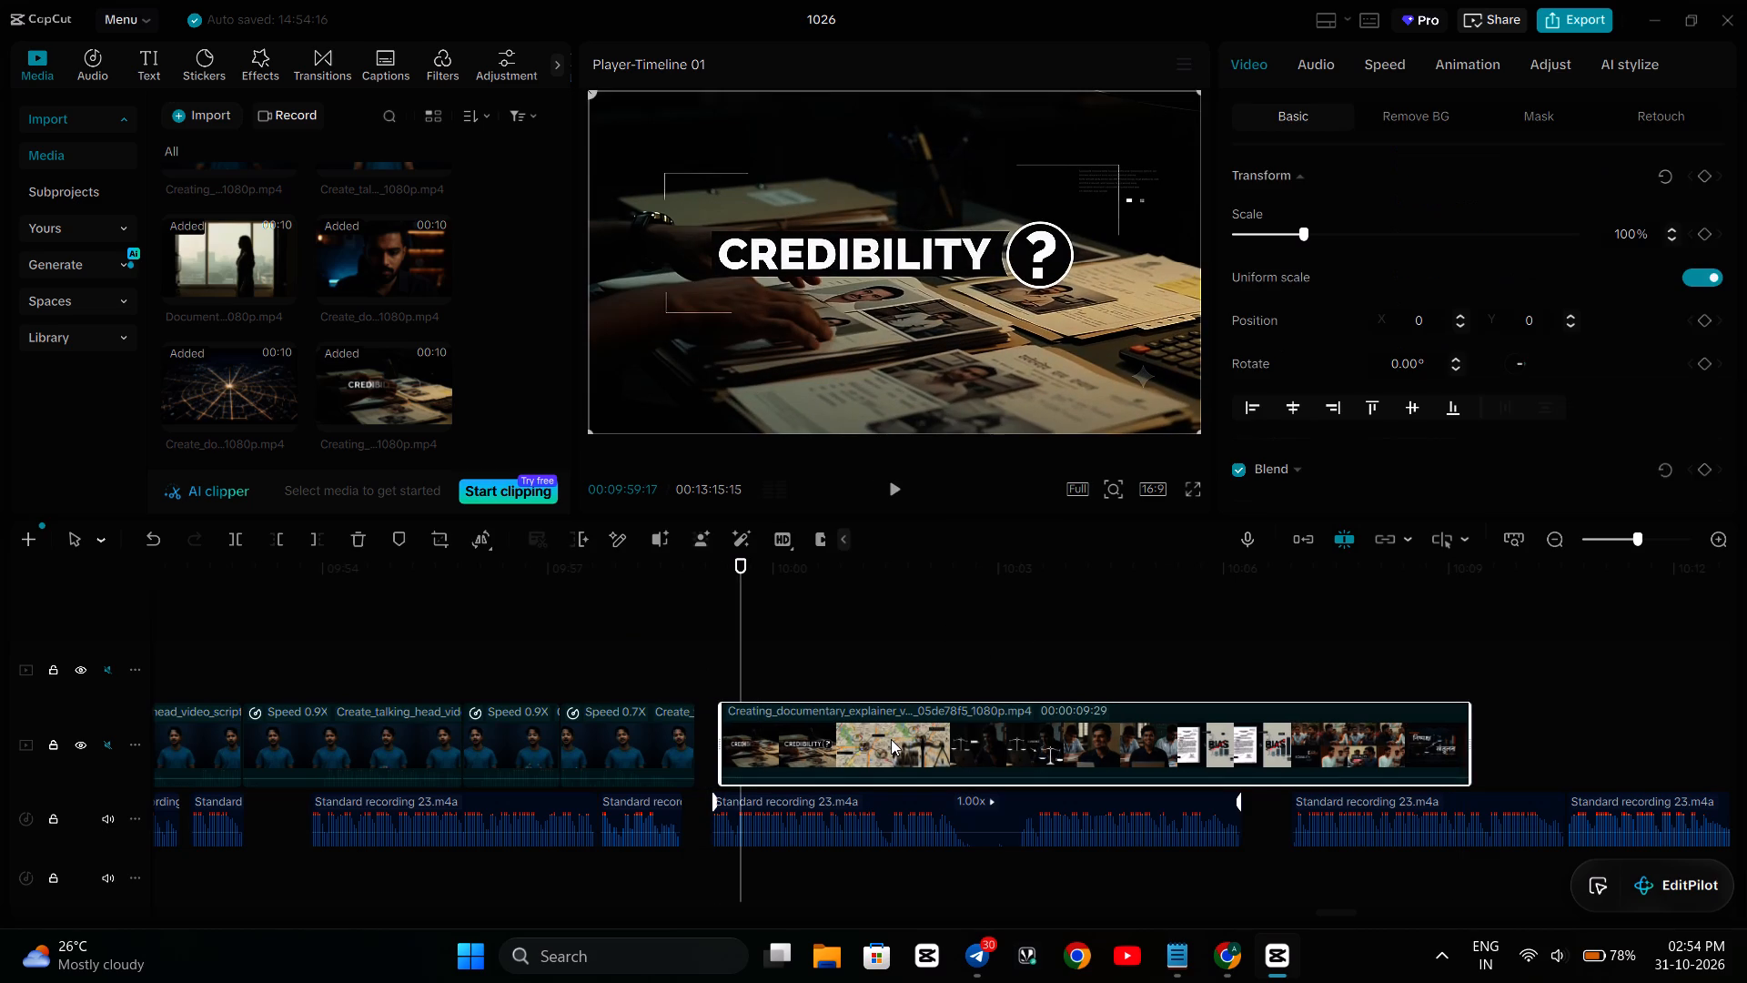
Play the 05de78f5 documentary clip against the voice-over from just before its start to about 10:09, pausing at intervals.
left_click(682, 616)
key("space")
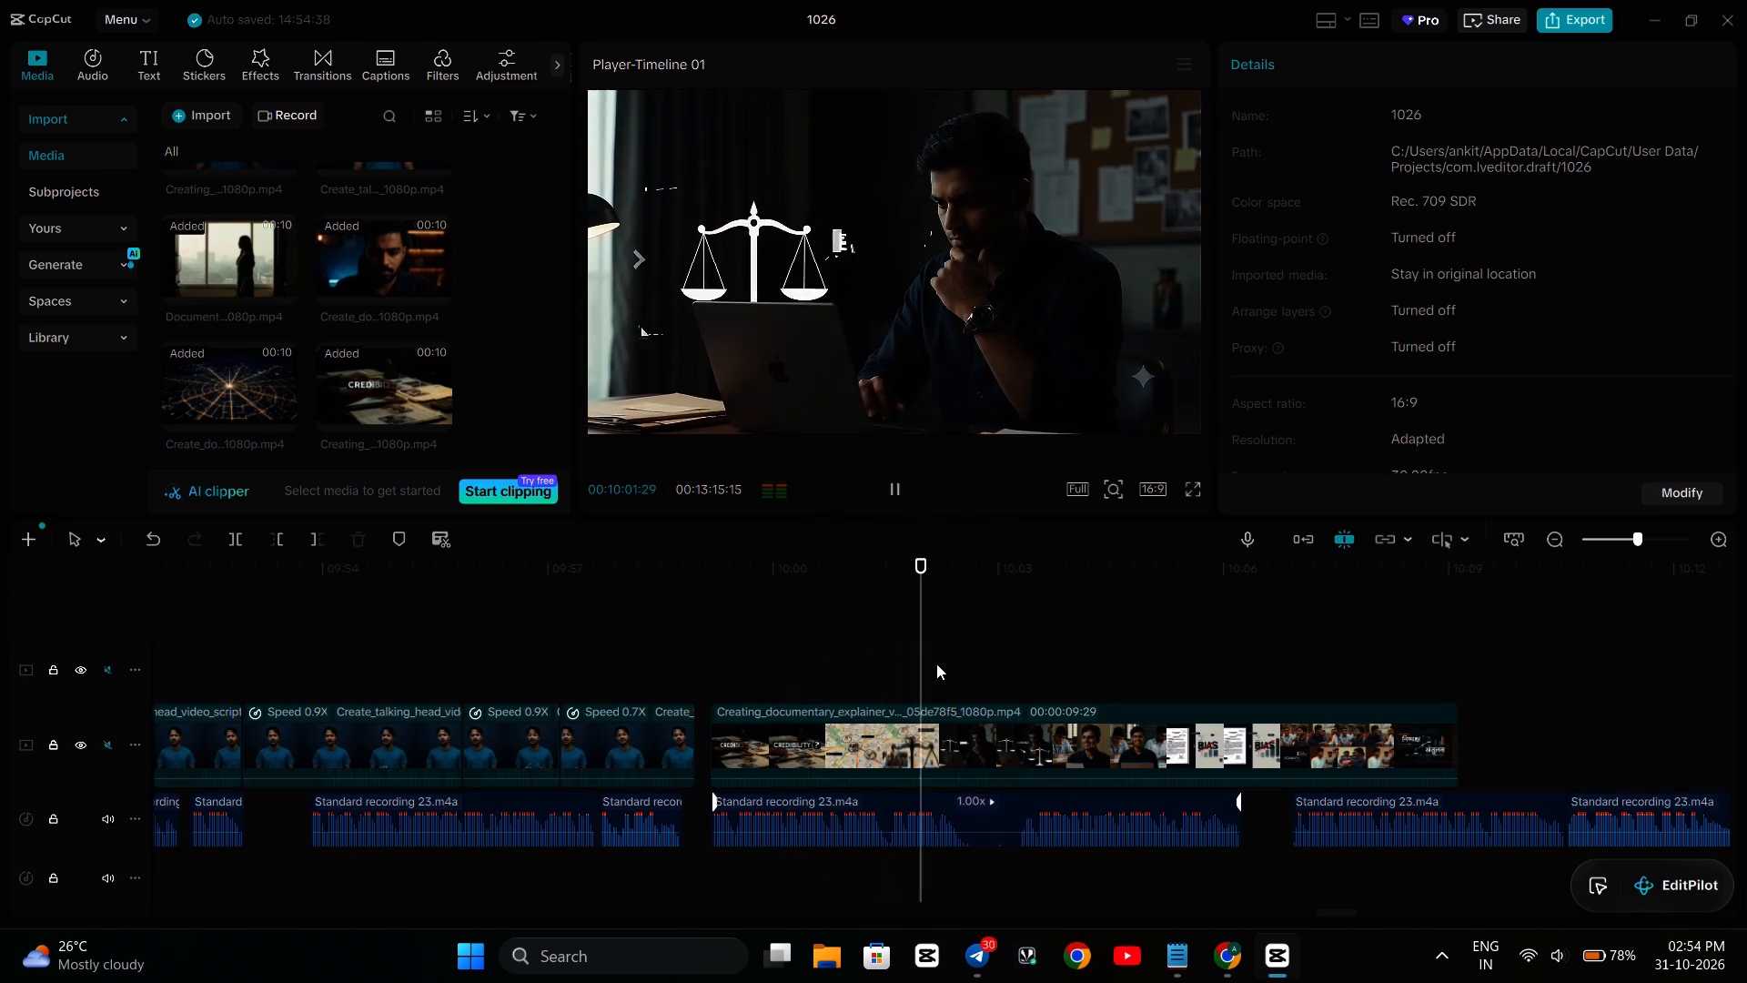
key("space")
key("space")
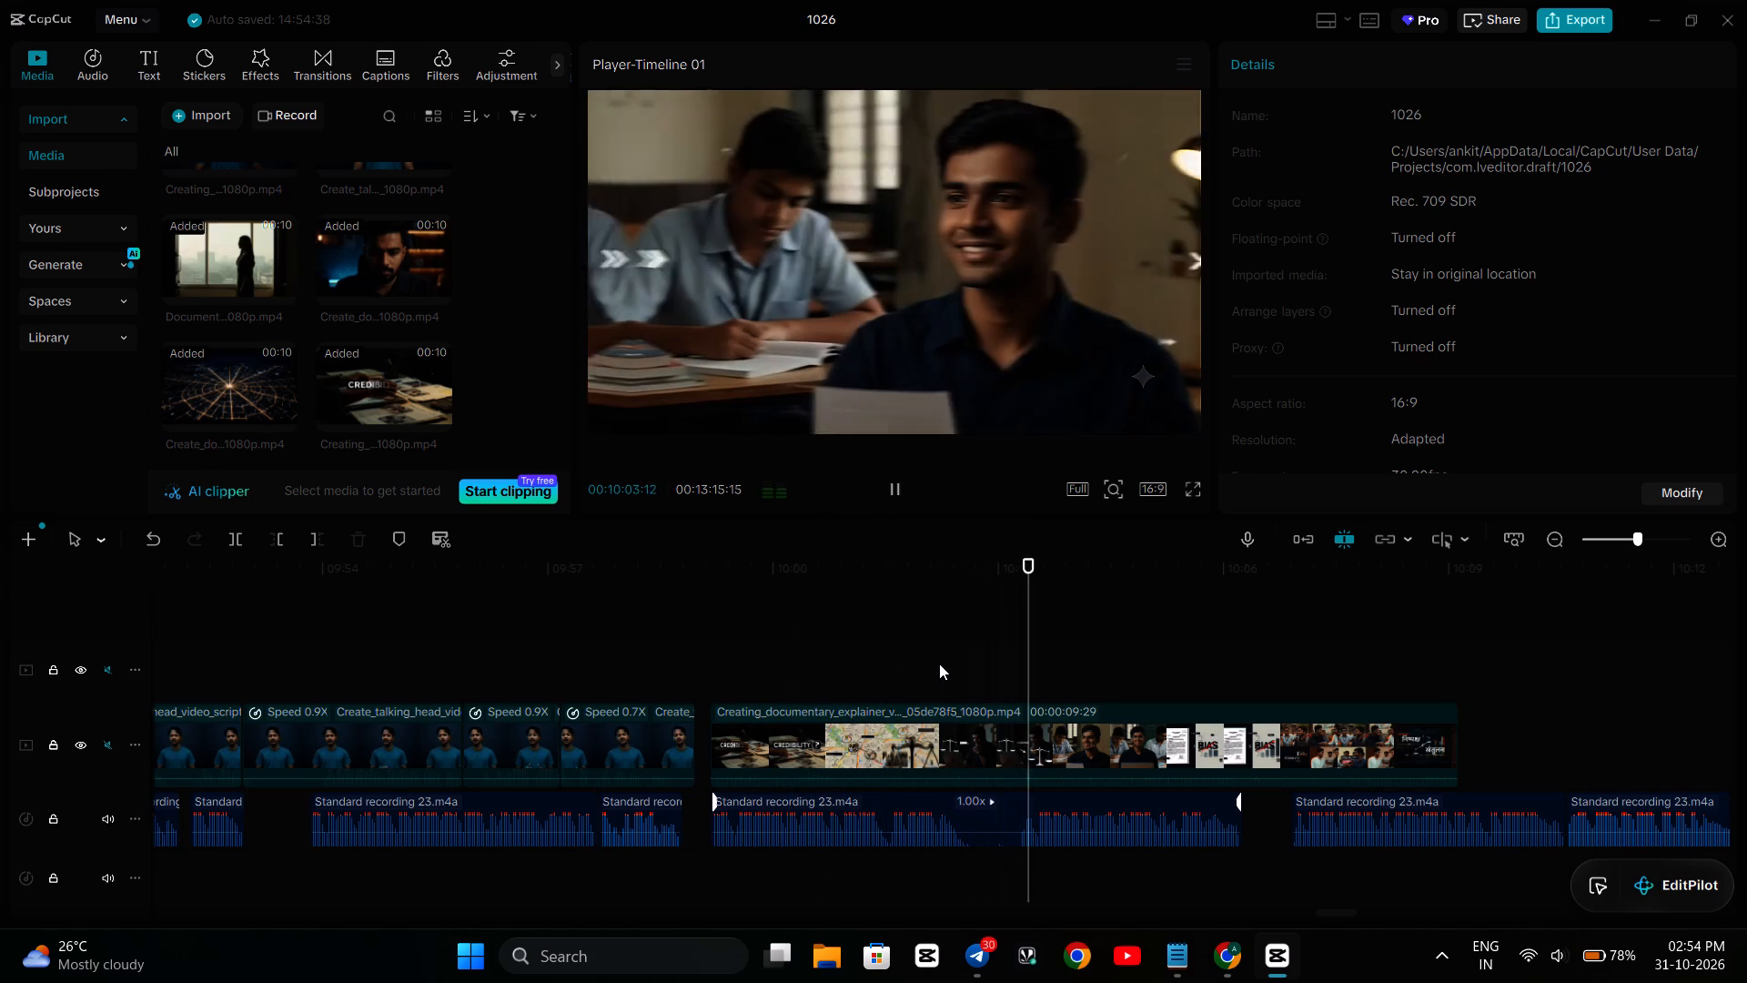
key("space")
key("space")
key("space")
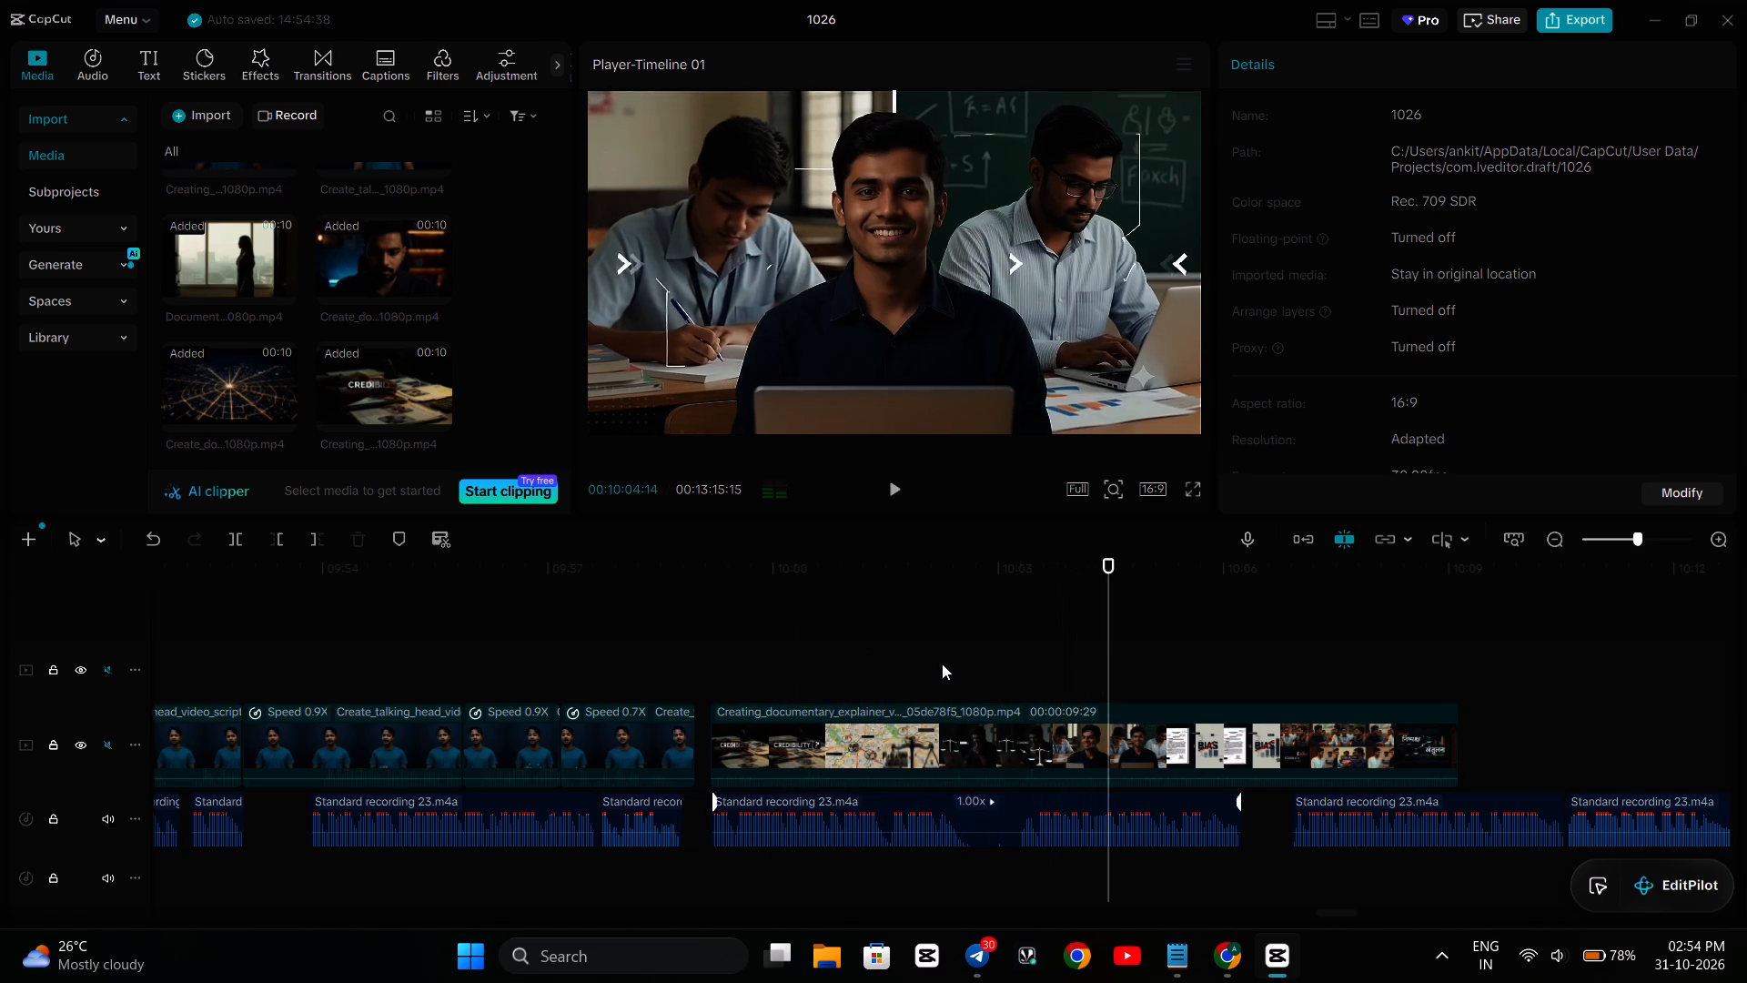
key("space")
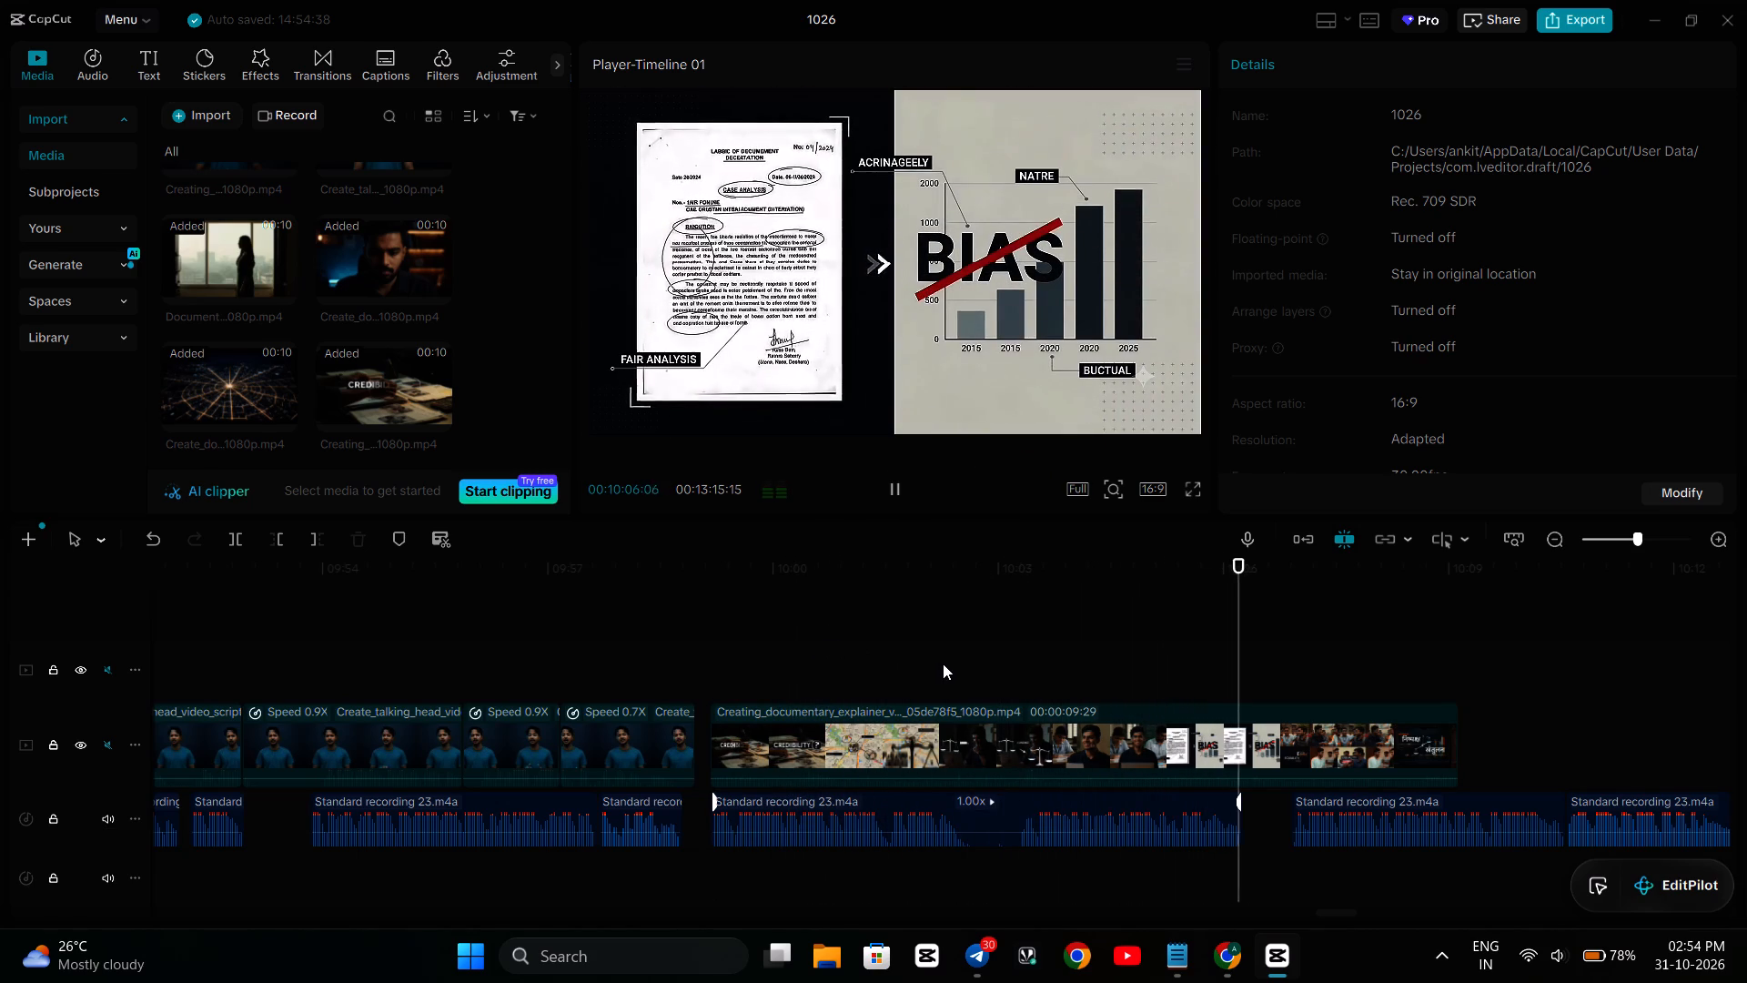
key("space")
key("space")
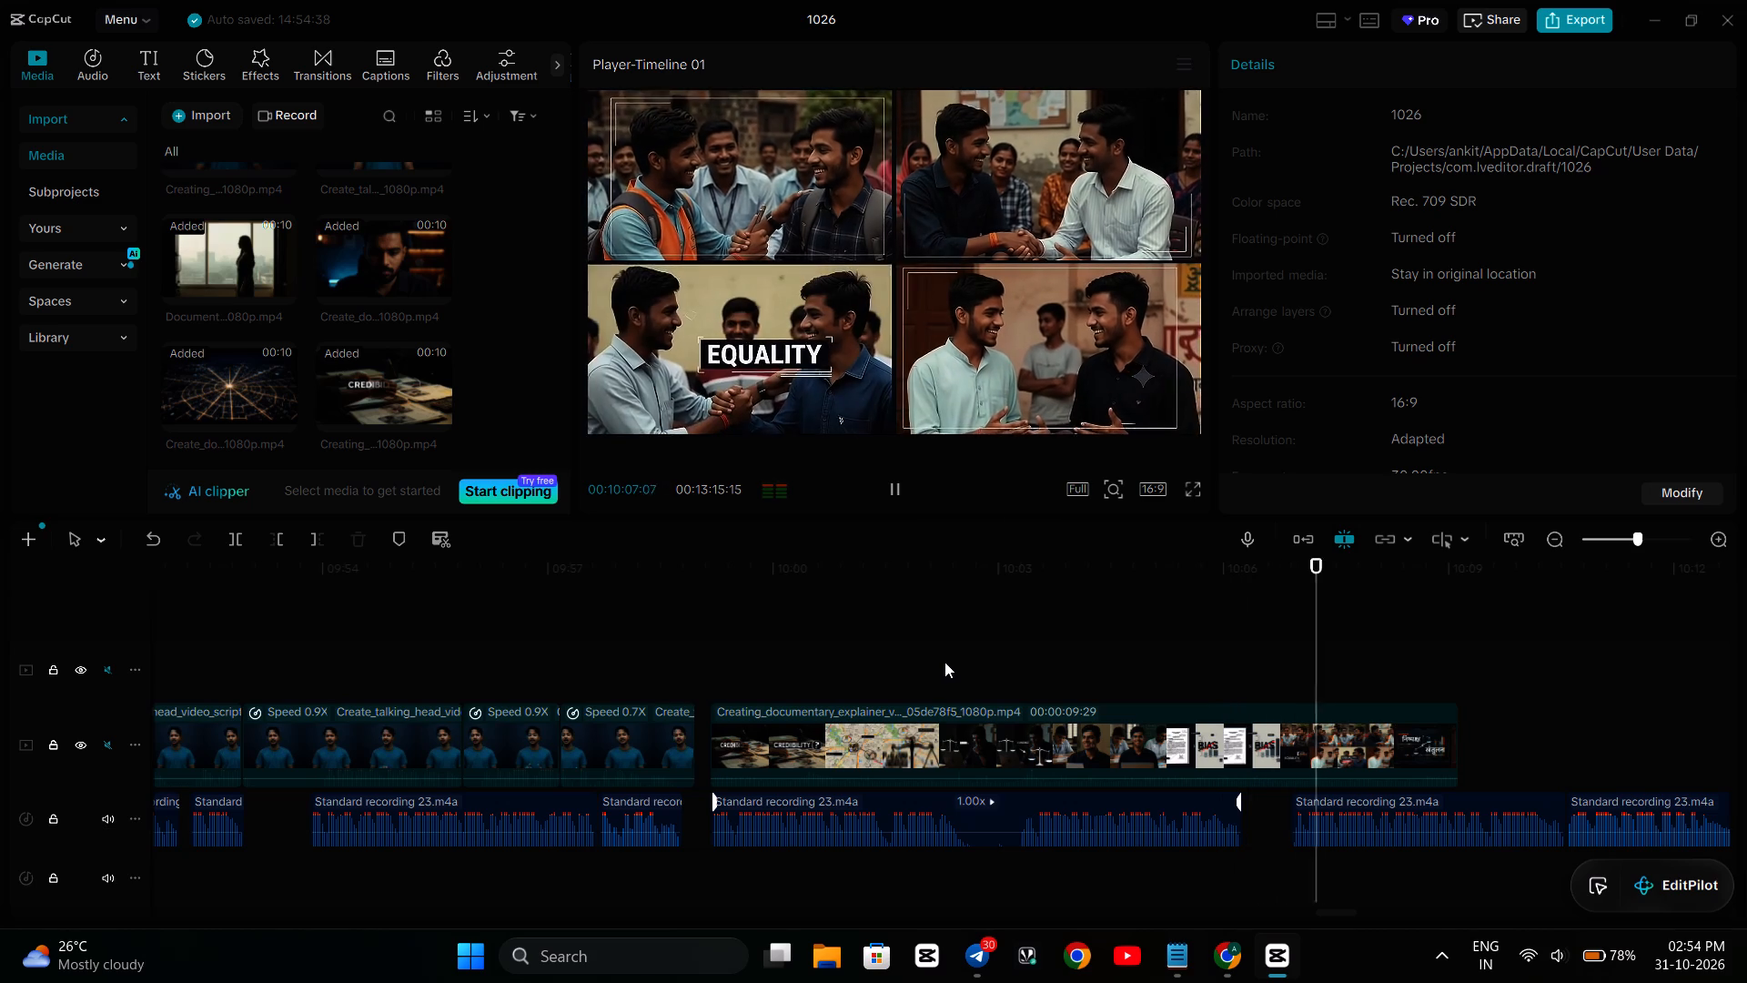
key("space")
key("space")
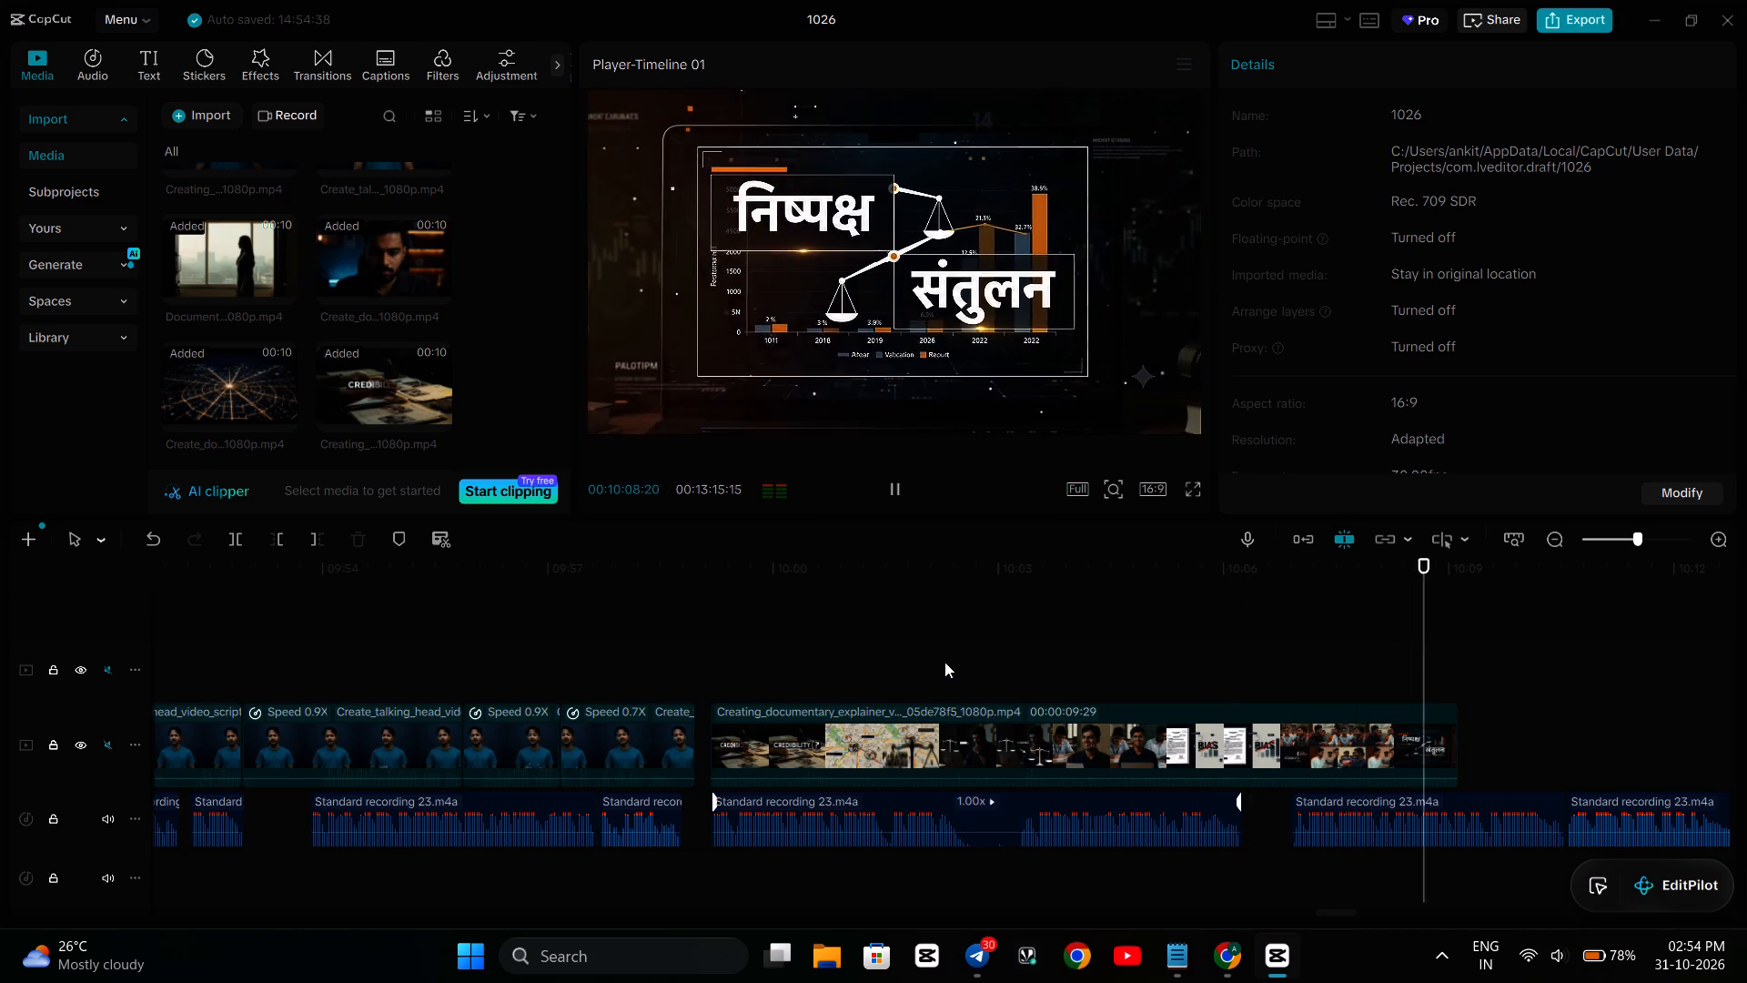
Replay the documentary clip from about 10:02 to 10:07, pausing repeatedly to compare its shot changes with the voice-over.
left_click(951, 656)
key("space")
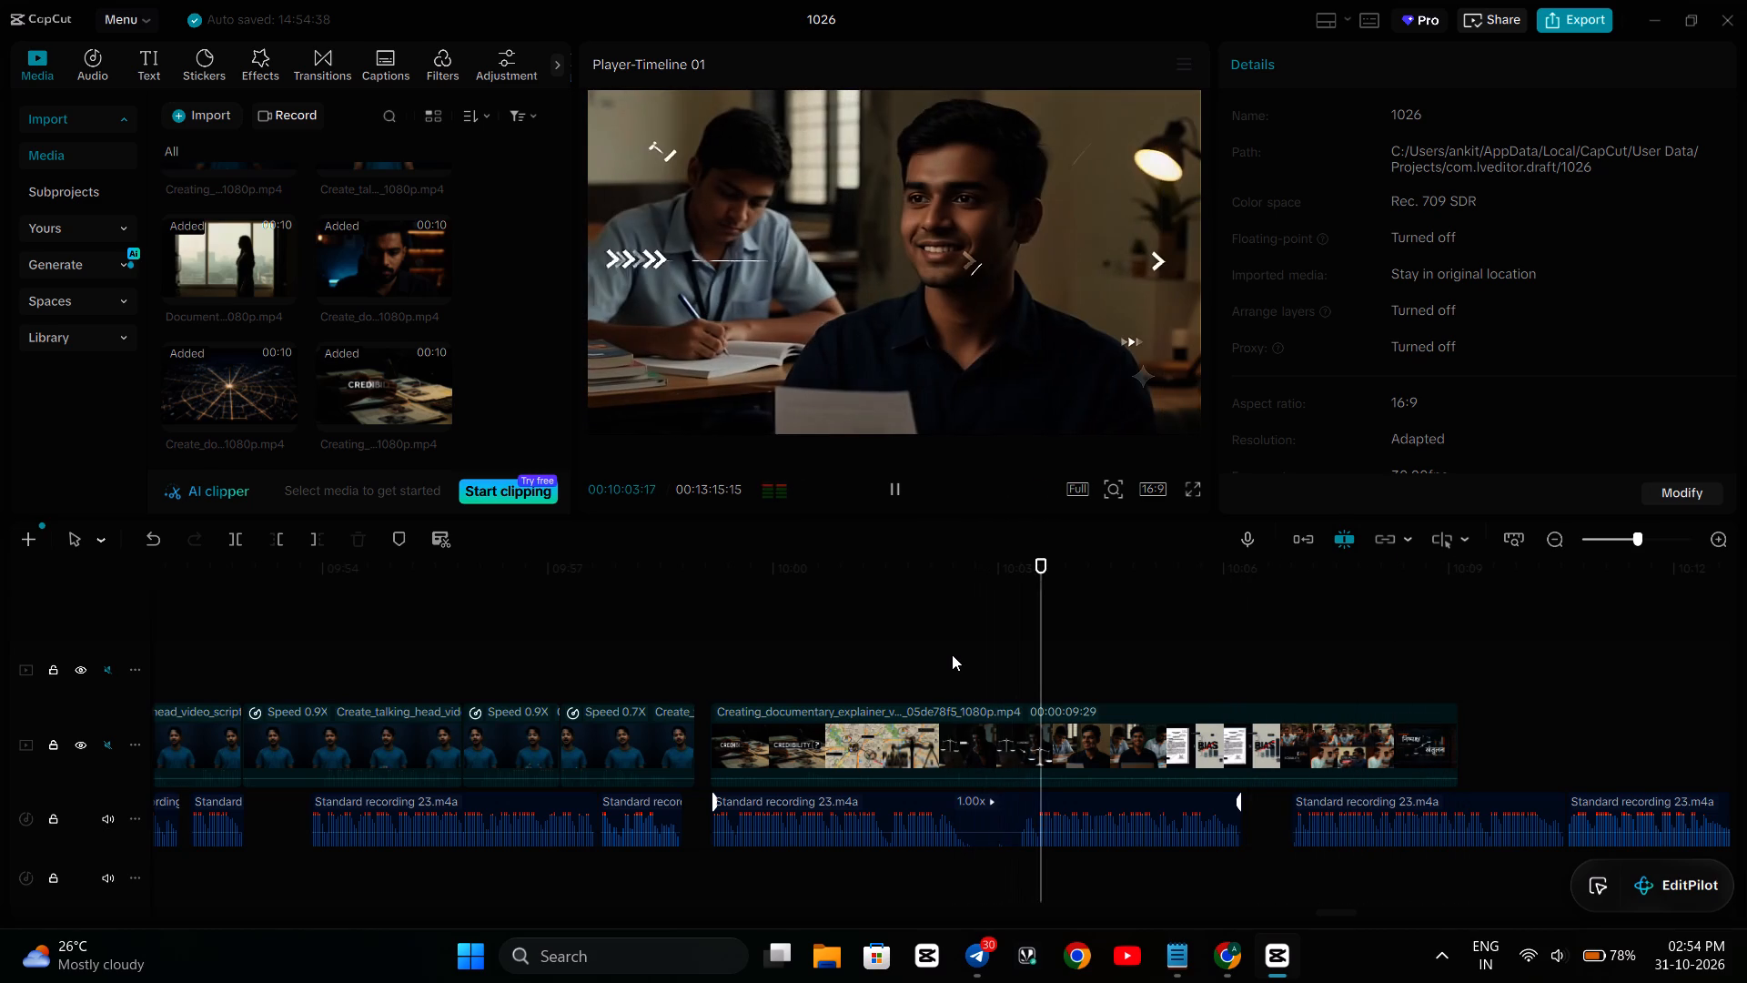
key("space")
key("space")
key("space")
key("space")
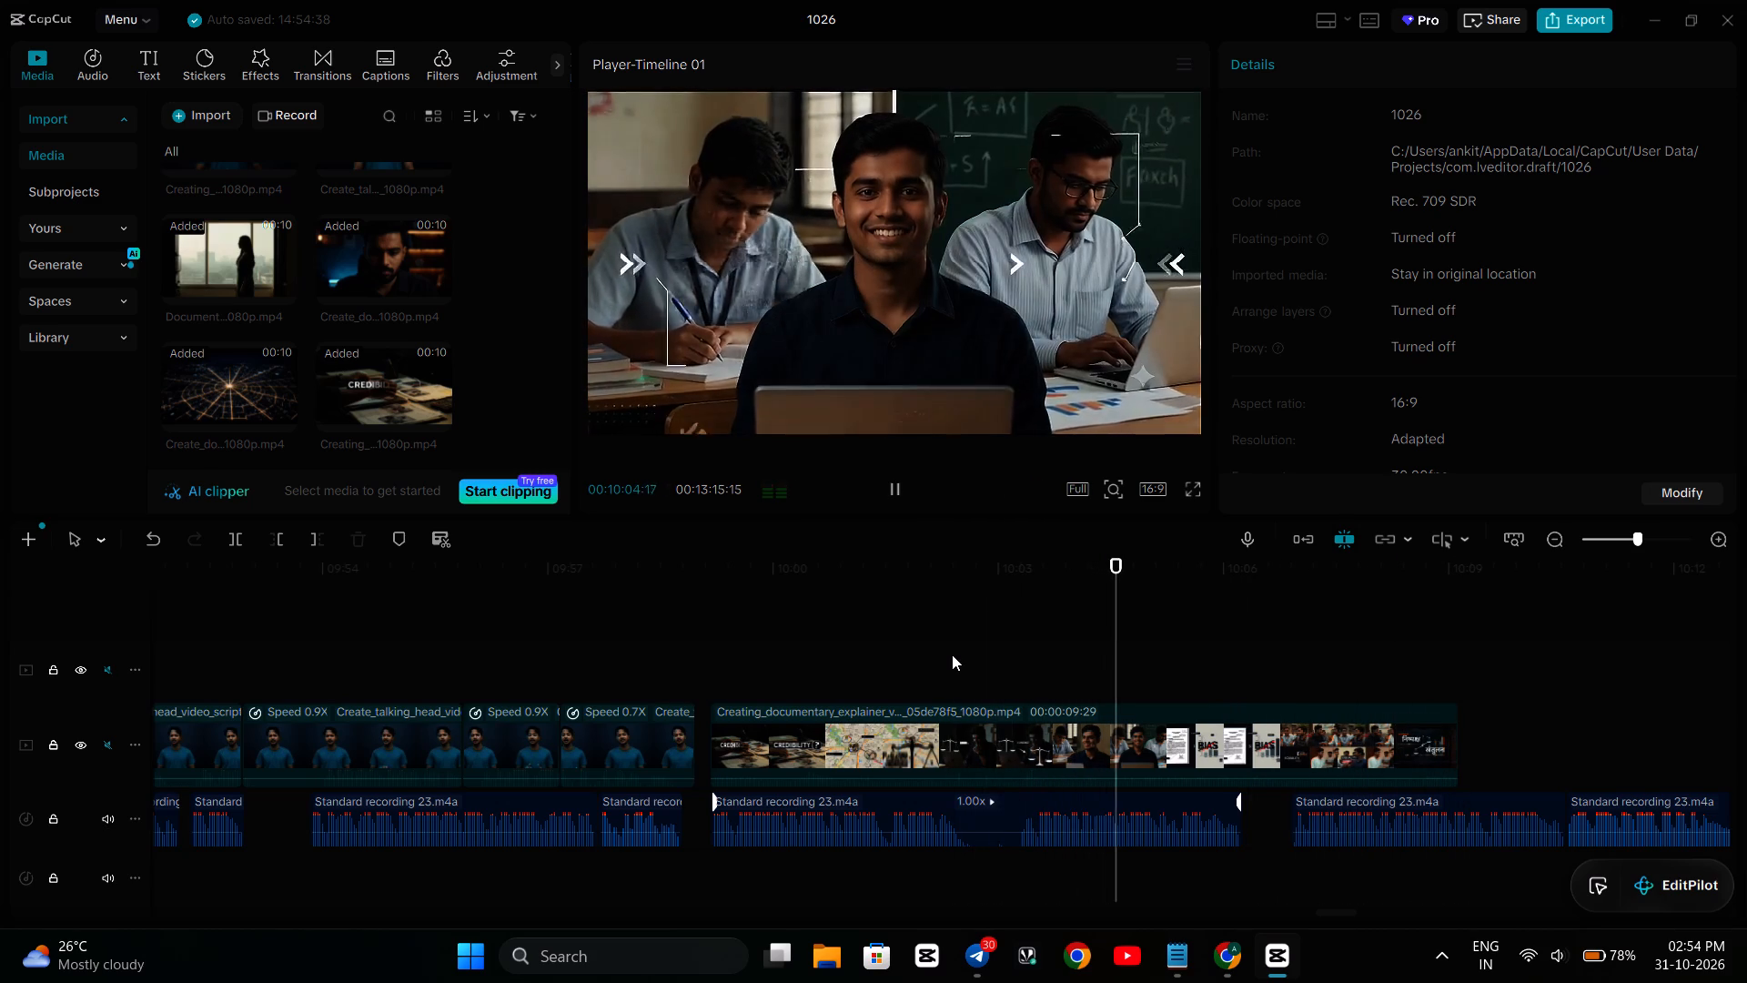
key("space")
key("space")
key("space")
key("space")
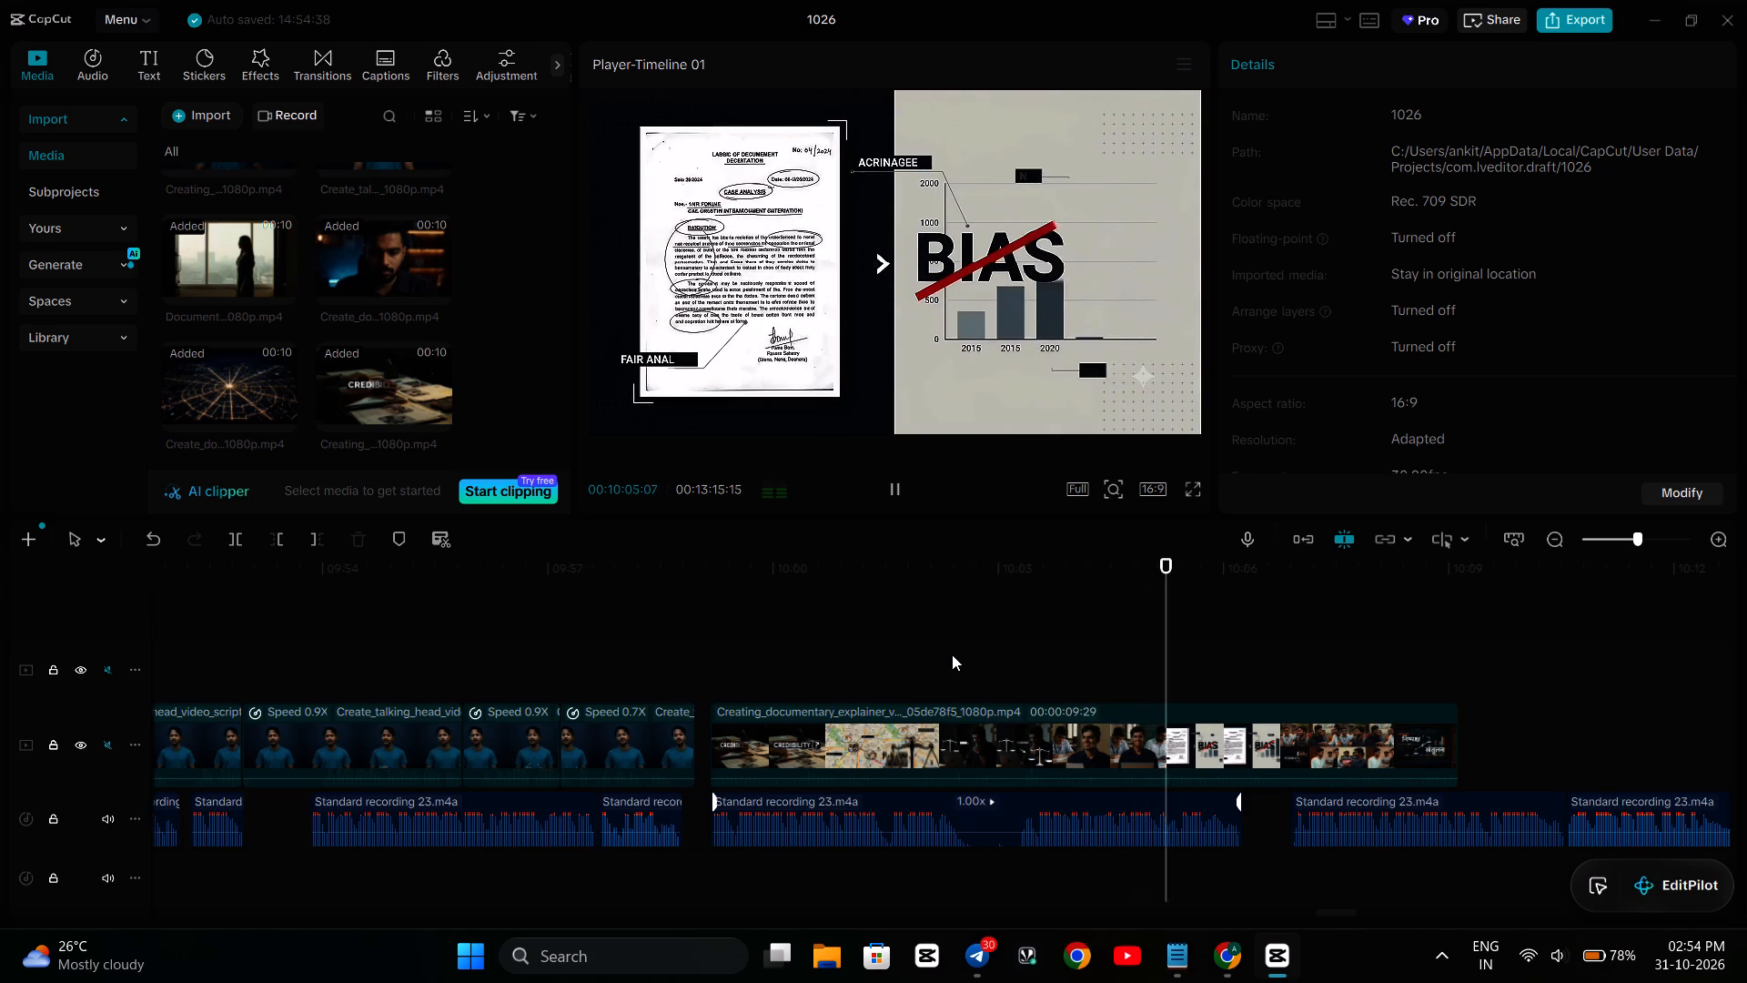
key("space")
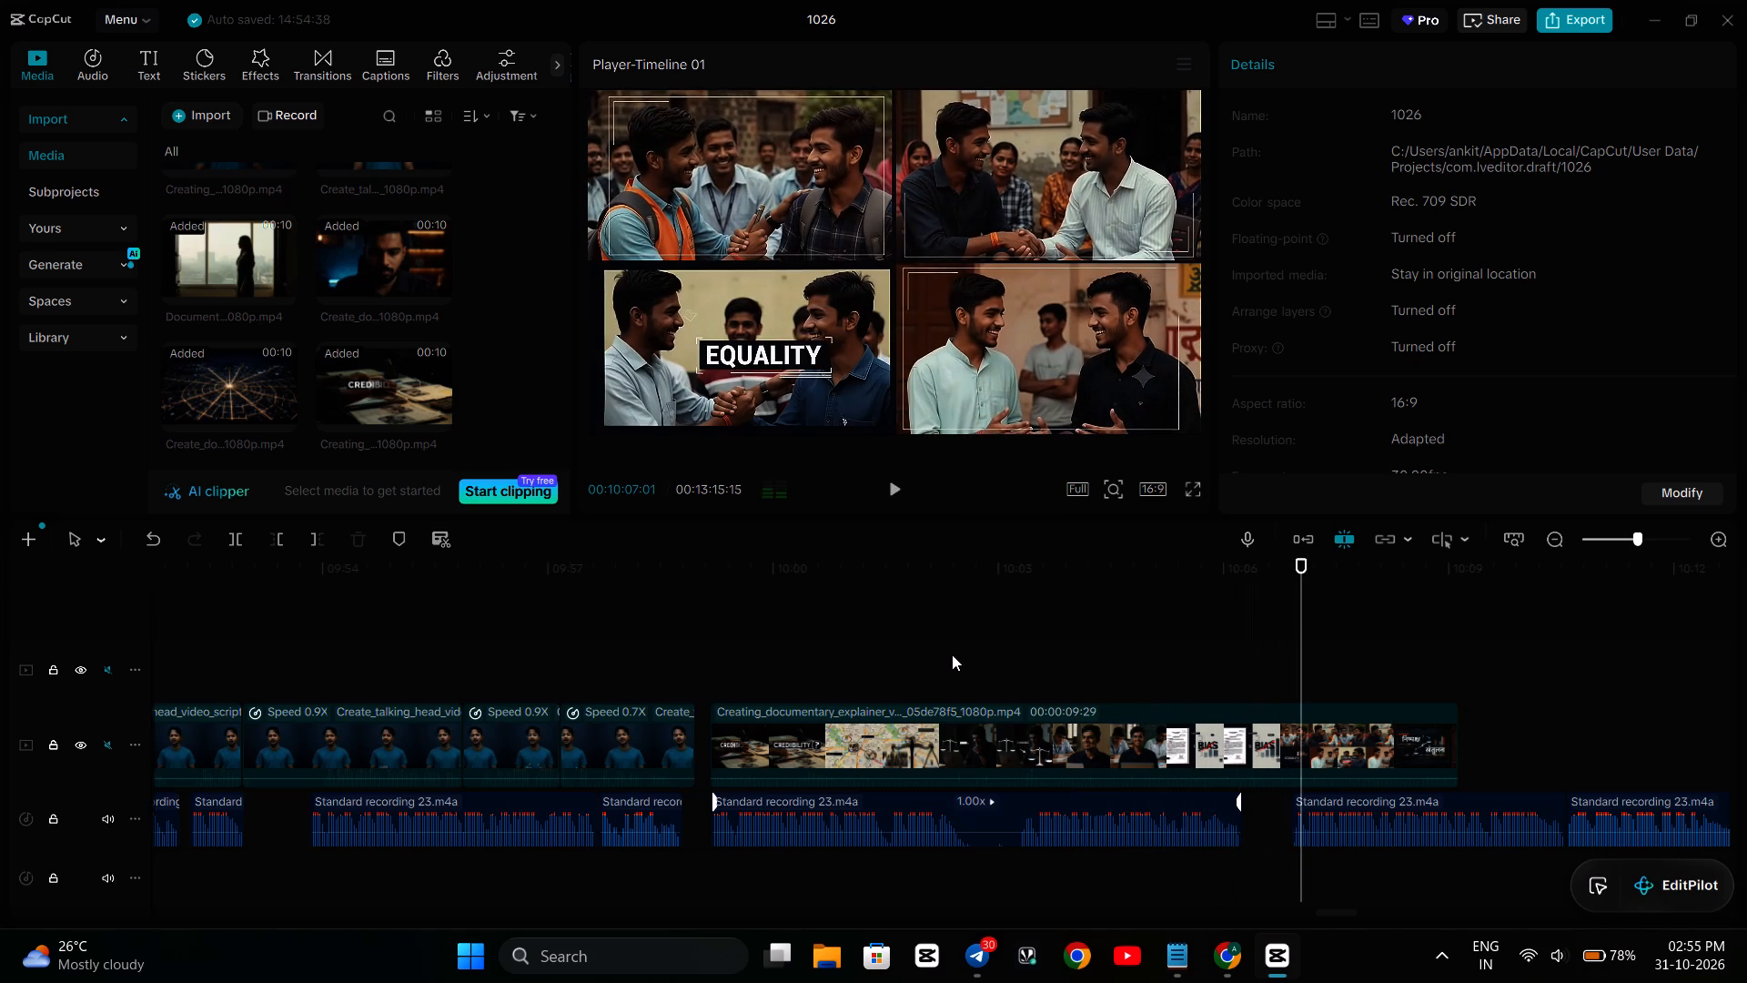
Split the documentary clip at 10:03:09, where the EVIDENCE scales shot changes to the classroom shot.
left_click(953, 642)
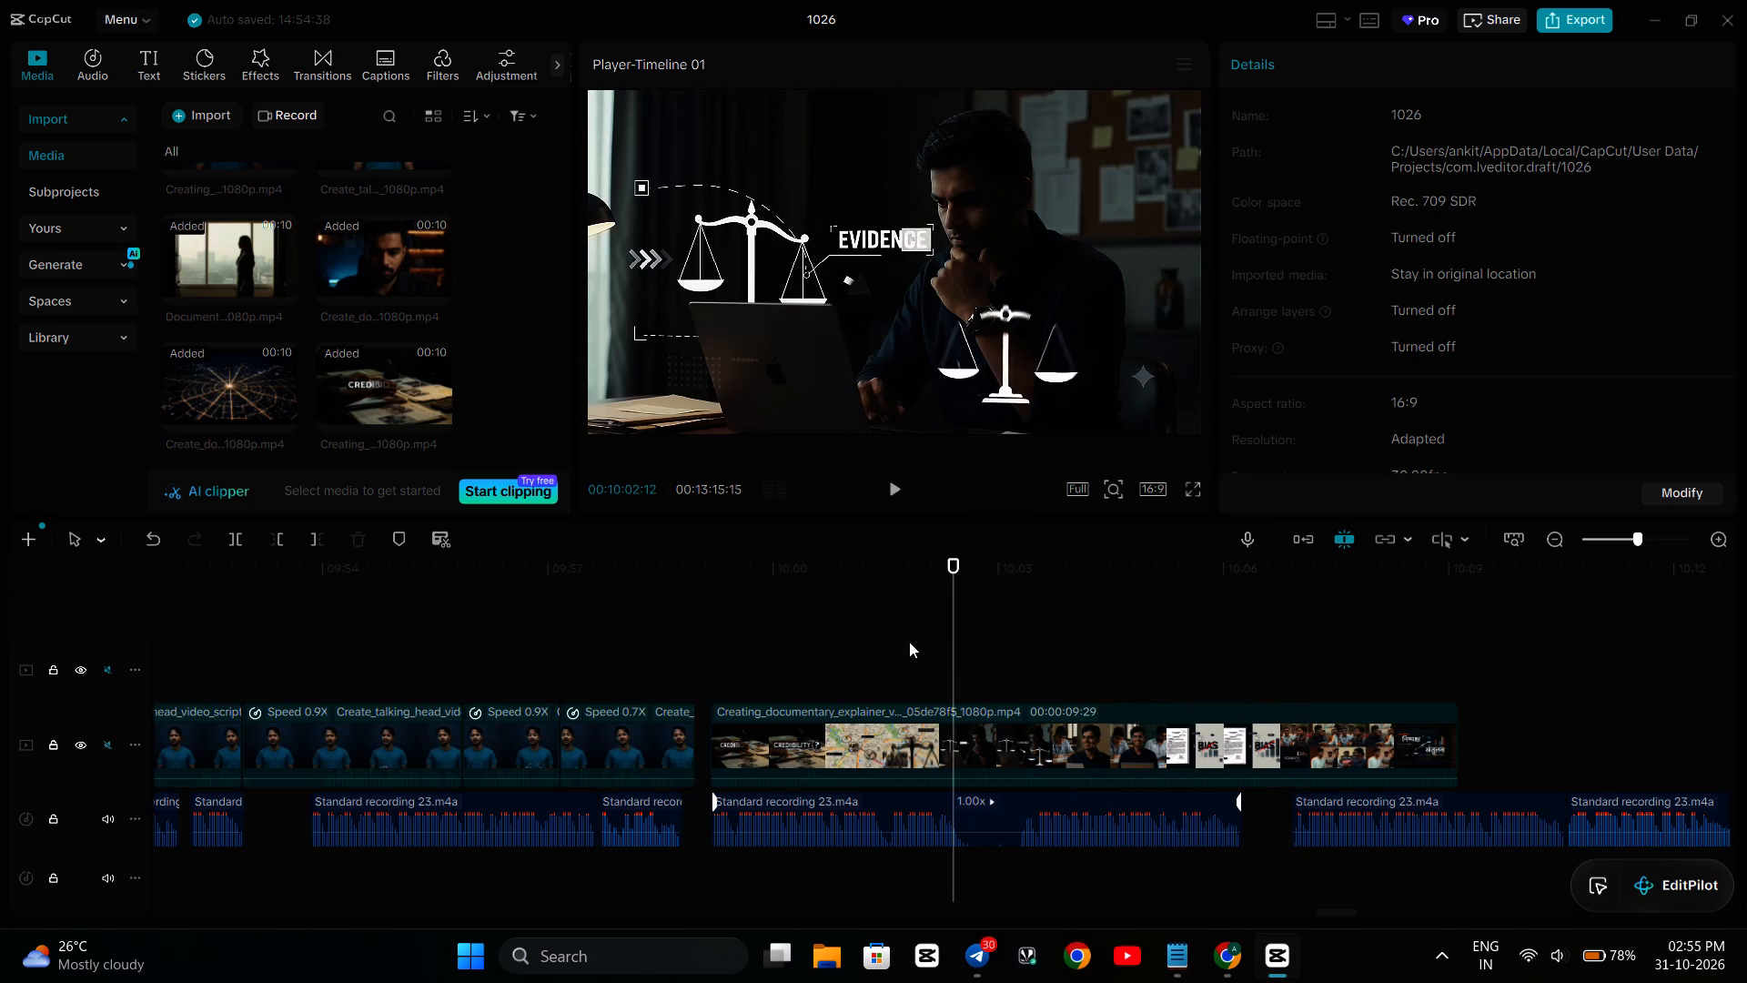
left_click(909, 642)
key("space")
key("space")
key("space")
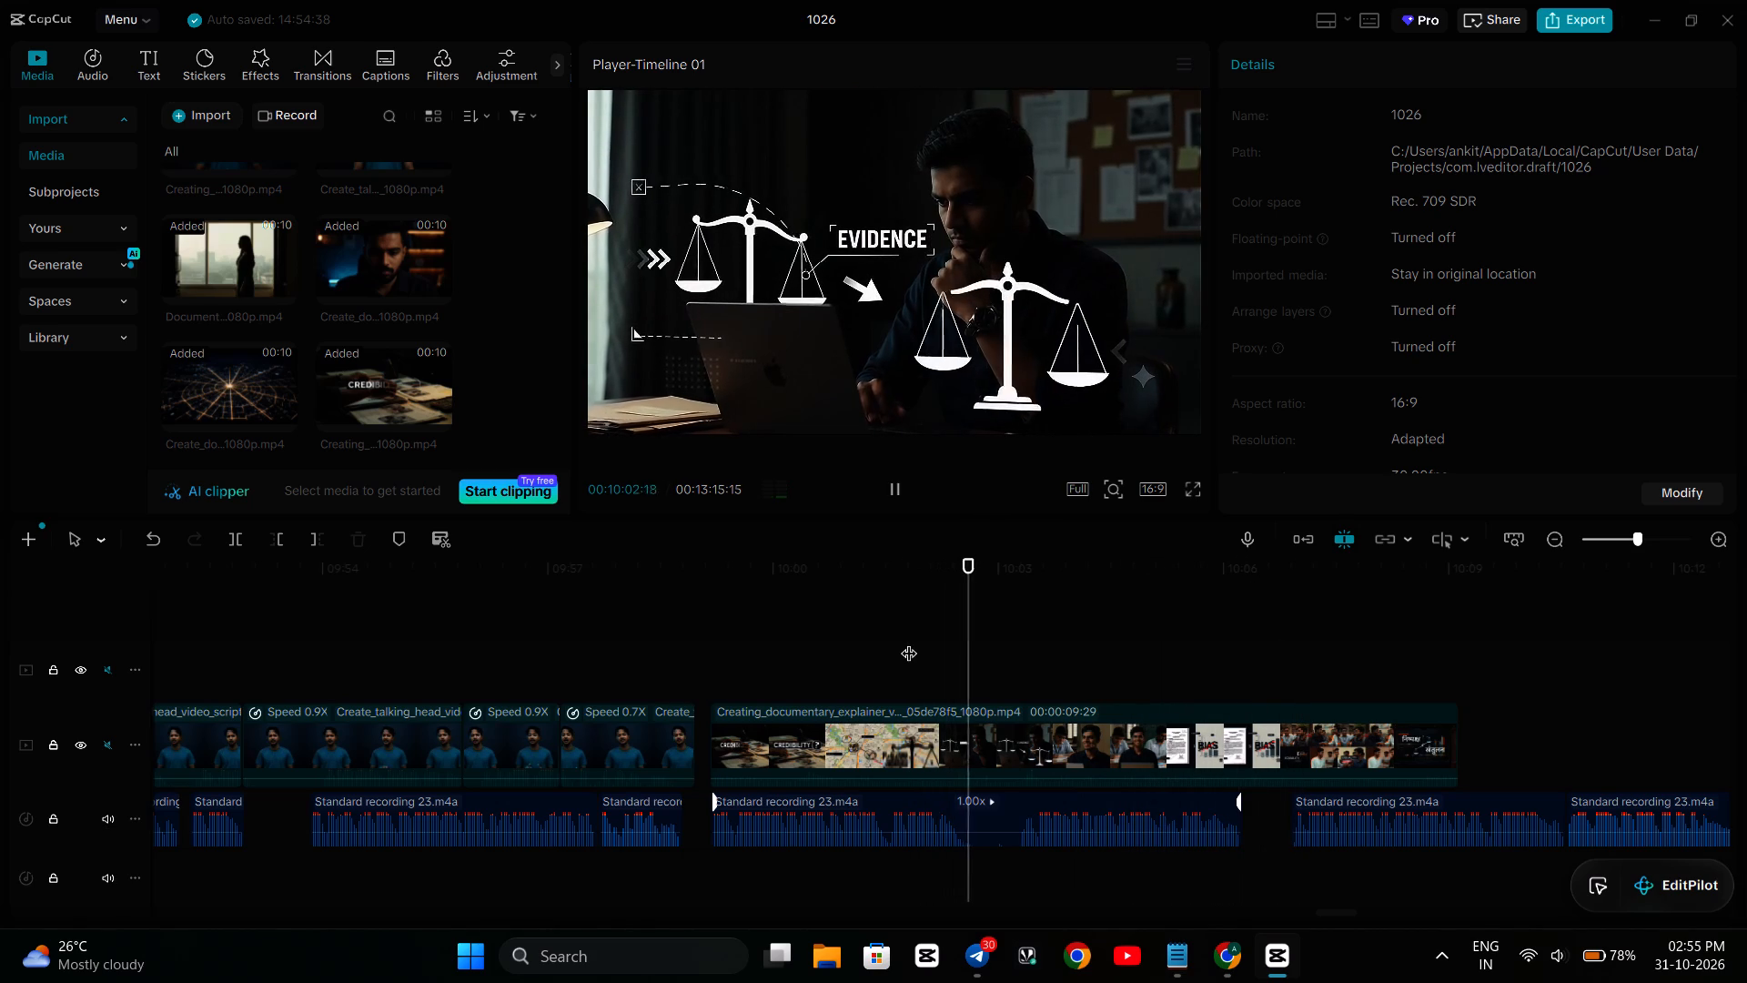
key("space")
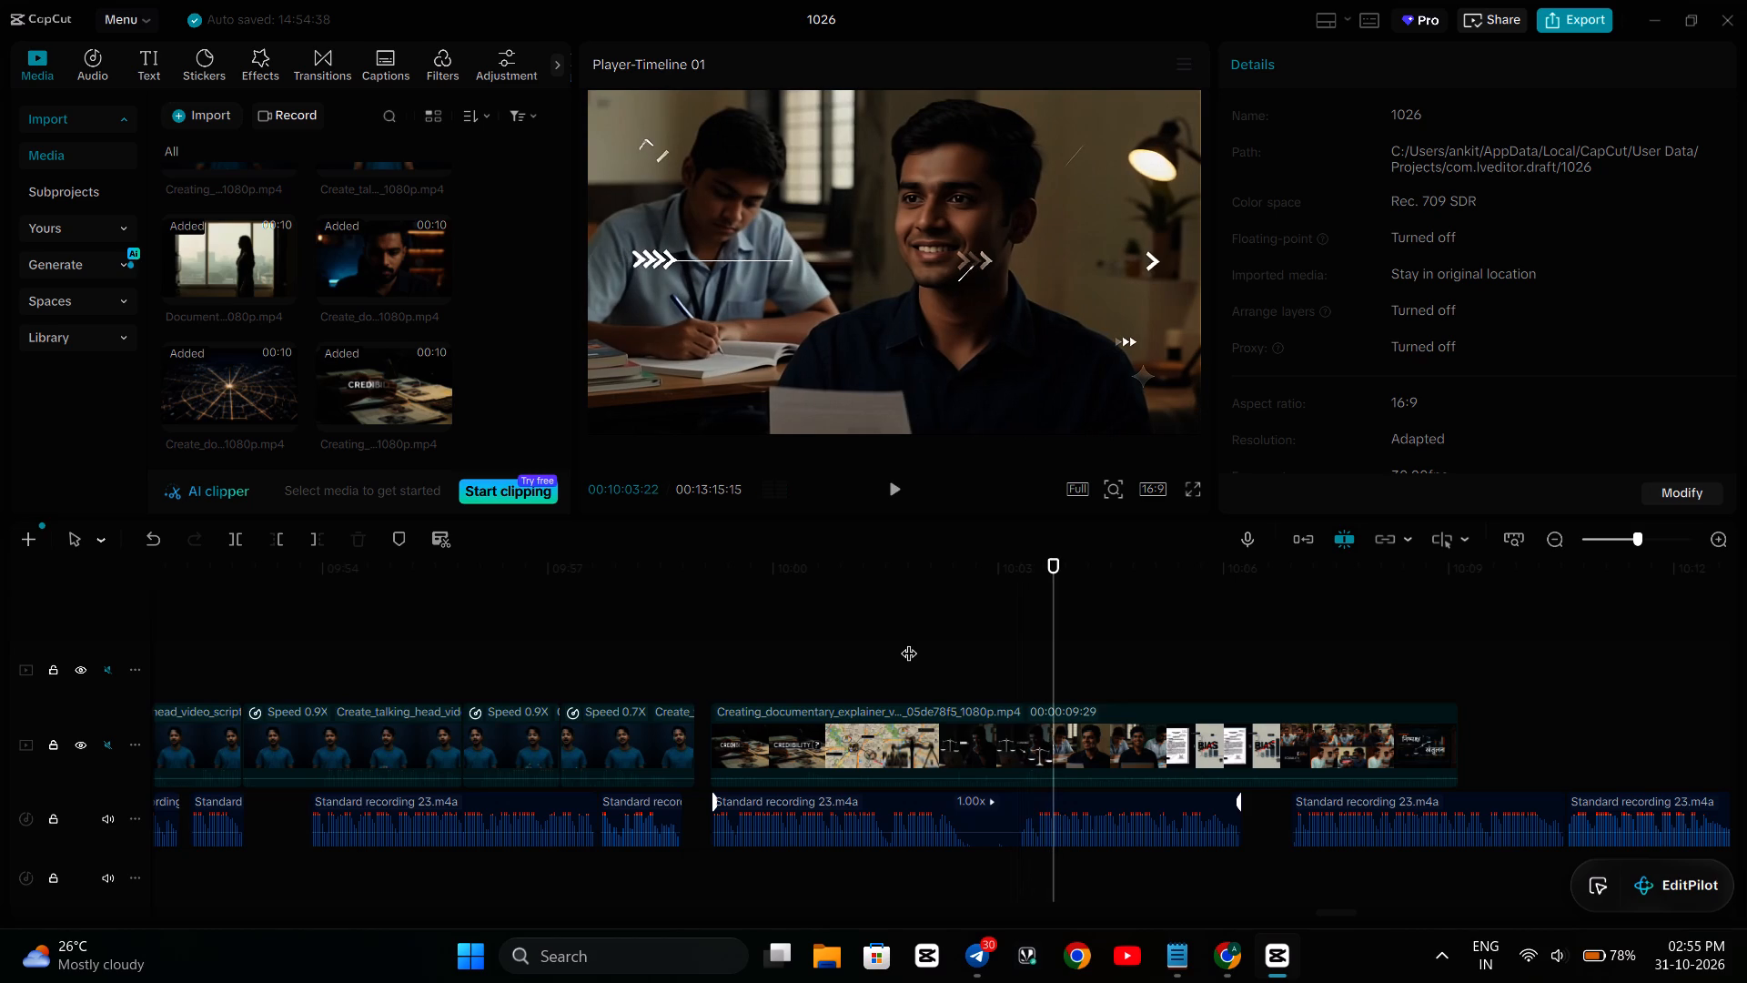
key("Left")
key("Left")
key("Left")
key("Left")
key("Left")
key("Left")
key("Left")
key("Left")
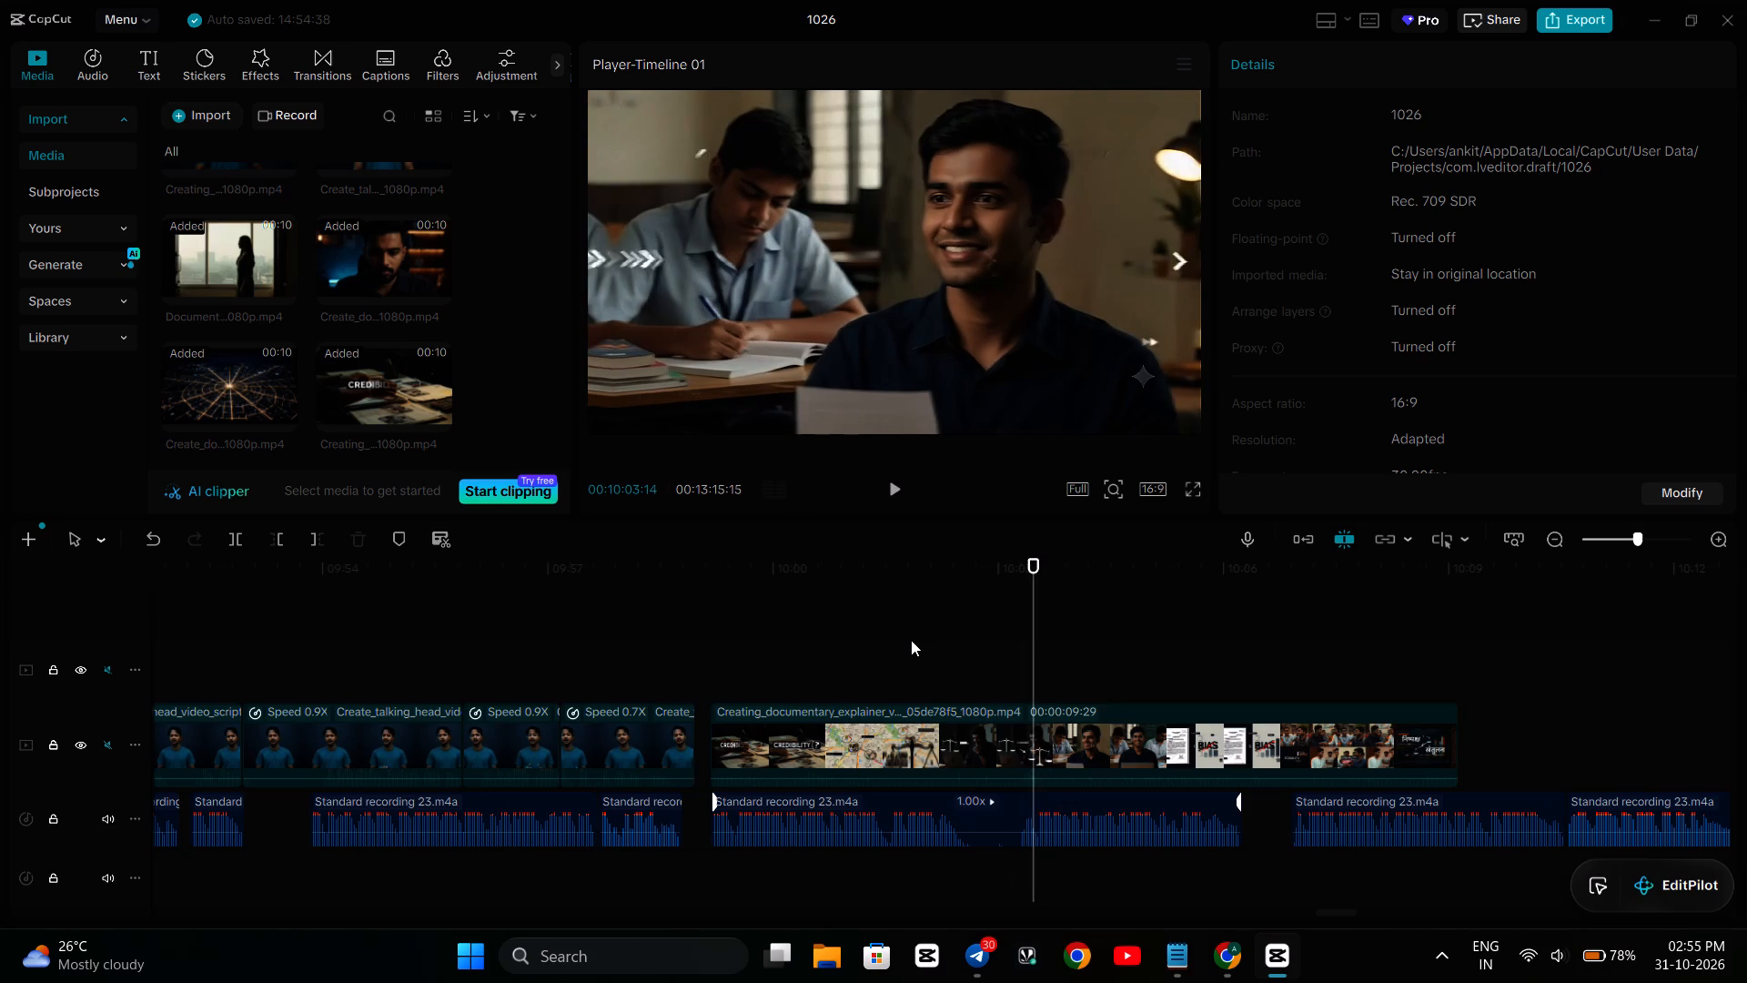
key("Left")
key("Left")
key("Left")
key("Left")
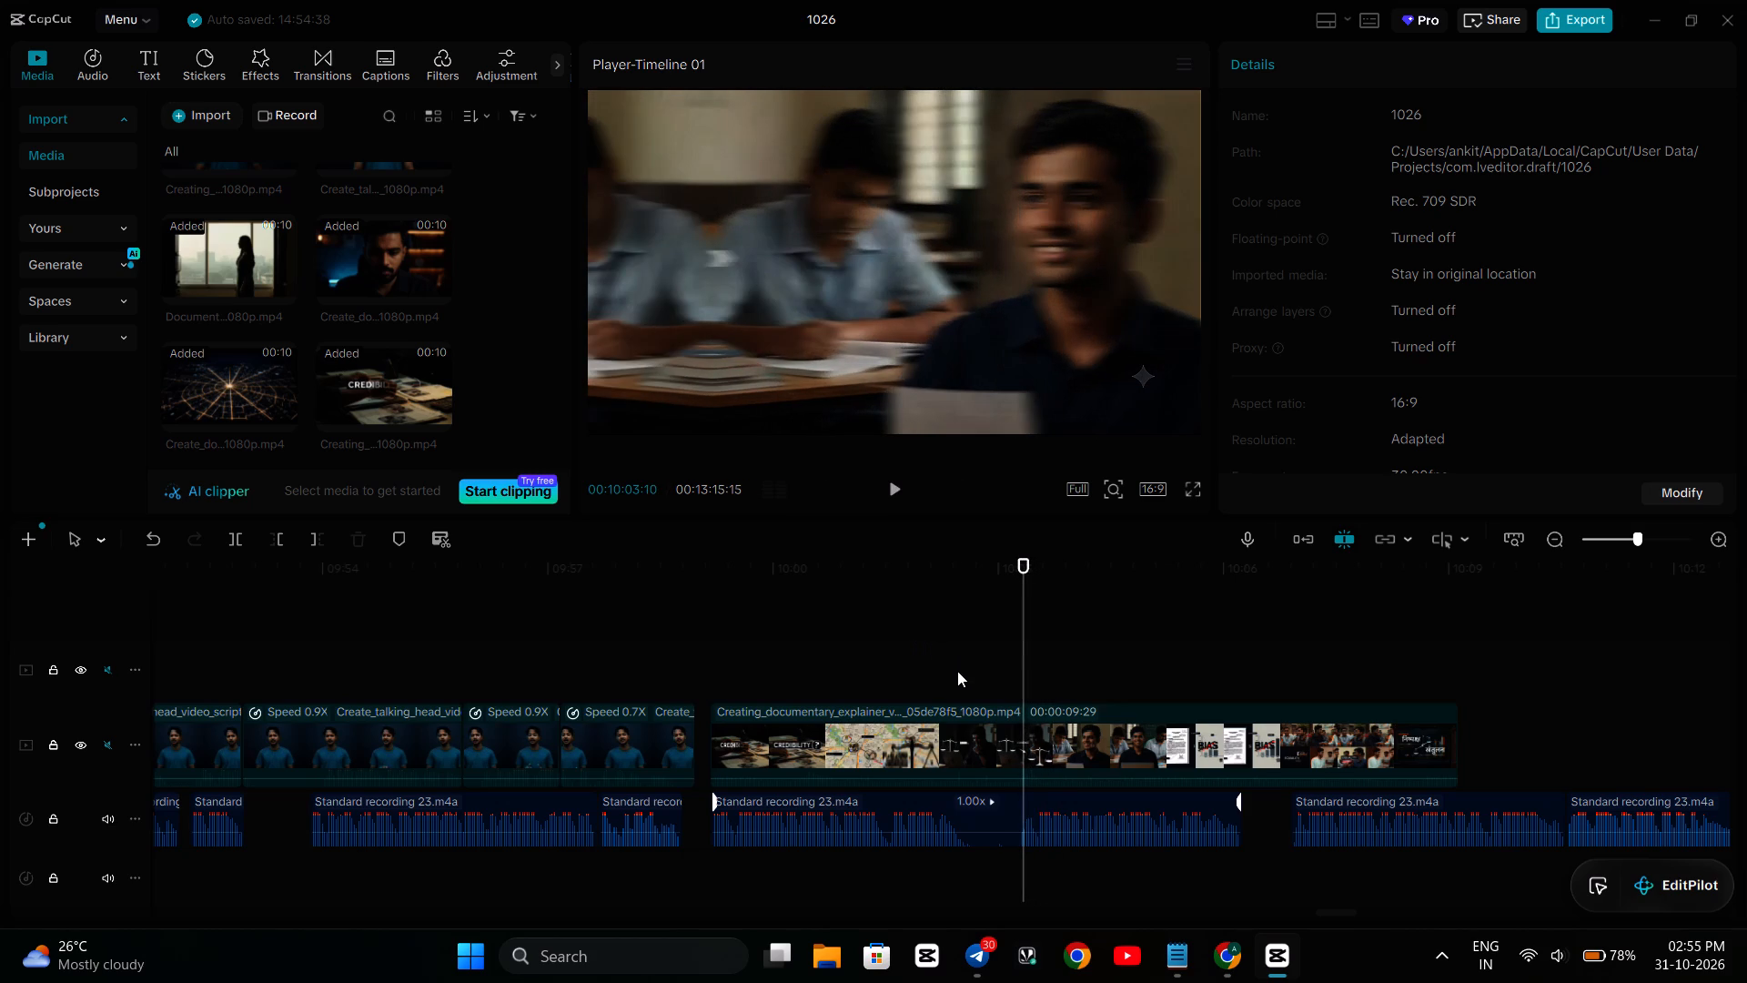
key("Left")
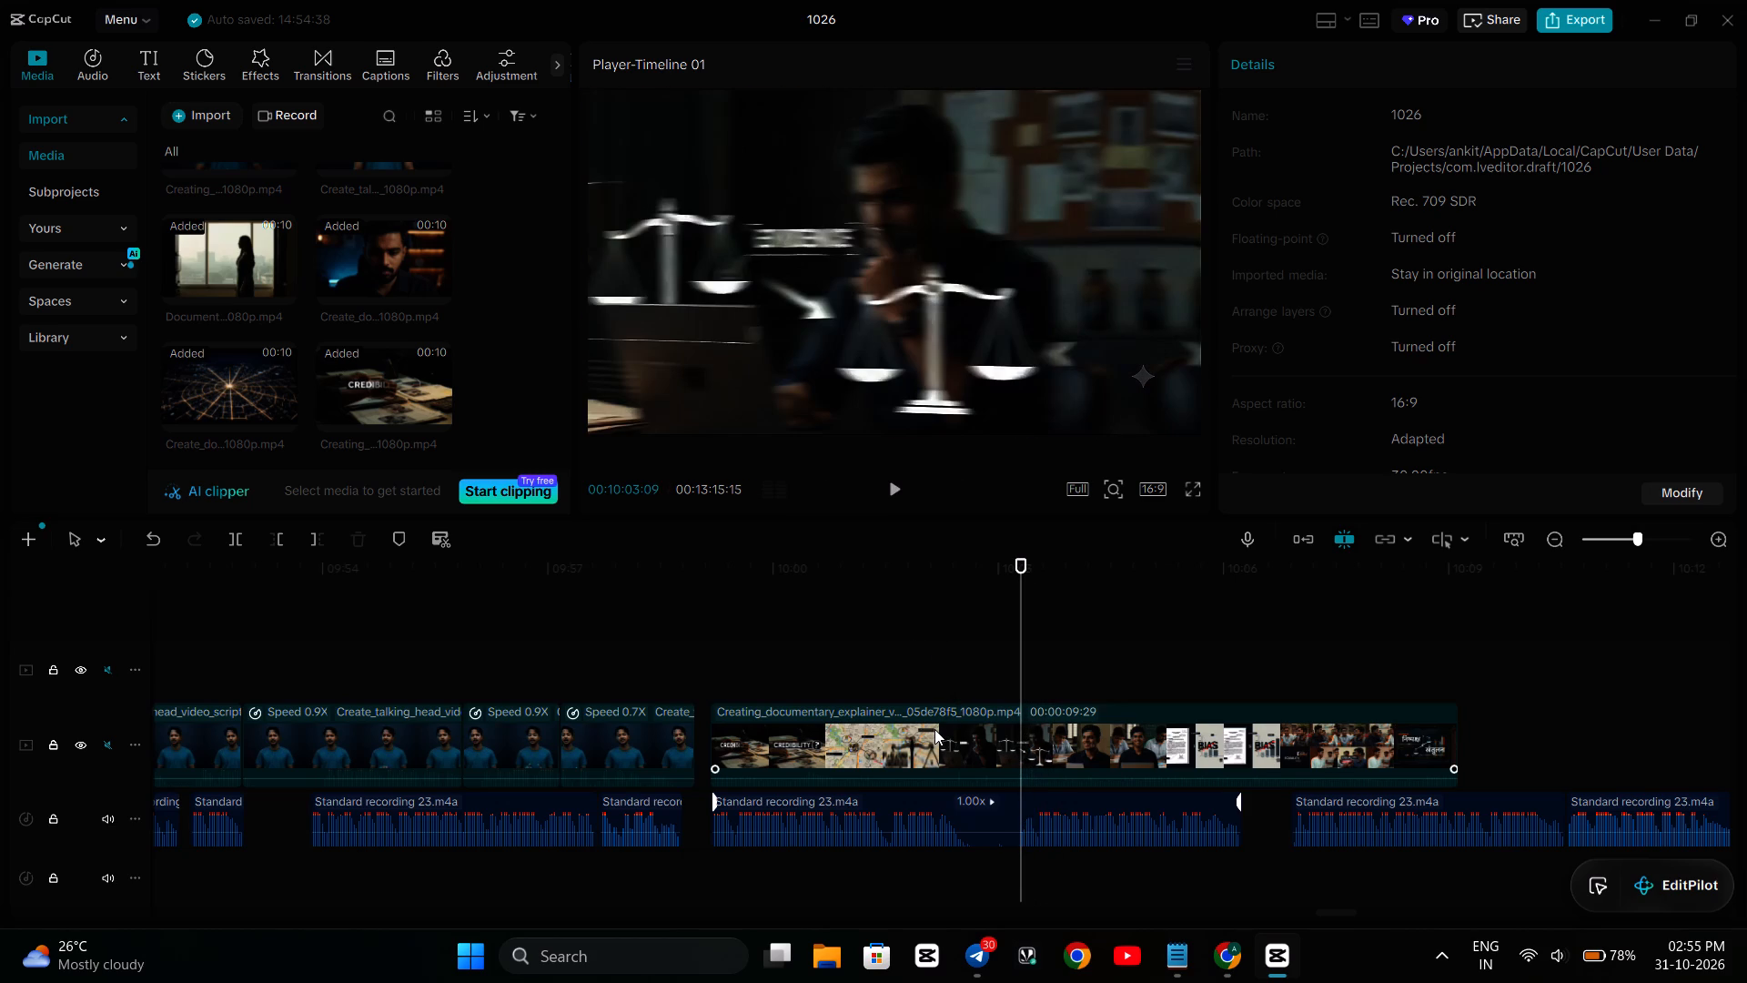
left_click(934, 729)
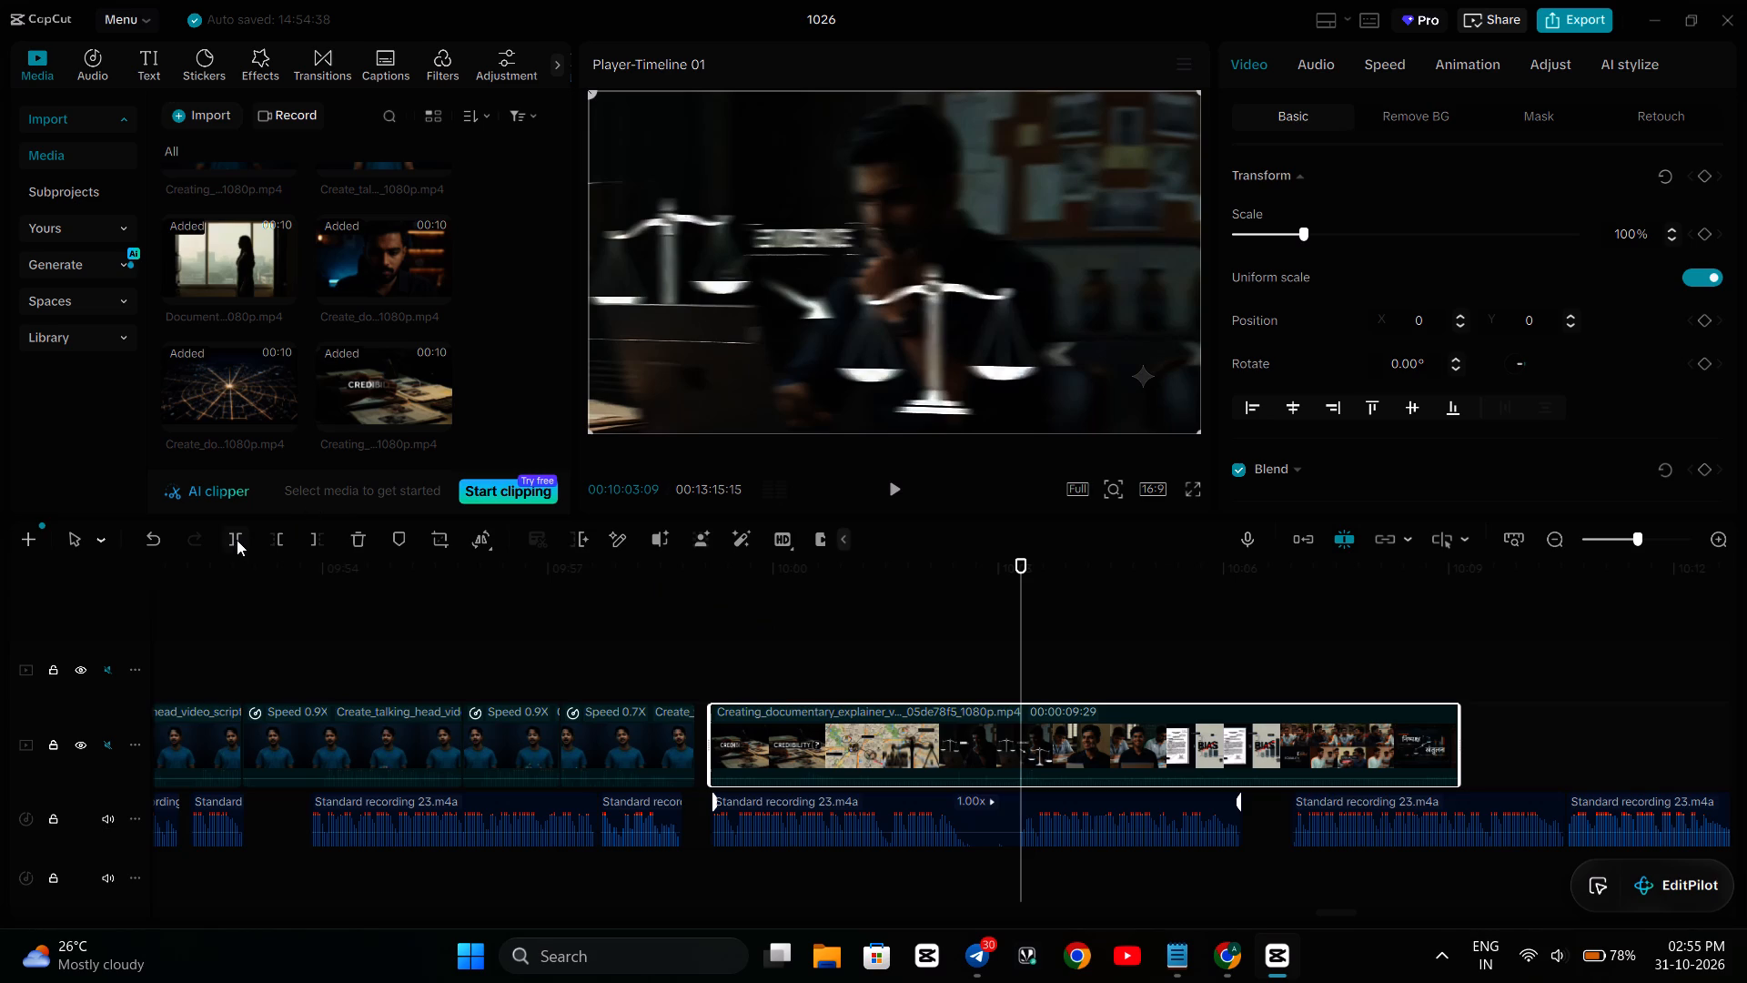
left_click(237, 540)
Trim away the second piece's beginning up to 10:04:19, so it starts at the document and BIAS chart shot.
key("space")
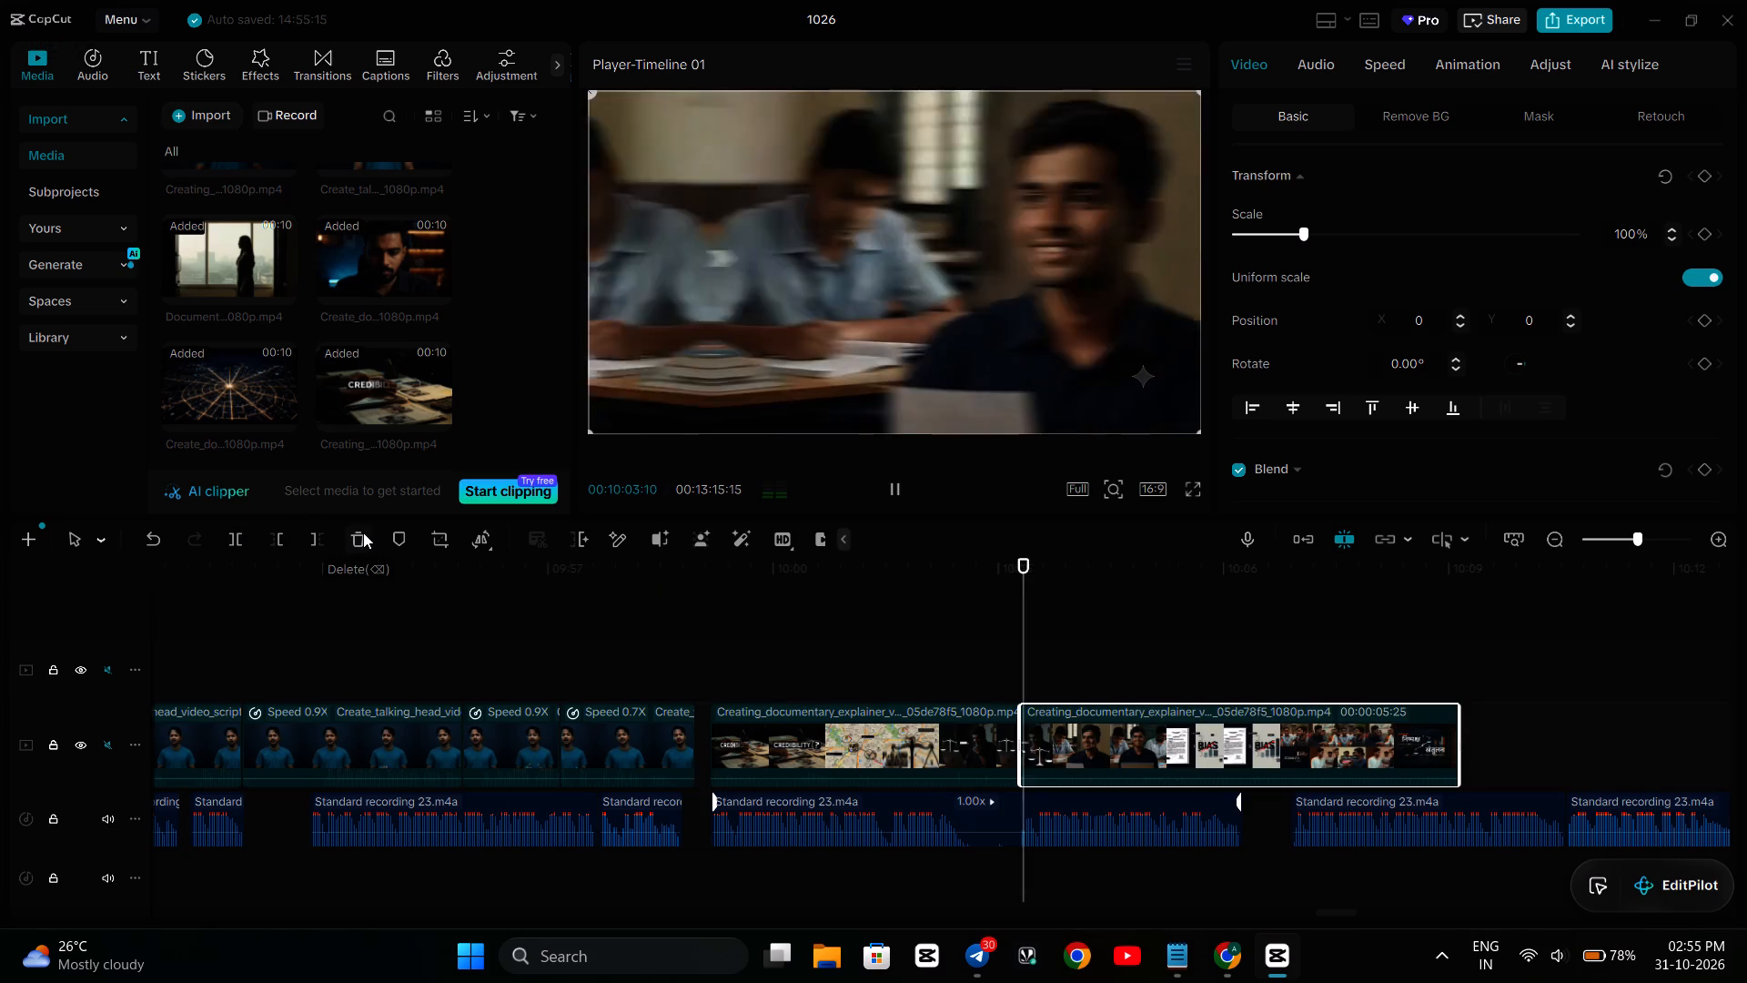
key("space")
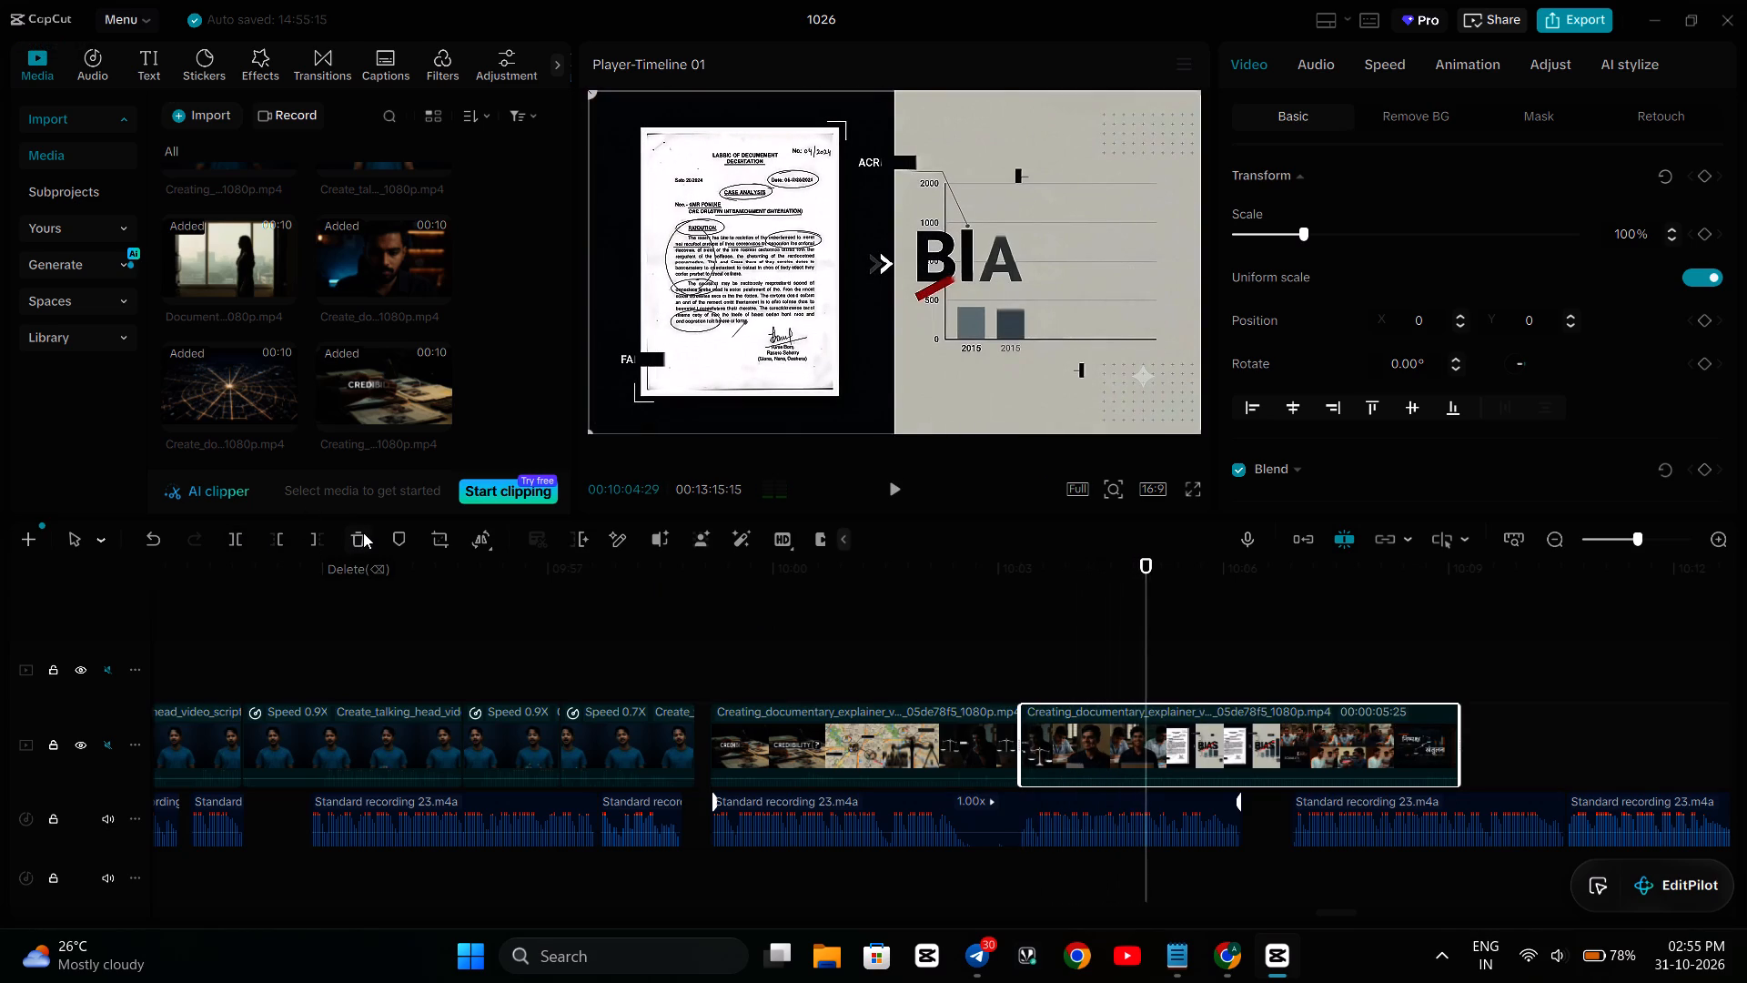
key("Left")
key("Left")
key("Left")
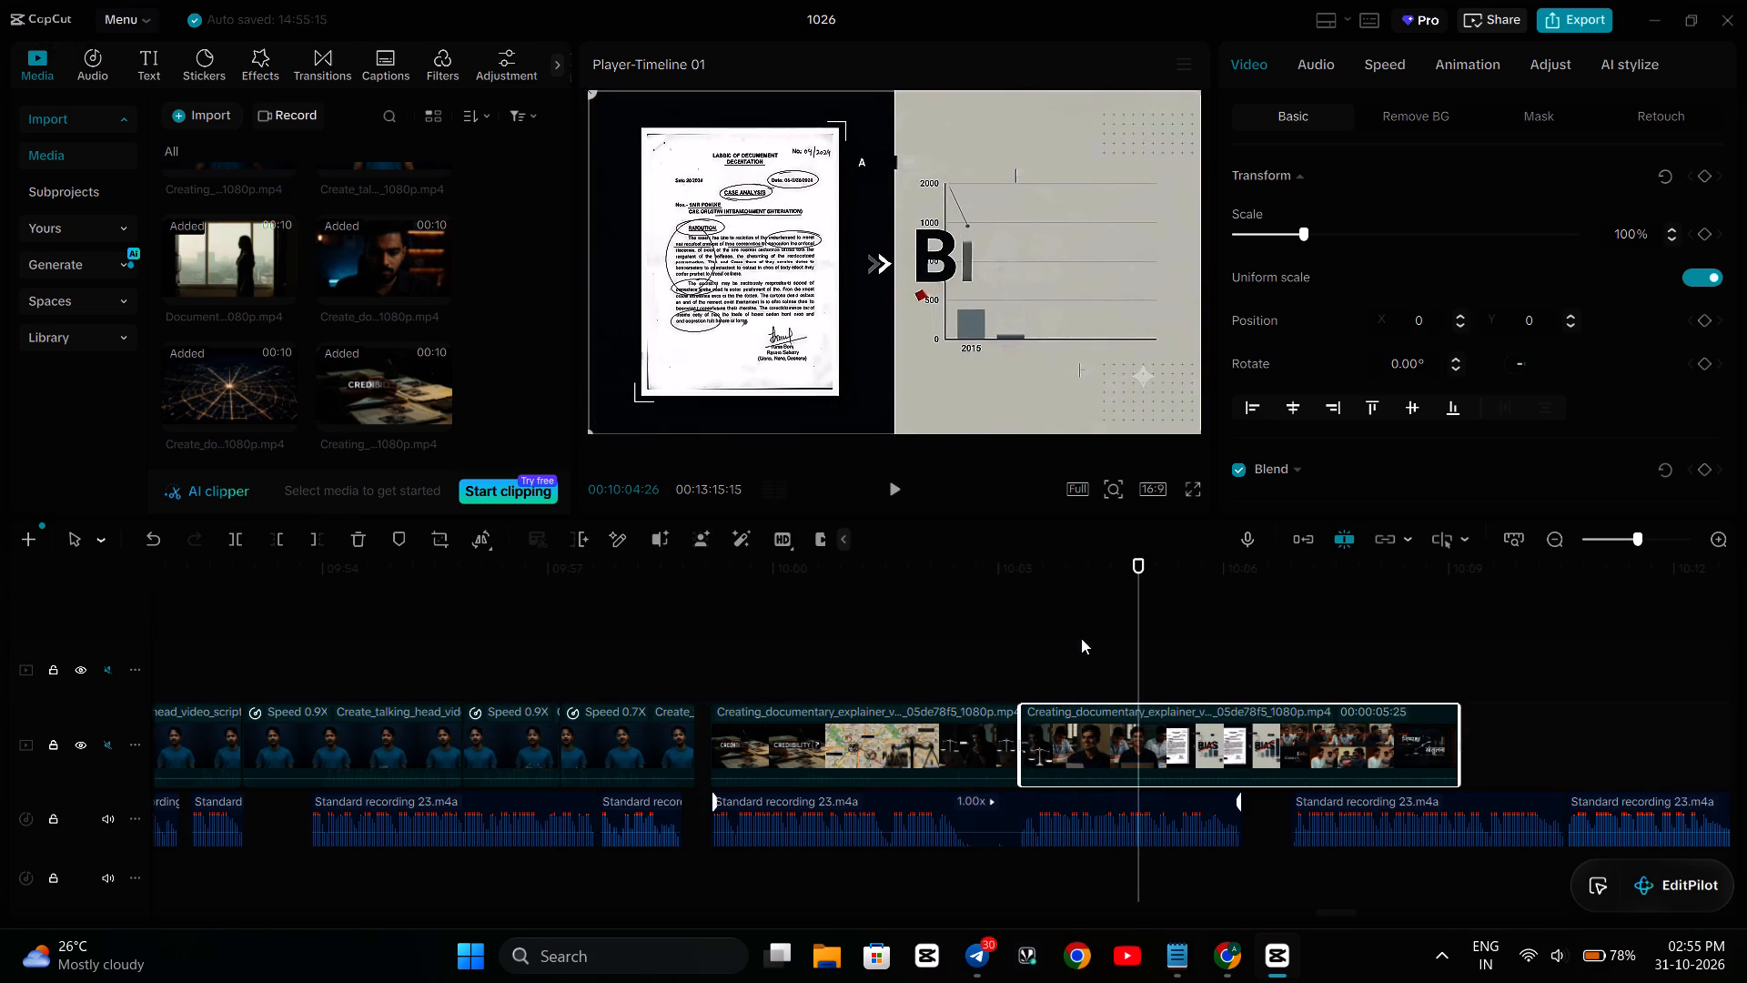
key("Left")
key("Left")
key("Left")
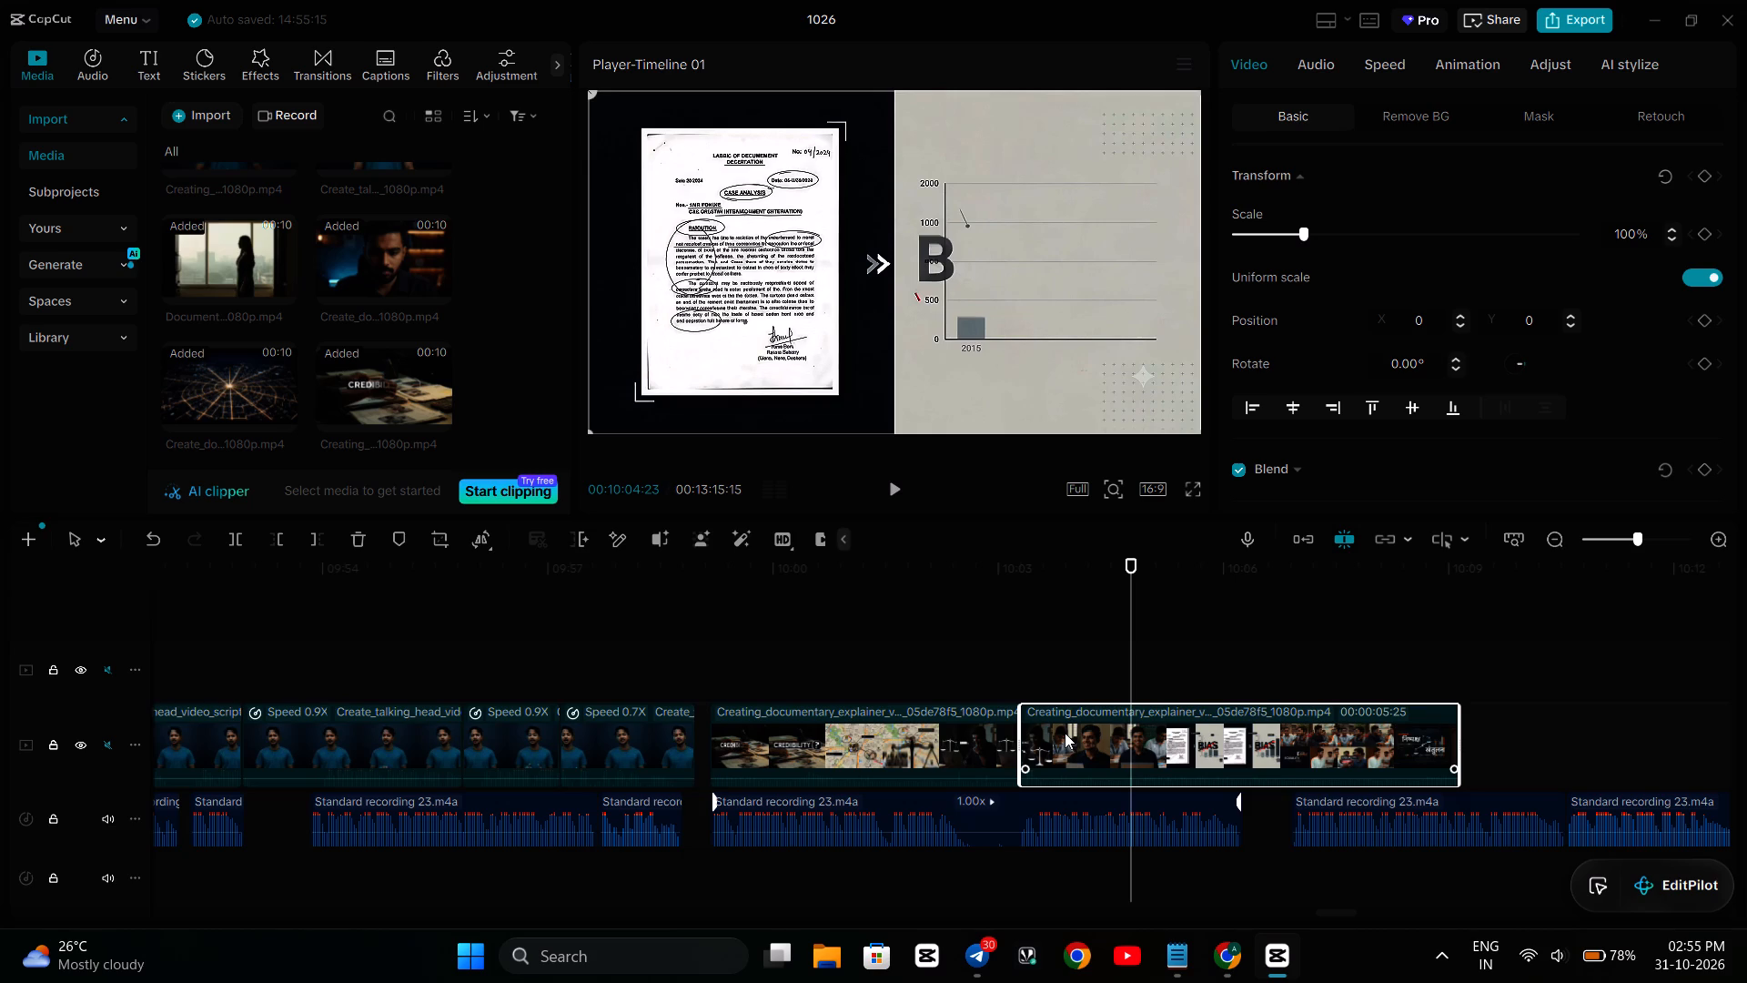
key("Left")
key("Left")
key("Left")
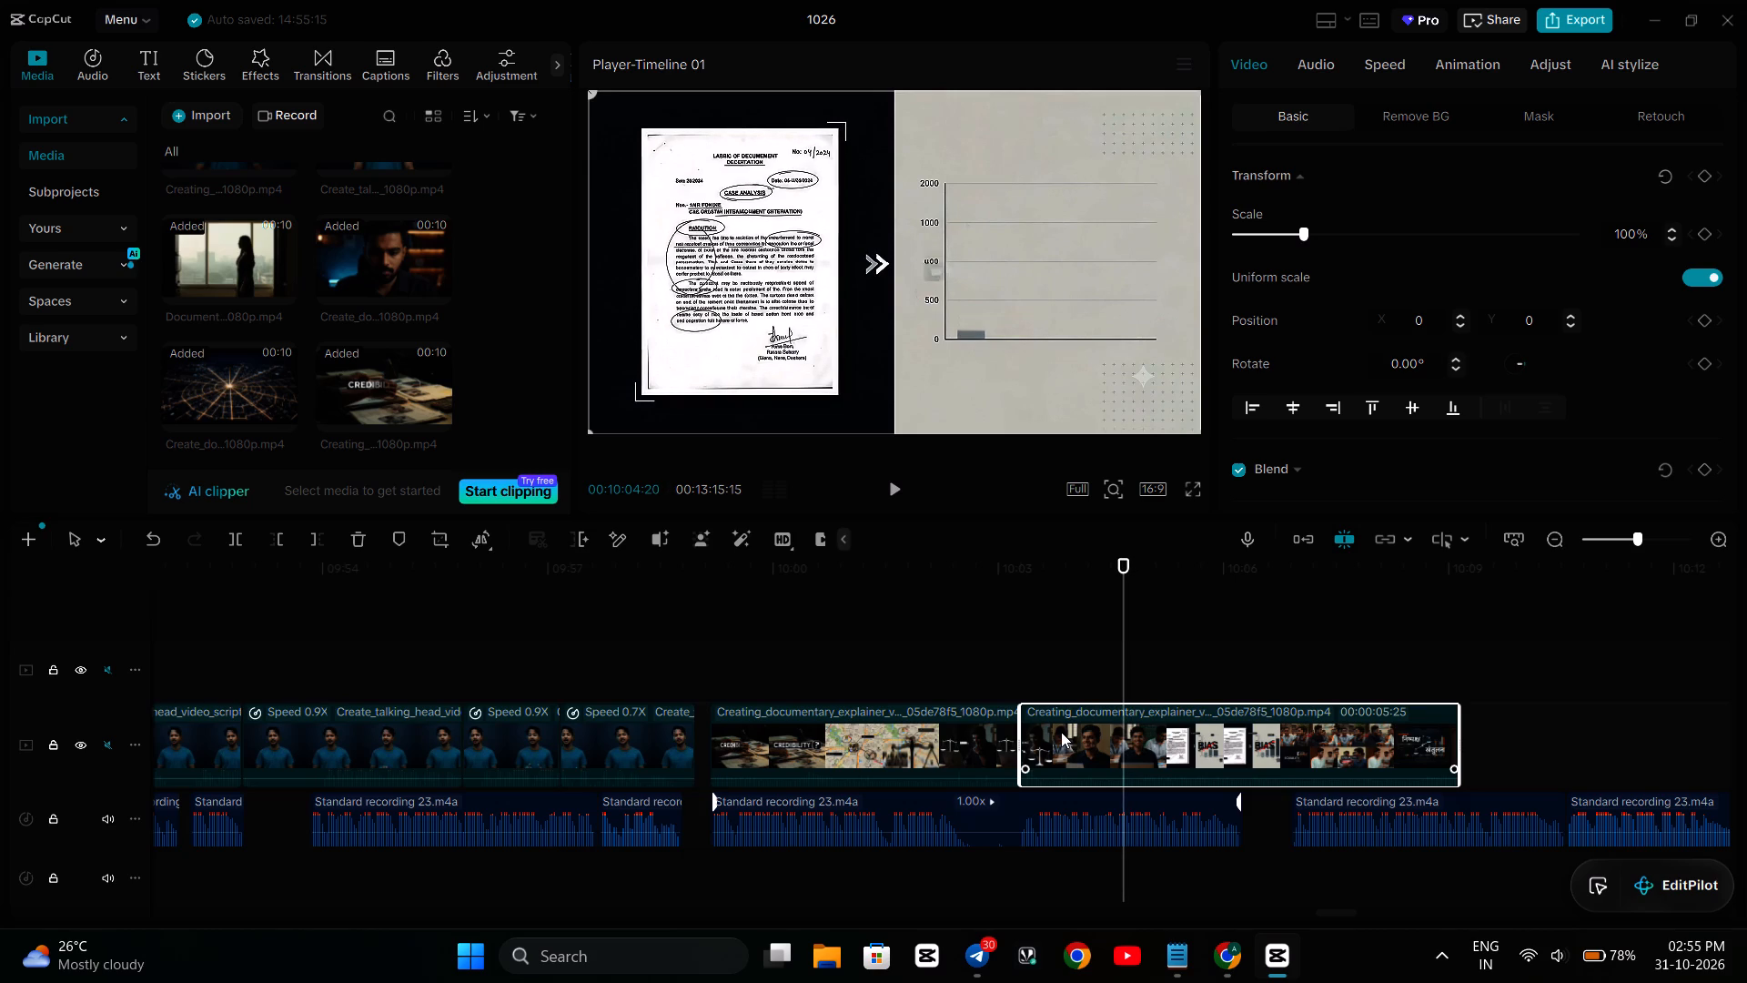
key("Left")
key("Left")
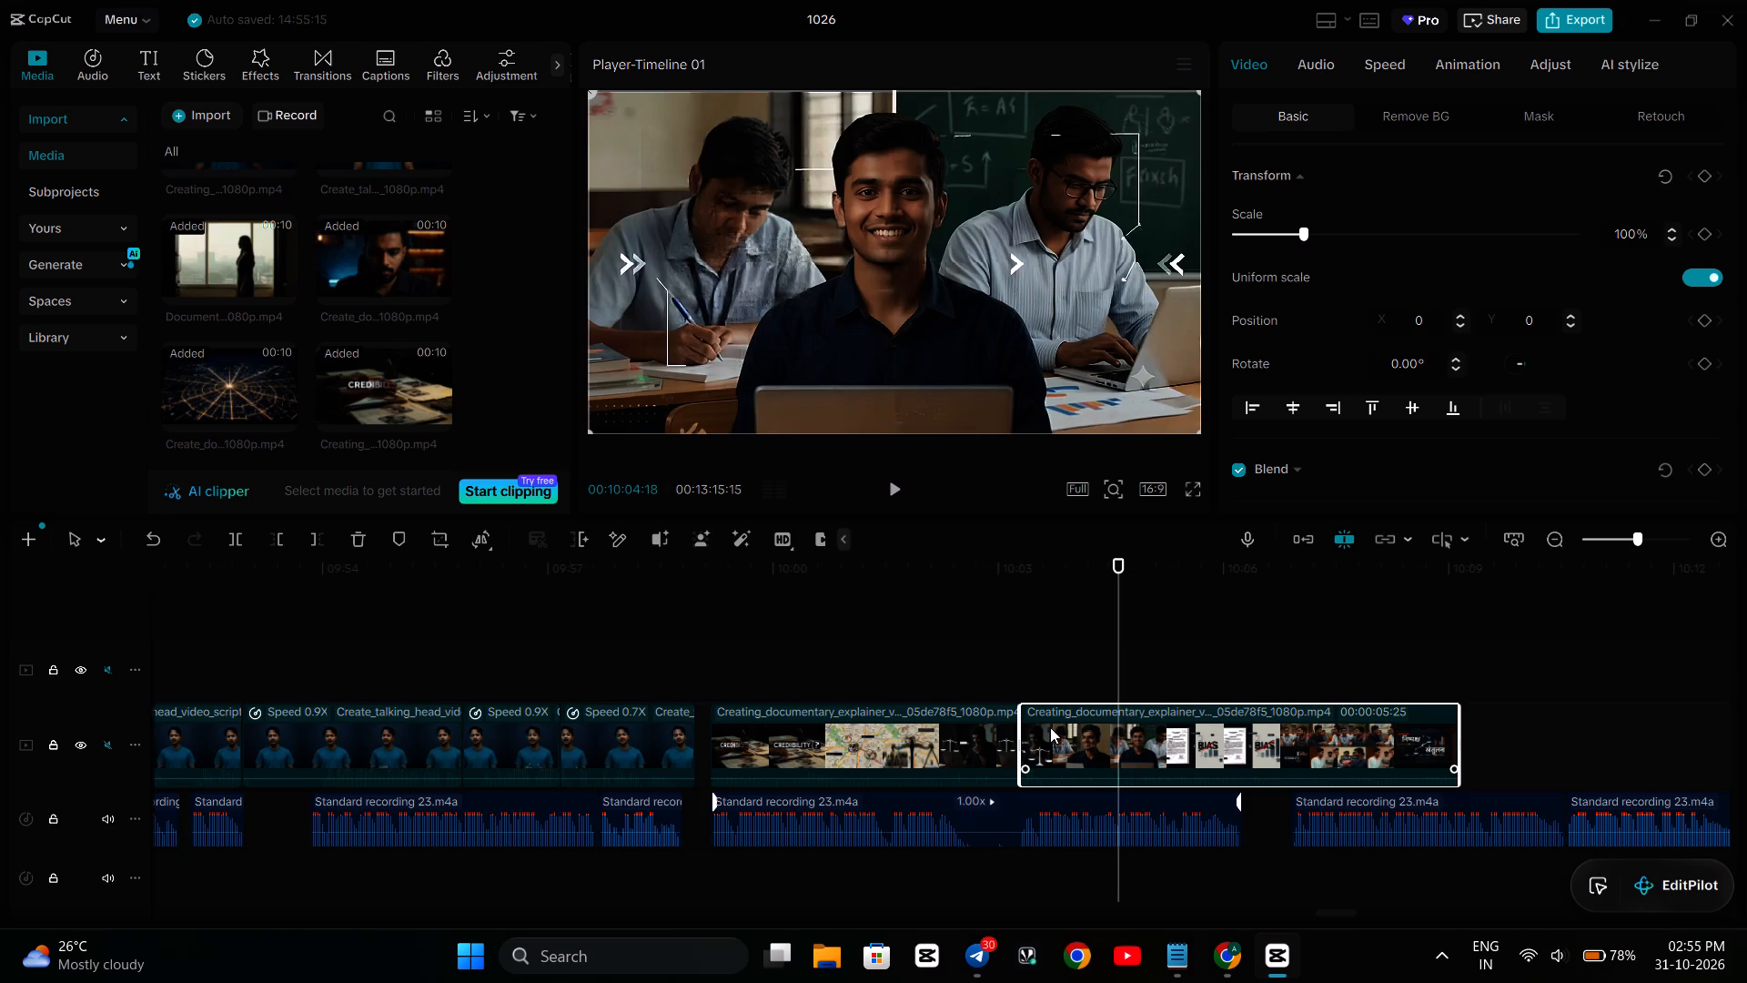
key("Right")
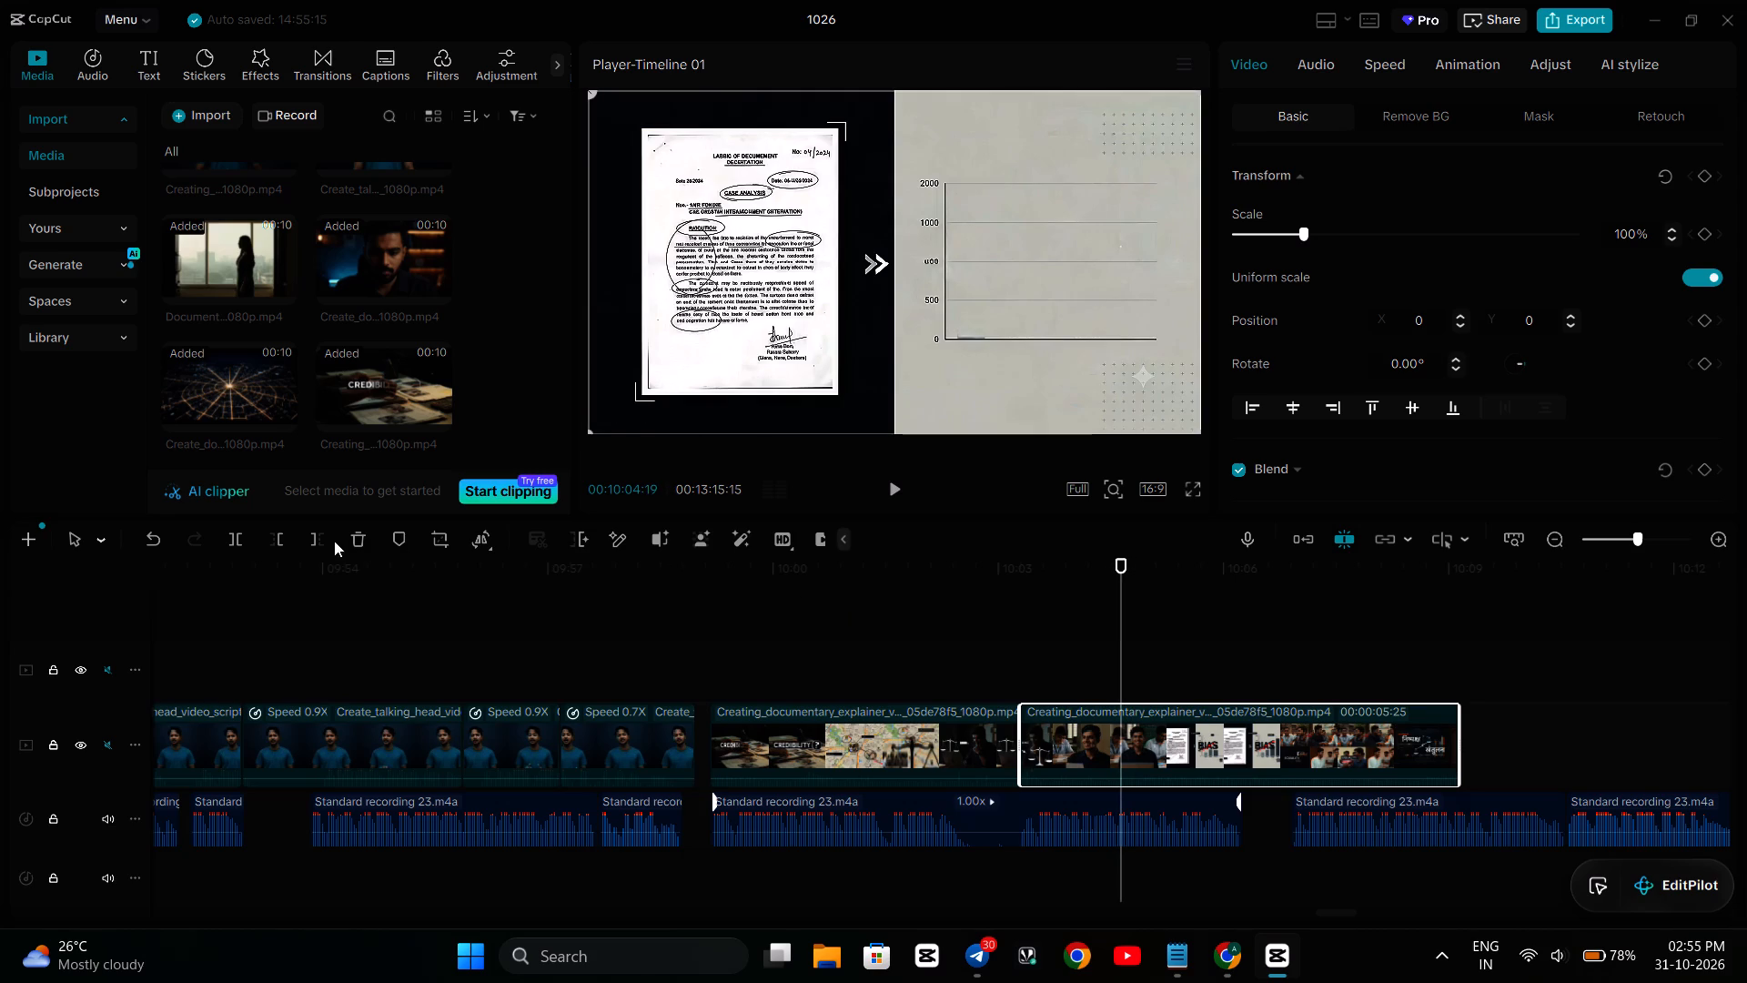
left_click(278, 533)
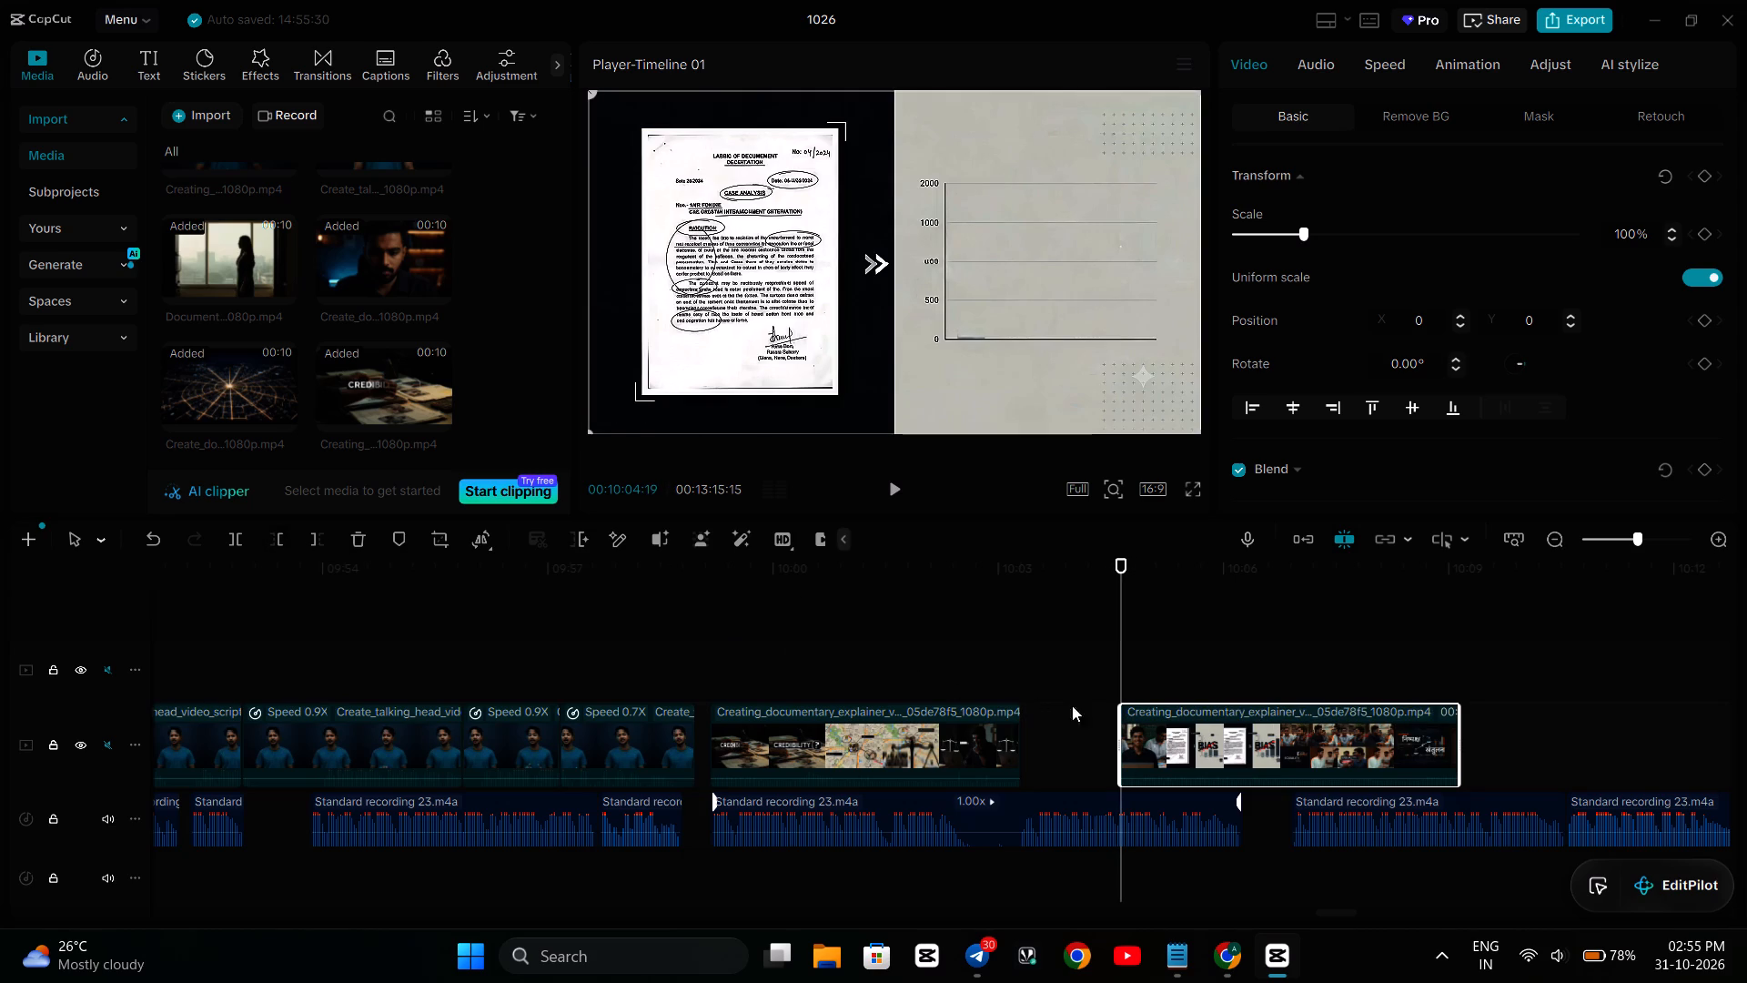
Move the trimmed piece earlier to meet the first piece's end, and play both pieces through to about 10:07.
left_click_drag(1151, 727, 1049, 731)
left_click(692, 640)
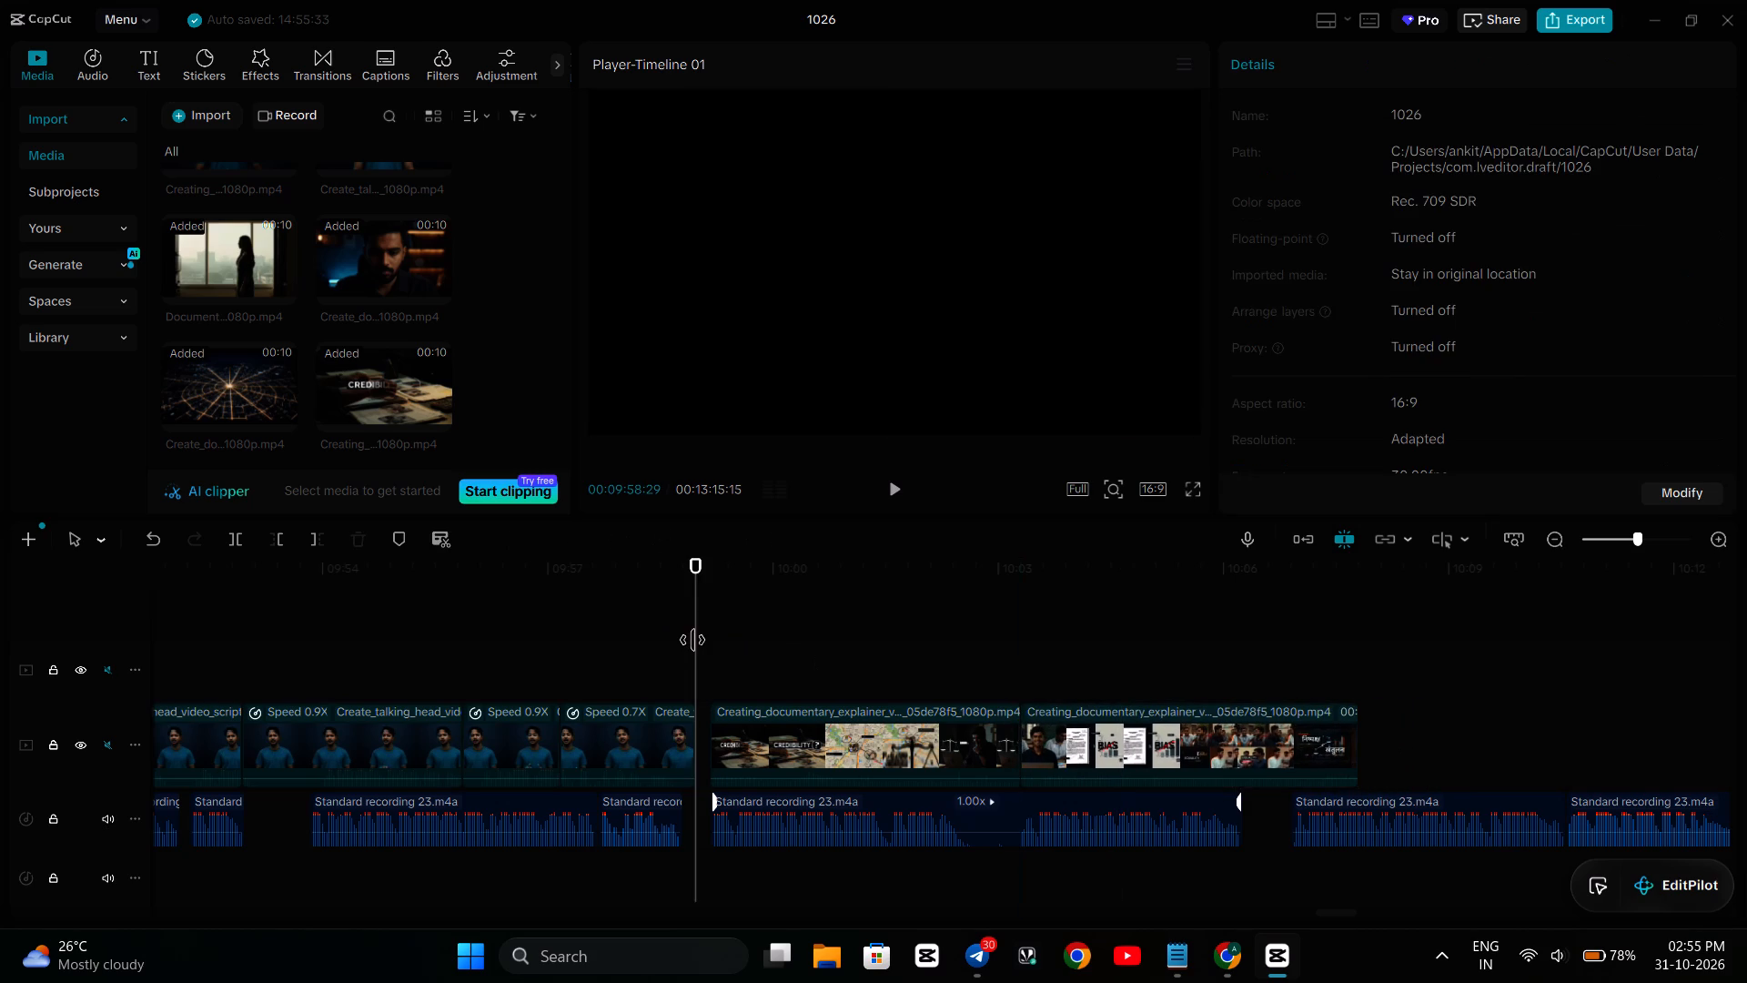
key("space")
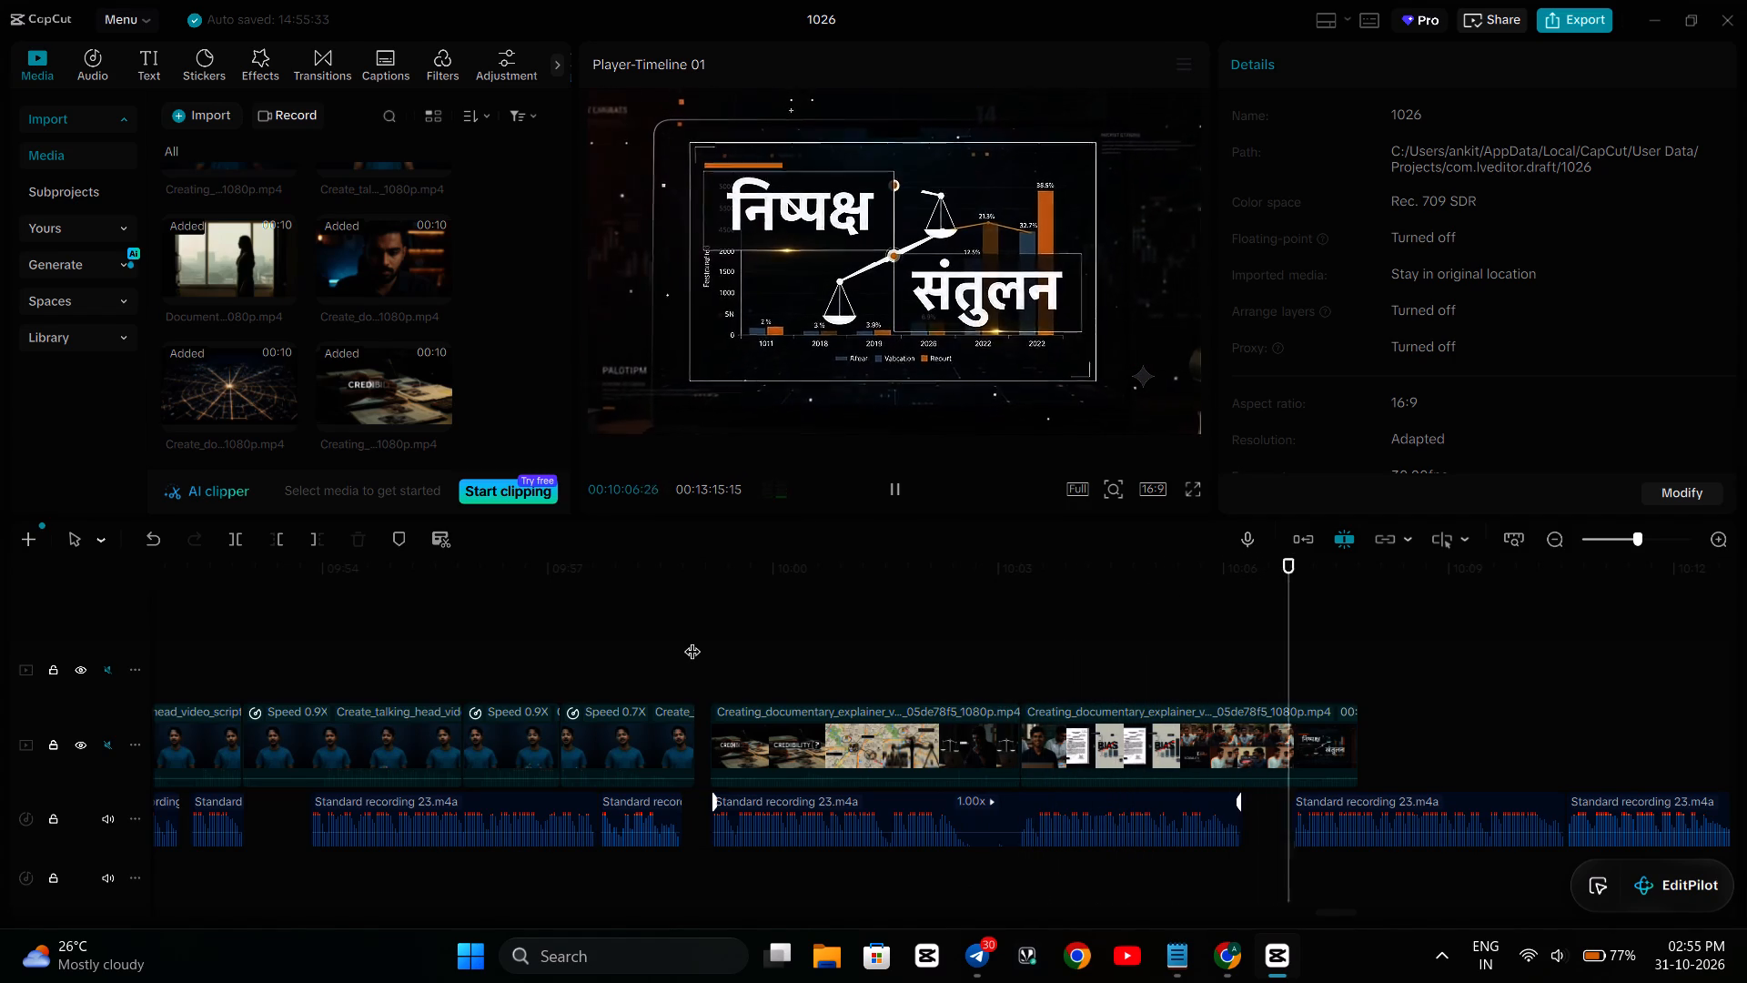
key("space")
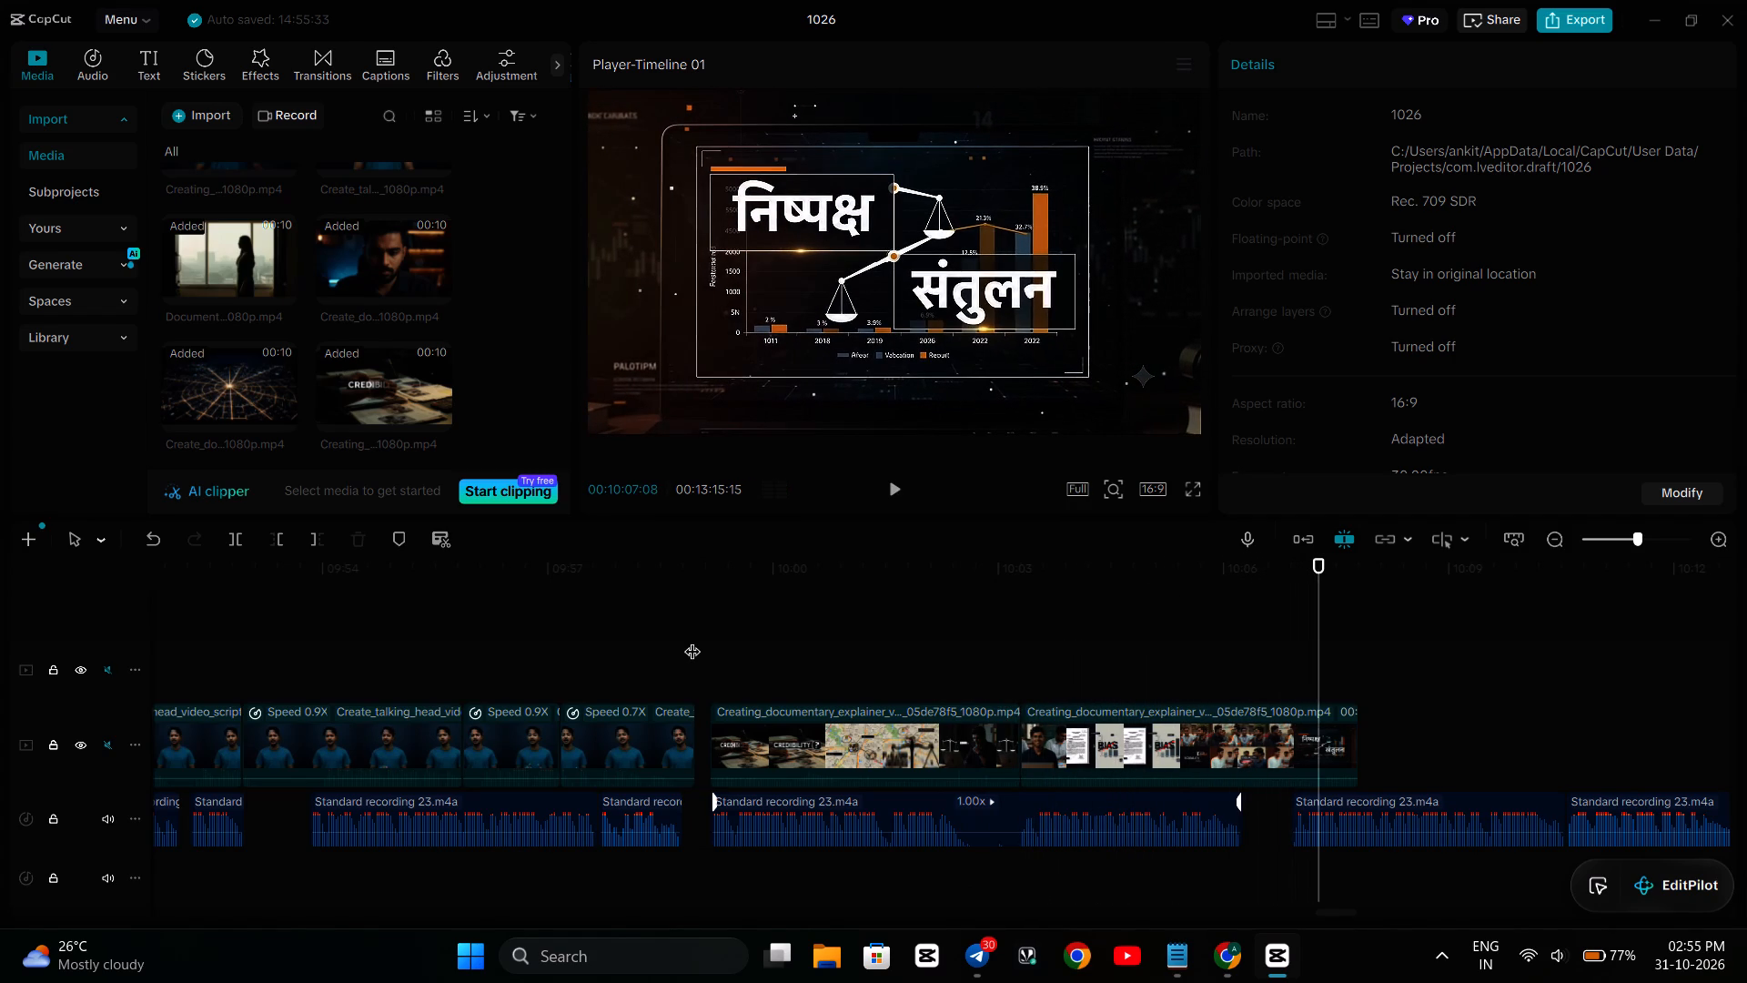
Split the second documentary piece at 10:04:29, where the document and BIAS chart shot changes to the four-panel handshake shot.
left_click(1132, 635)
key("Right")
key("Right")
key("Right")
key("Right")
key("Right")
key("Right")
key("Right")
key("Right")
key("Right")
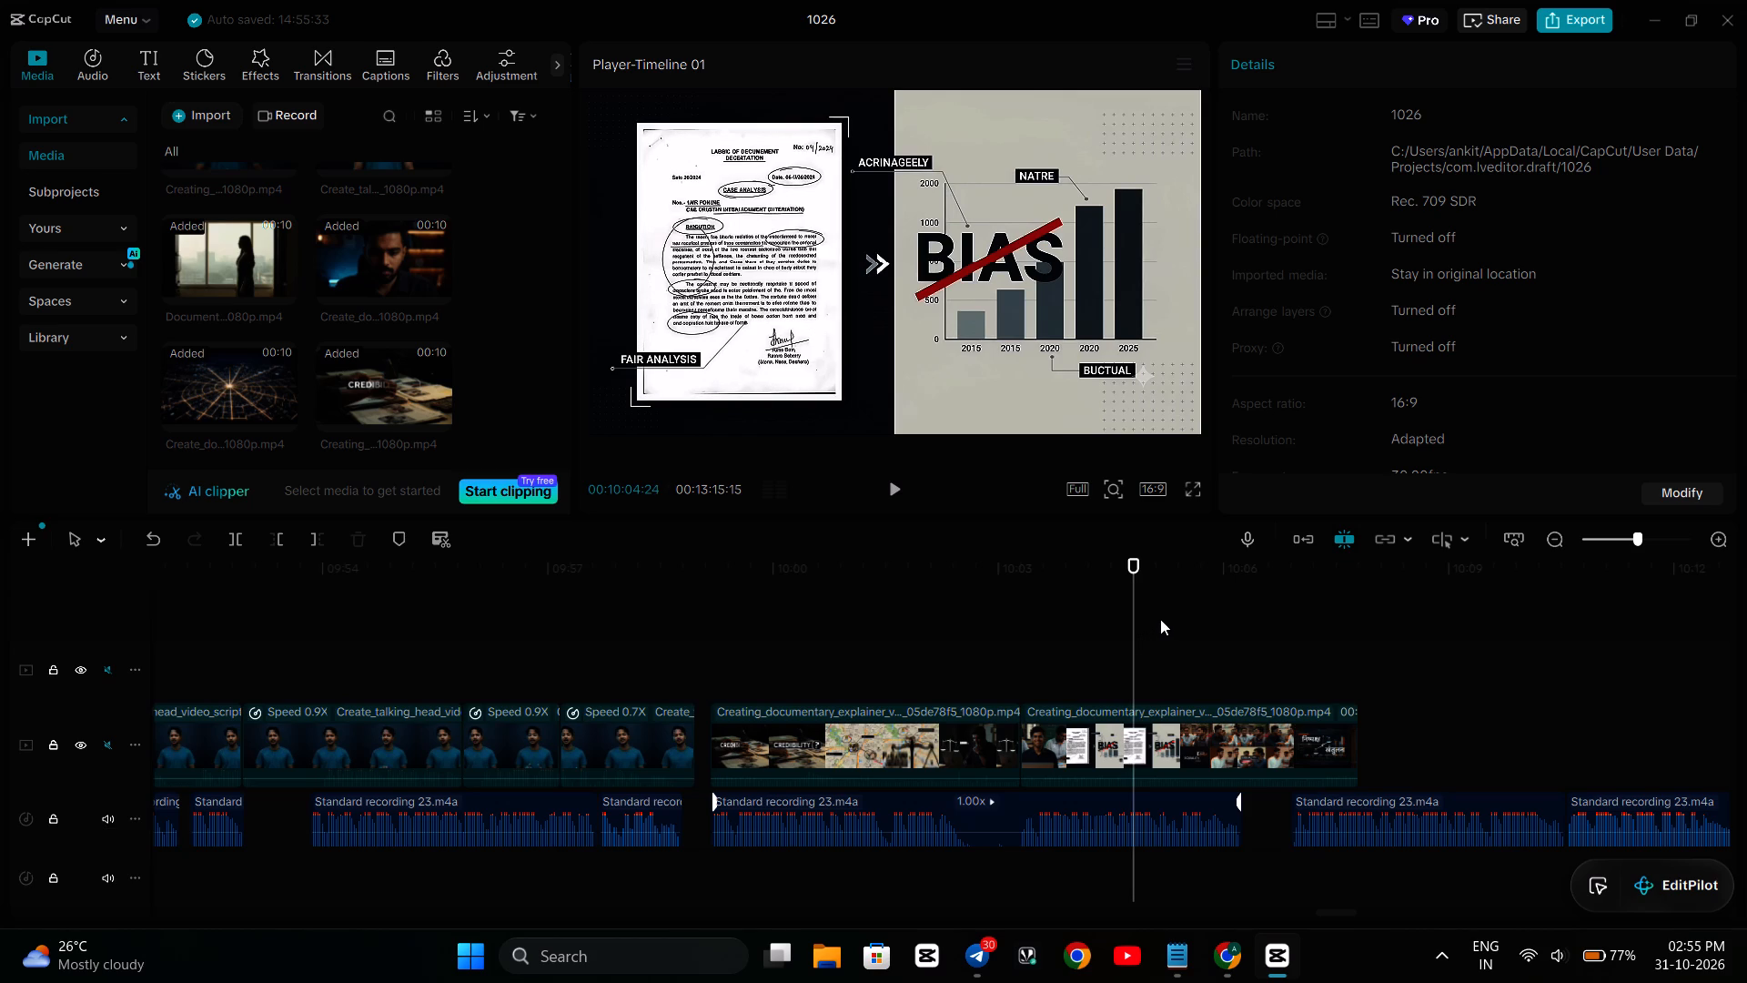
key("Right")
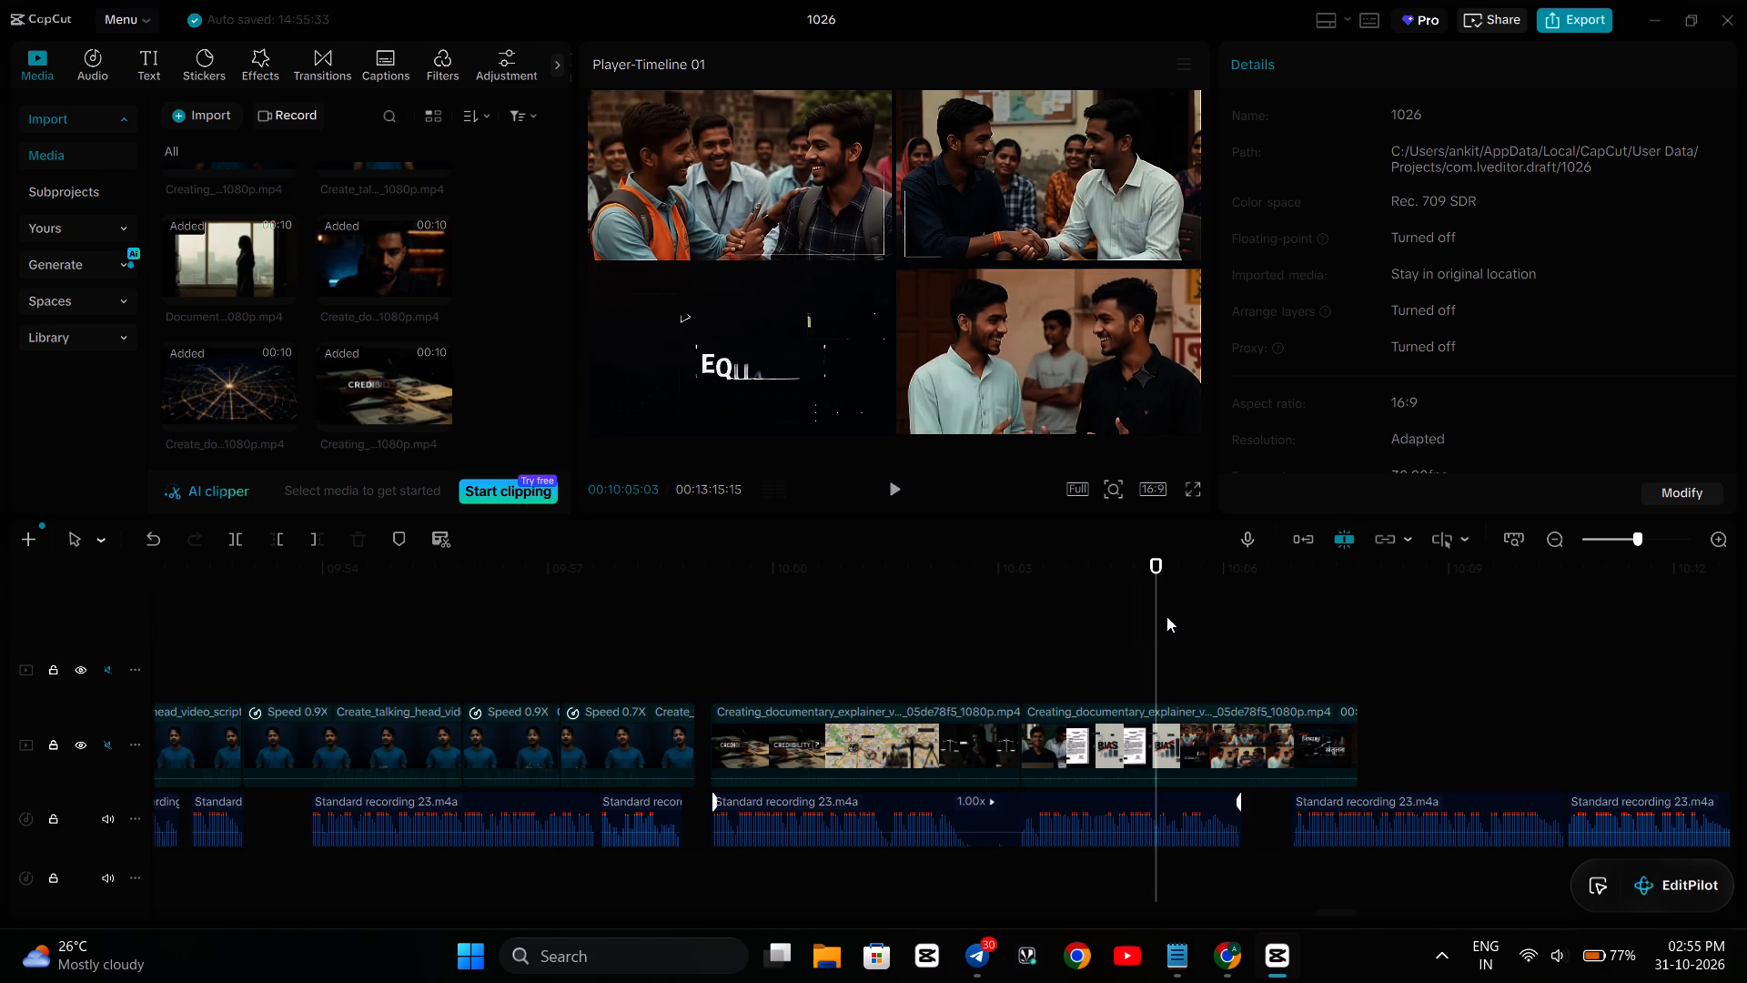
key("Left")
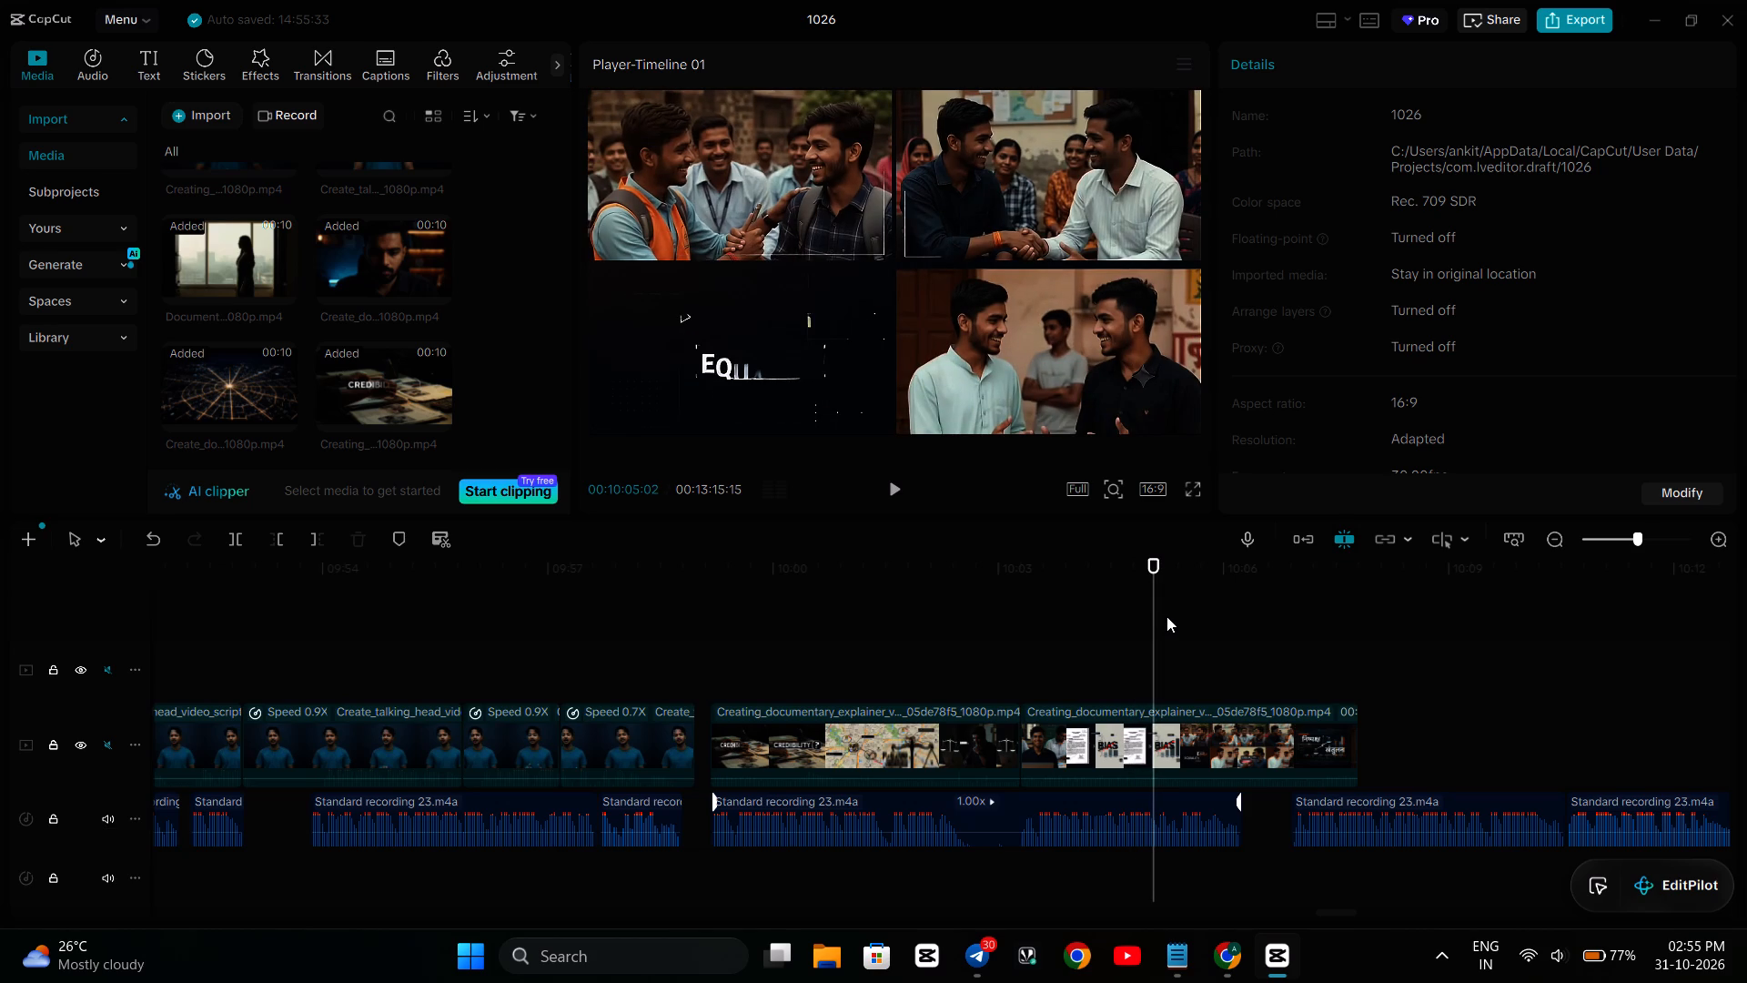
key("Left")
key("Left")
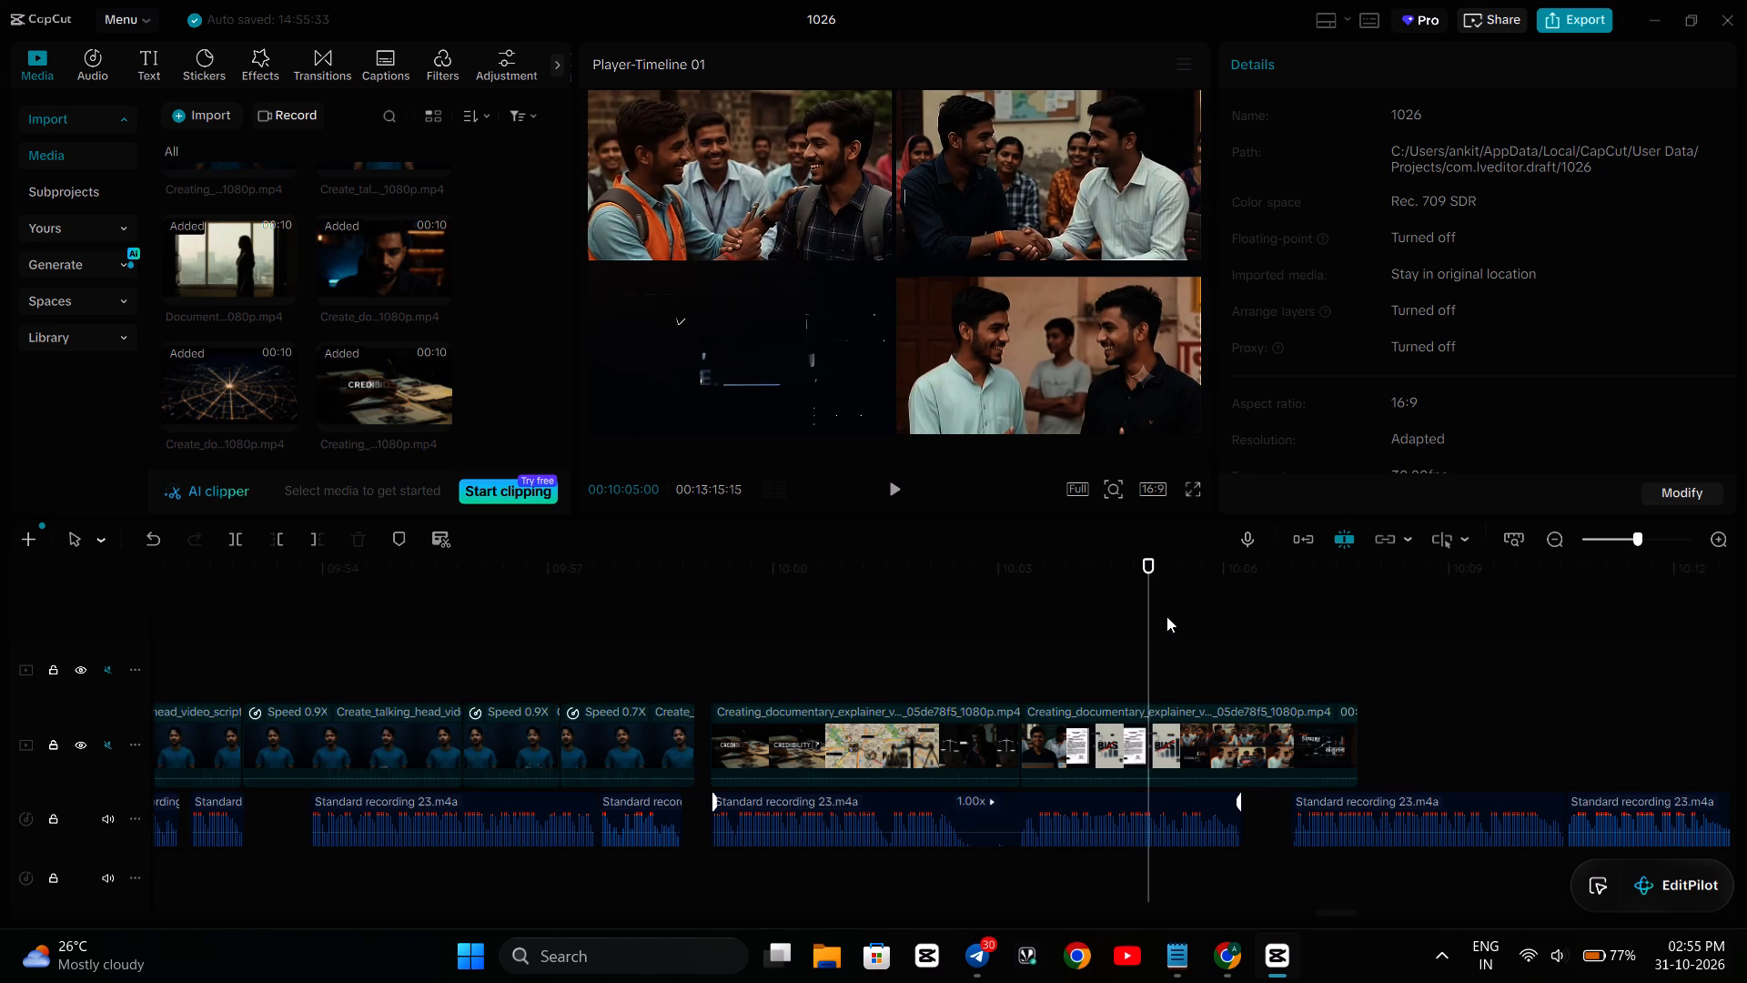
key("Left")
key("Left")
key("Right")
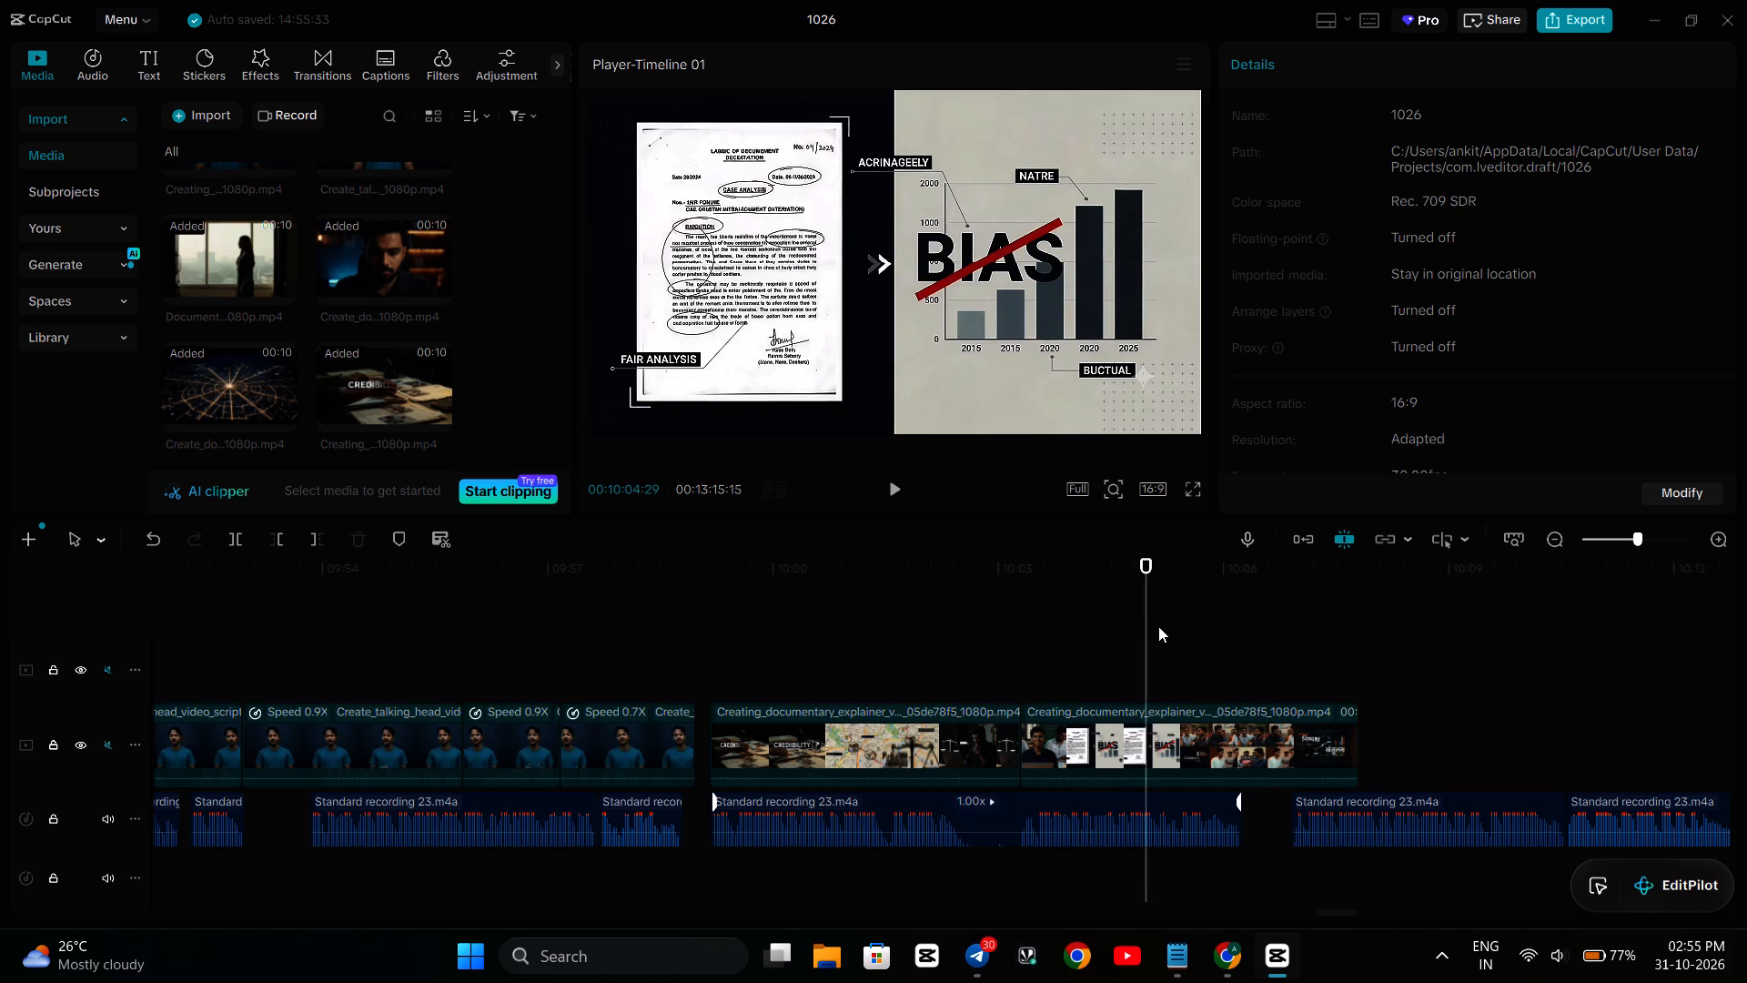
key("Right")
key("Left")
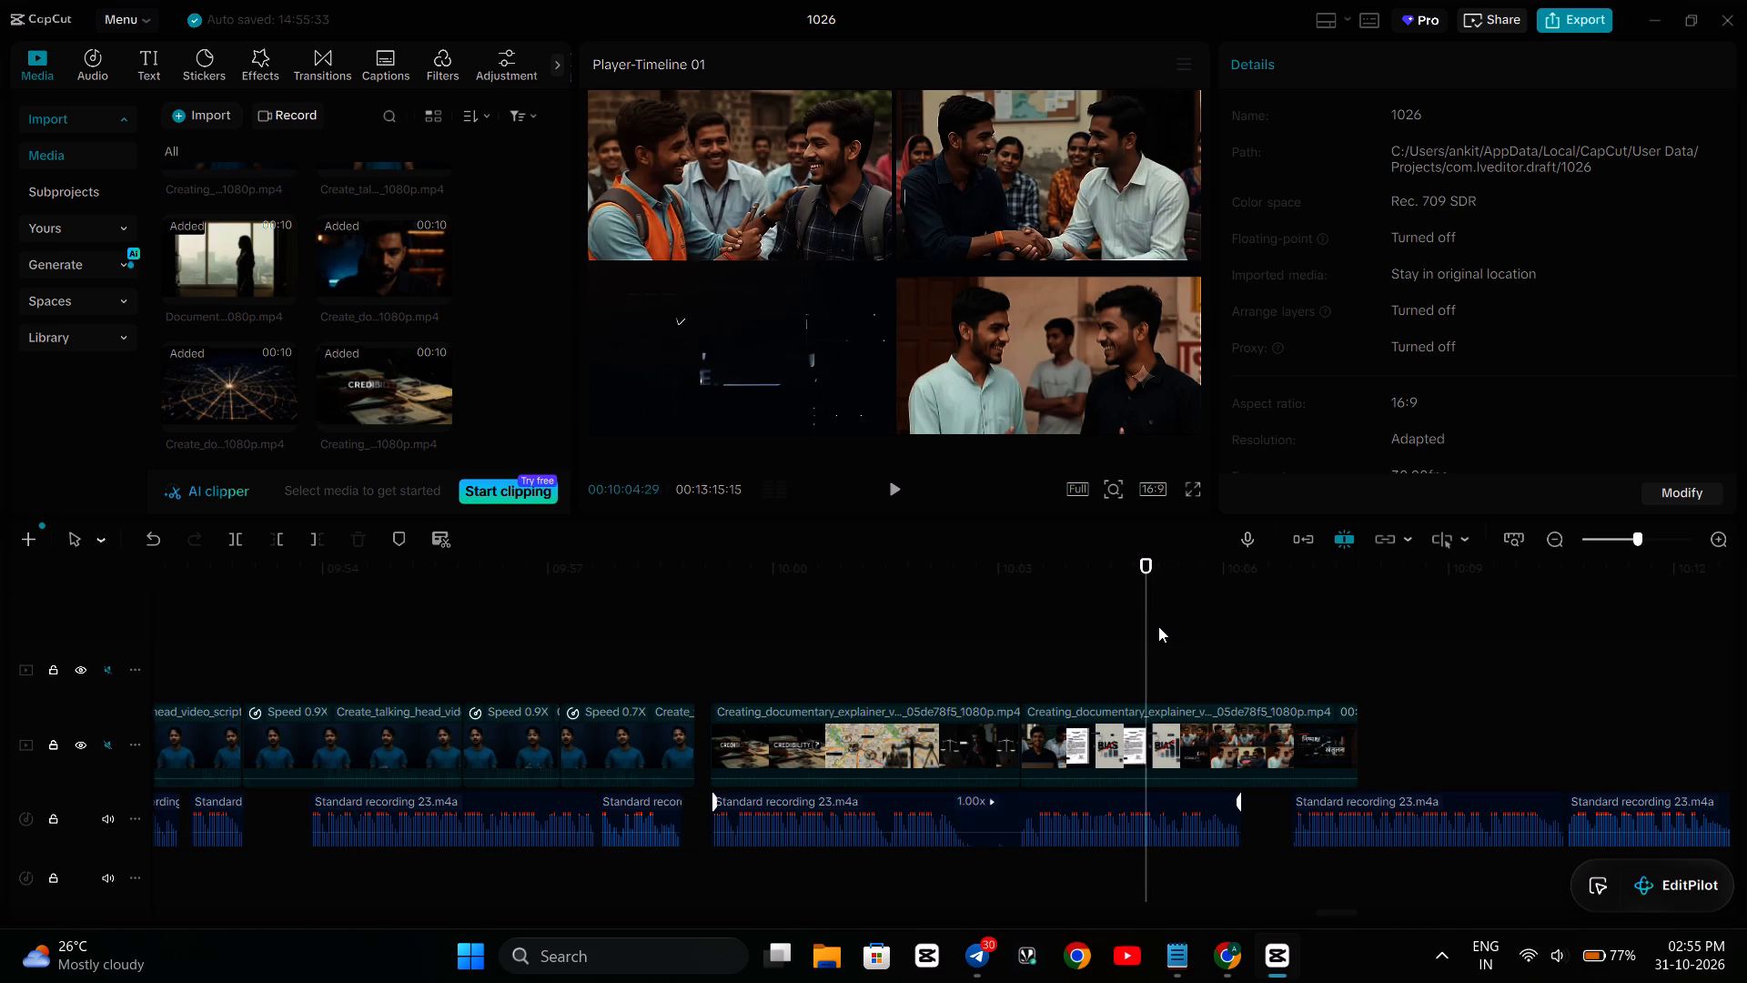
left_click(1082, 739)
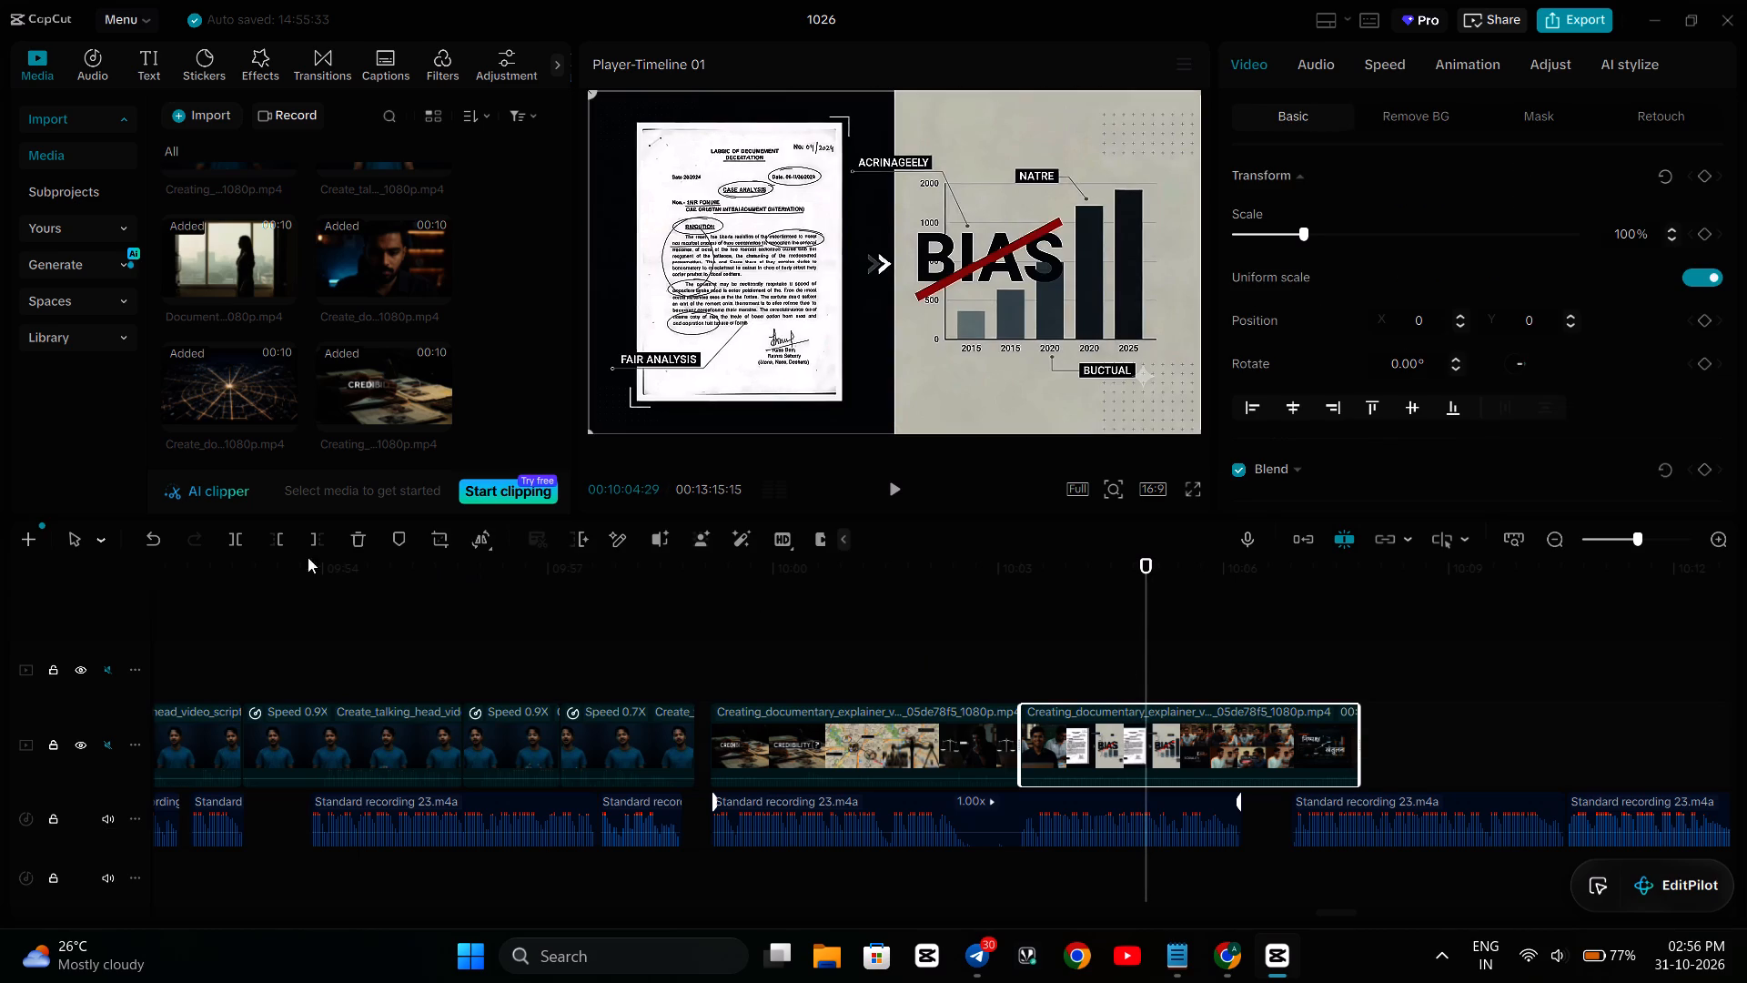
left_click(231, 532)
Trim away the last piece's beginning up to 10:06:09, removing the EQUALITY handshake shot so it starts at the bar chart and scales shot.
key("Right")
key("Right")
key("Right")
key("Right")
key("Right")
key("Right")
key("Right")
key("Right")
key("Right")
key("Right")
key("Right")
key("Right")
key("Right")
key("Right")
key("Right")
key("Right")
key("Right")
key("Right")
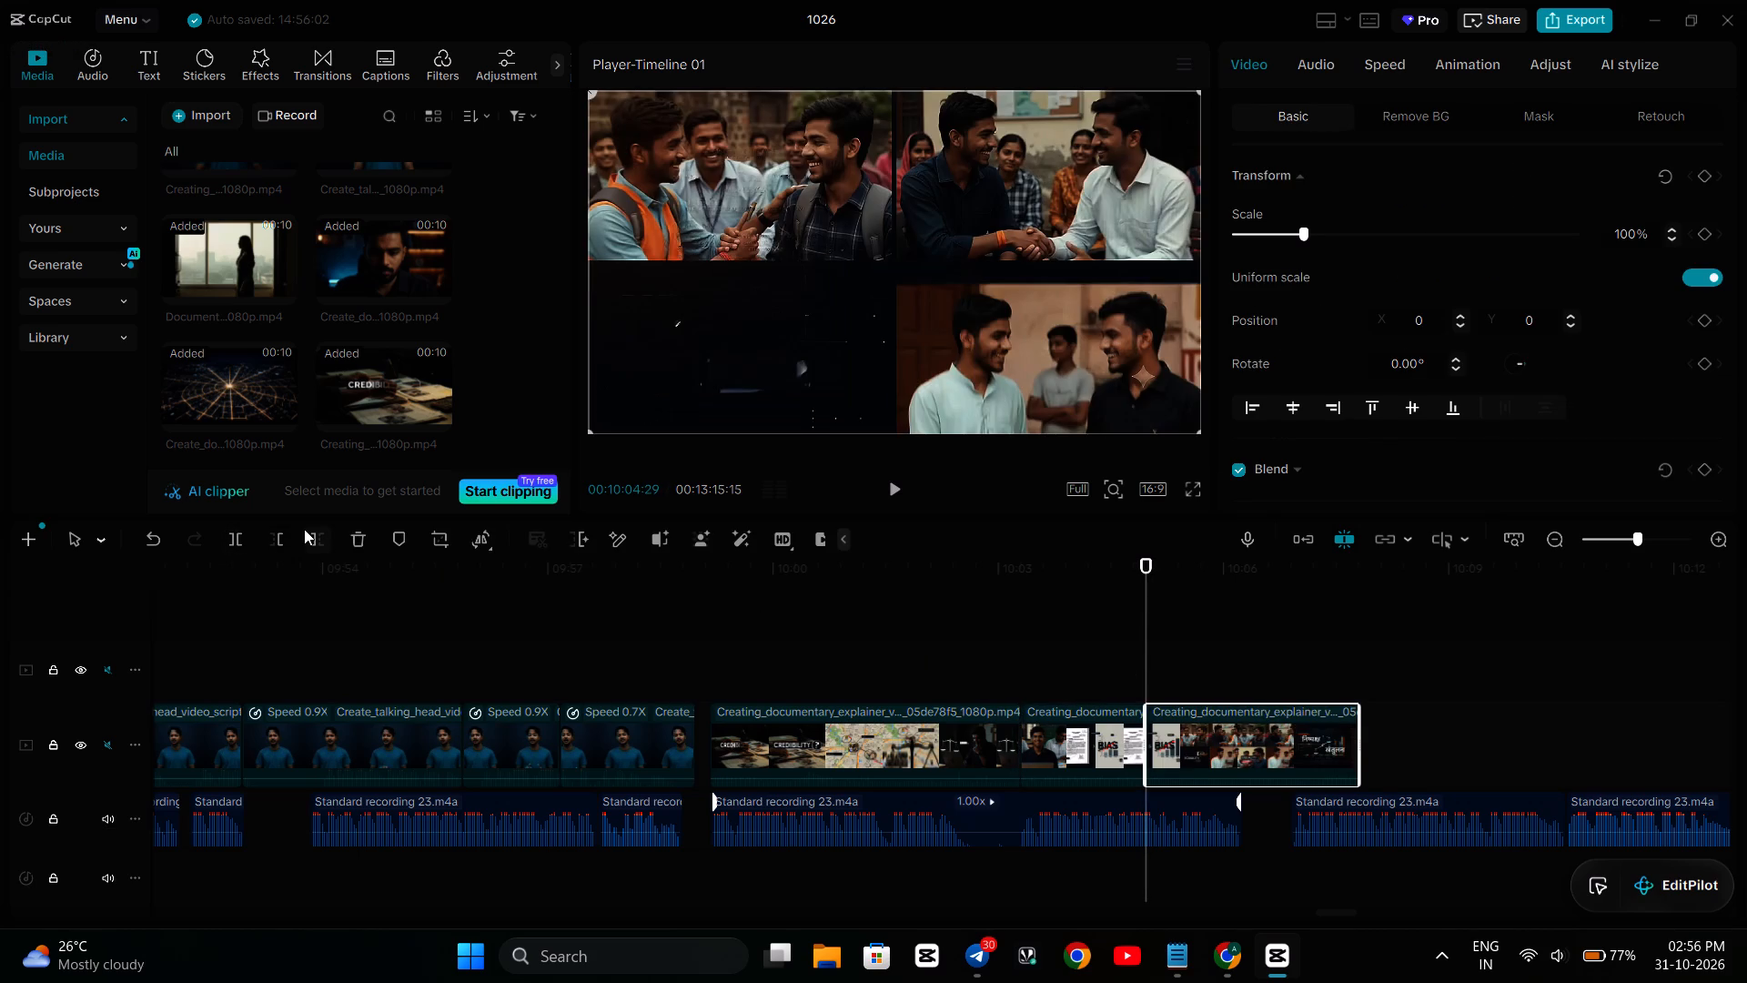
key("Right")
key("Right")
key("Right")
key("Right")
key("Right")
key("Right")
key("Right")
key("Right")
key("Right")
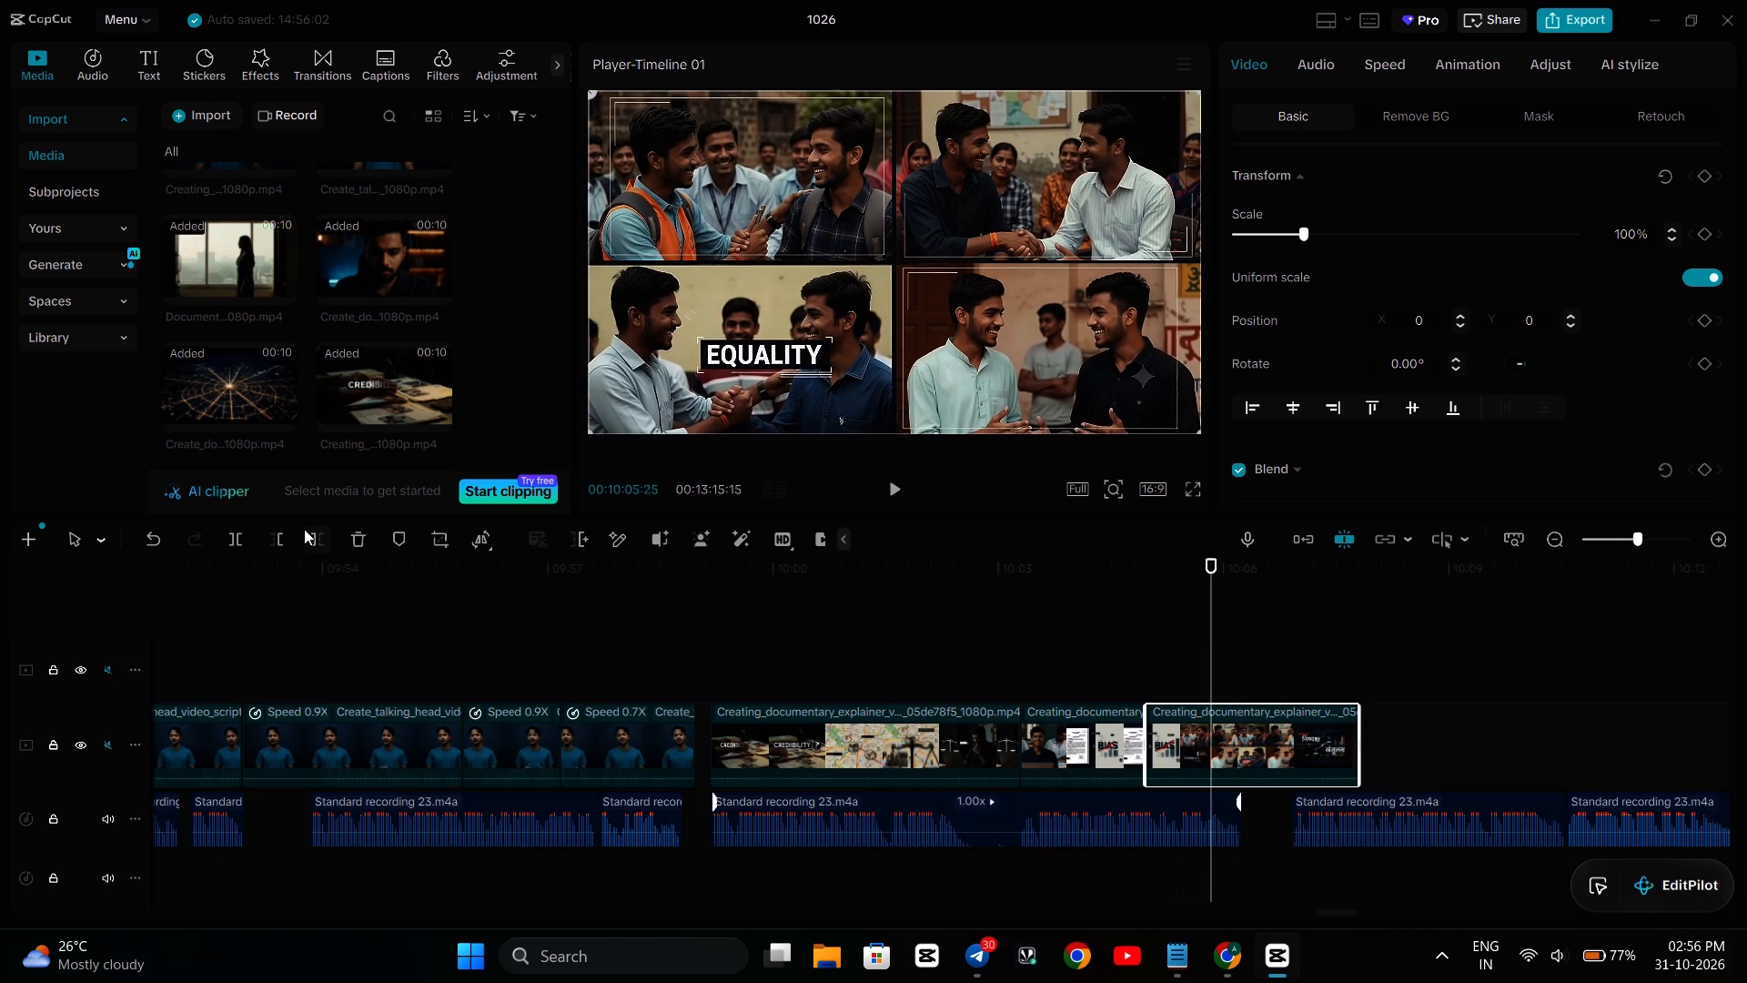
key("Right")
key("Right")
key("Right")
key("Right")
key("Right")
key("Right")
key("Right")
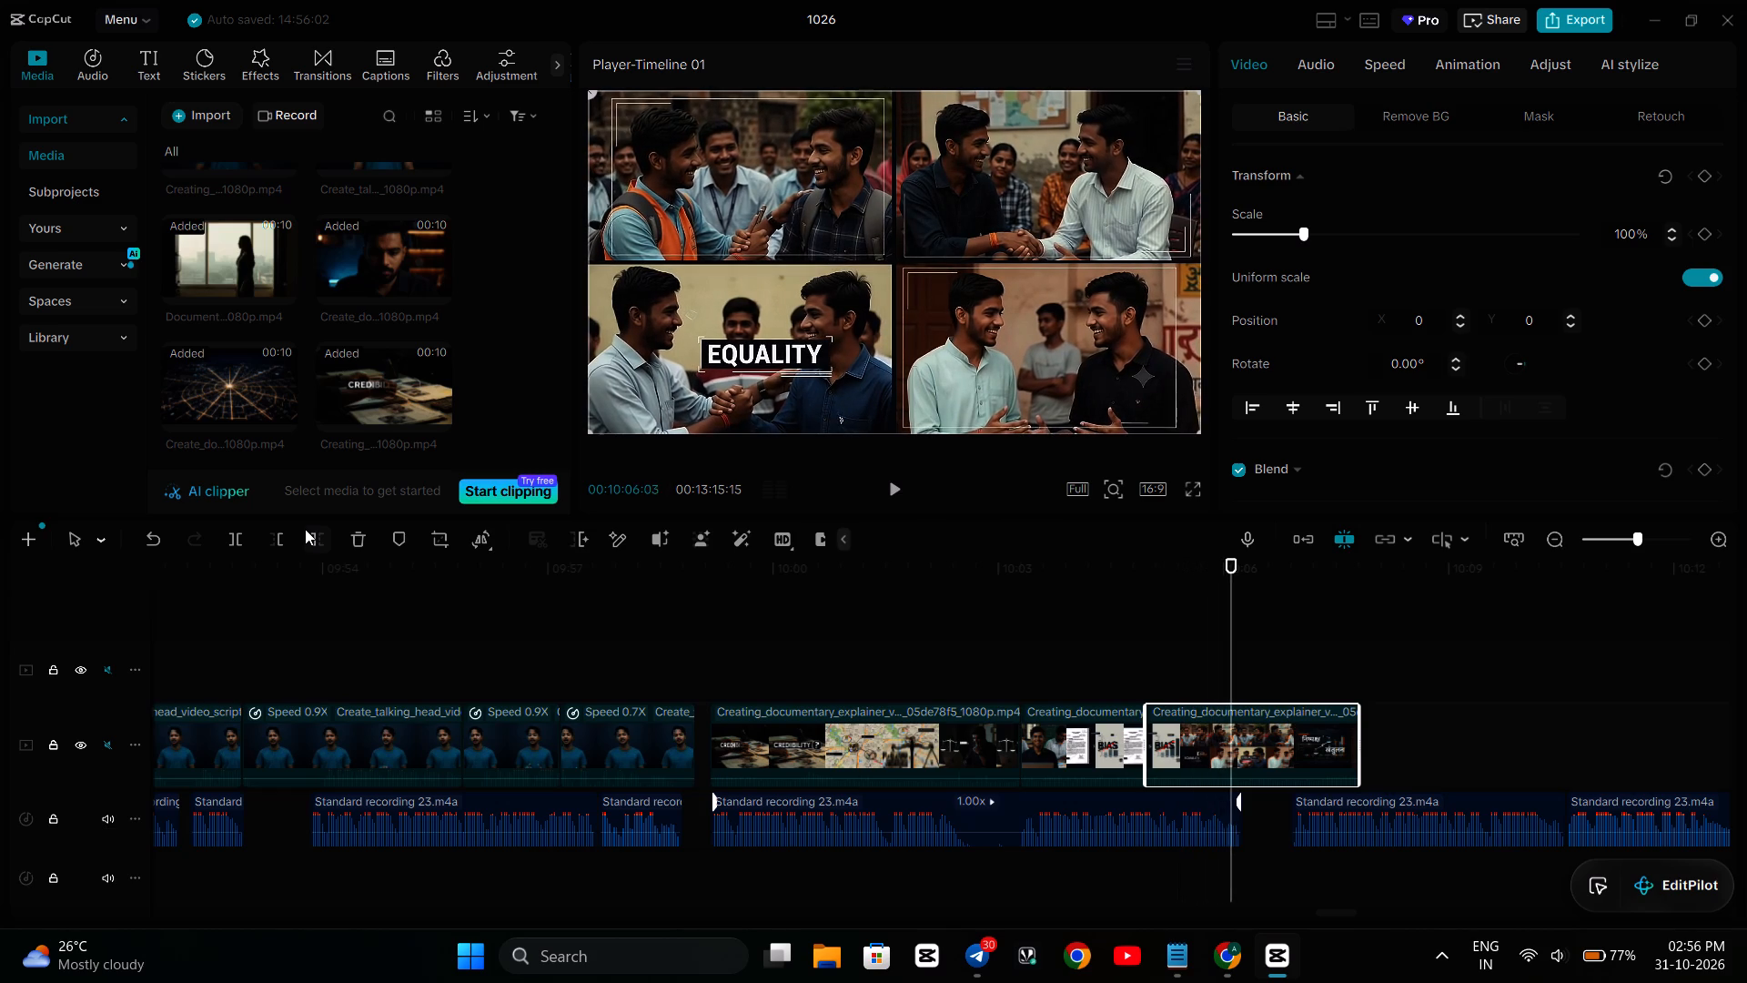
key("Right")
key("Right")
key("Right")
key("Right")
key("Right")
key("Right")
key("Right")
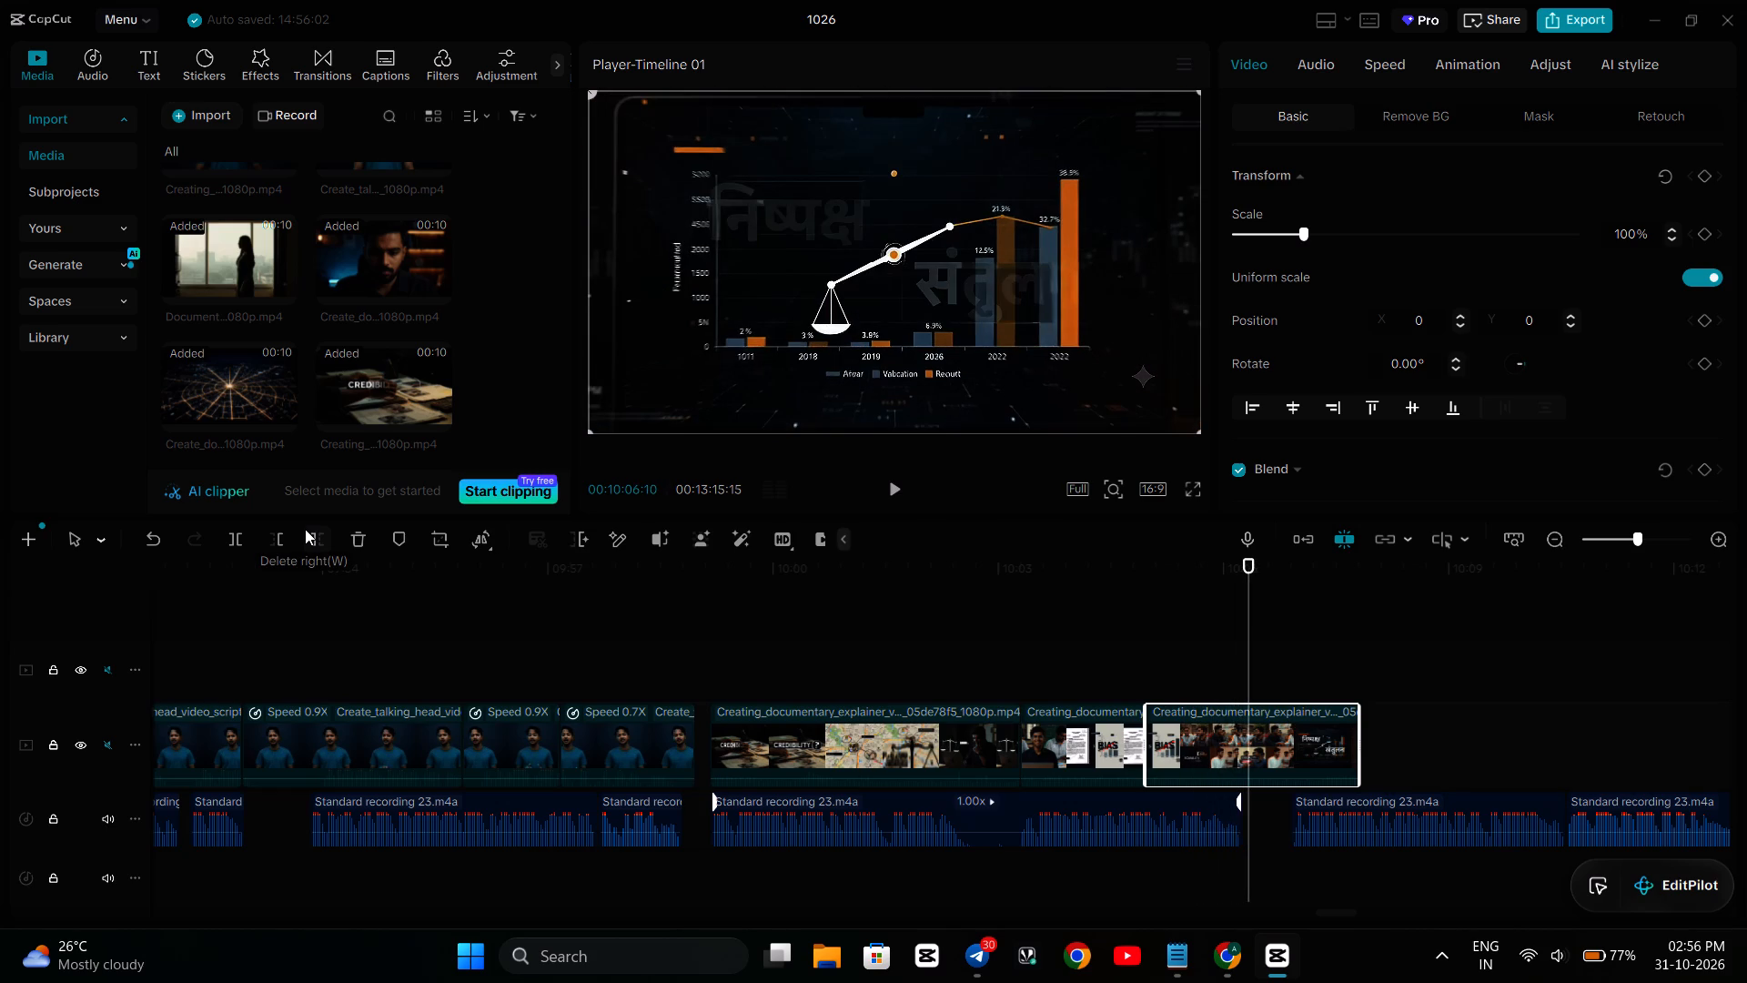
key("Left")
key("Left")
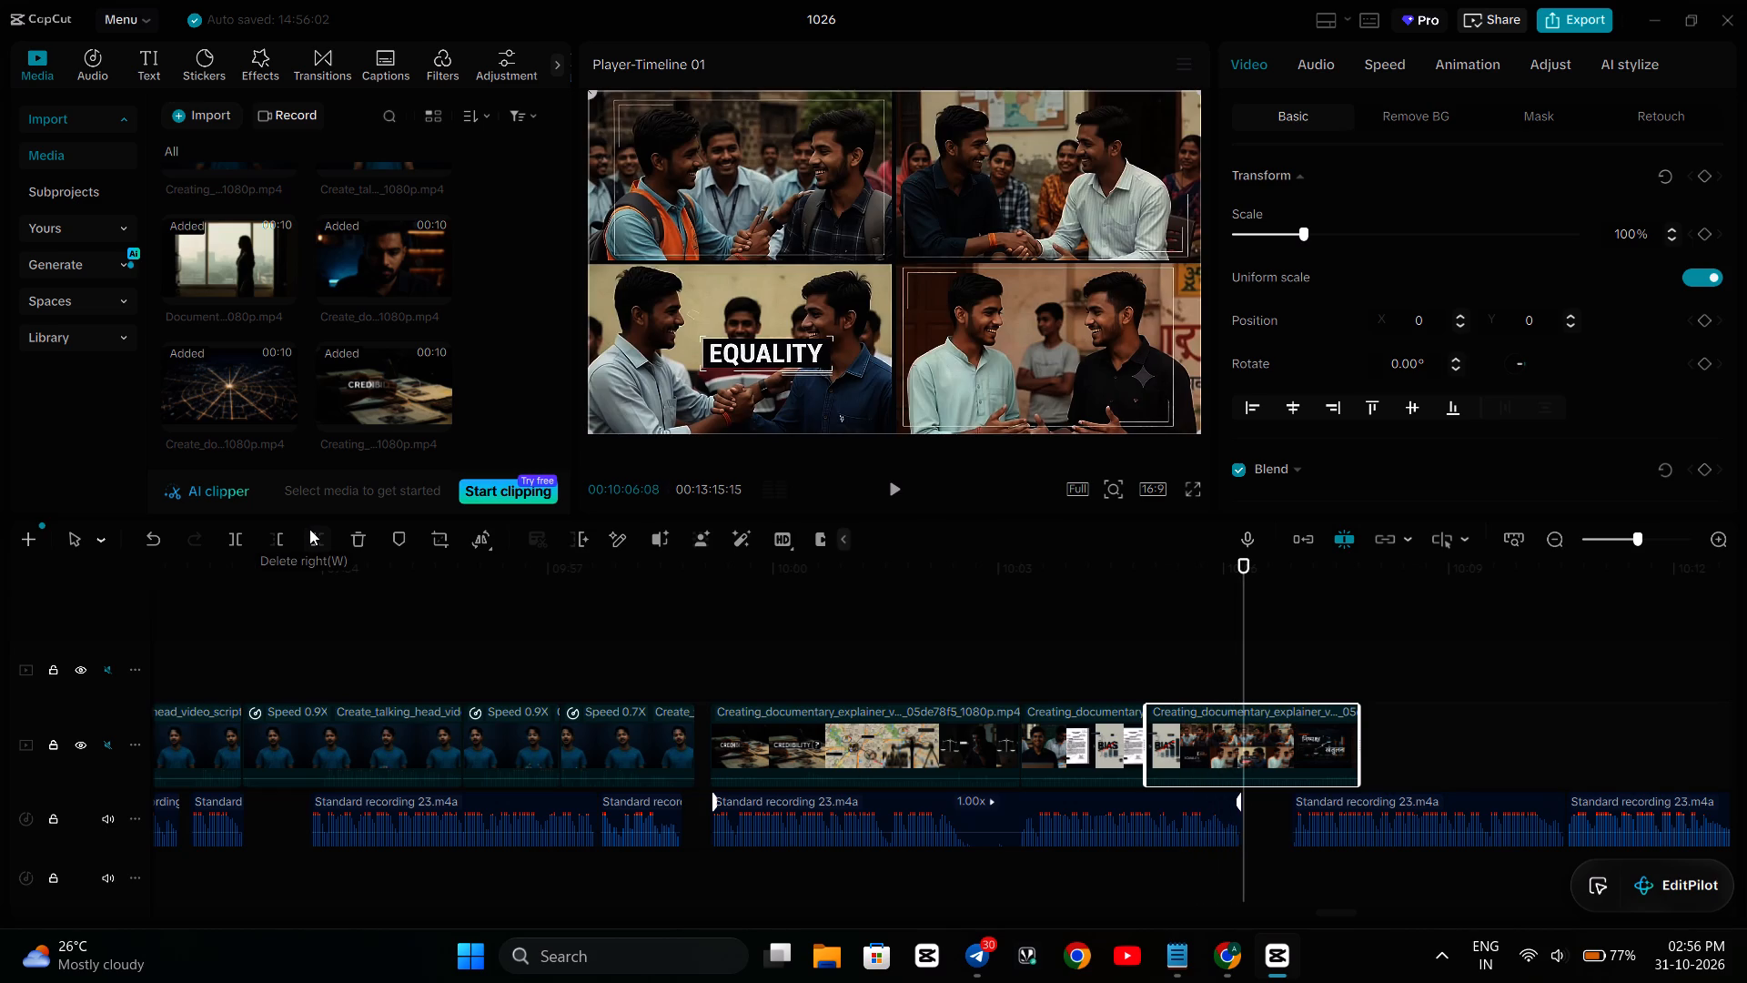
key("Right")
left_click(281, 537)
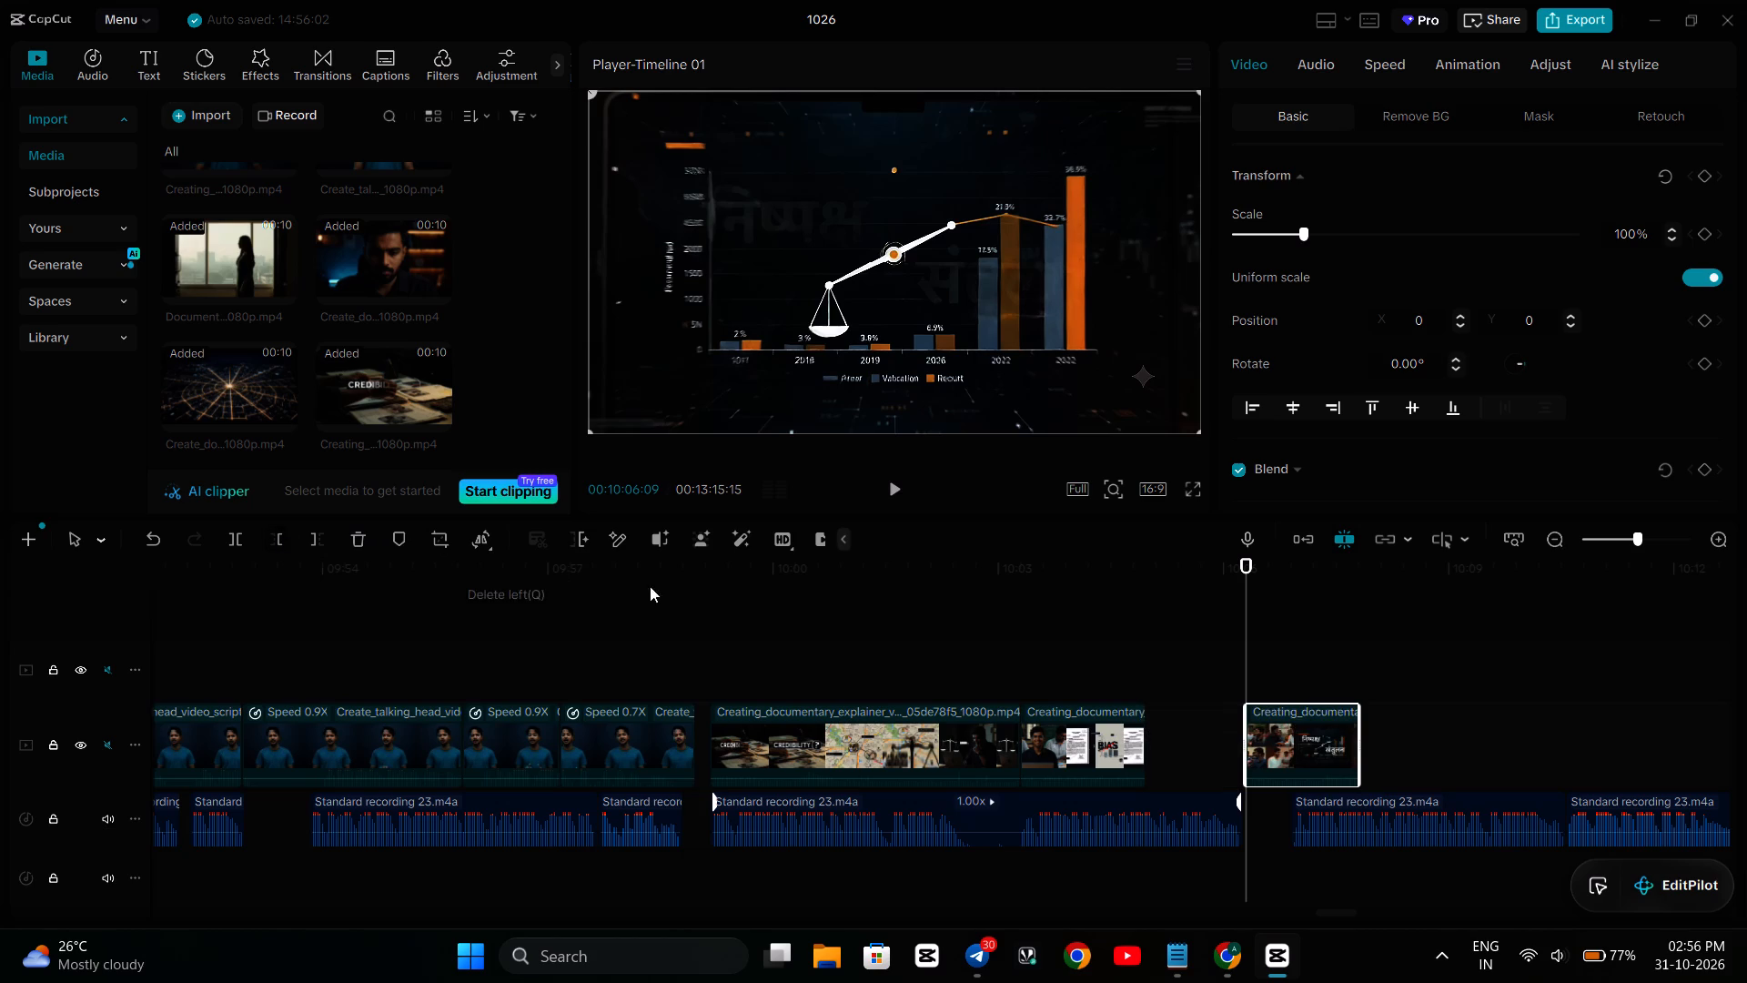
Move the trimmed chart piece earlier to meet the BIAS piece's end, and play the documentary sequence against the voice-over.
left_click_drag(1295, 728, 1204, 730)
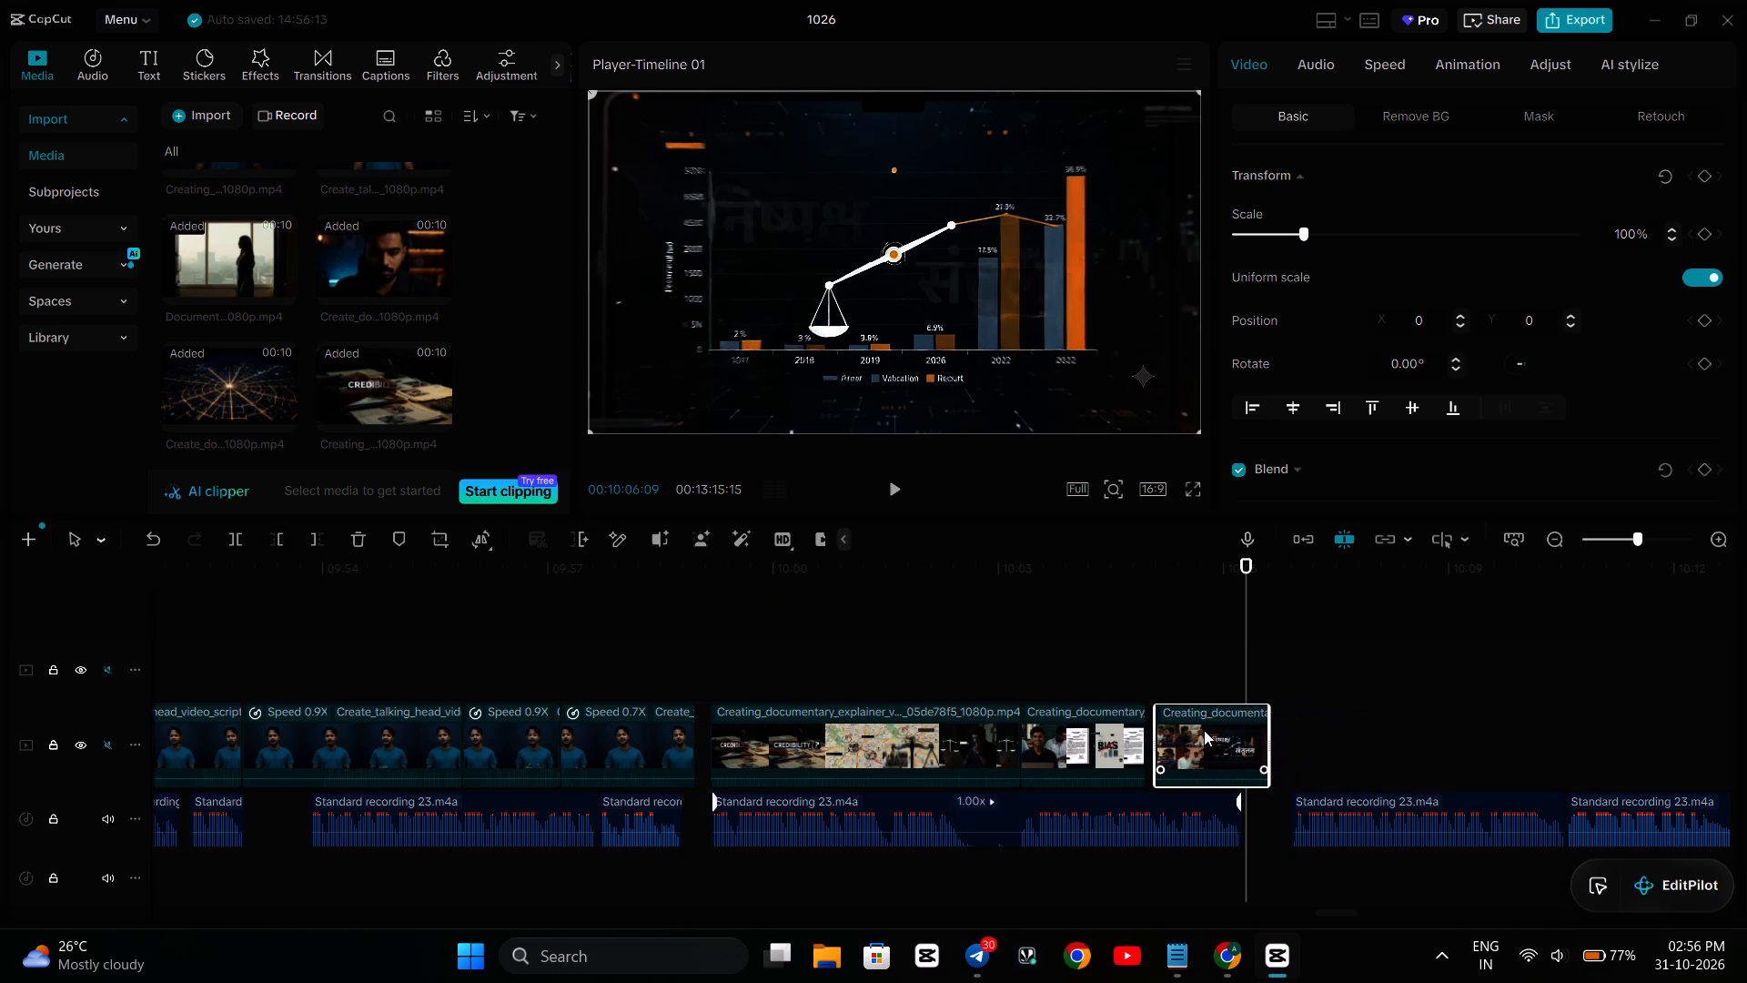
left_click_drag(1204, 730, 1196, 730)
left_click(958, 676)
key("space")
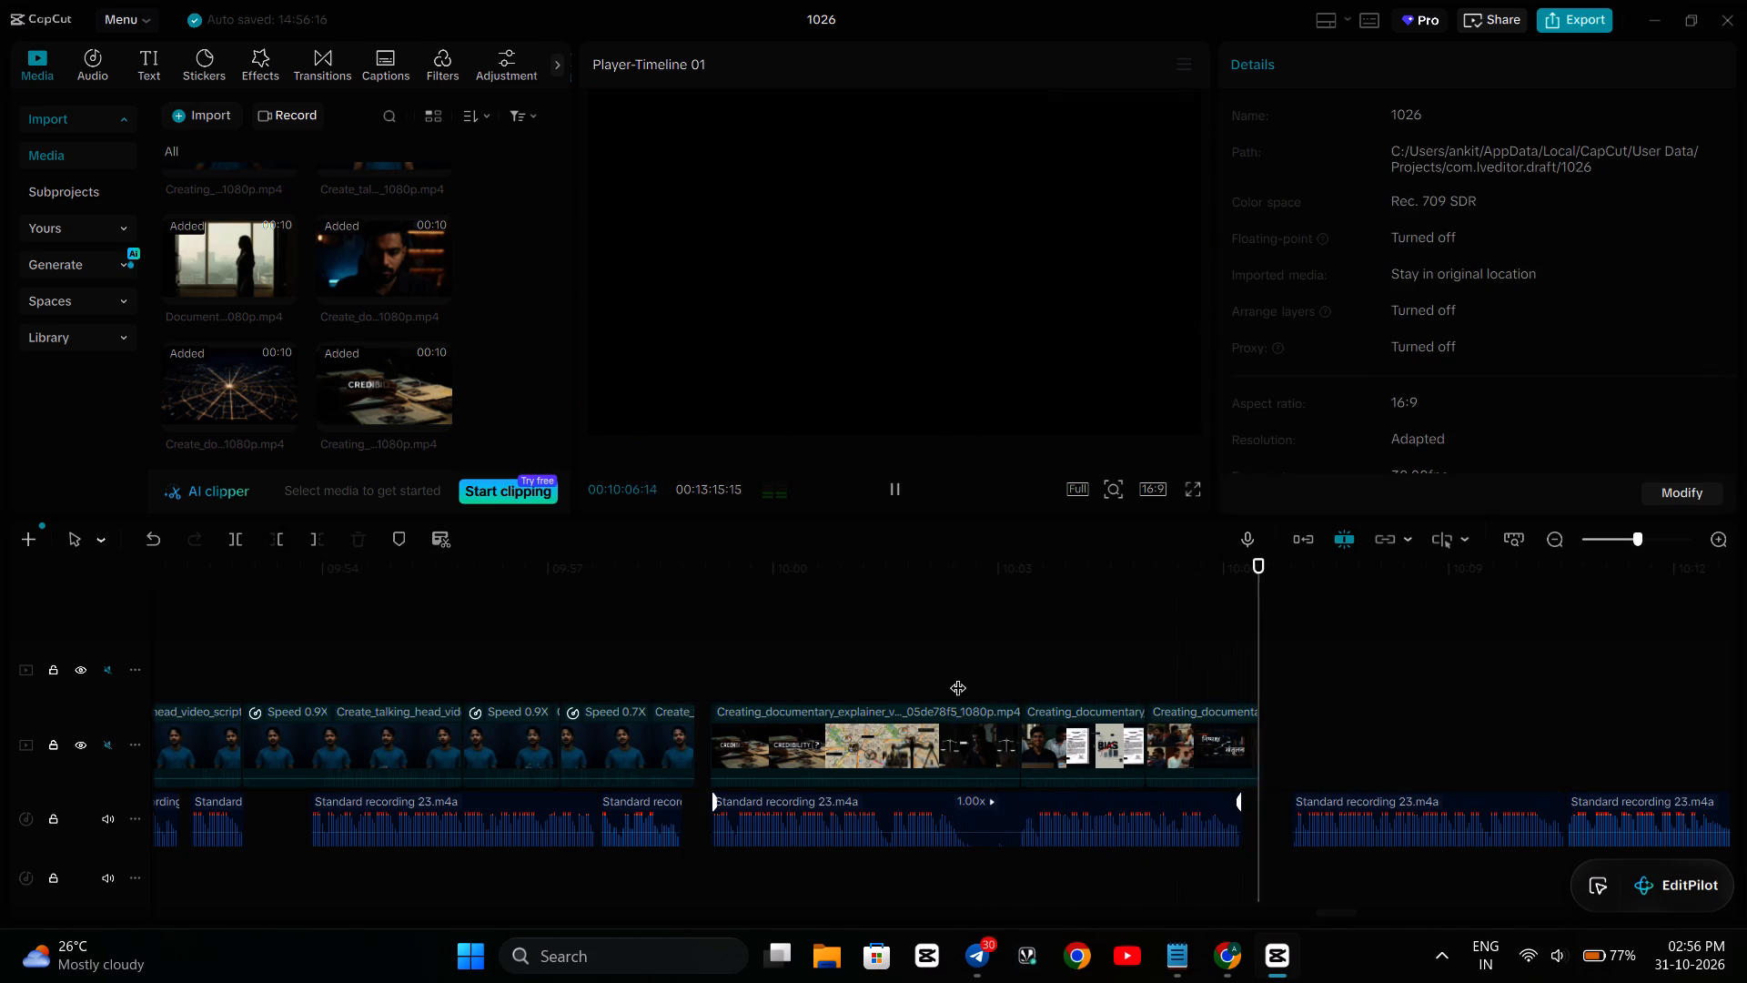
key("space")
left_click(716, 645)
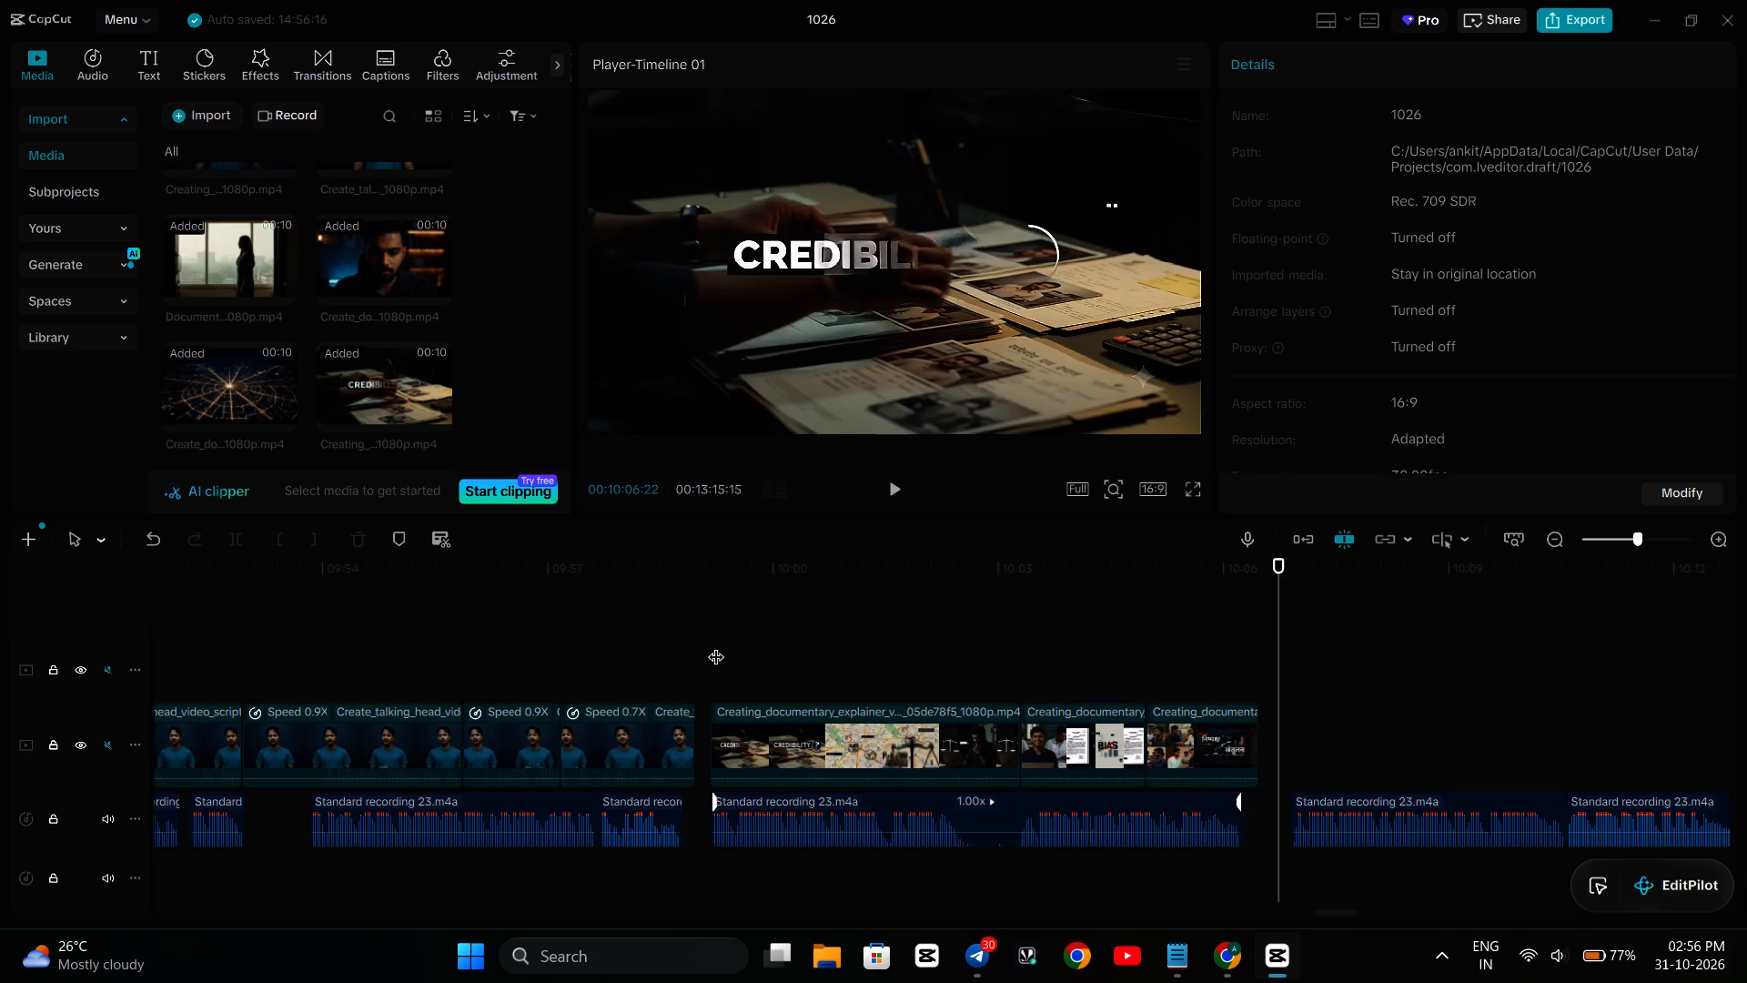
key("space")
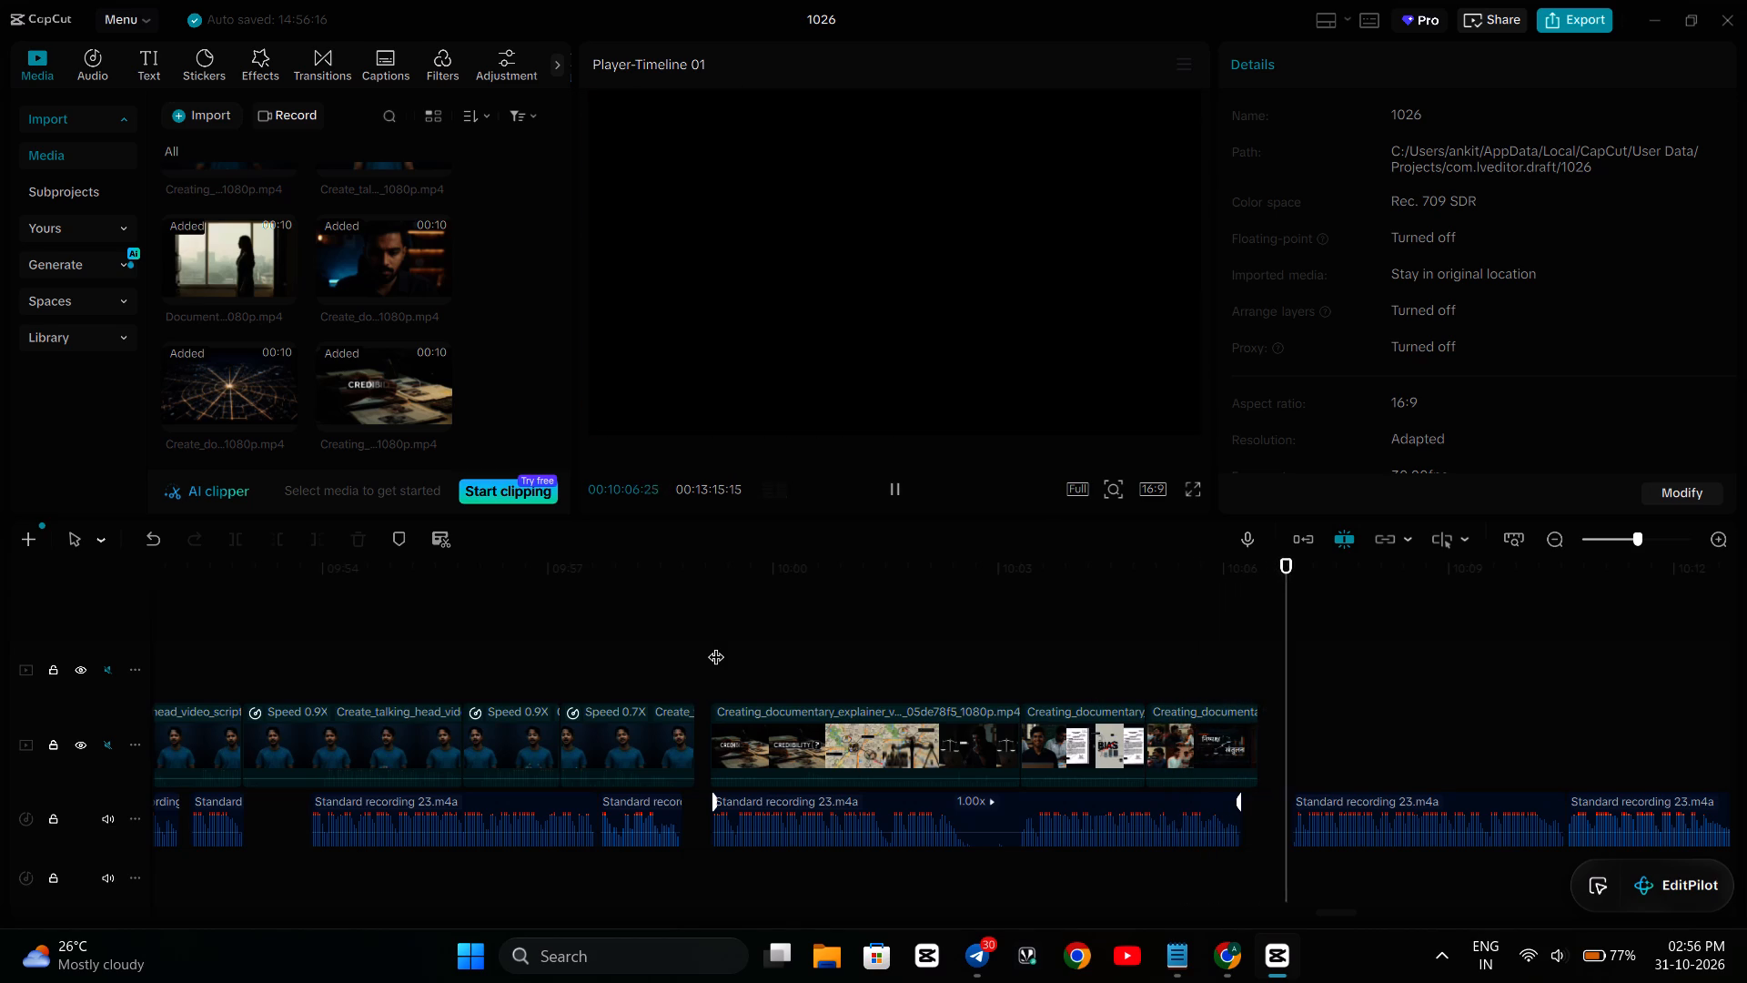
key("space")
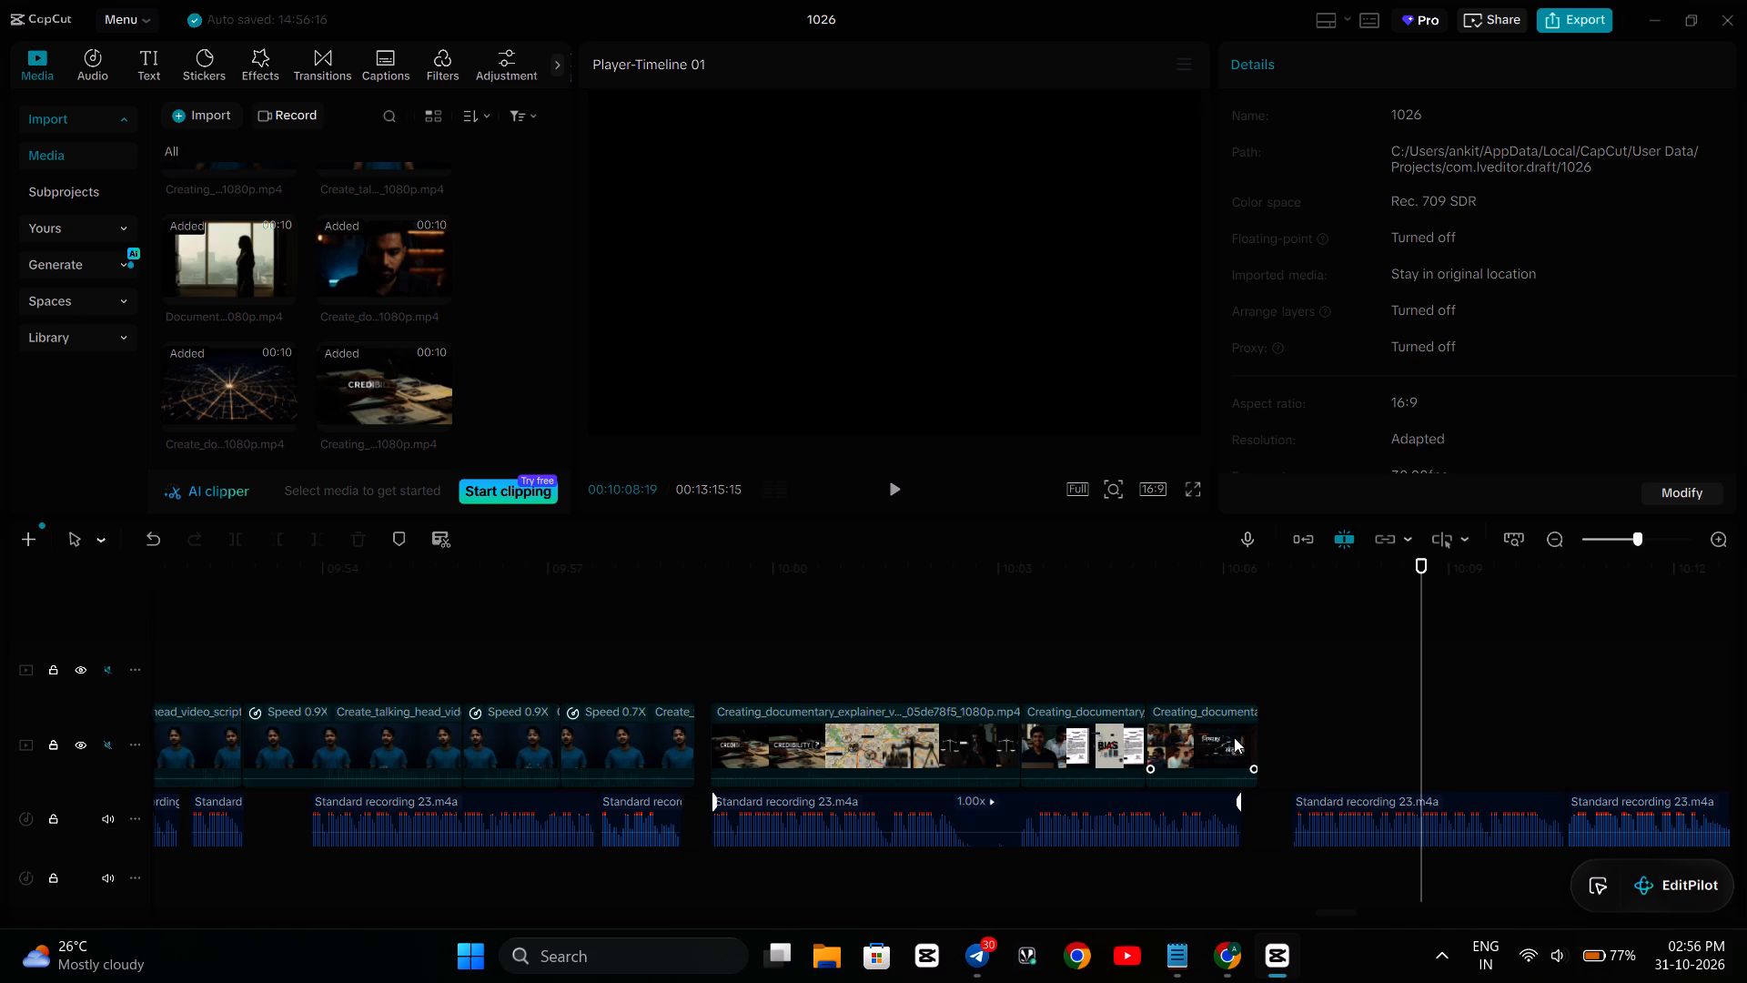
Slow the last documentary piece to 0.90x speed and play the sequence through to about 10:06:21.
left_click(1209, 735)
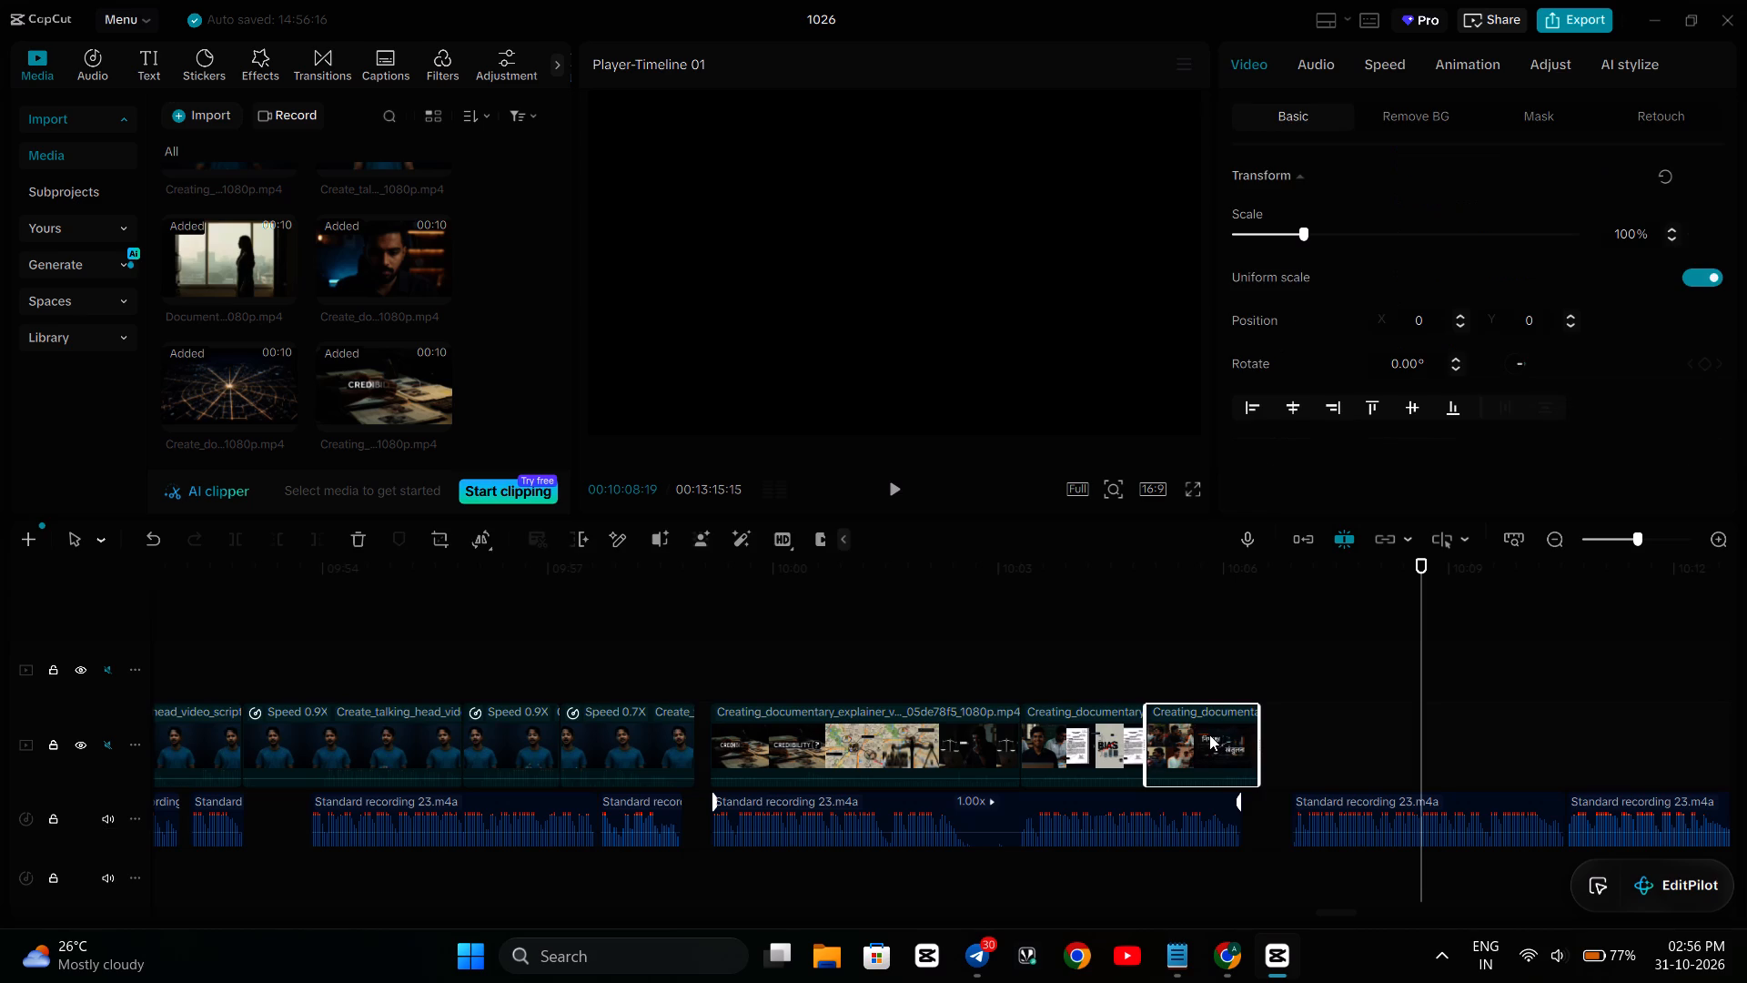
left_click(1391, 66)
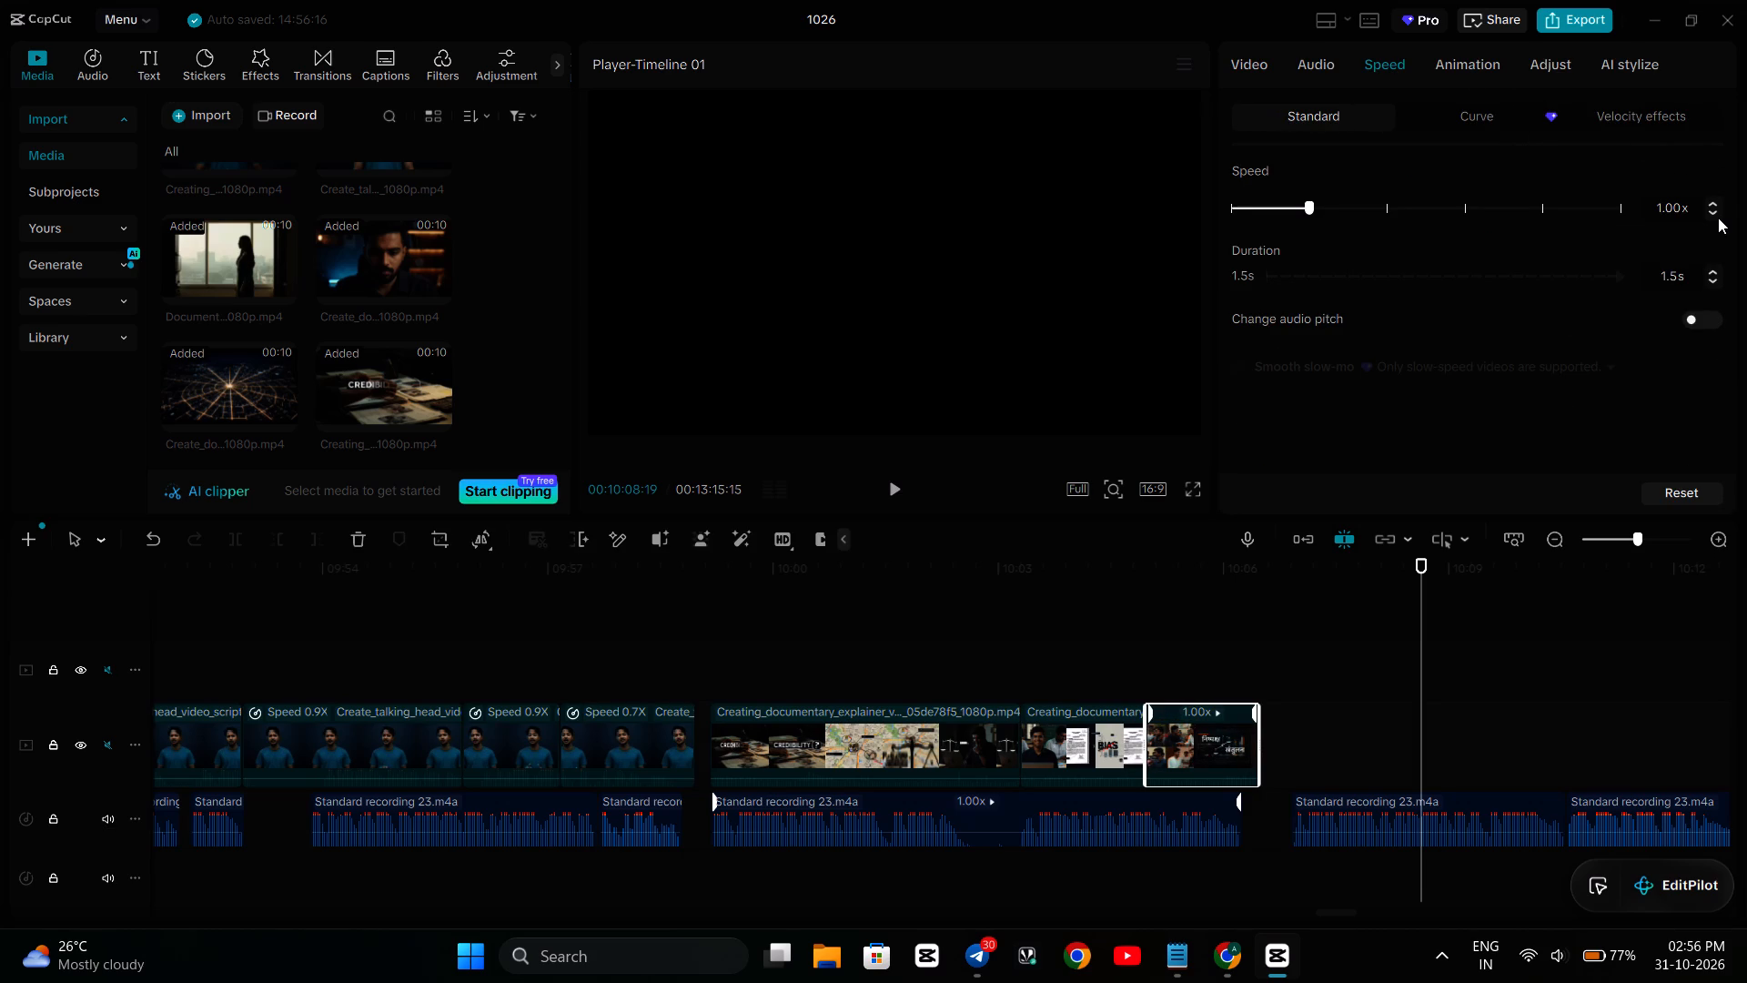
left_click(1715, 217)
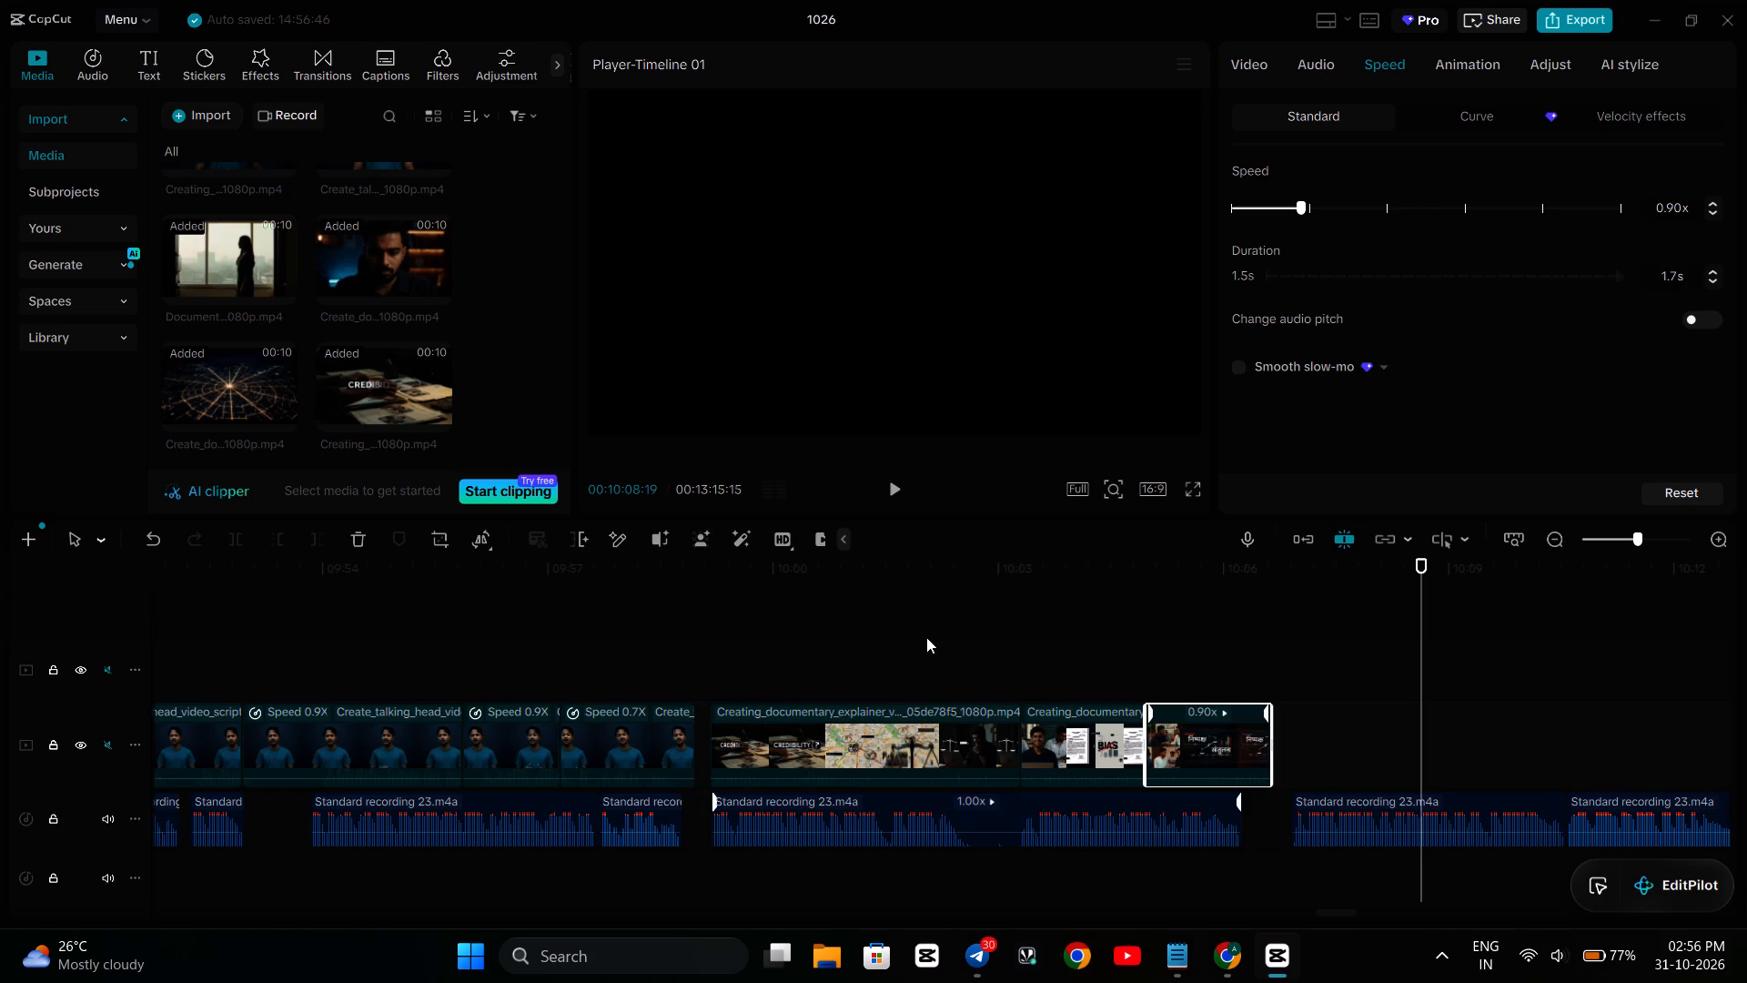
left_click(926, 637)
key("space")
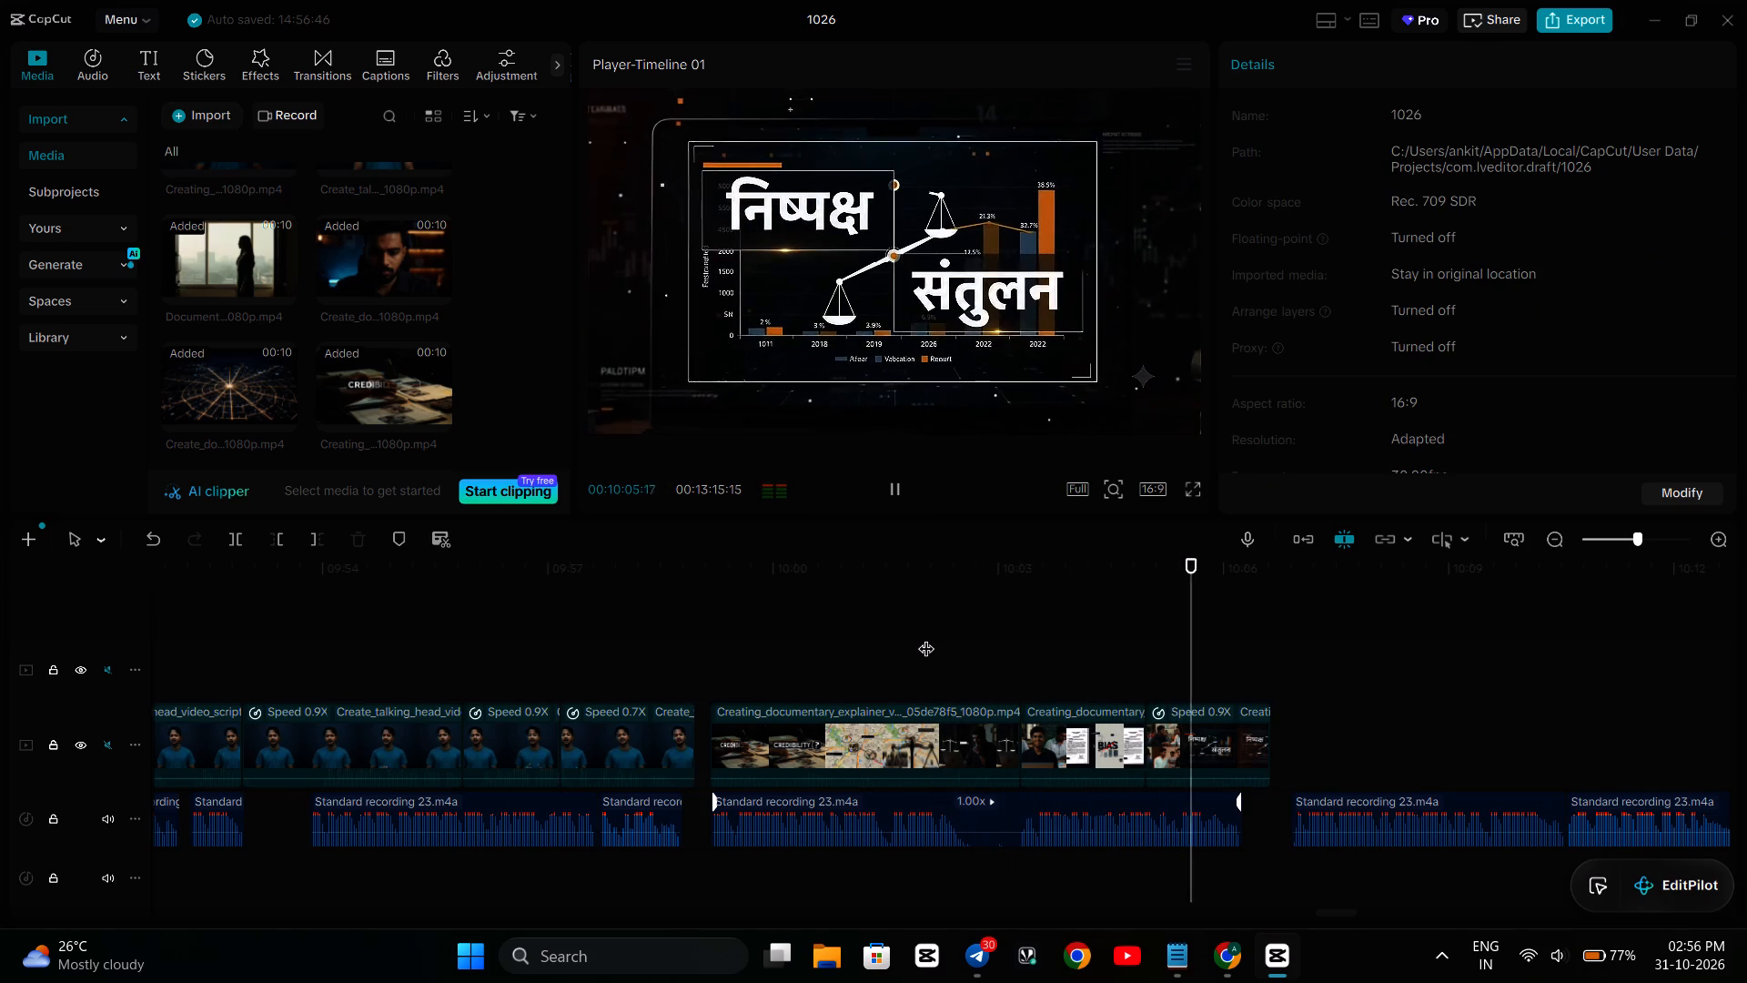
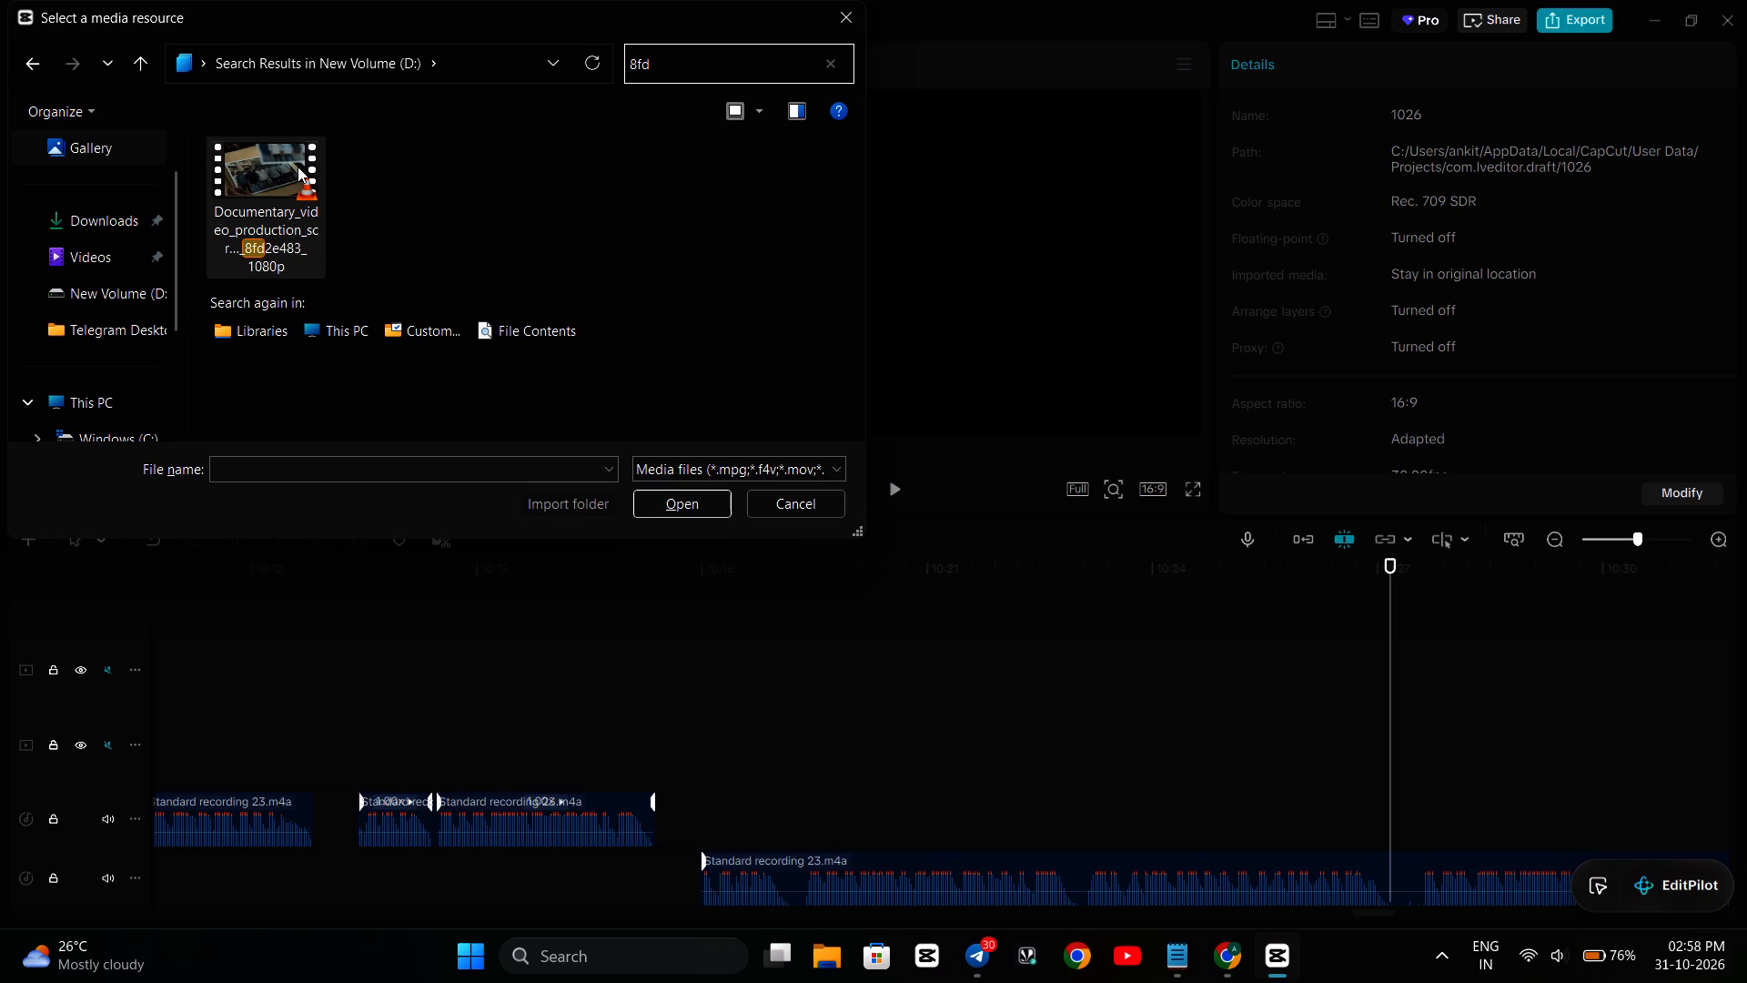
left_click(266, 236)
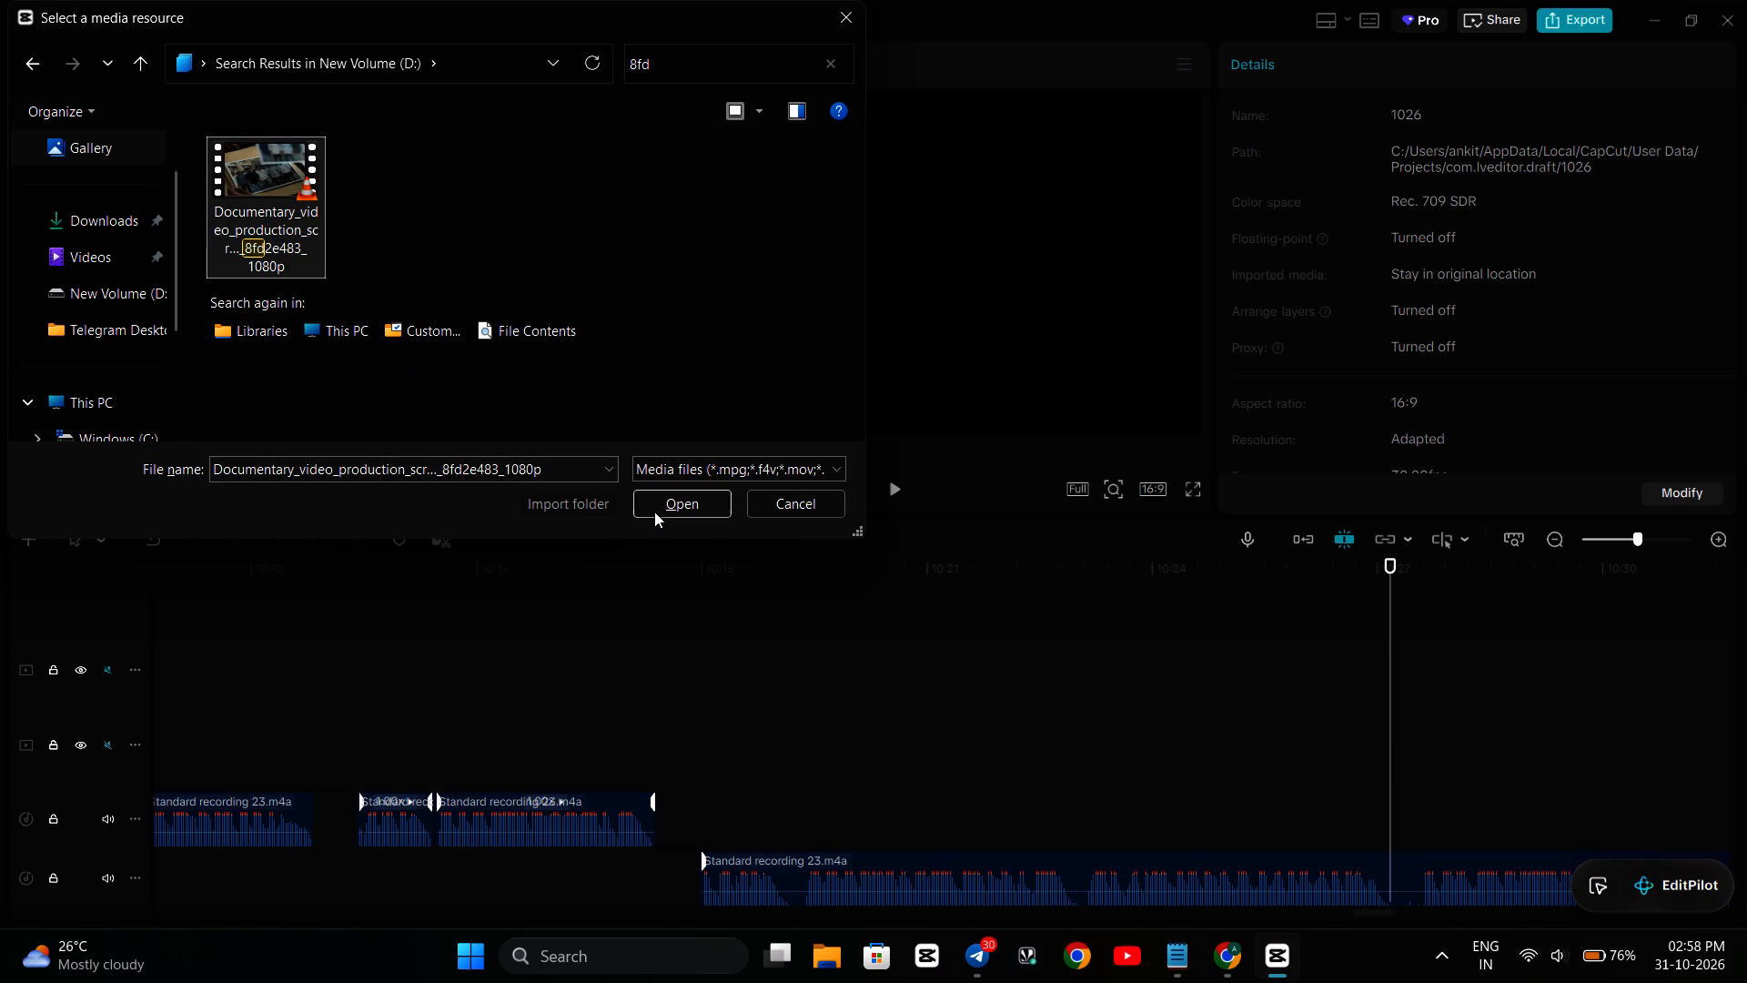
left_click(656, 511)
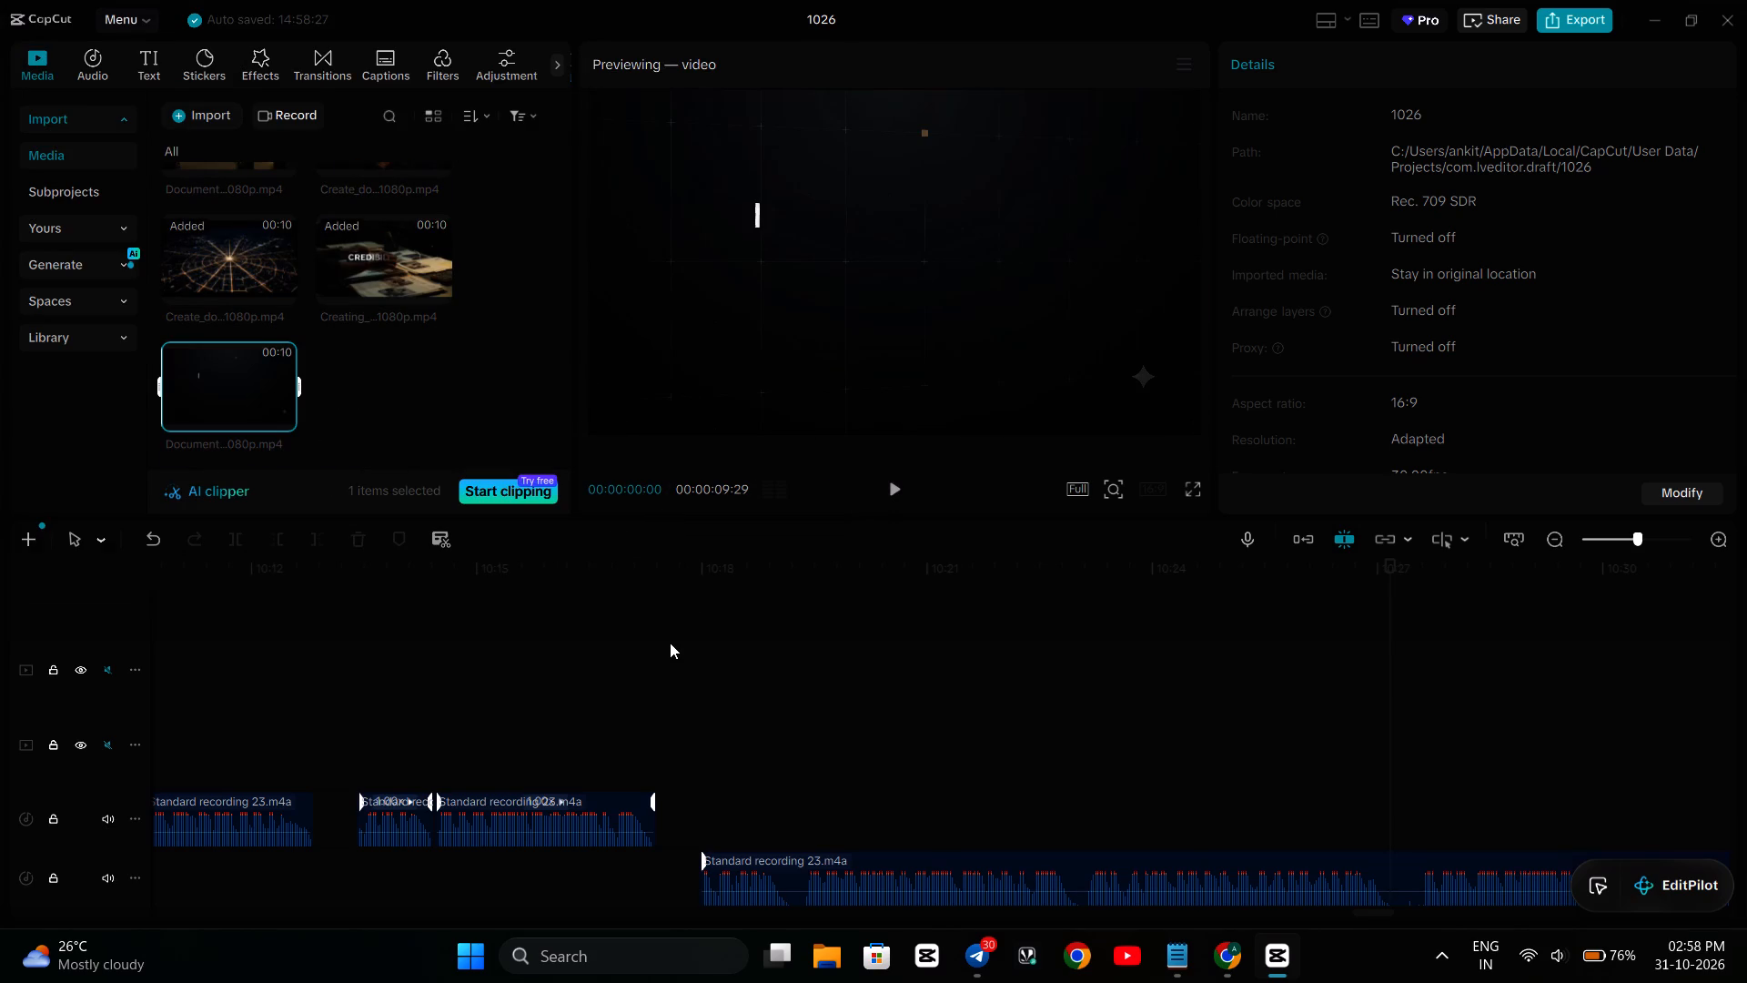
Add the imported 8fd2e483 clip to the timeline at 10:06:19, directly after the preceding documentary clip.
scroll(670, 643, "right", 3)
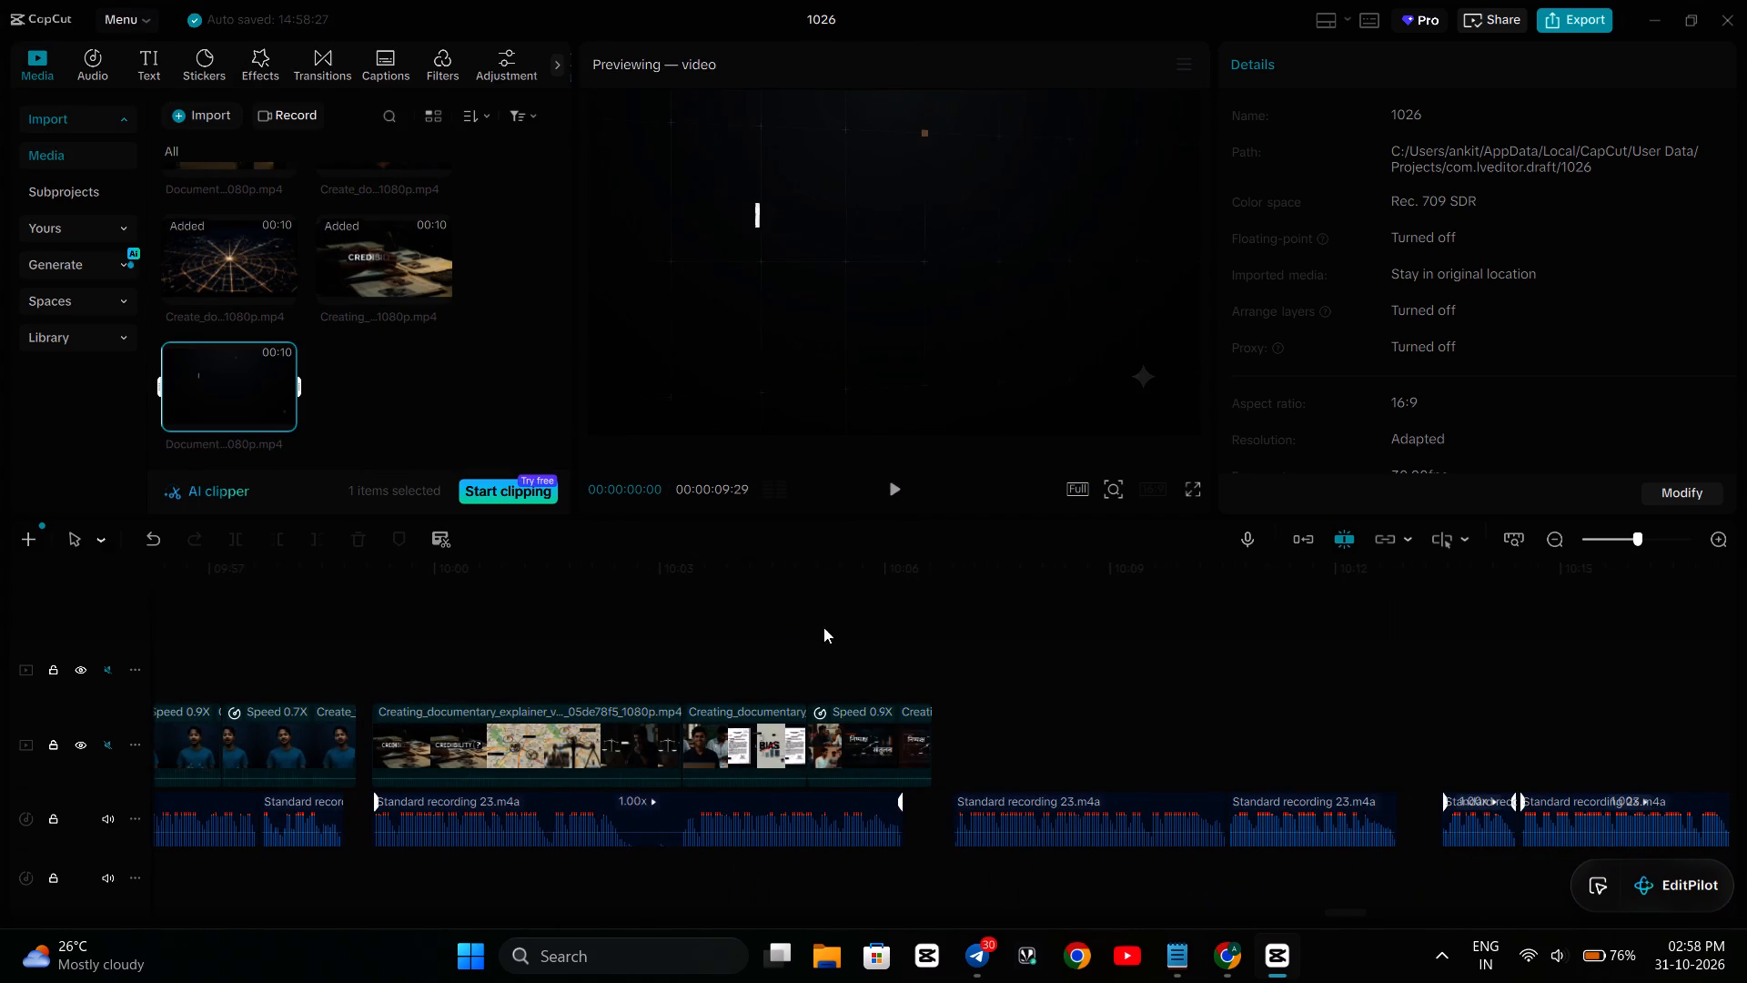
left_click(847, 623)
key("Right")
key("Right")
key("Right")
key("Right")
key("Right")
key("Right")
key("Right")
key("Right")
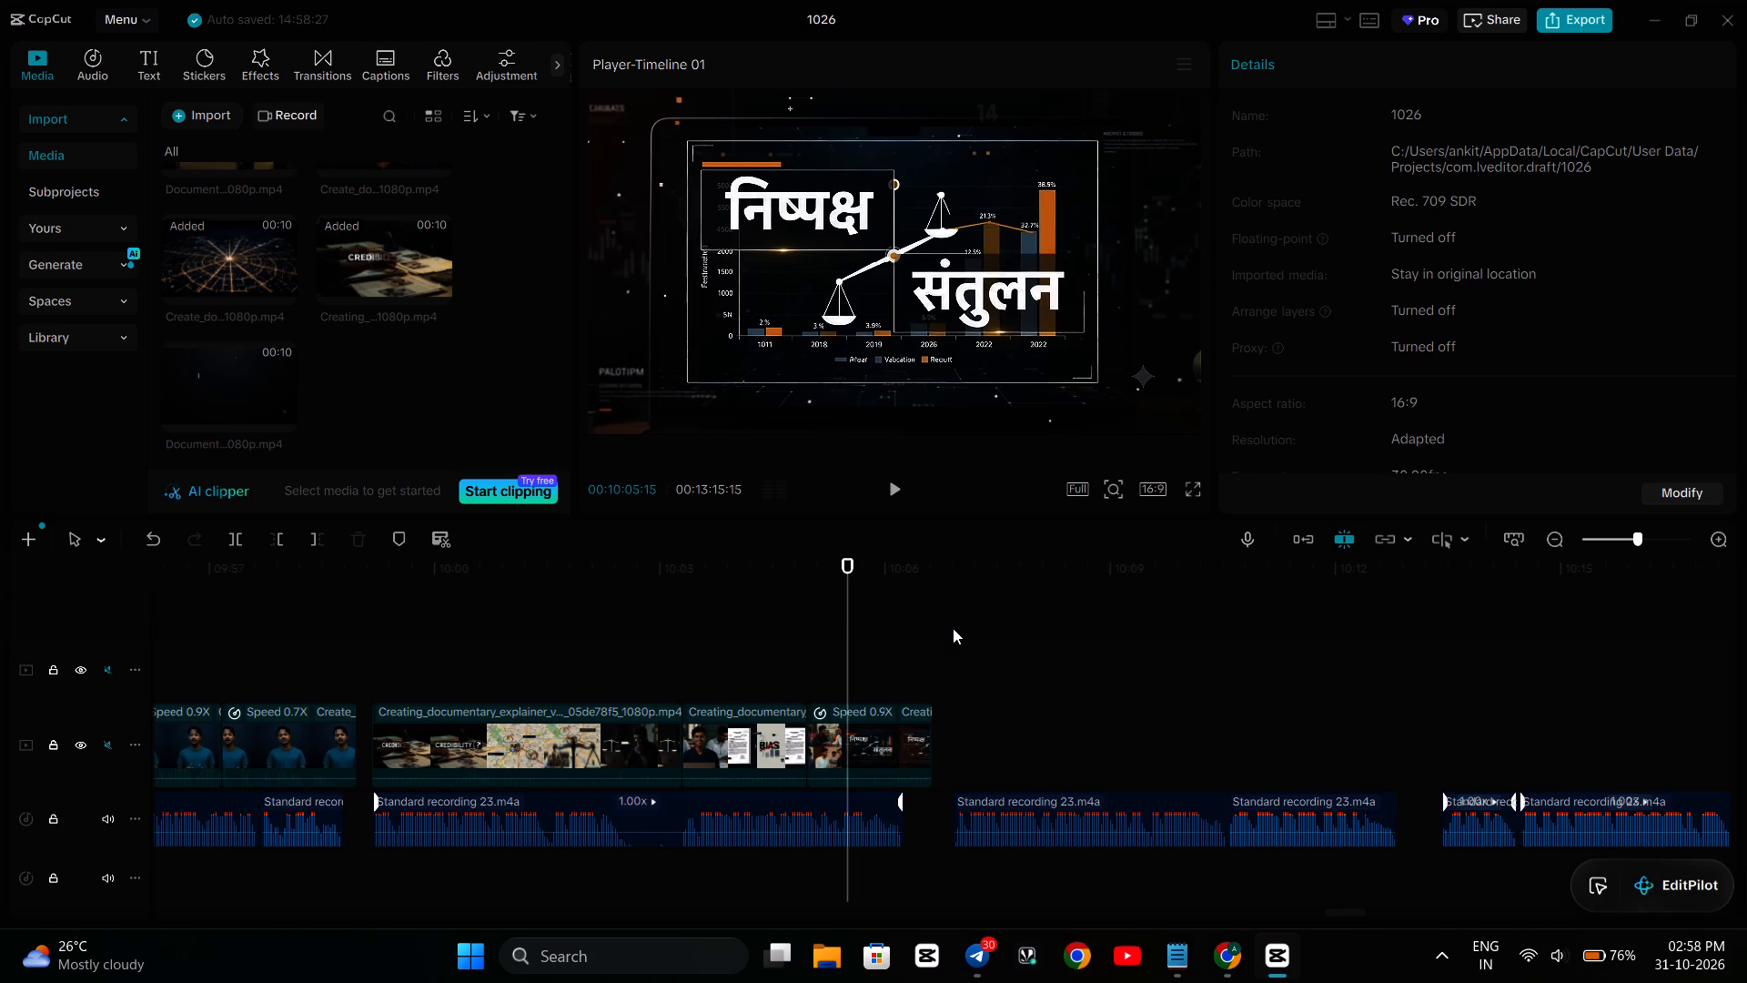
key("Right")
key("Right")
key("Right")
key("Right")
key("Right")
key("Right")
key("Right")
key("Right")
key("Right")
key("Right")
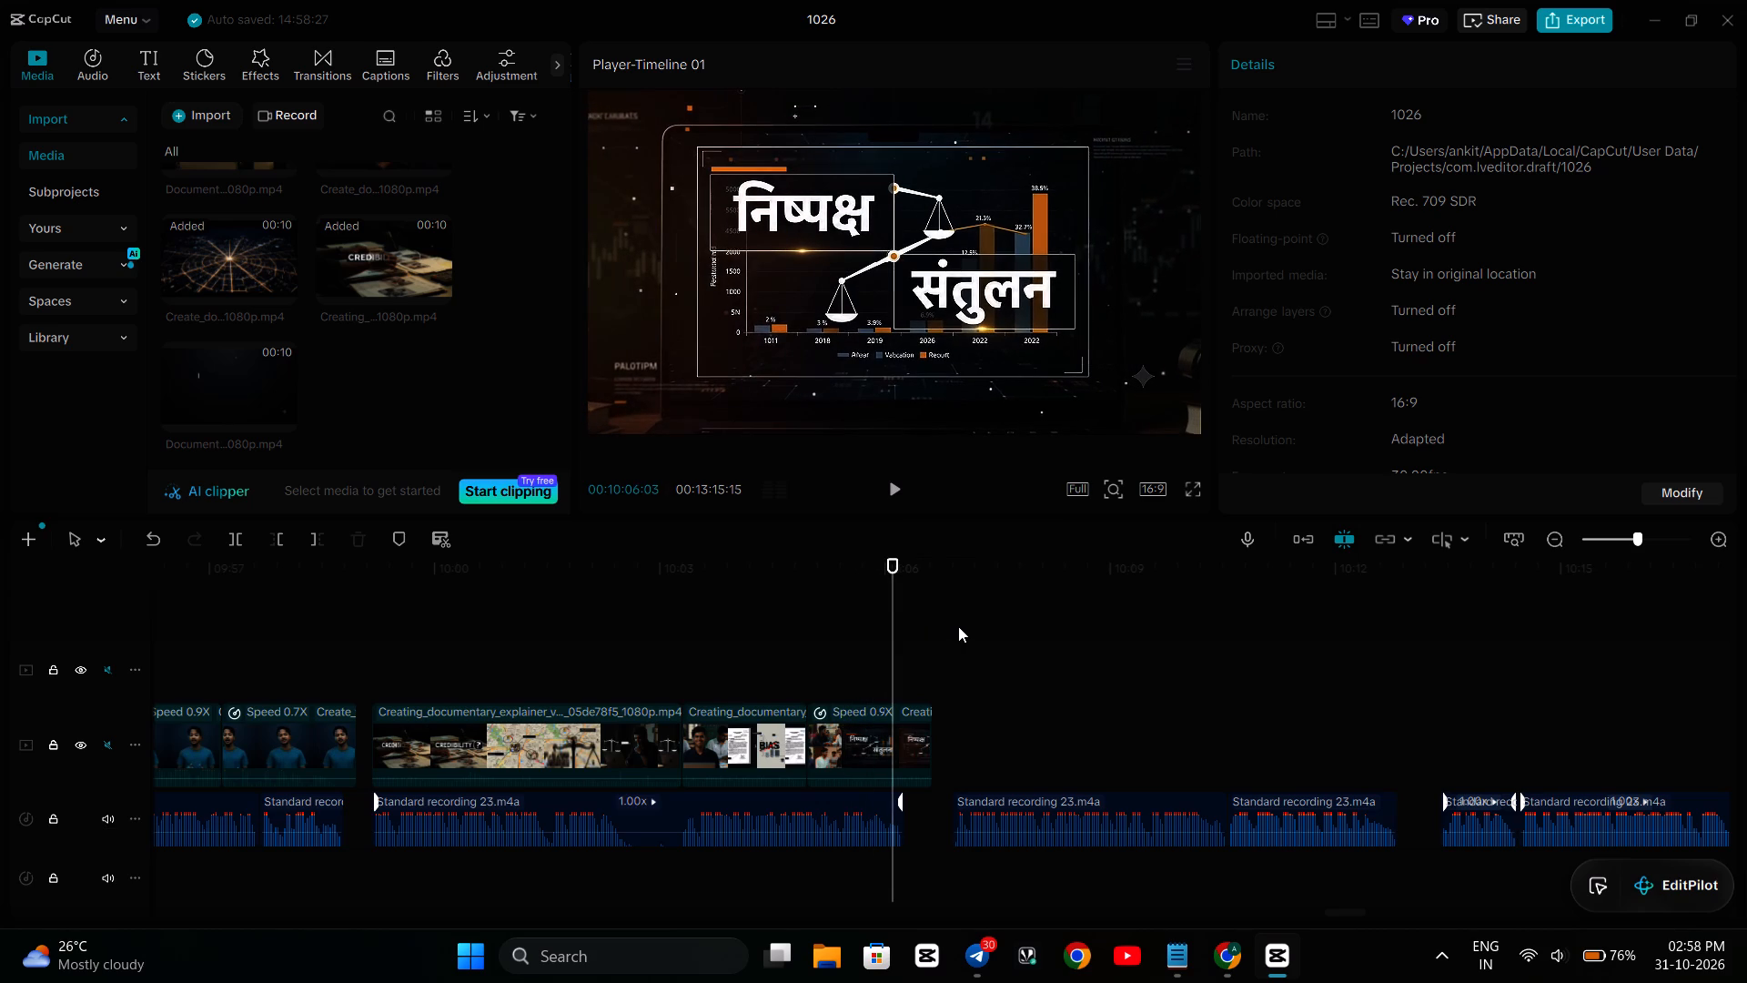
key("space")
key("space")
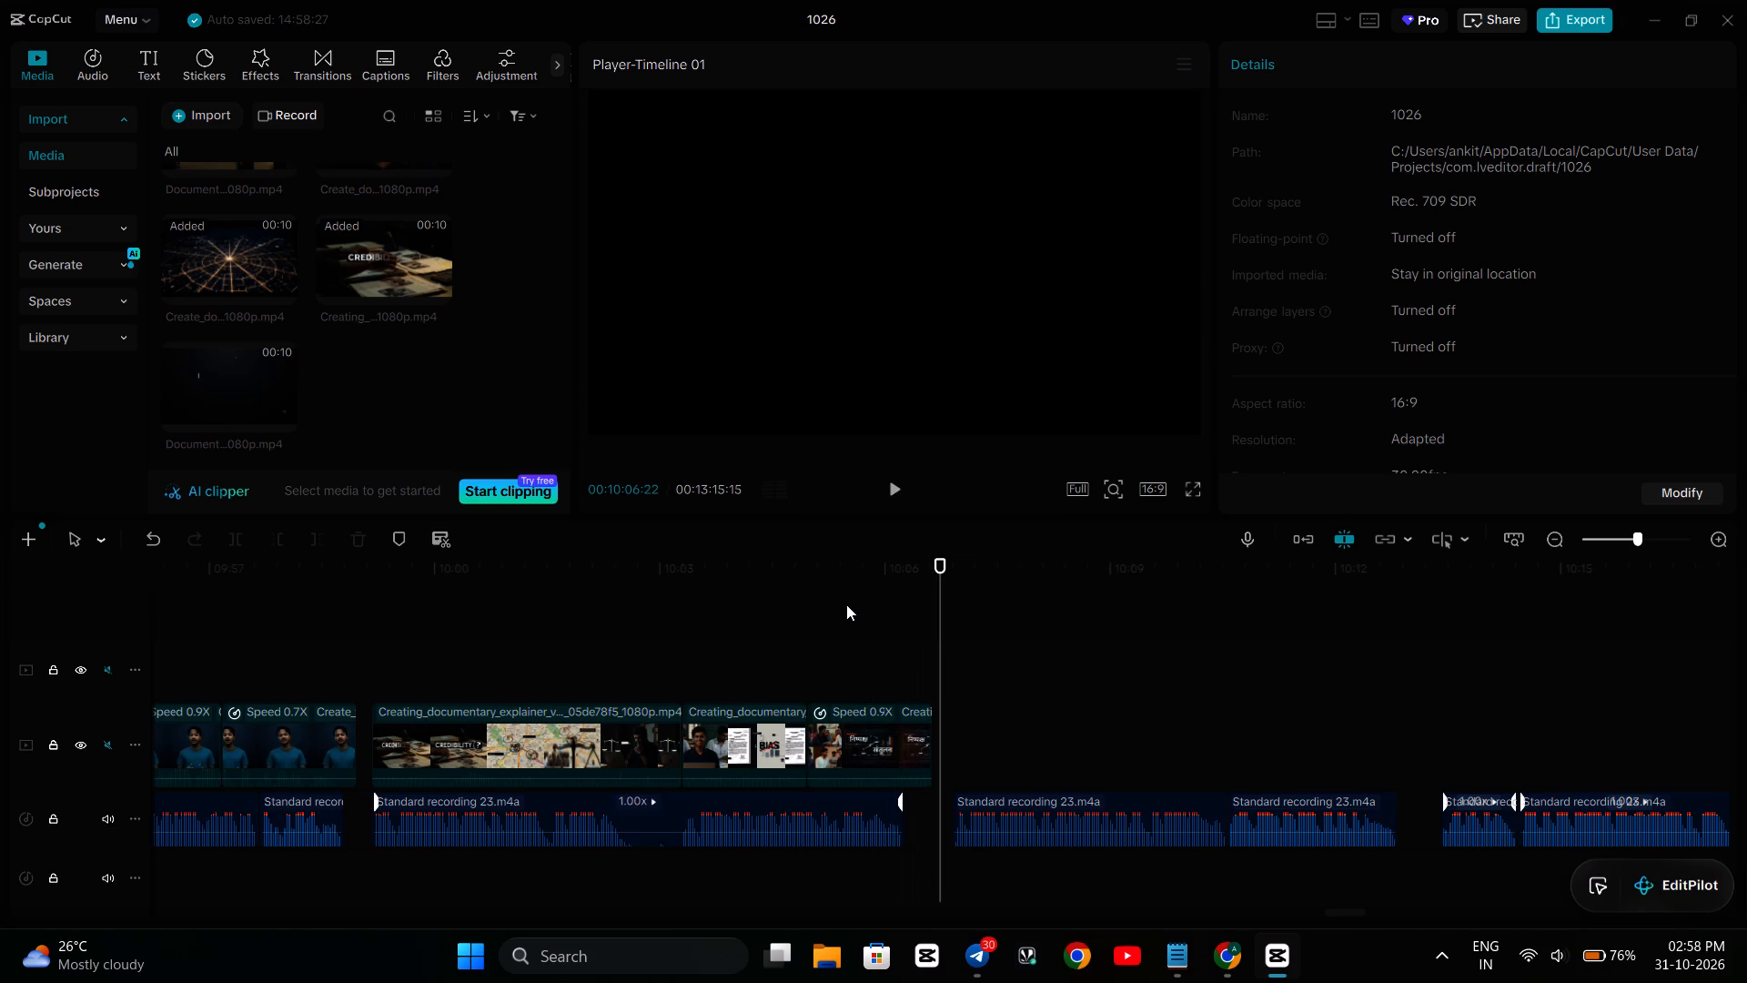
key("space")
key("space")
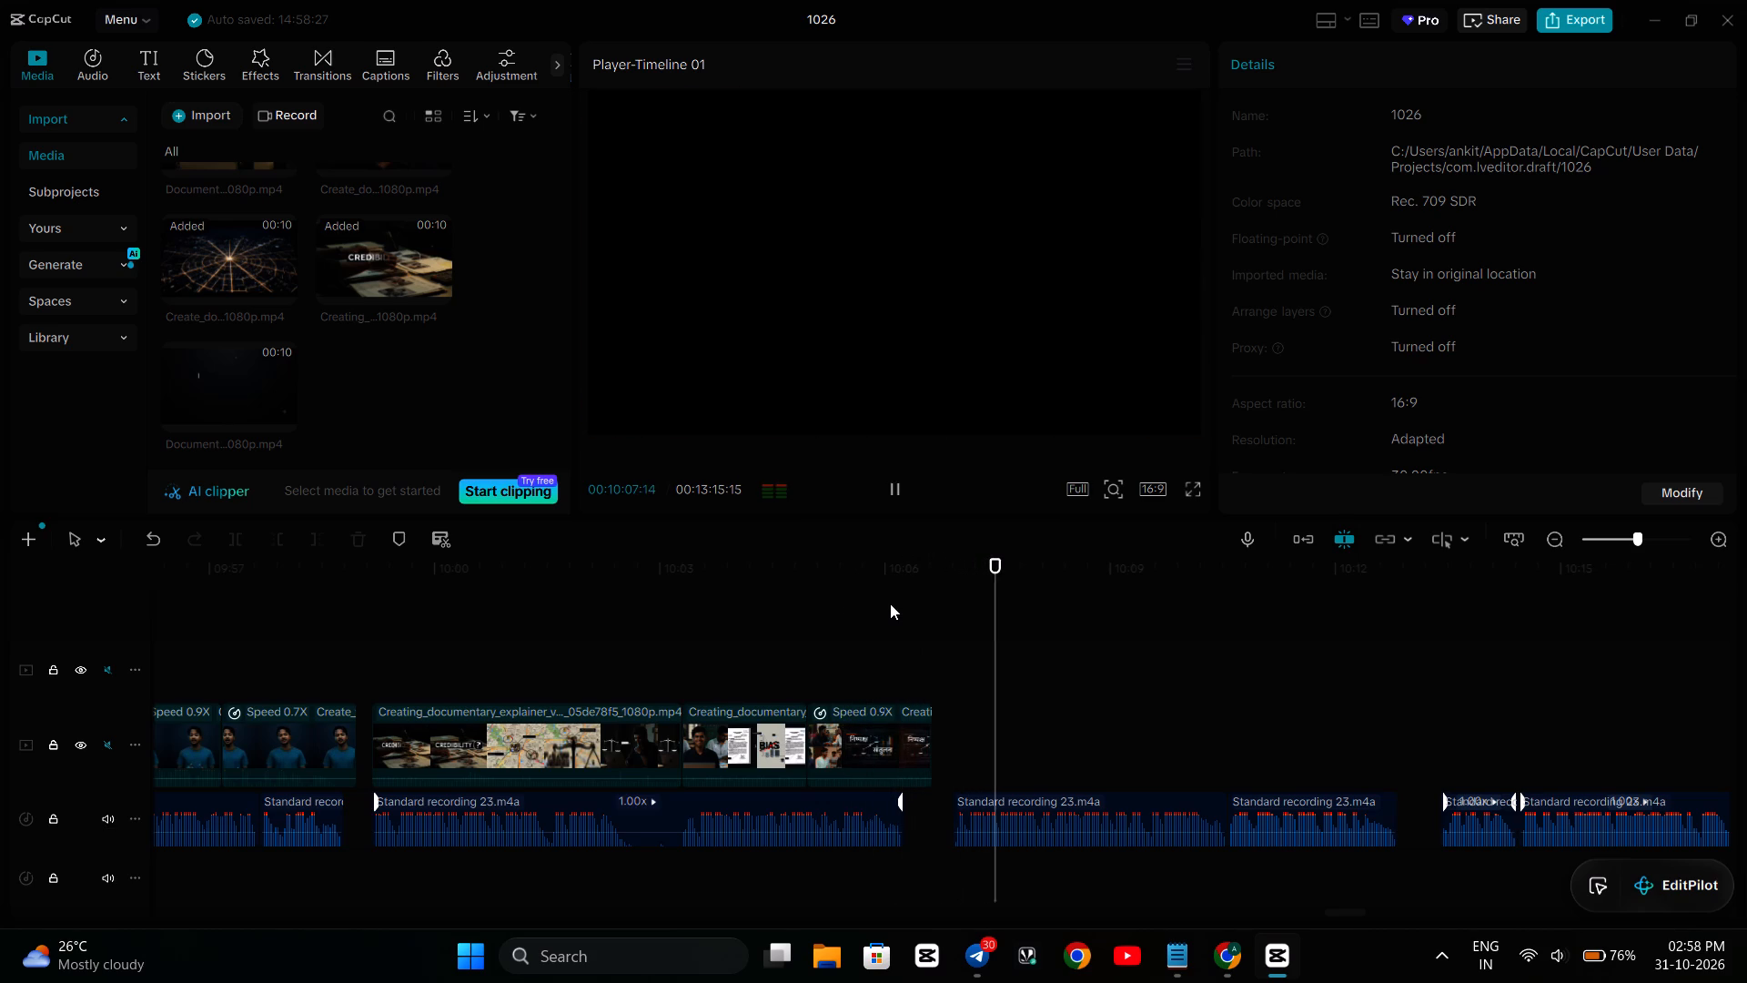
left_click(879, 644)
key("Right")
key("Right")
key("Right")
key("Right")
key("Right")
key("Right")
key("Right")
key("Right")
key("Right")
key("Right")
key("Right")
key("Right")
key("Right")
key("Right")
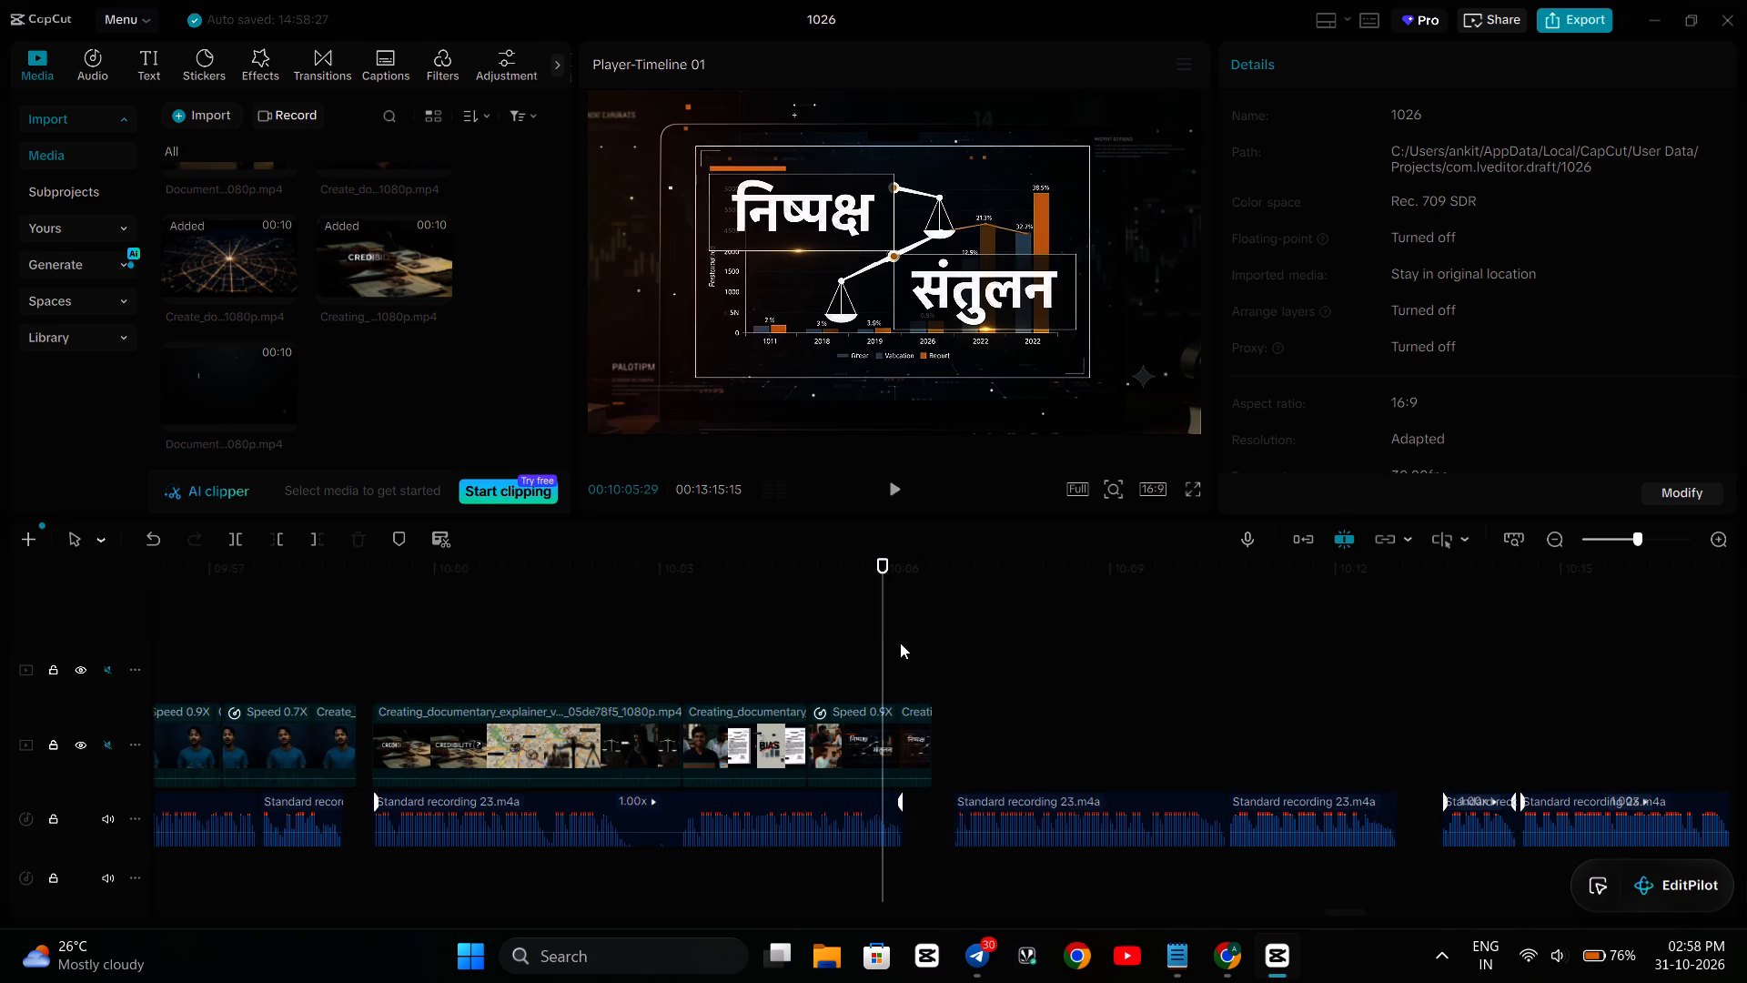
key("Right")
key("Right")
key("Right")
key("Right")
key("Right")
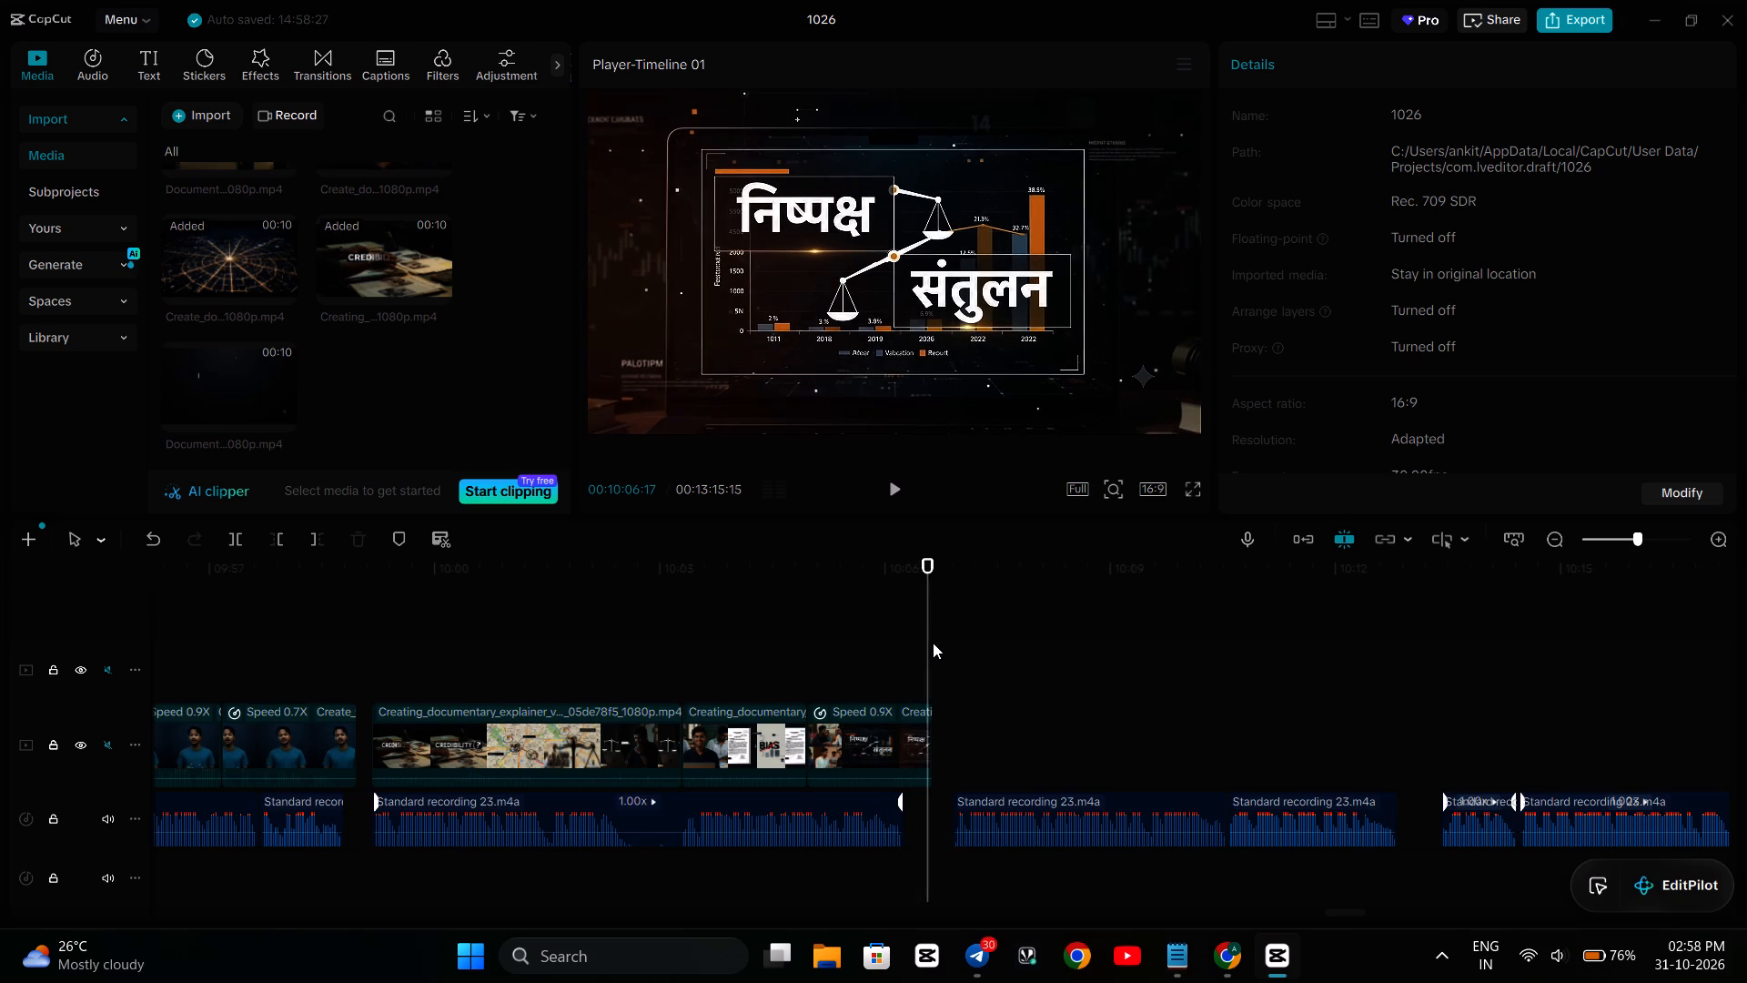
key("Right")
key("Right")
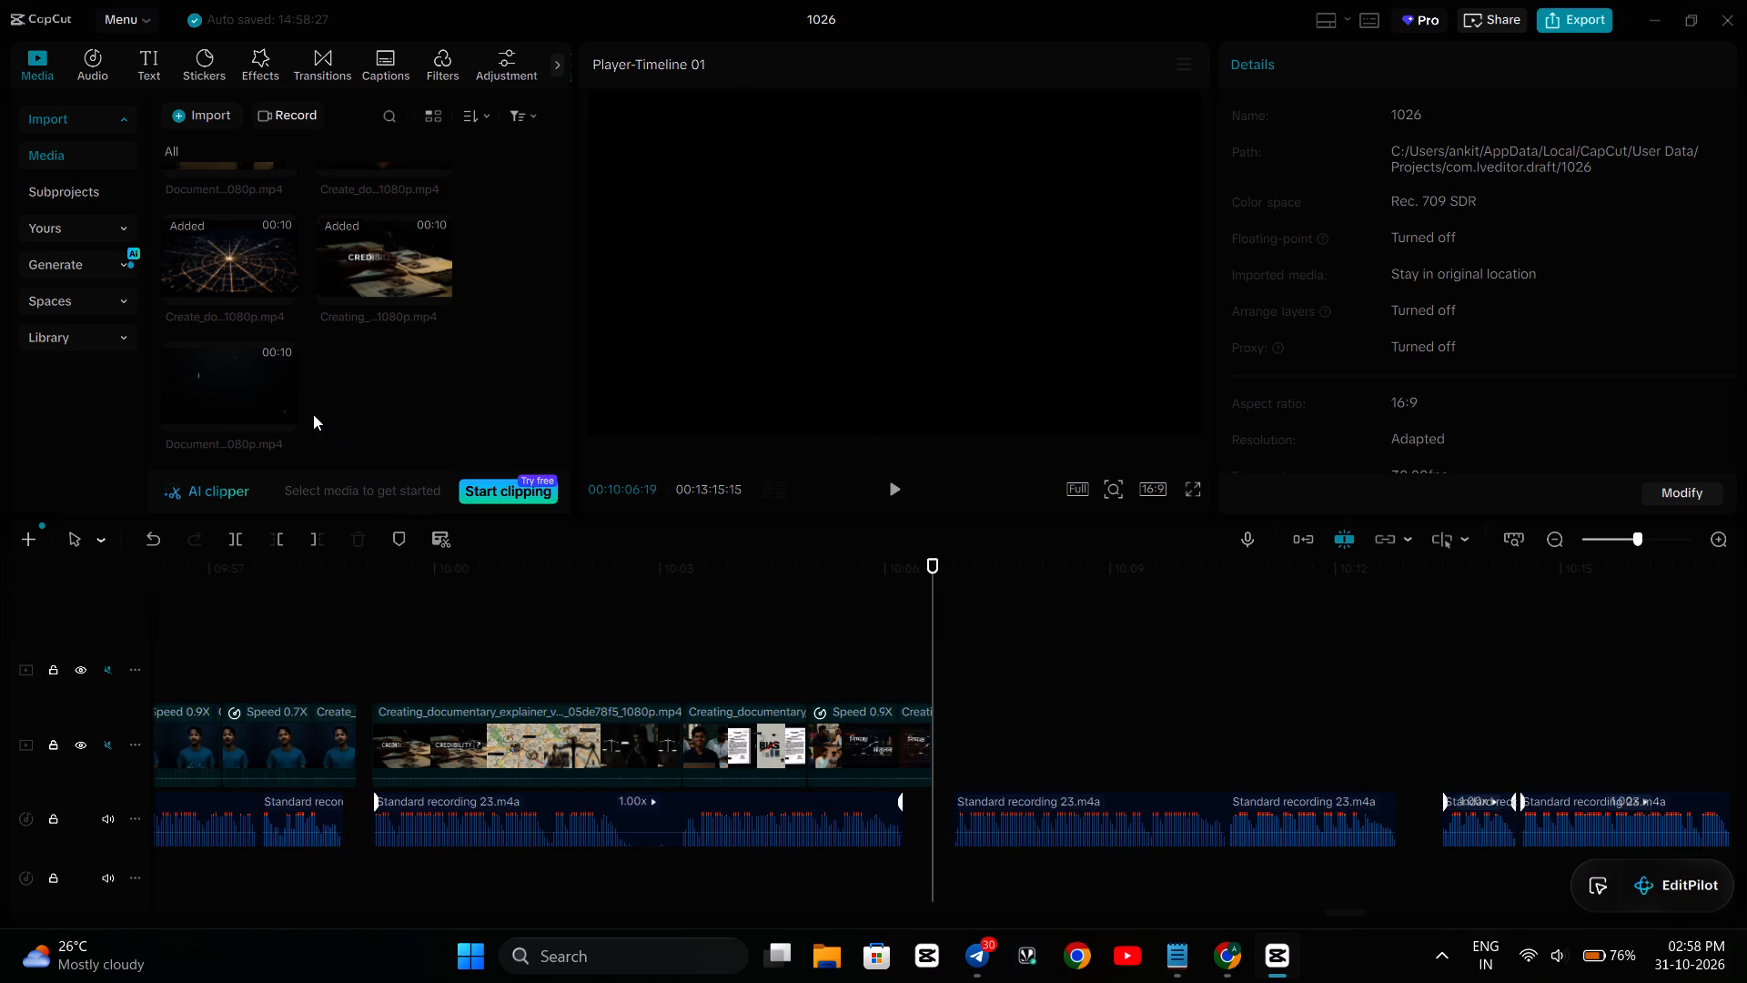
left_click(285, 414)
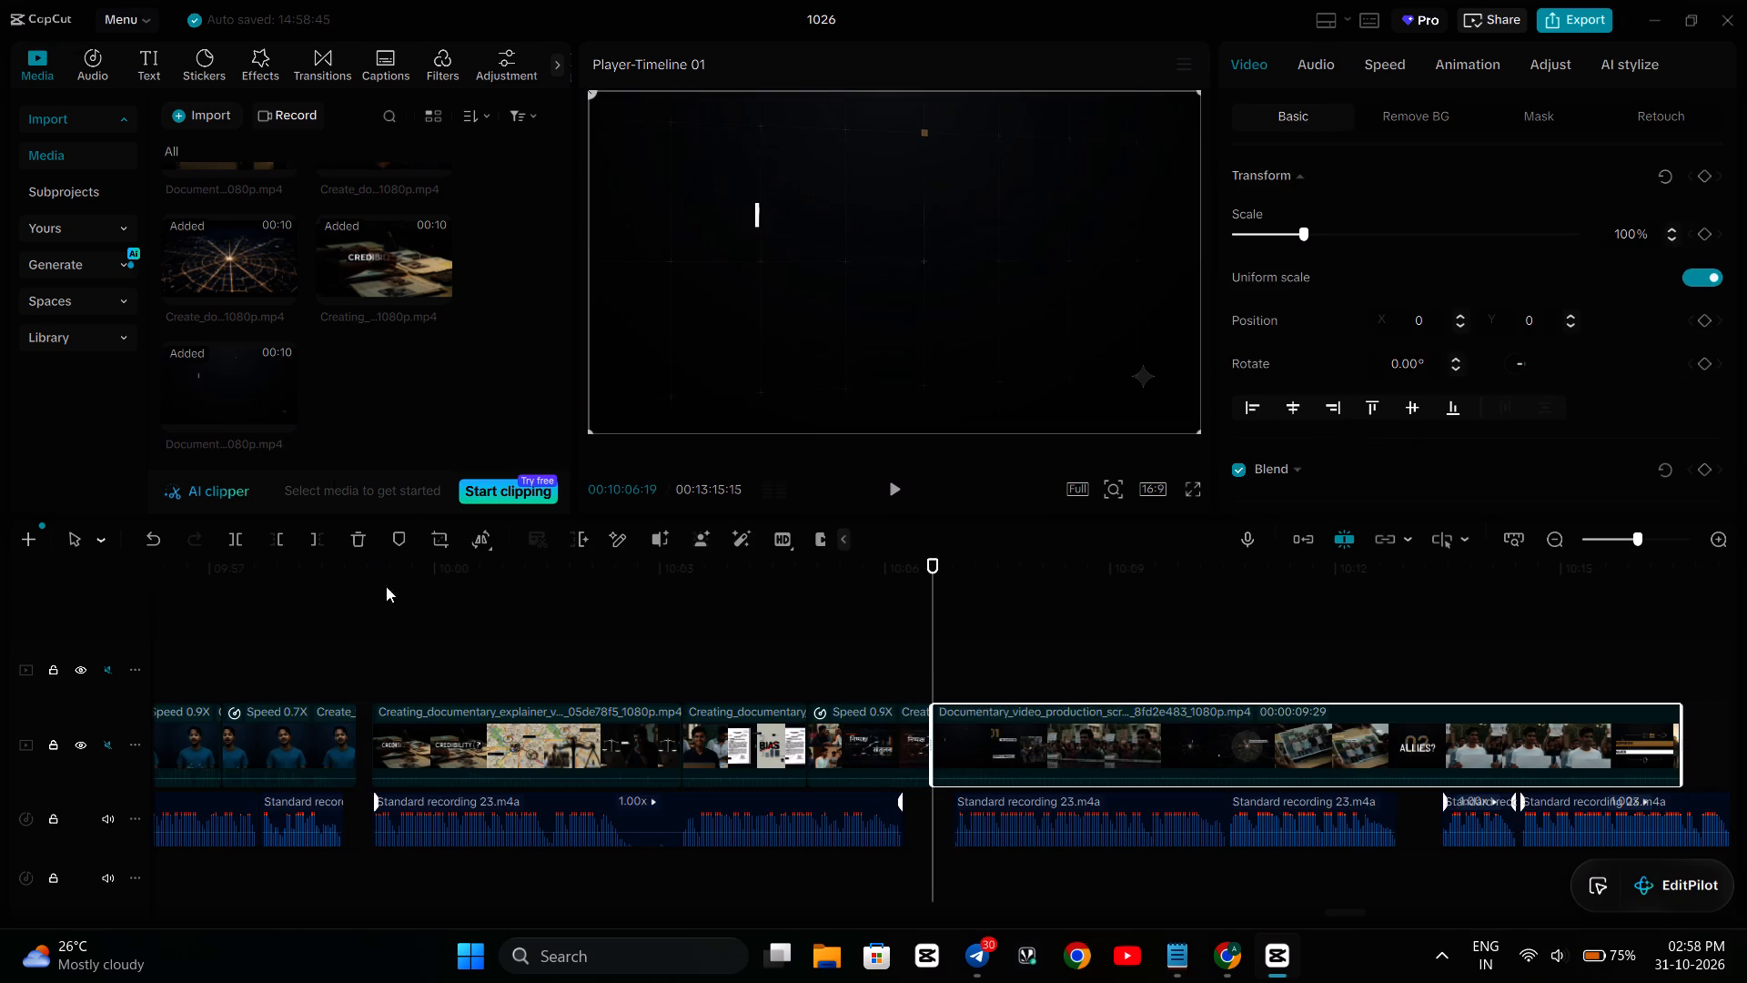
Play the new clip against the narration from about 10:01 to 10:14, replaying the passage leading into the ALLIES? title.
left_click(564, 667)
key("space")
key("space")
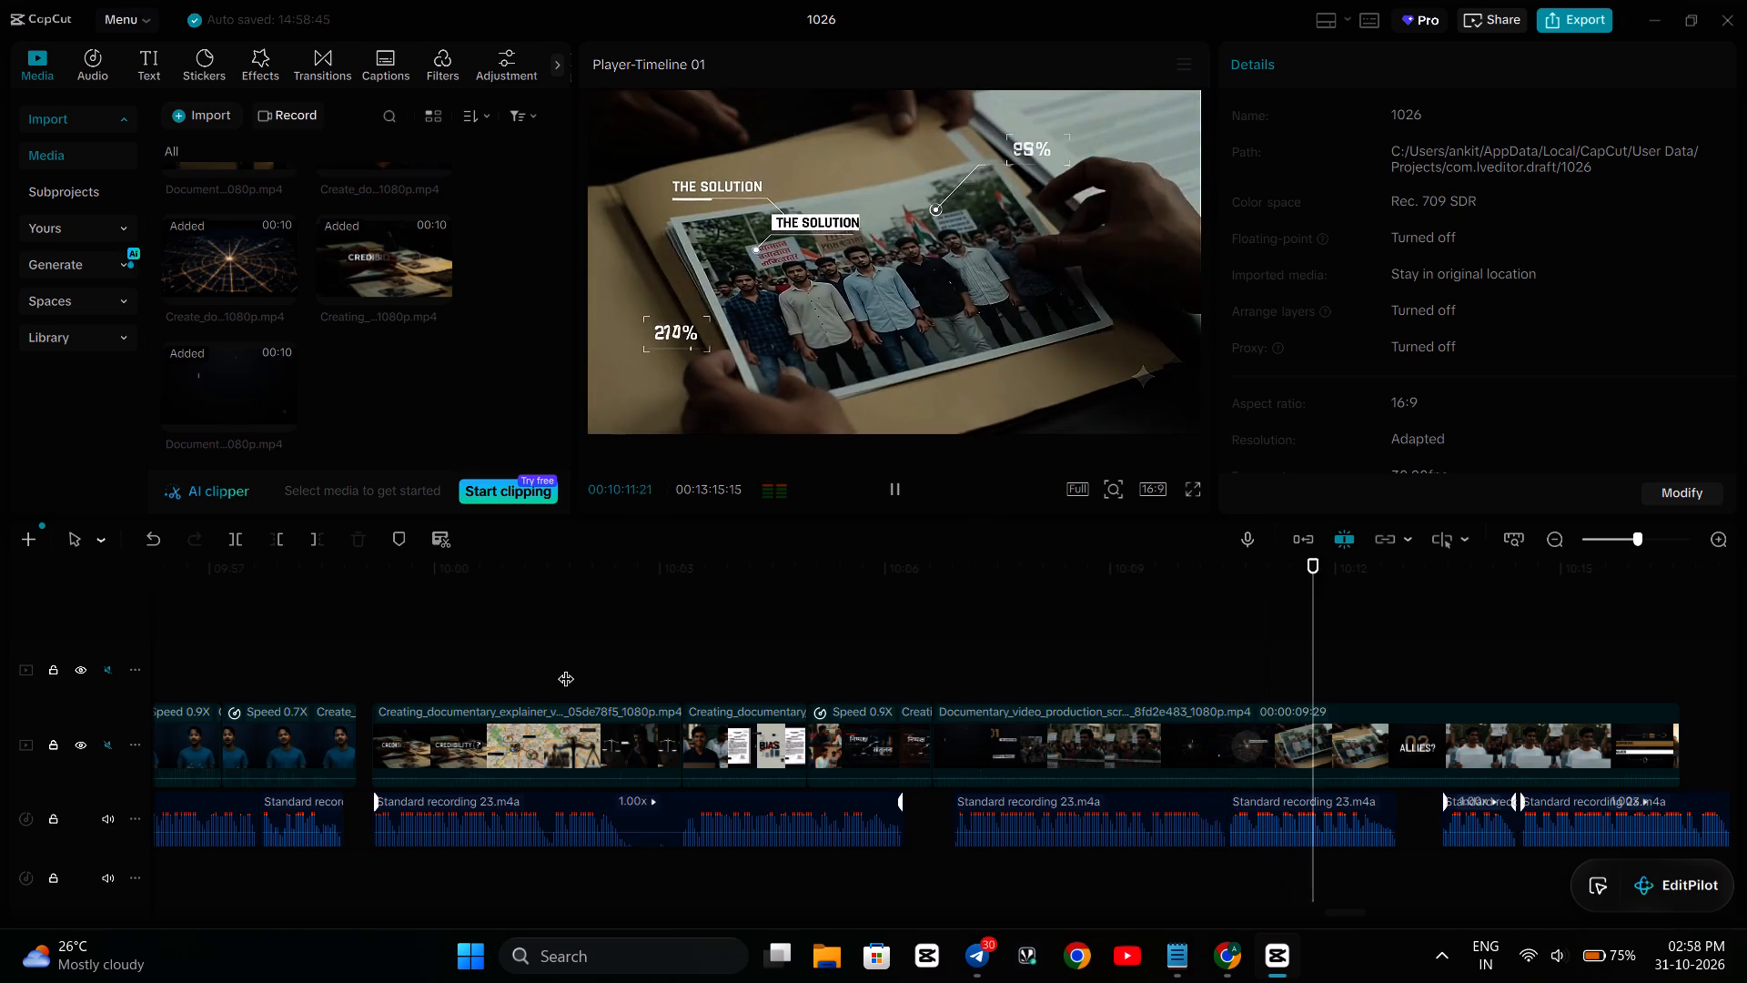
key("space")
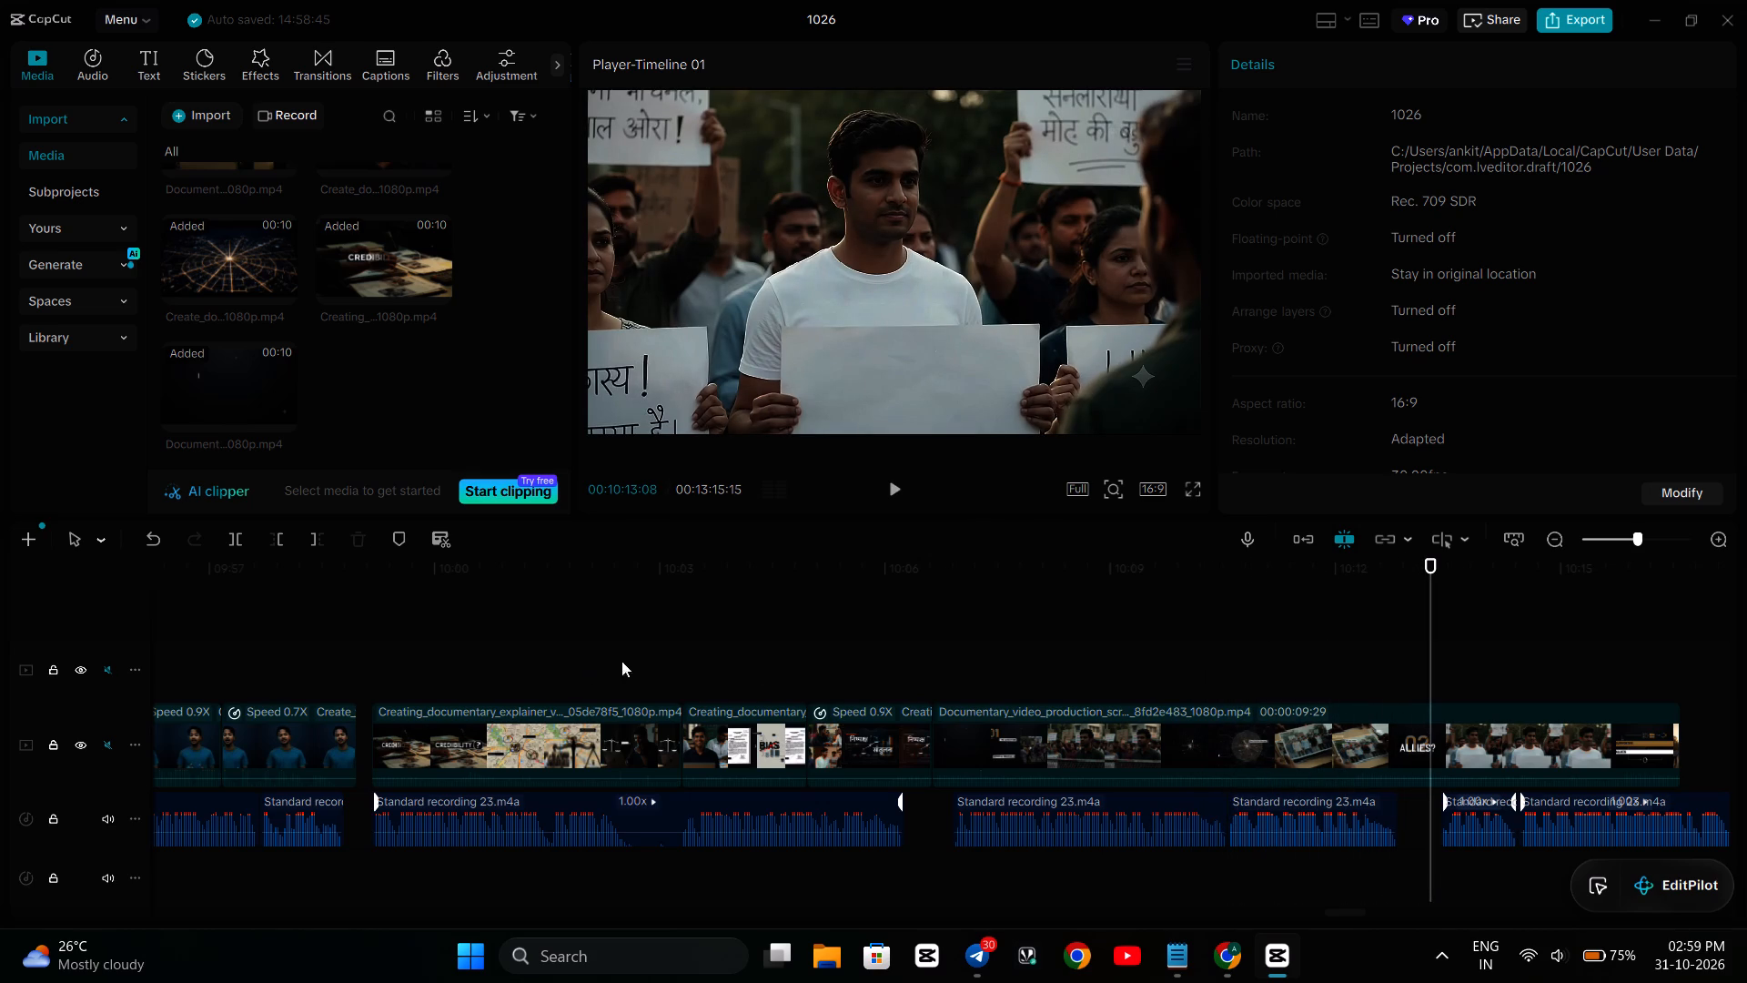
key("space")
key("space")
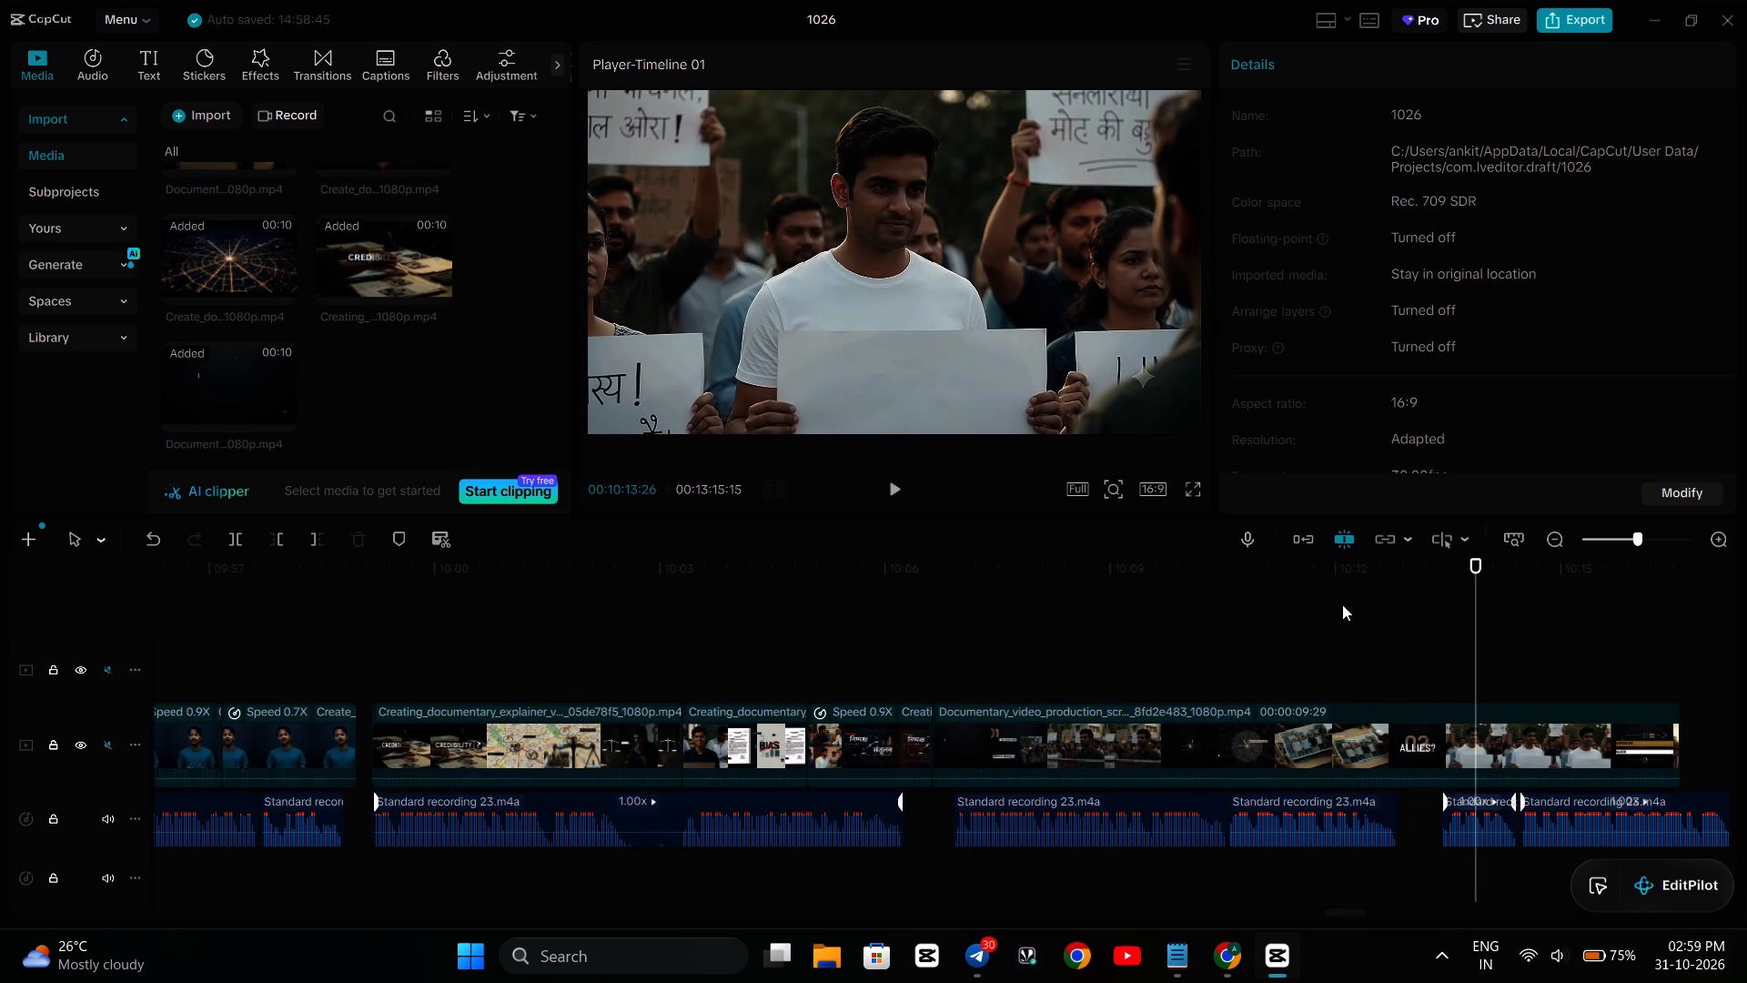
left_click(1343, 604)
key("space")
key("space")
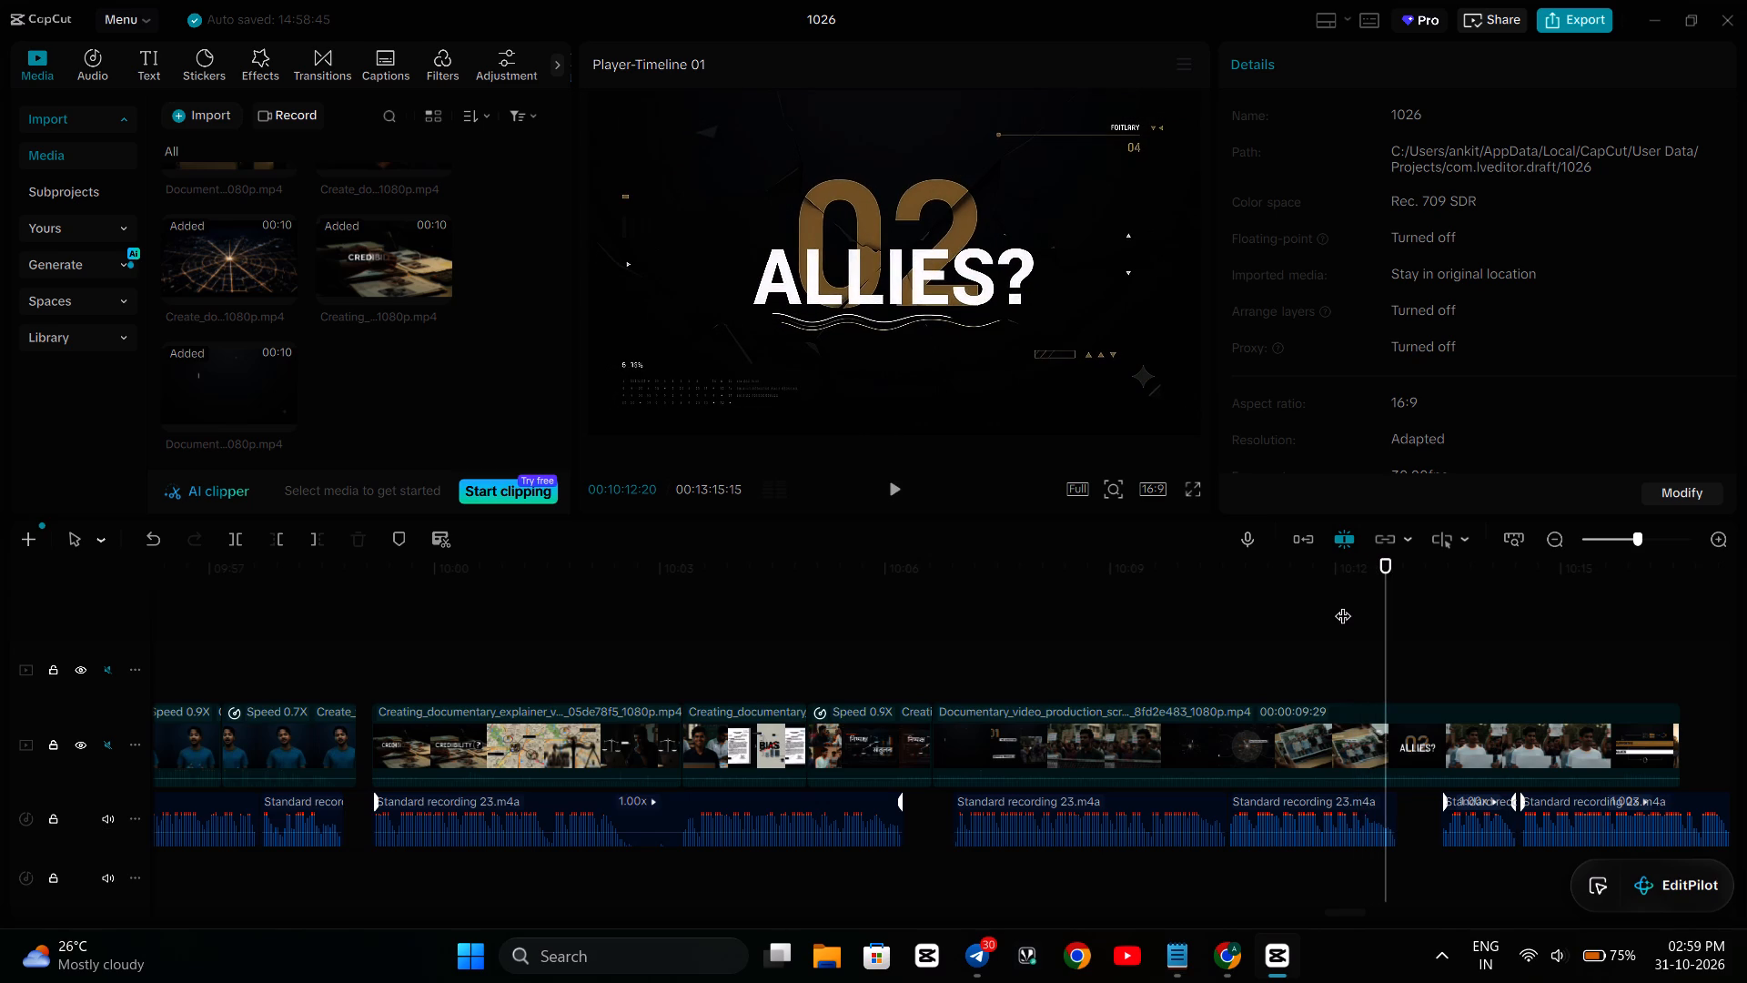
Step back frame by frame from 10:12:20 to 10:11:25 to examine where the 02 ALLIES? title begins.
key("Left")
key("Left")
key("Left")
key("Left")
key("Left")
key("Left")
key("Left")
key("Left")
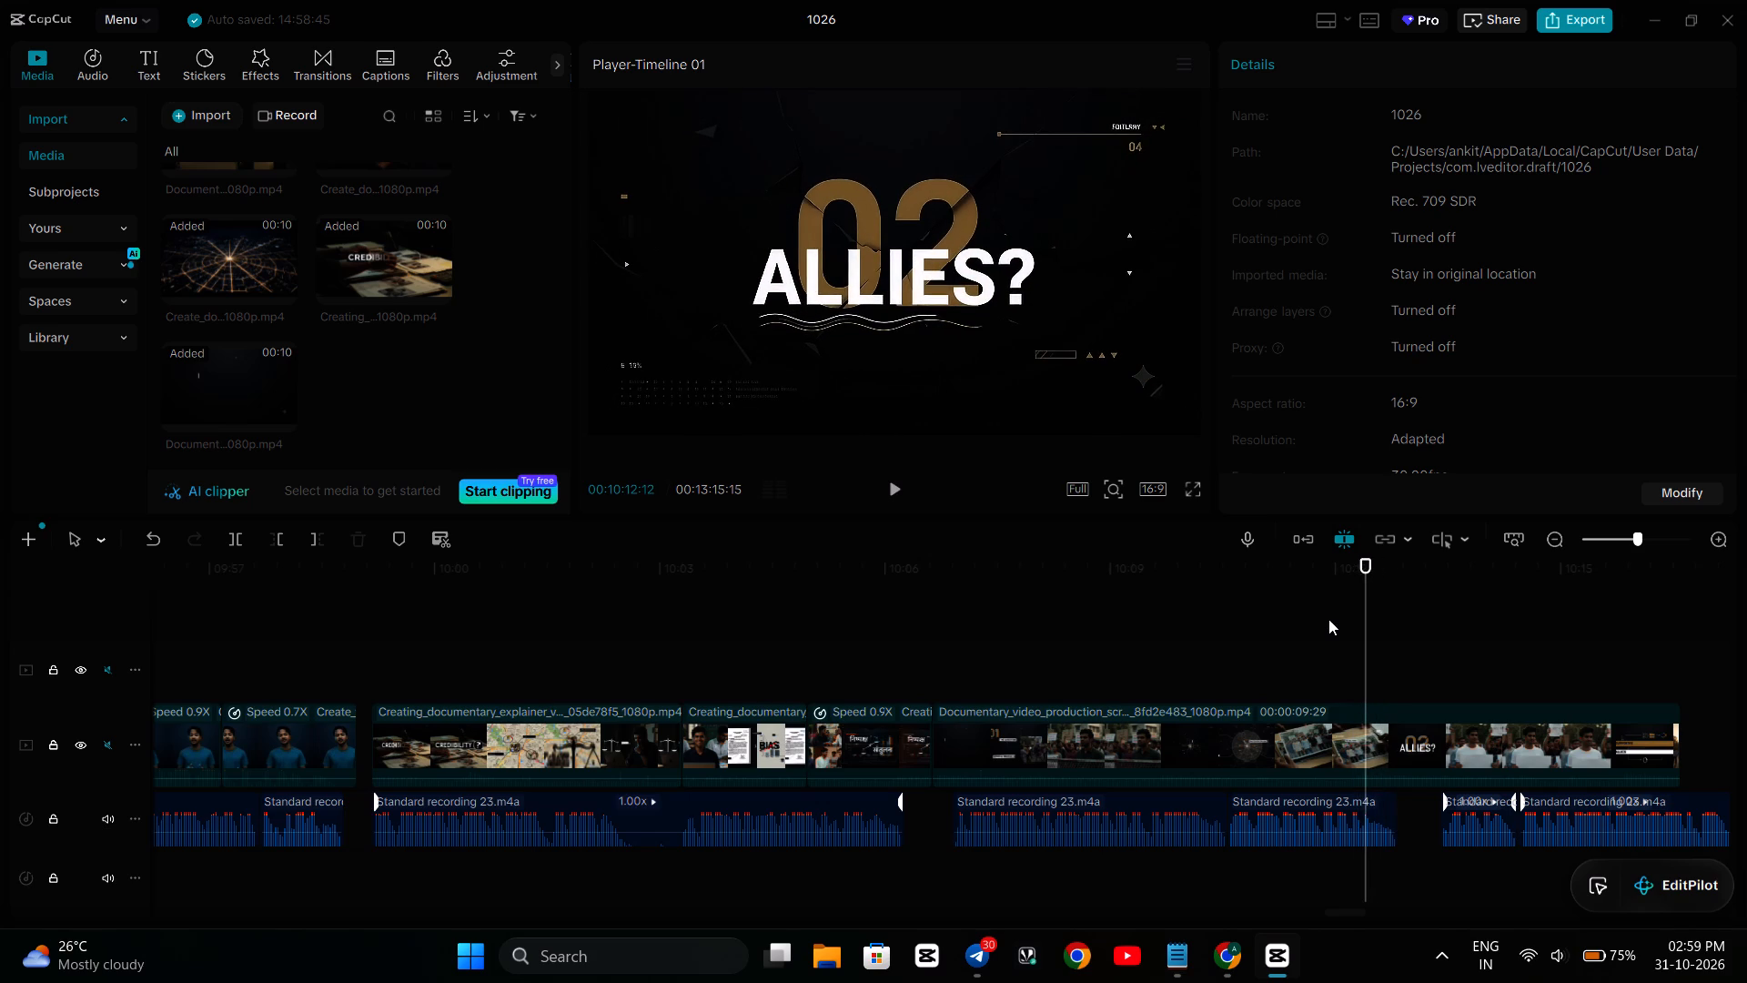
key("Left")
key("Left")
key("Left")
key("Left")
key("Left")
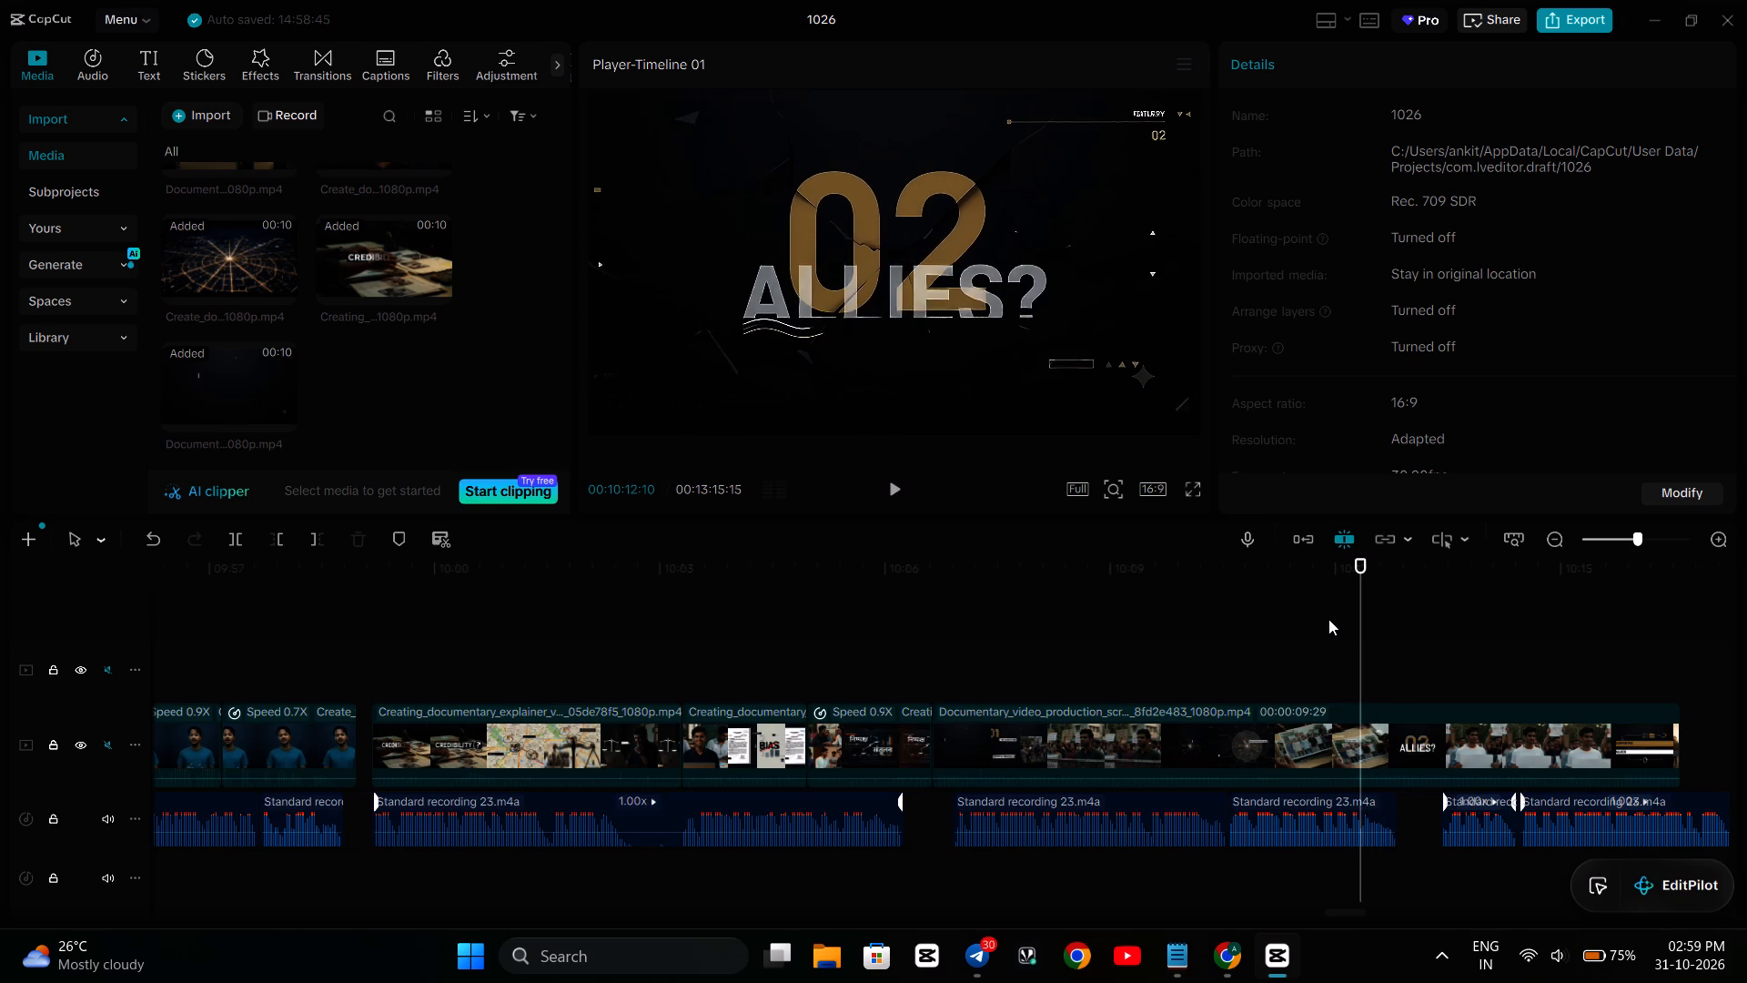
key("Left")
key("Left")
key("Left")
key("Left")
key("Left")
key("Left")
key("Left")
key("Left")
key("Left")
key("Left")
key("Left")
key("Left")
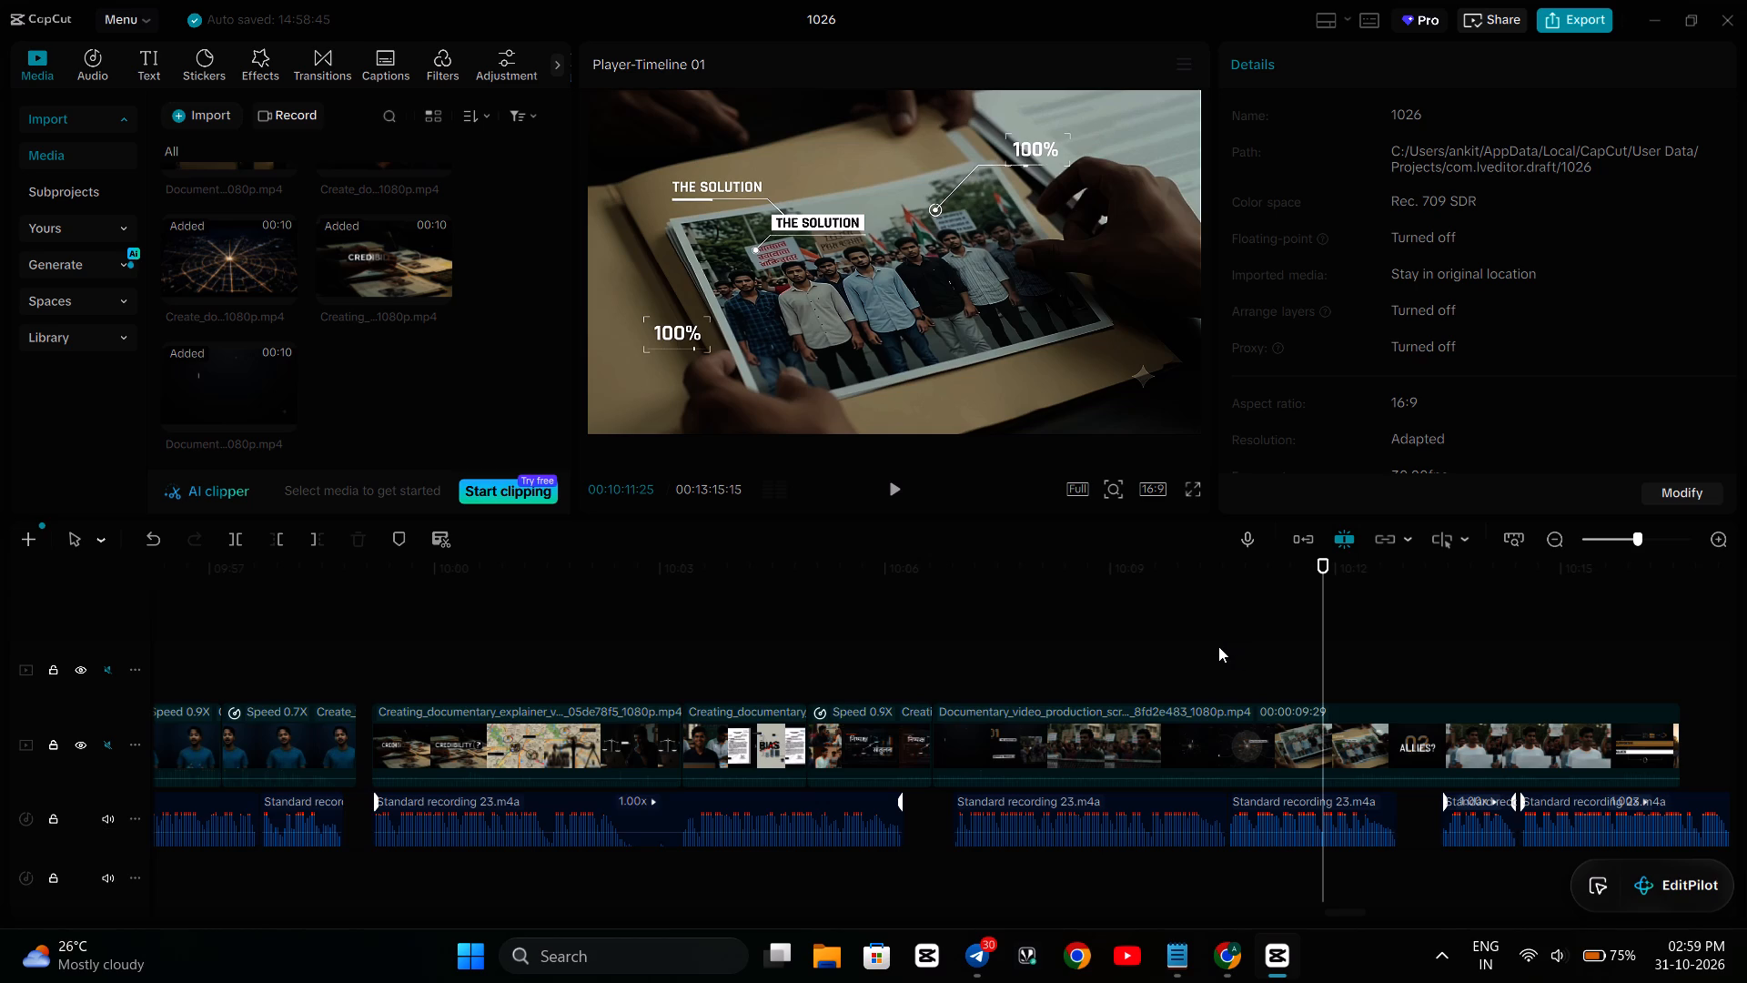
Replay the THE SOLUTION photo and ALLIES? passage, up to about 10:12:22, to check its timing against the narration.
left_click(1149, 654)
key("space")
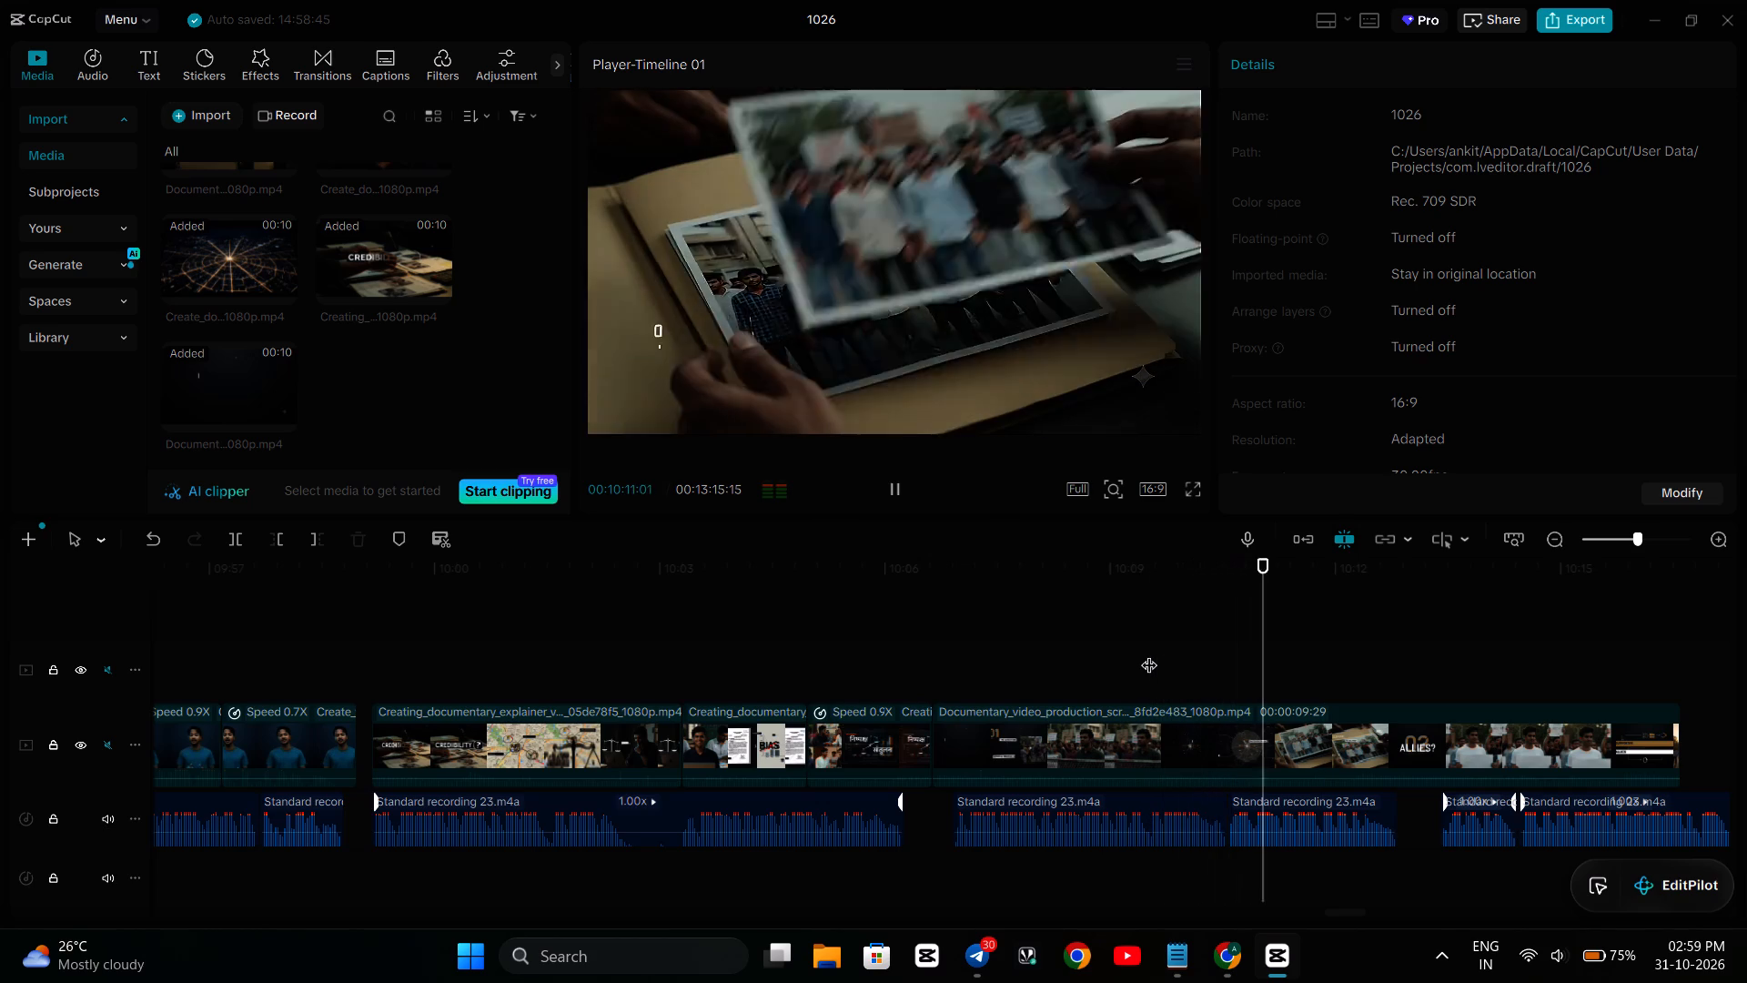
key("space")
key("space")
key("space")
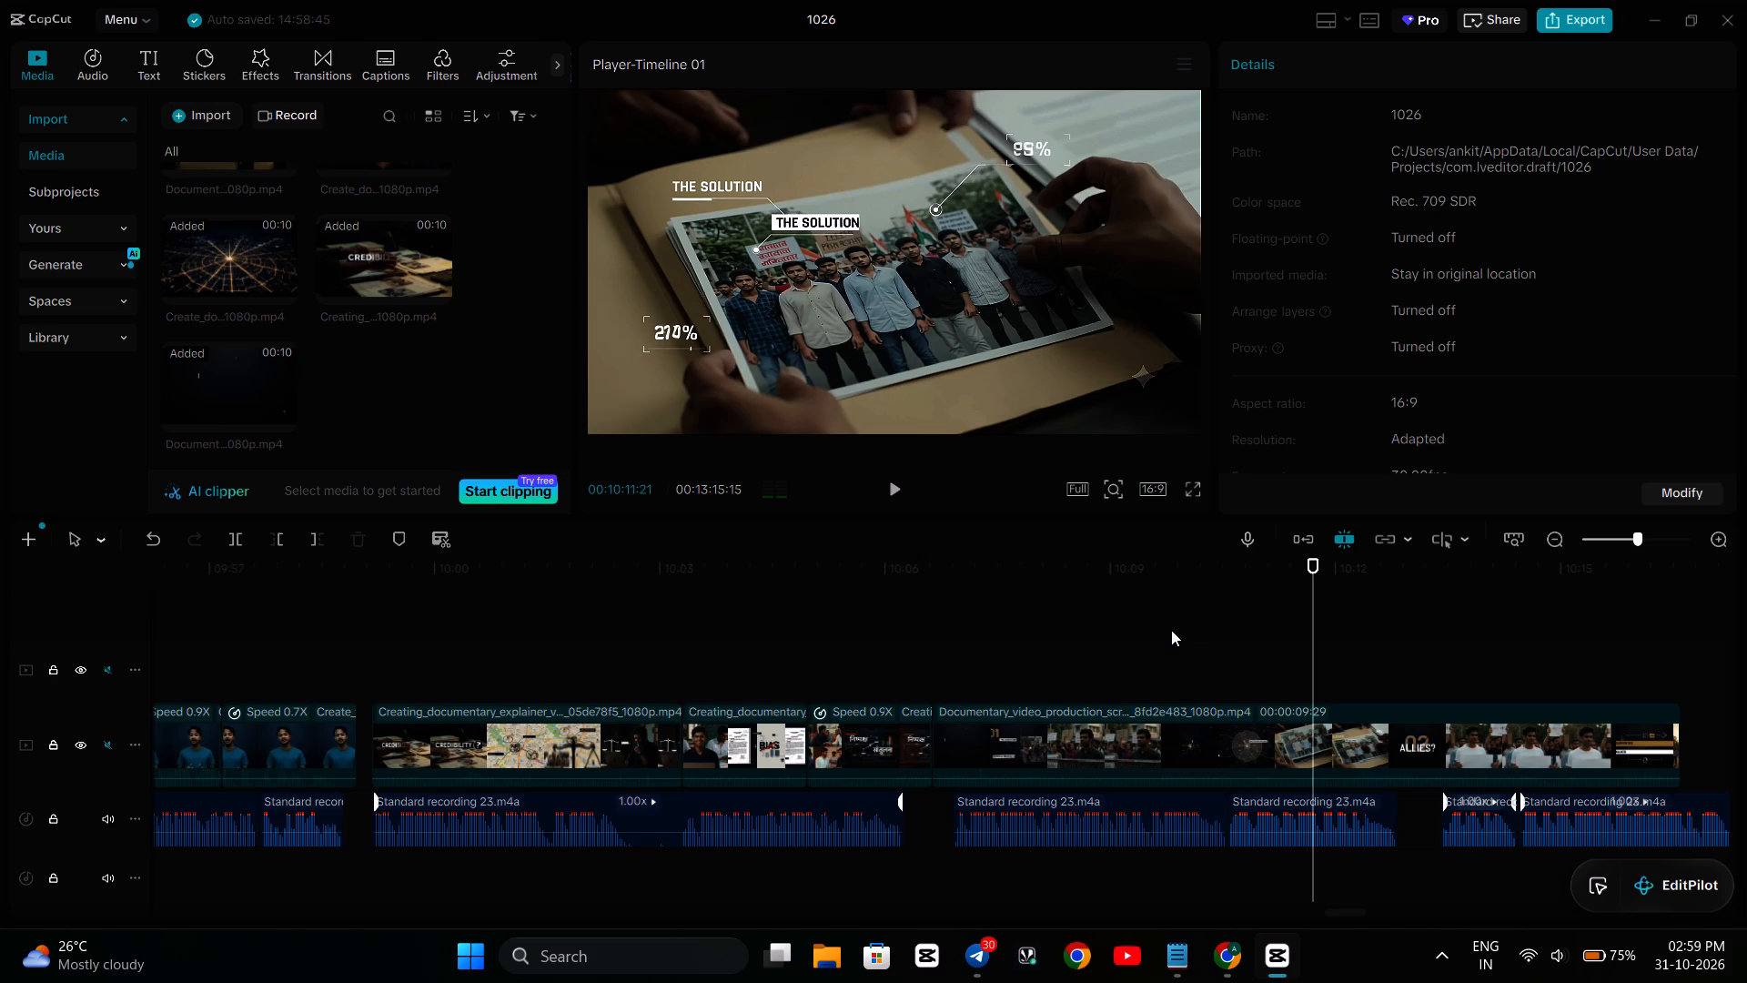
key("space")
key("space")
left_click(1230, 625)
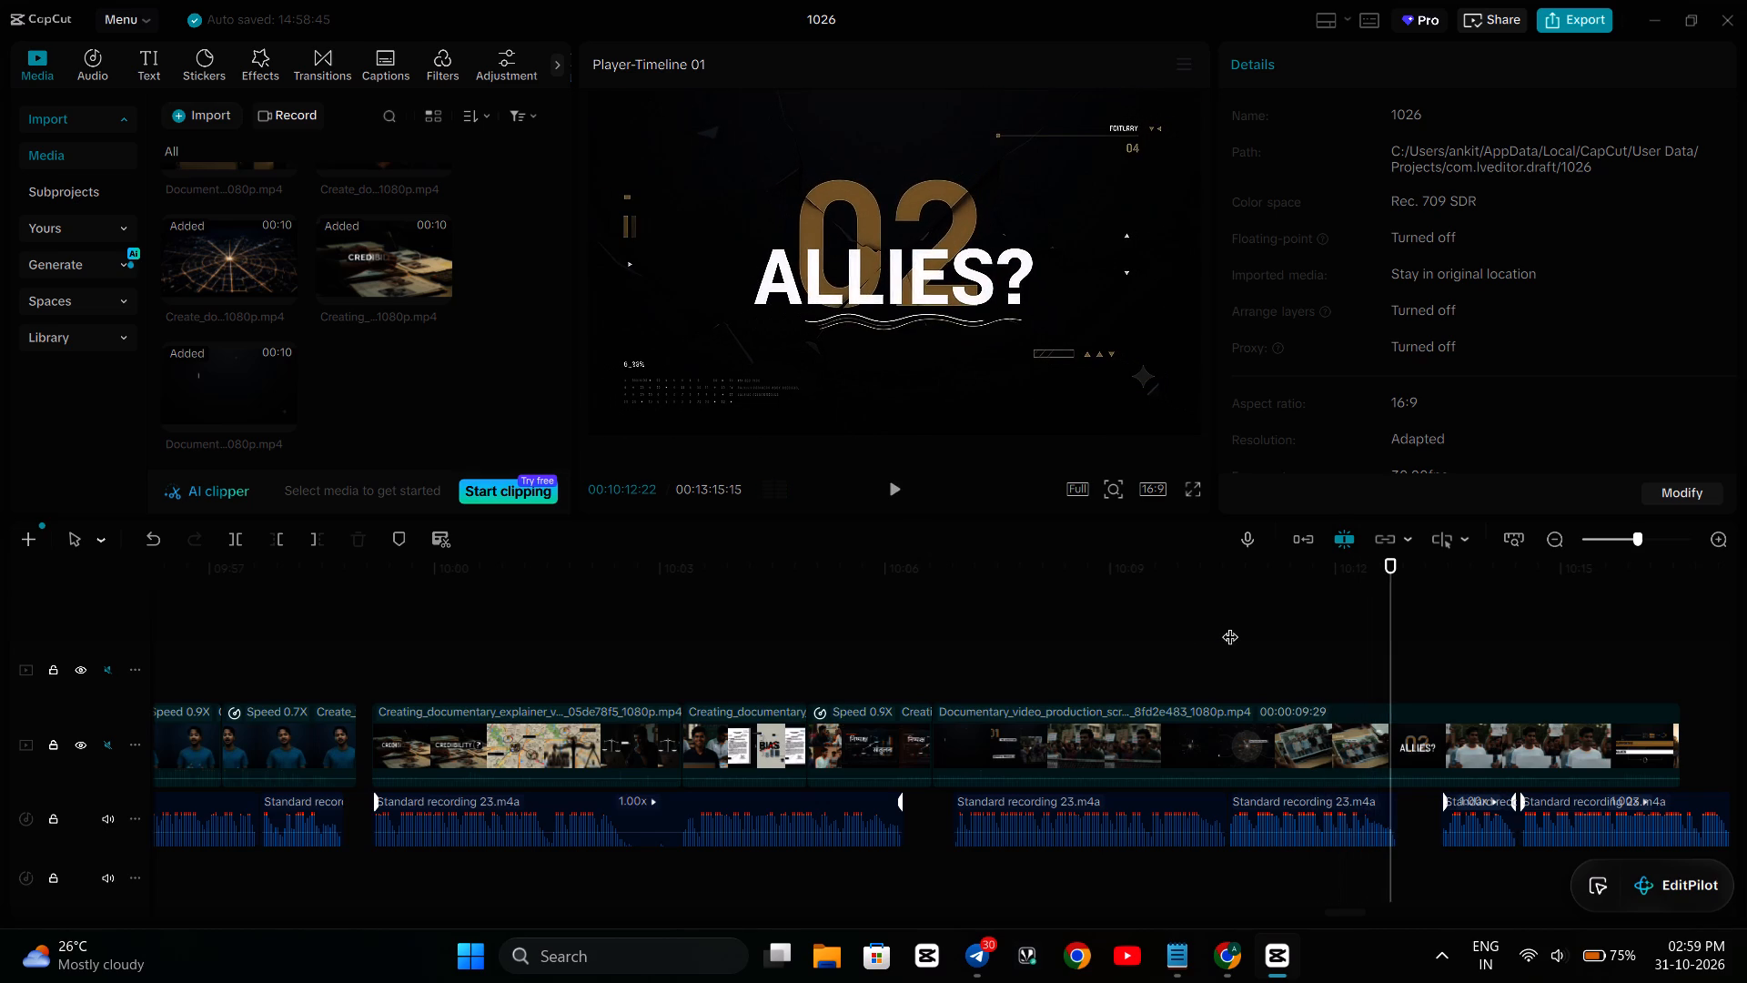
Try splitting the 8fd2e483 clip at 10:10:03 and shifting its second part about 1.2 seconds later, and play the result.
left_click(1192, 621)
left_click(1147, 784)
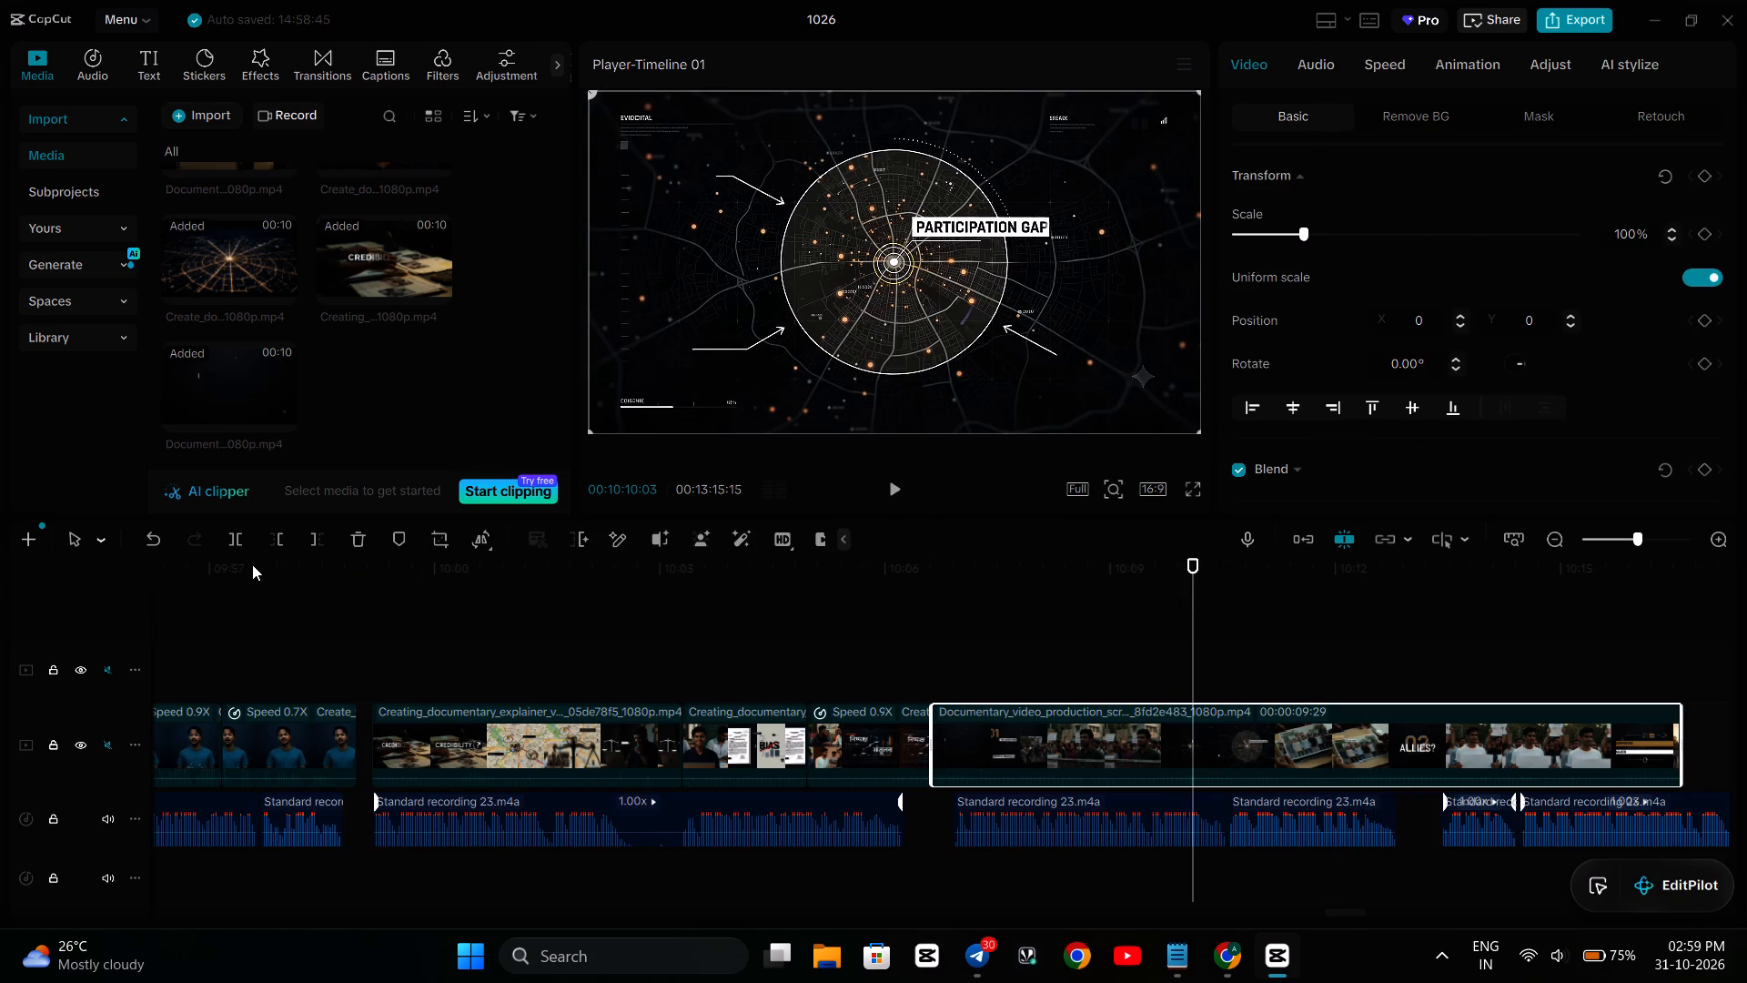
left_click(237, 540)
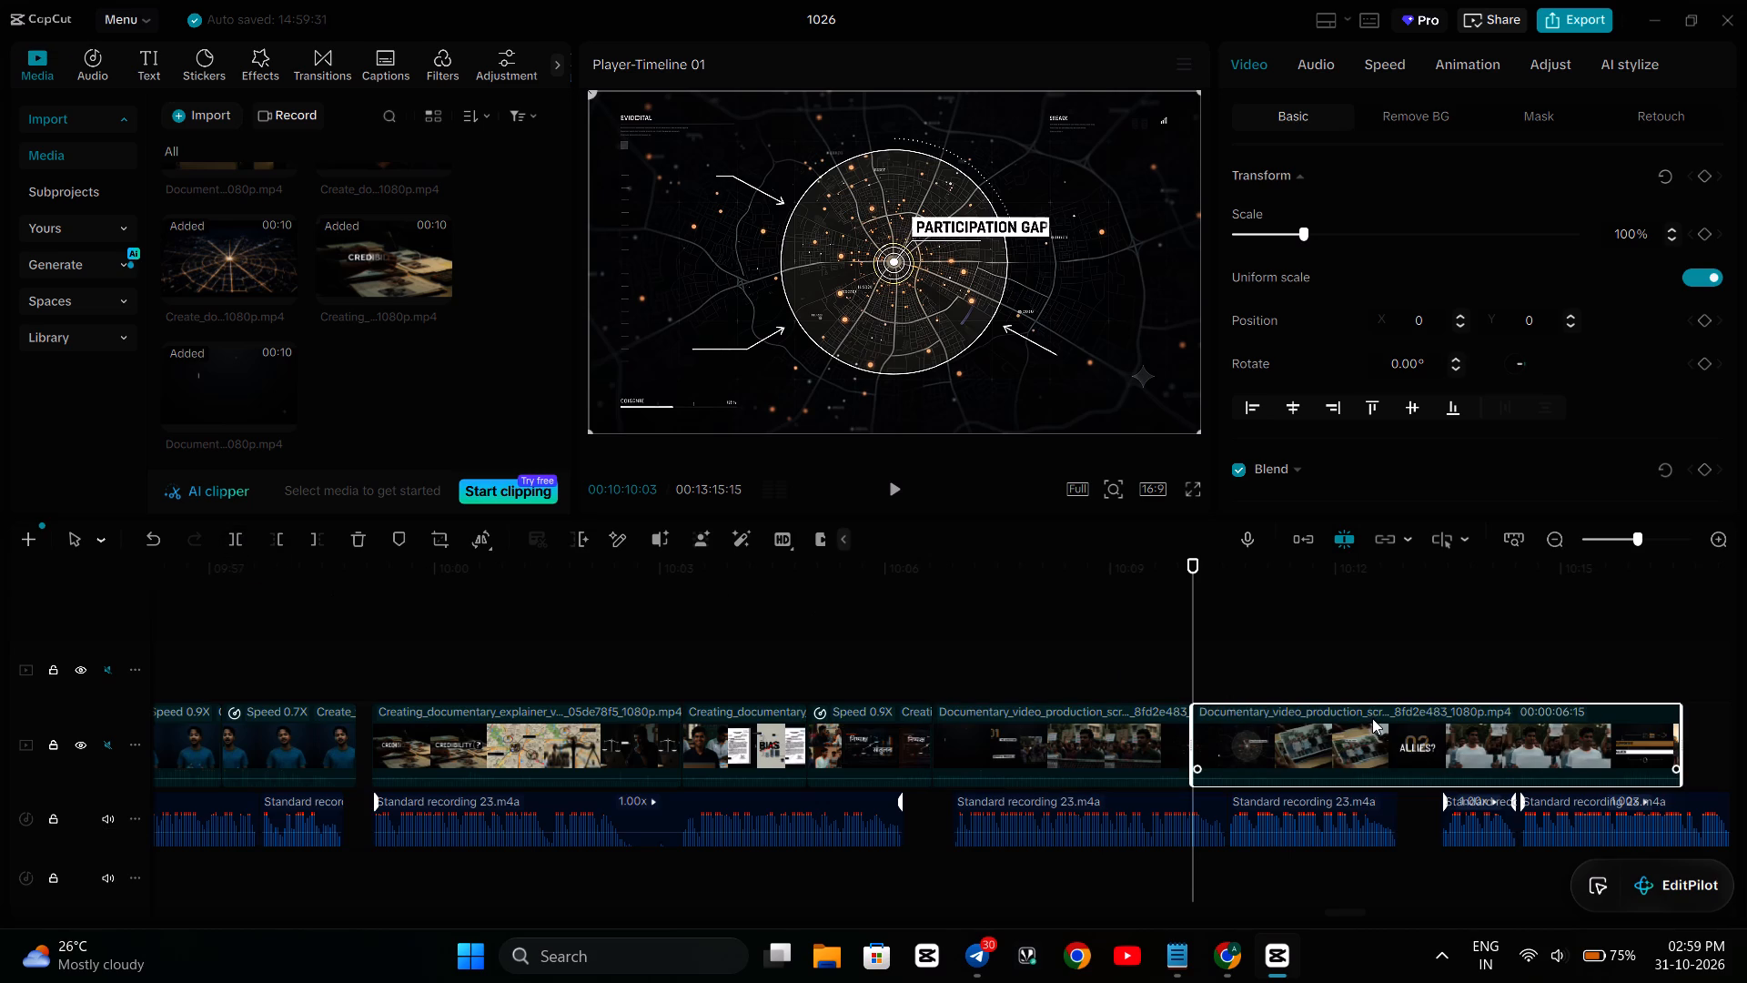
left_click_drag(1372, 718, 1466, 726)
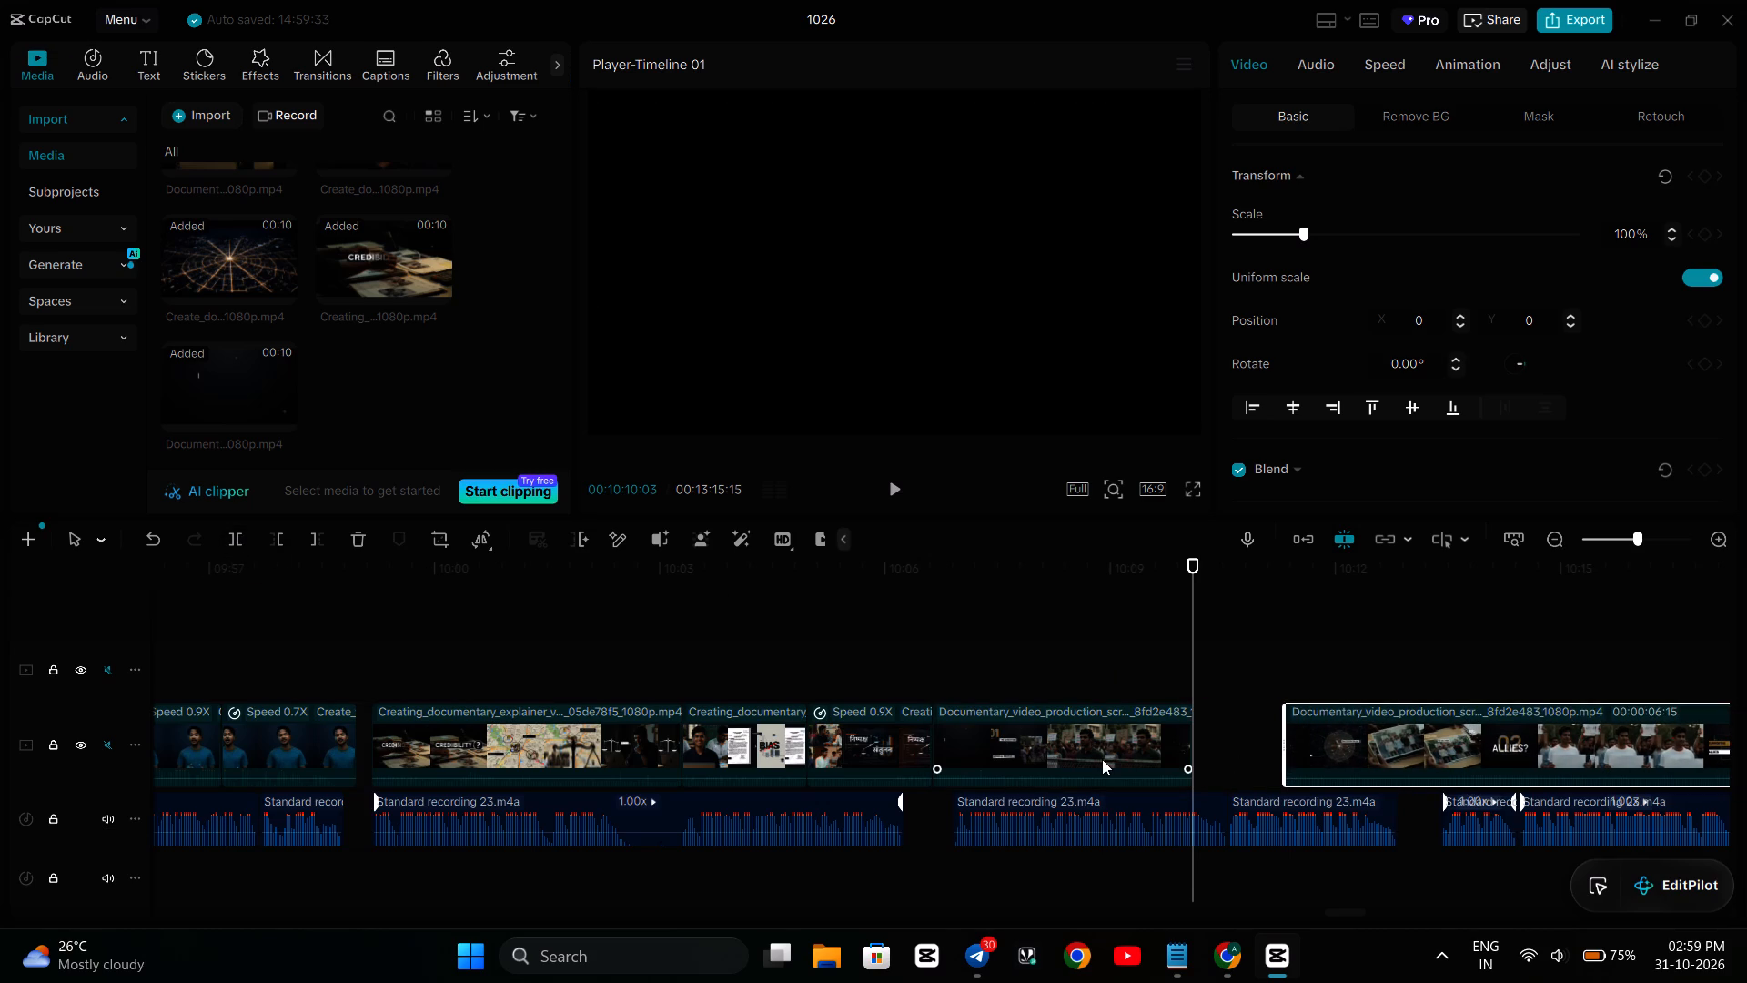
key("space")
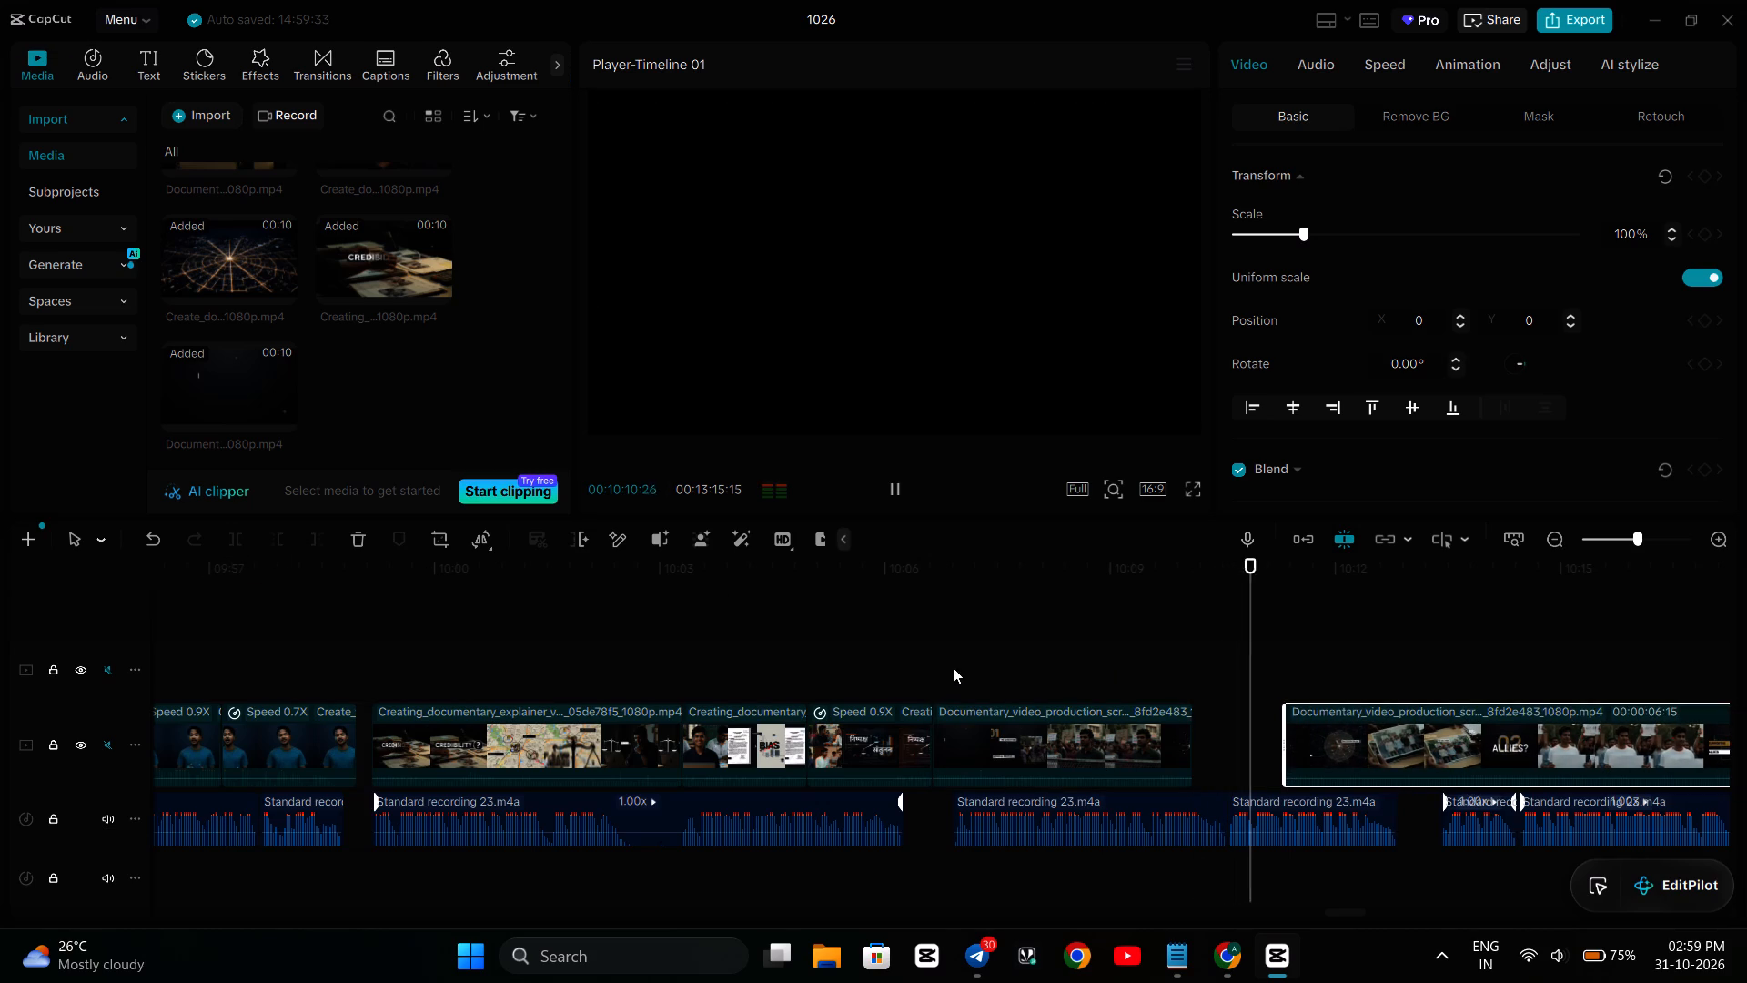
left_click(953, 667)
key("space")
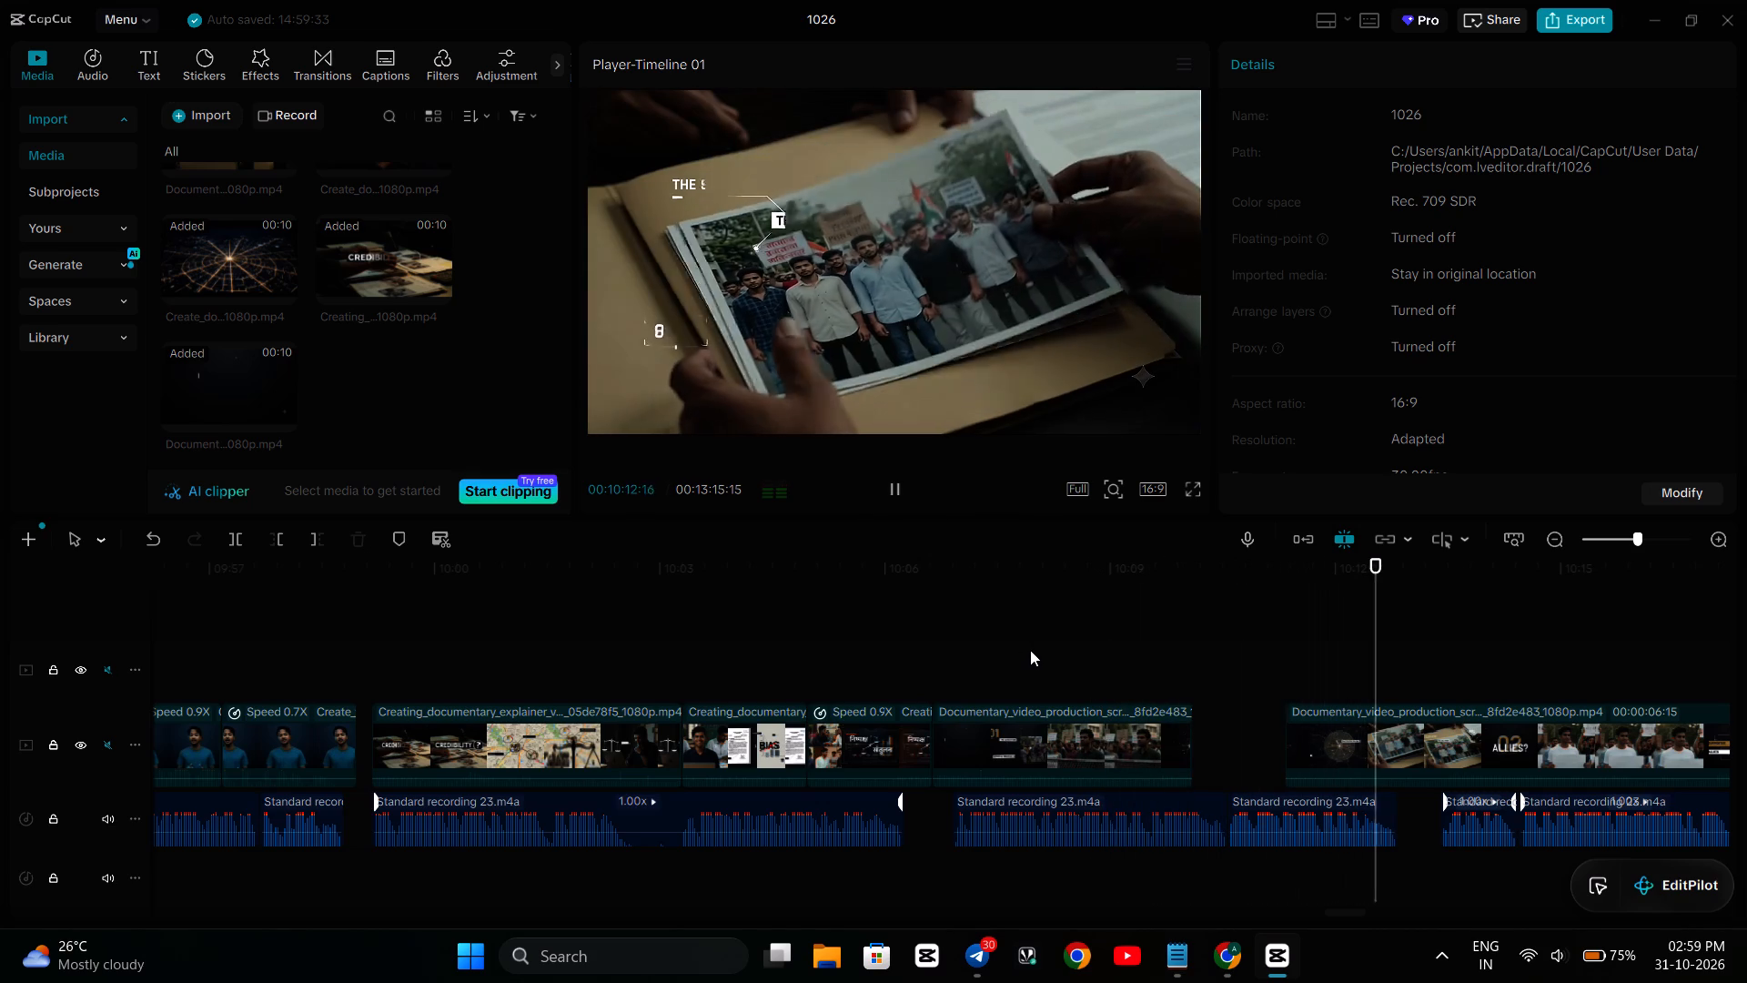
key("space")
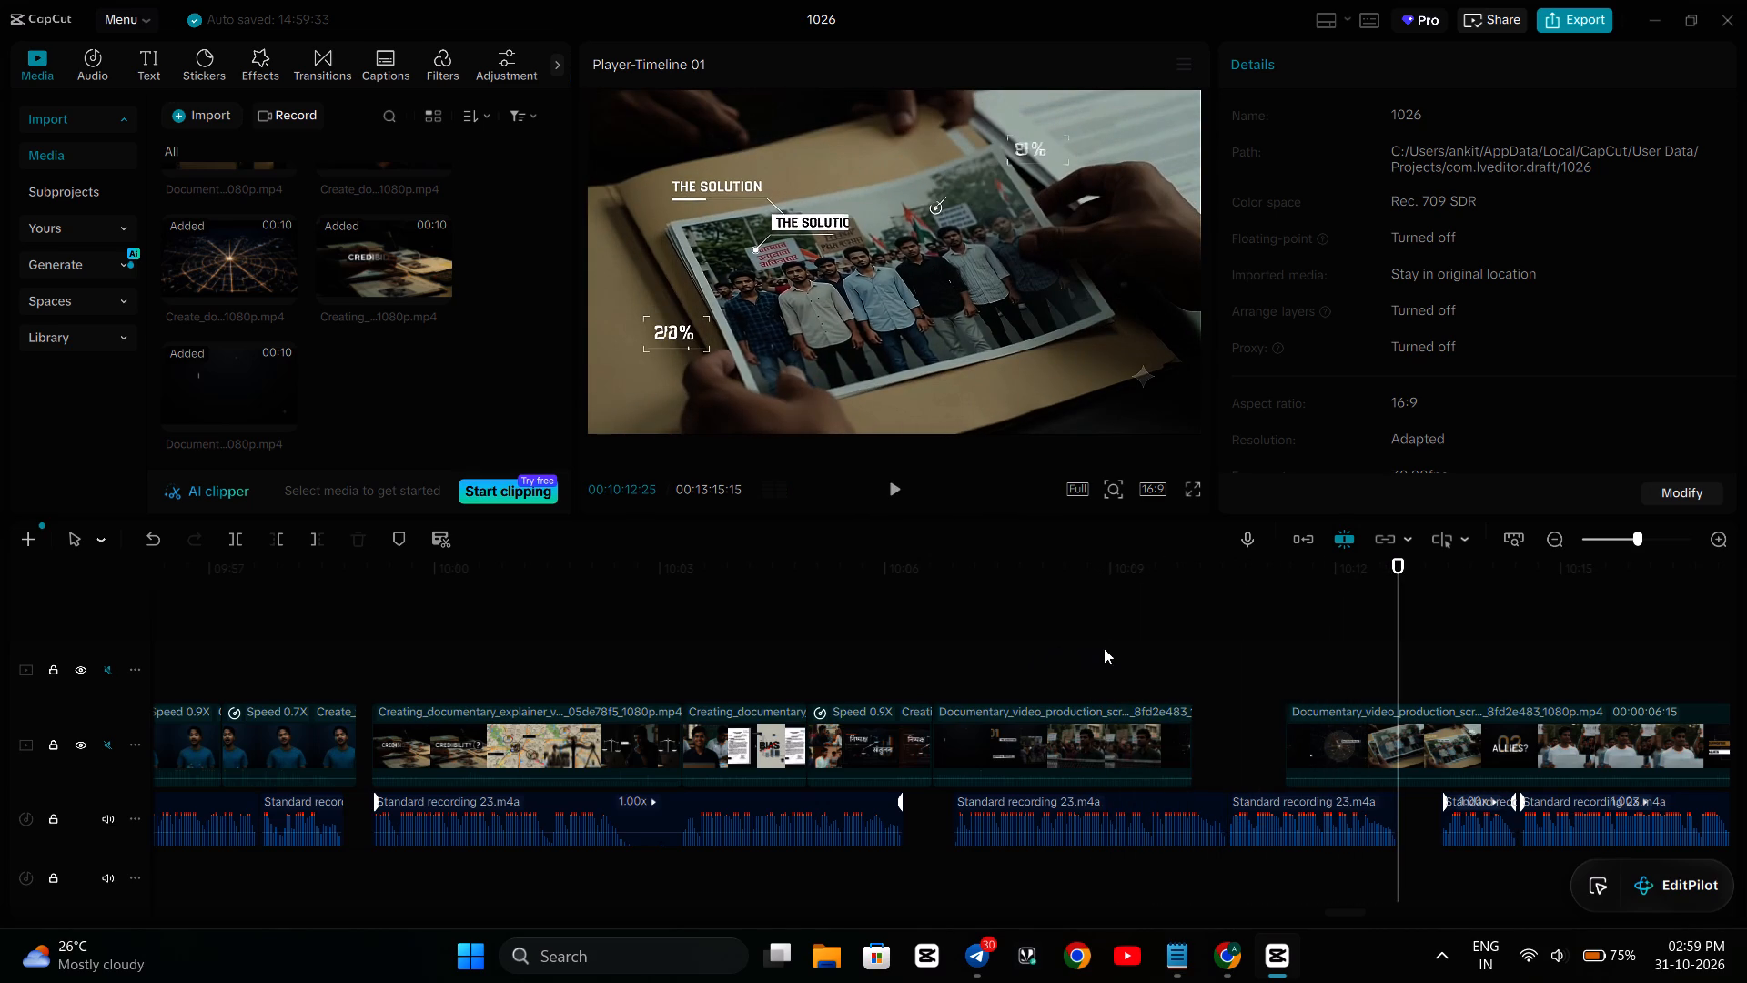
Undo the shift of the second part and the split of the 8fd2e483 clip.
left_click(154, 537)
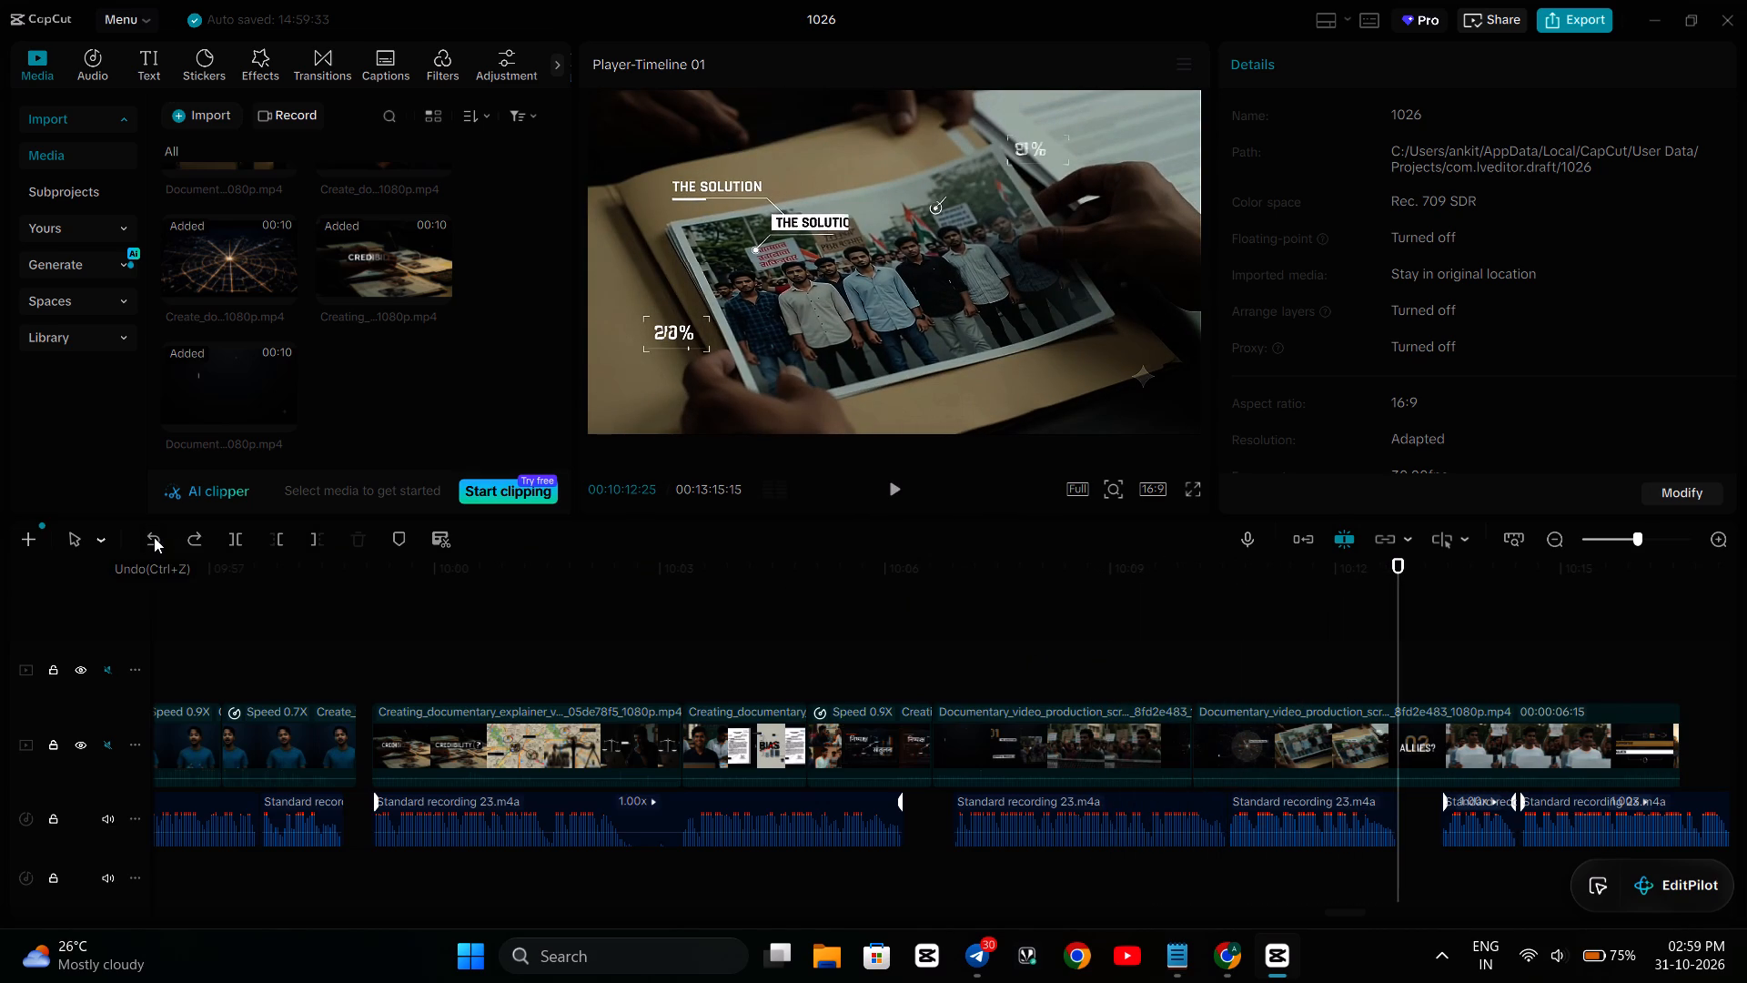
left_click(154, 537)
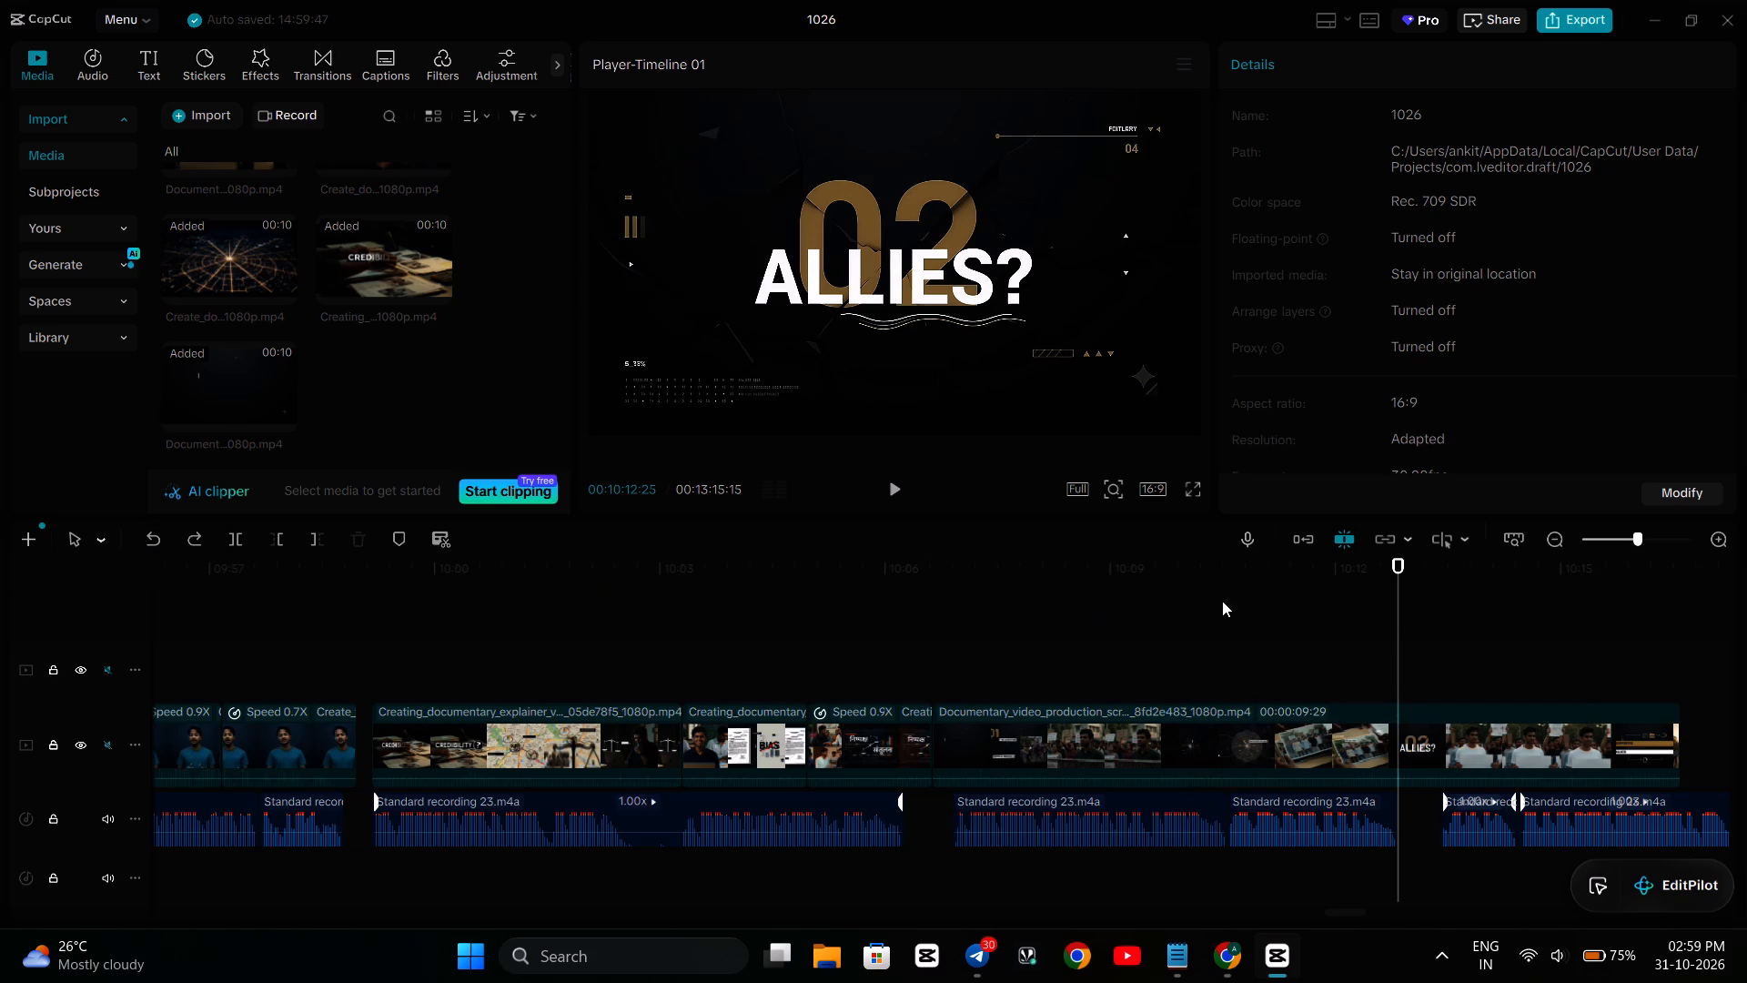
Split the 8fd2e483 clip at 10:11:05, where the protest group photo is laid over the folder.
left_click(1238, 624)
key("space")
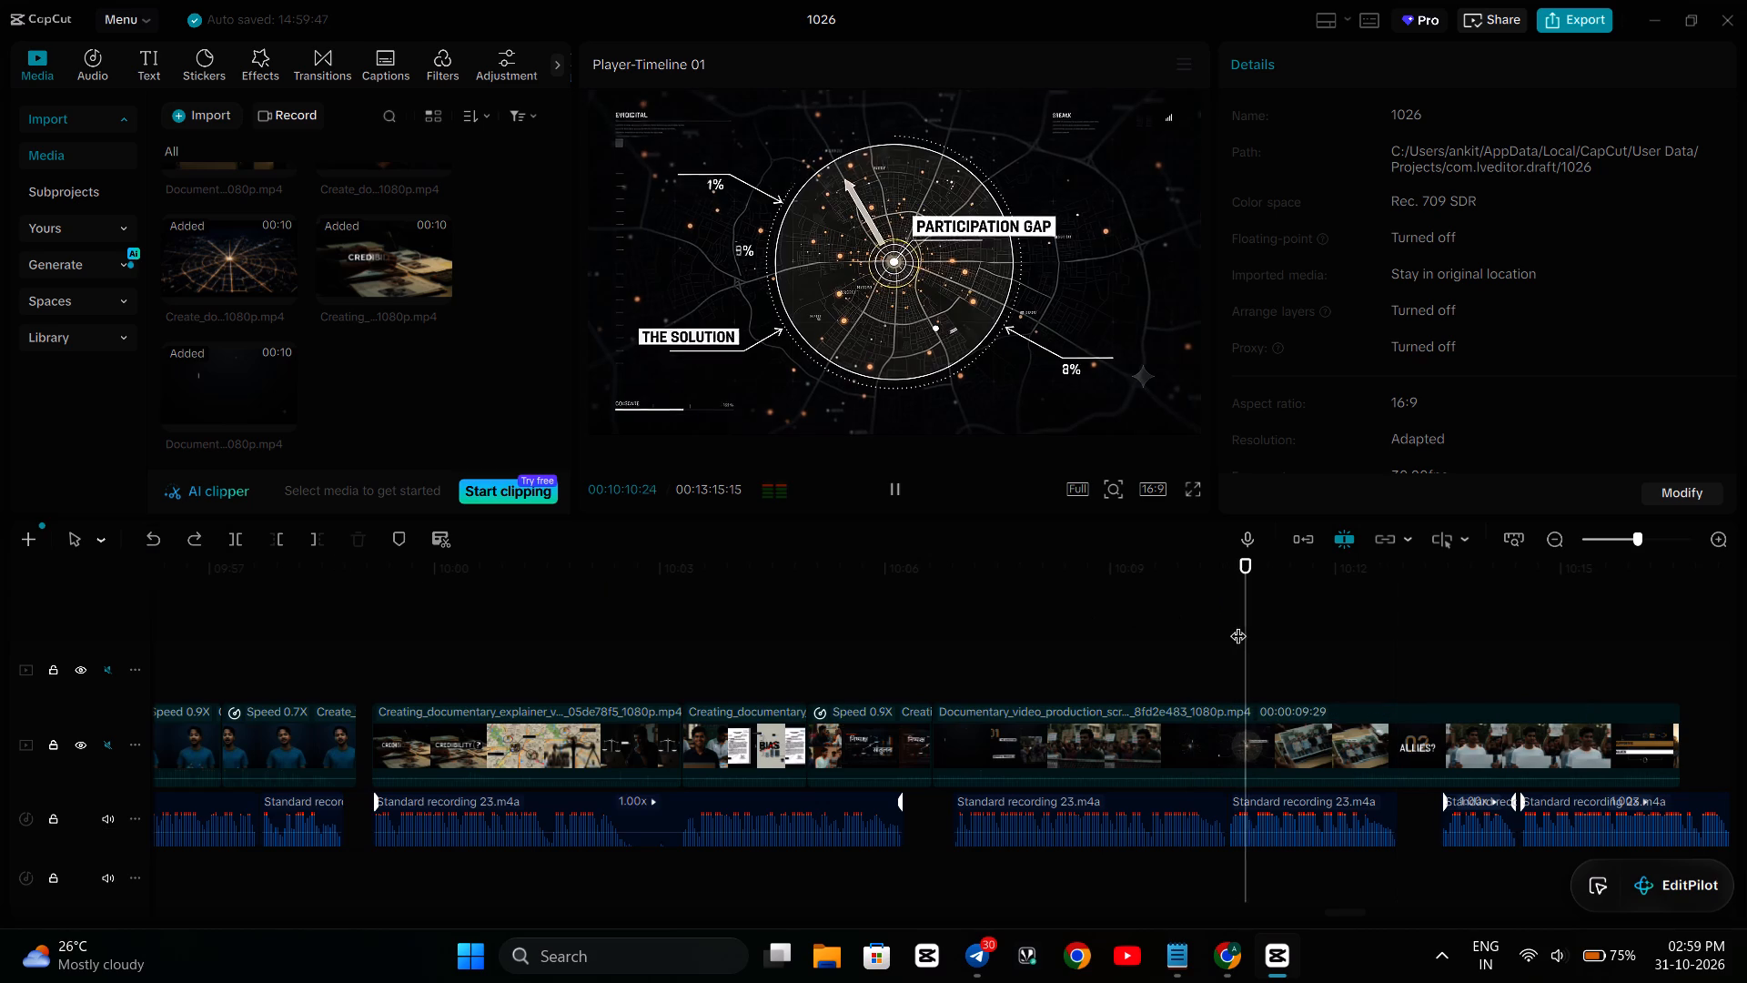
key("space")
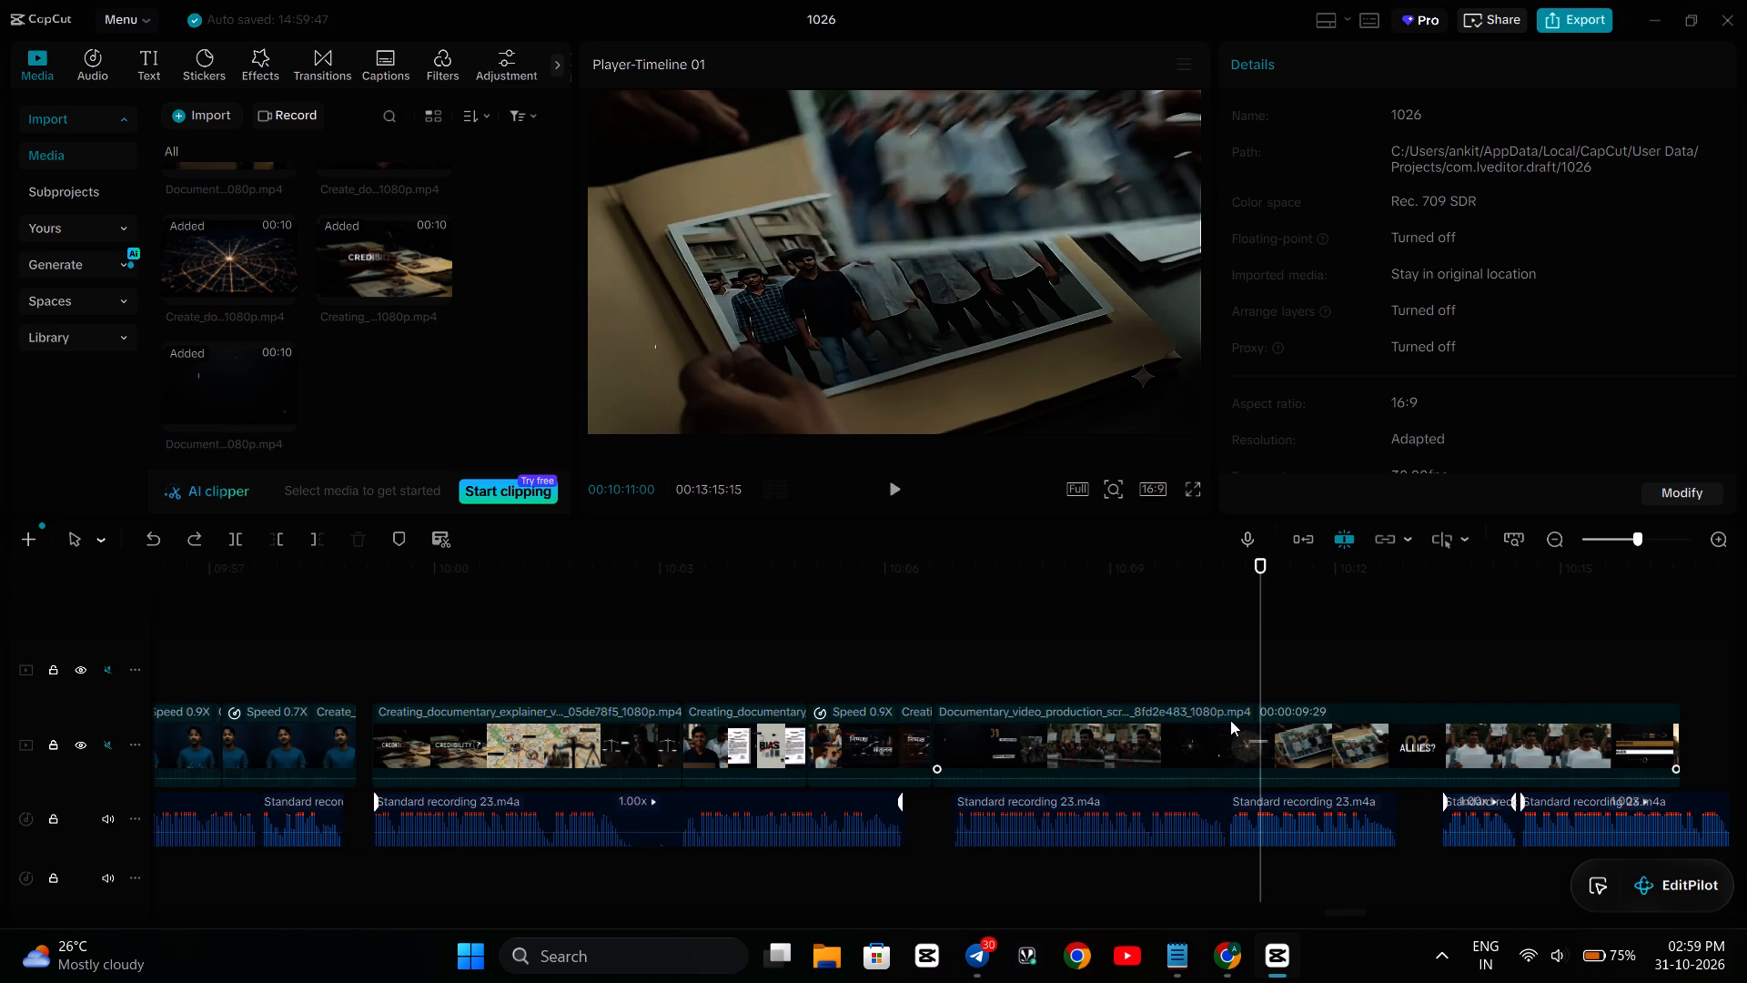
key("Left")
key("Left")
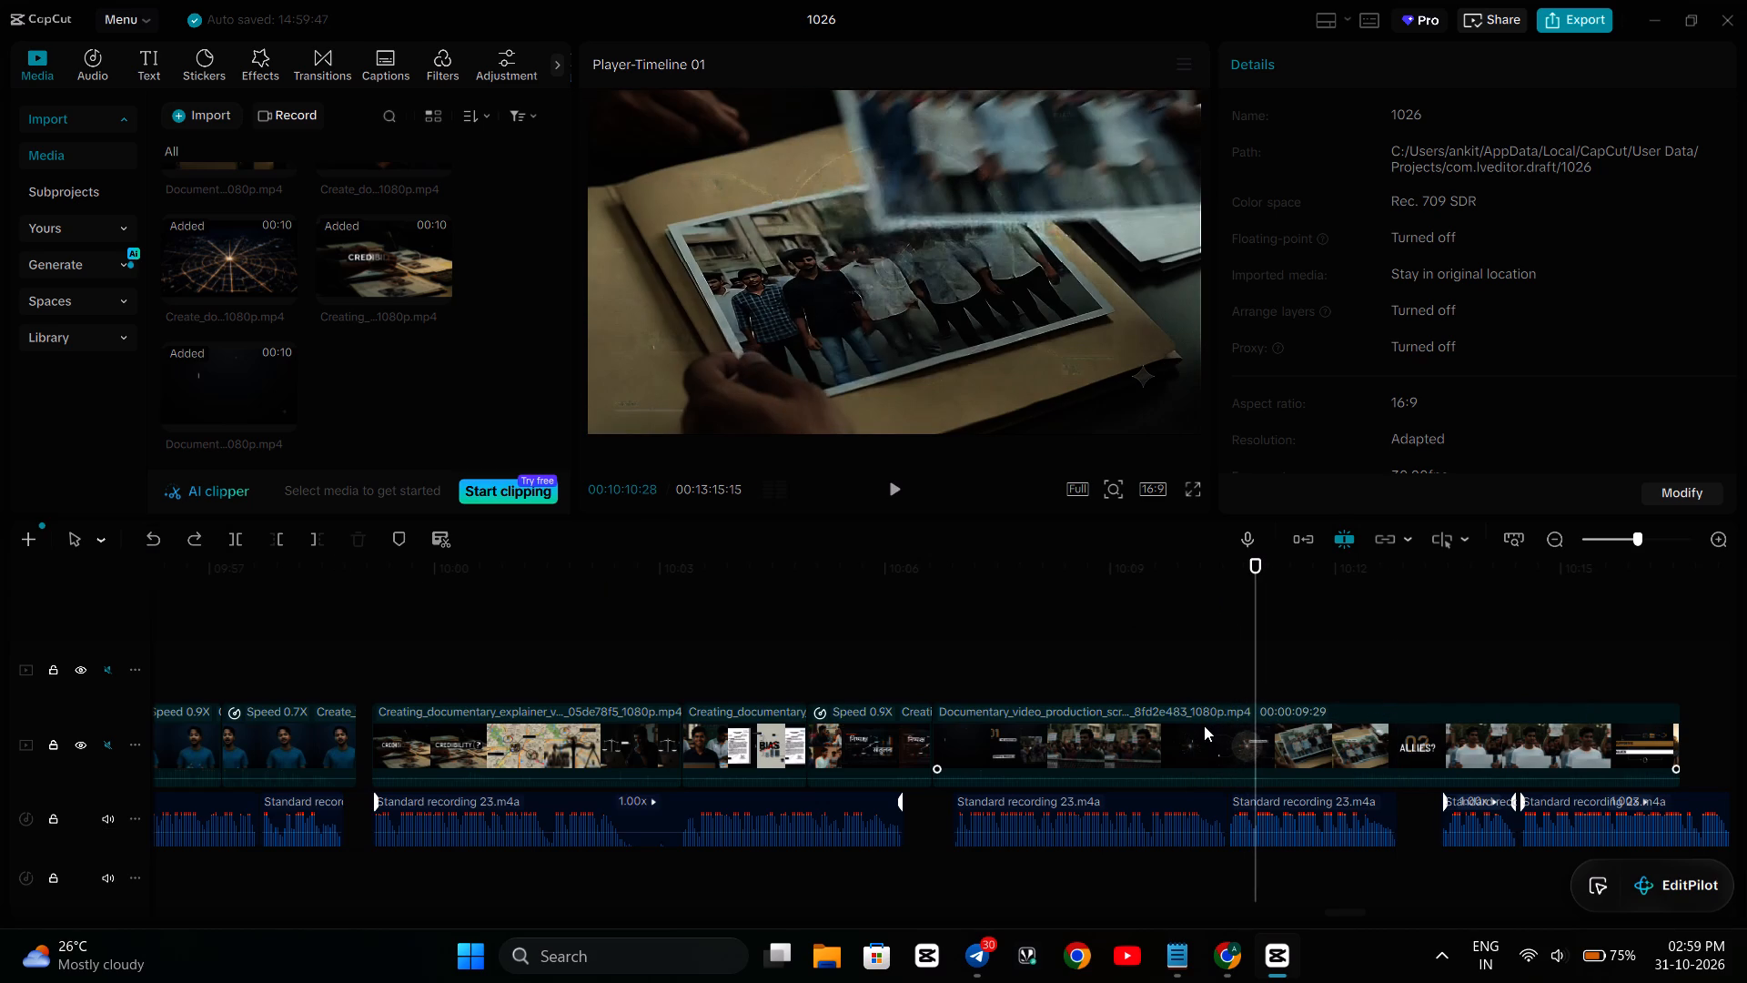
key("Left")
key("Right")
key("Right")
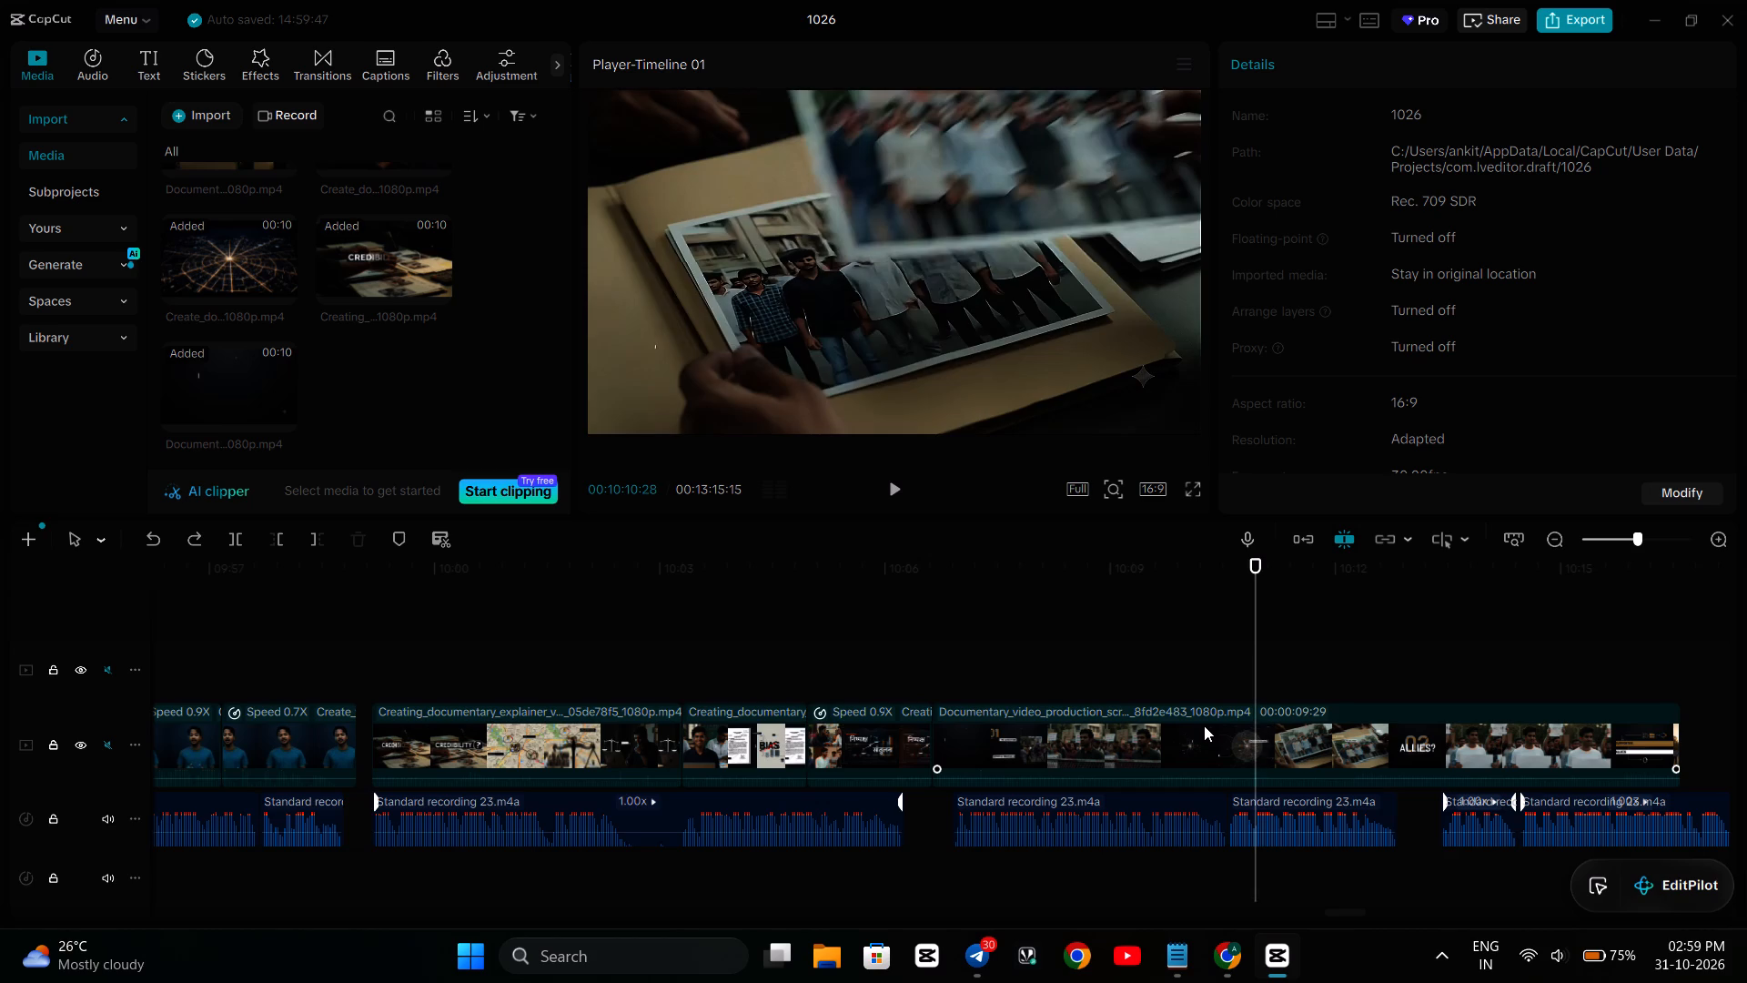
key("Right")
key("Right")
key("Right")
key("Right")
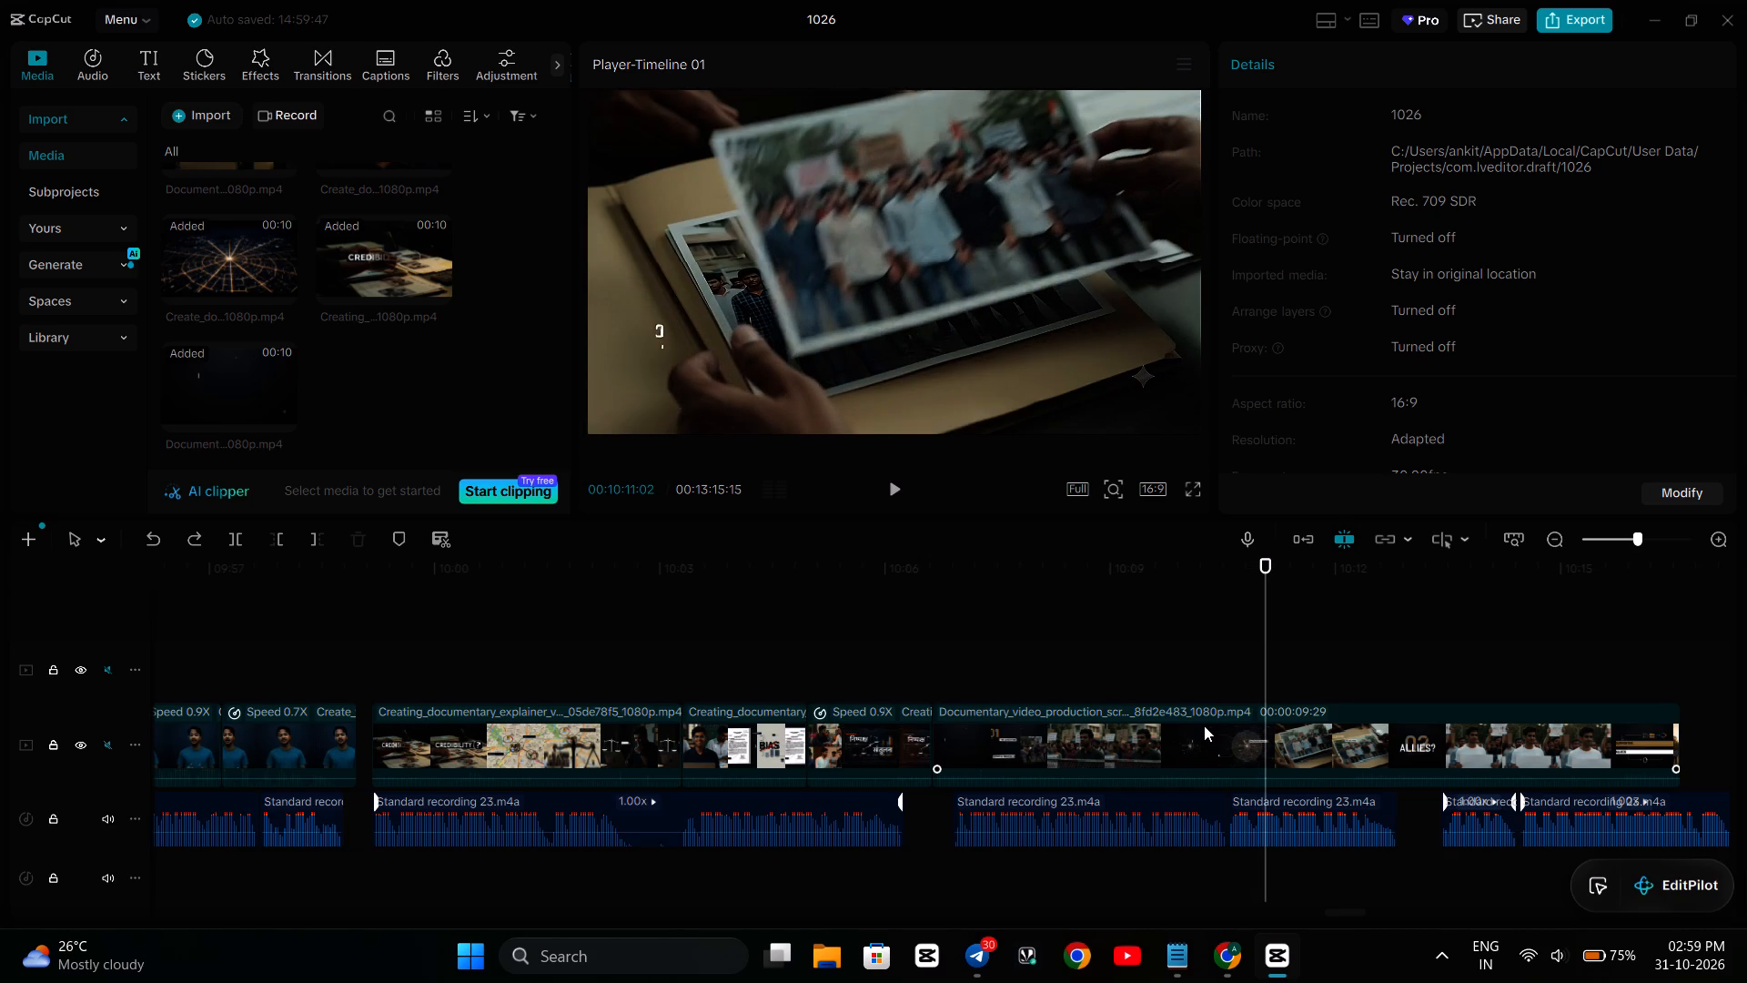
key("Right")
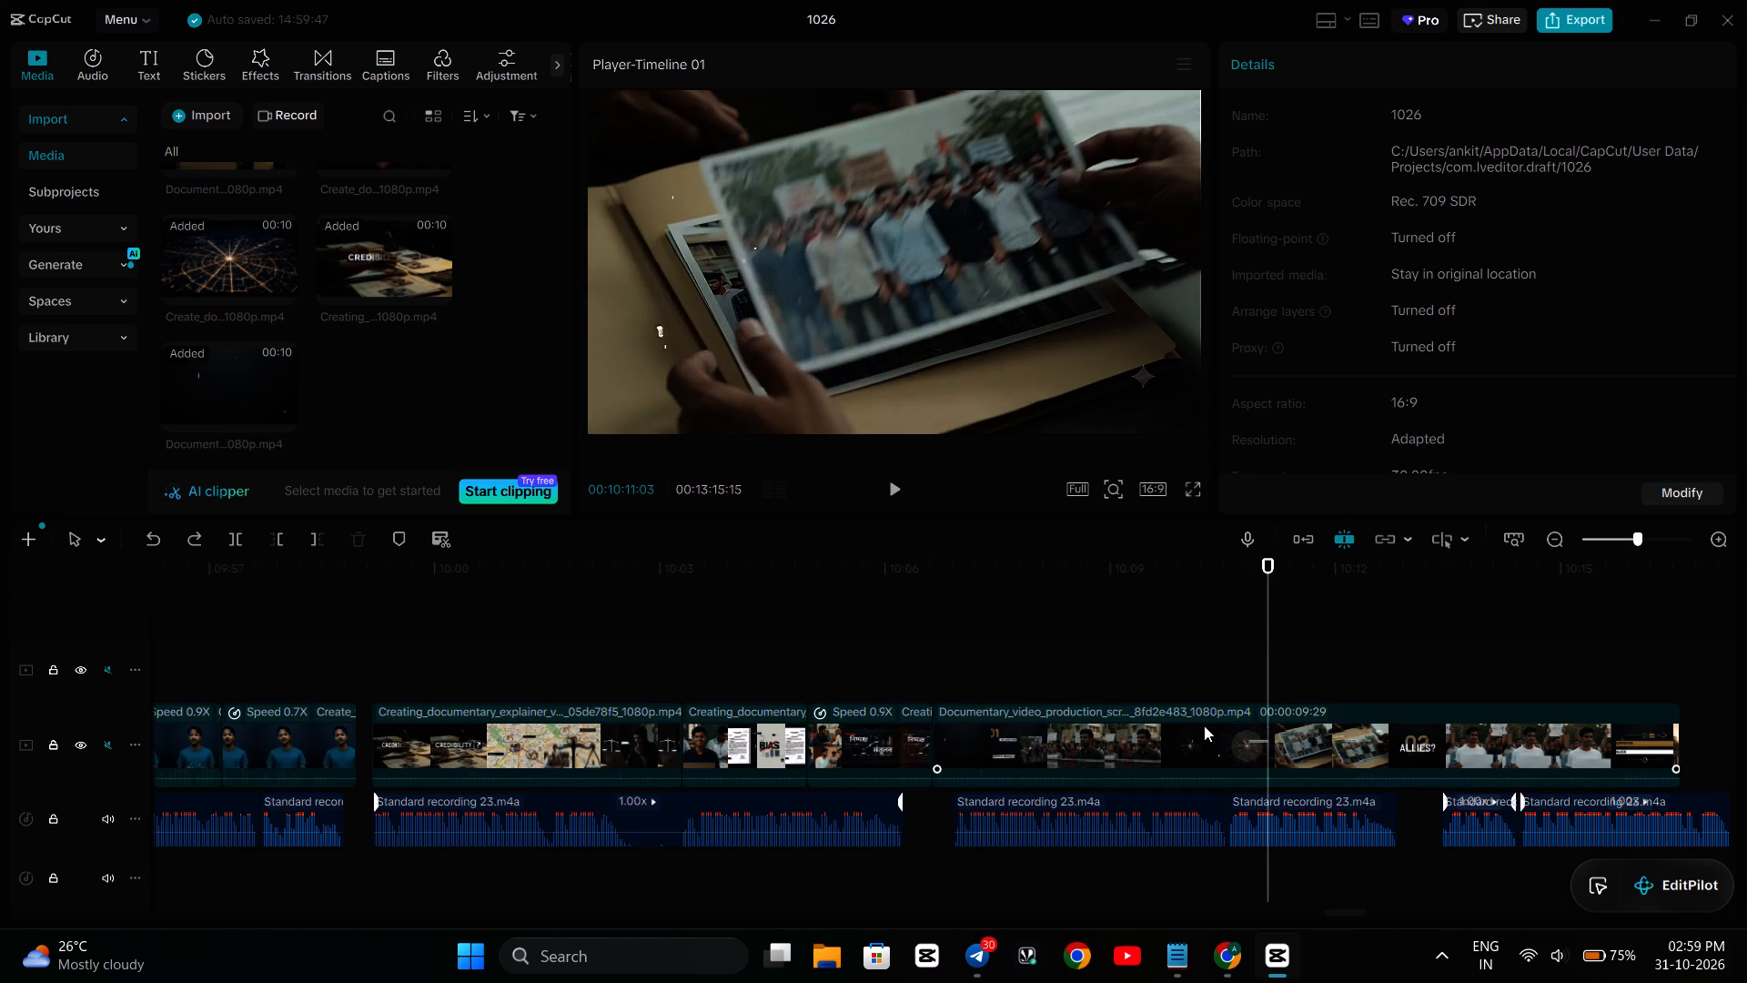
key("Right")
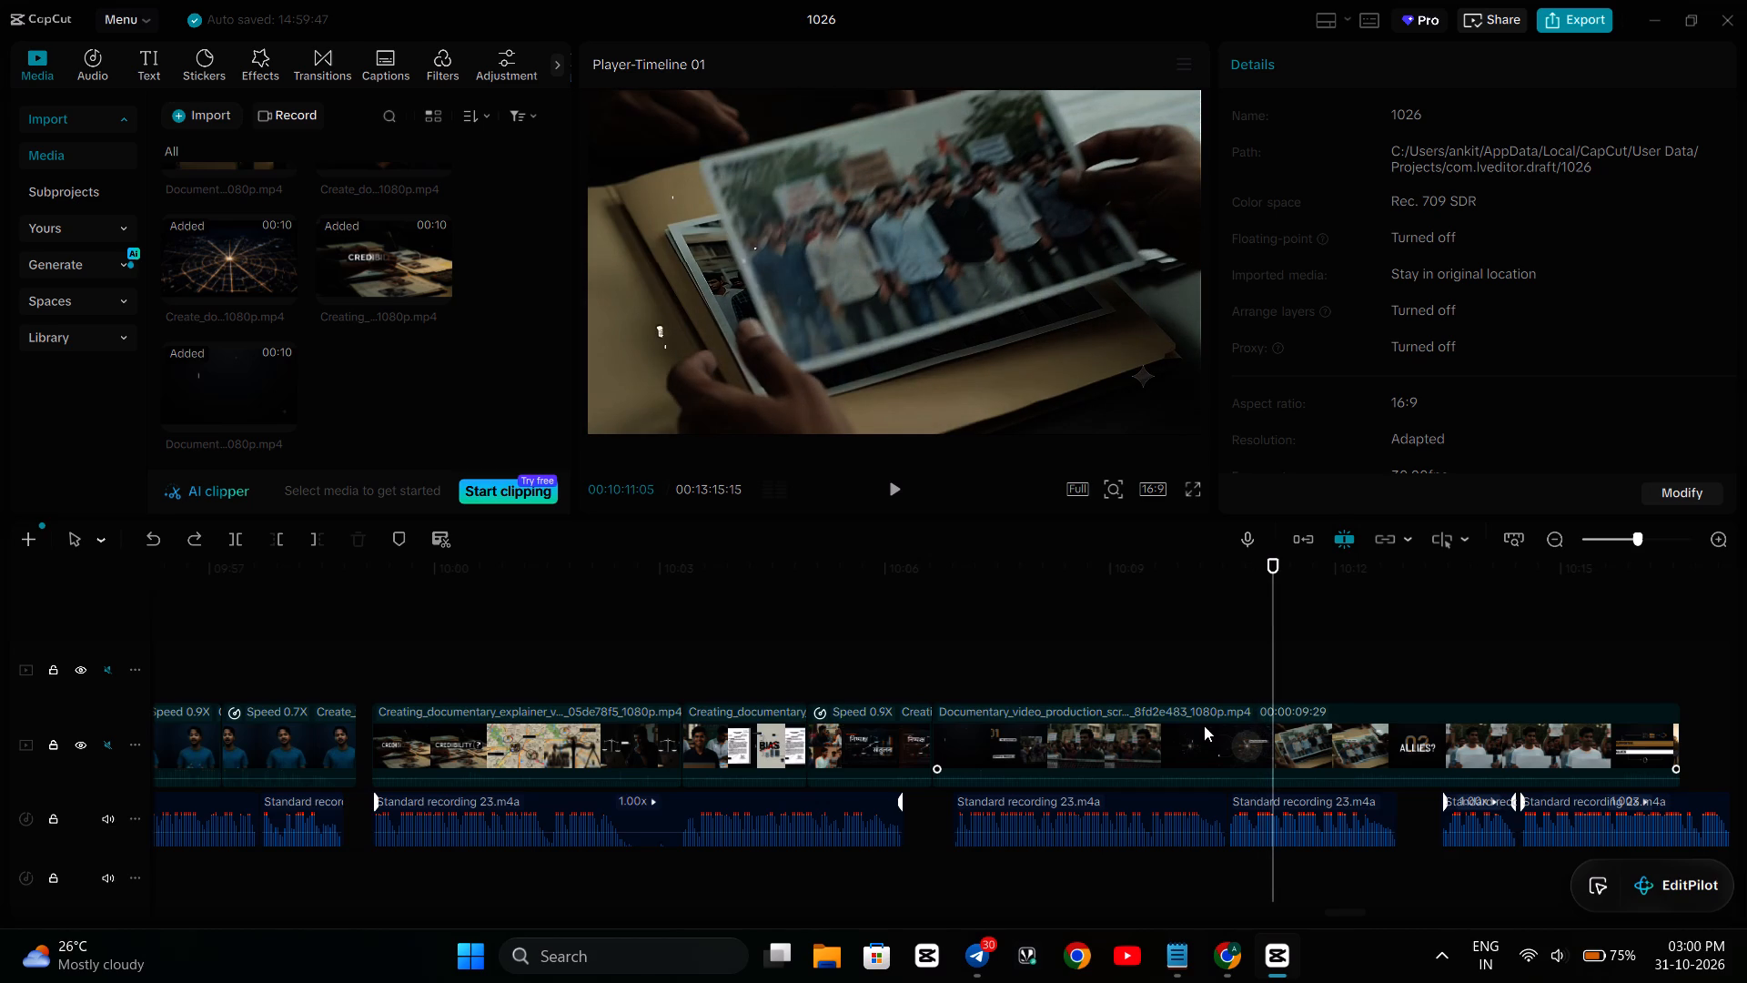
left_click(1233, 719)
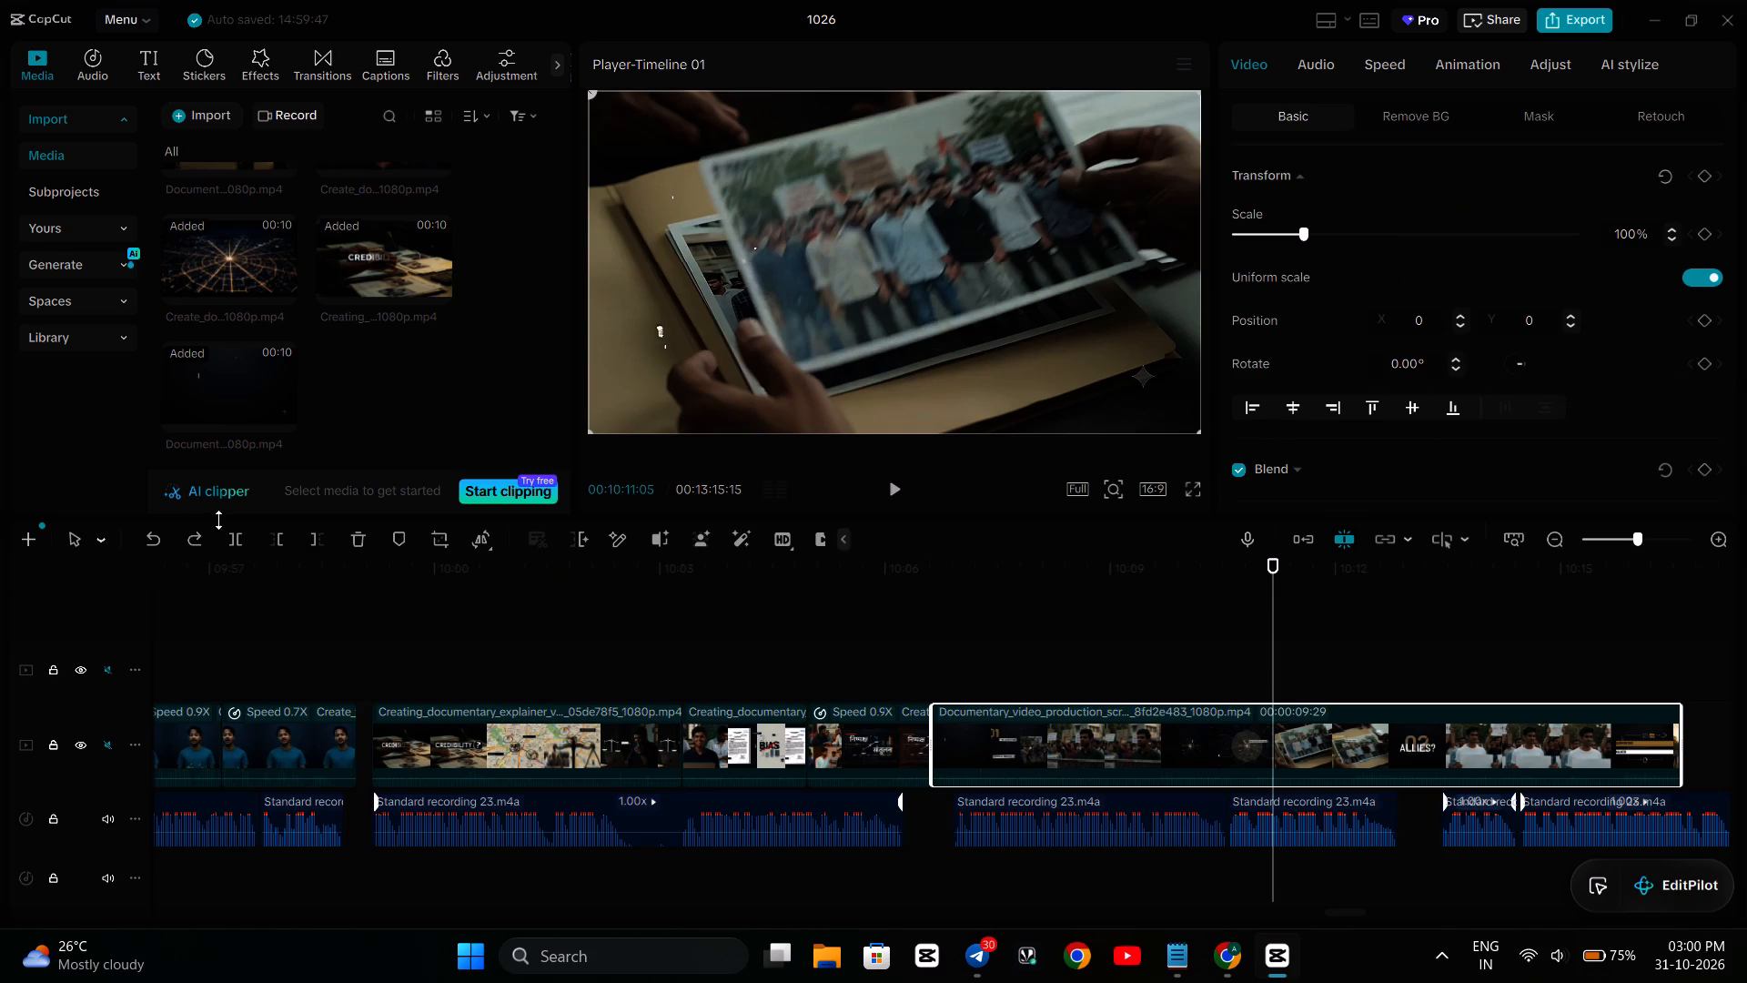
left_click(226, 538)
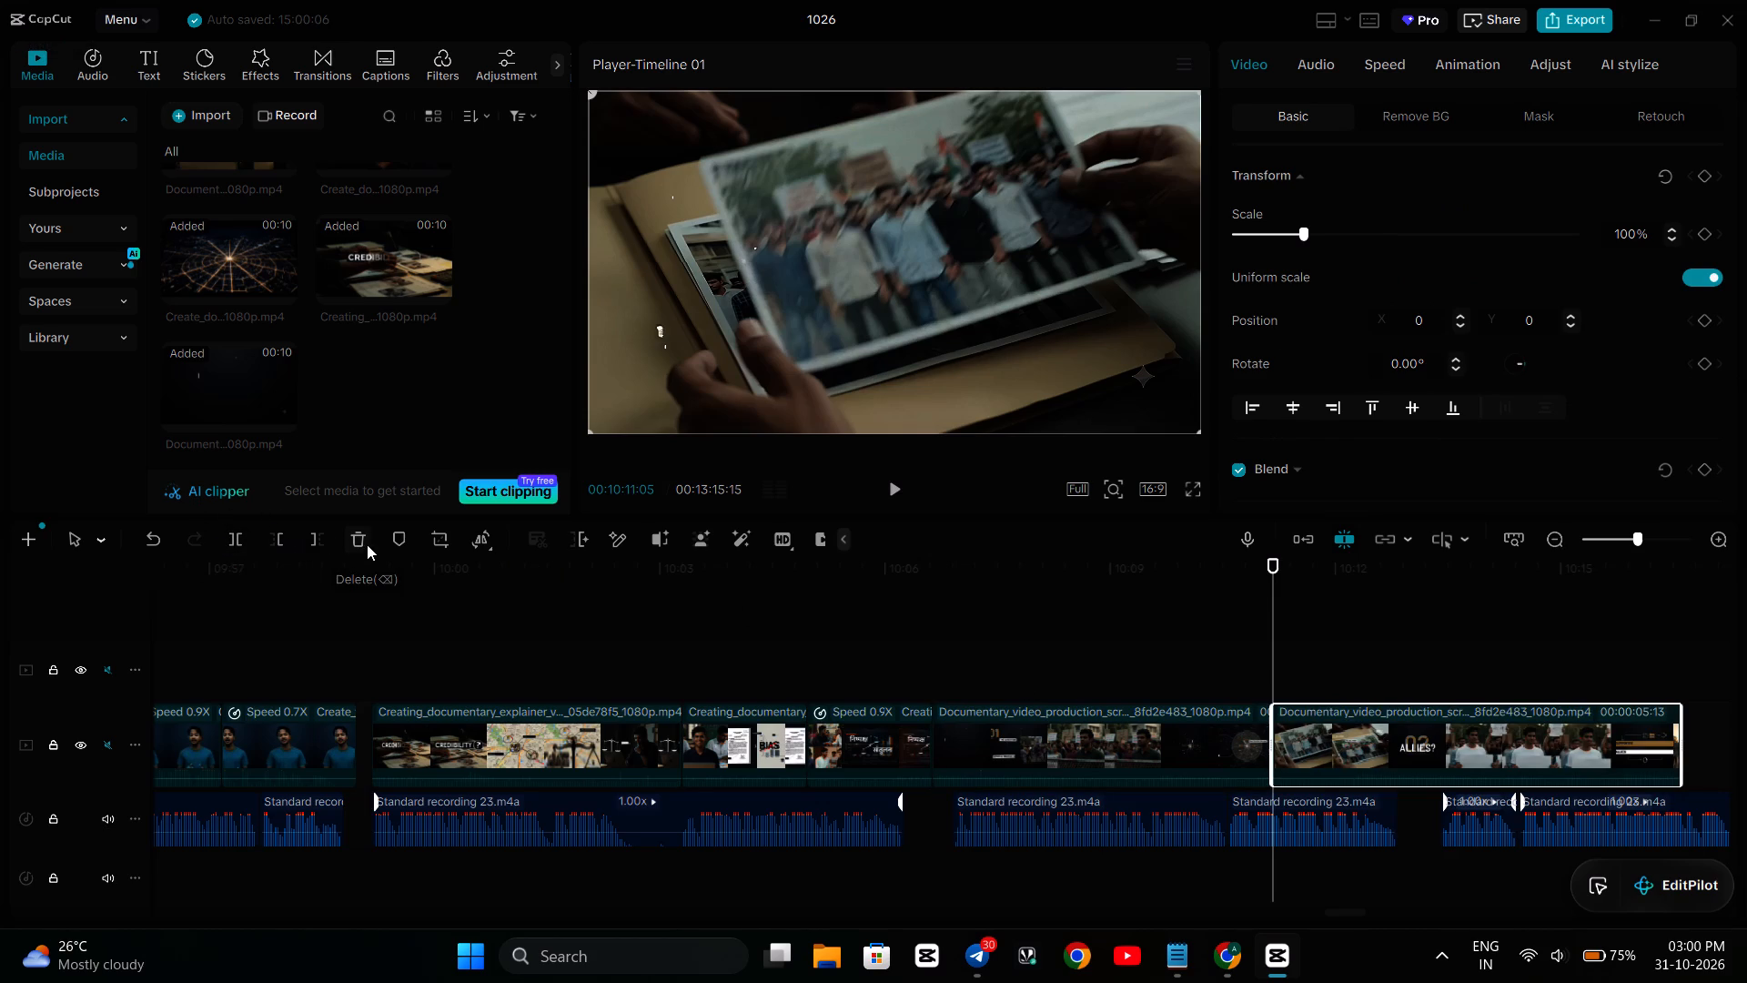
Slow the second part of the 8fd2e483 clip to 0.80x speed.
left_click(1389, 62)
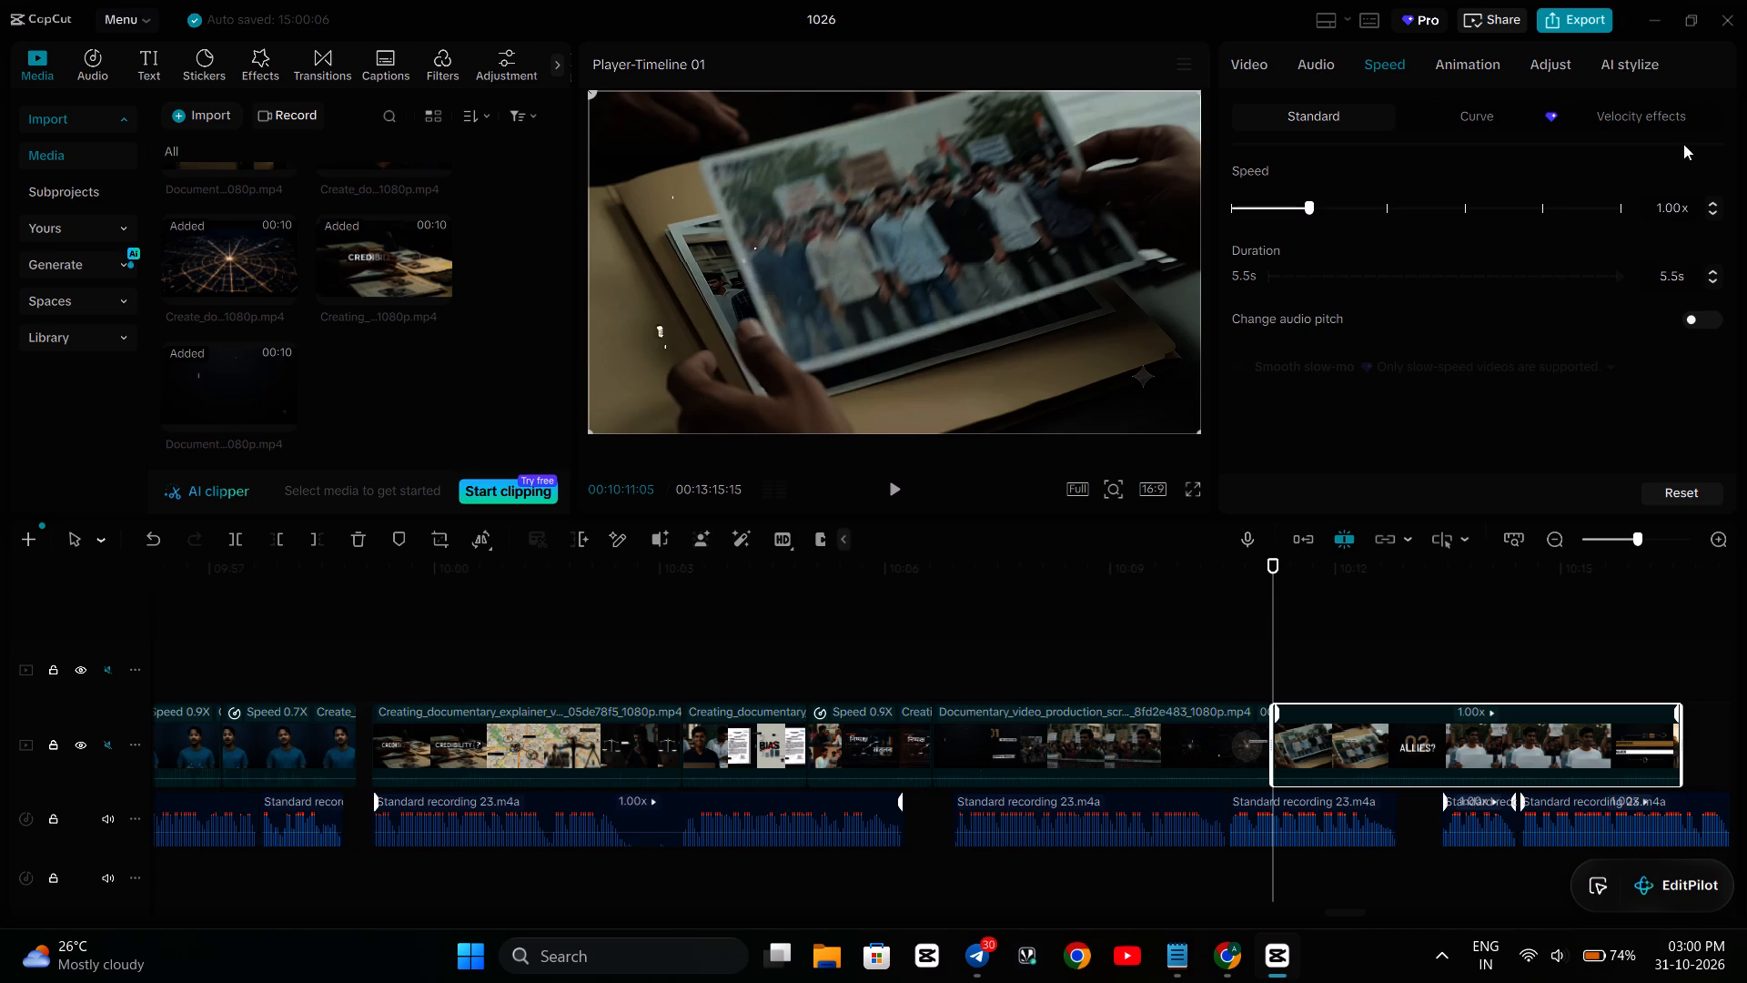
left_click(1708, 209)
left_click(1709, 210)
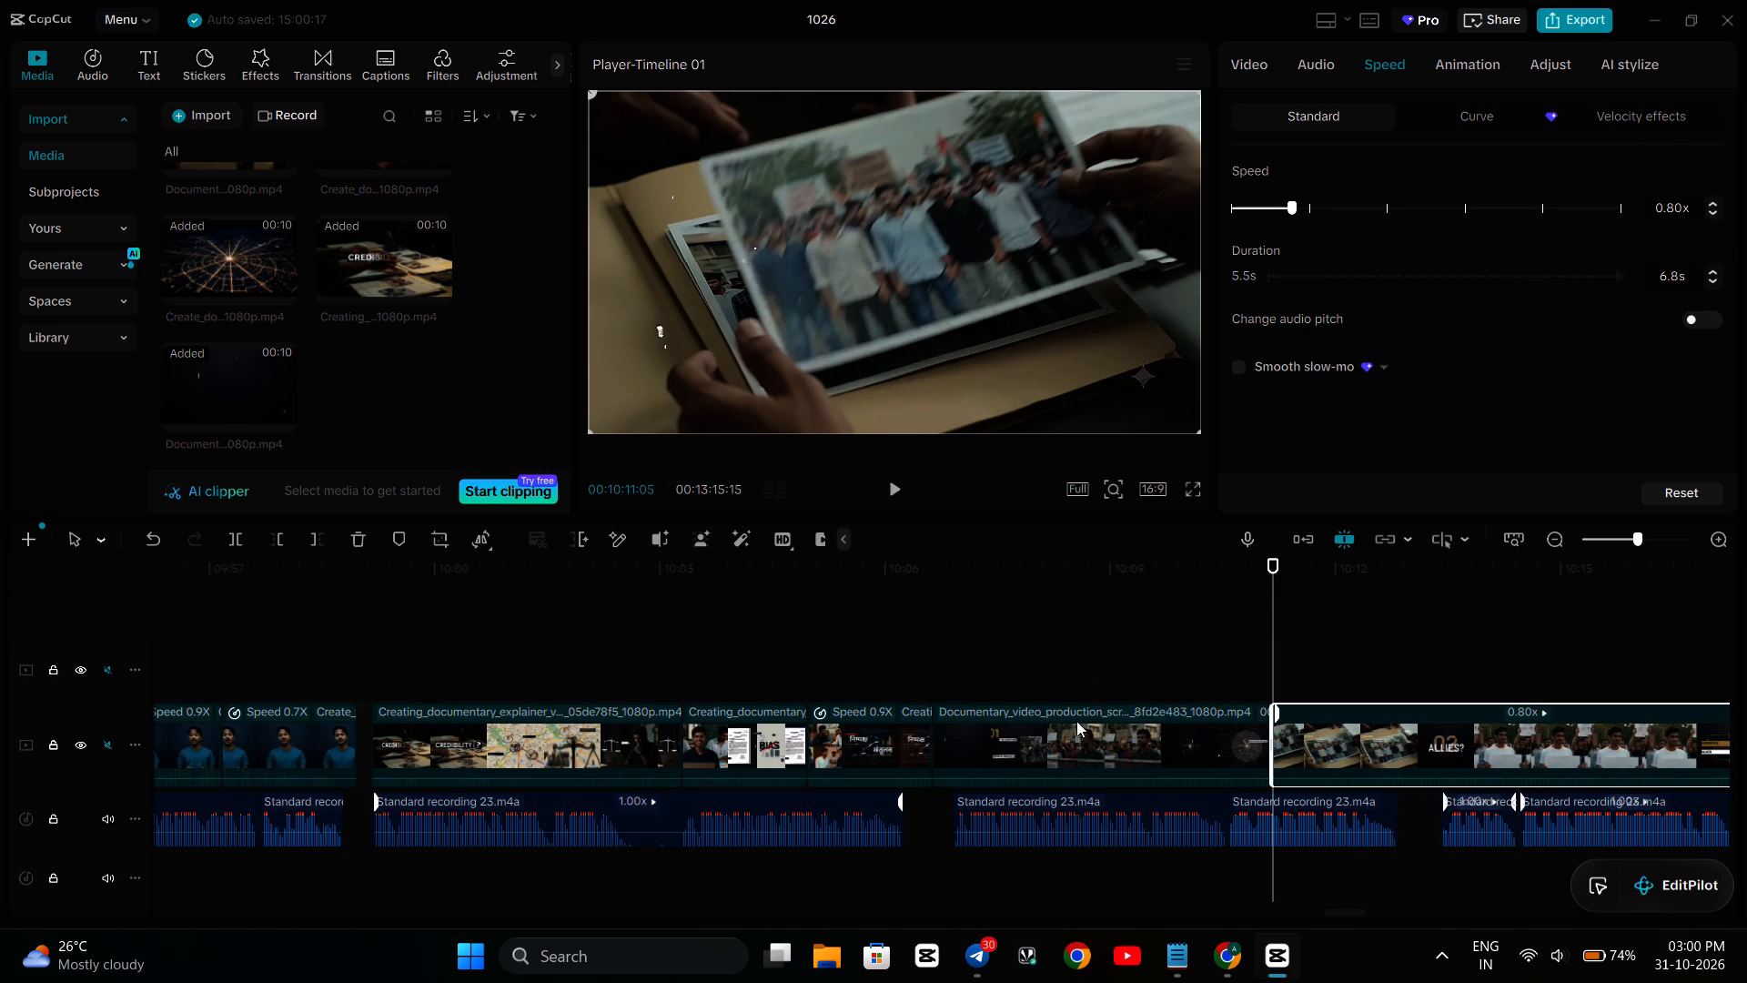
Replay the THE QUESTION and BOYS & PROTESTS passage, up to about 10:08:29, to check where the protester shot comes in against the narration.
left_click(1058, 743)
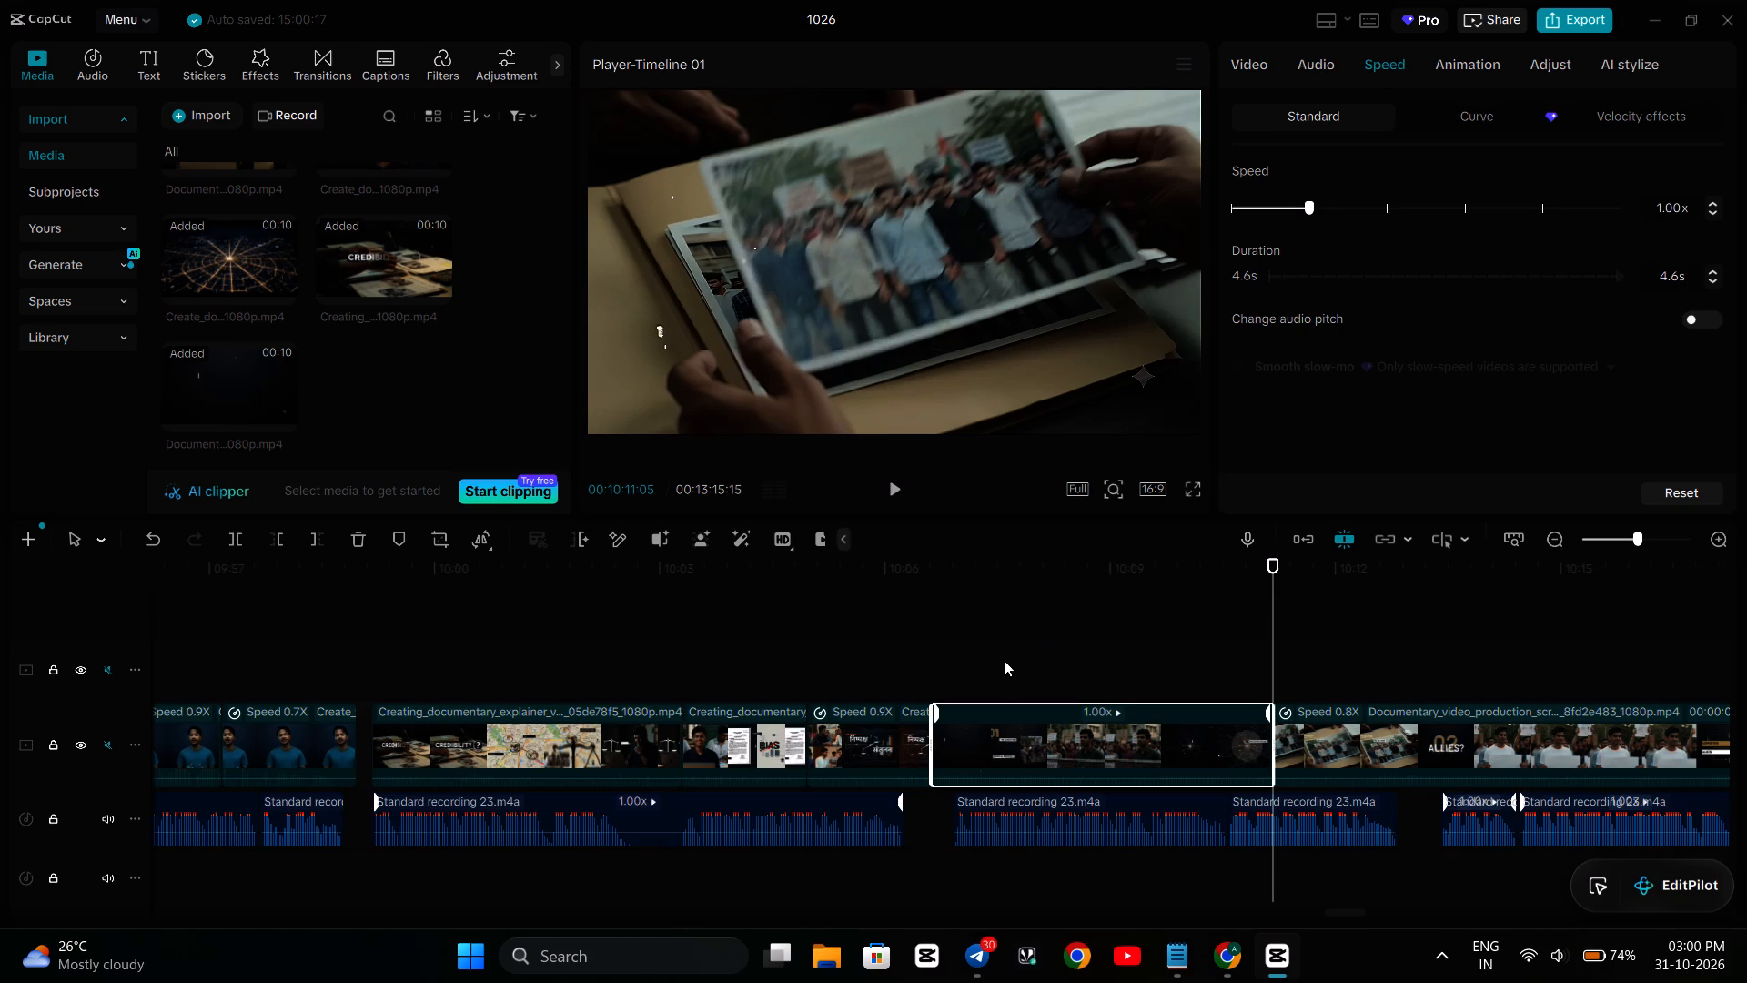
left_click(914, 649)
key("space")
key("space")
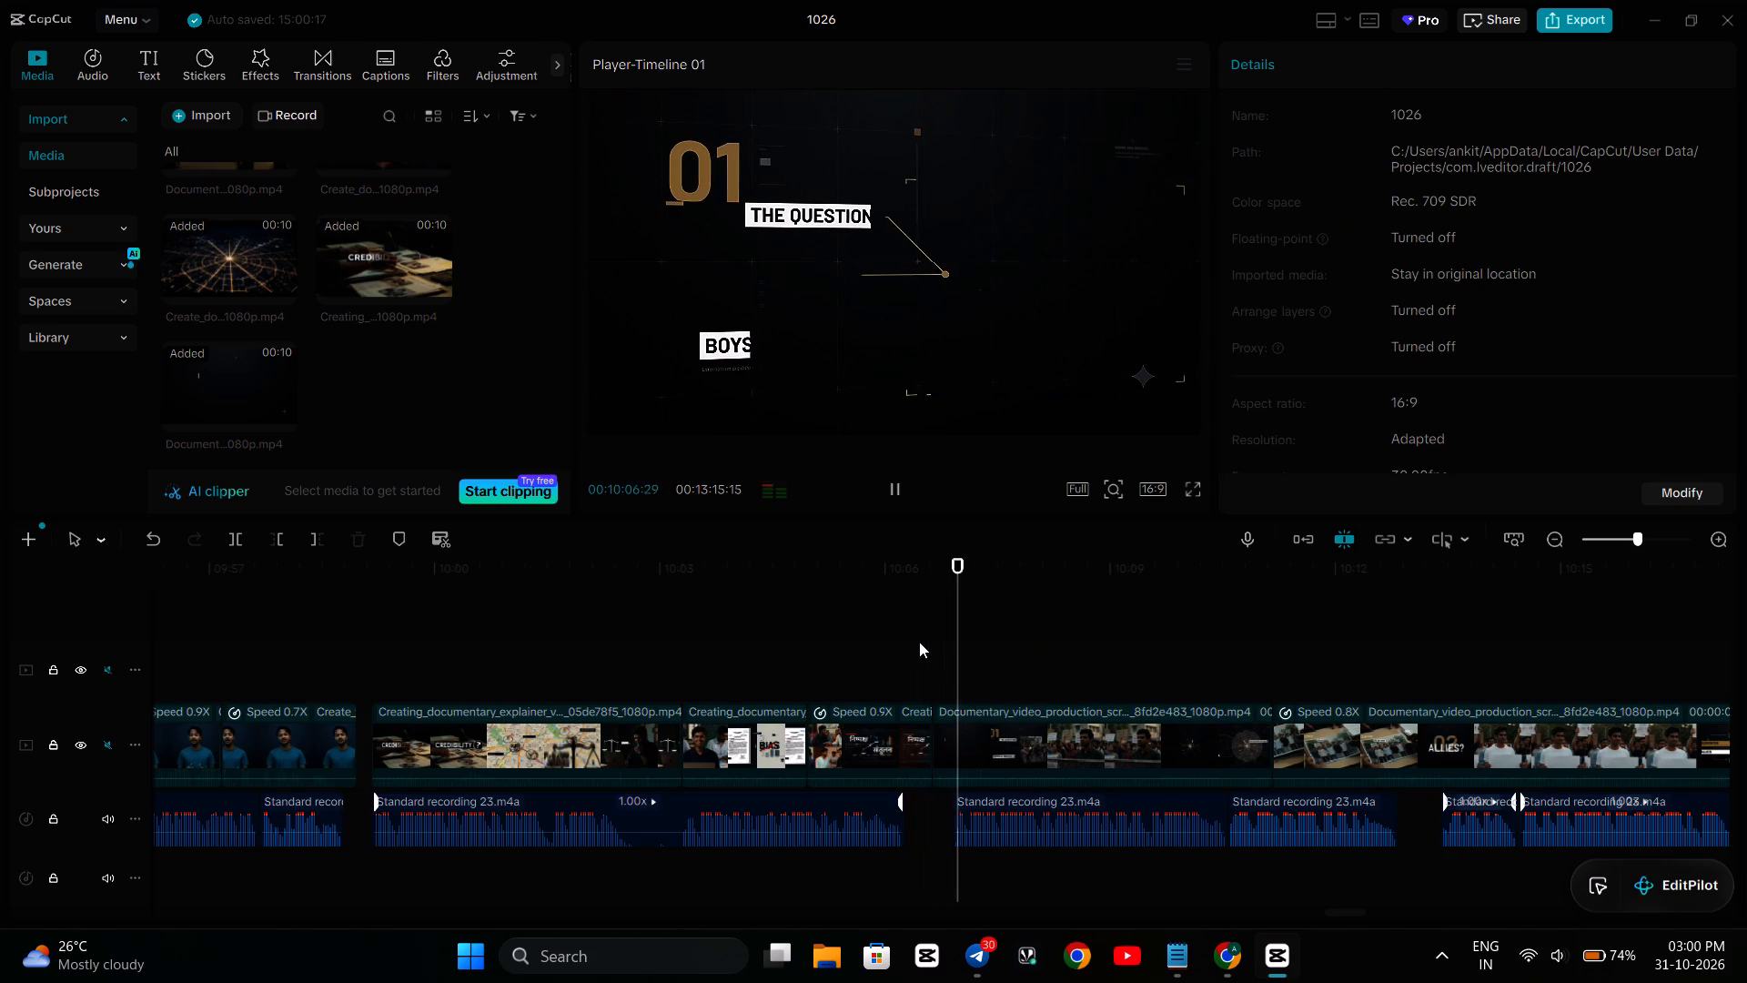
key("space")
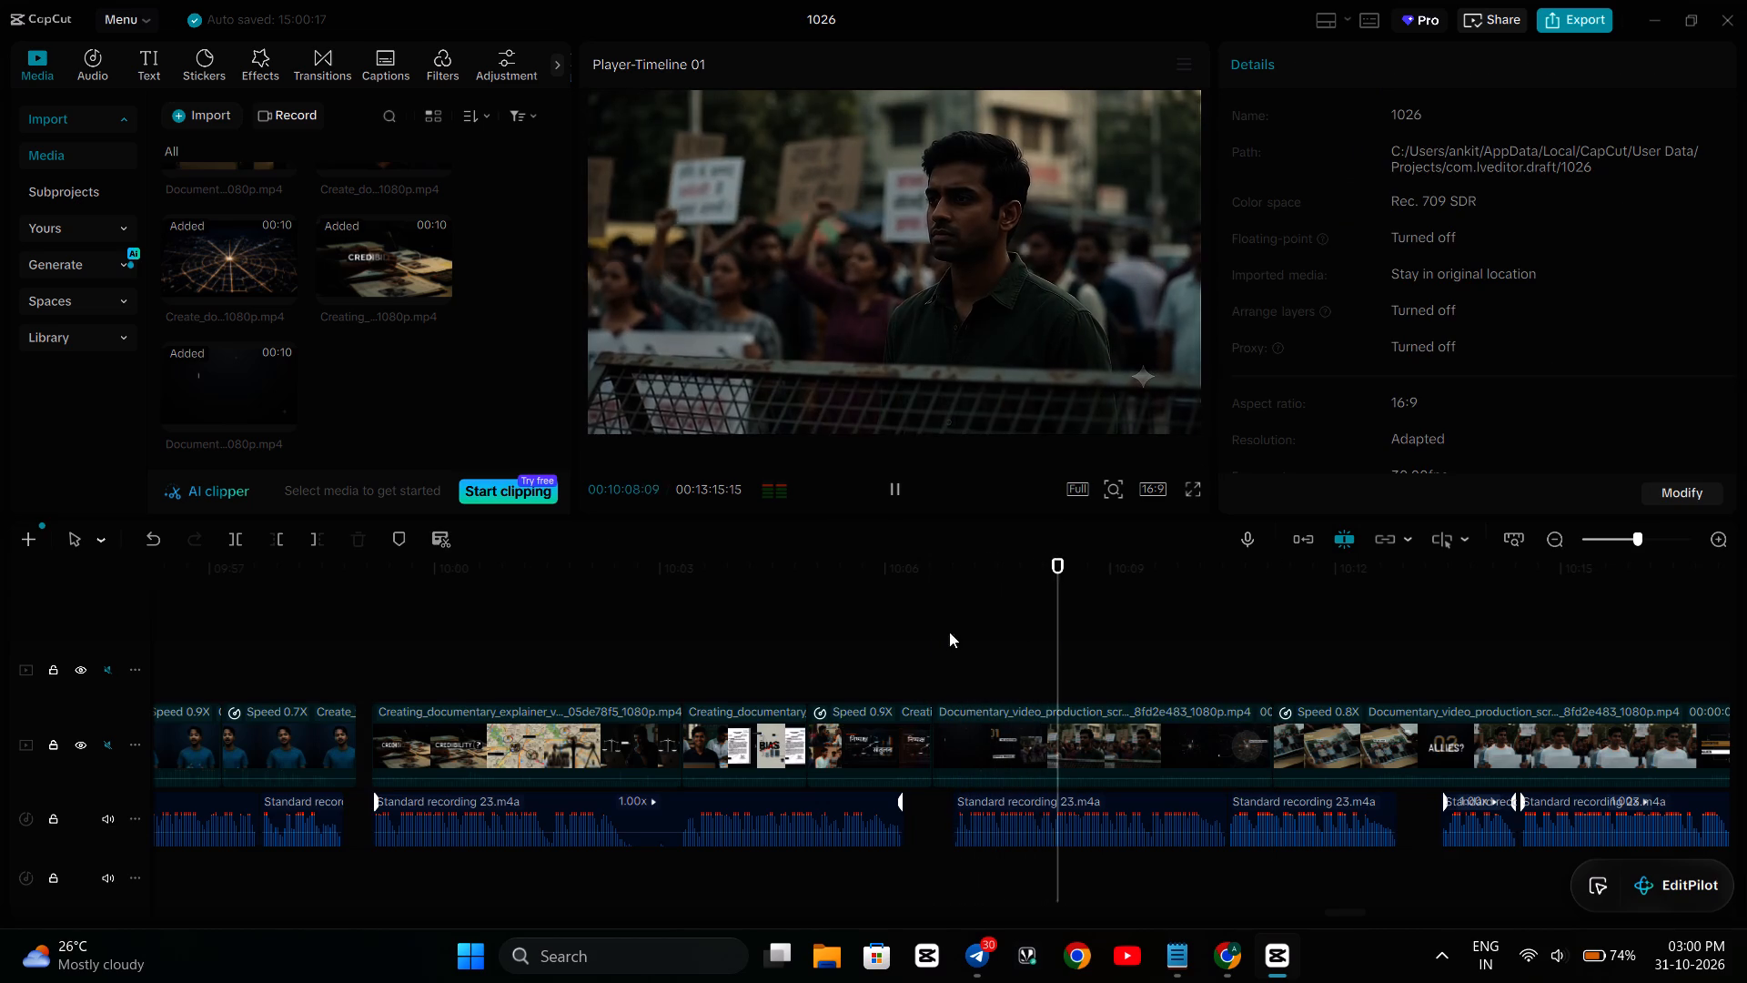
key("space")
left_click(1008, 654)
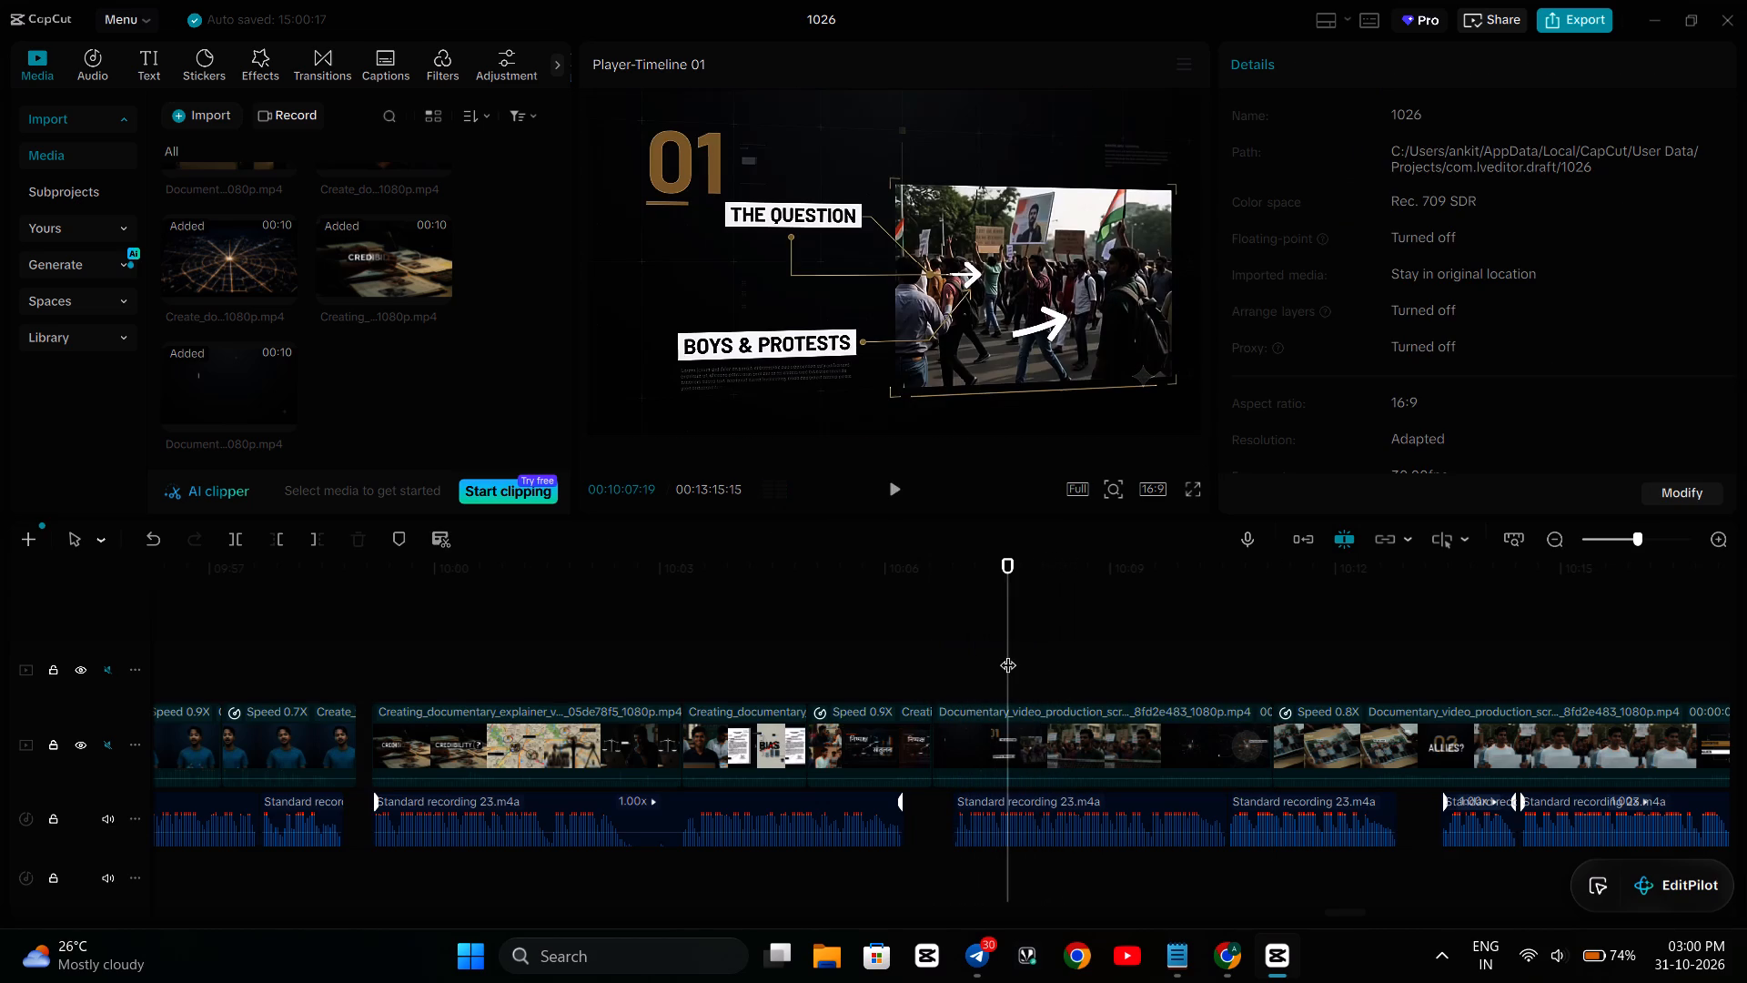
key("space")
key("space")
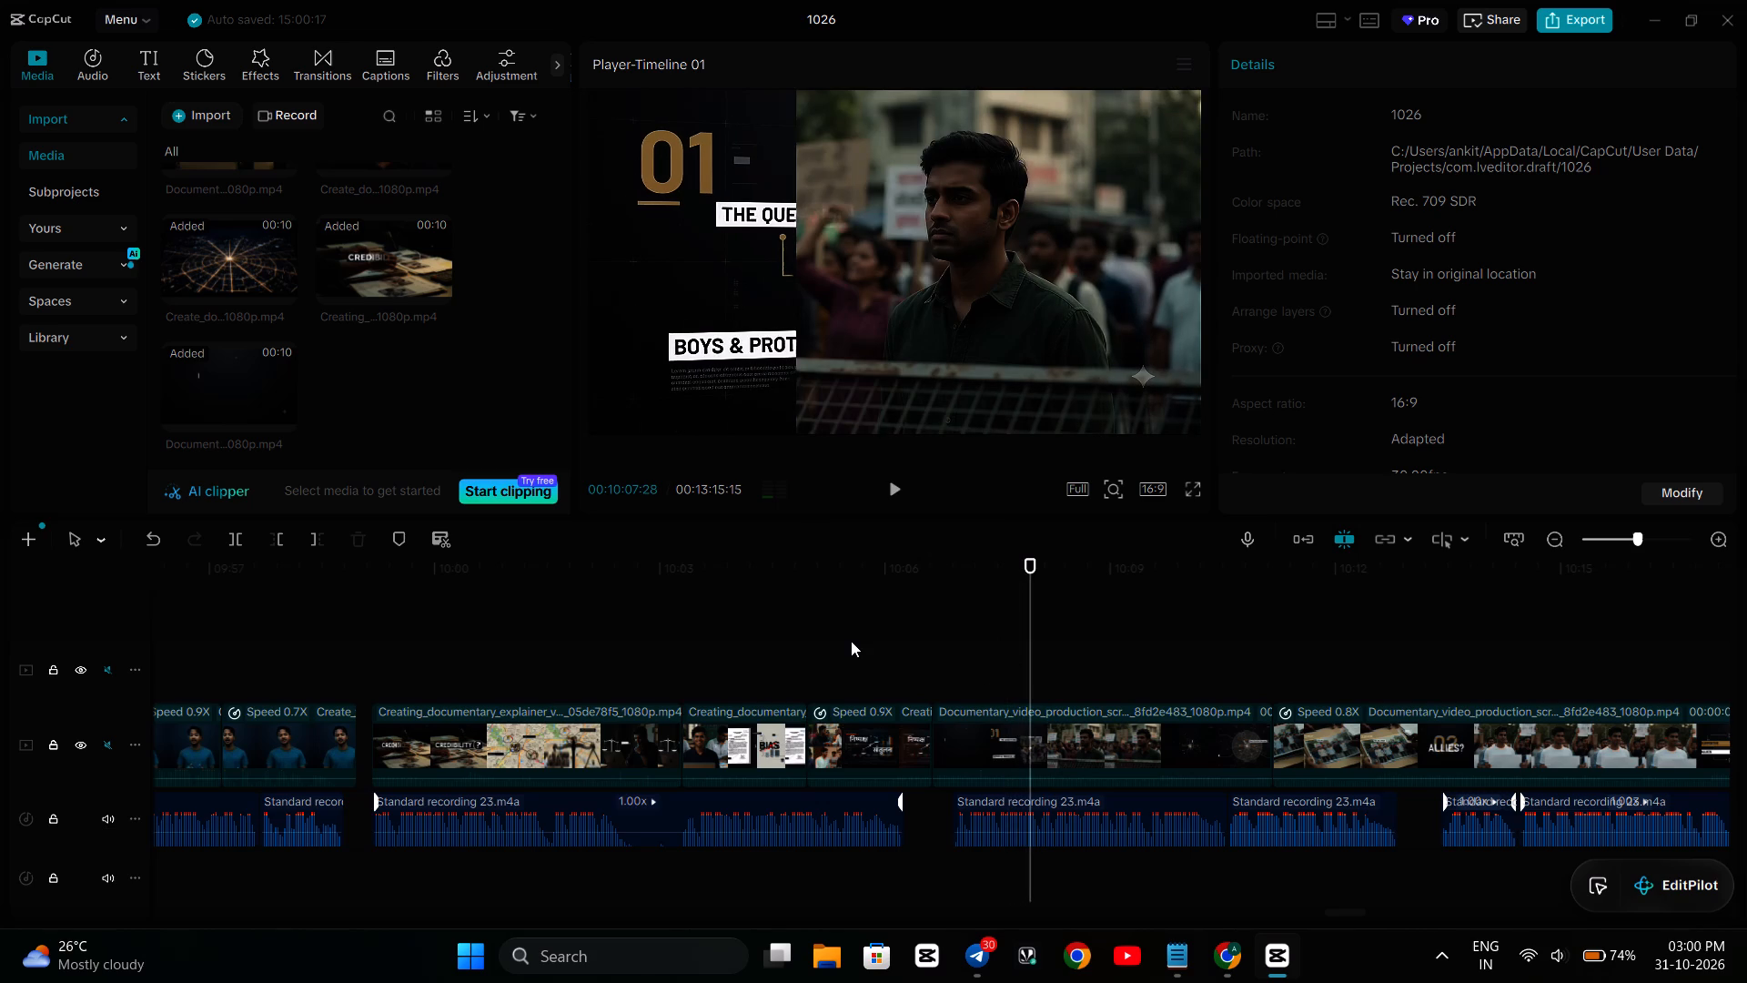
key("Left")
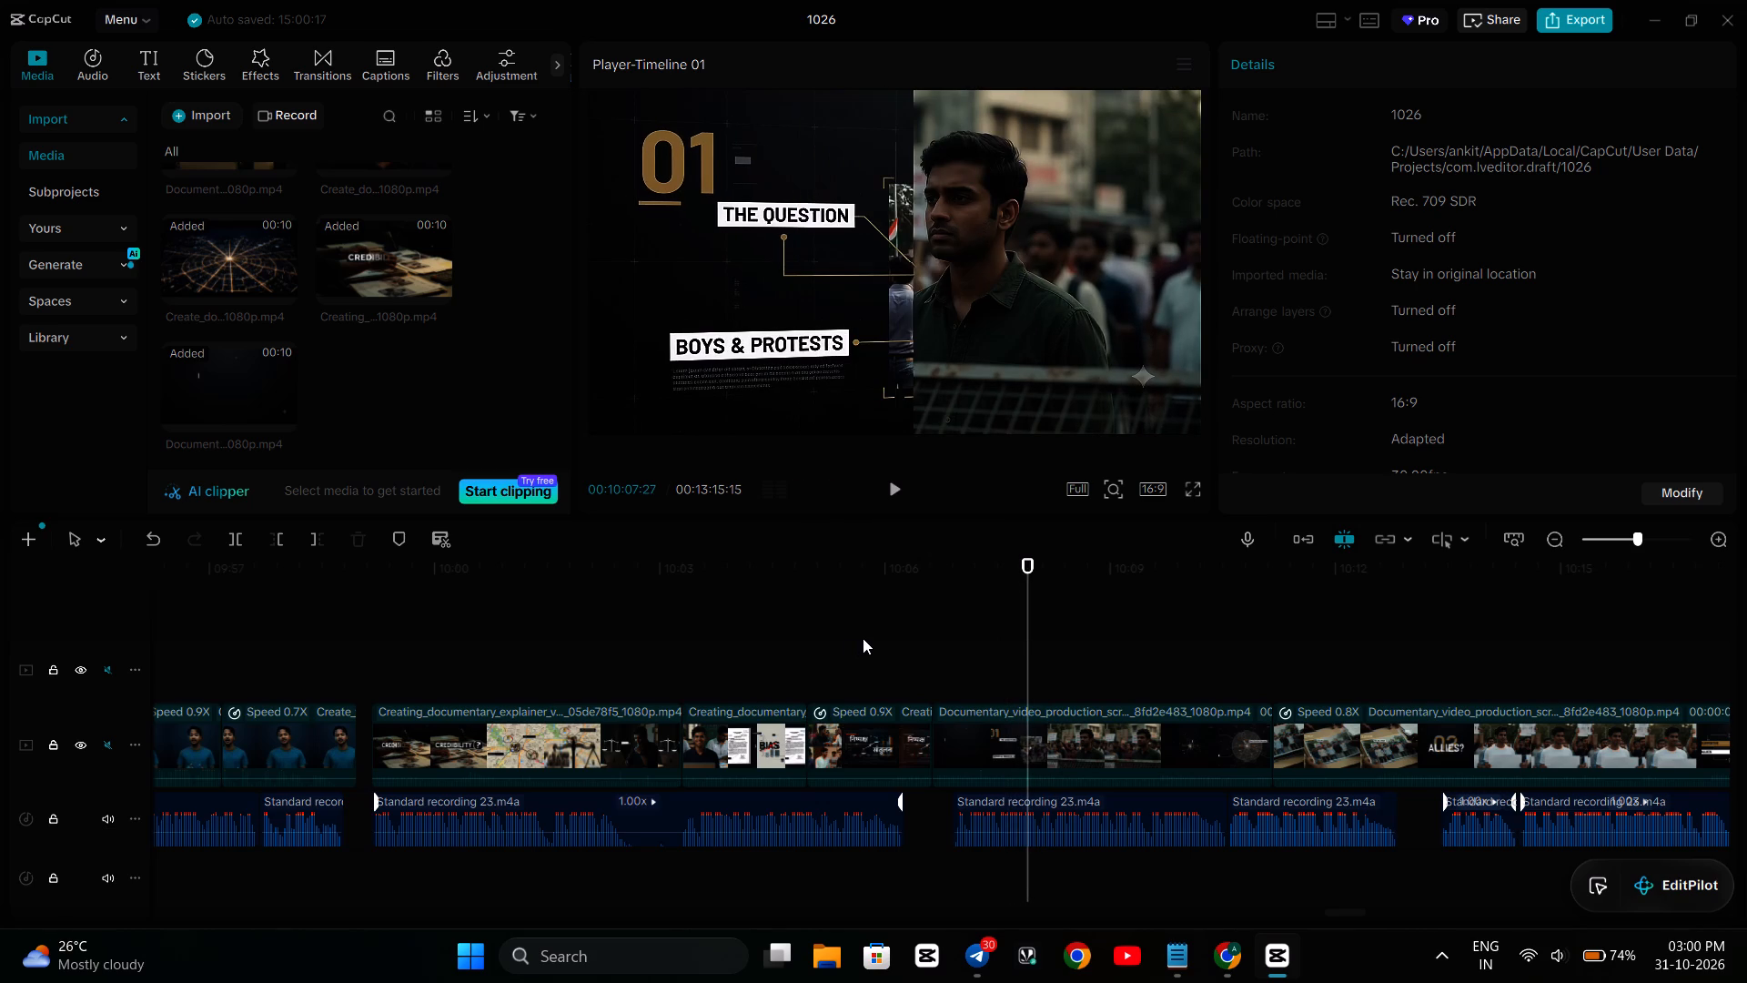
left_click(971, 736)
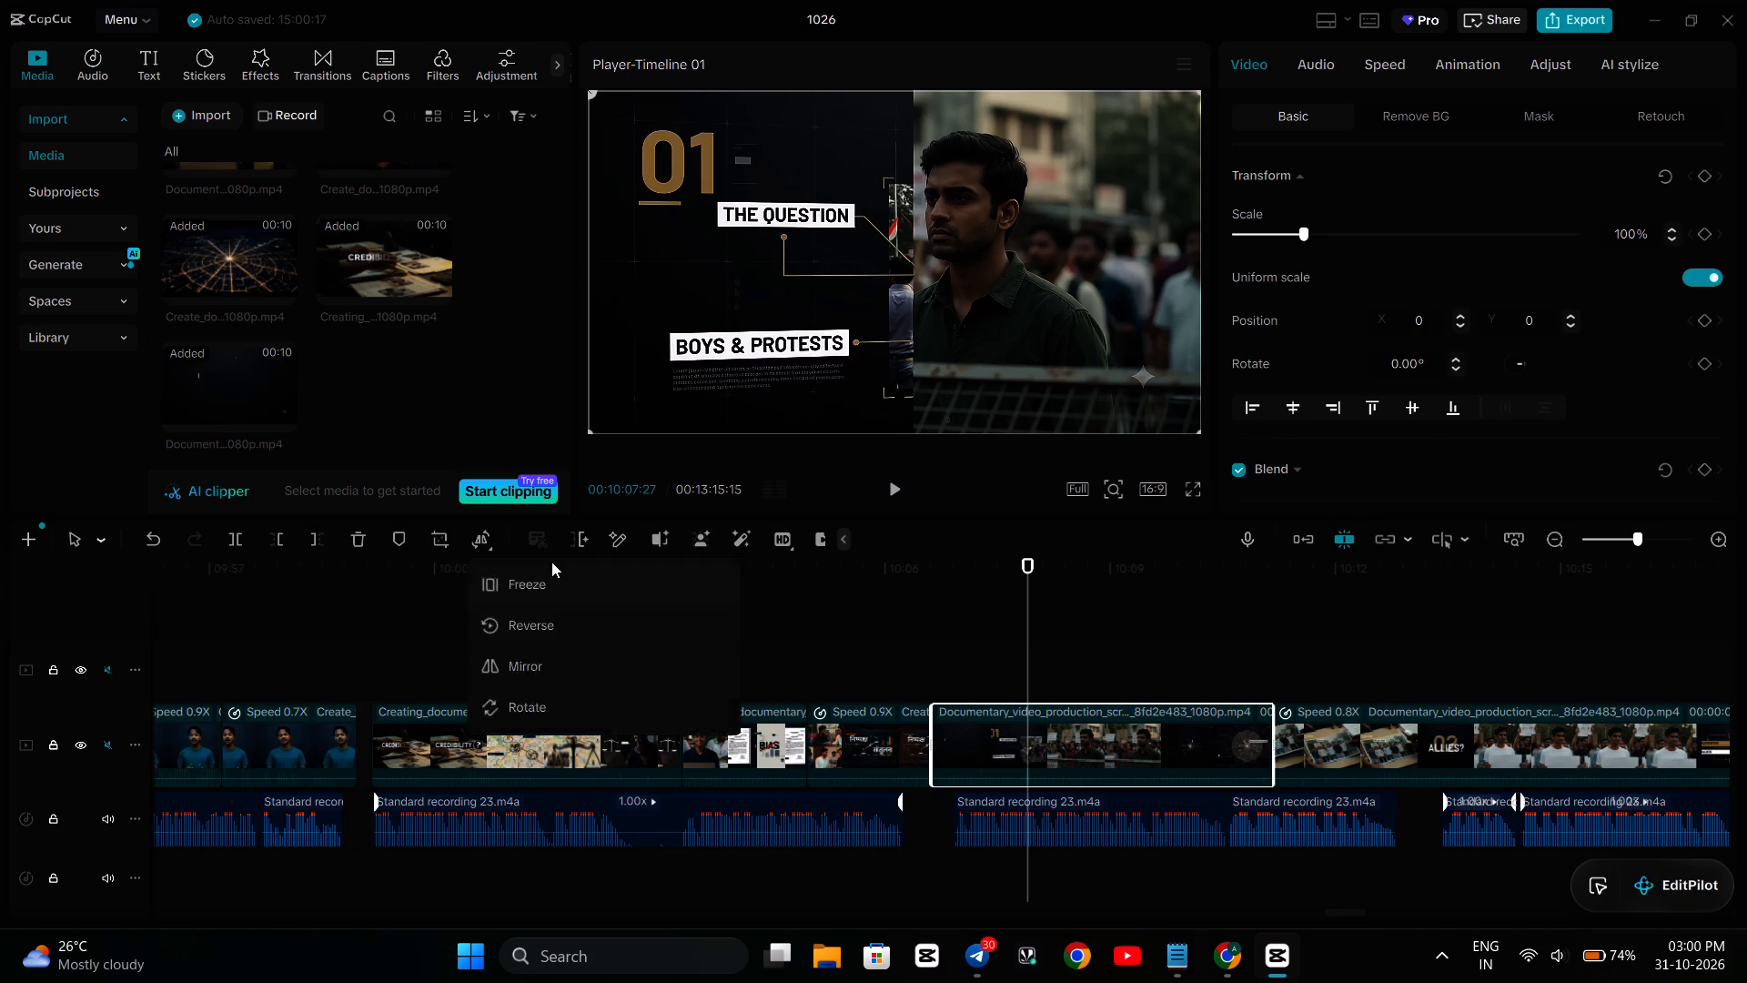
left_click(845, 629)
key("space")
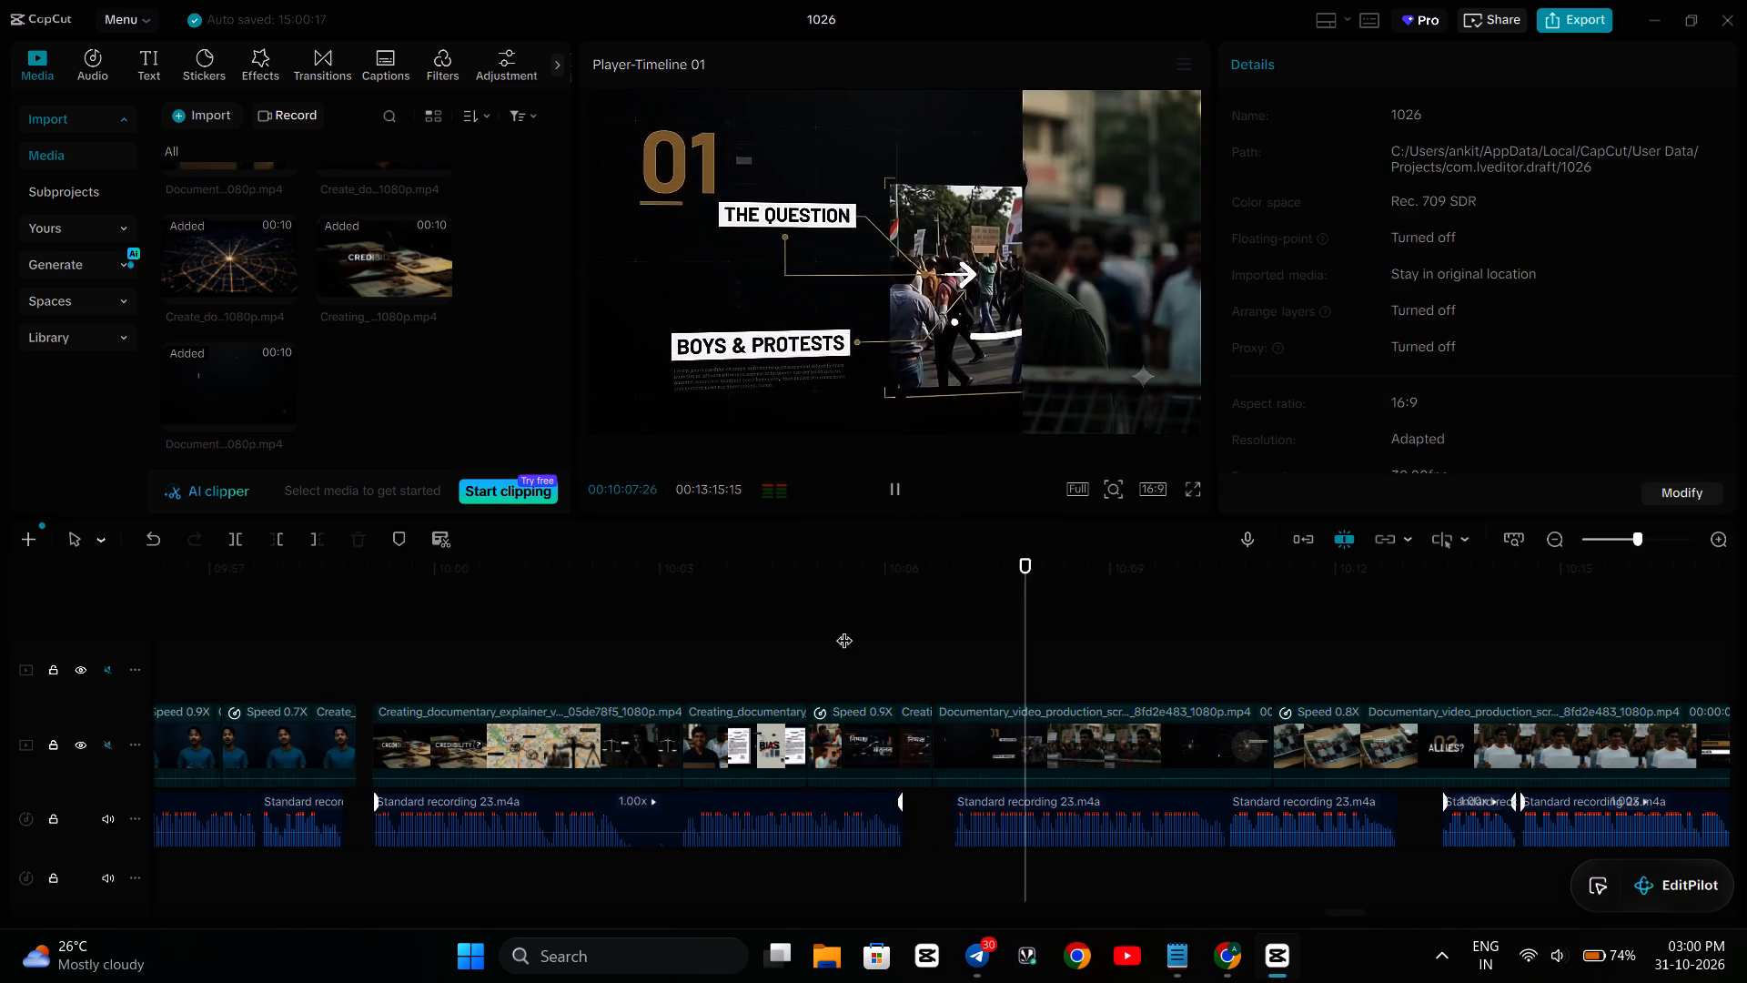
key("space")
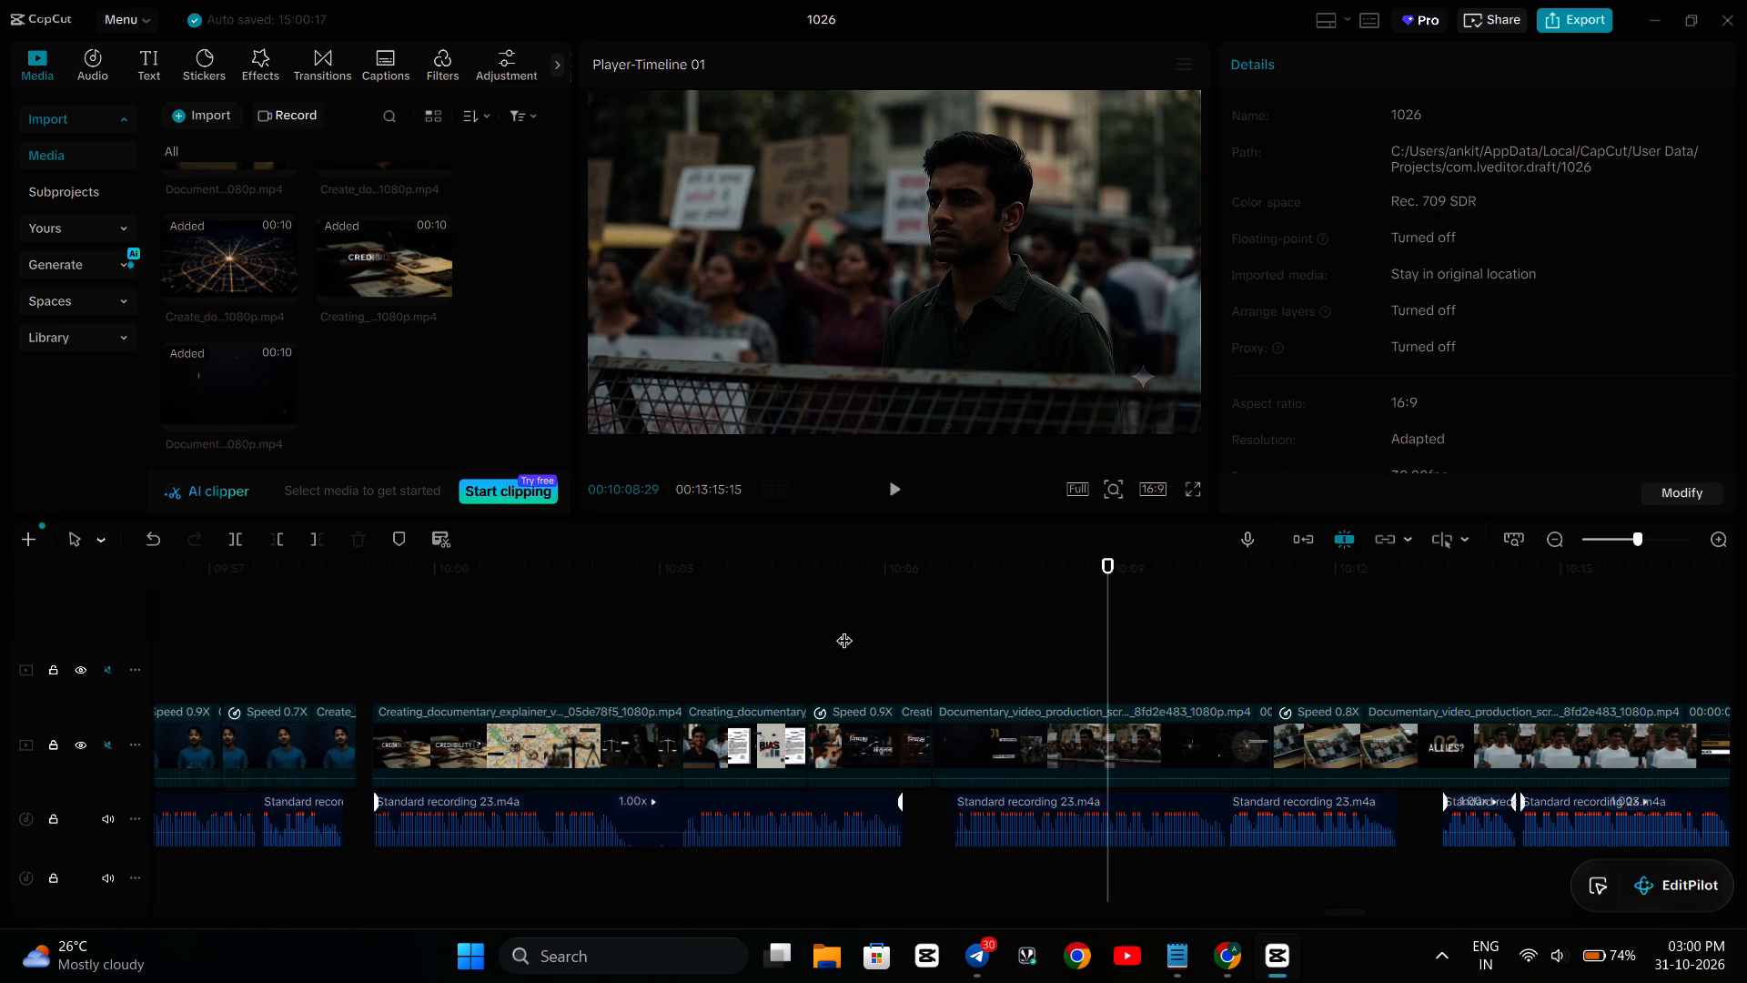
left_click(1005, 673)
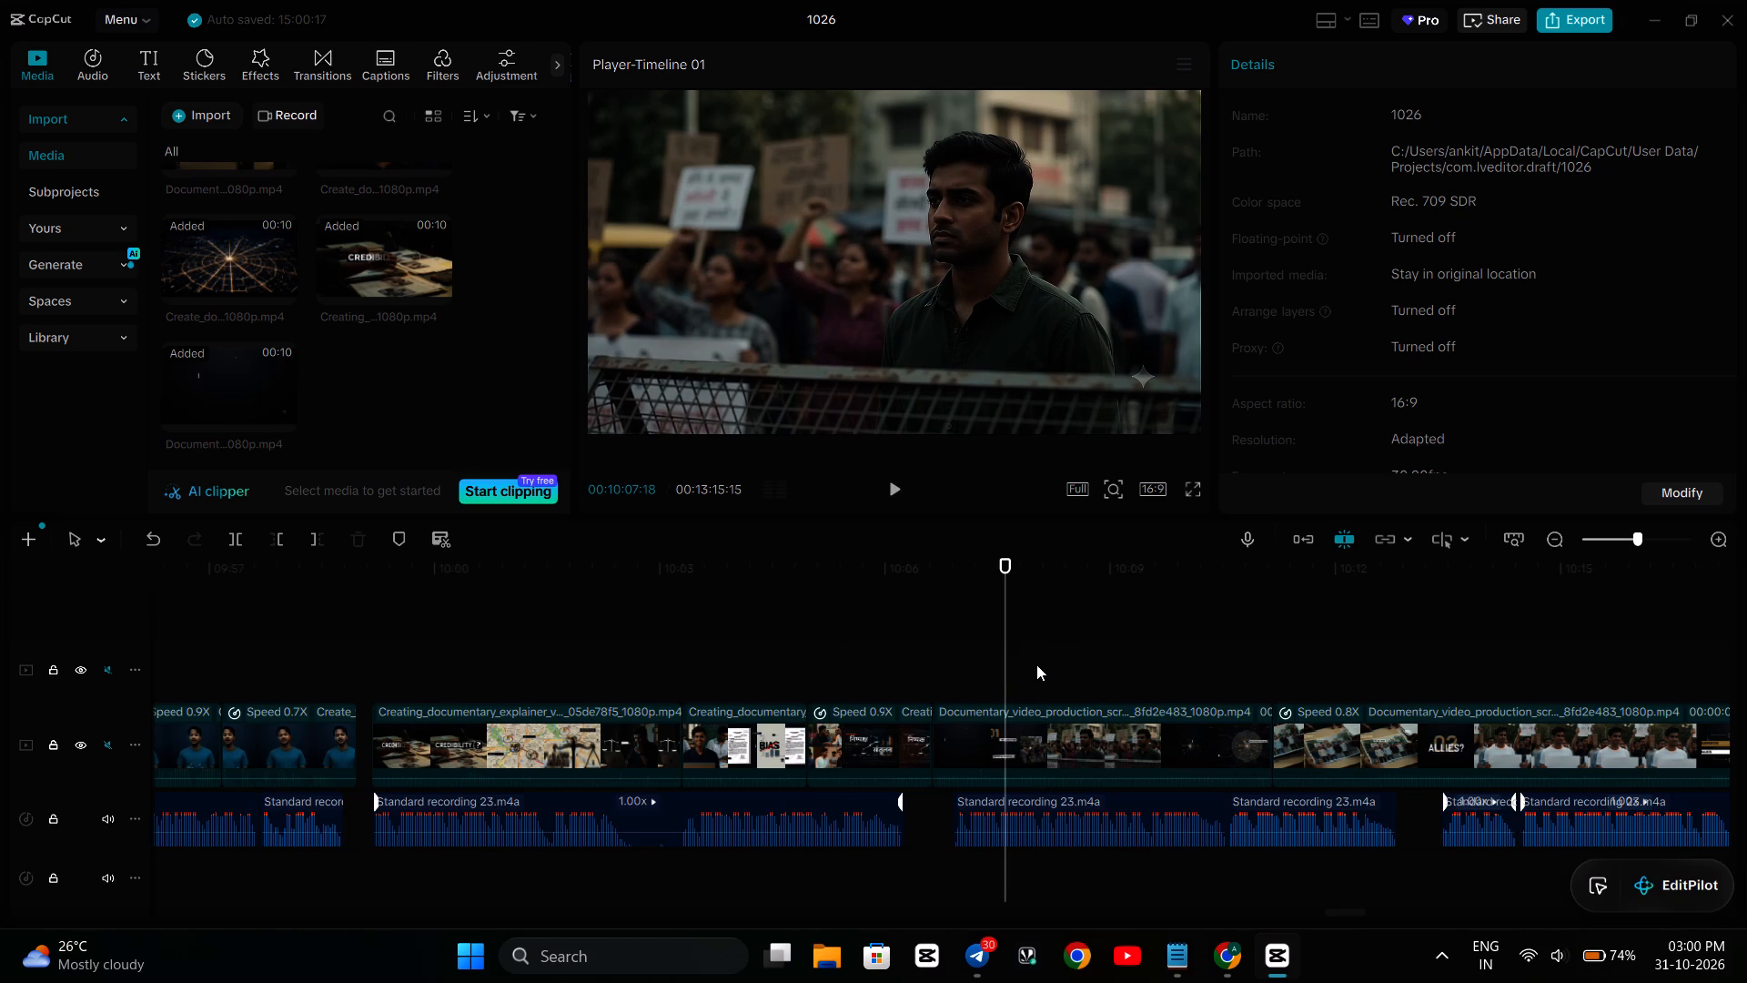
left_click(923, 662)
key("space")
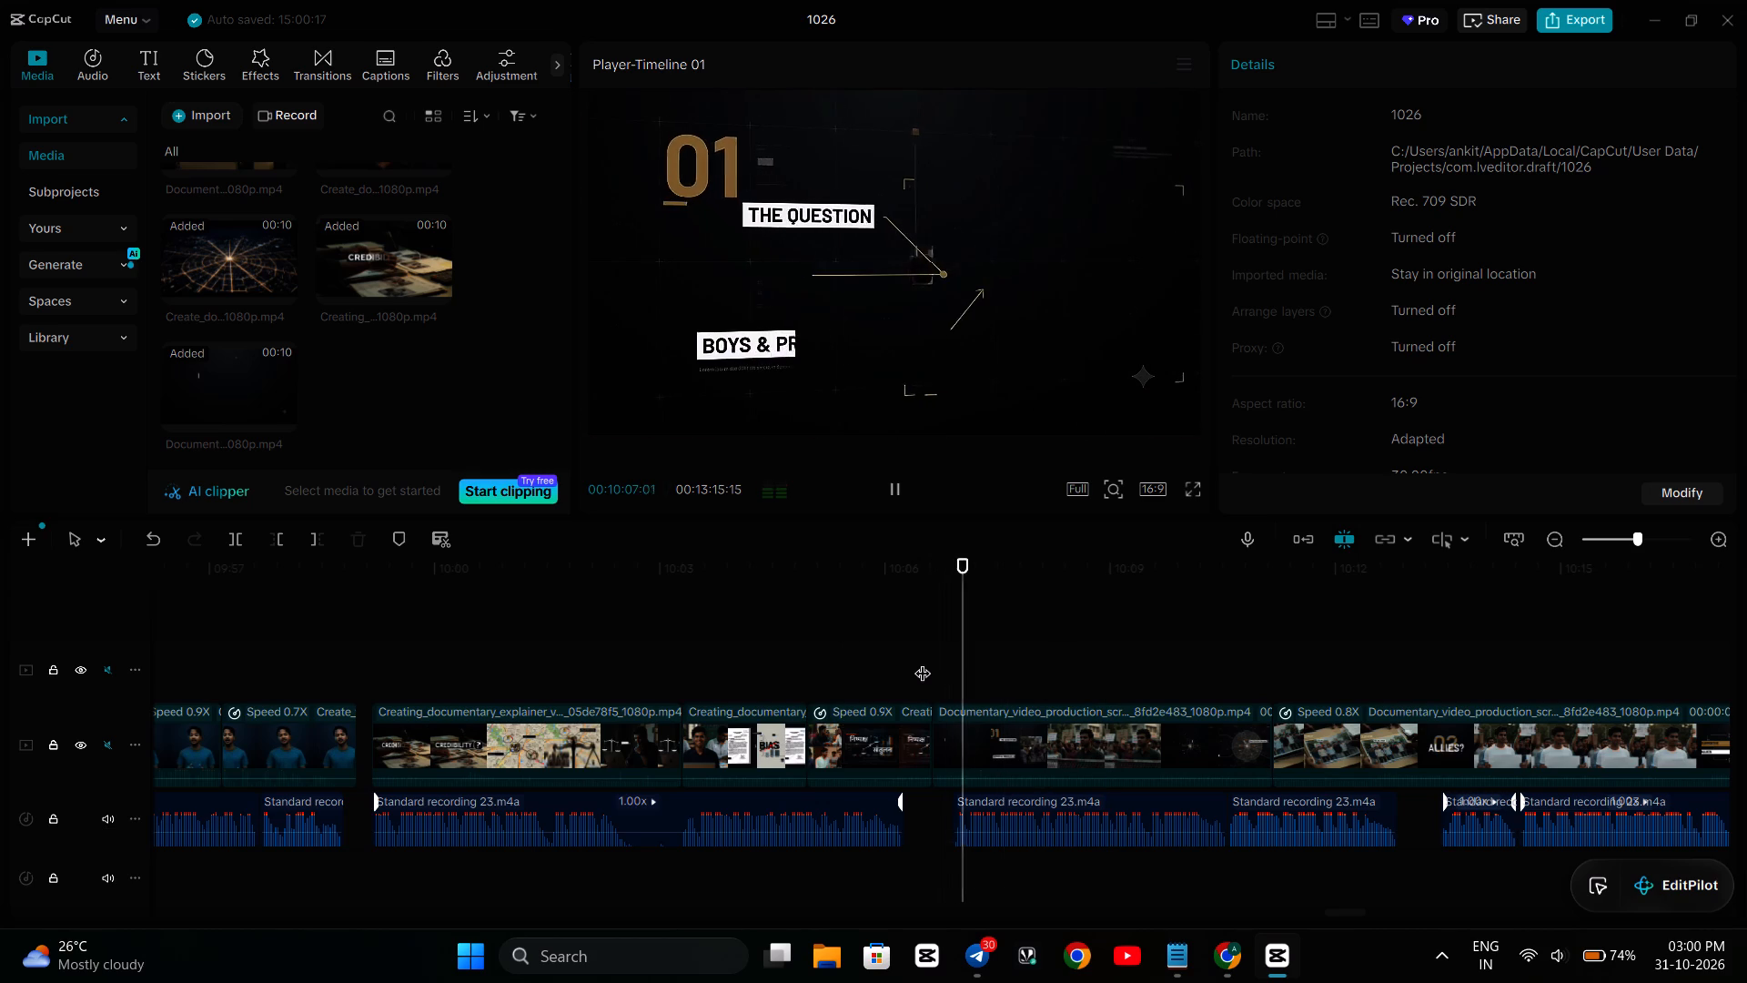
key("space")
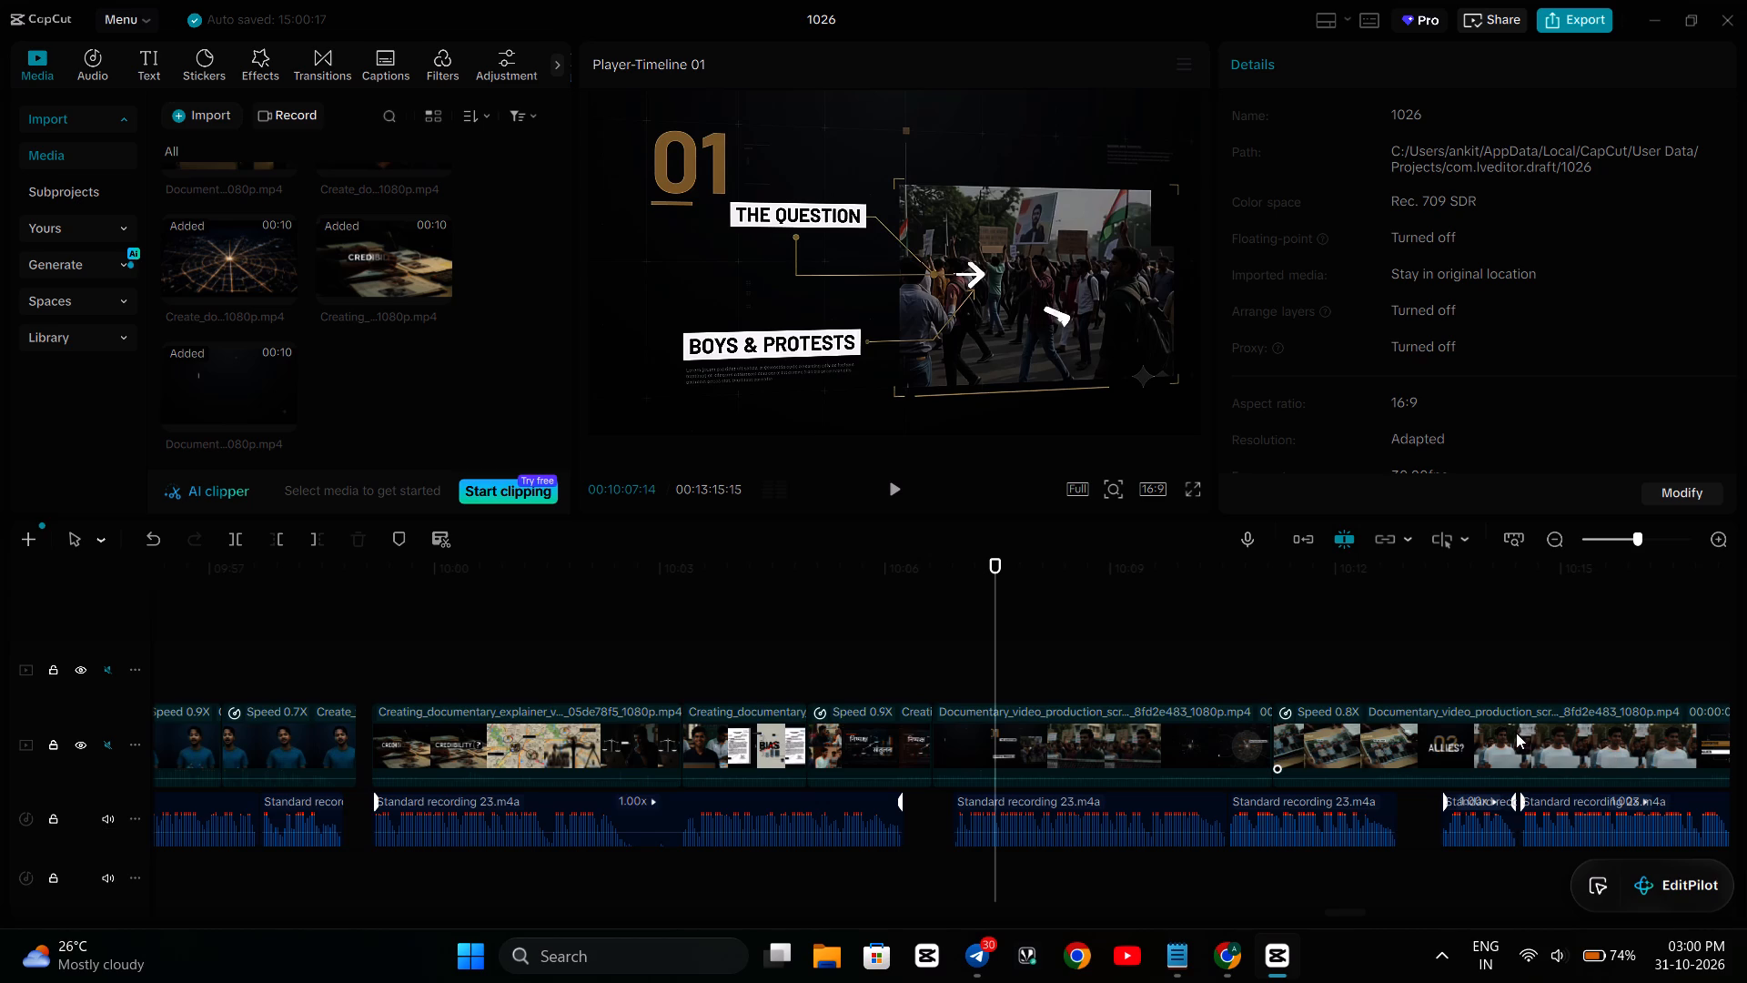
Shift the 0.8x part about 0.6 seconds later and the first part about 0.3 seconds later to the narration segment's start, and play the result.
left_click_drag(1516, 733, 1560, 733)
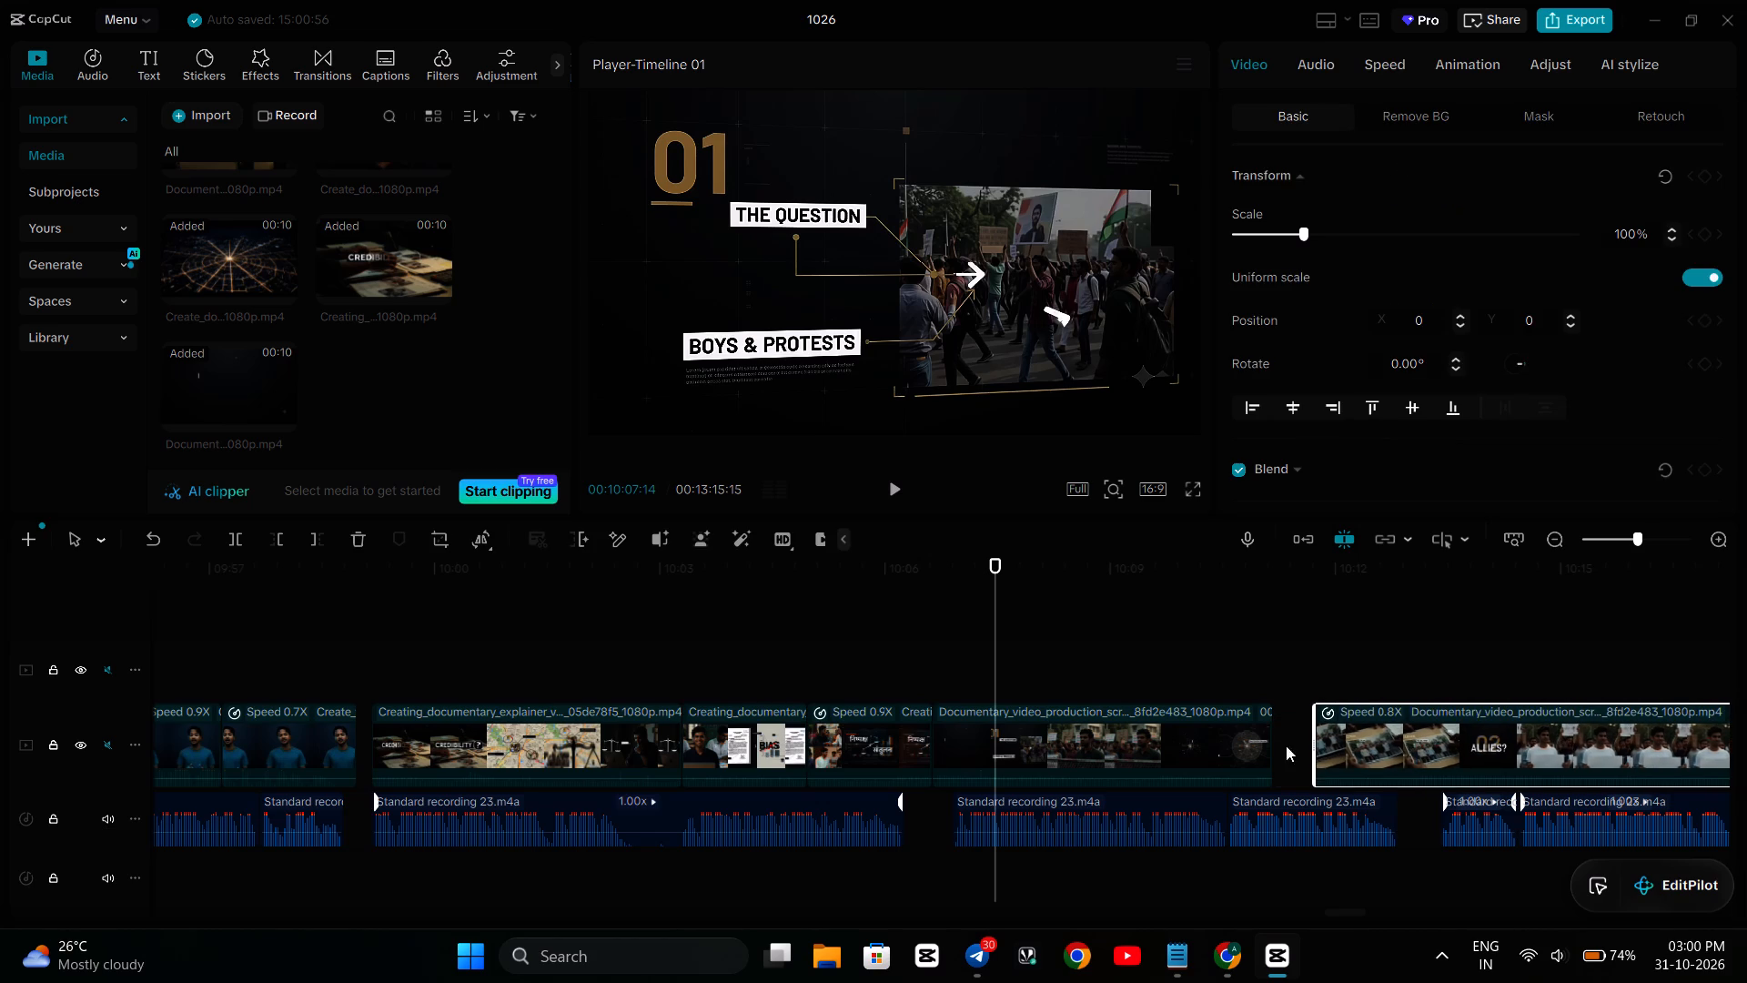
left_click_drag(1199, 745, 1219, 746)
left_click(726, 632)
key("space")
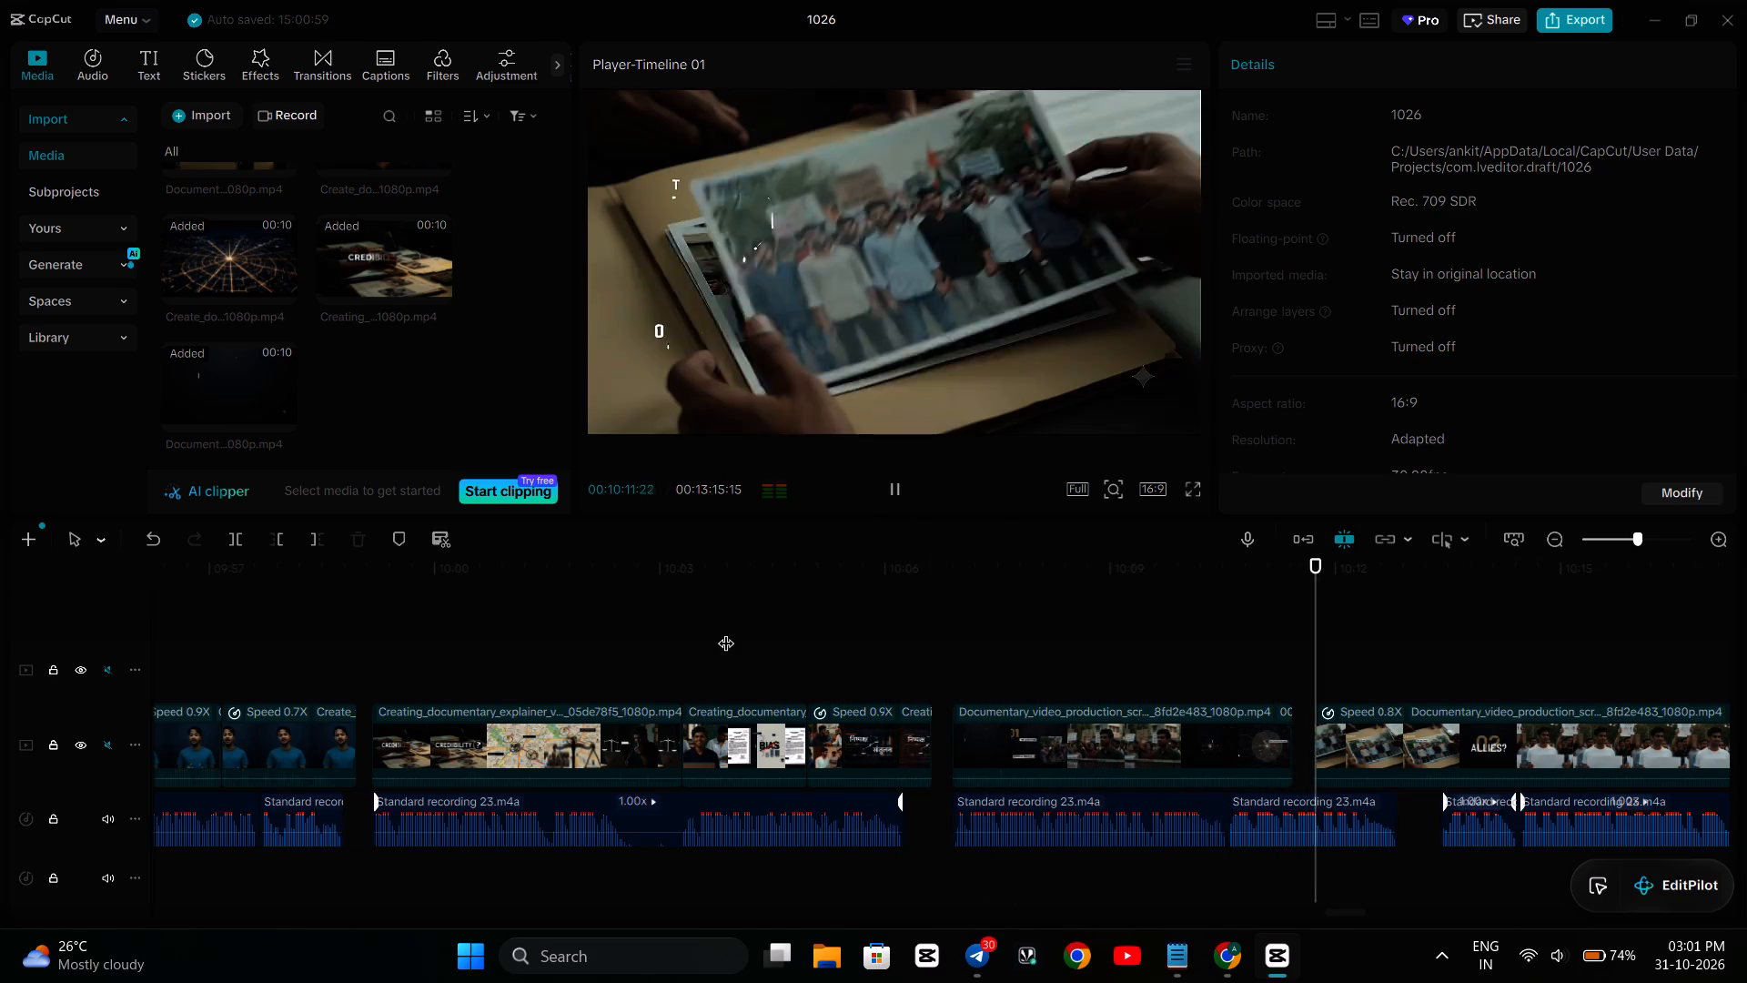
key("space")
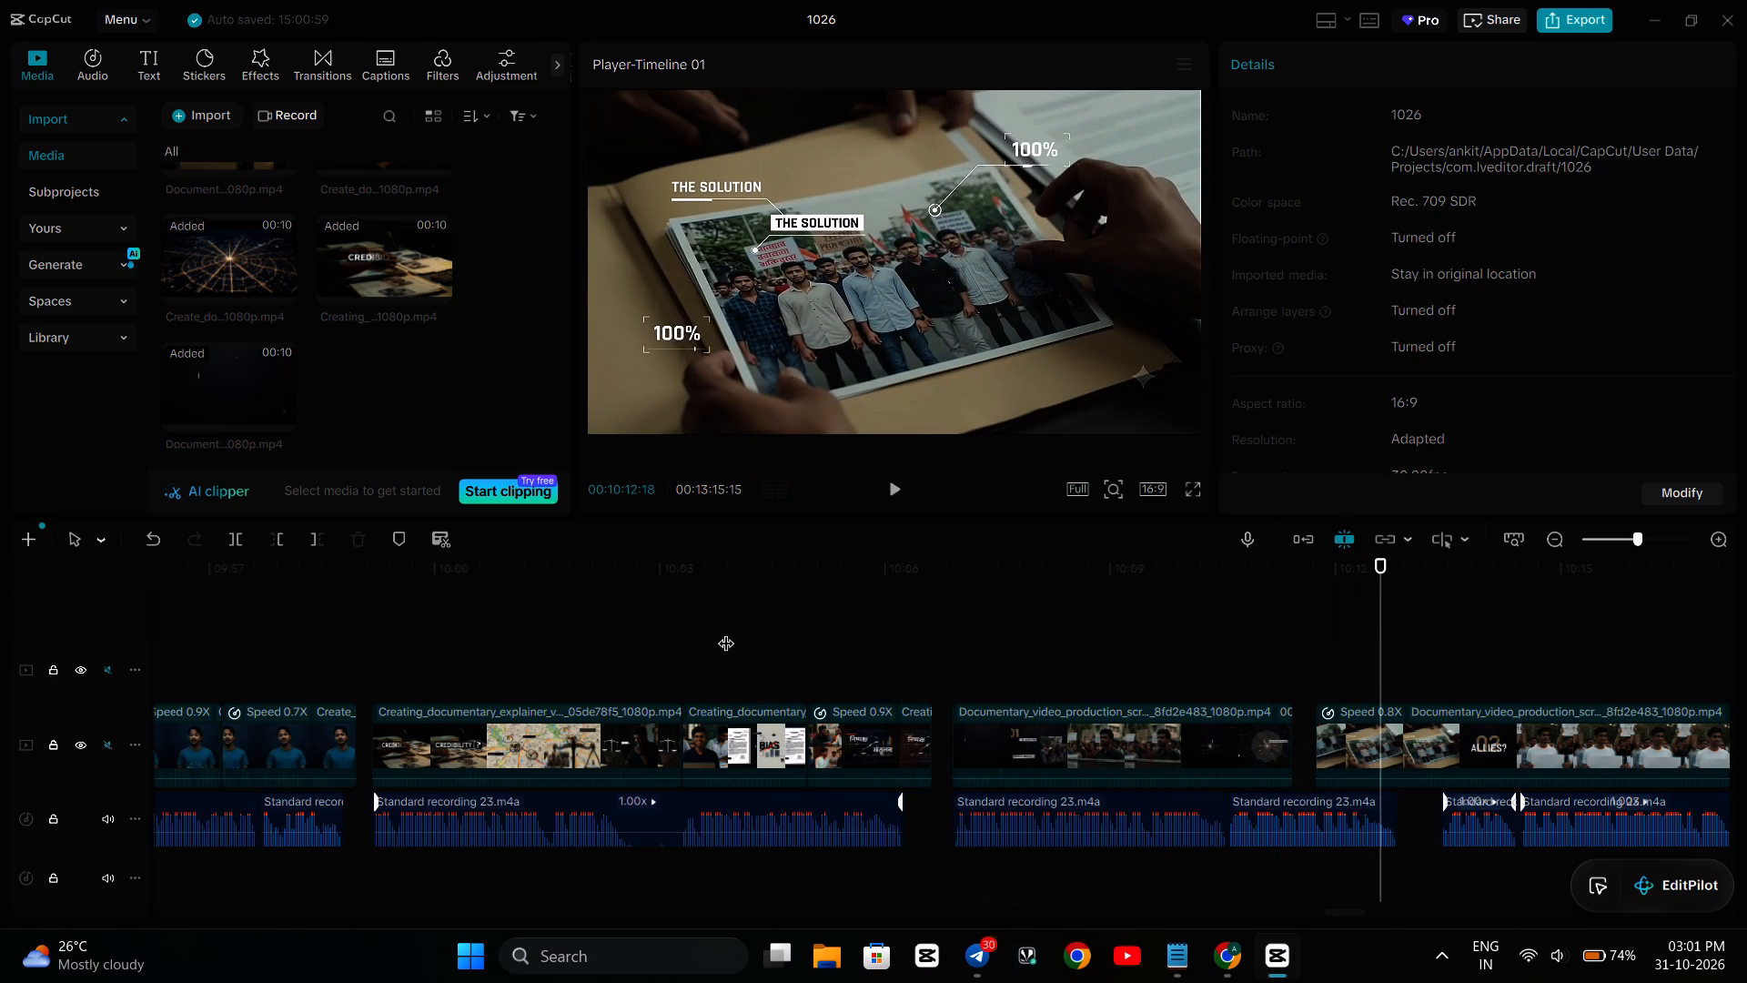
Move the 0.8x part back directly against the first part of the 8fd2e483 clip and play up to the 02 ALLIES? title.
left_click(1077, 747)
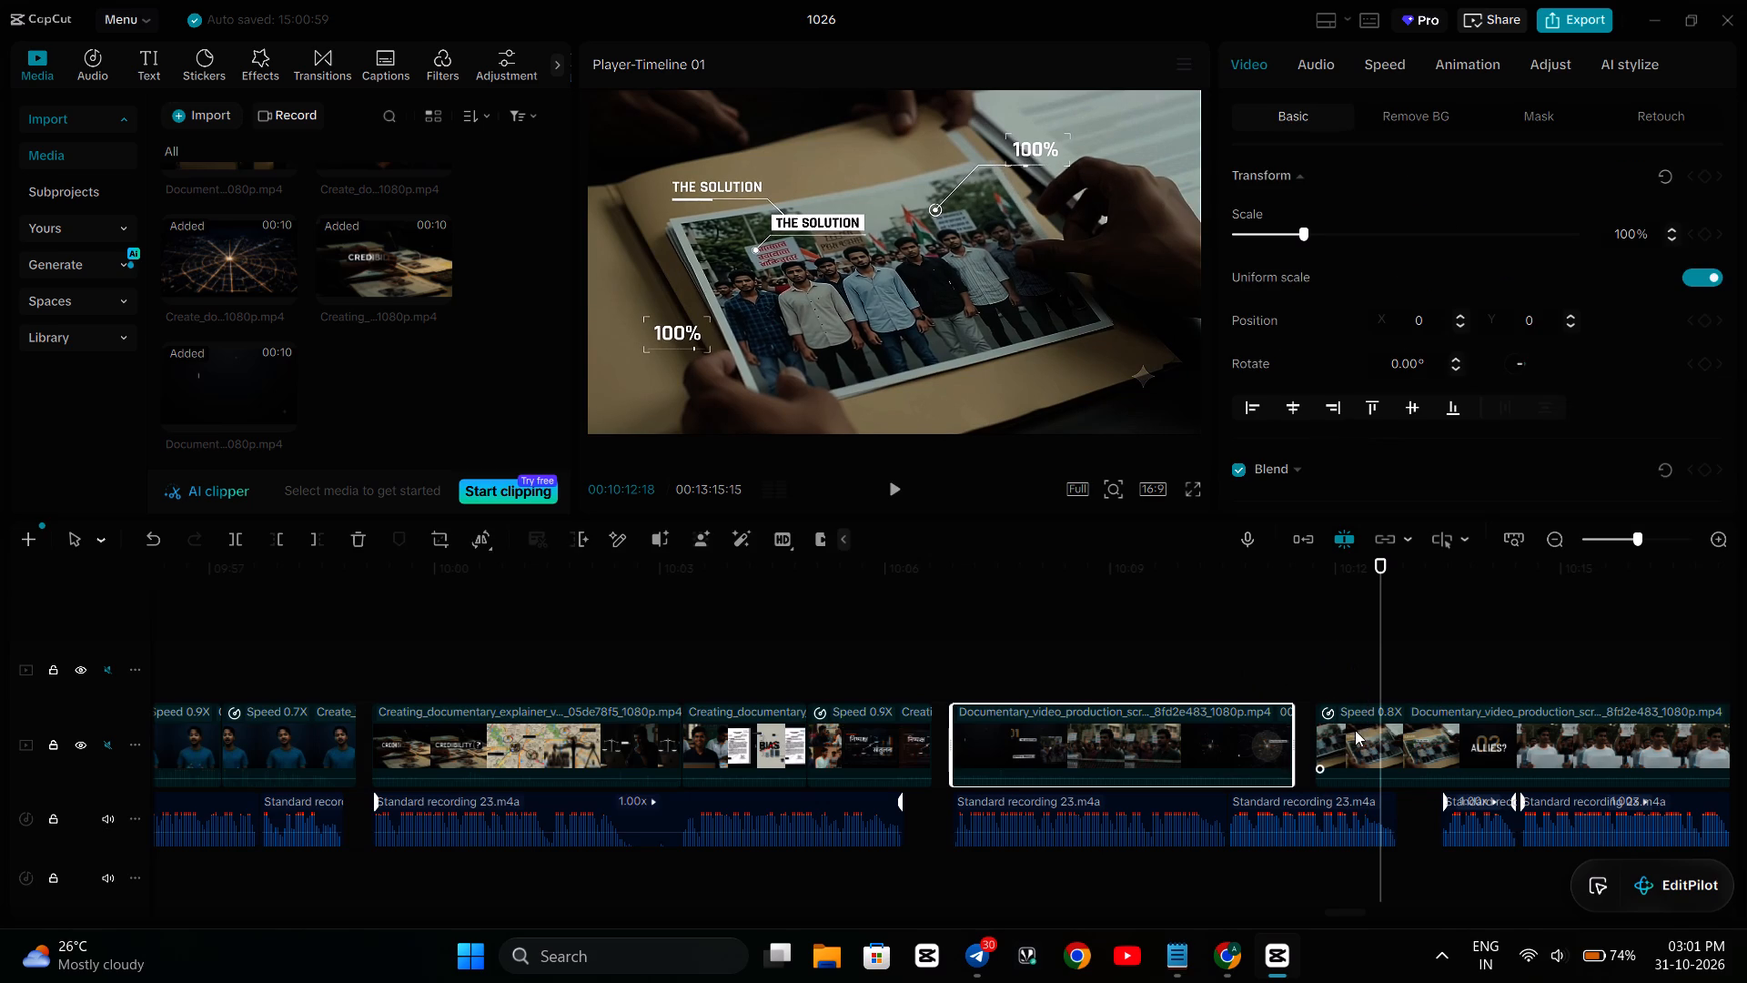
left_click_drag(1335, 737, 1315, 740)
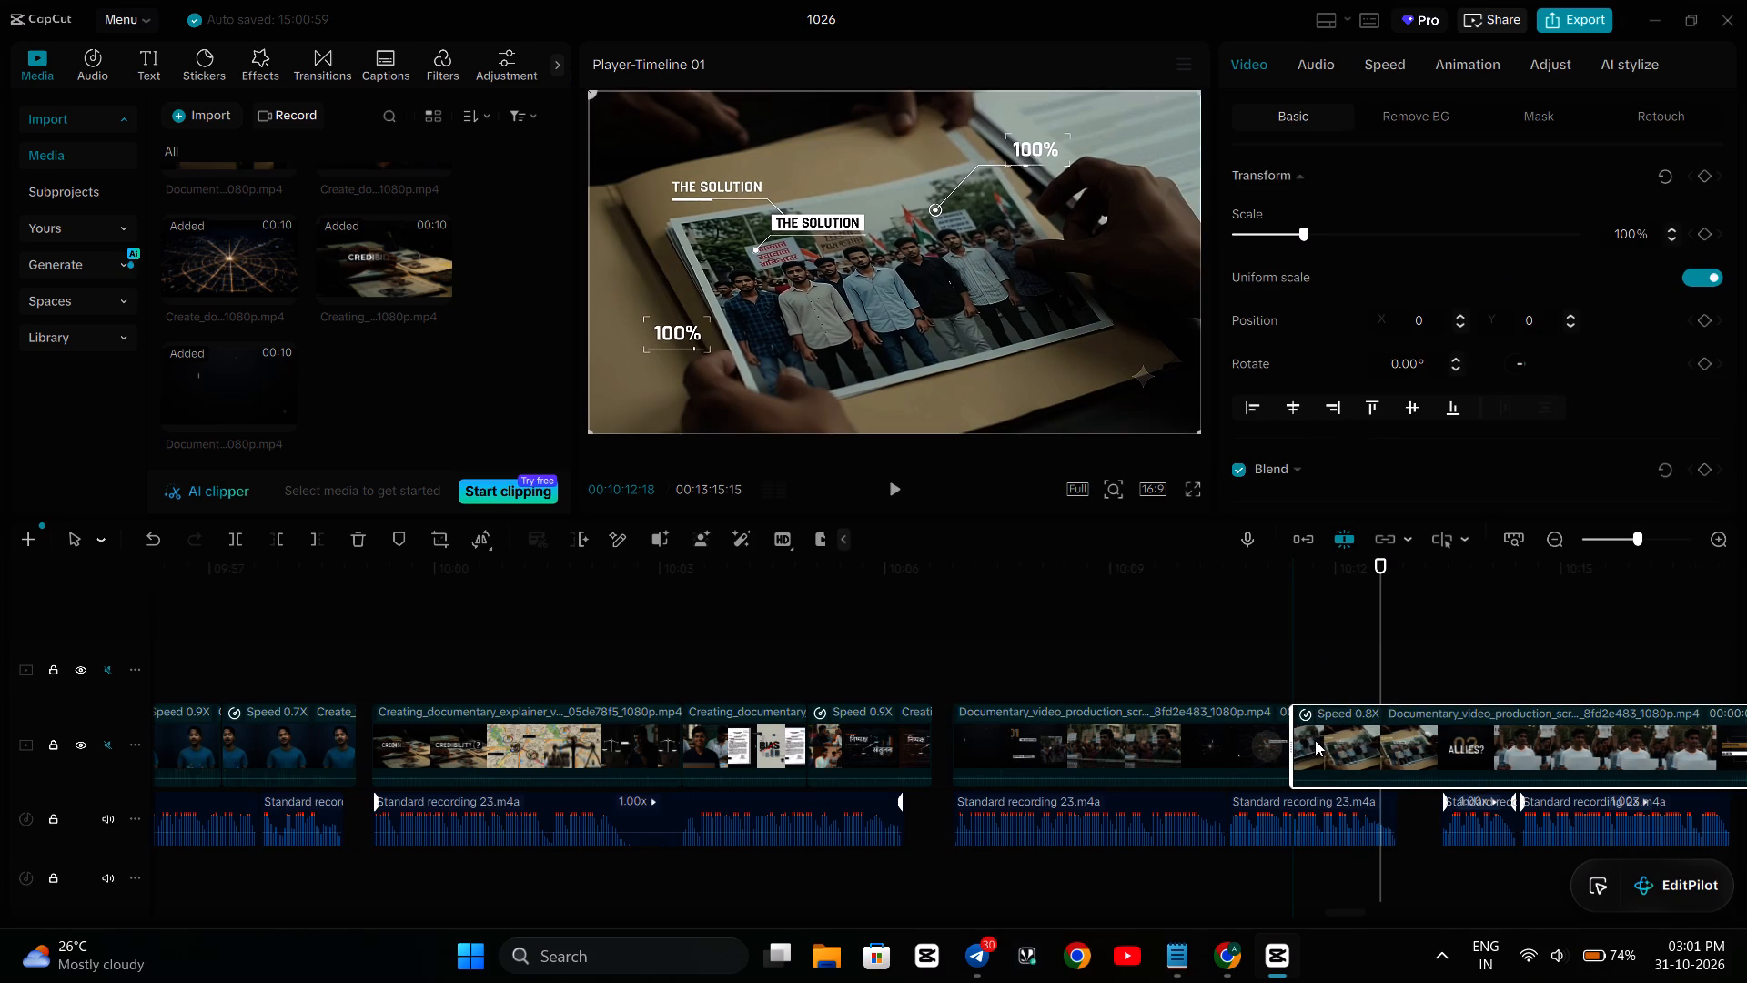
left_click(1110, 658)
key("space")
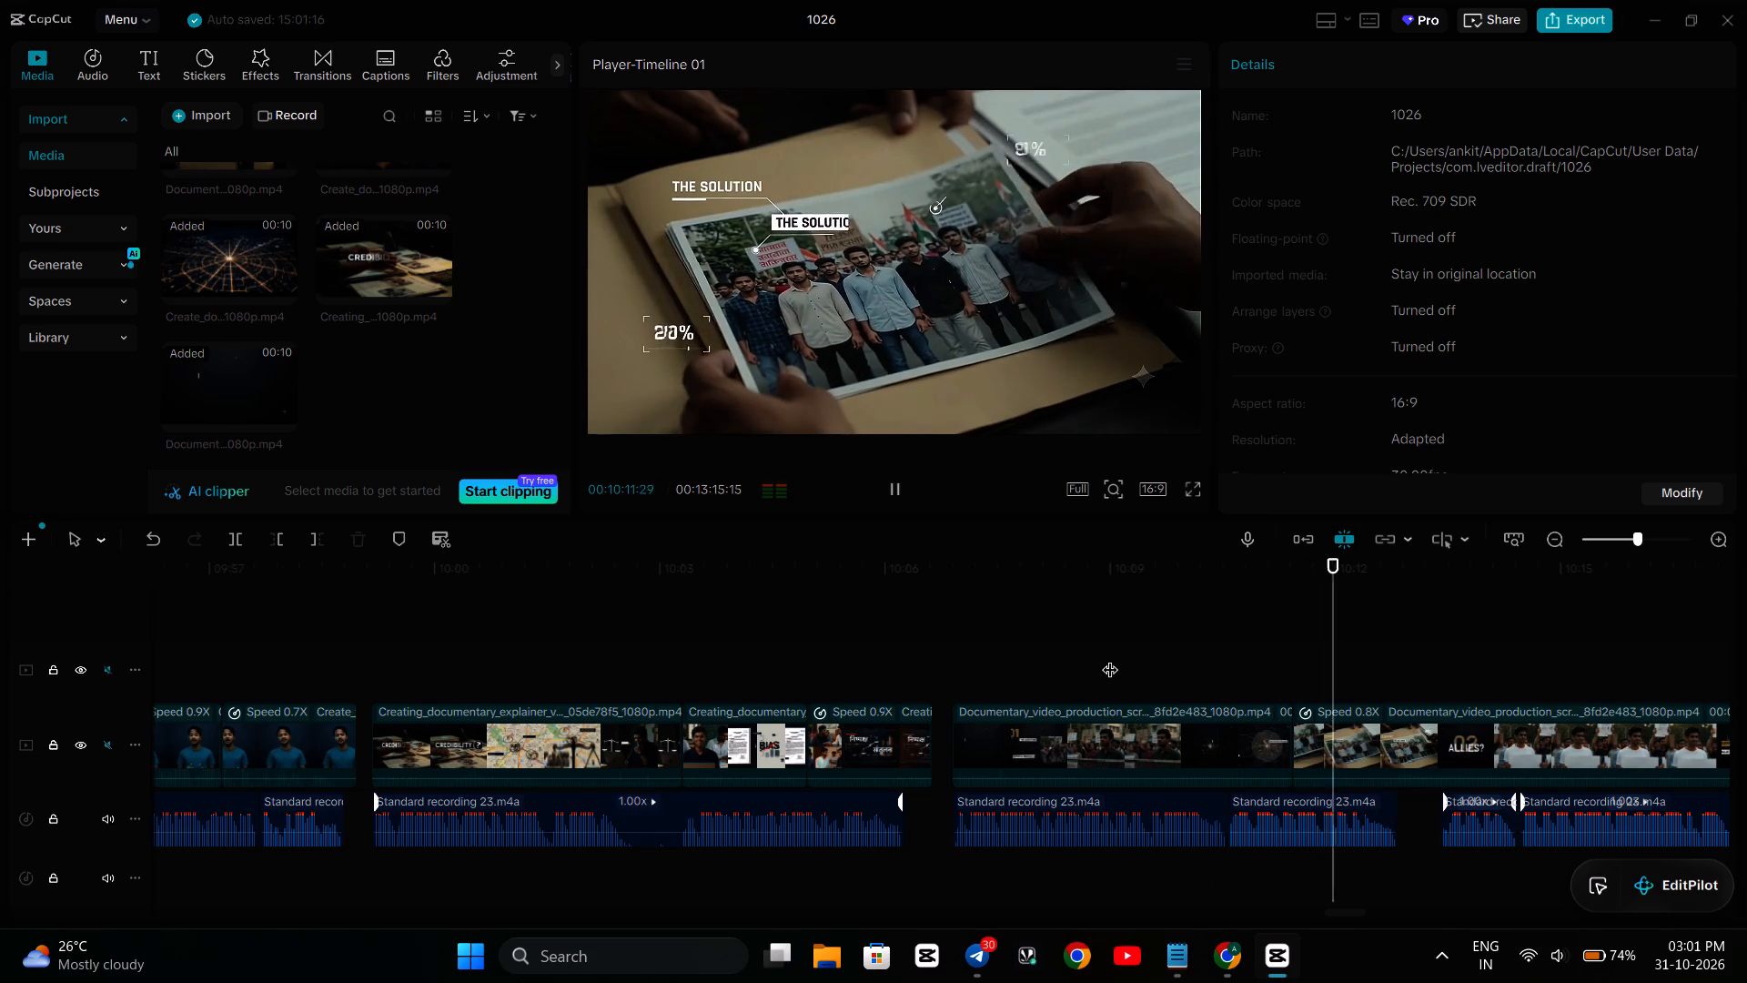
key("space")
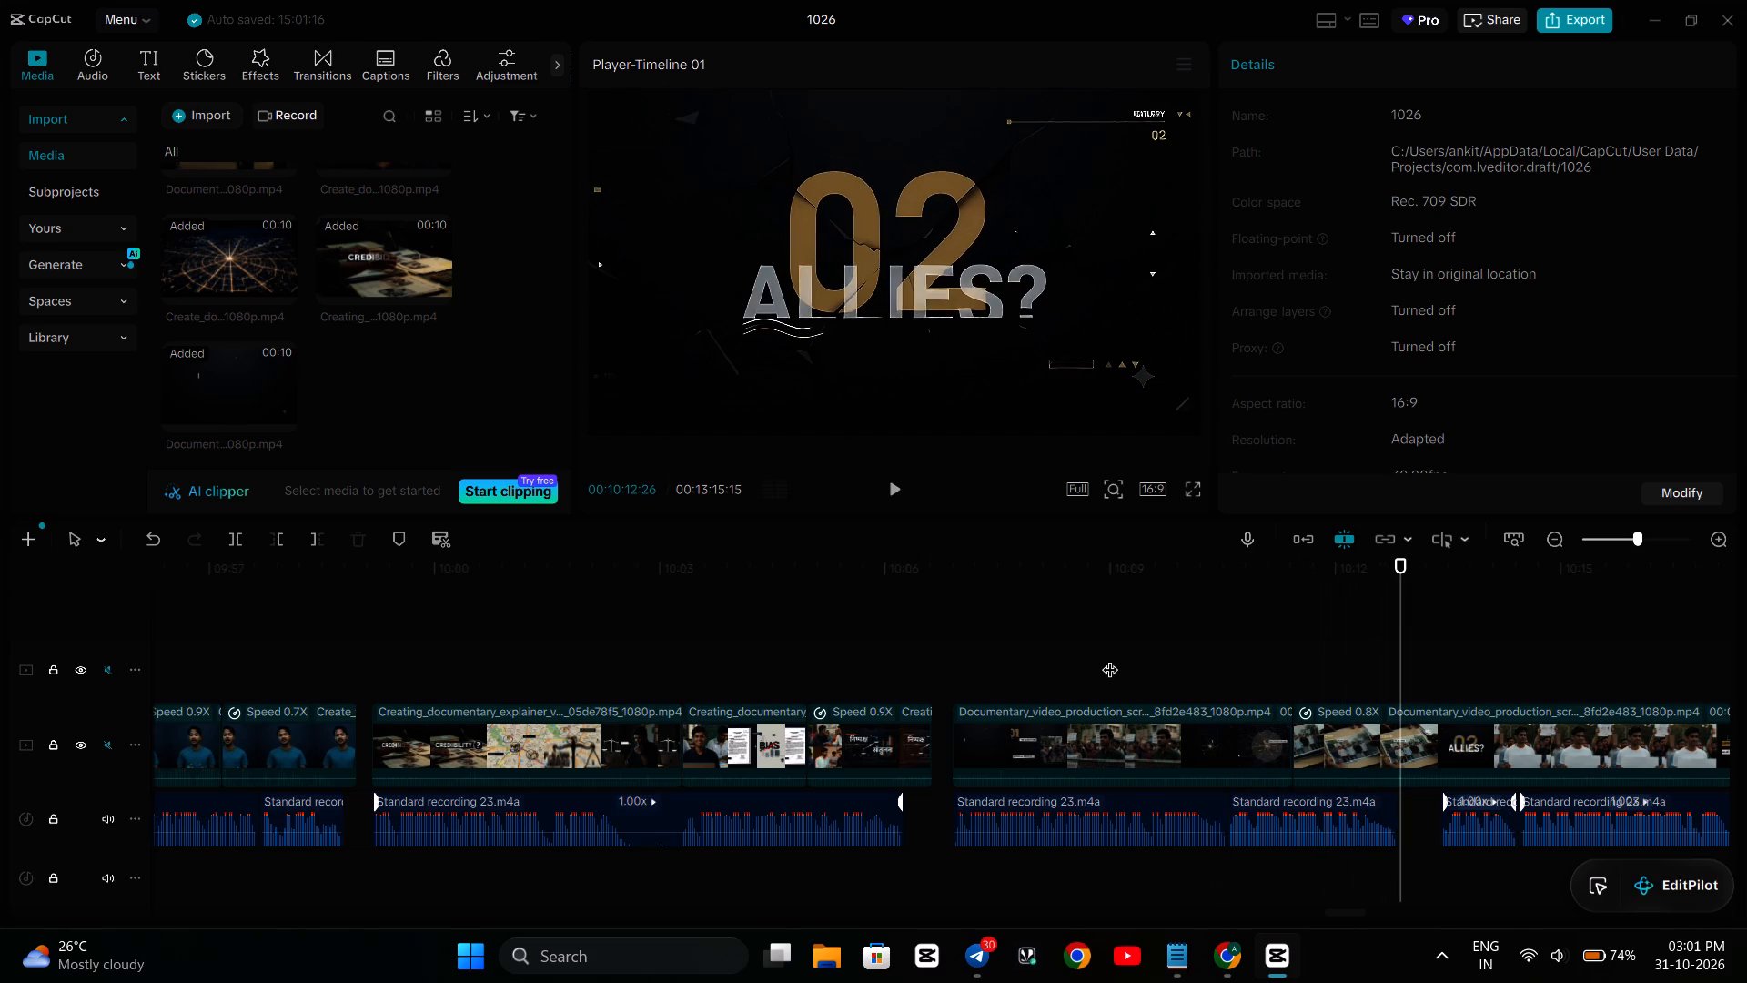
Speed up the first part of the 8fd2e483 clip to 1.10x.
left_click(1205, 747)
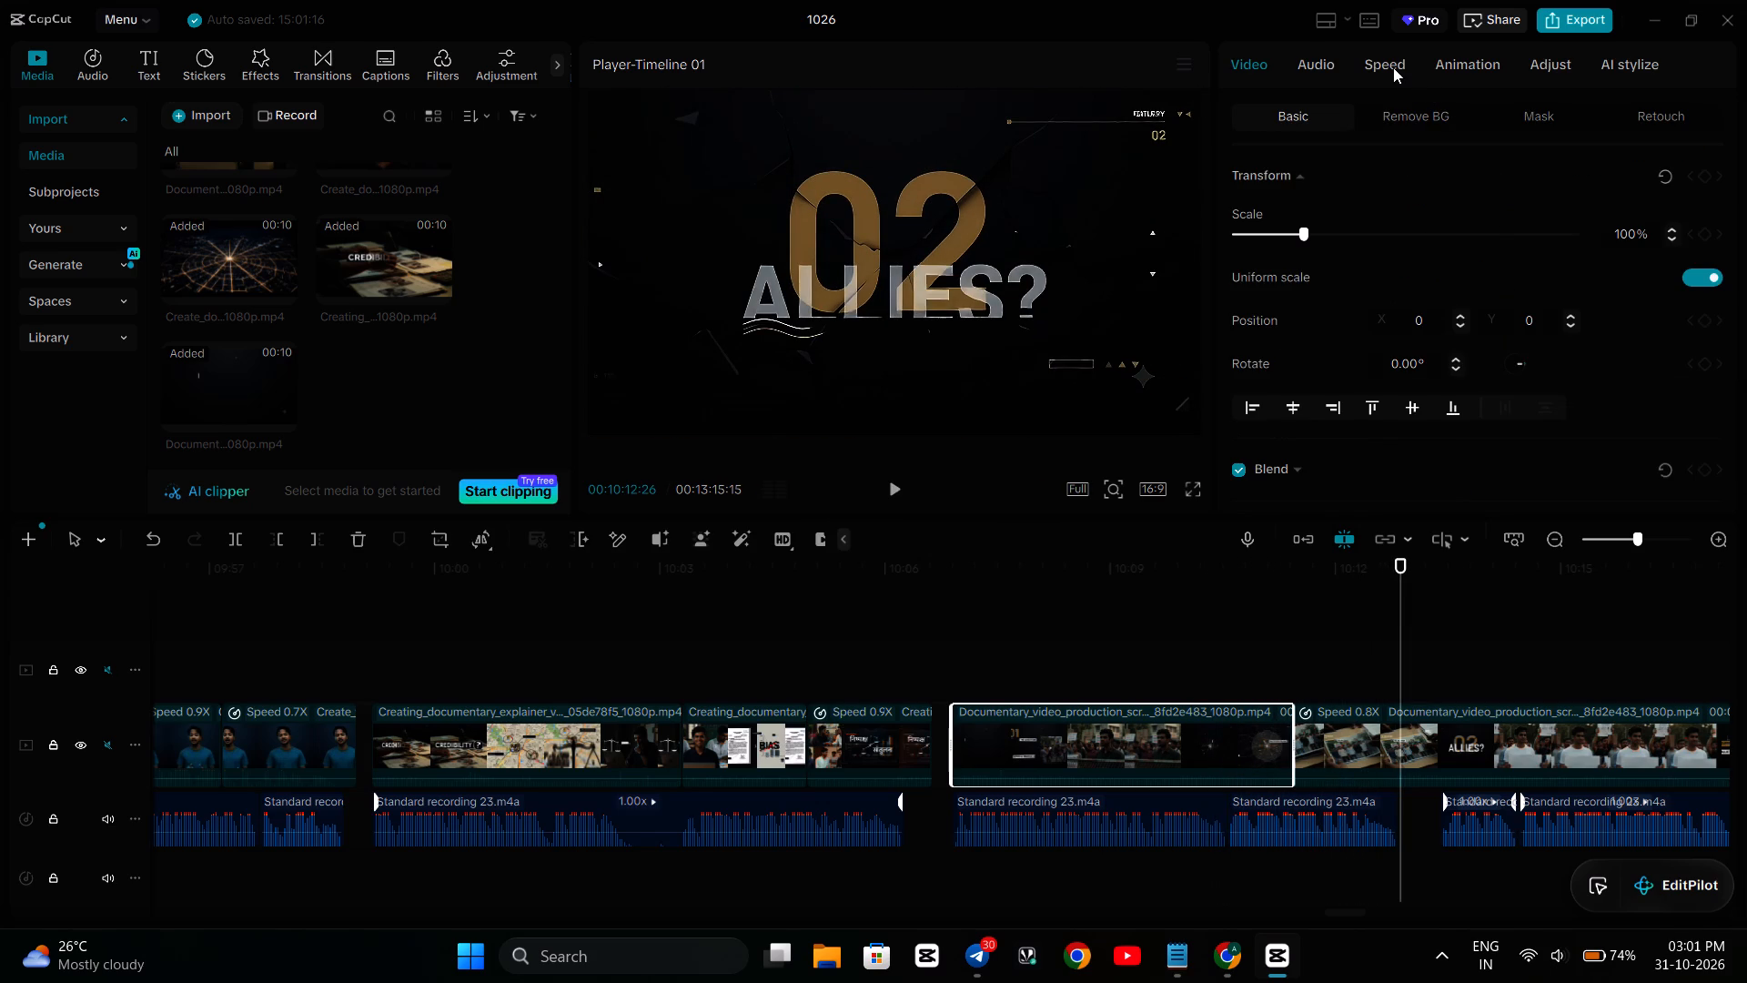
left_click(1393, 67)
left_click(1715, 202)
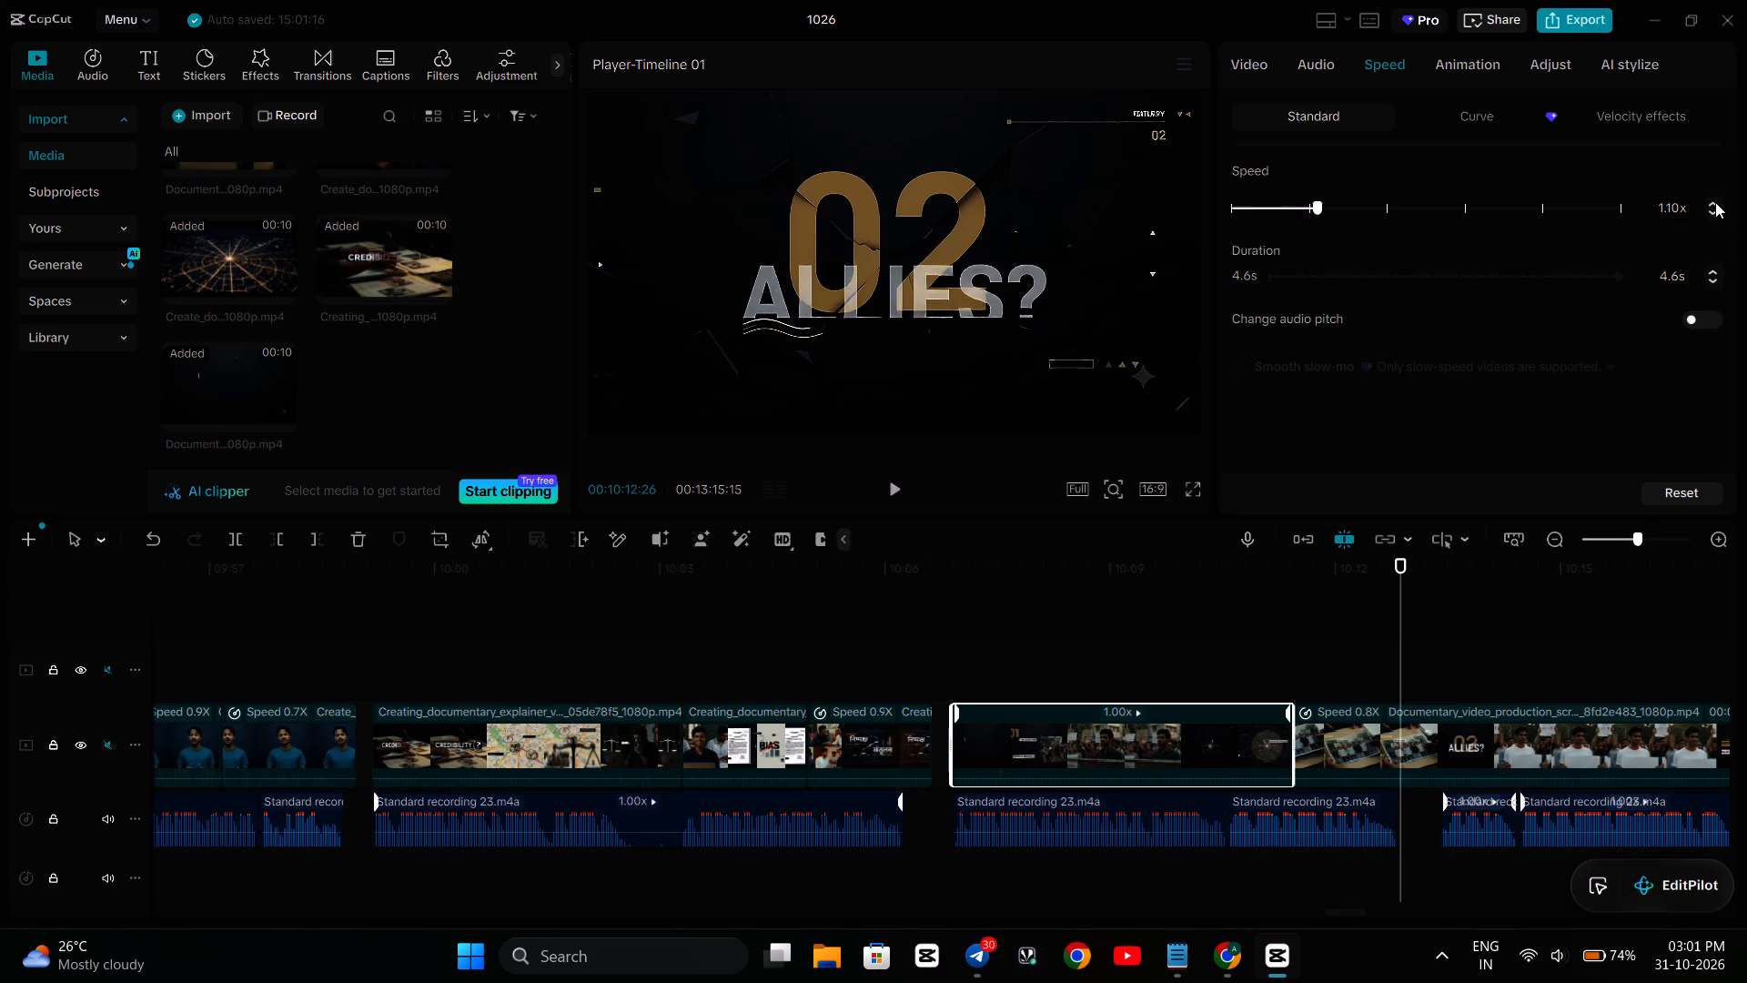
Move the 0.8x part earlier to close the gap after the 1.1x part, and play both to check the ALLIES? title's timing.
left_click_drag(1355, 752, 1339, 755)
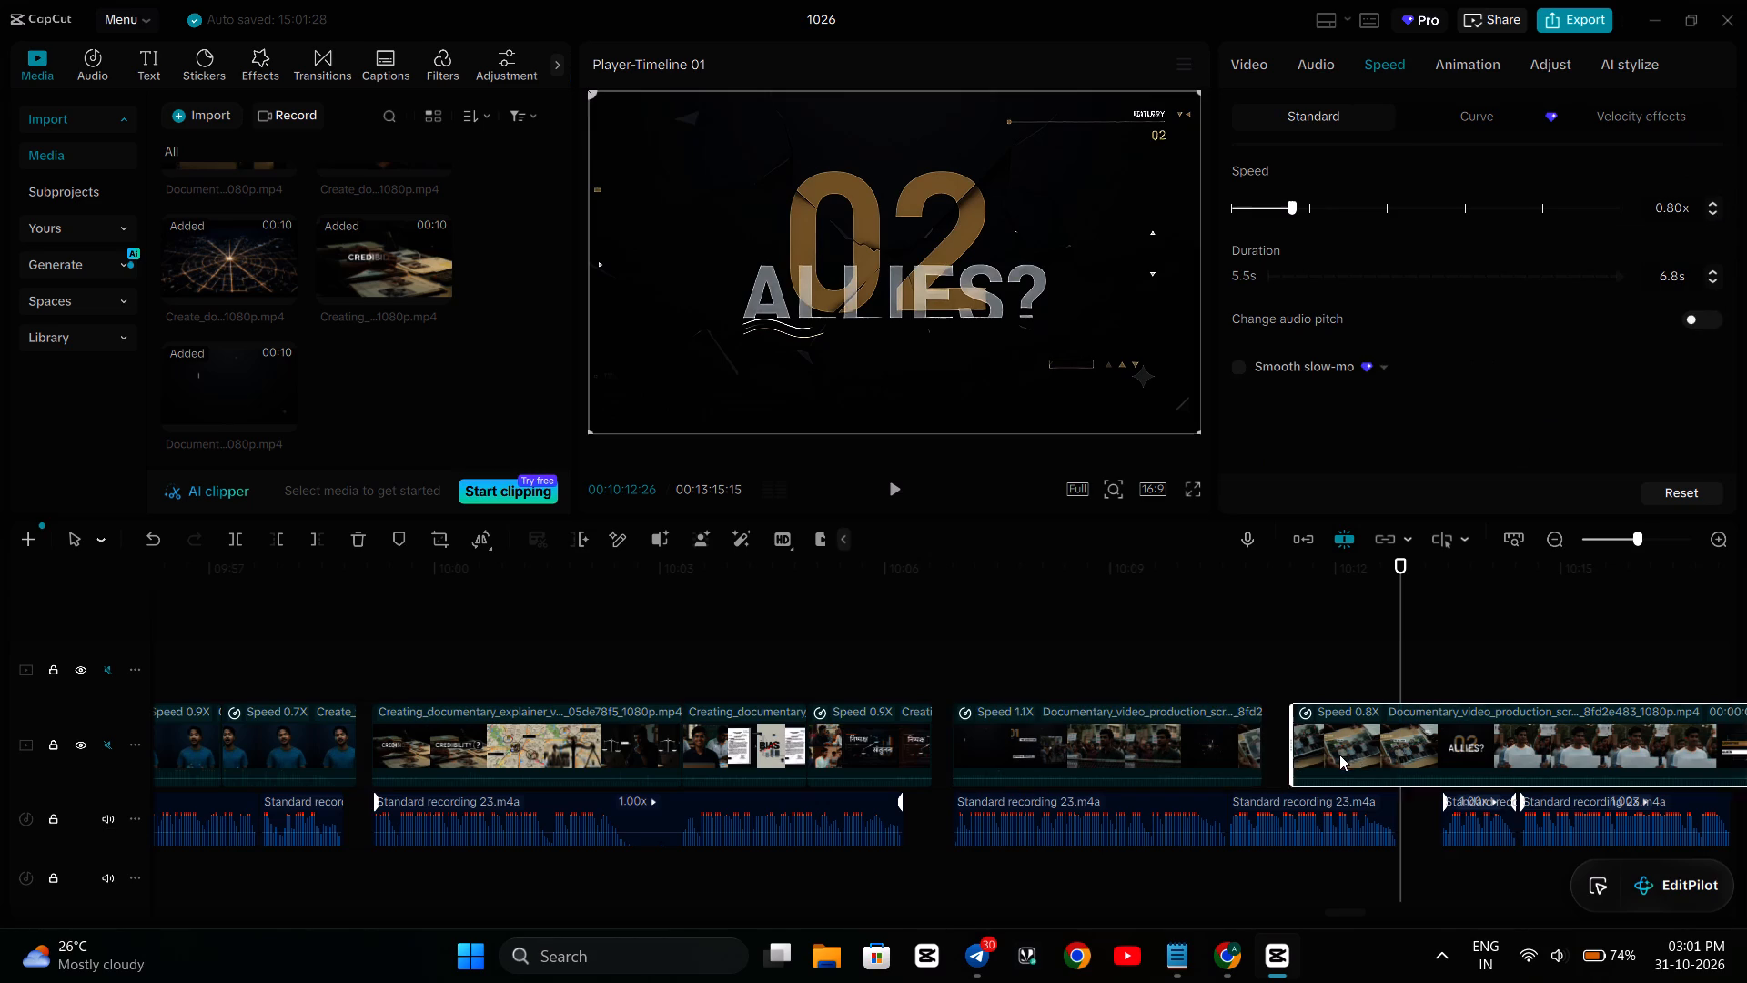
left_click_drag(1339, 755, 1331, 761)
left_click(953, 663)
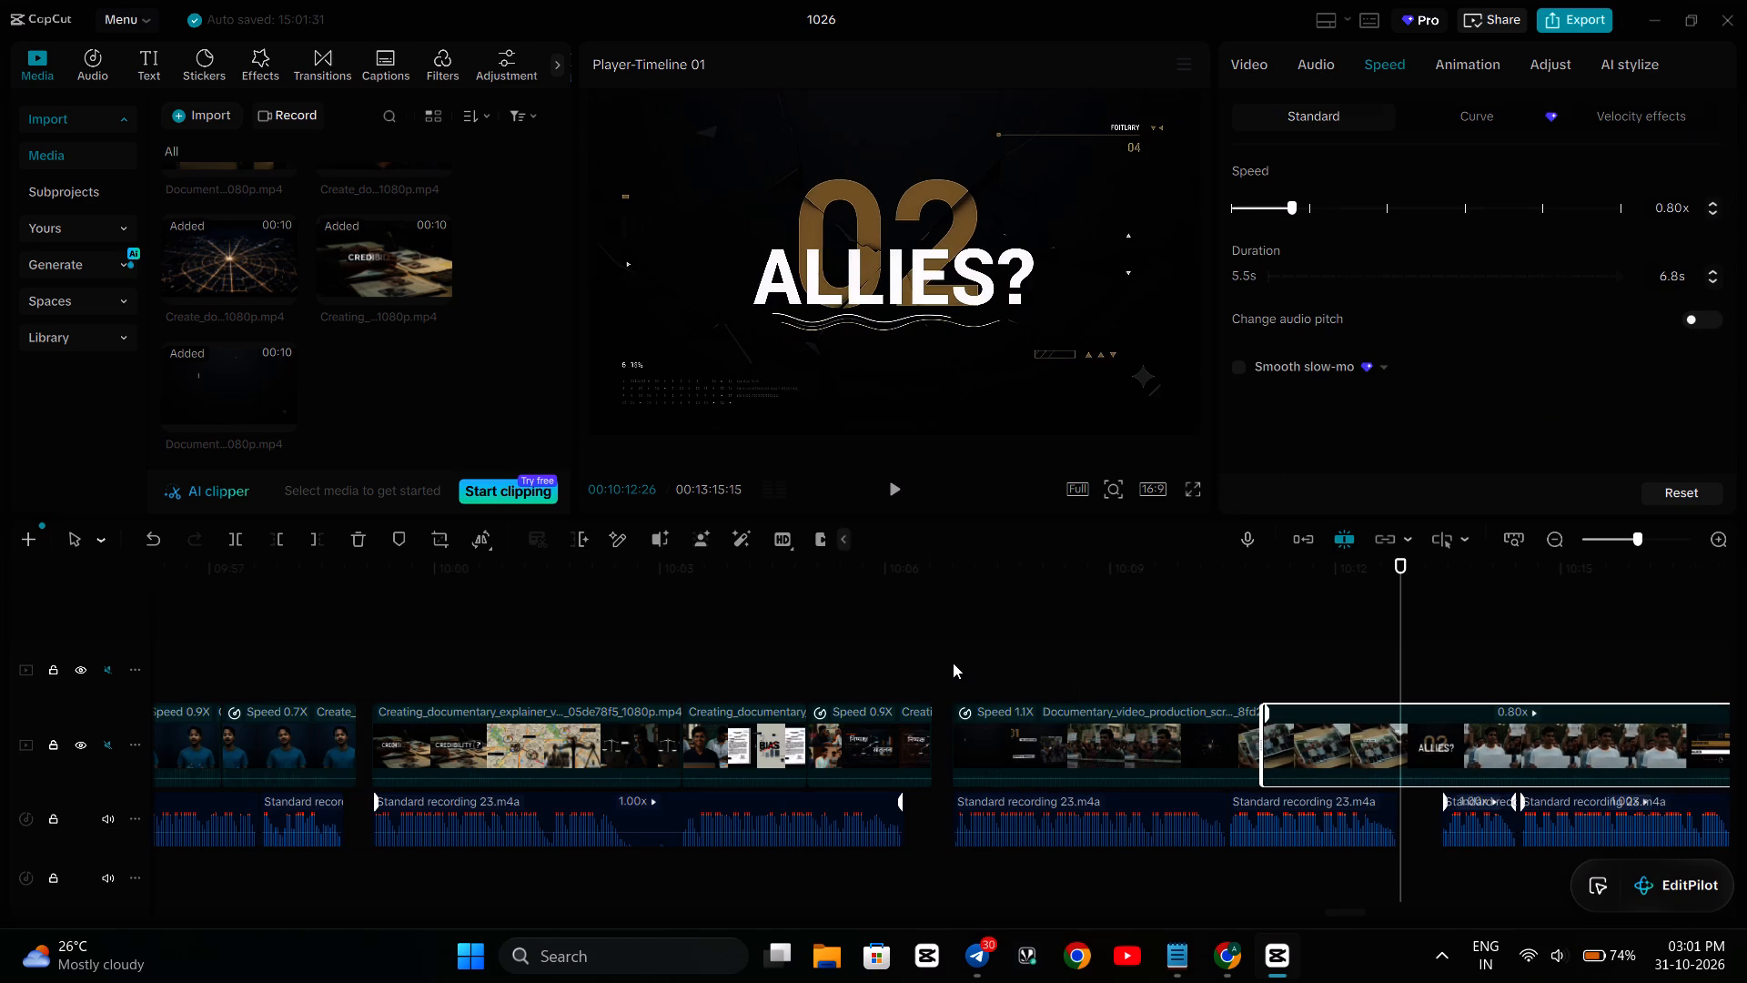
key("space")
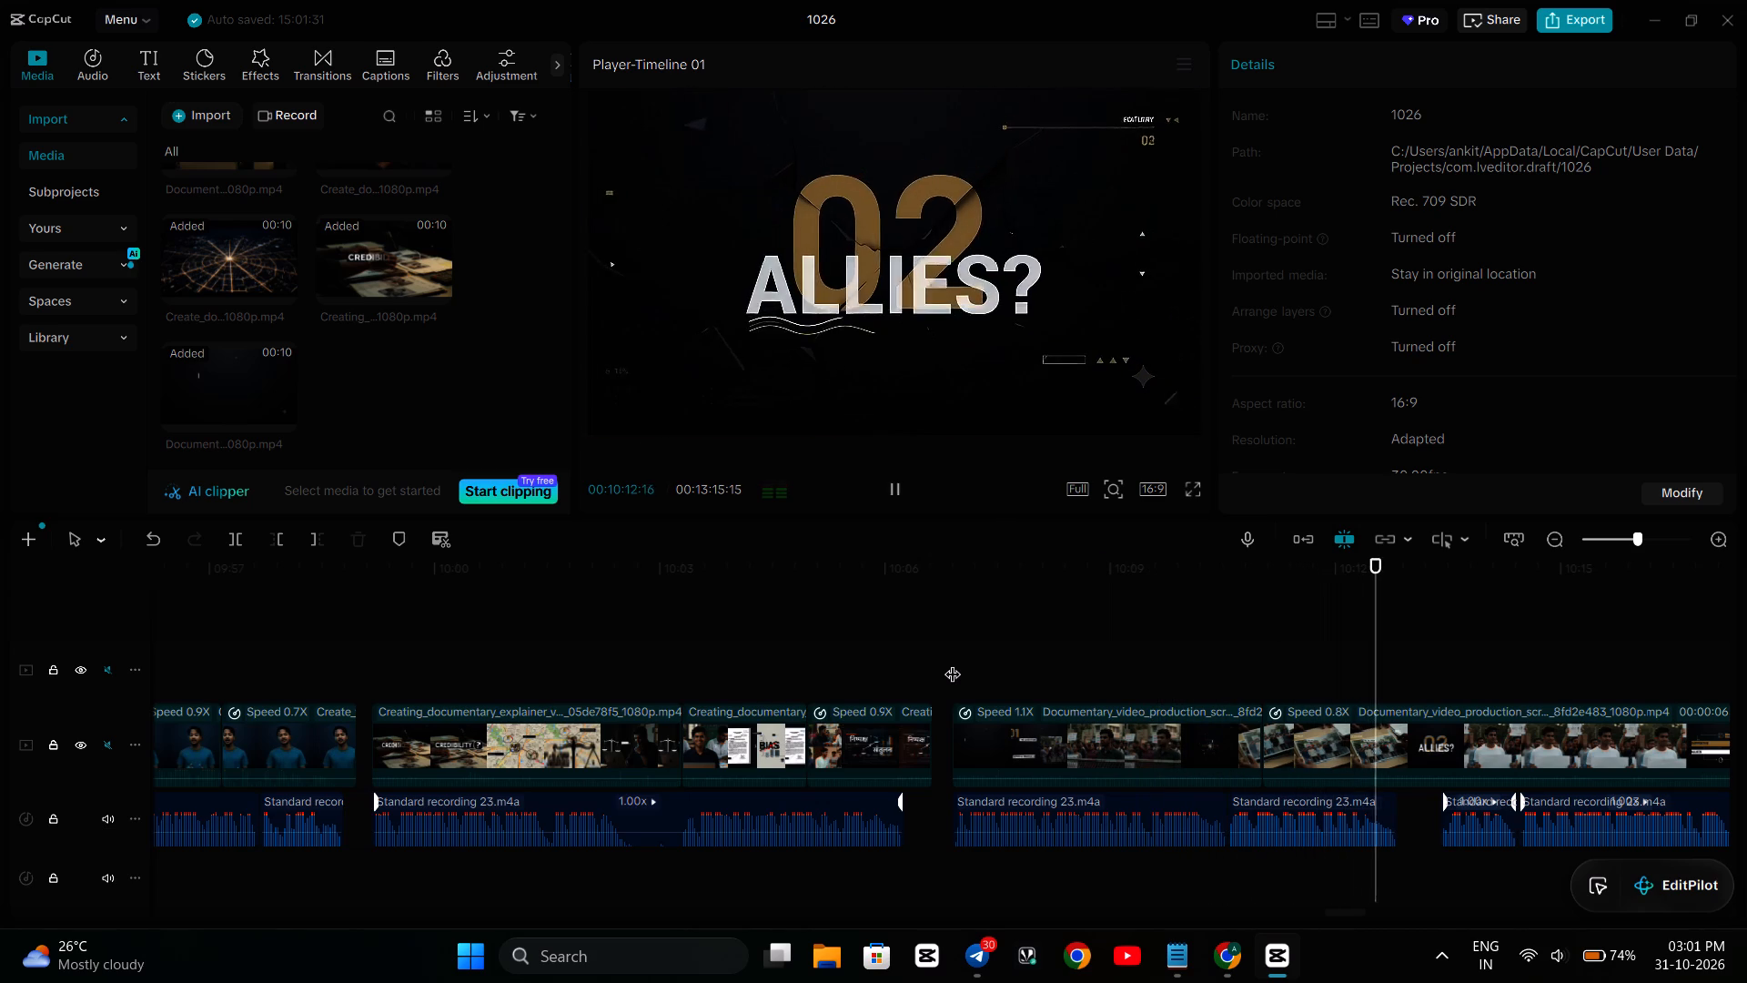
Stop playback after the 02 ALLIES? title and step back through the title frame by frame to check its timing.
key("space")
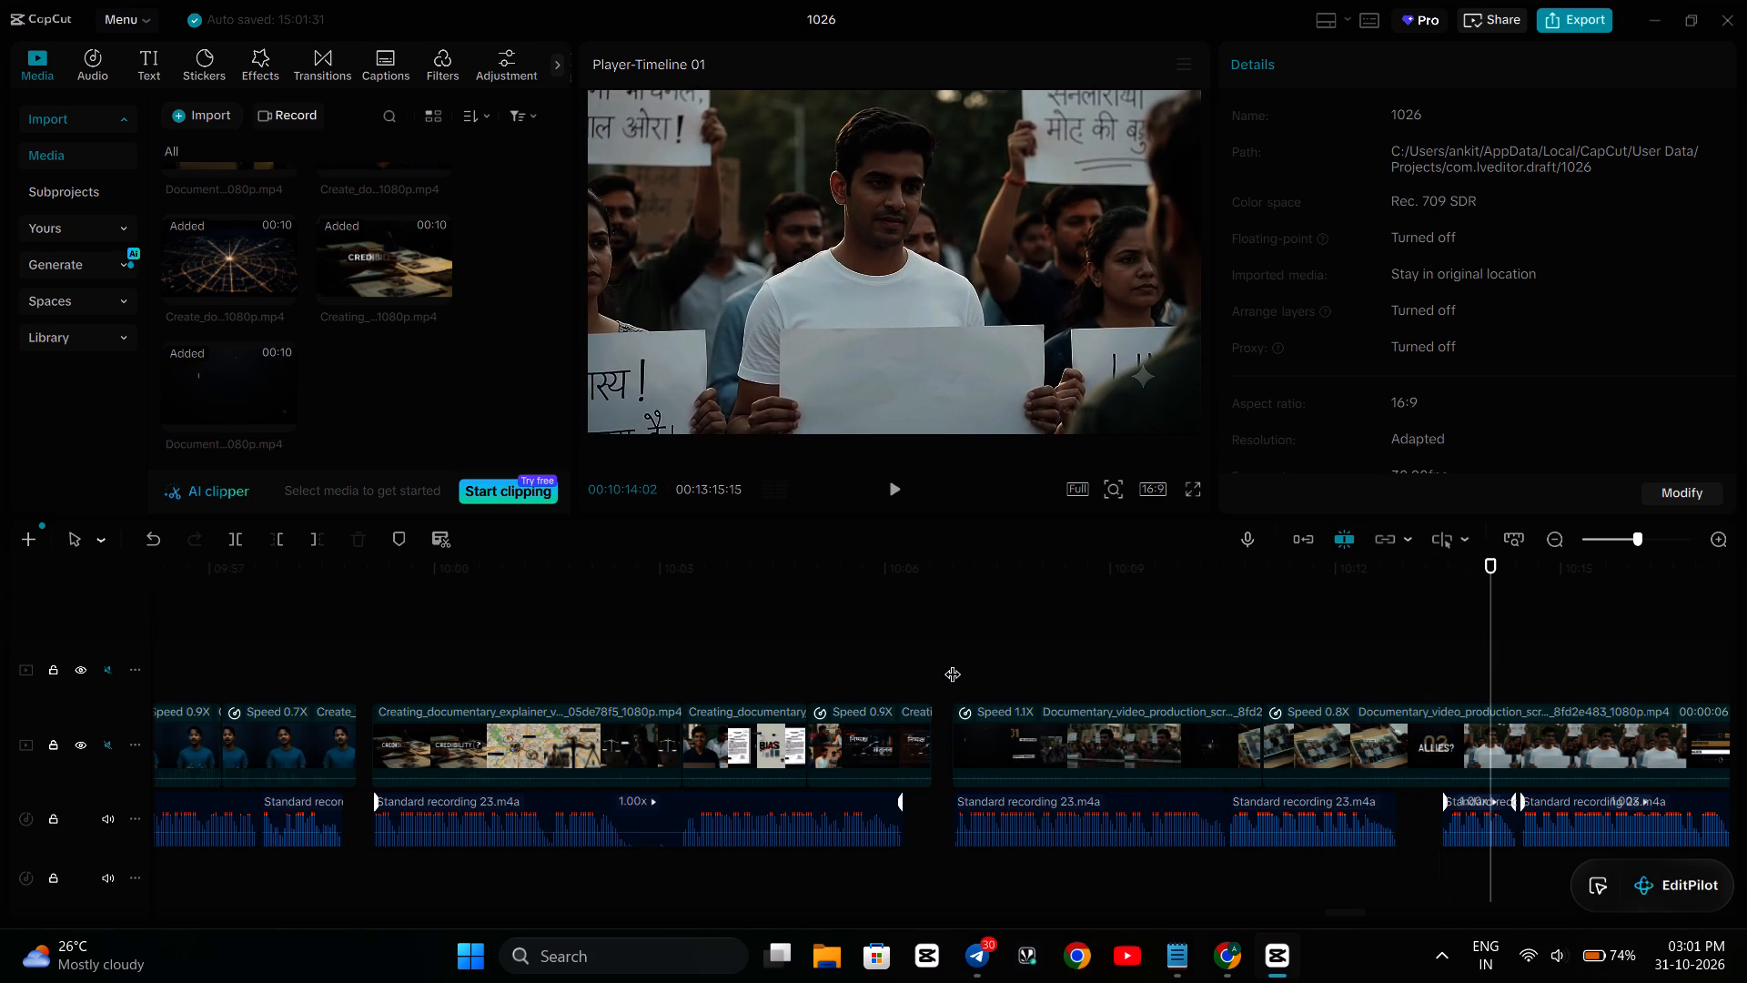
left_click(1398, 639)
key("Left")
key("Left")
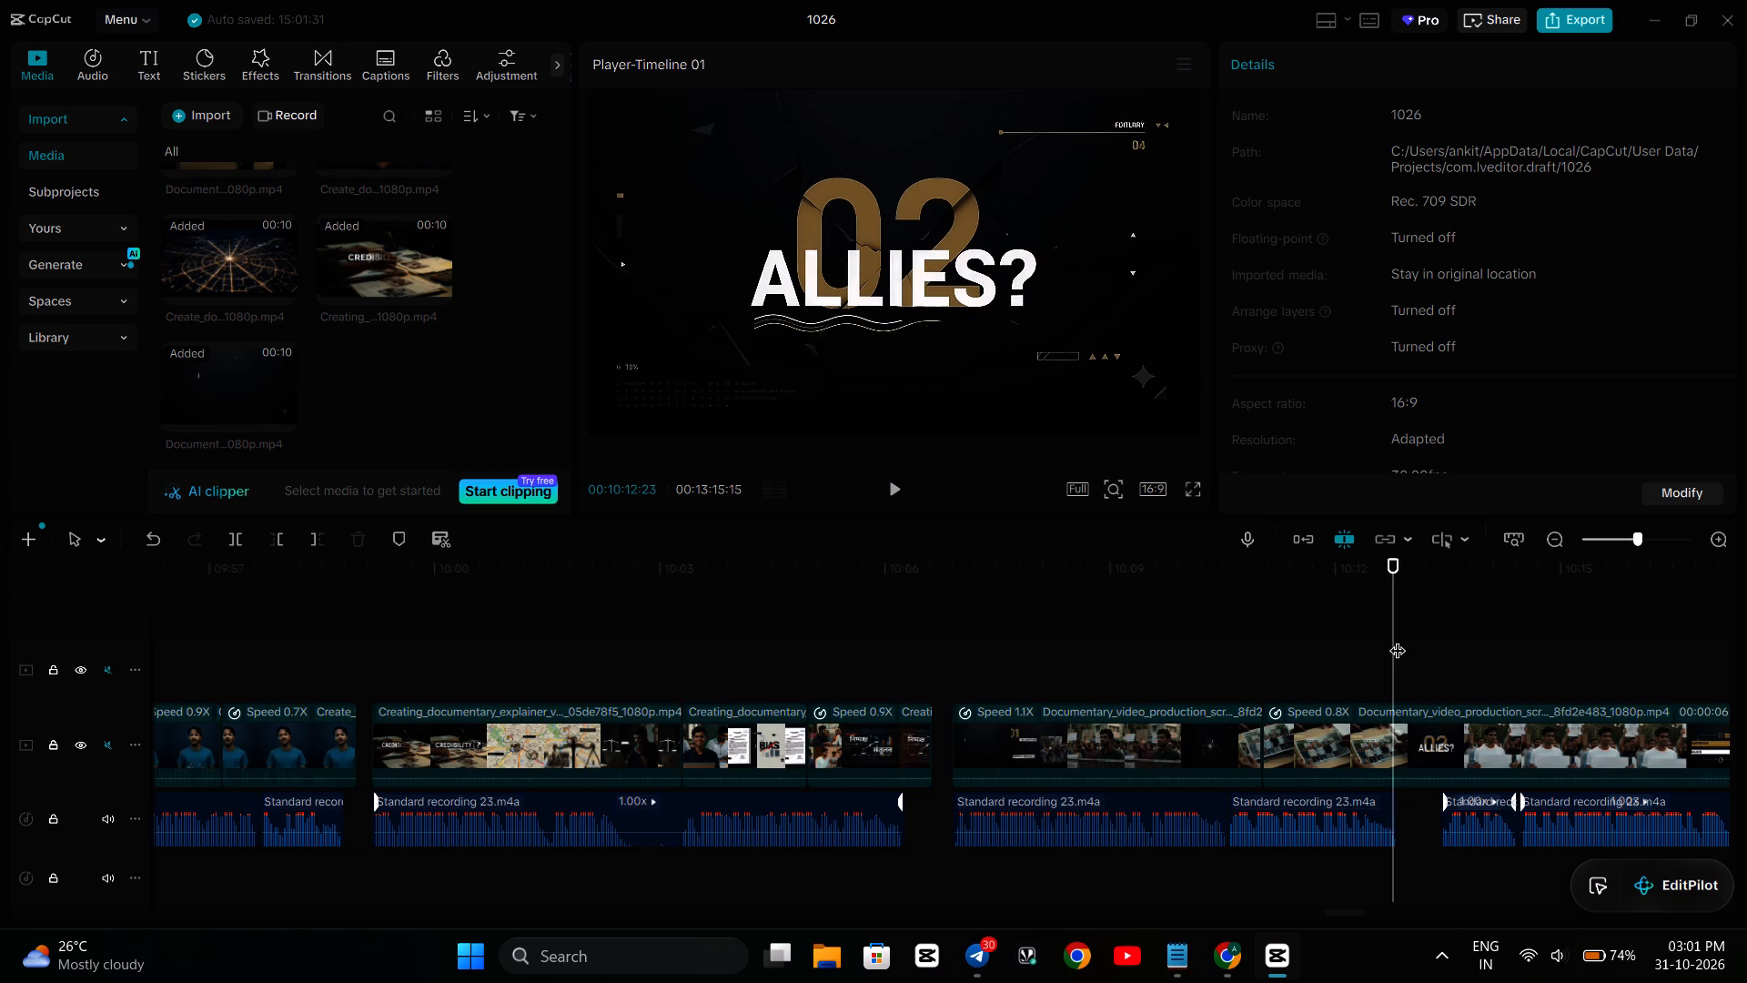
key("Left")
key("Left")
key("Left")
key("Left")
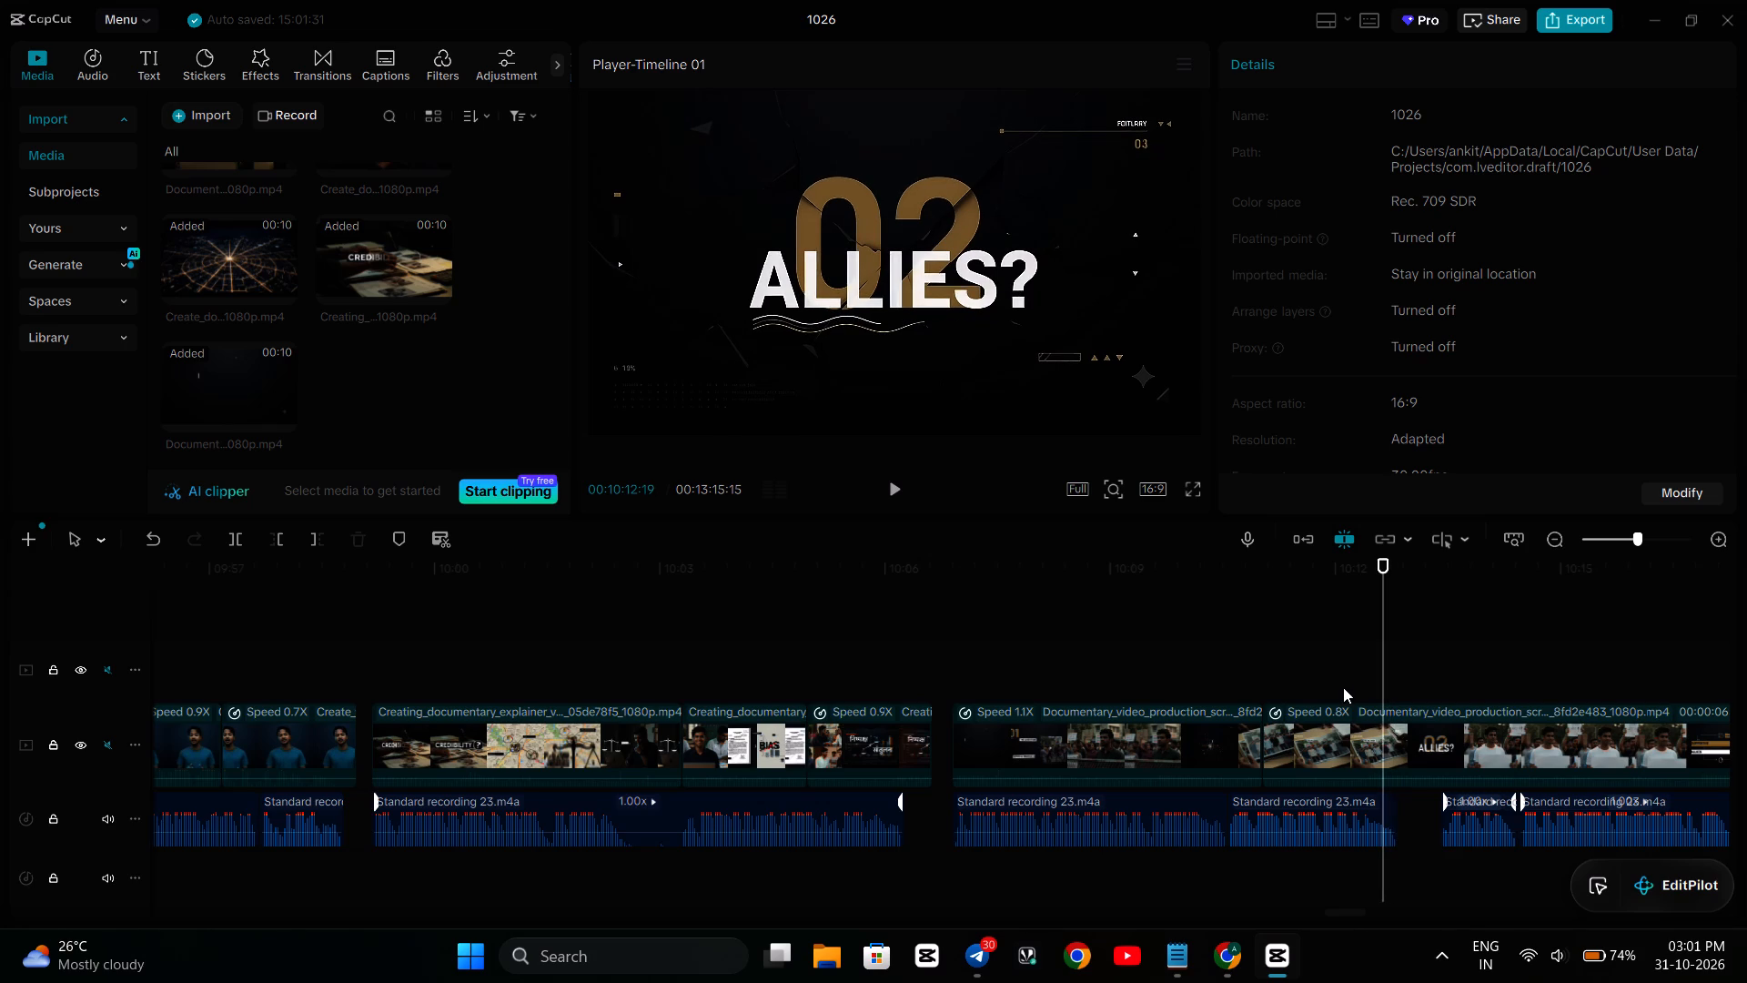
key("Left")
key("Left")
key("Left")
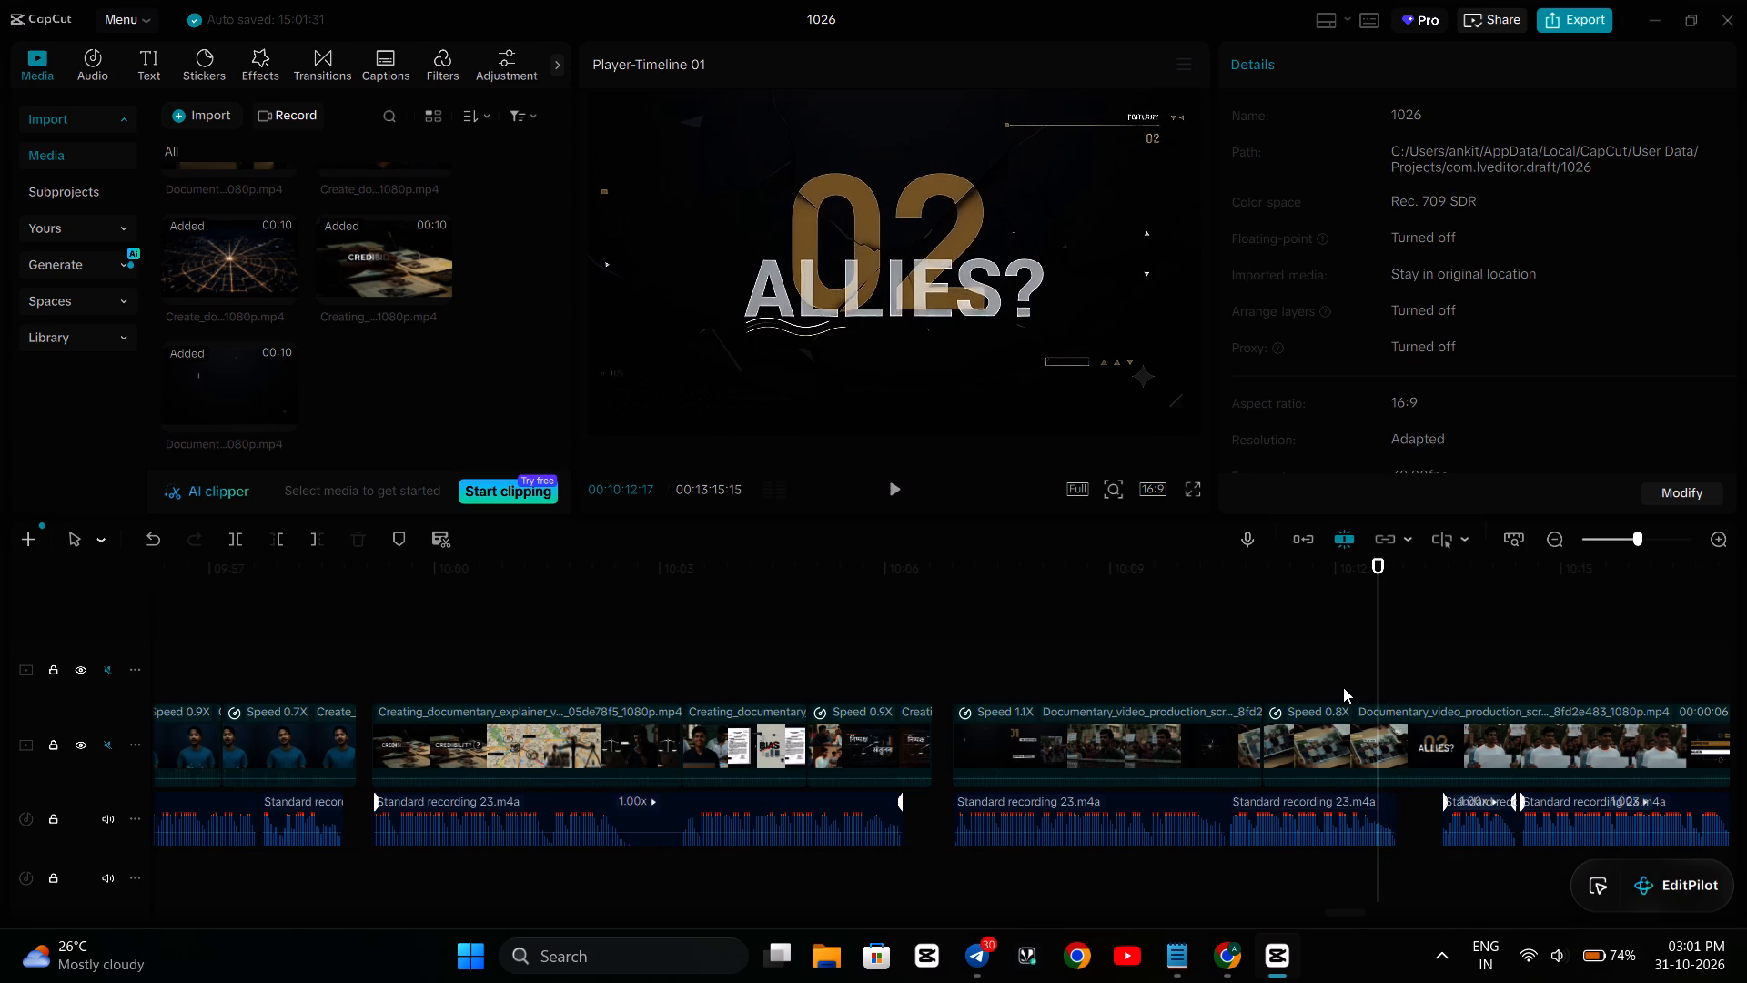
key("Left")
key("Left")
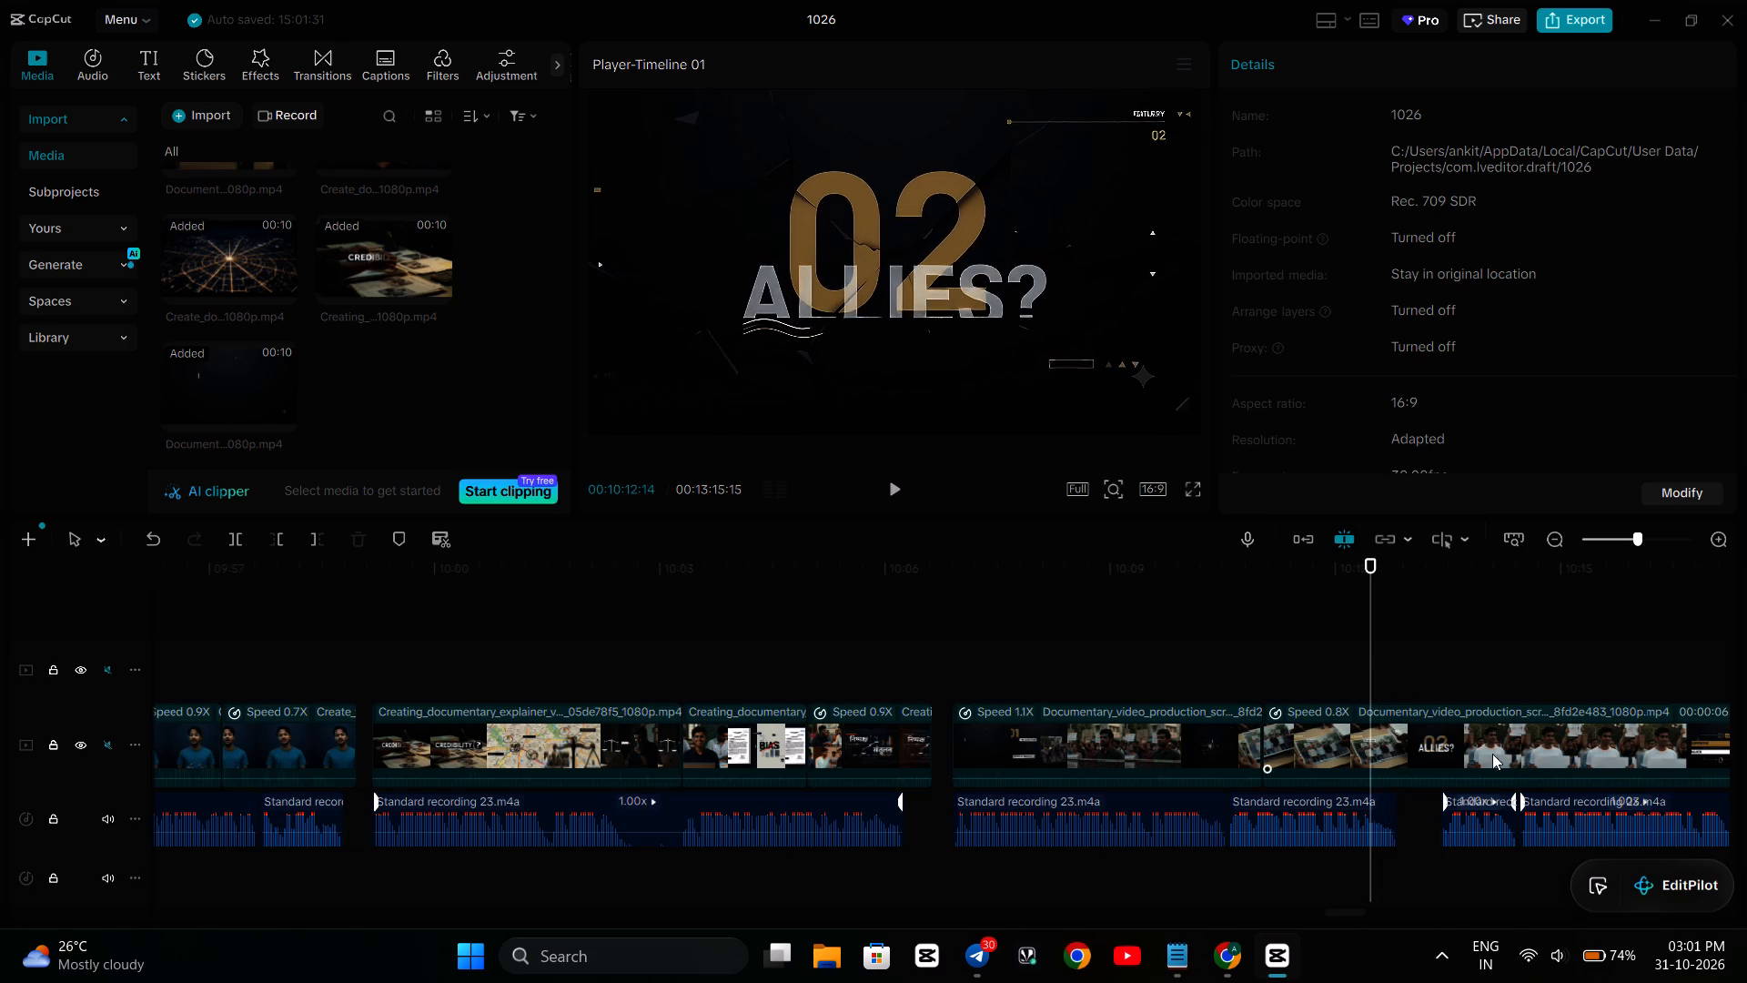
Move the short narration segment under the ALLIES? title about 0.4 seconds earlier, close behind the preceding narration.
left_click_drag(1484, 804, 1471, 804)
left_click_drag(1471, 804, 1448, 805)
left_click_drag(1484, 821, 1458, 826)
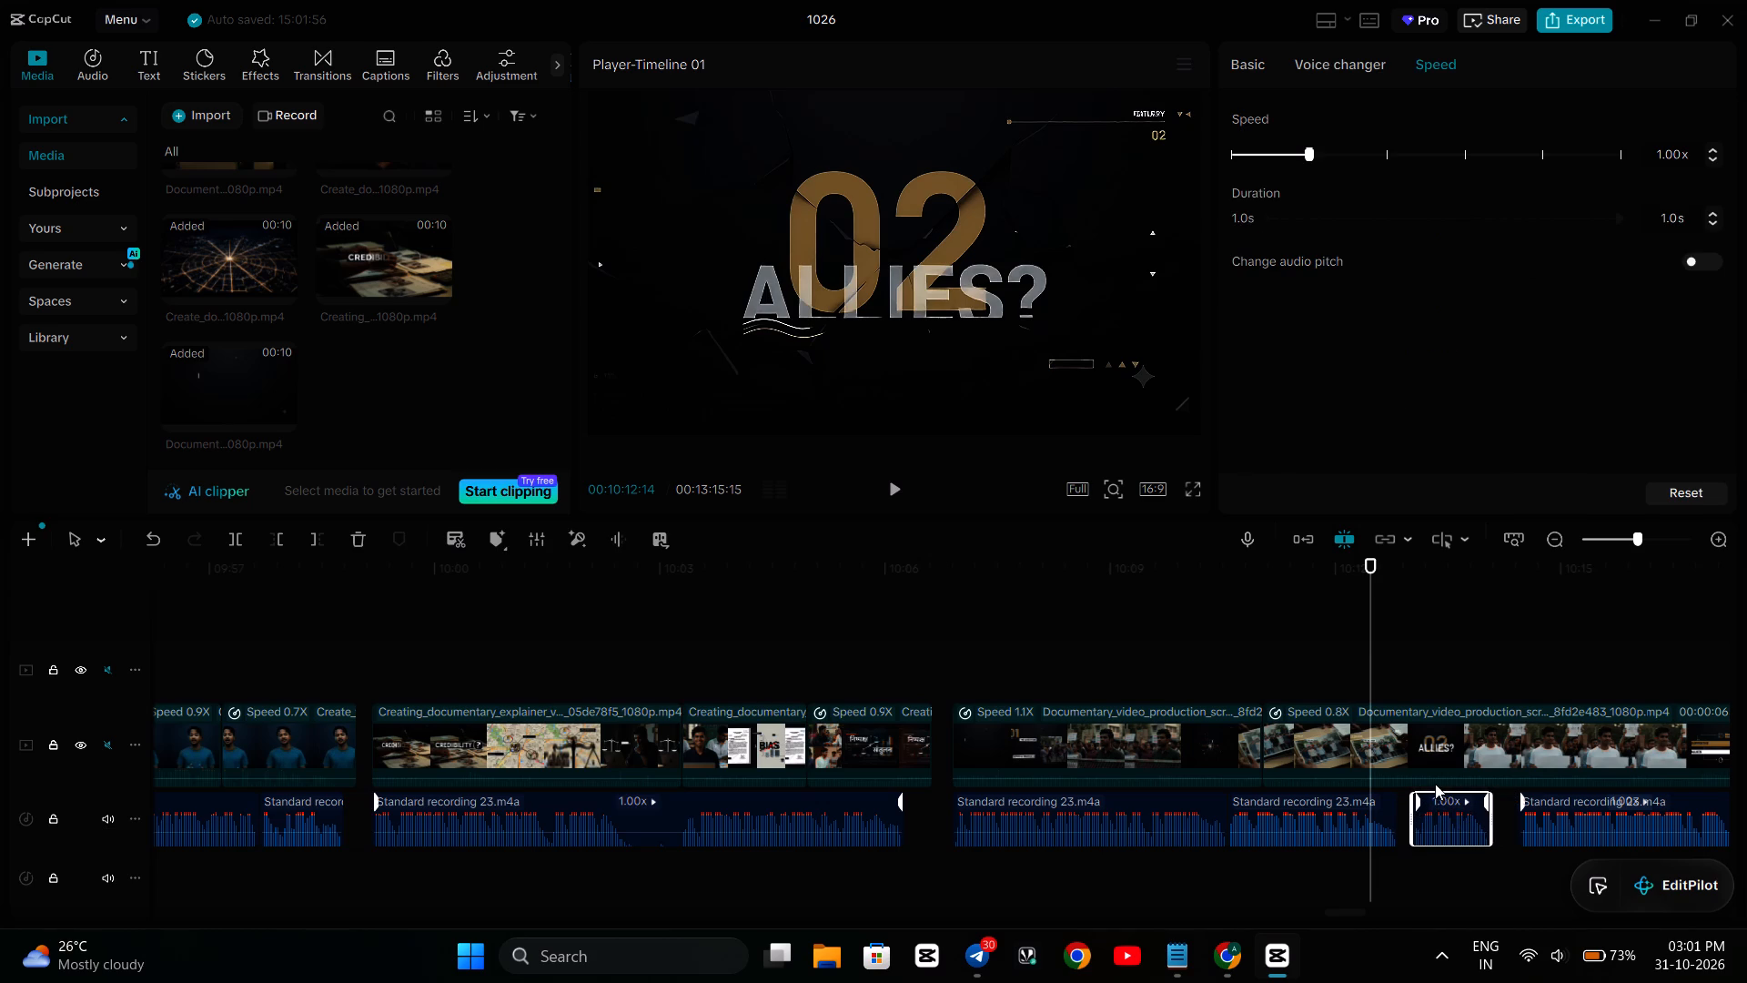
Split the 0.8x part of the 8fd2e483 clip at 00:10:12:05, just before the 02 title, and move the remainder about 0.5 seconds later.
key("Left")
key("Left")
key("Left")
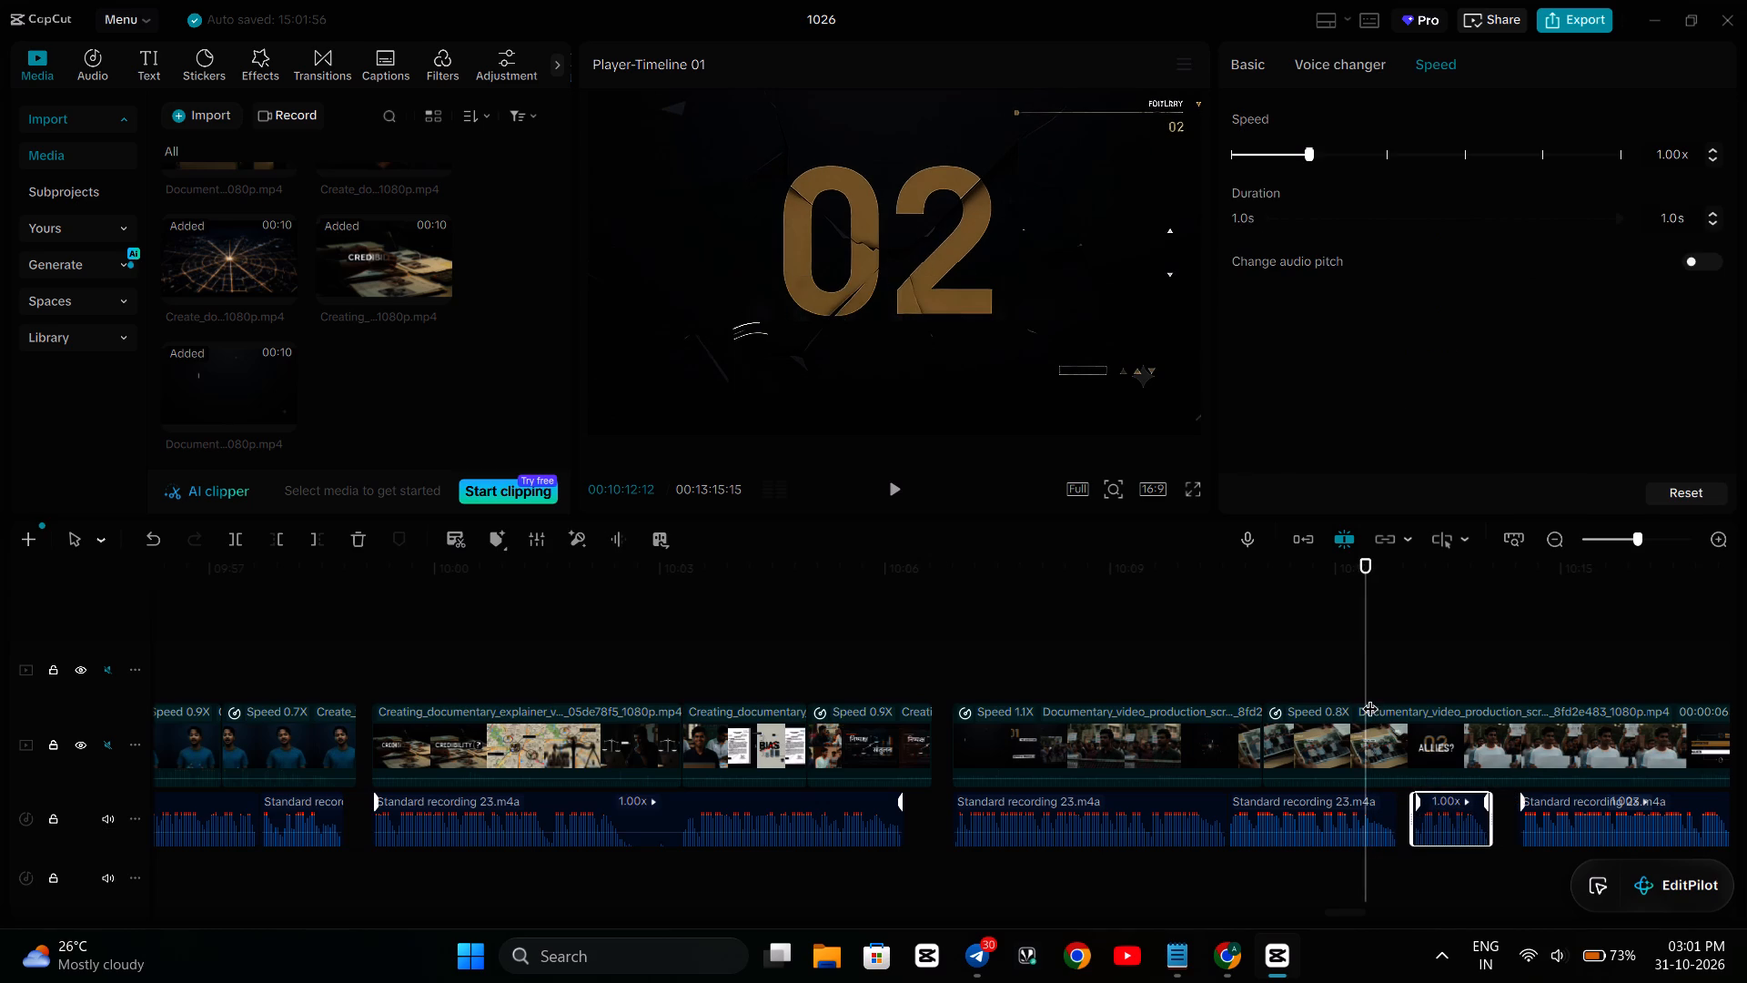
key("Left")
key("Left")
key("Left")
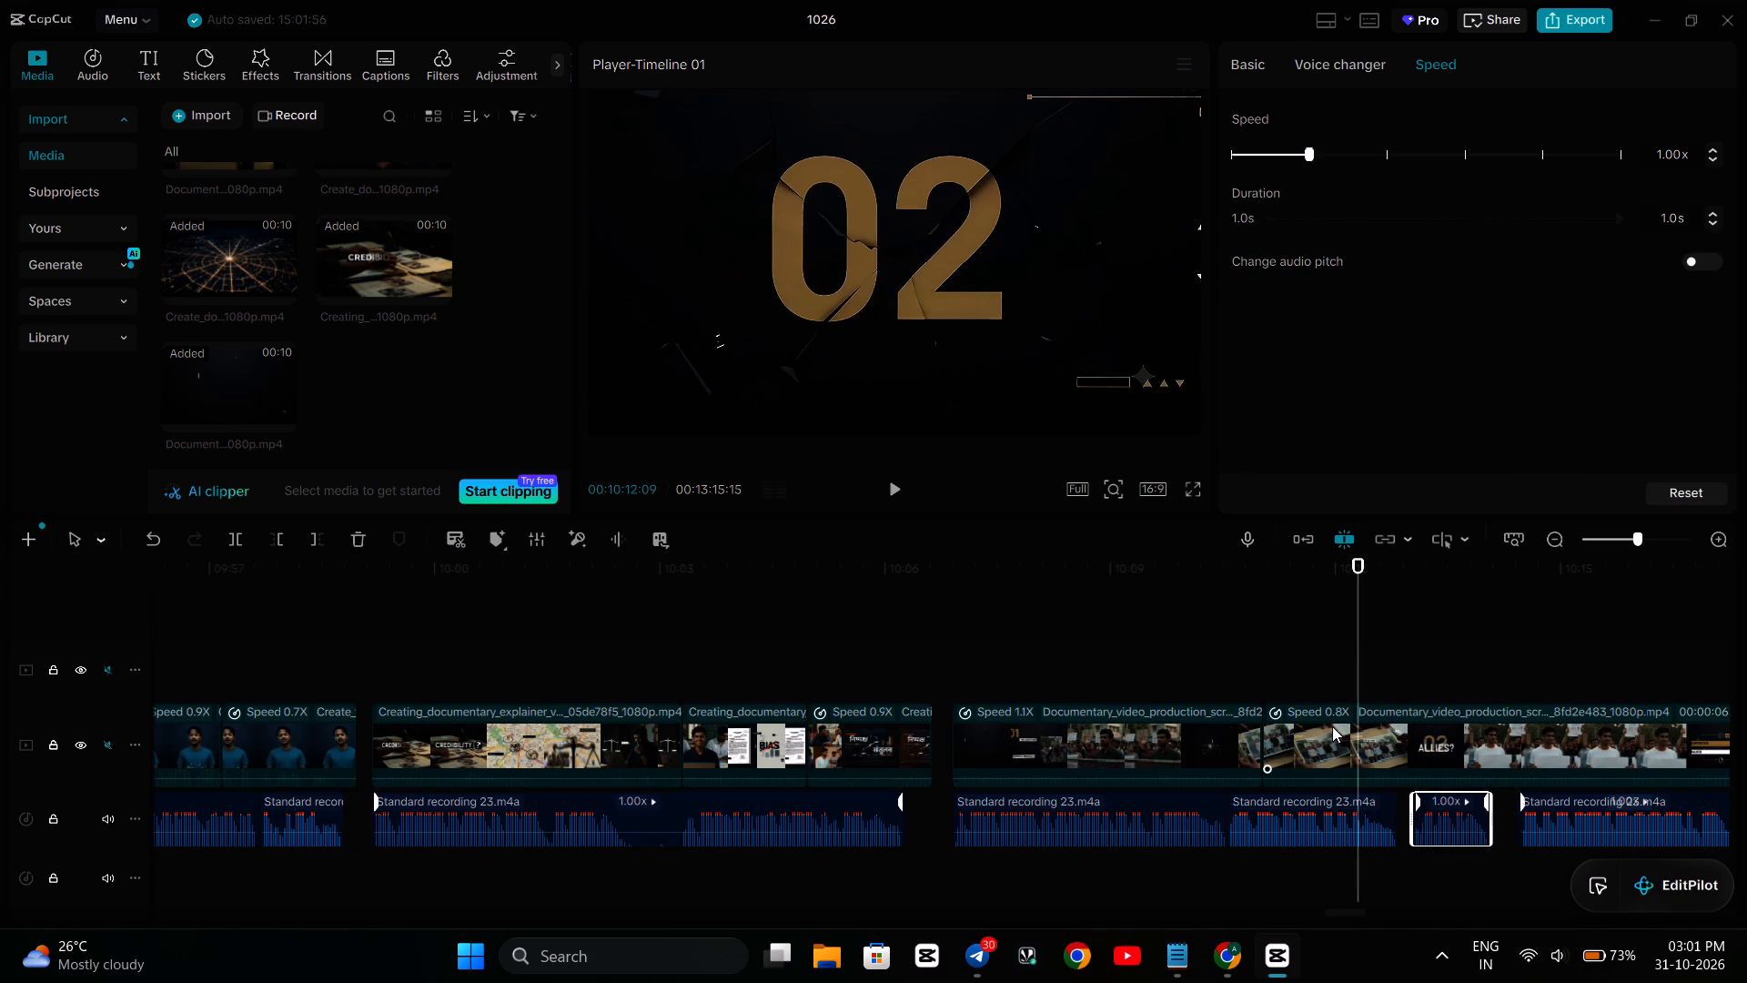
key("Left")
key("Left")
key("Left")
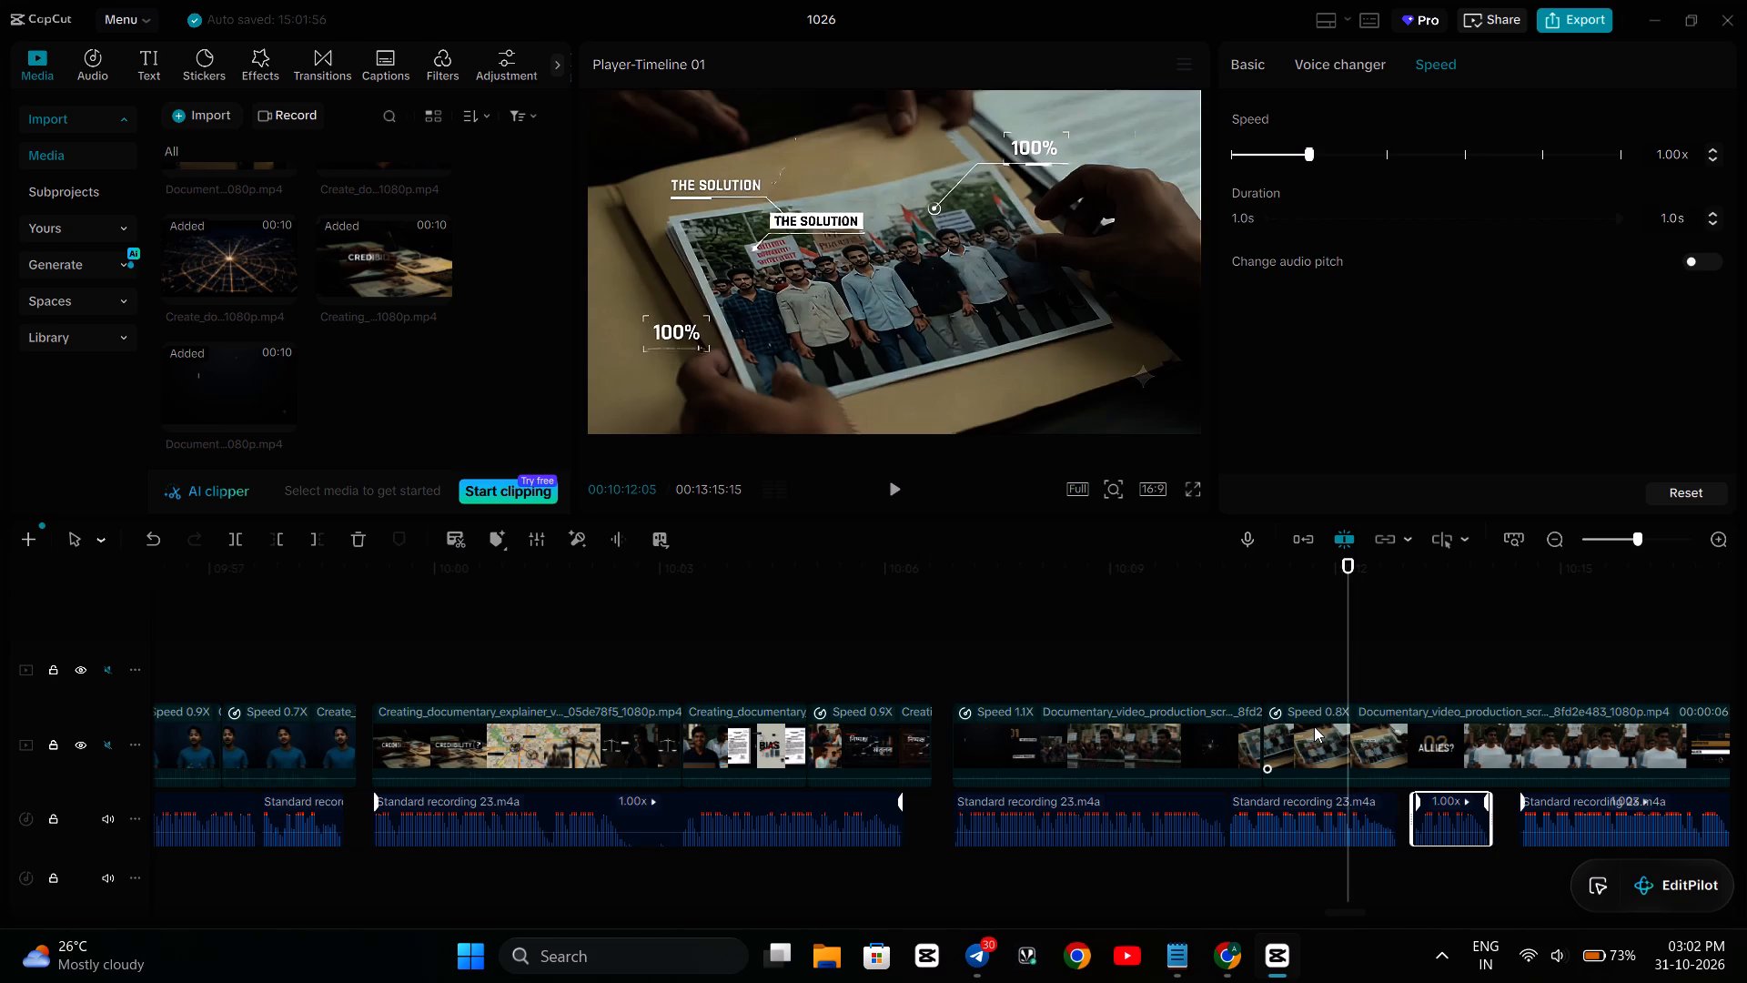
left_click(1314, 726)
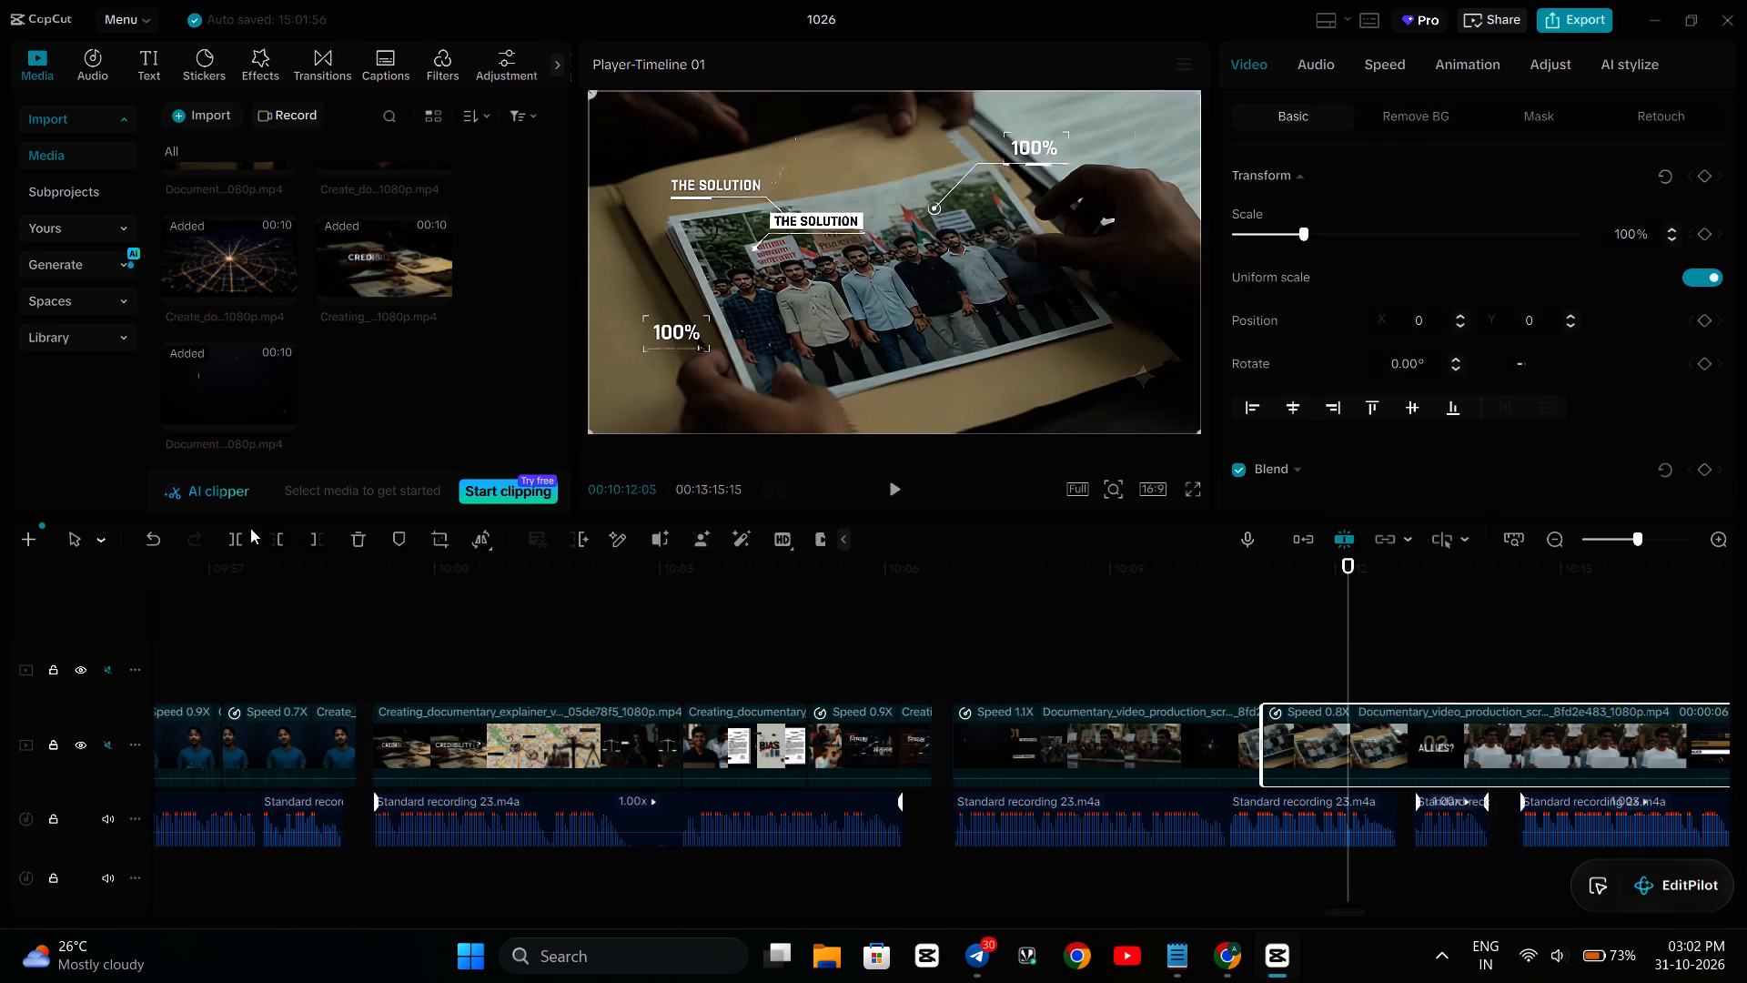
left_click(227, 535)
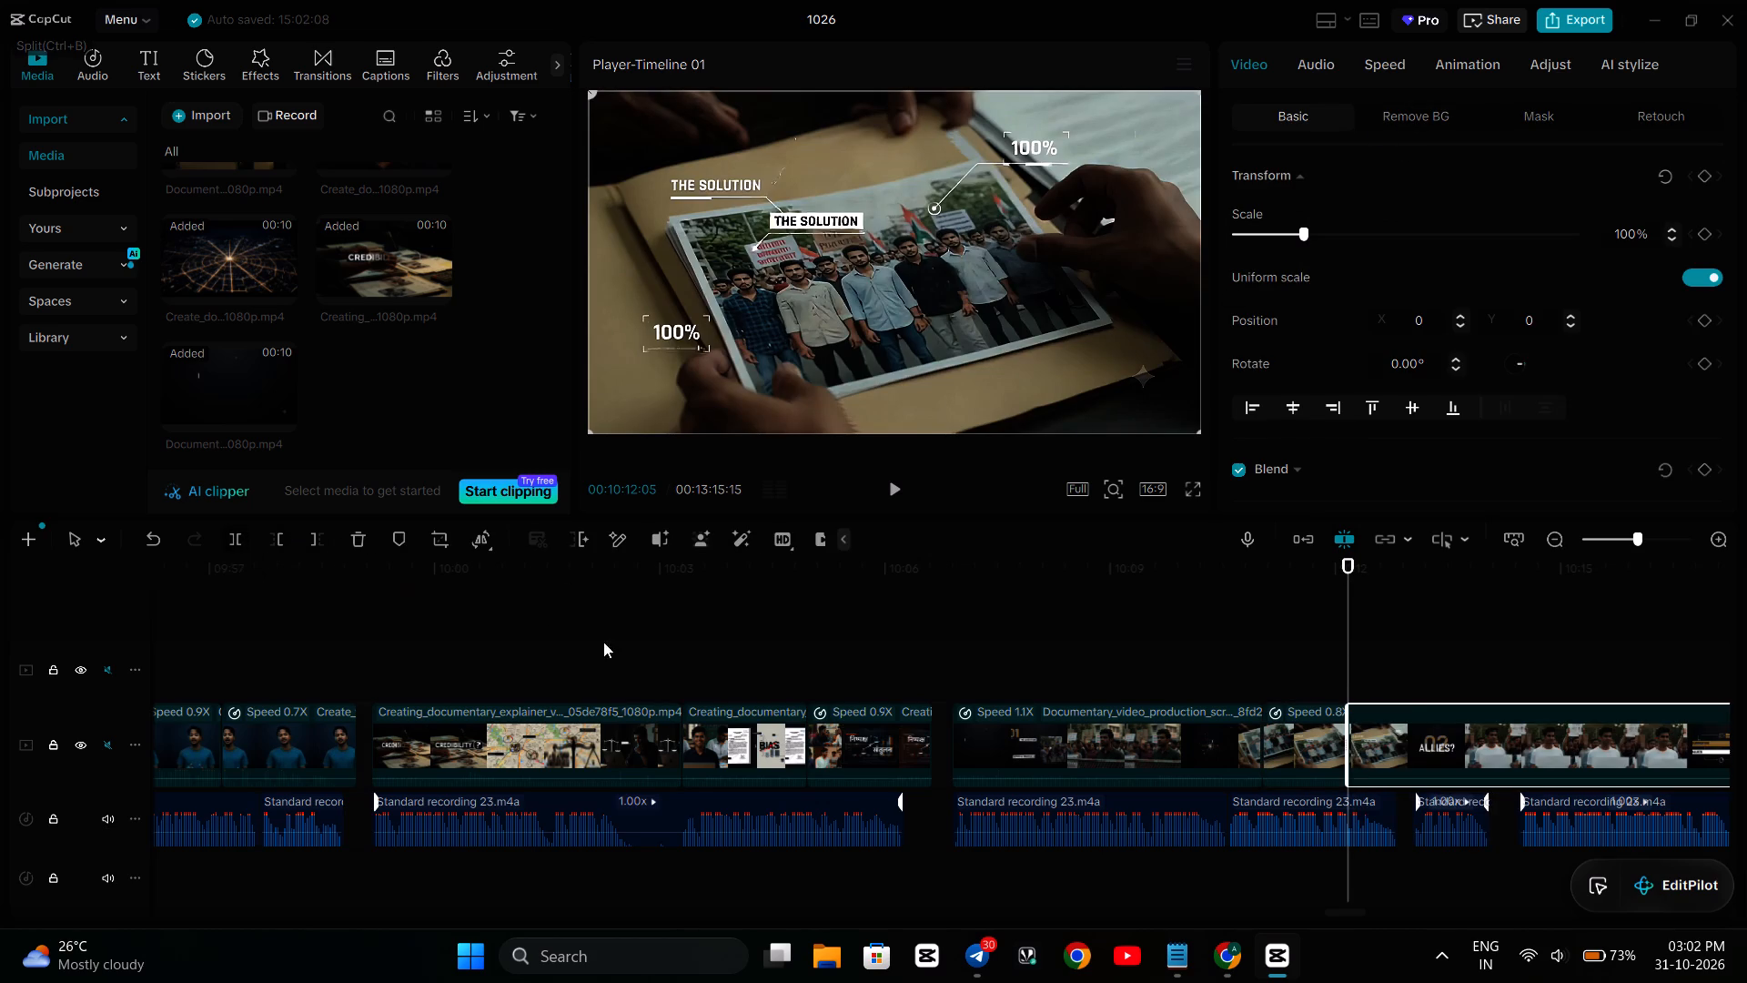
left_click_drag(1439, 735, 1474, 735)
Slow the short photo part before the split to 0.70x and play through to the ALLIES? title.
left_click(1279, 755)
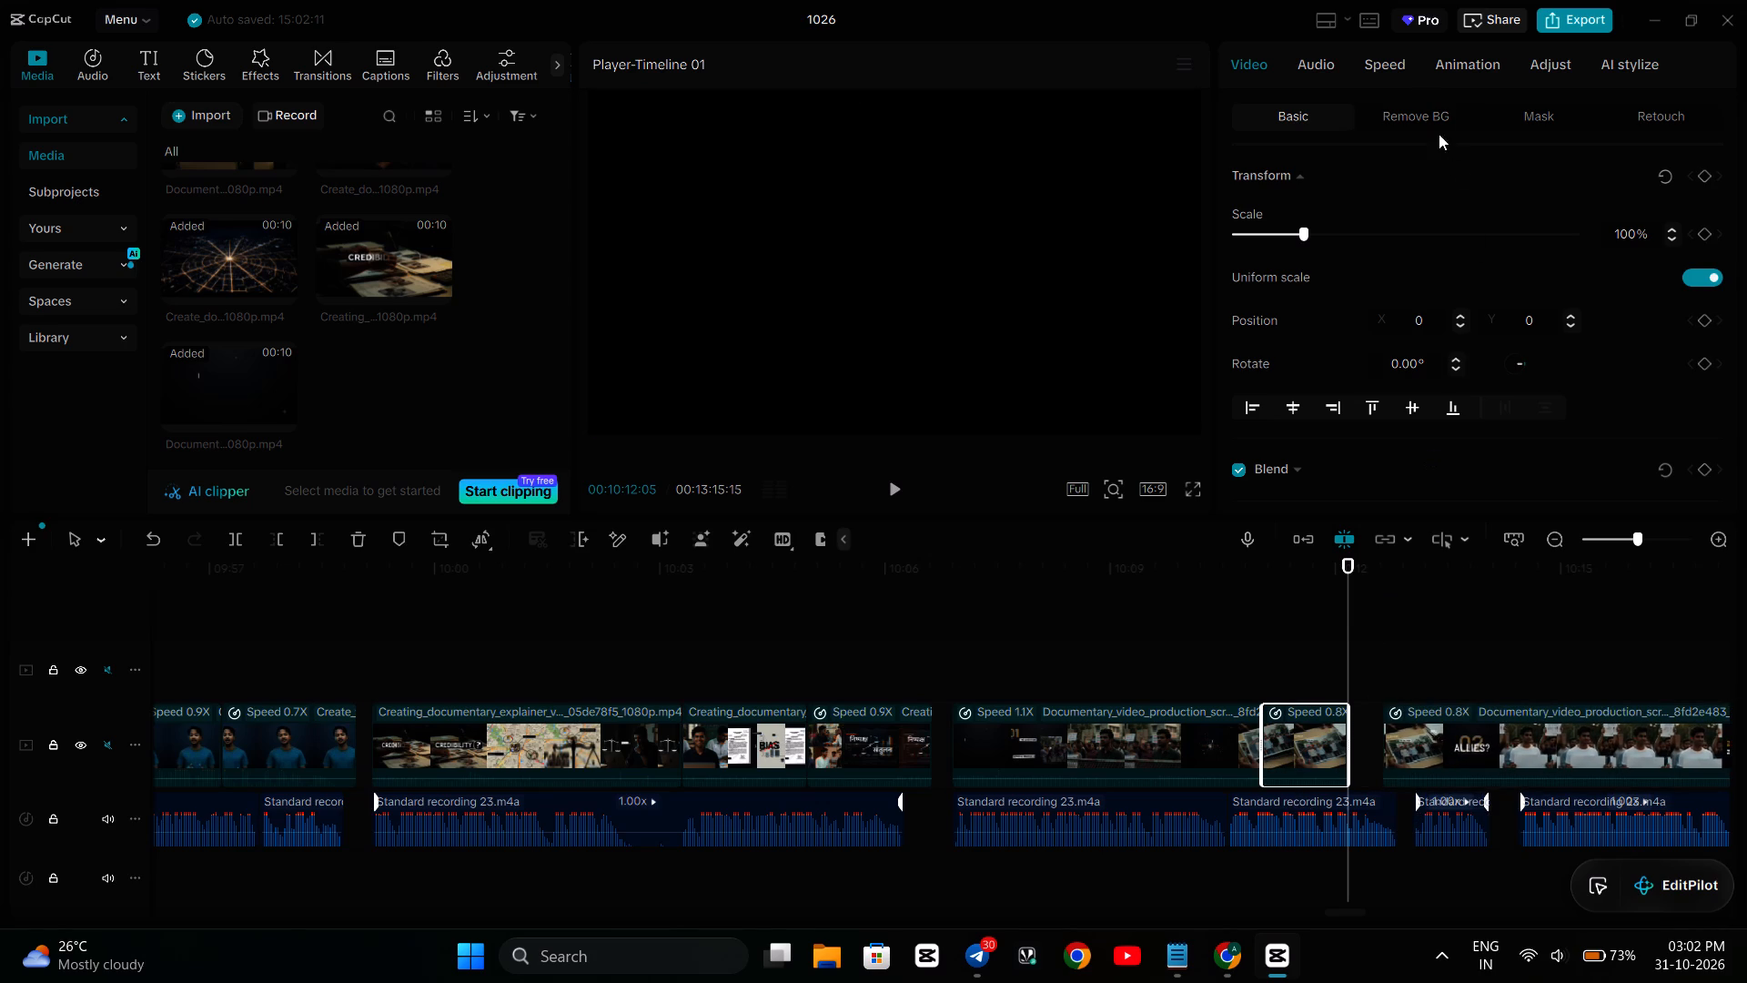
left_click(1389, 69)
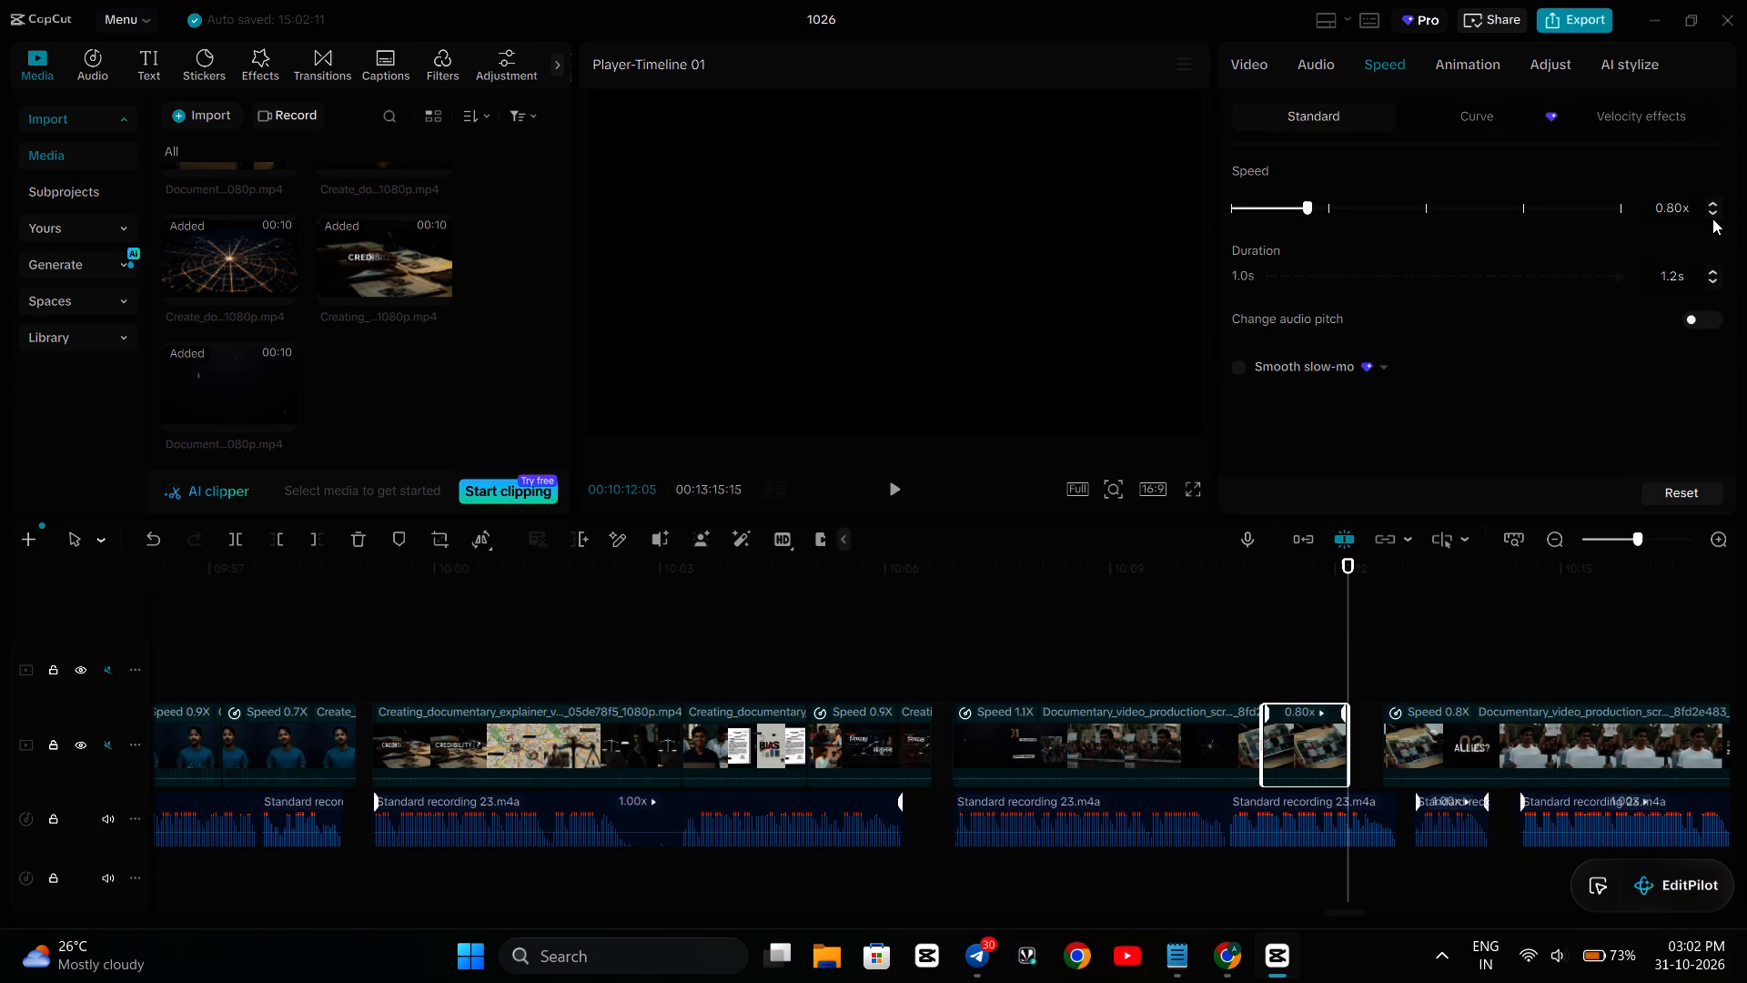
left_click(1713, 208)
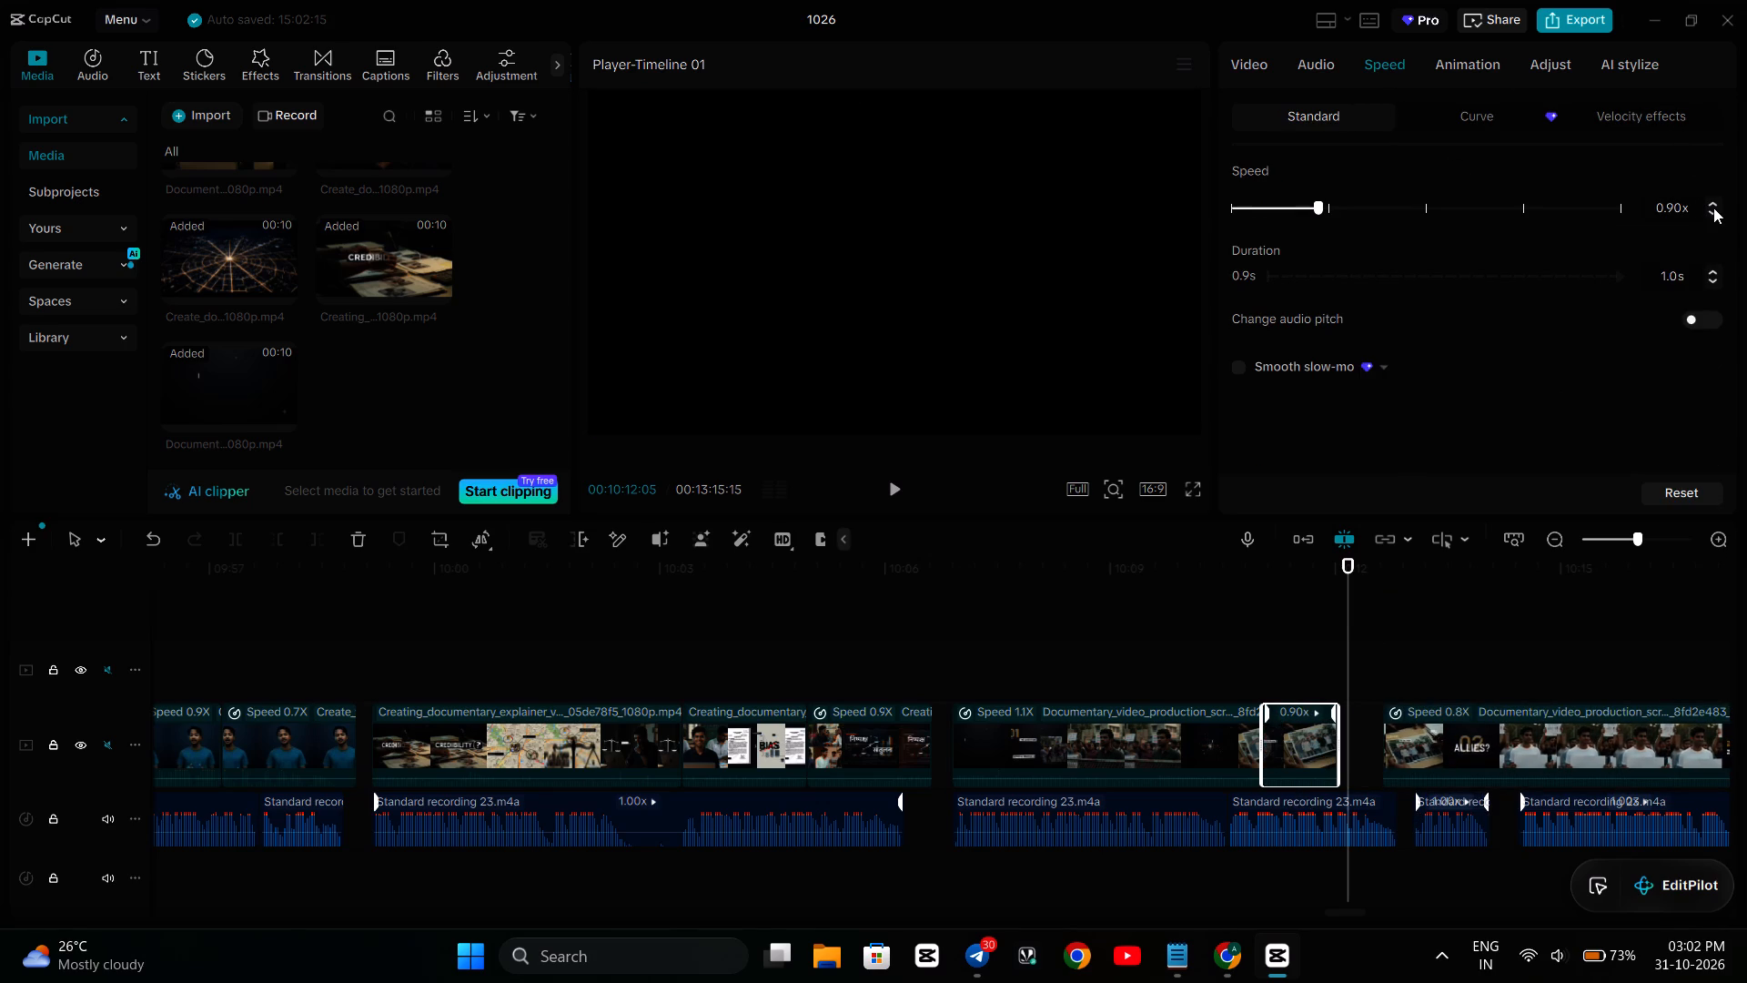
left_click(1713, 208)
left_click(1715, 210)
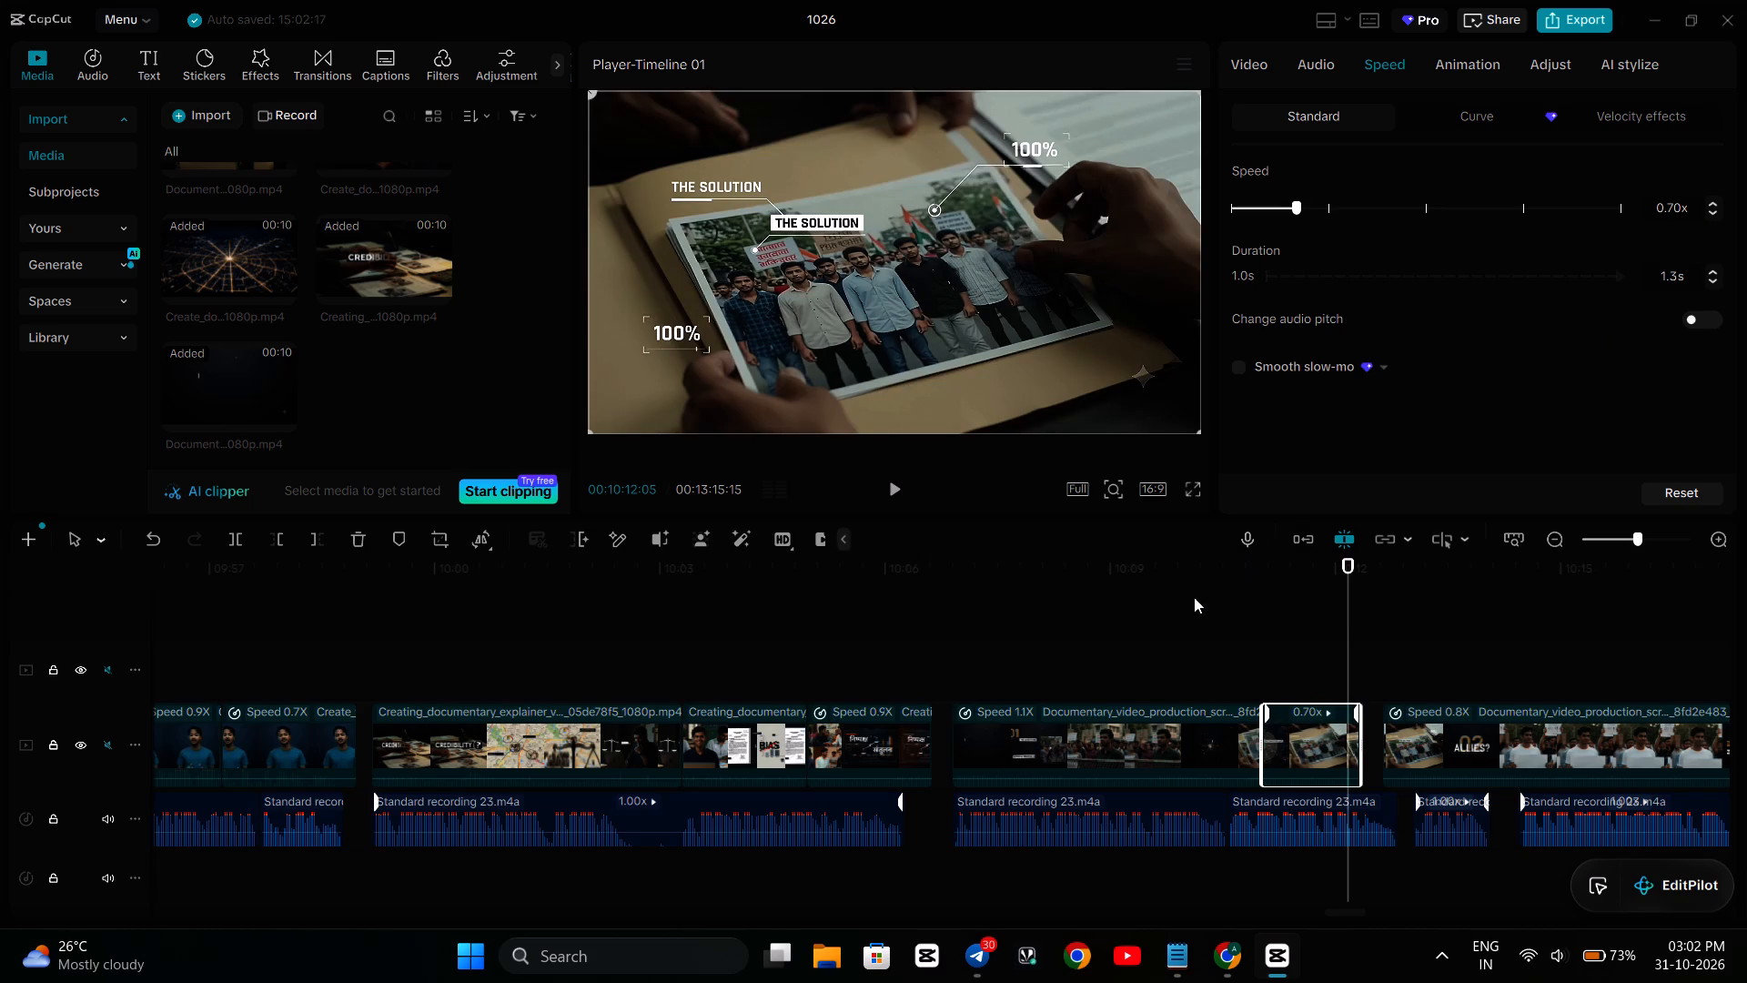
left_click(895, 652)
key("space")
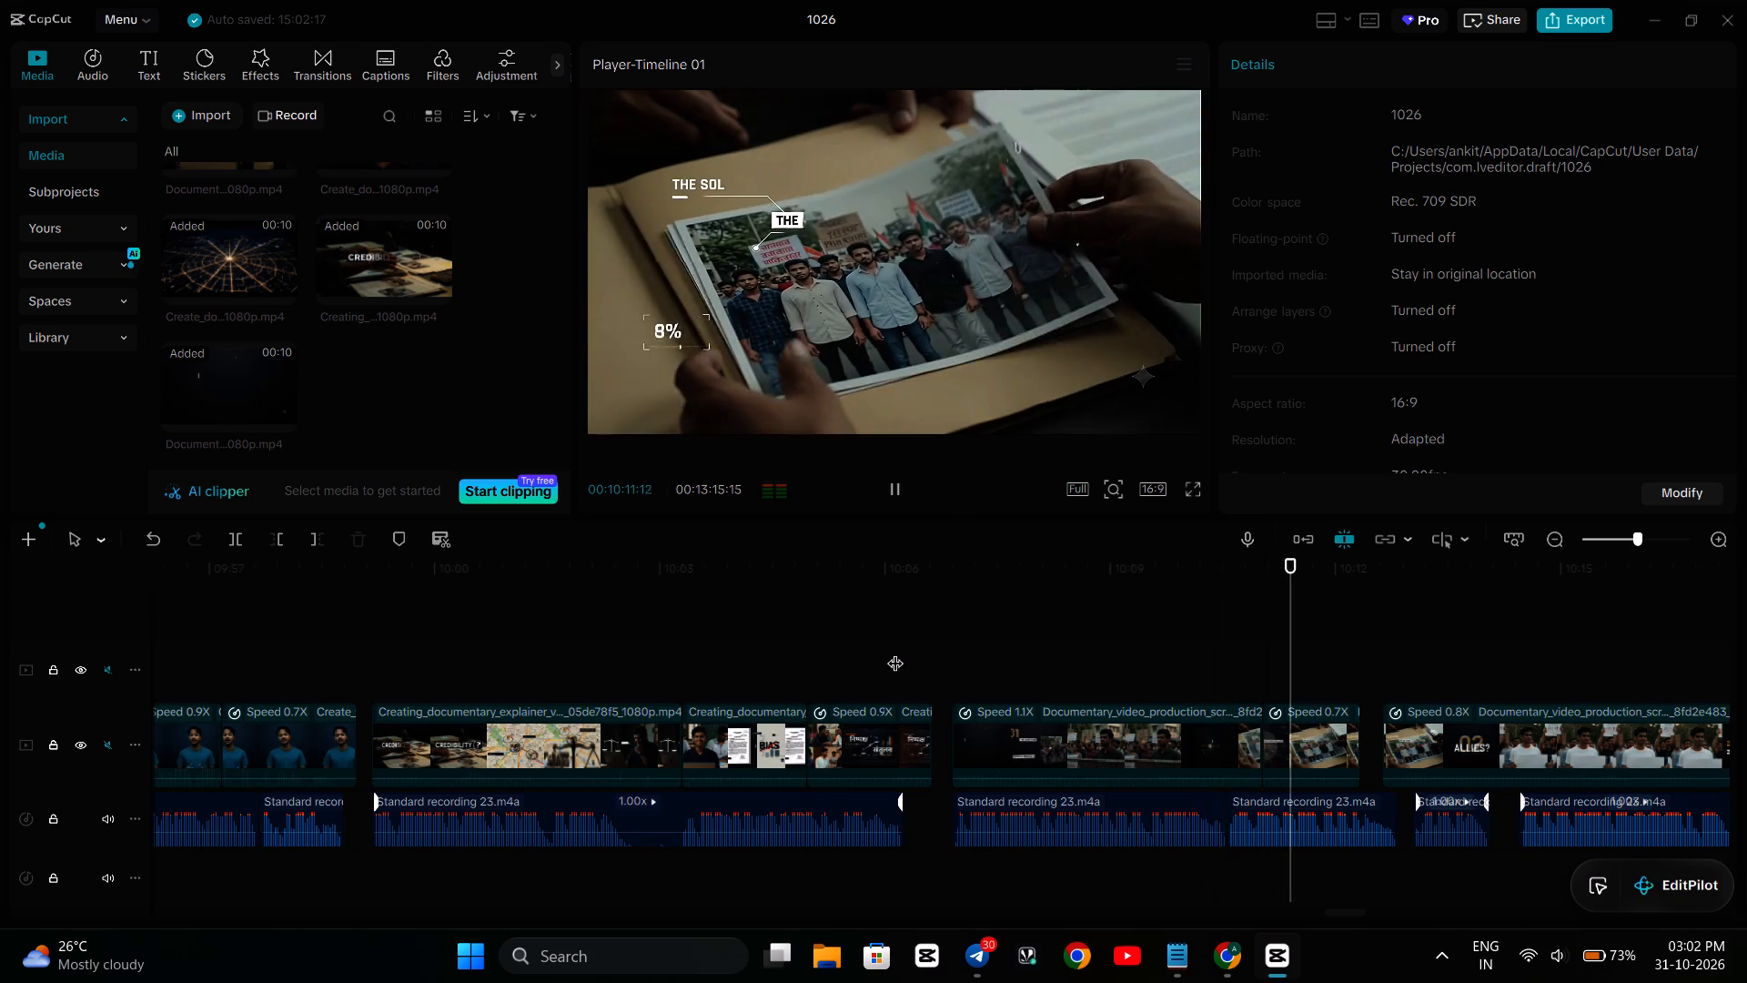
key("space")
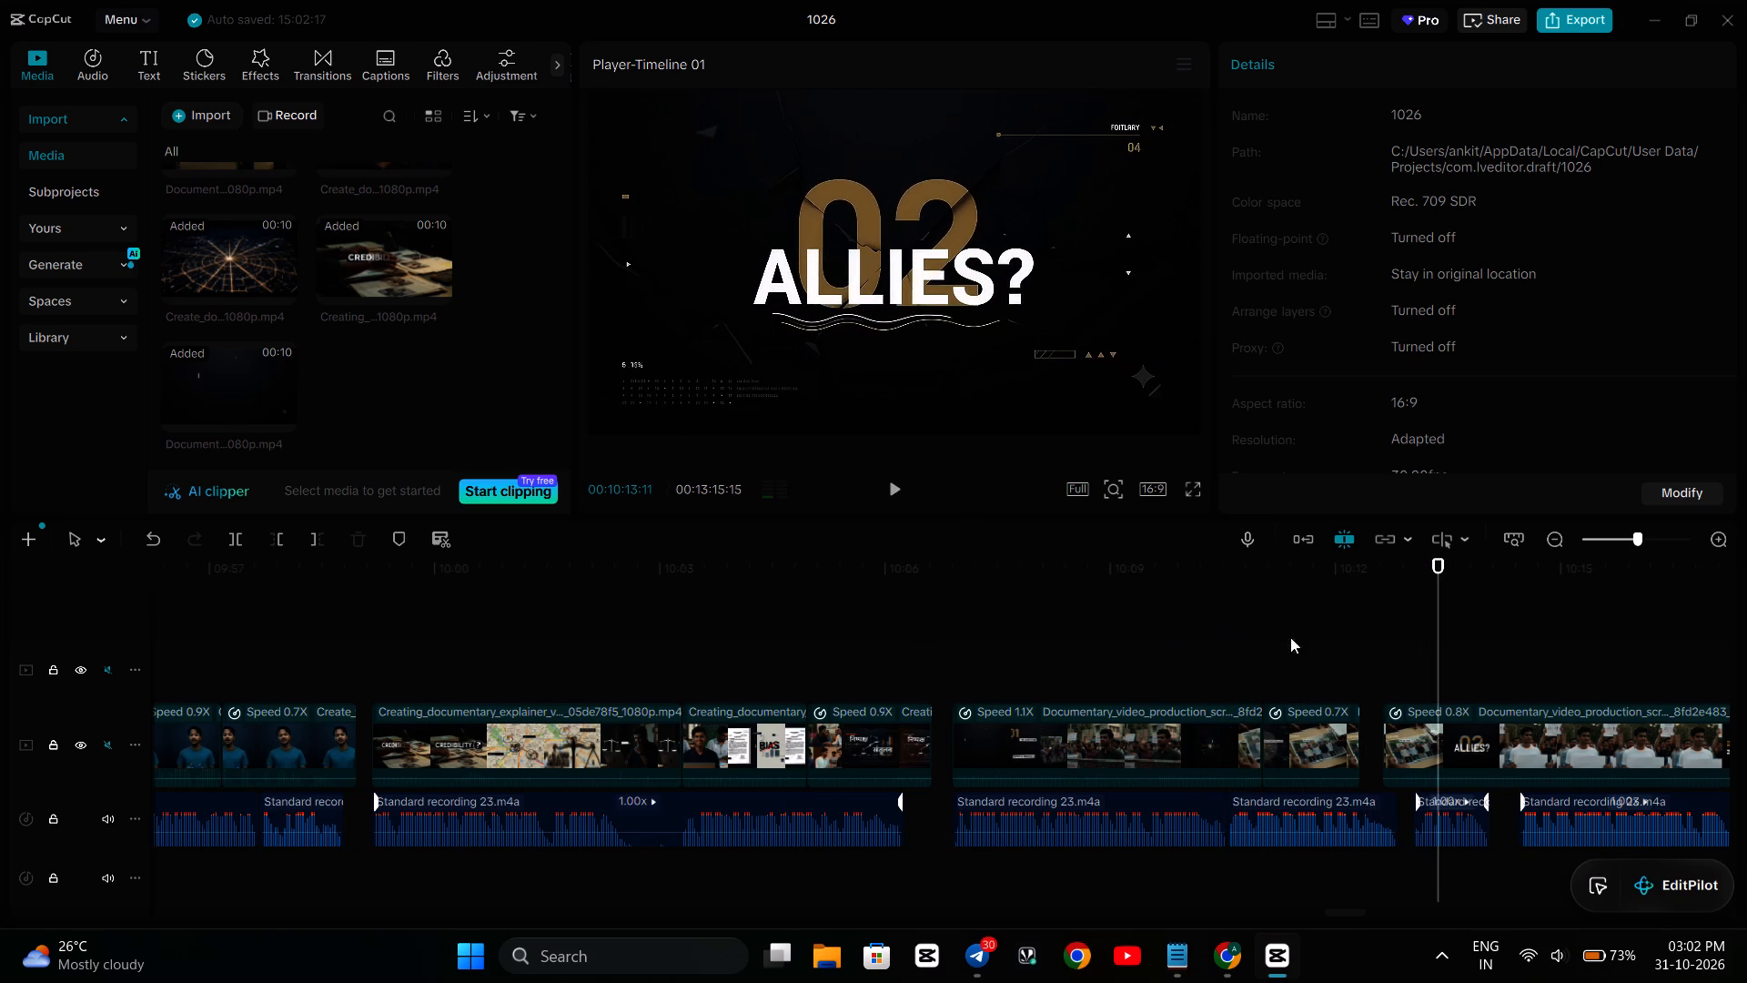
Slow the short photo part to 0.60x and play through the ALLIES? title into the protest shot.
left_click(1310, 732)
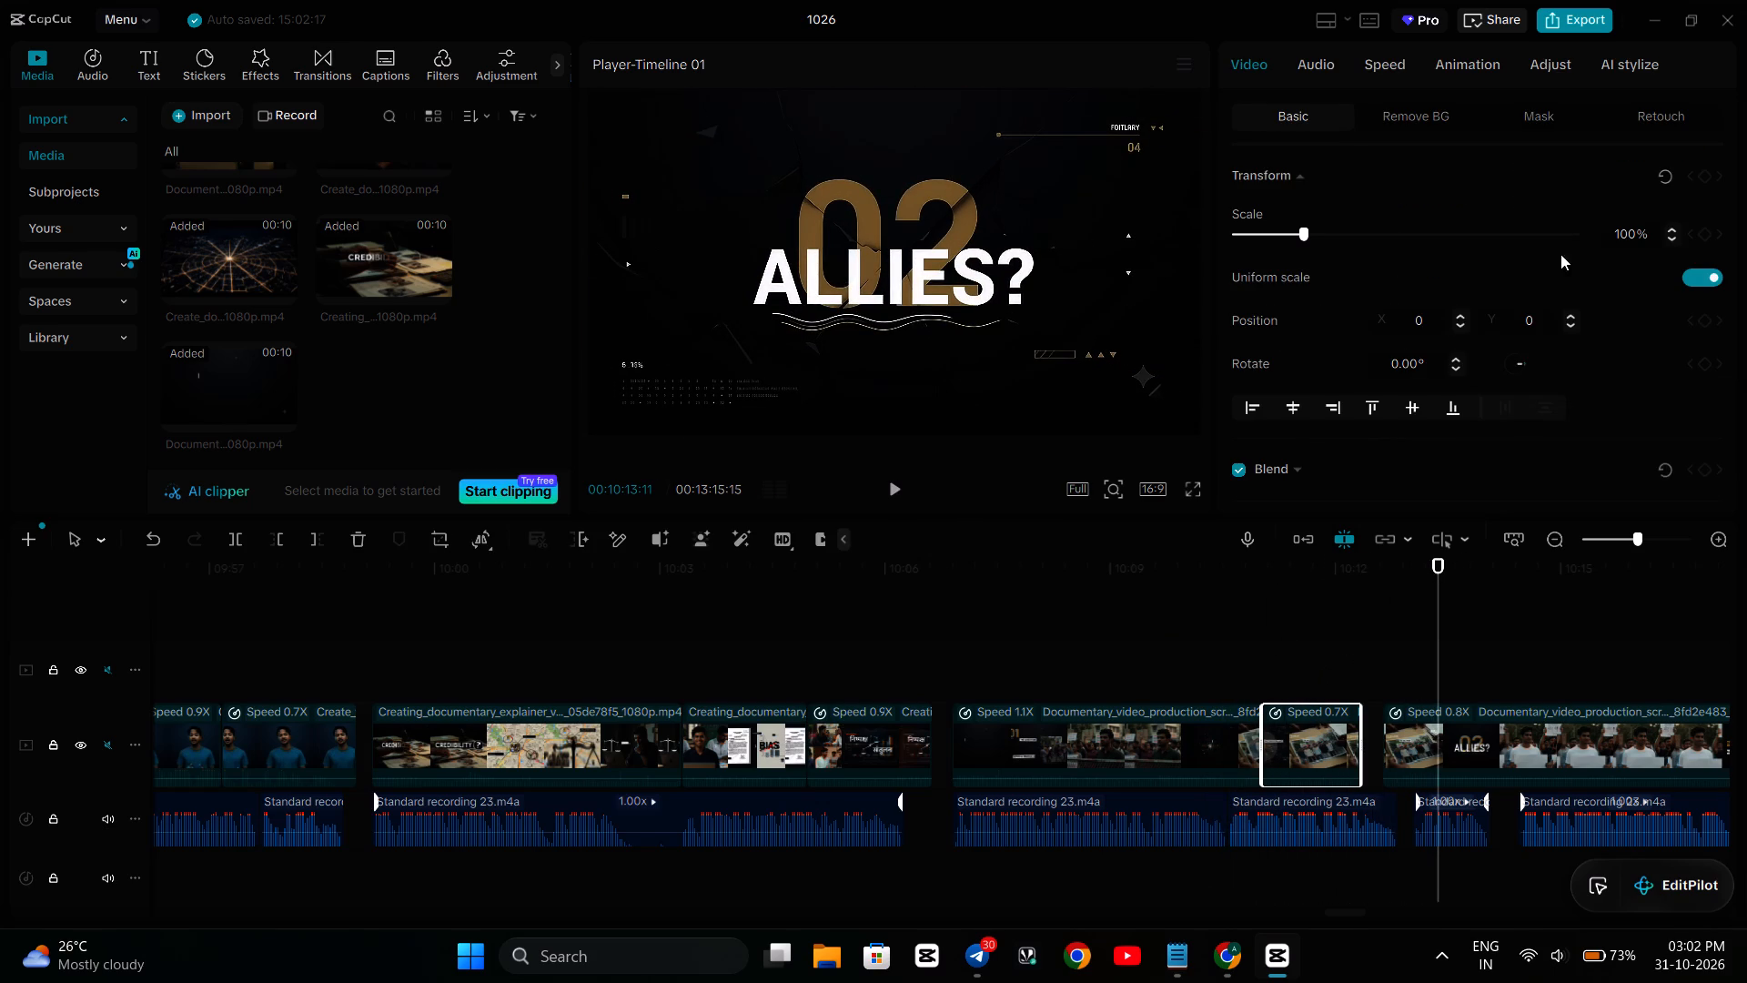
left_click(1395, 72)
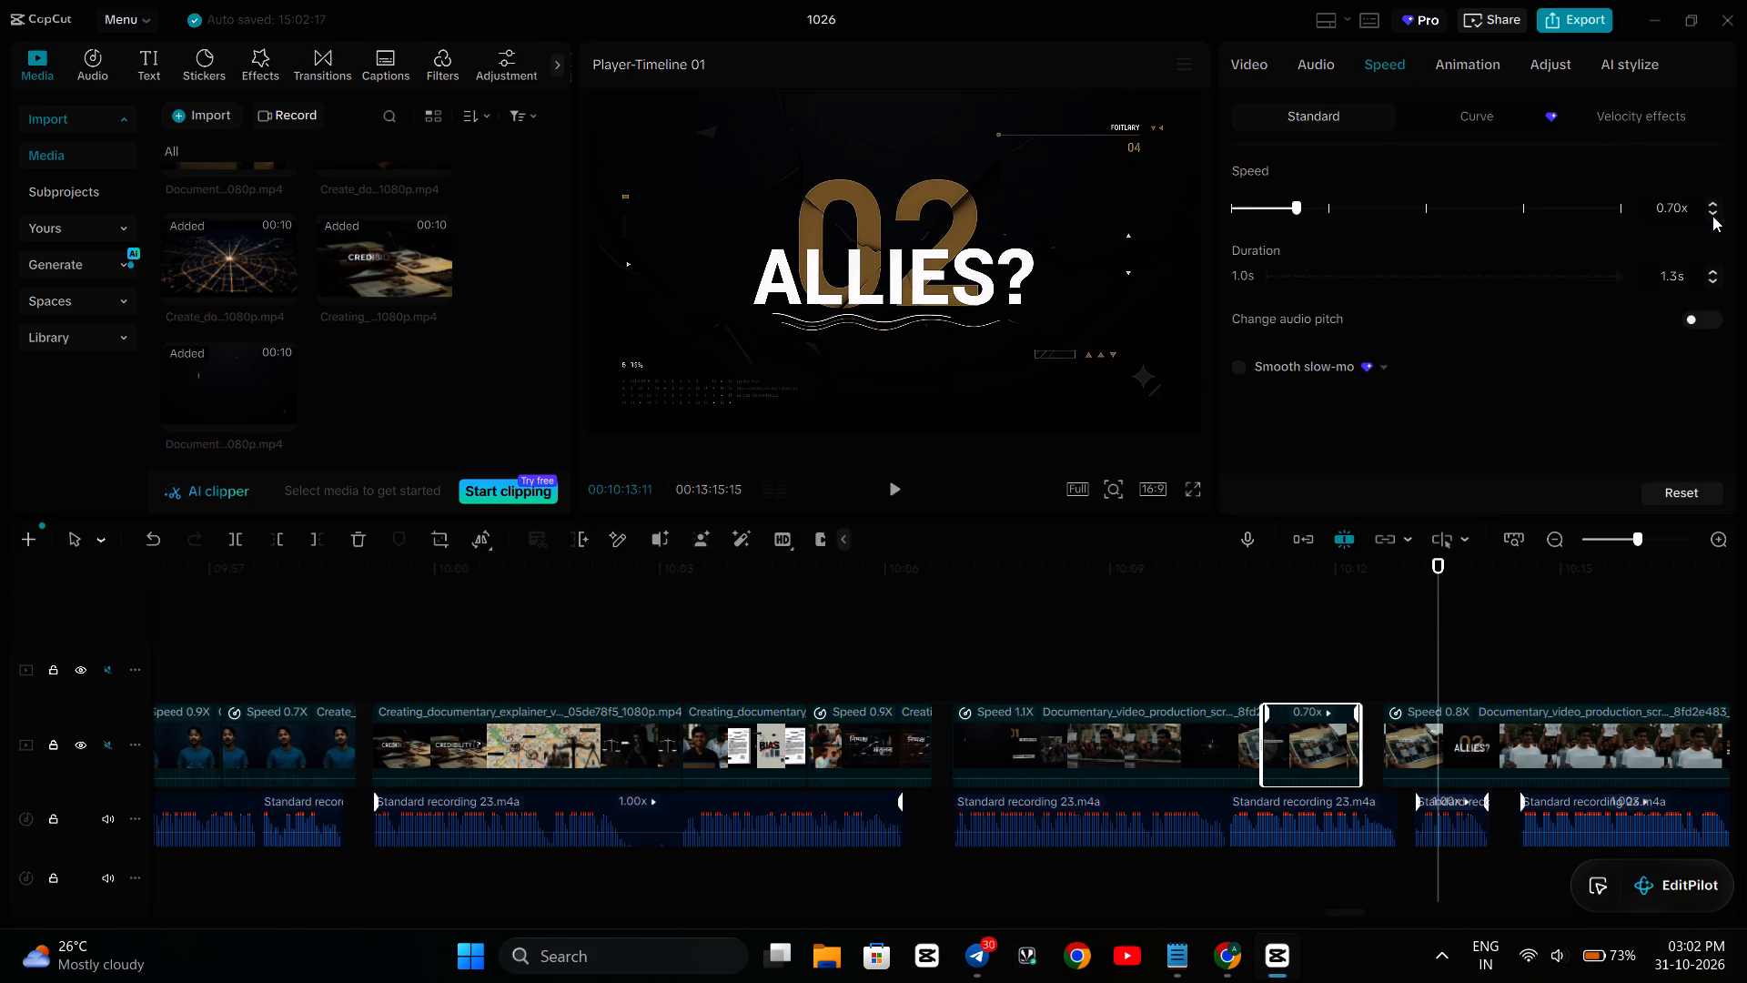
left_click(1712, 216)
left_click(1110, 637)
key("space")
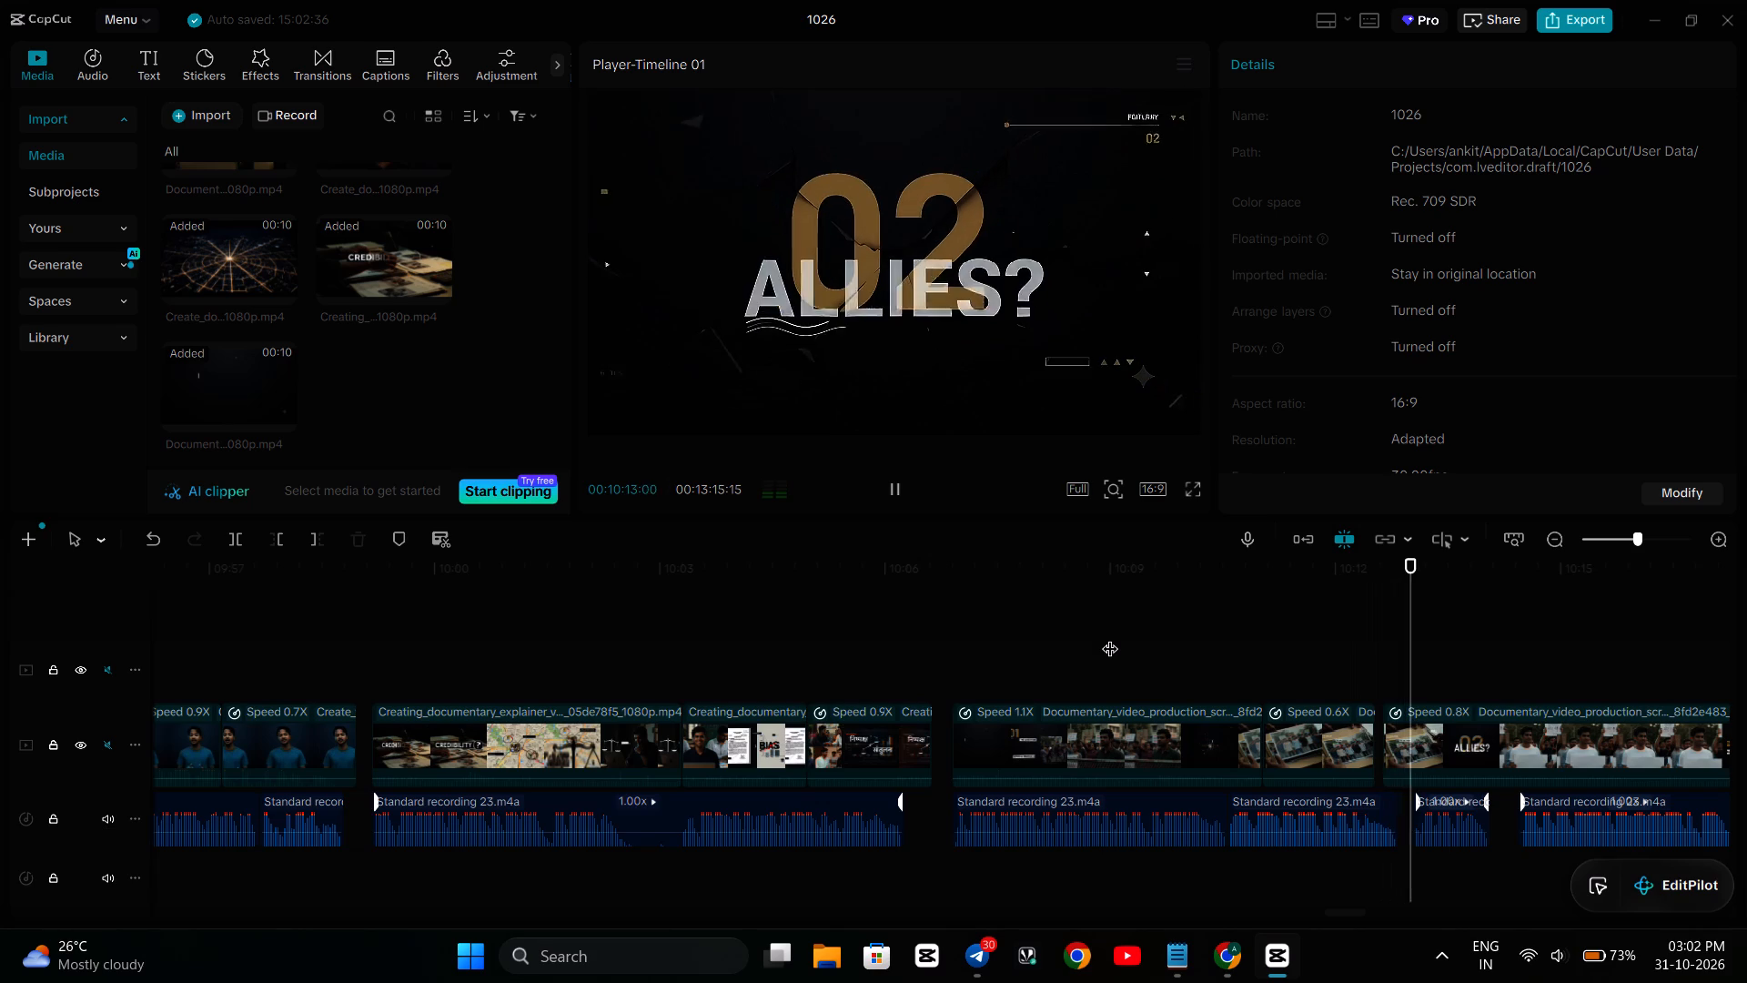
key("space")
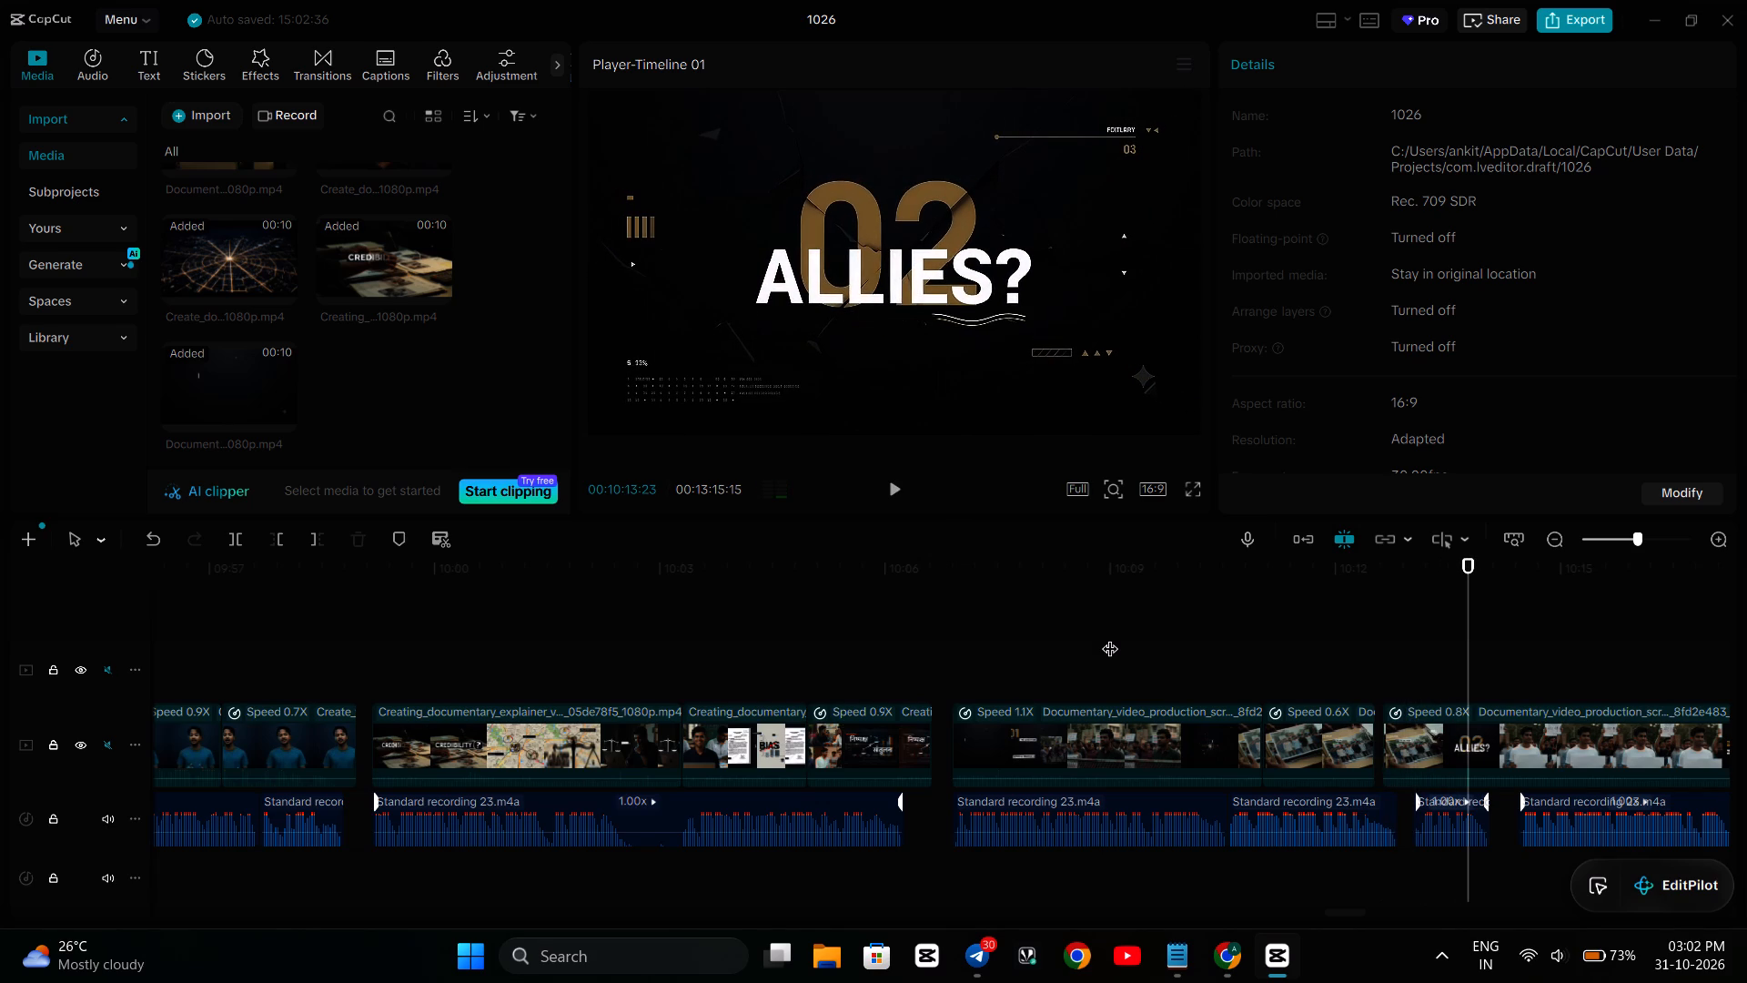
key("space")
key("space")
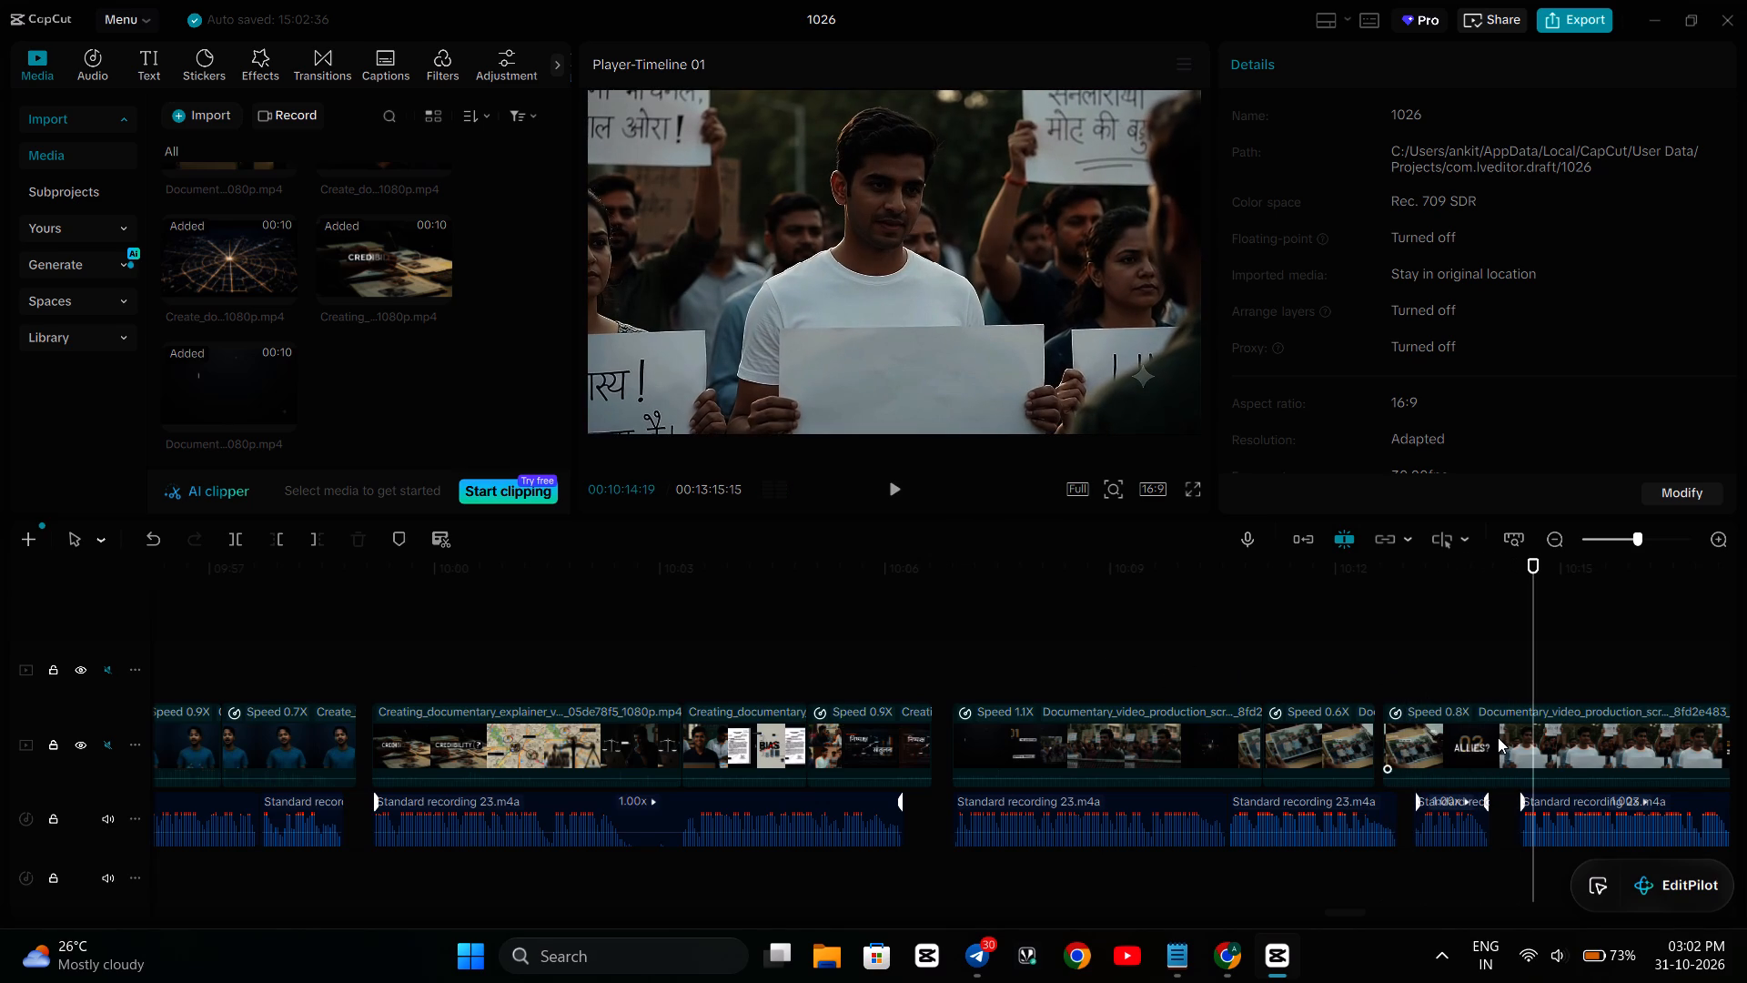
Move the ALLIES? part earlier against the 0.6x part to close the gap, and play on past the clip's end into the following narration.
left_click(1498, 737)
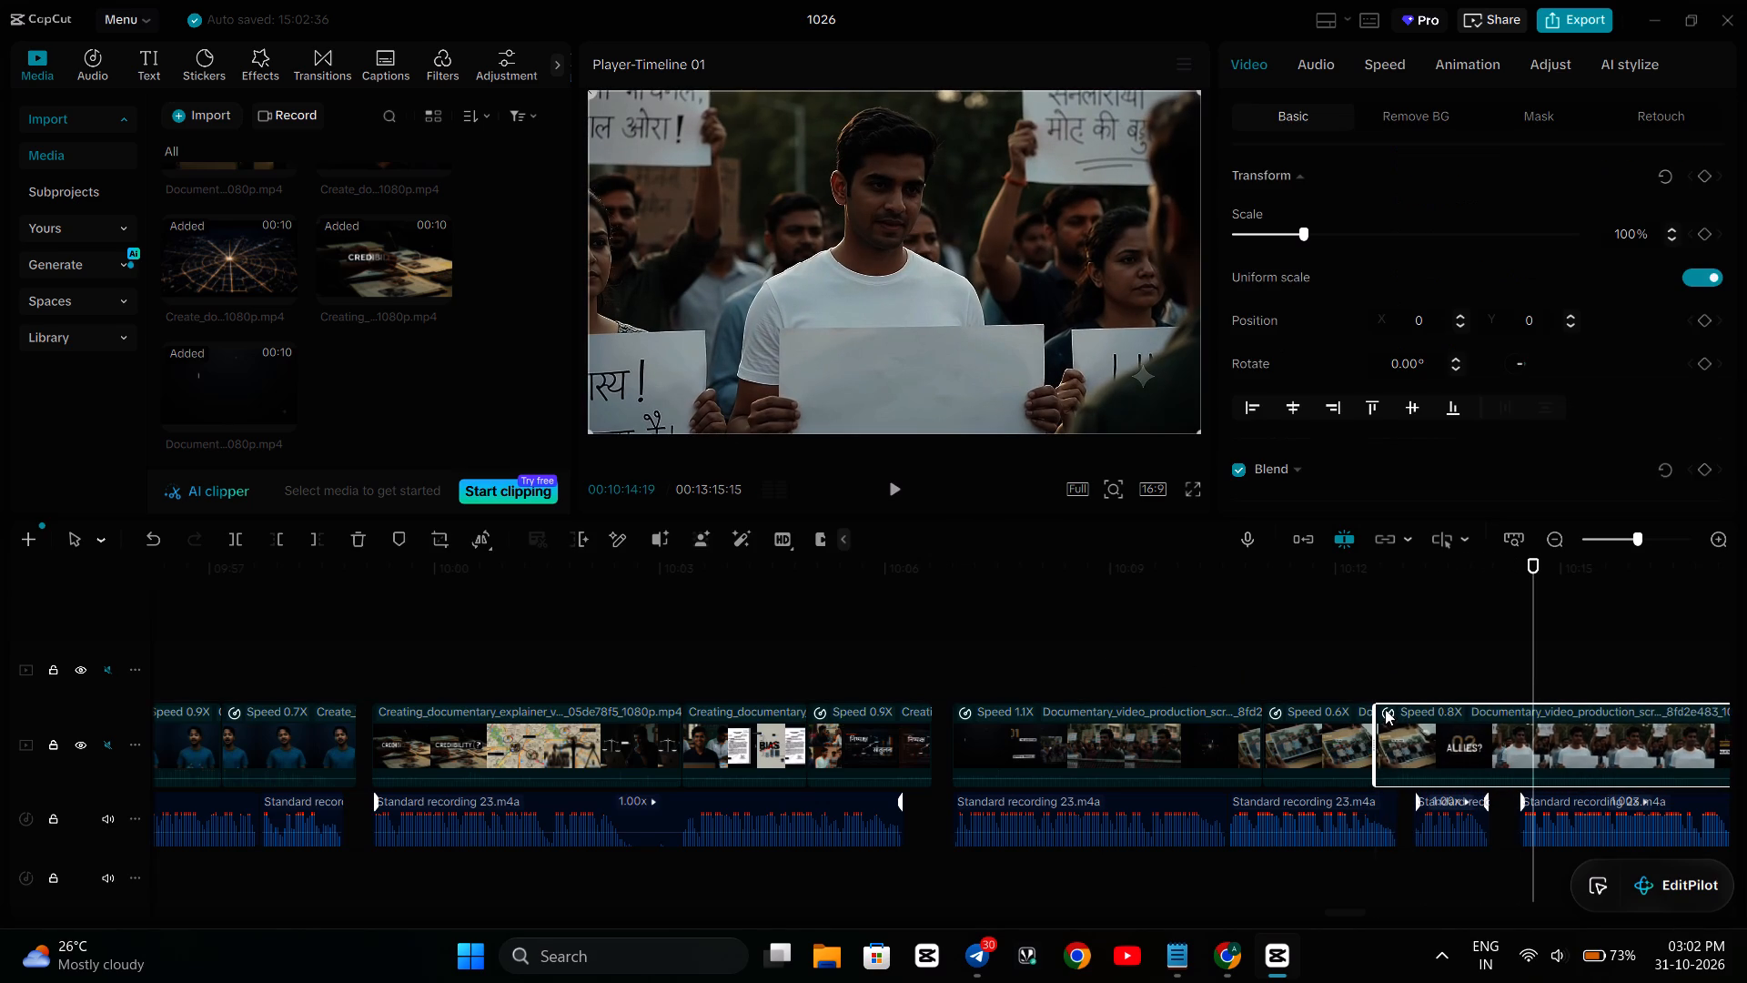
left_click(1306, 682)
key("space")
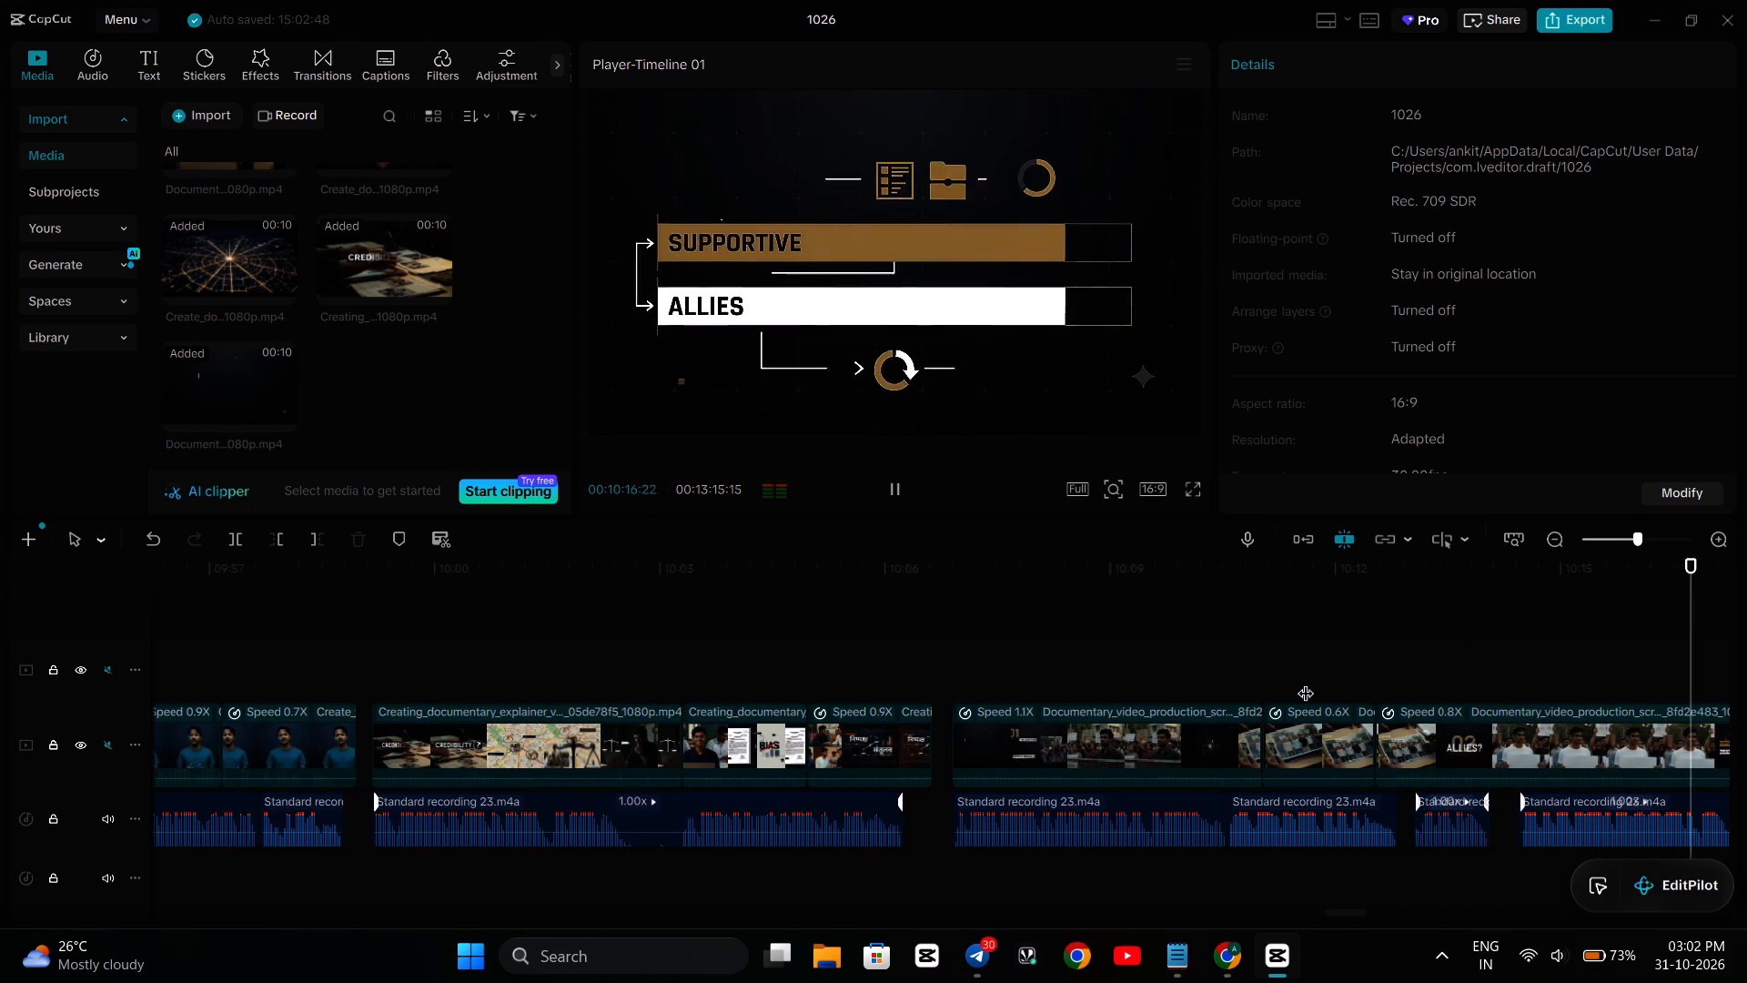
key("space")
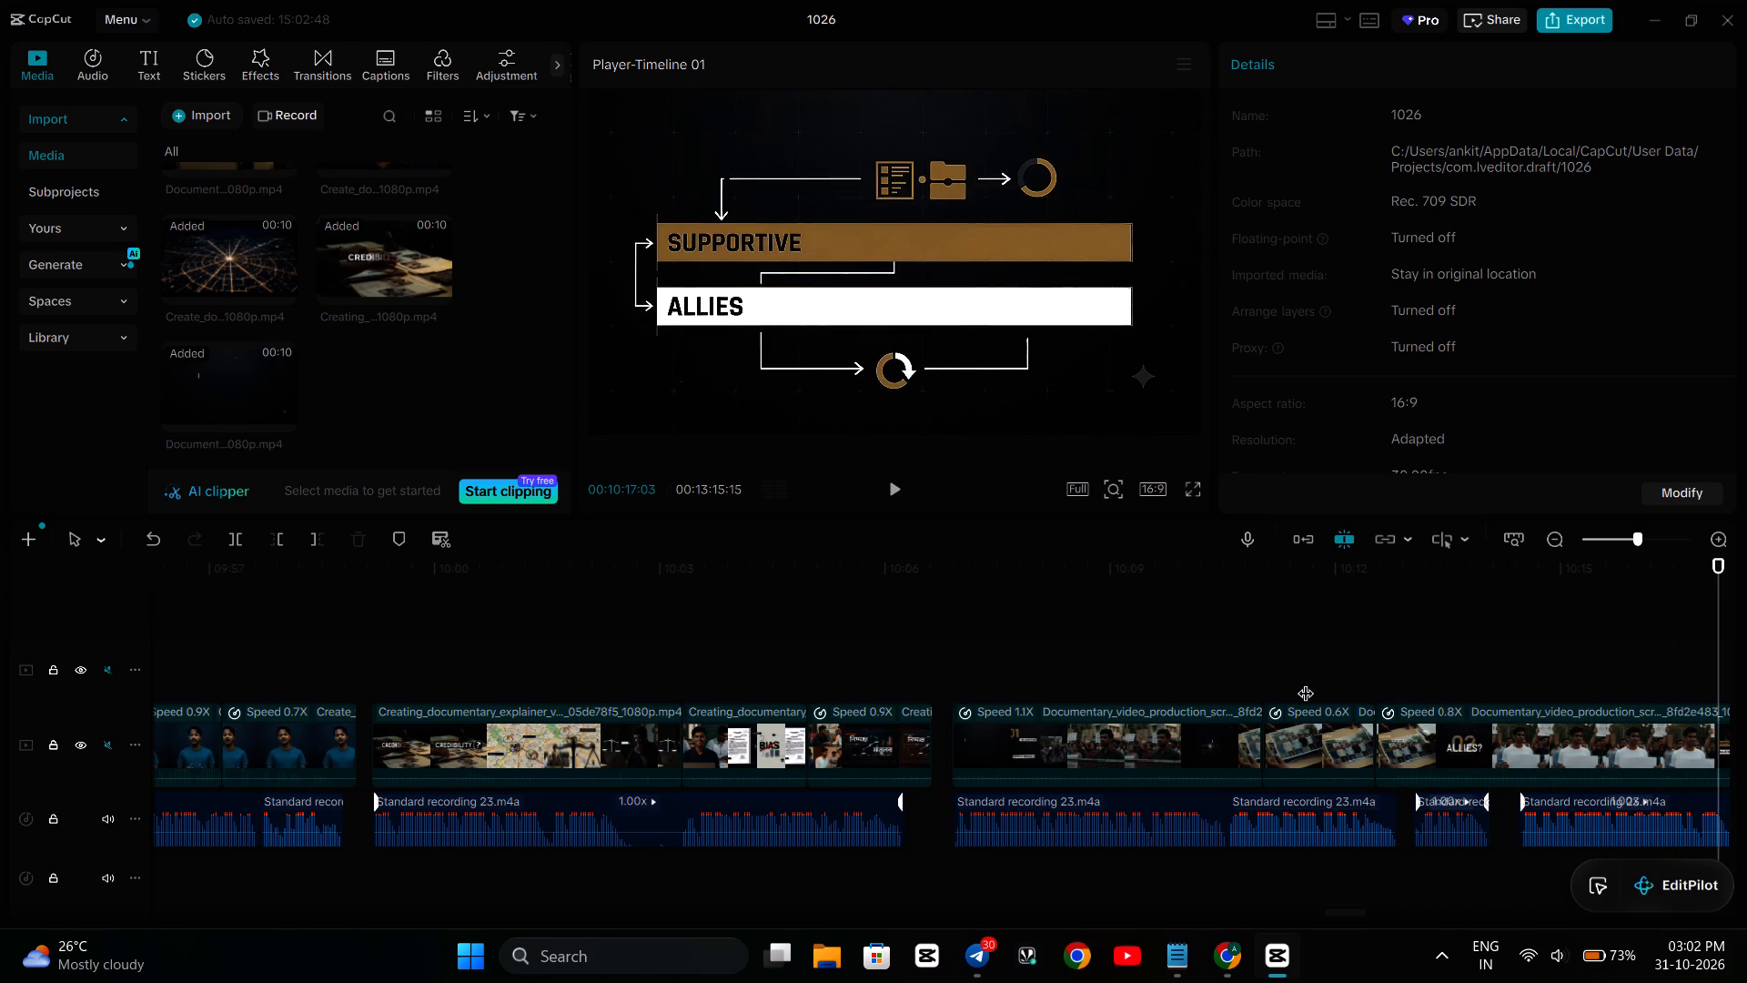
left_click(1088, 651)
key("space")
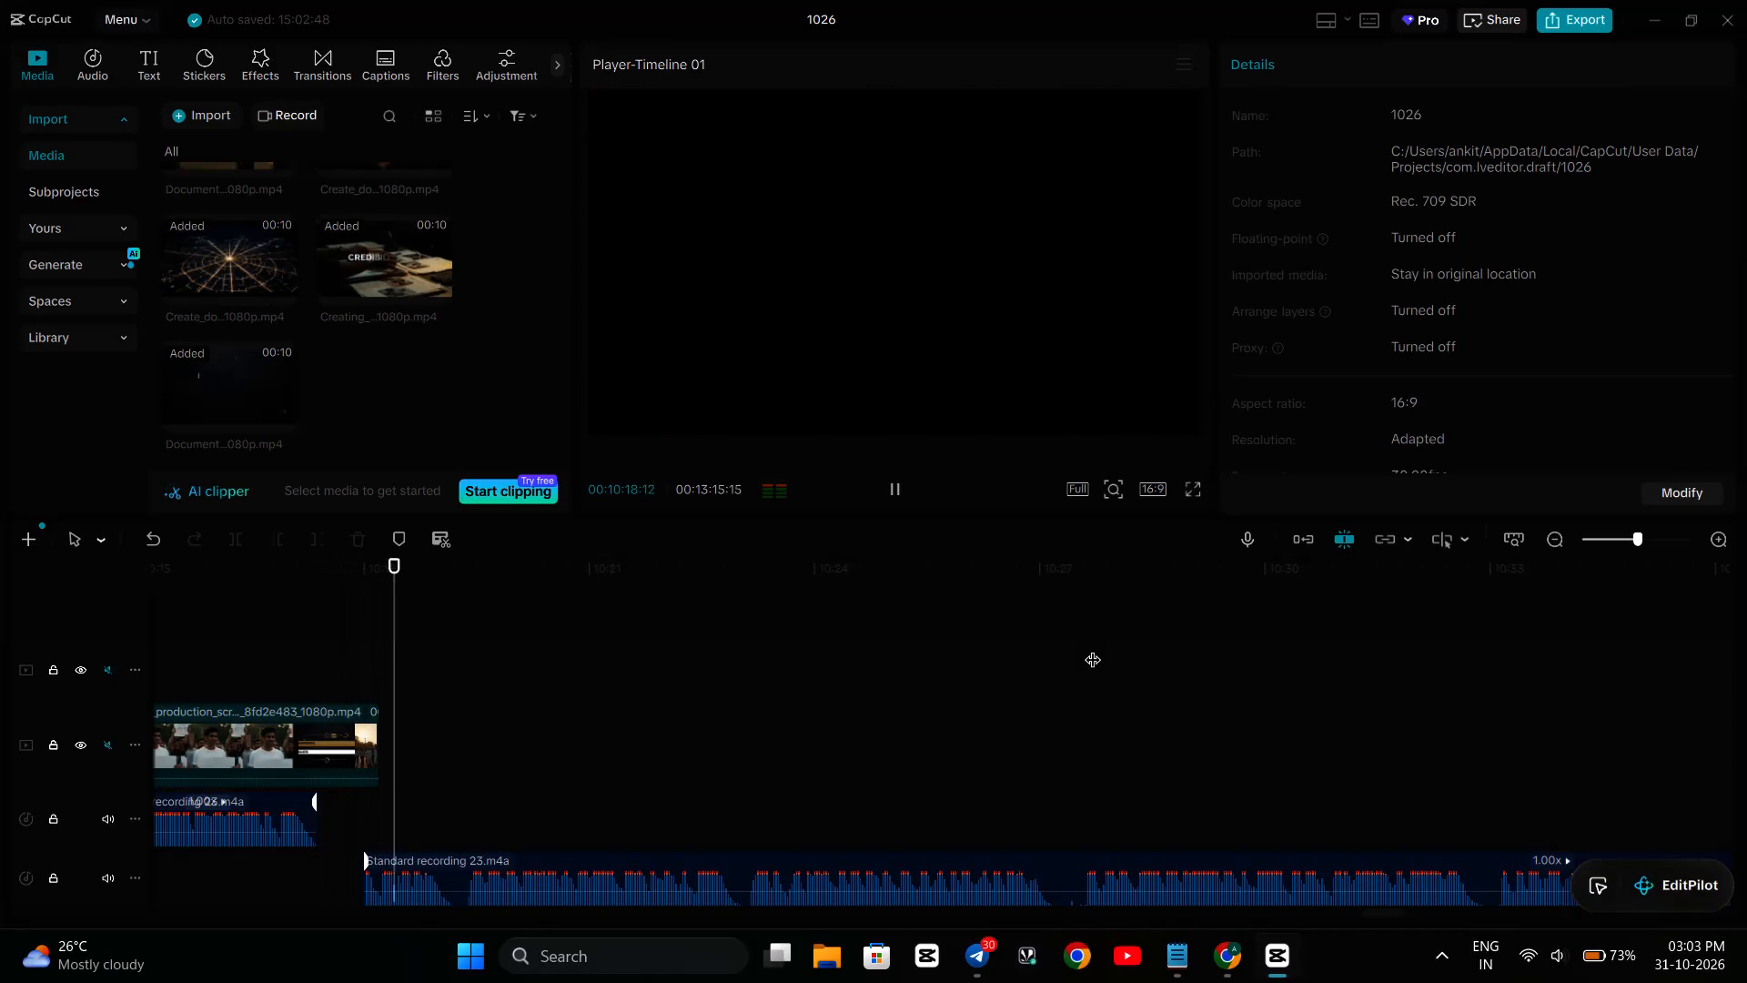
key("space")
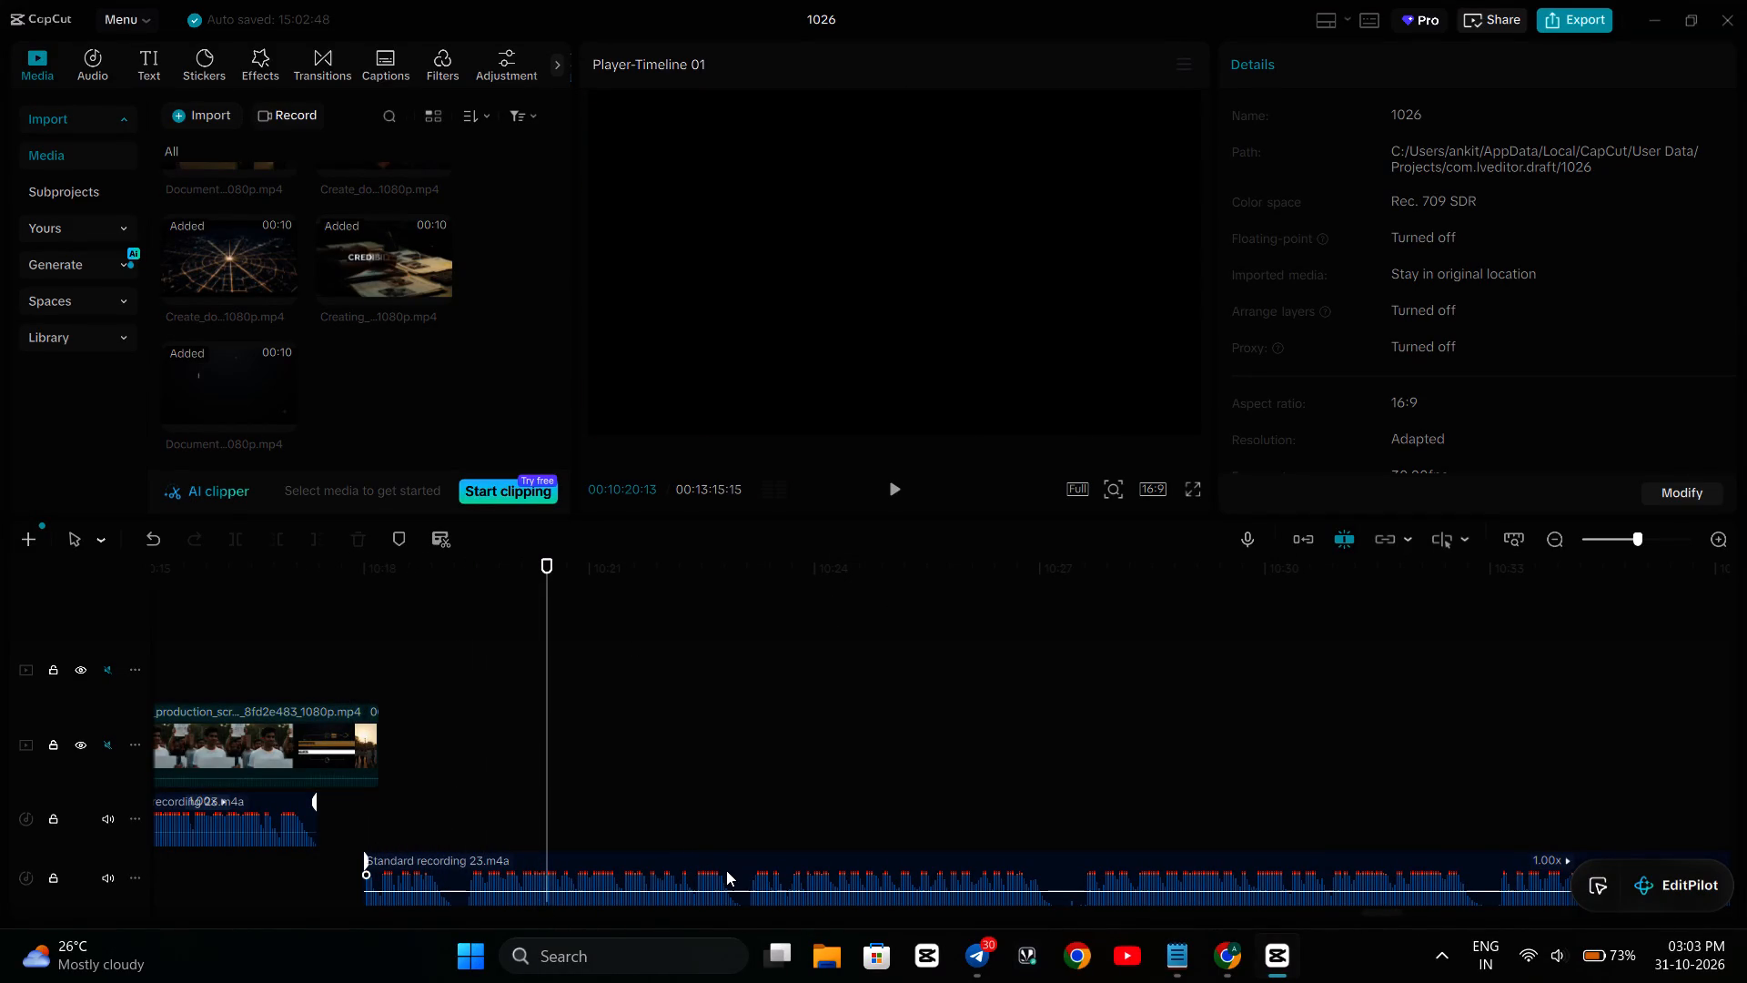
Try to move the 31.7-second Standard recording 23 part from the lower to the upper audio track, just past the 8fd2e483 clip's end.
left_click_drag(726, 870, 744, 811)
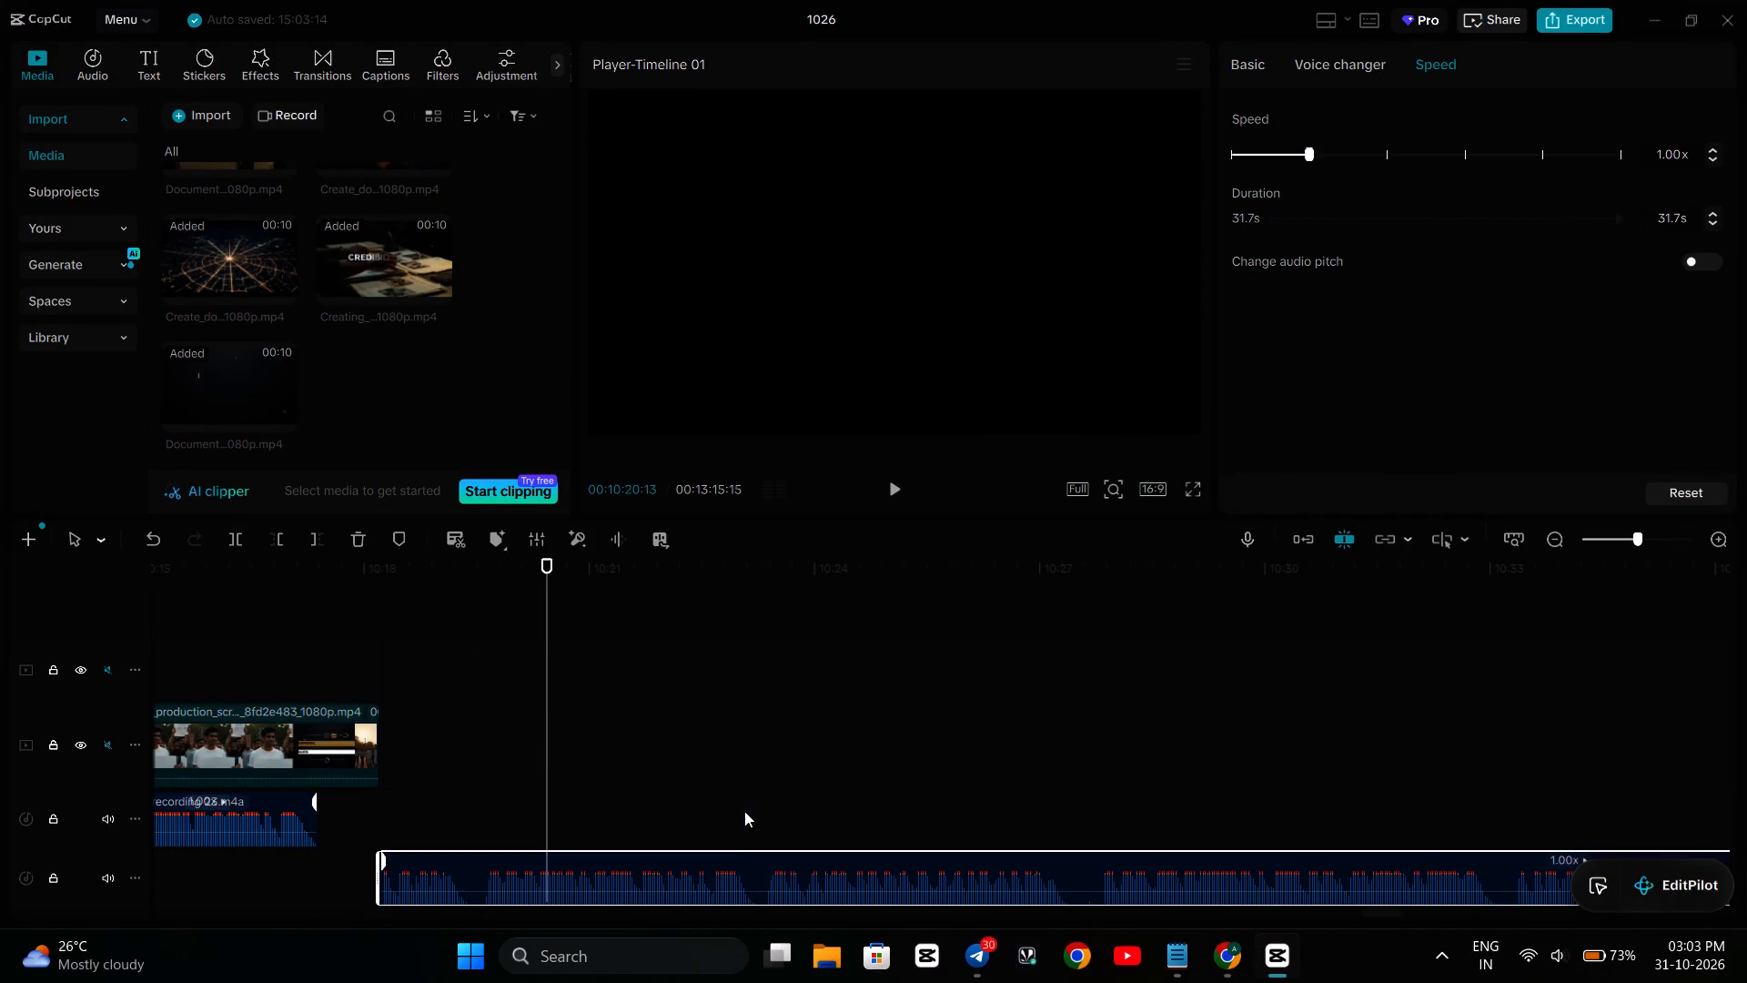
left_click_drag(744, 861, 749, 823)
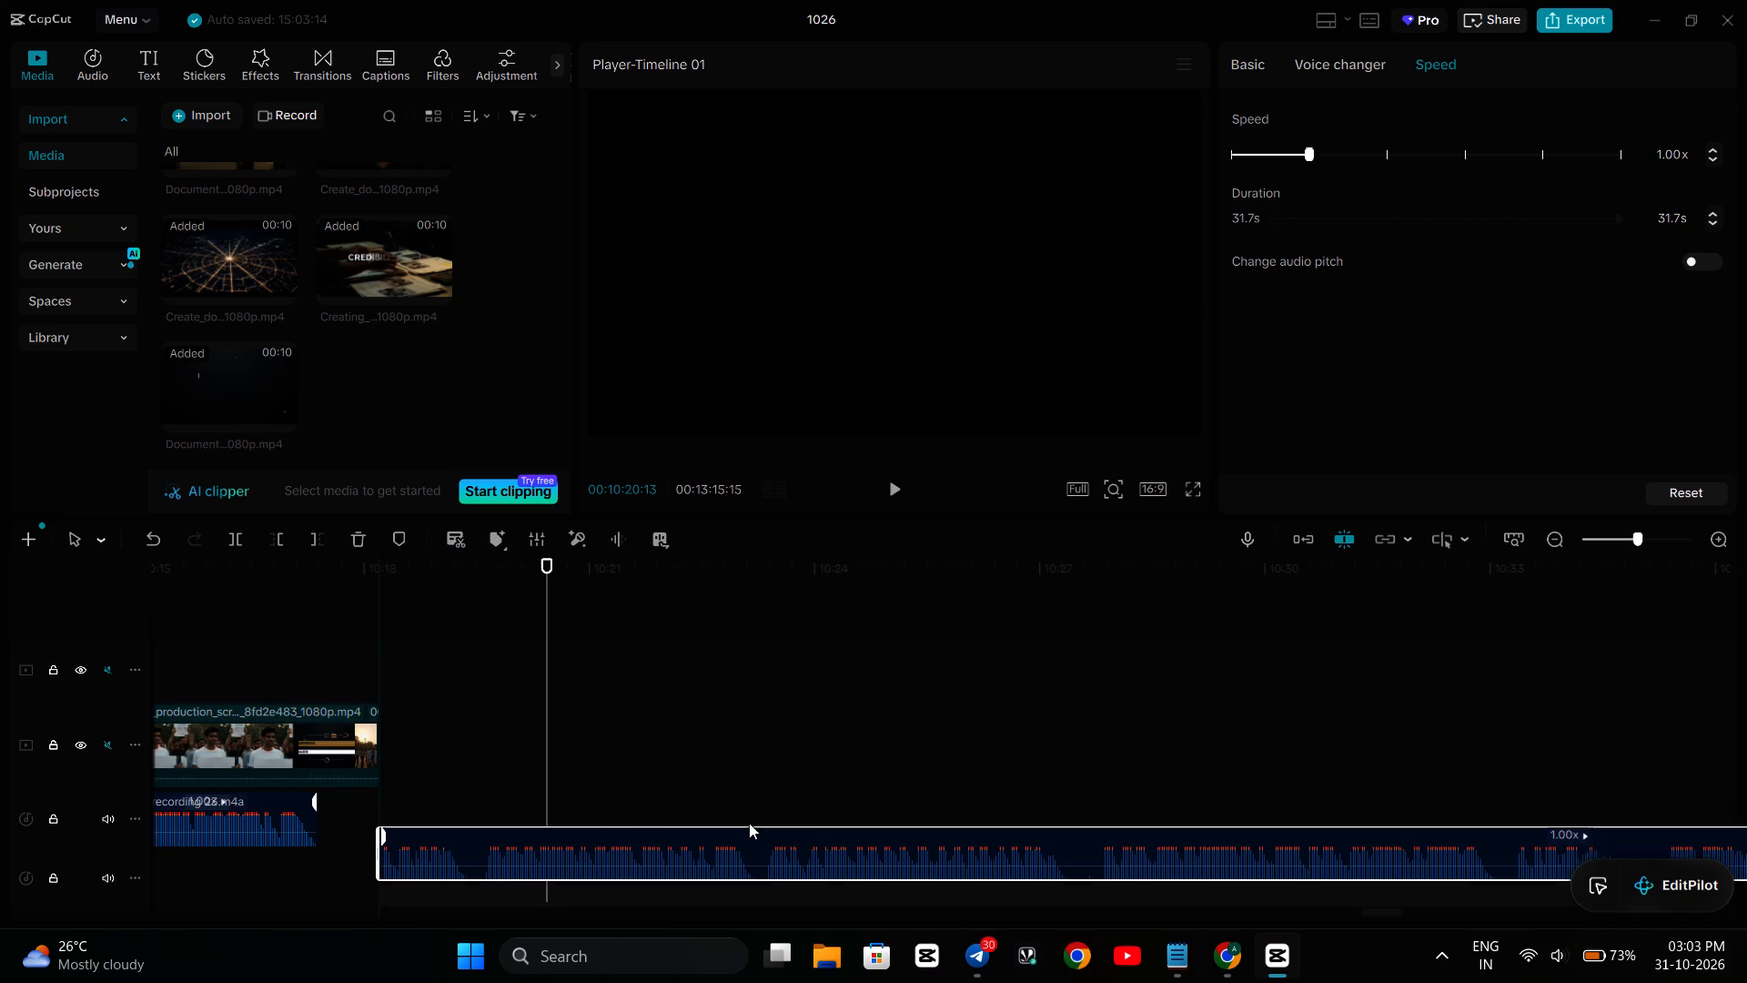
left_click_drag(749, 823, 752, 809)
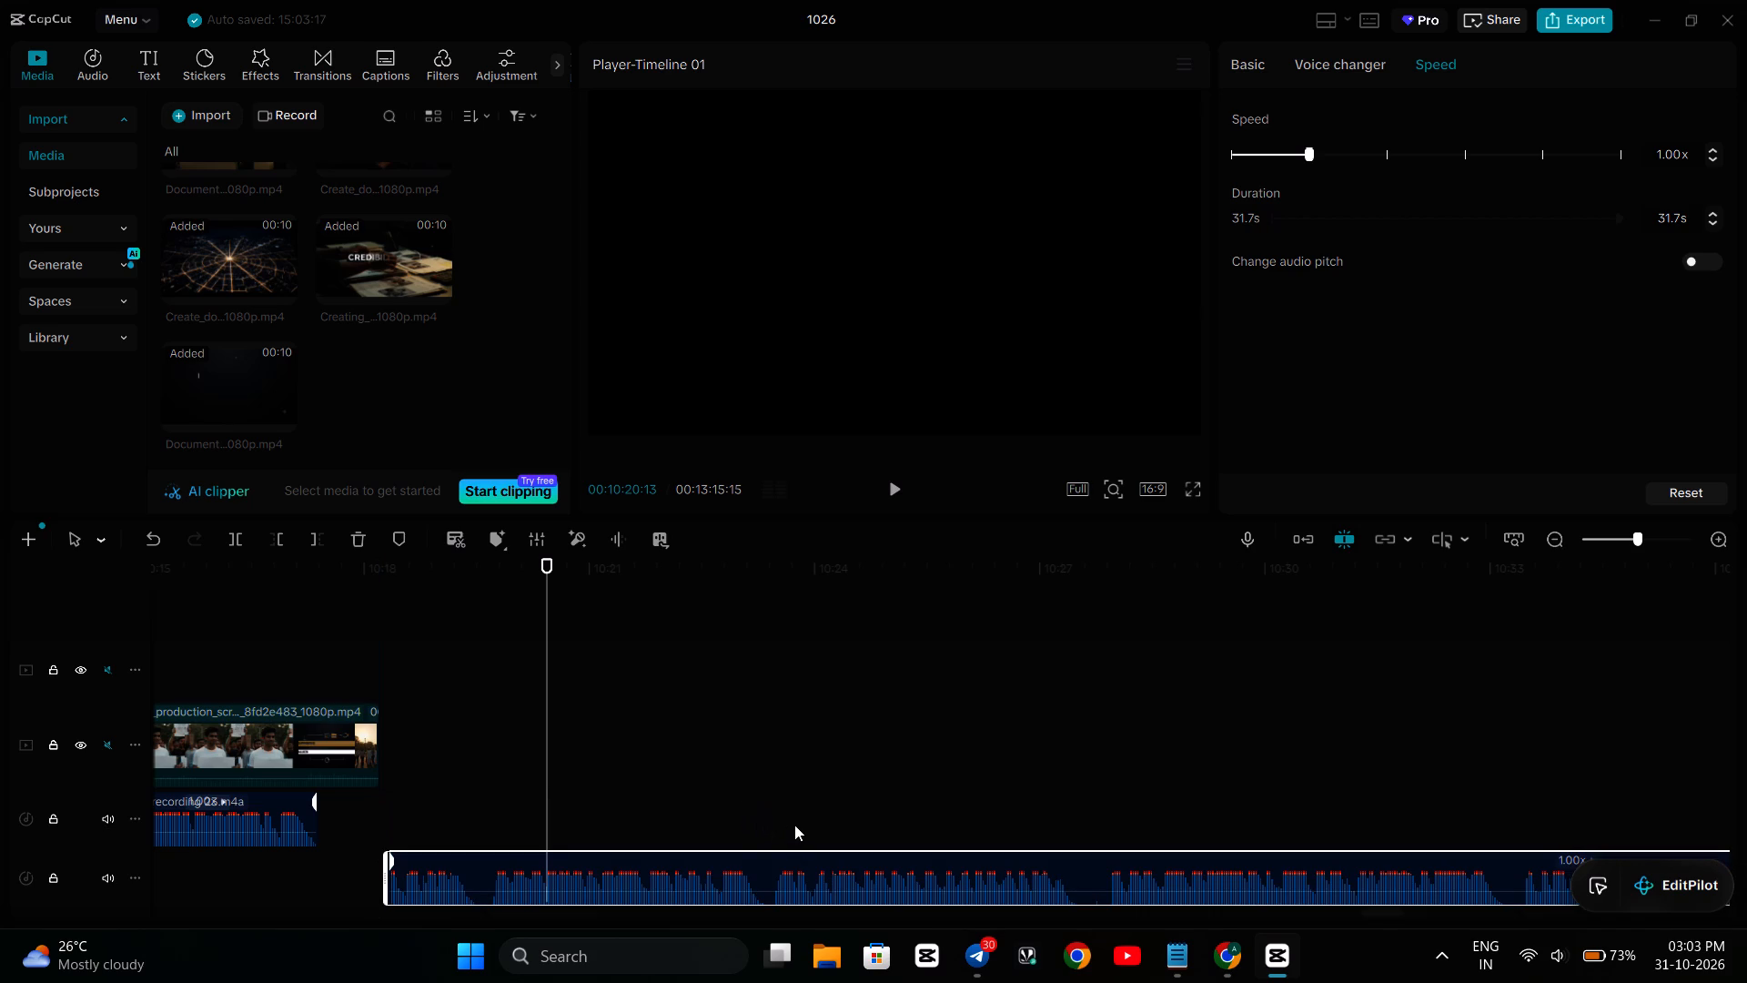
Move the 1.8-second narration piece near 00:10:49 down to the lower audio track, shortly after the 31.7-second part's end.
scroll(794, 825, "left", 2)
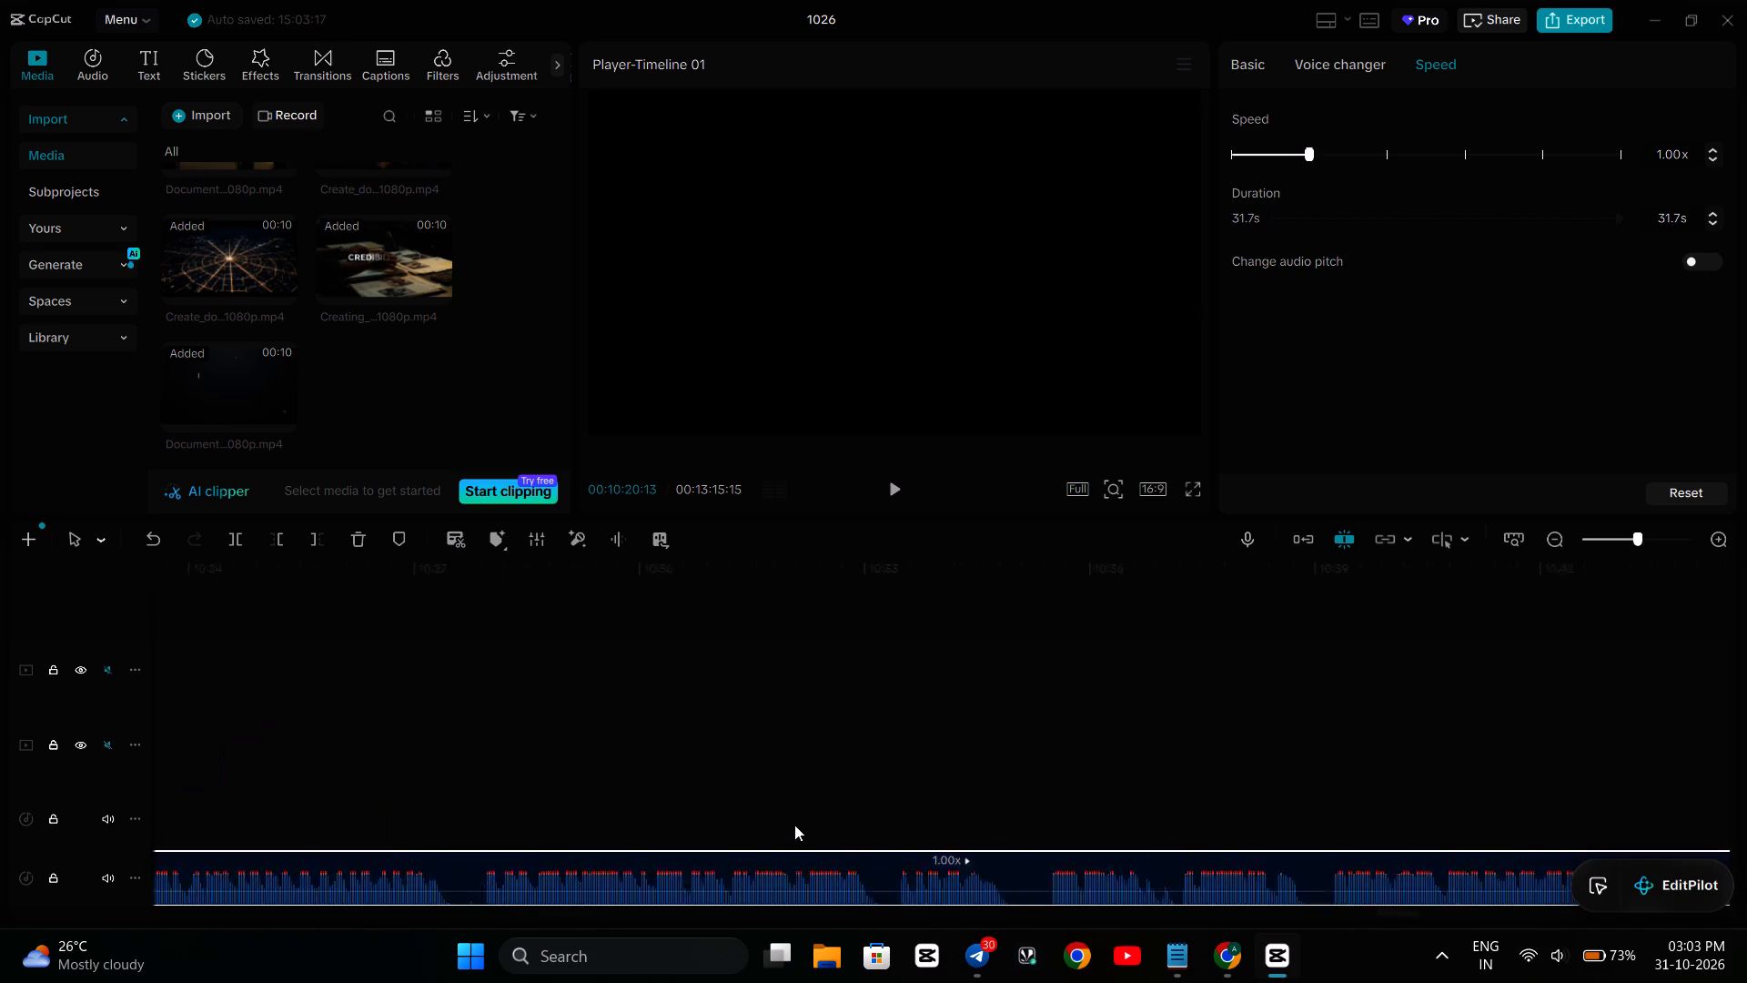
scroll(794, 825, "left", 4)
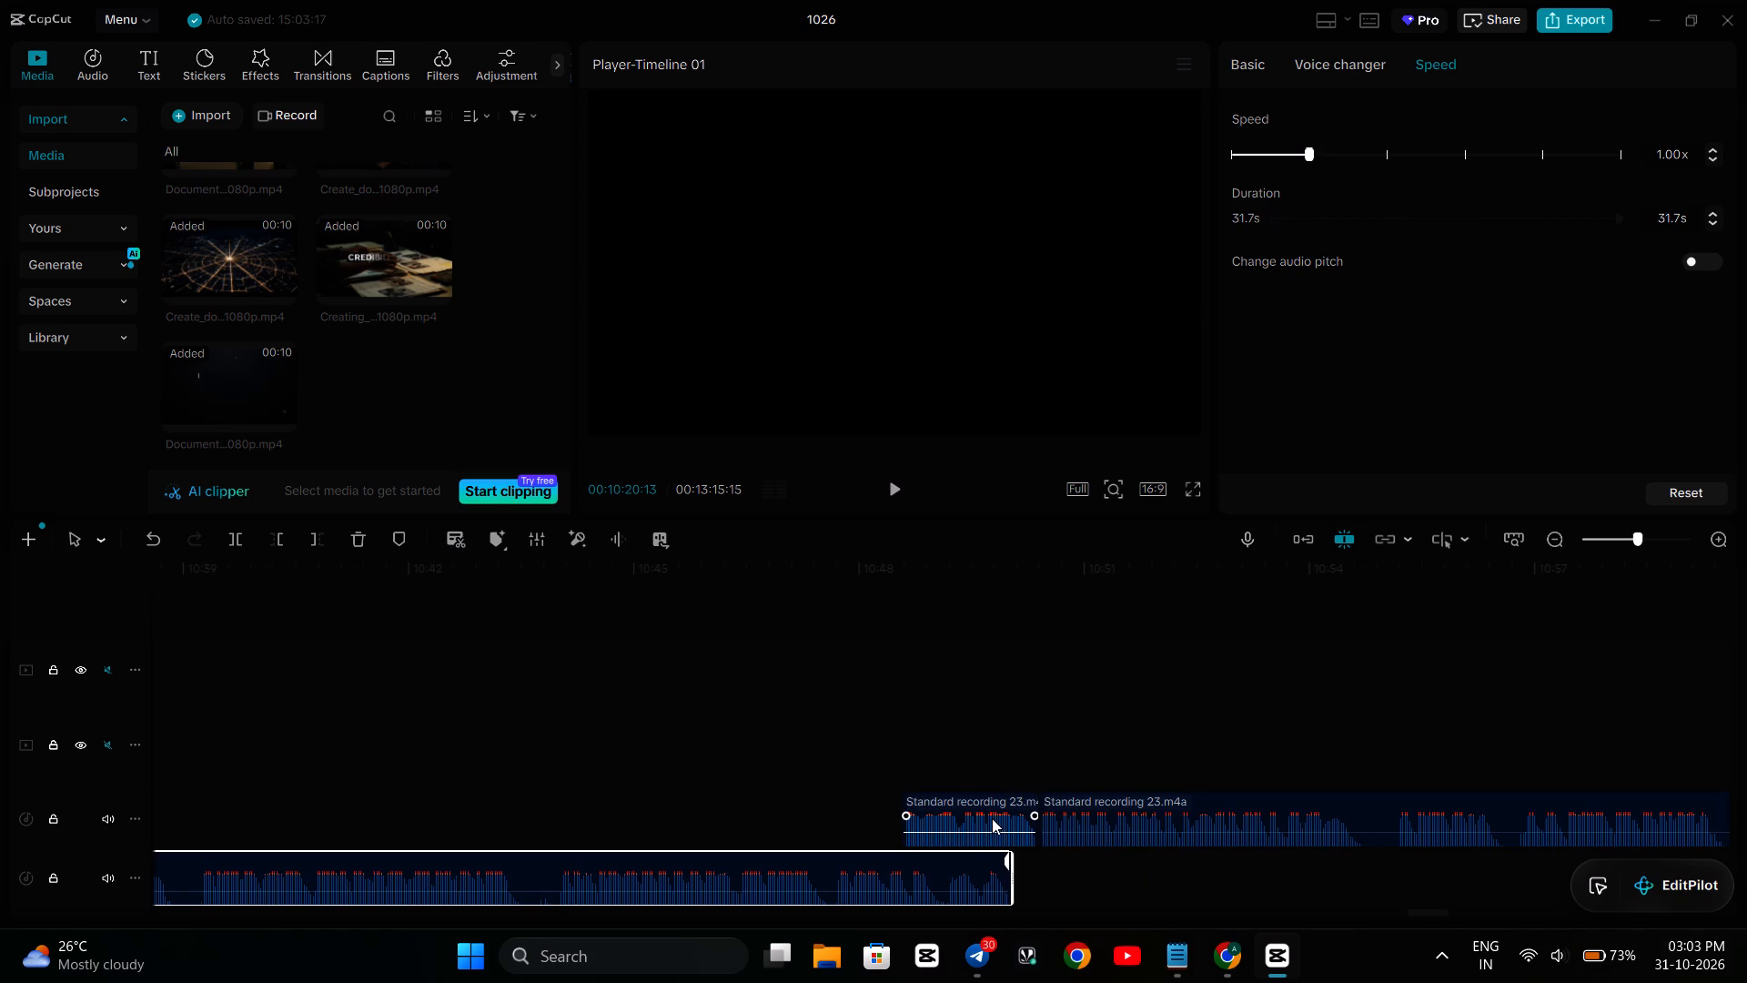
left_click_drag(992, 818, 1146, 893)
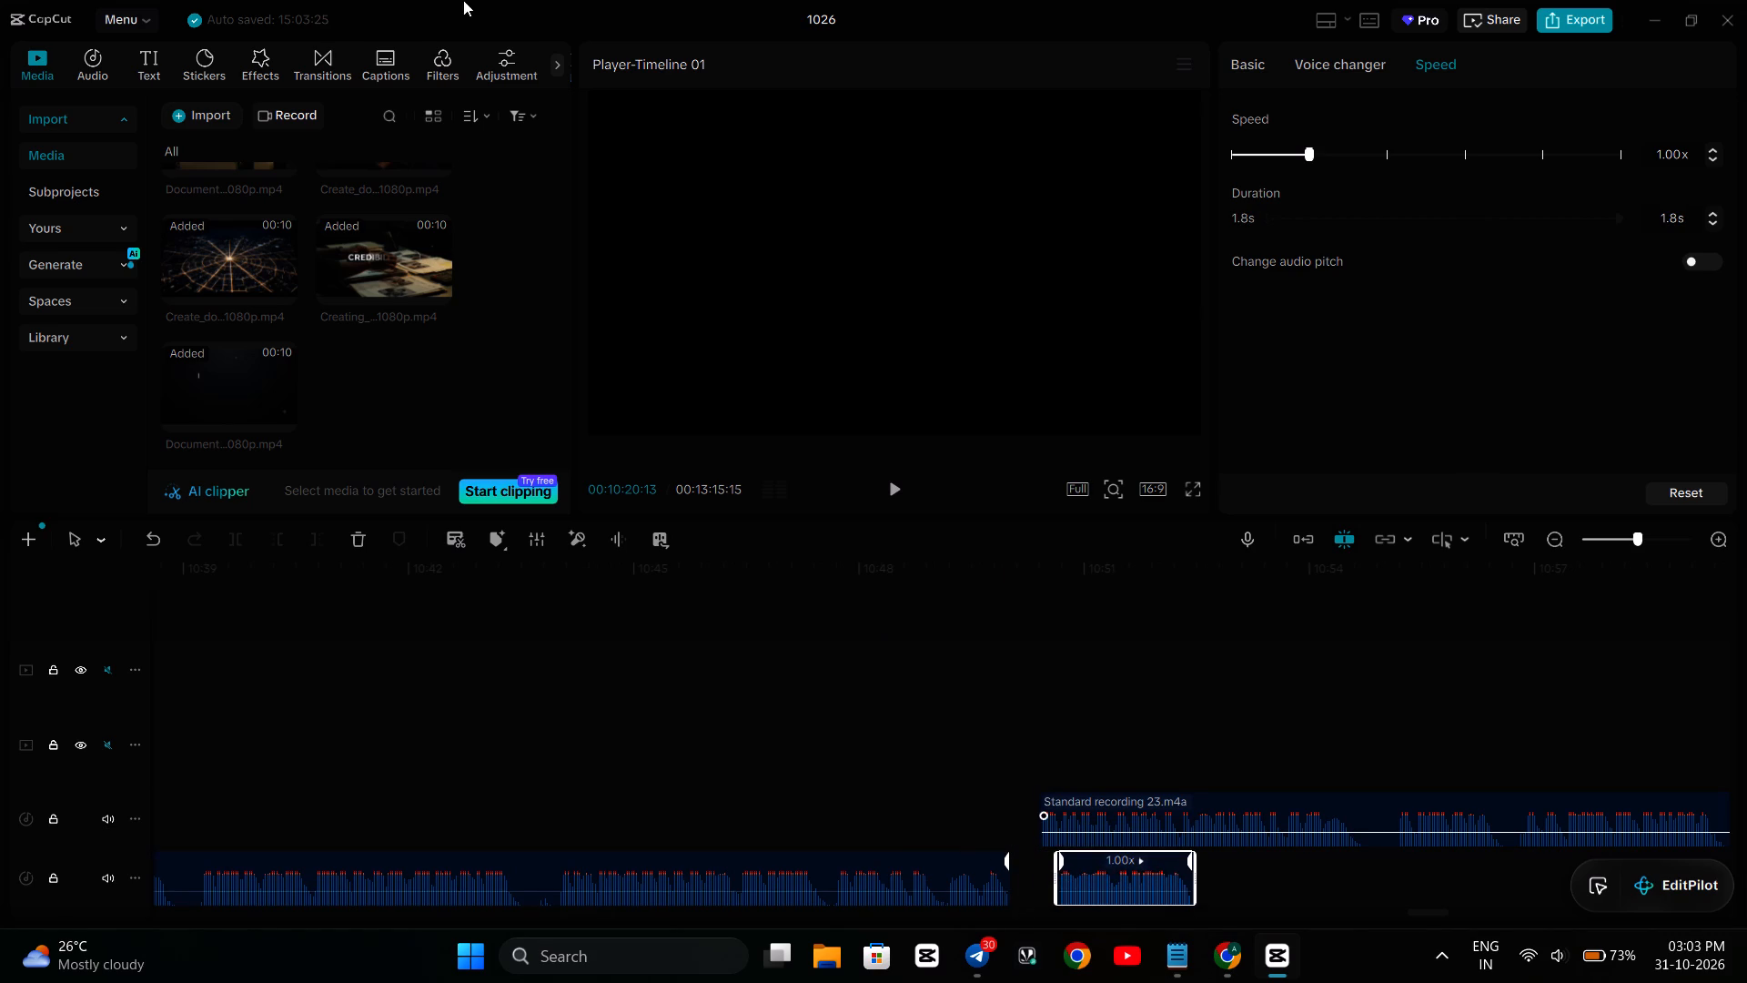
Move the 31.7-second narration part onto the upper audio track, starting where the 8fd2e483 video clip ends.
scroll(234, 0, "right", 4)
scroll(652, 786, "right", 3)
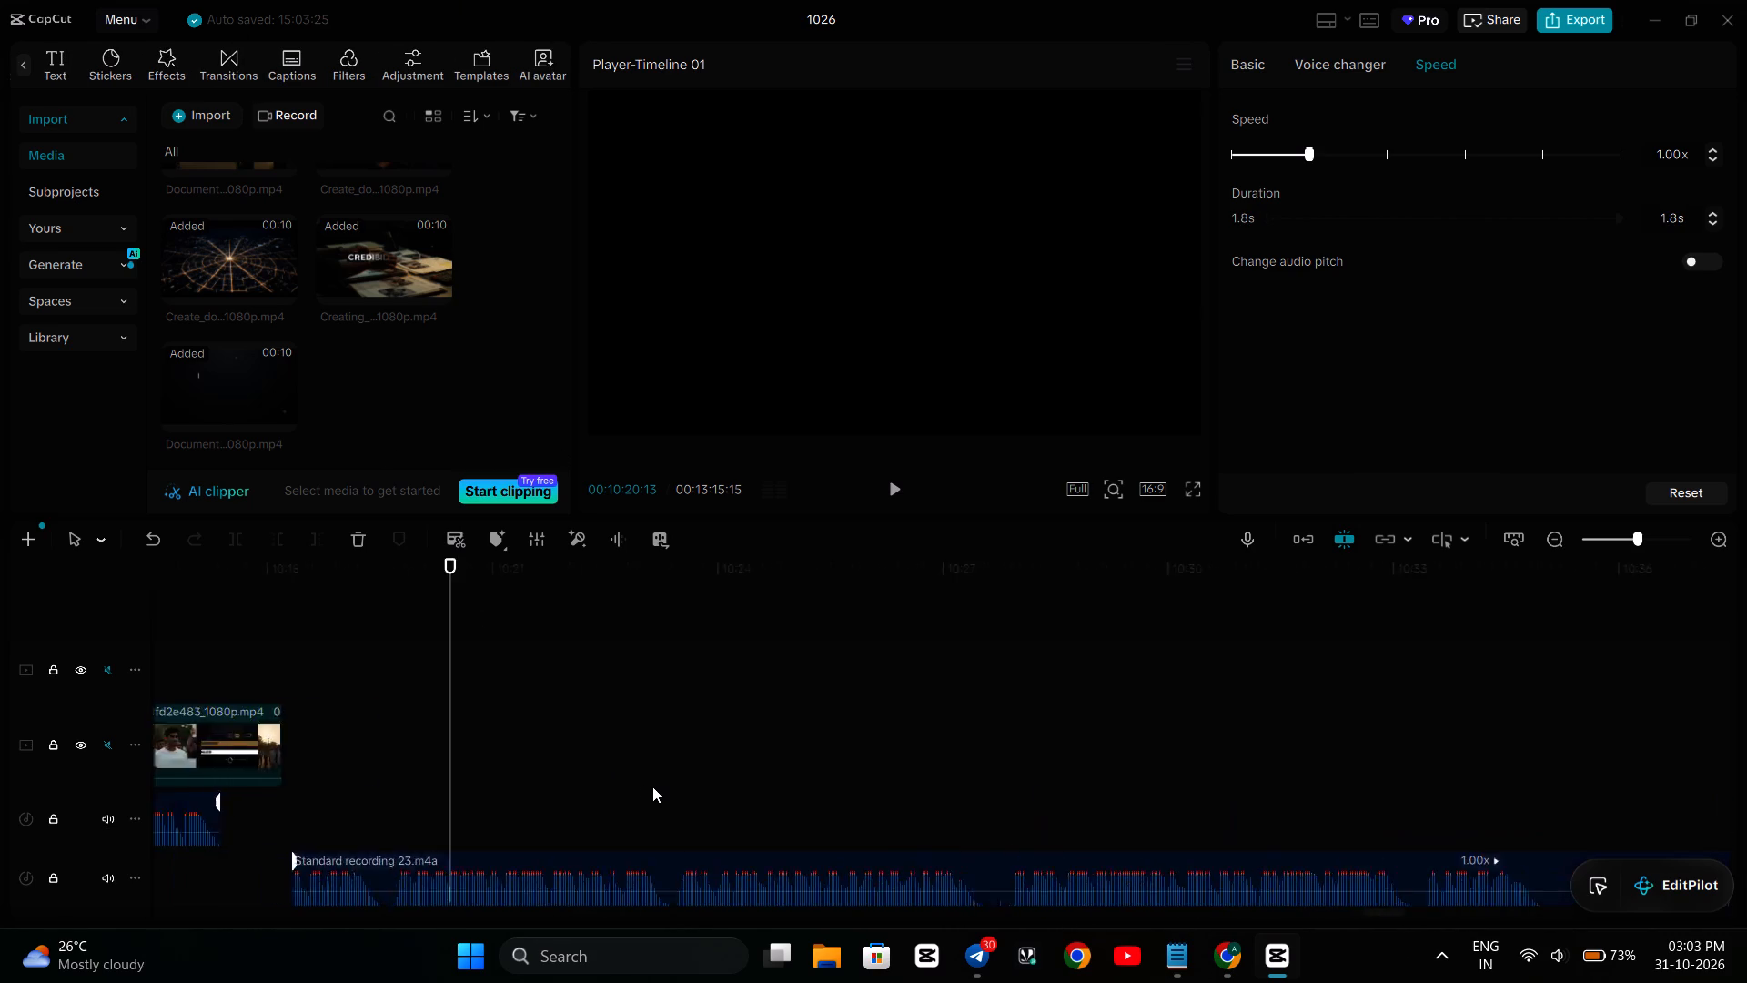
scroll(652, 786, "right", 2)
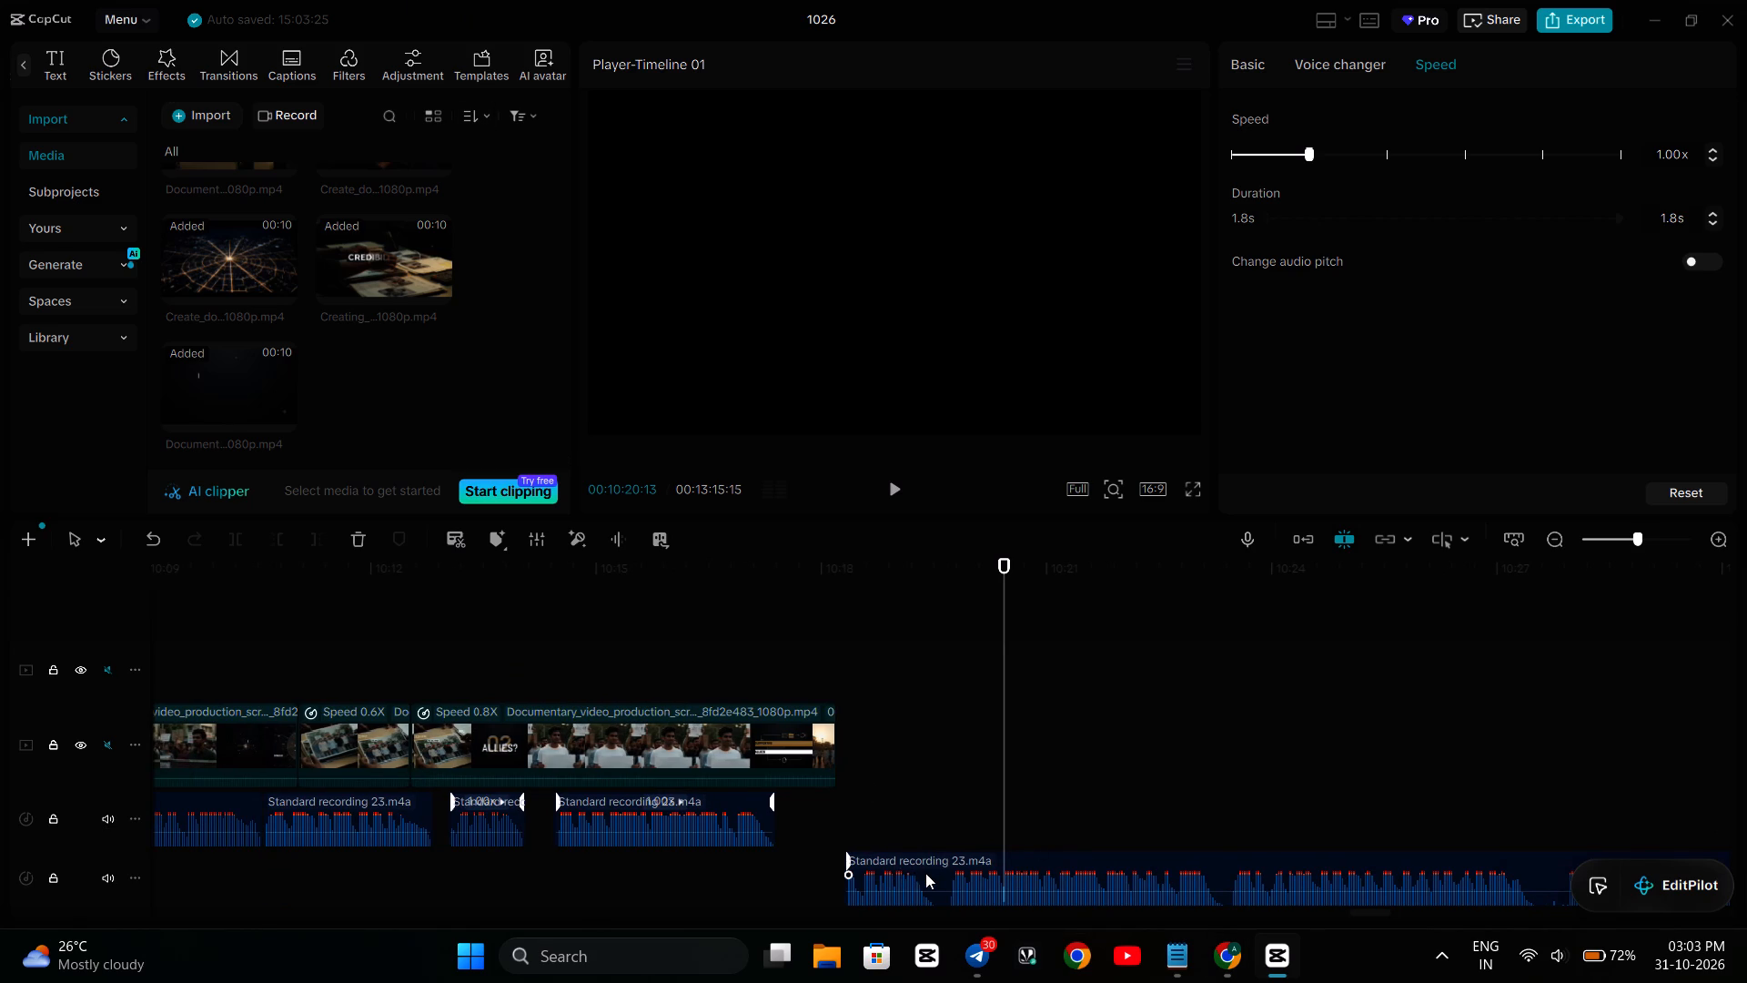
left_click_drag(925, 873, 919, 817)
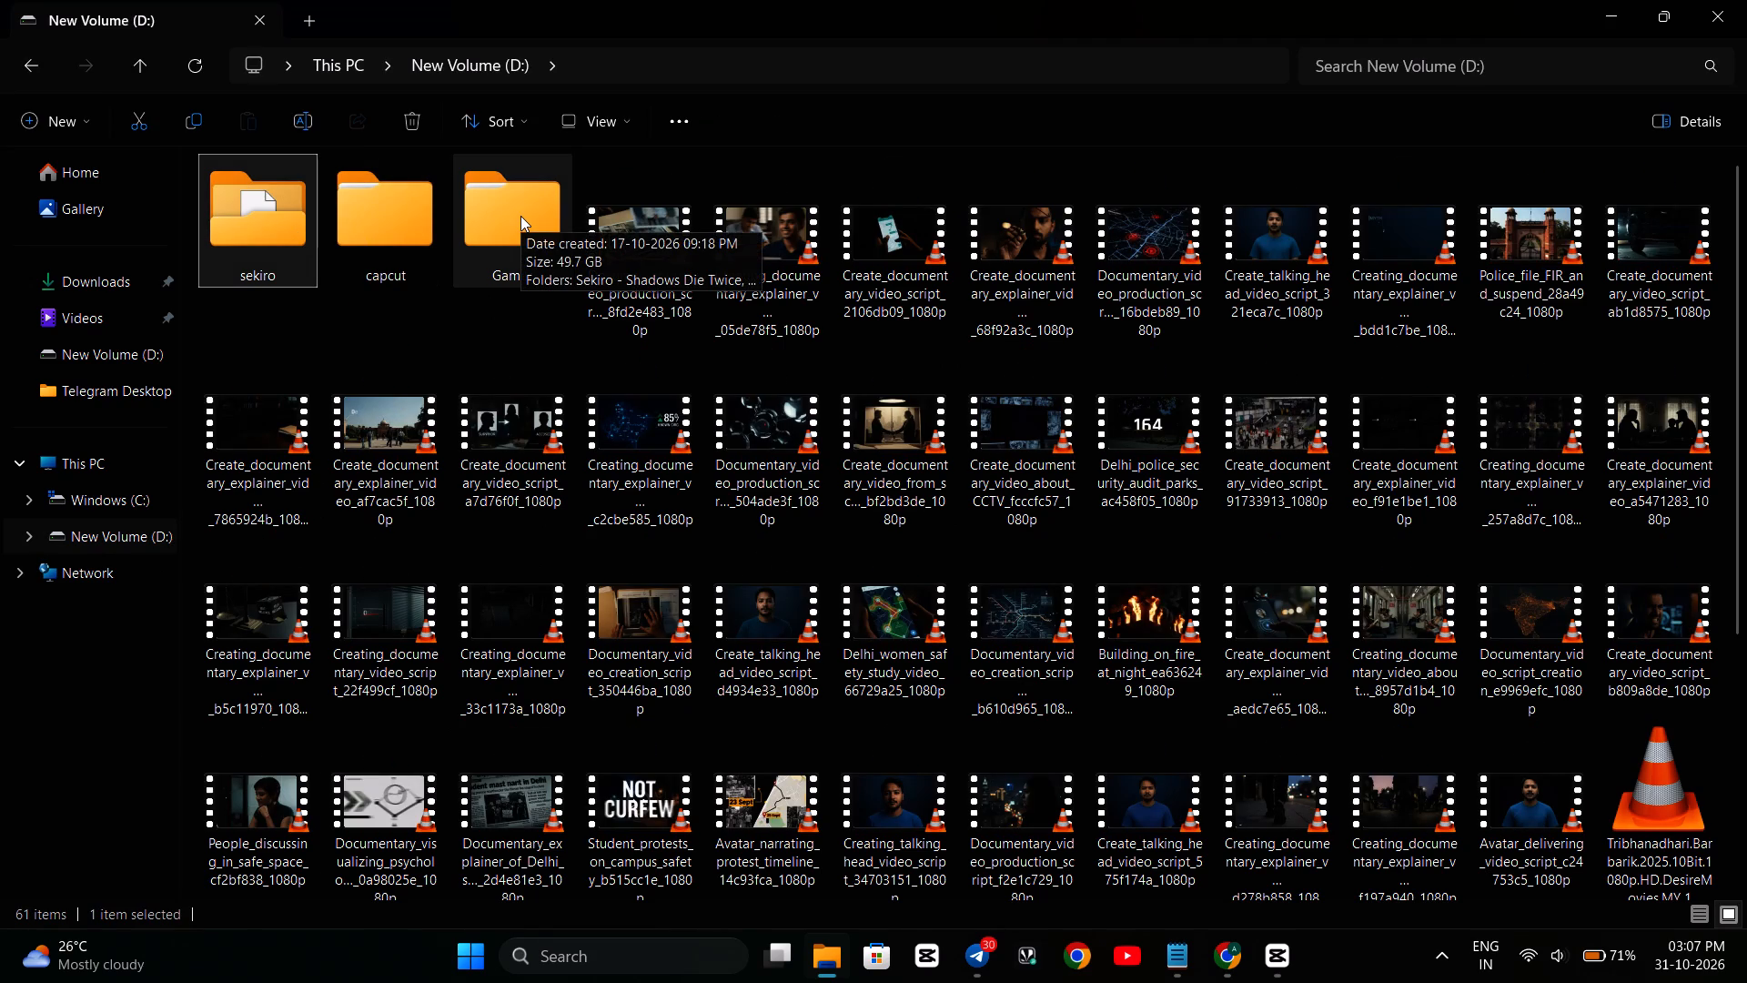
key("shift+Delete")
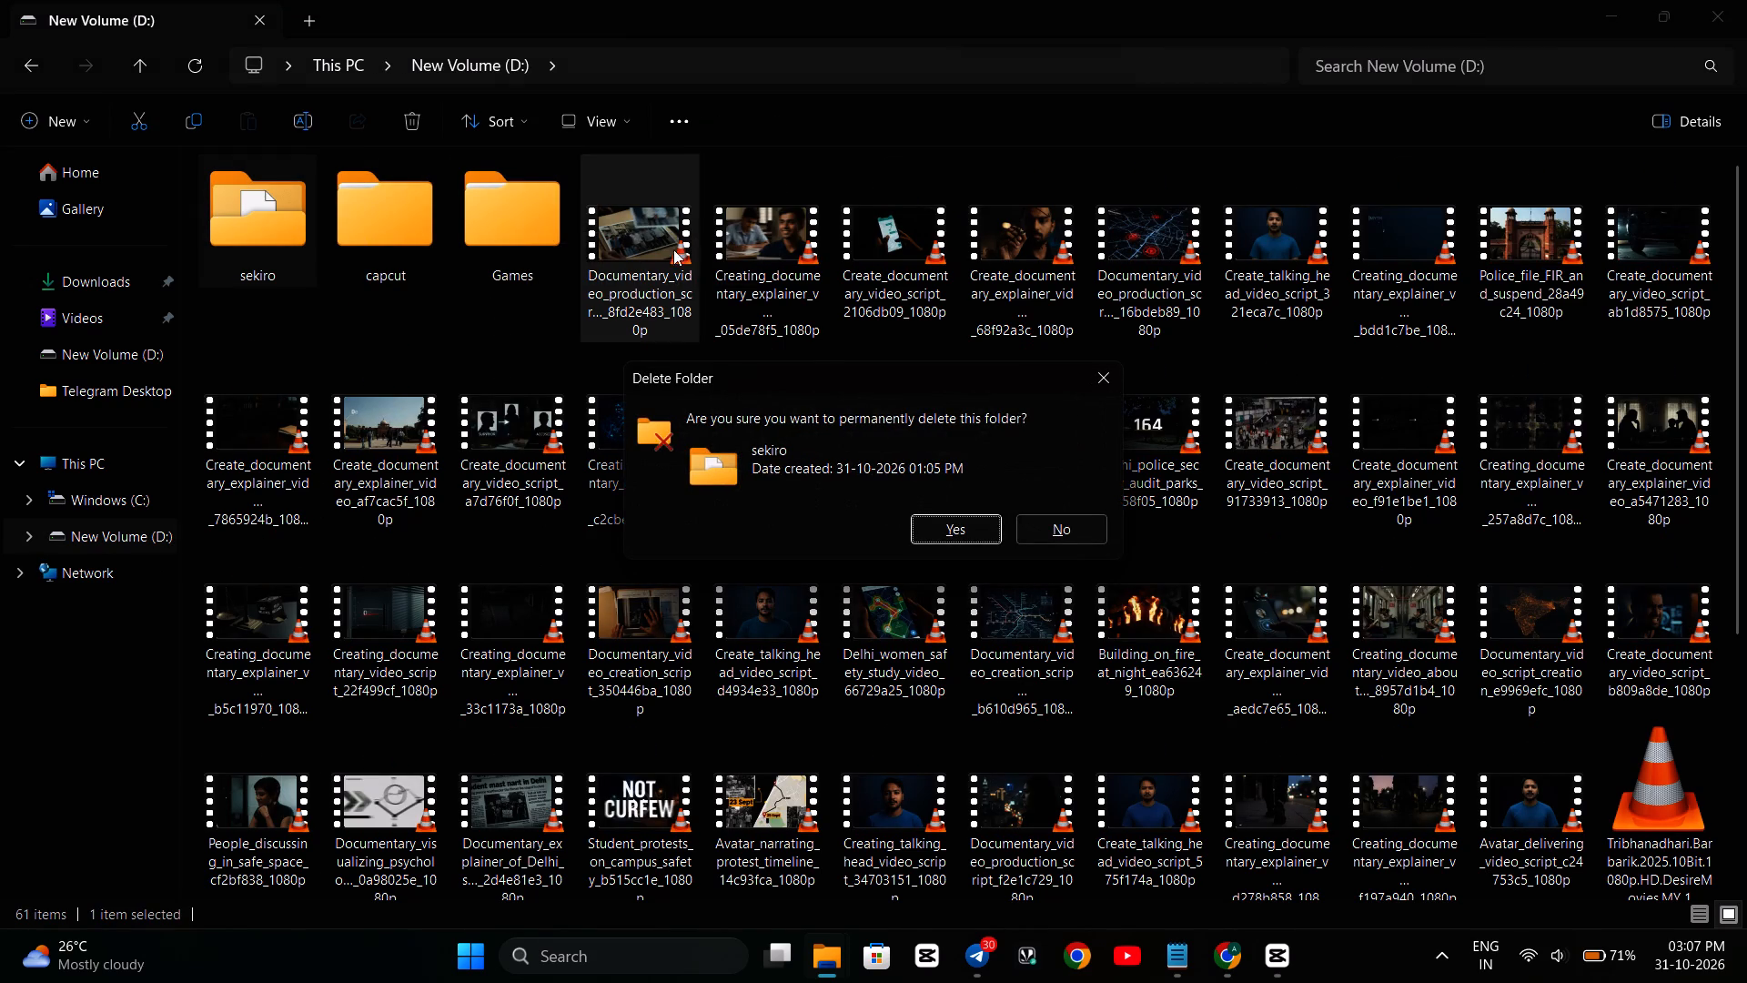
left_click(941, 537)
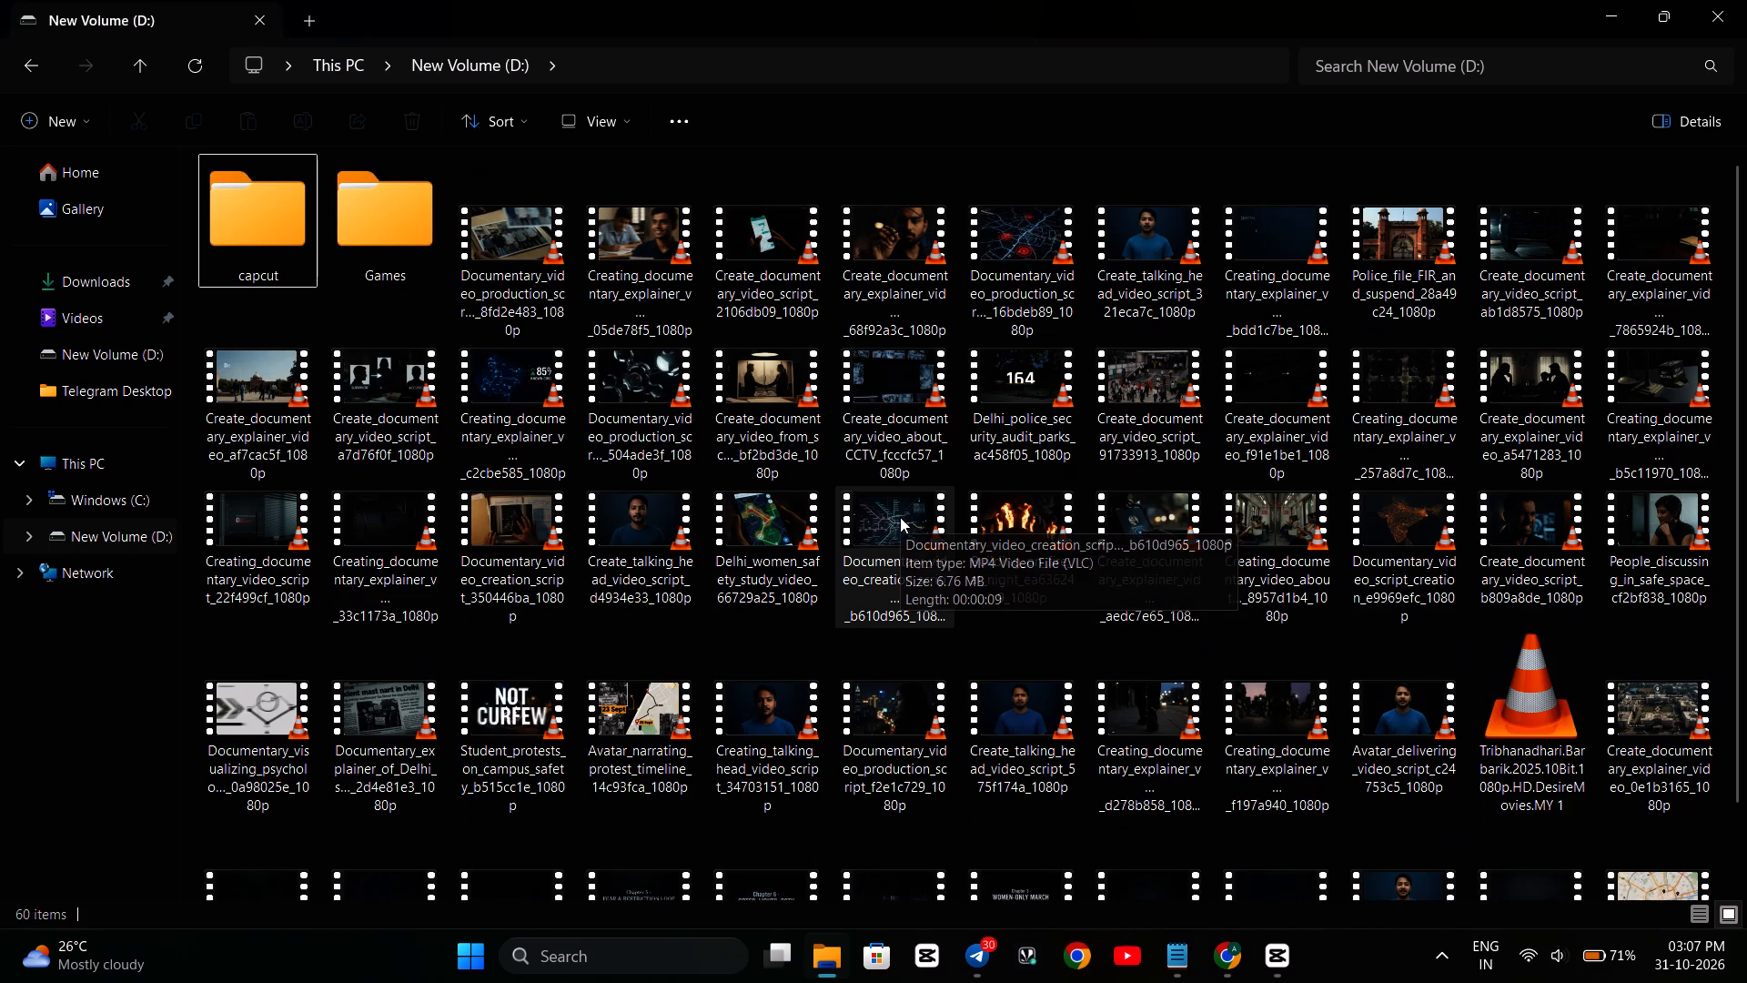
left_click(1746, 0)
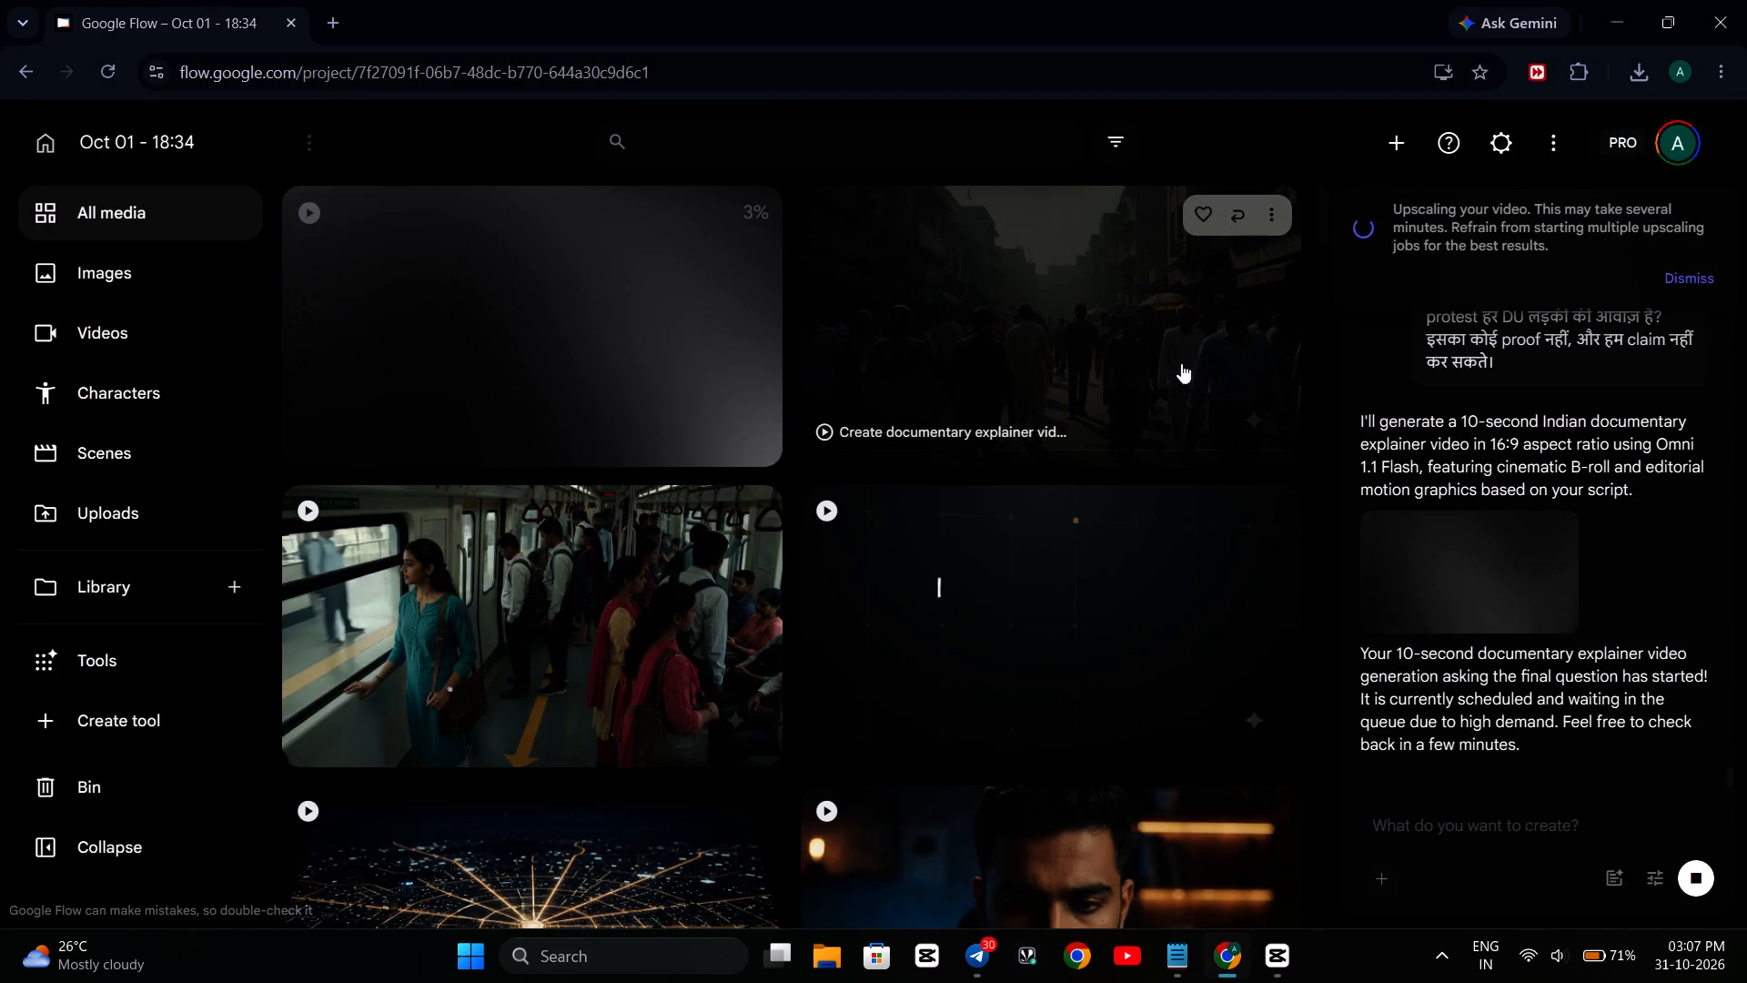
Return to CapCut, play the narration from 00:10:38:19, and replay the preceding section, stopping at 00:10:39:13.
left_click(1277, 947)
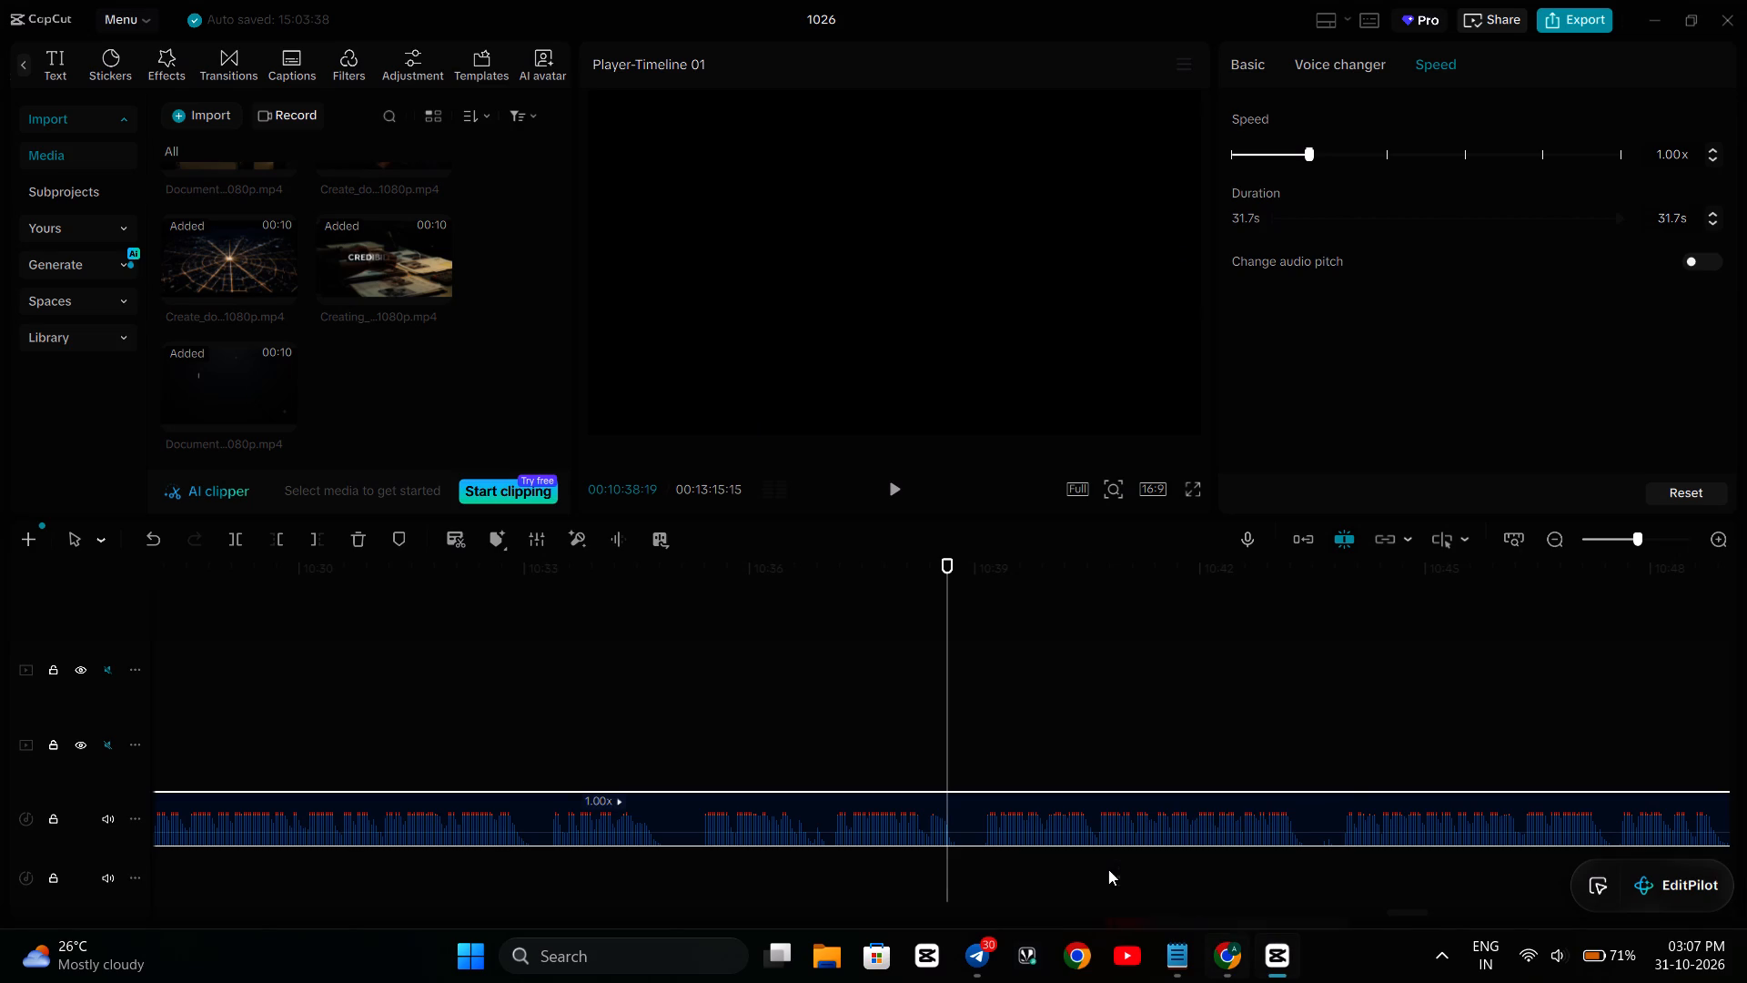
key("space")
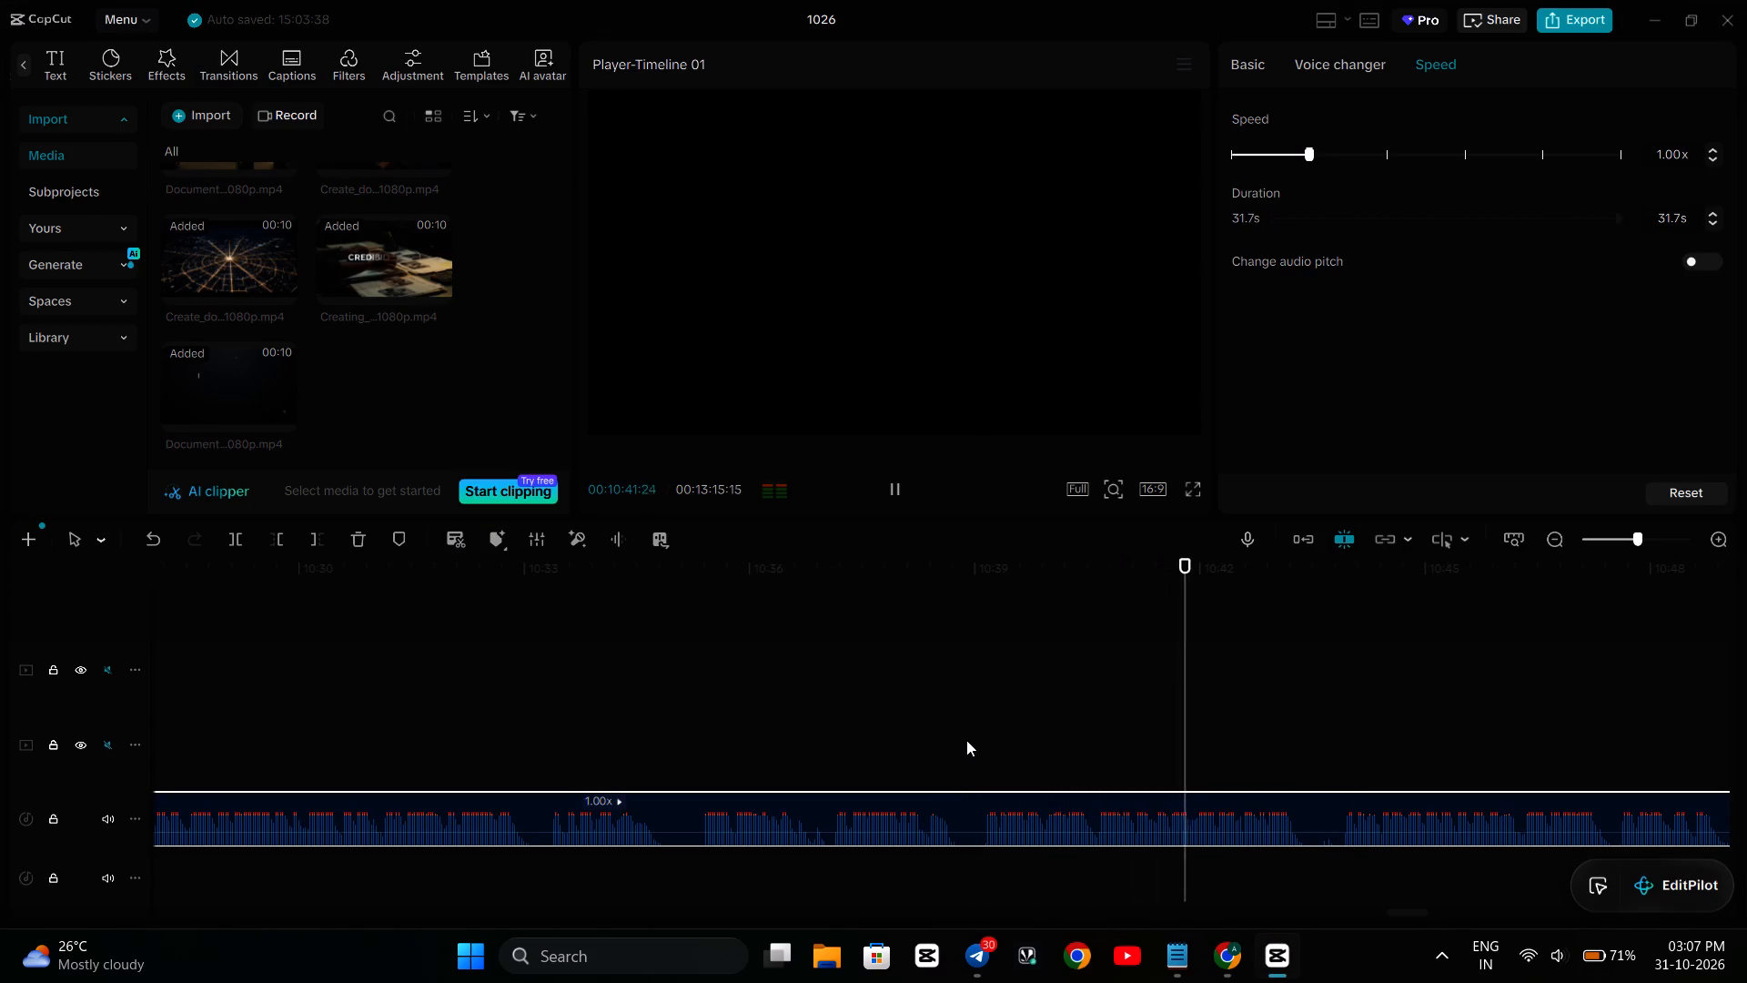
left_click(597, 711)
key("space")
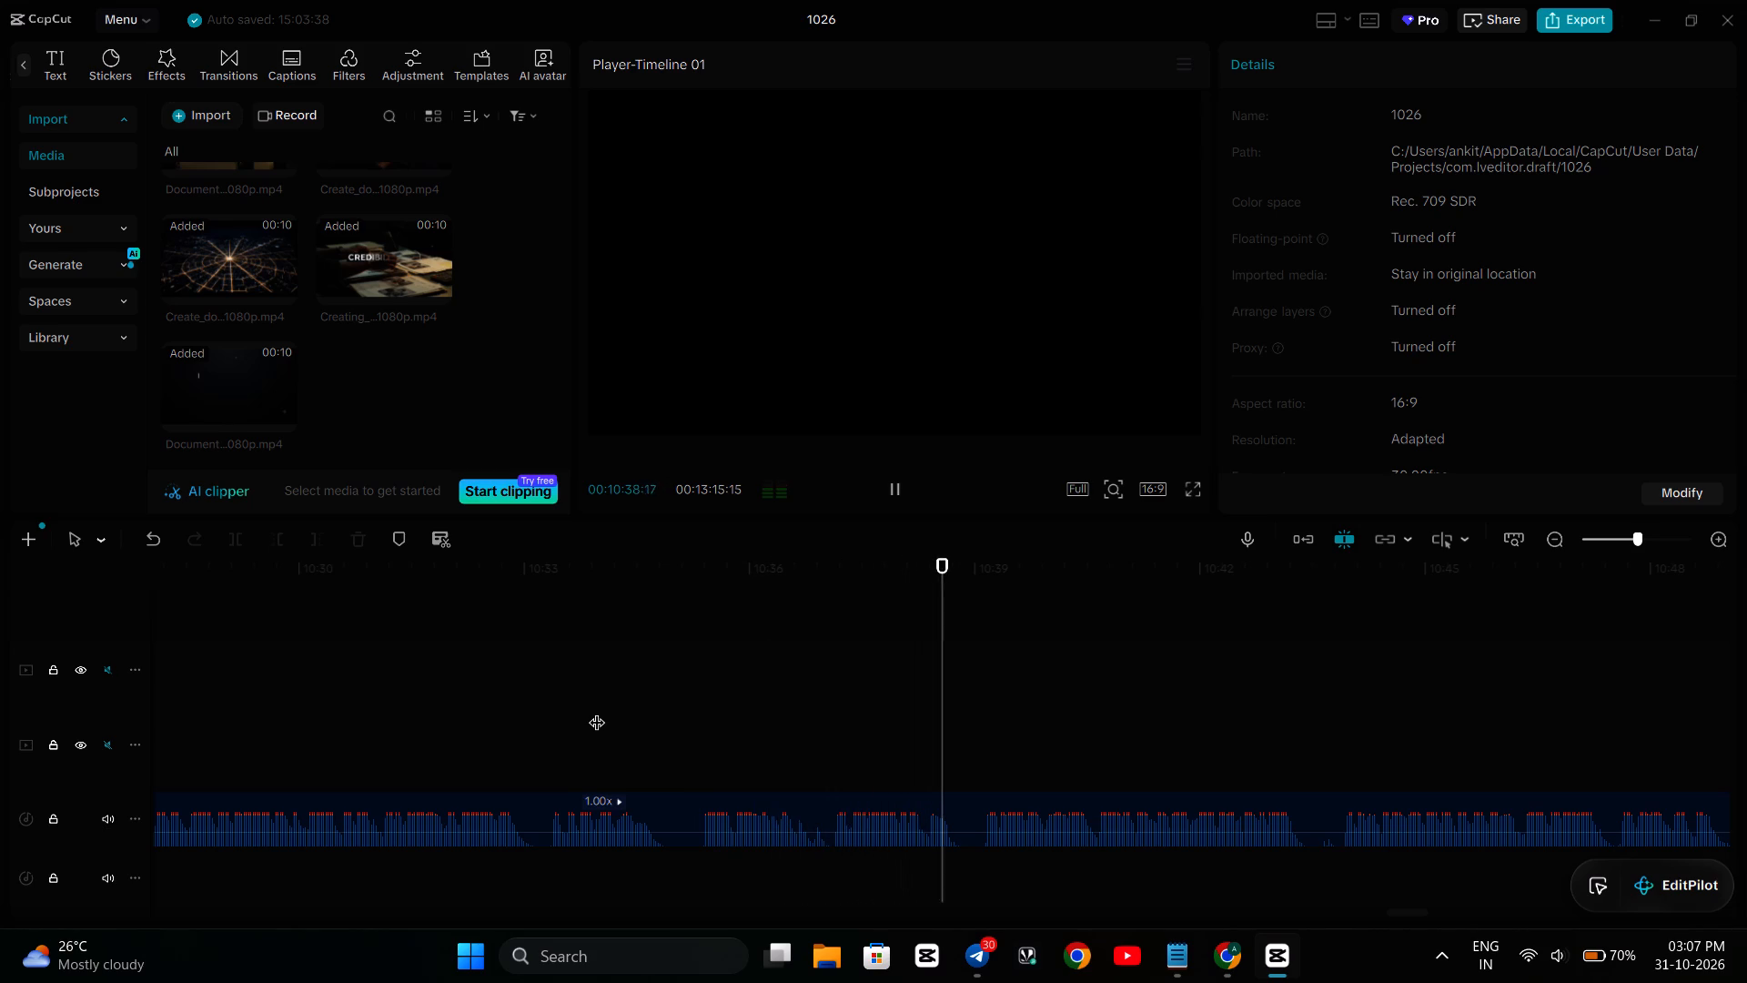
key("space")
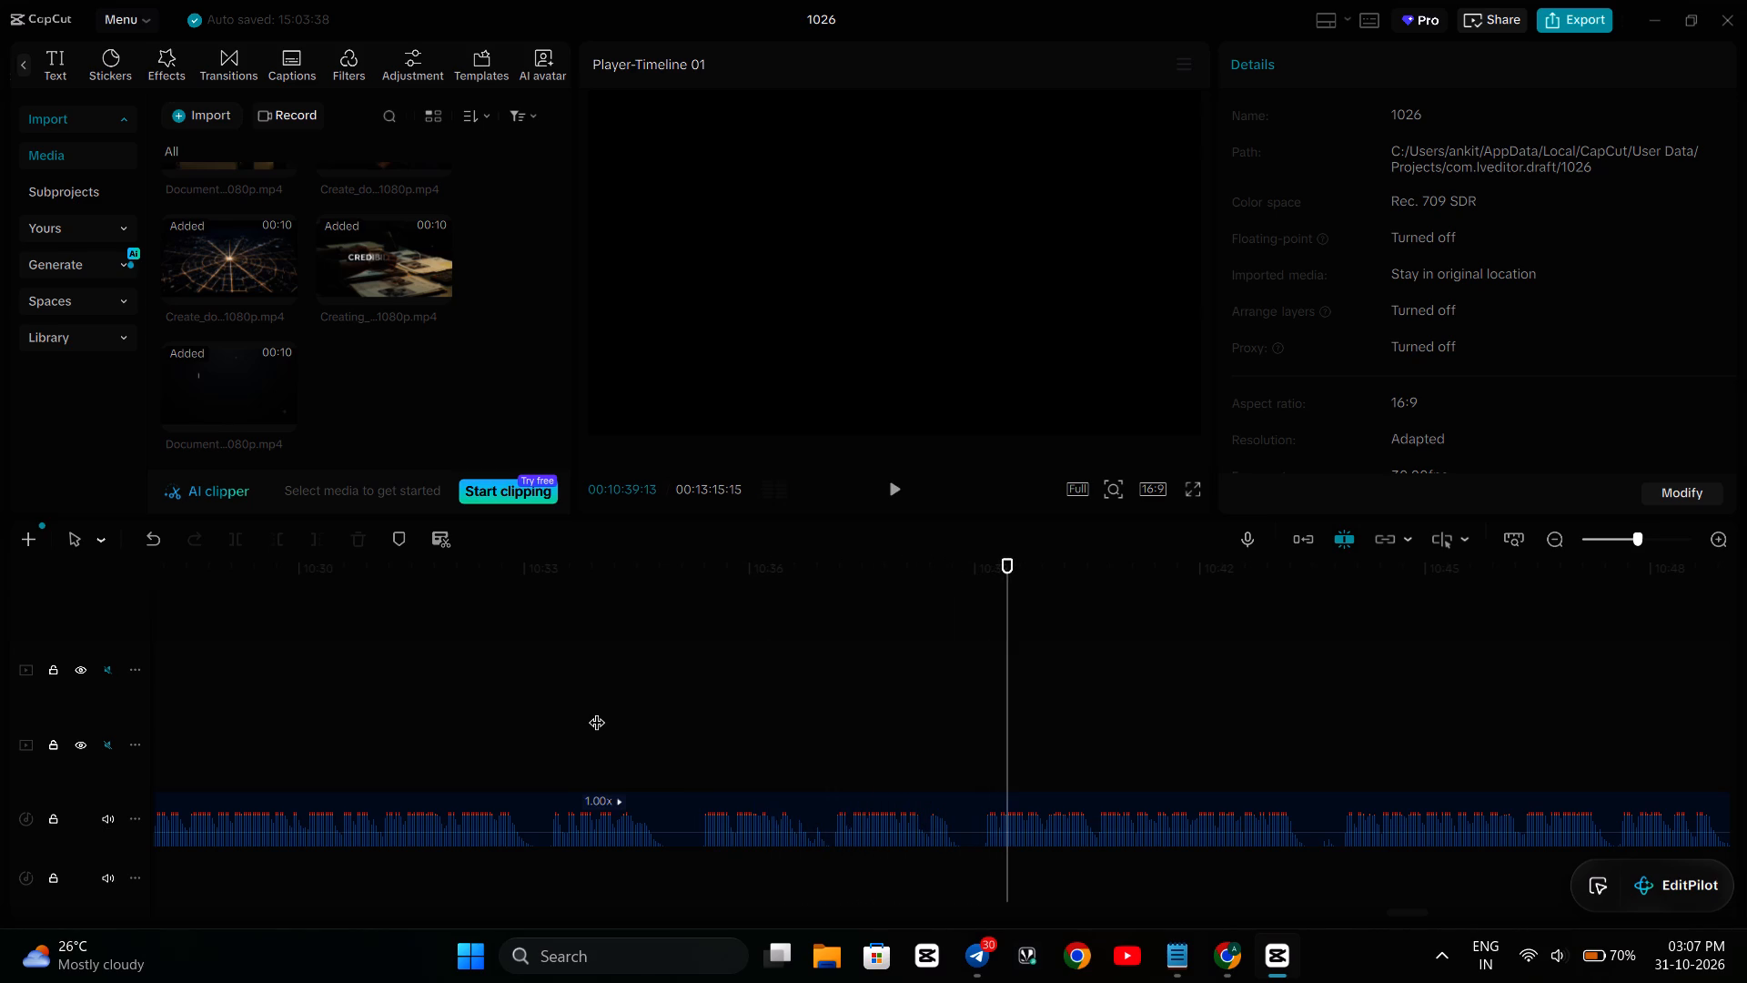
Preview the first four talking-head clips at the start of the media library for a match to the narration.
scroll(431, 324, "up", 3)
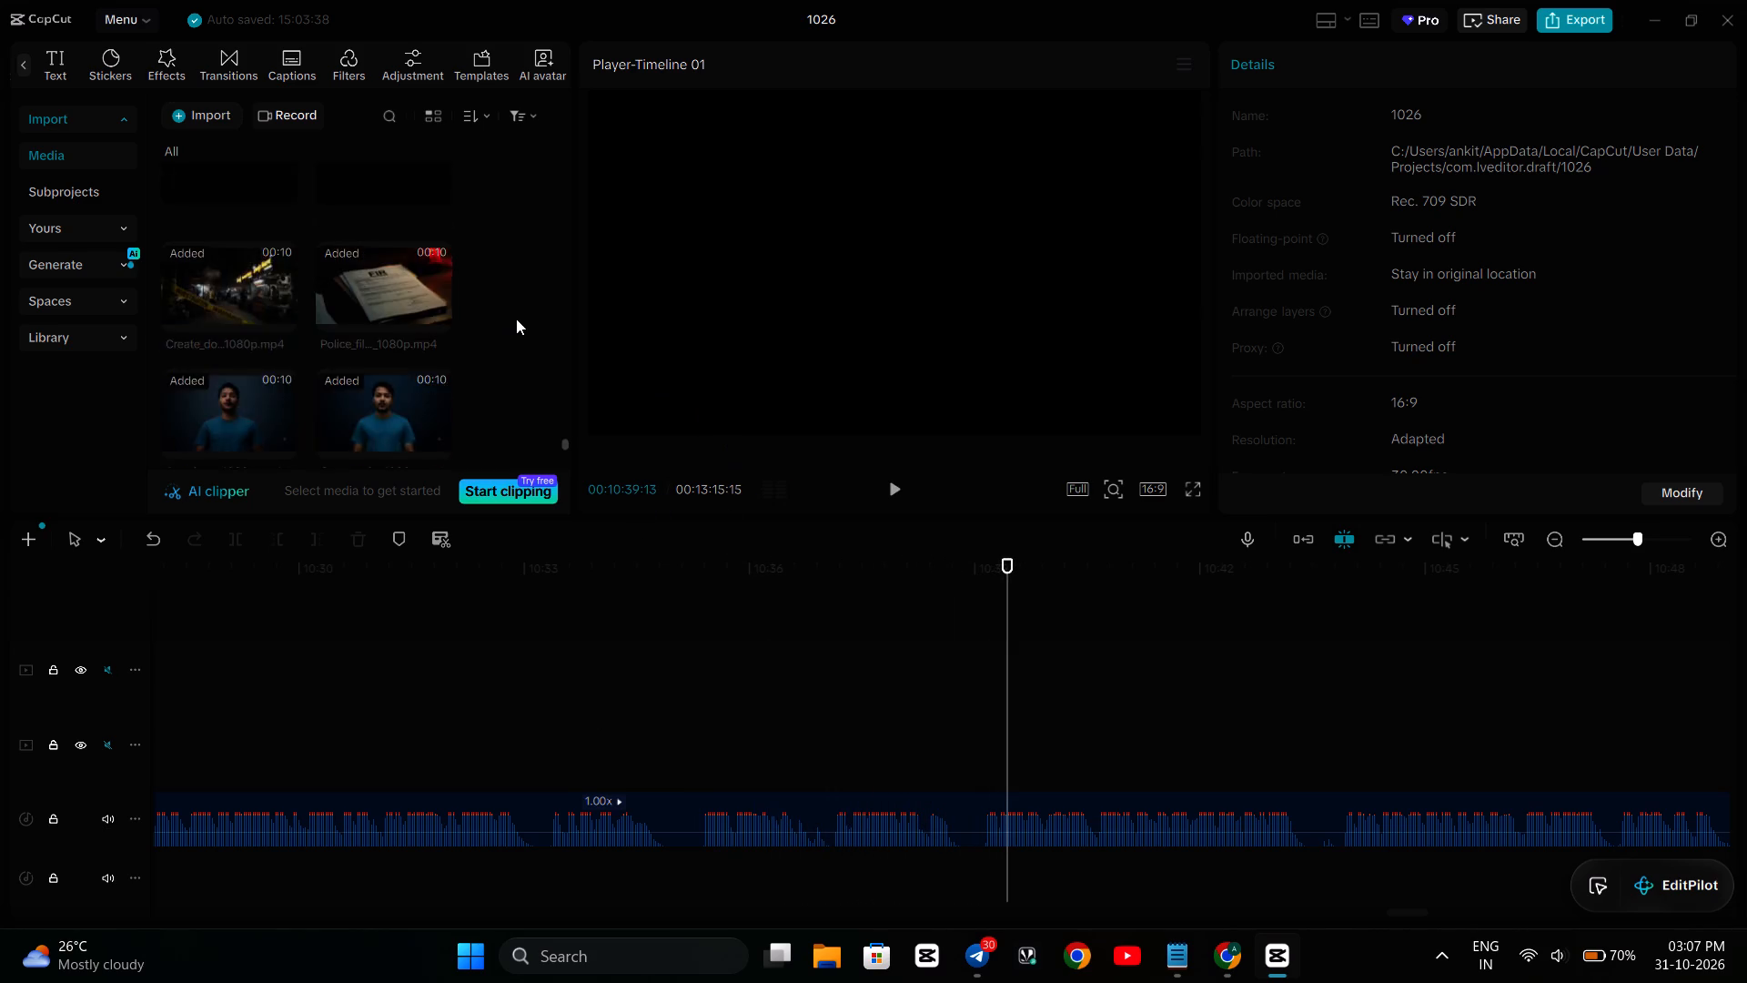
scroll(516, 319, "up", 11)
scroll(527, 299, "up", 18)
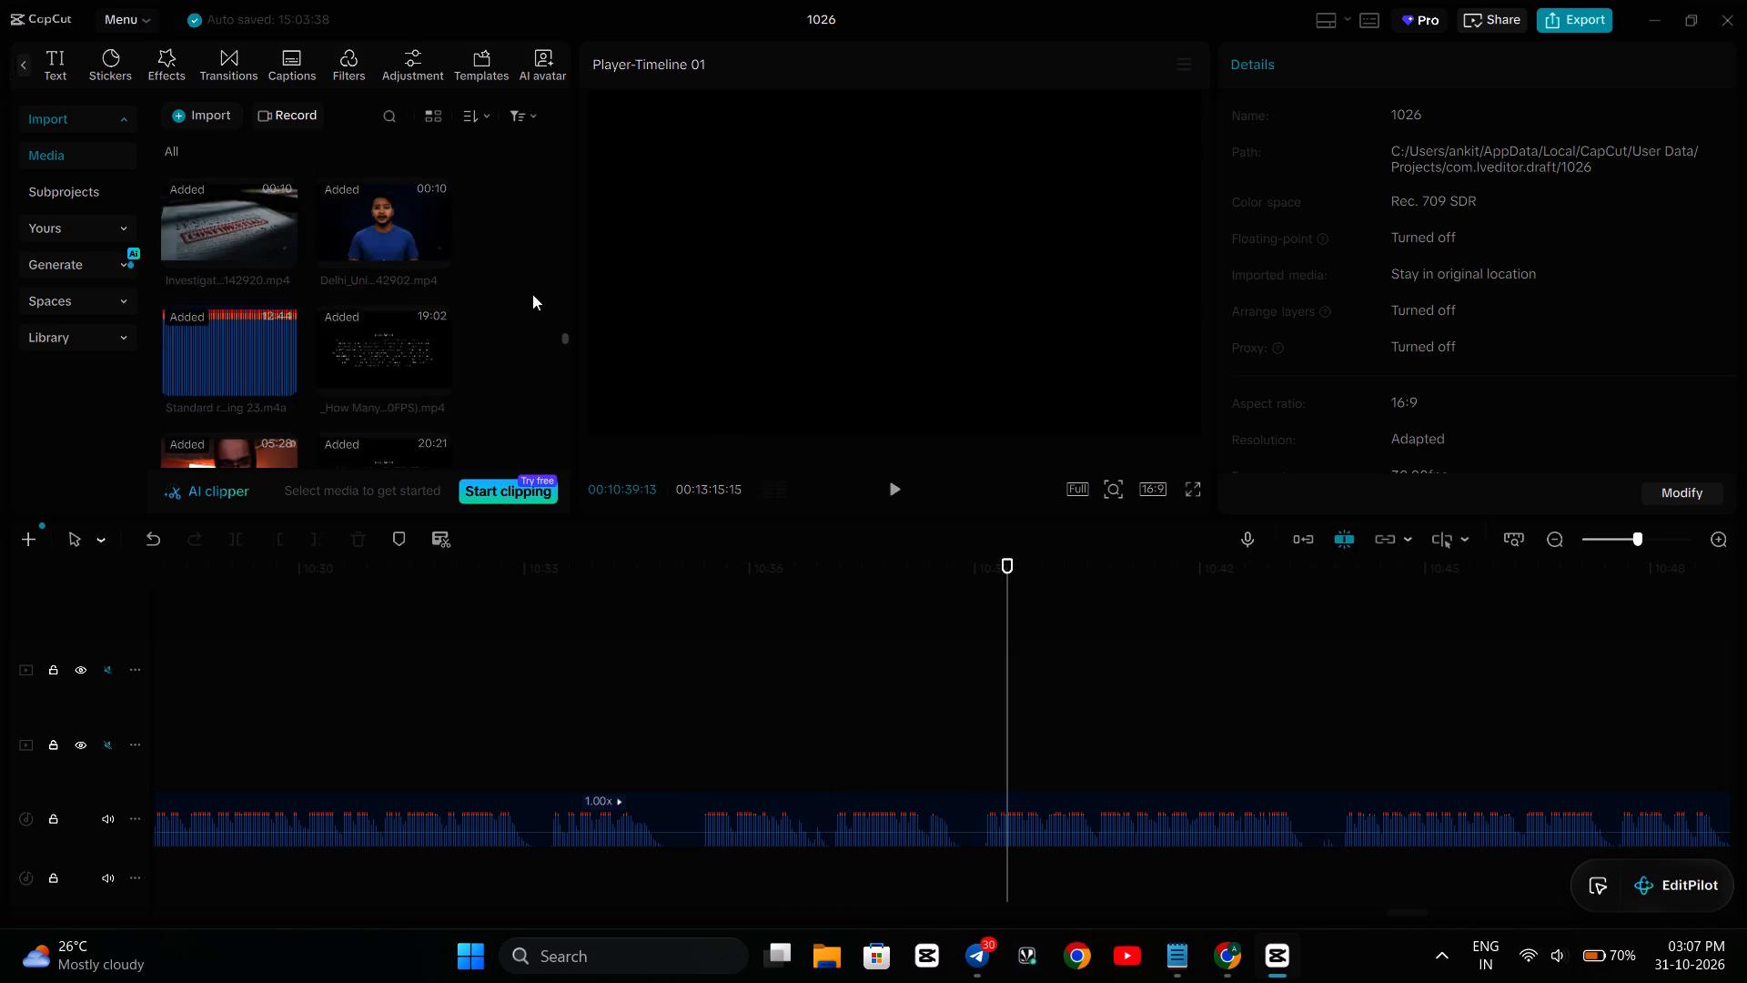
scroll(532, 294, "up", 19)
scroll(534, 292, "up", 13)
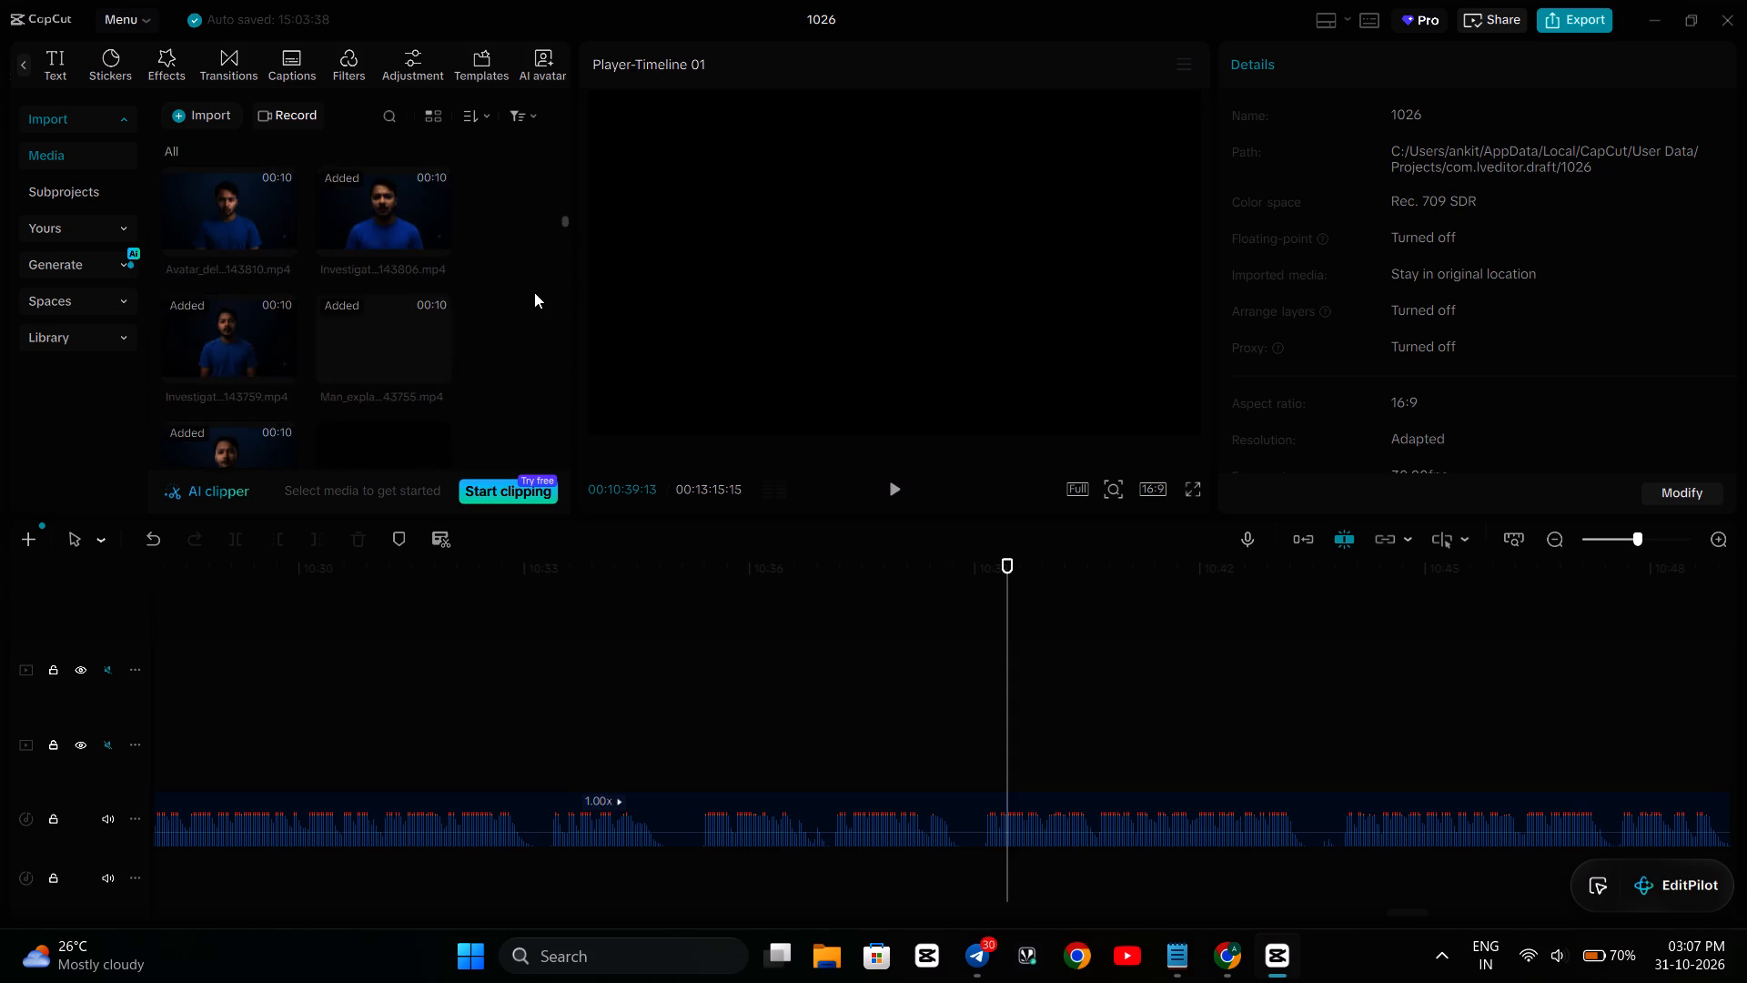
scroll(534, 292, "up", 20)
scroll(534, 292, "up", 4)
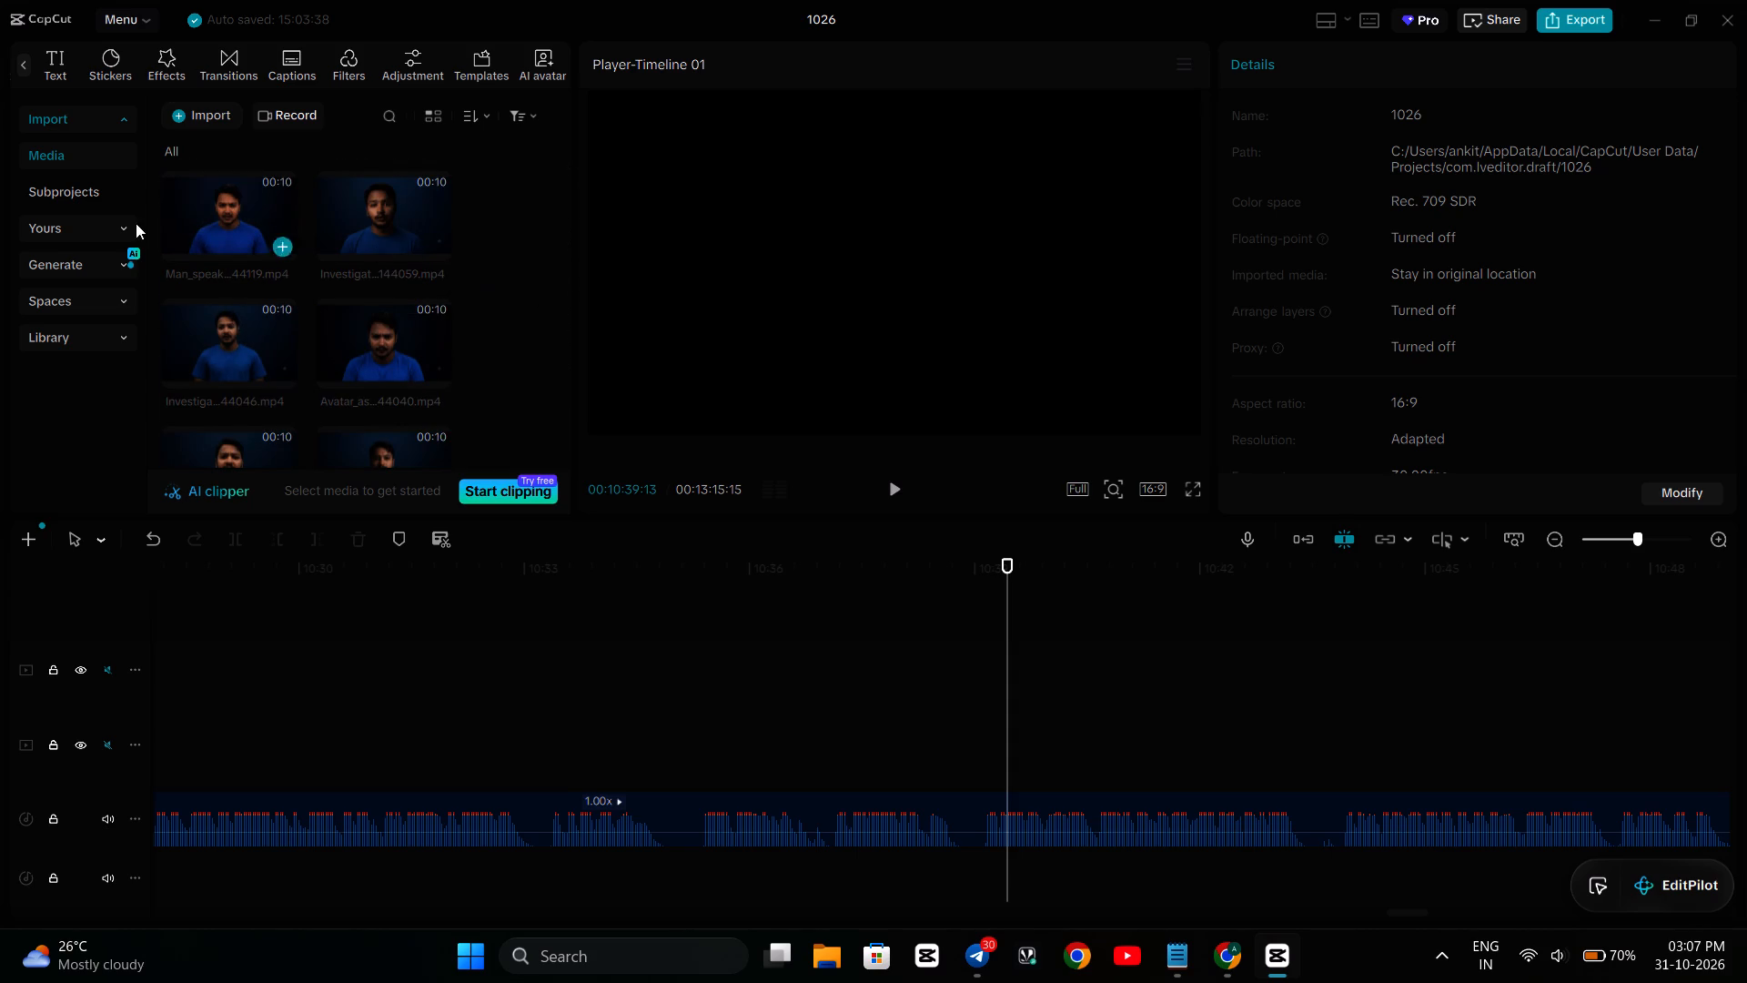
left_click(134, 222)
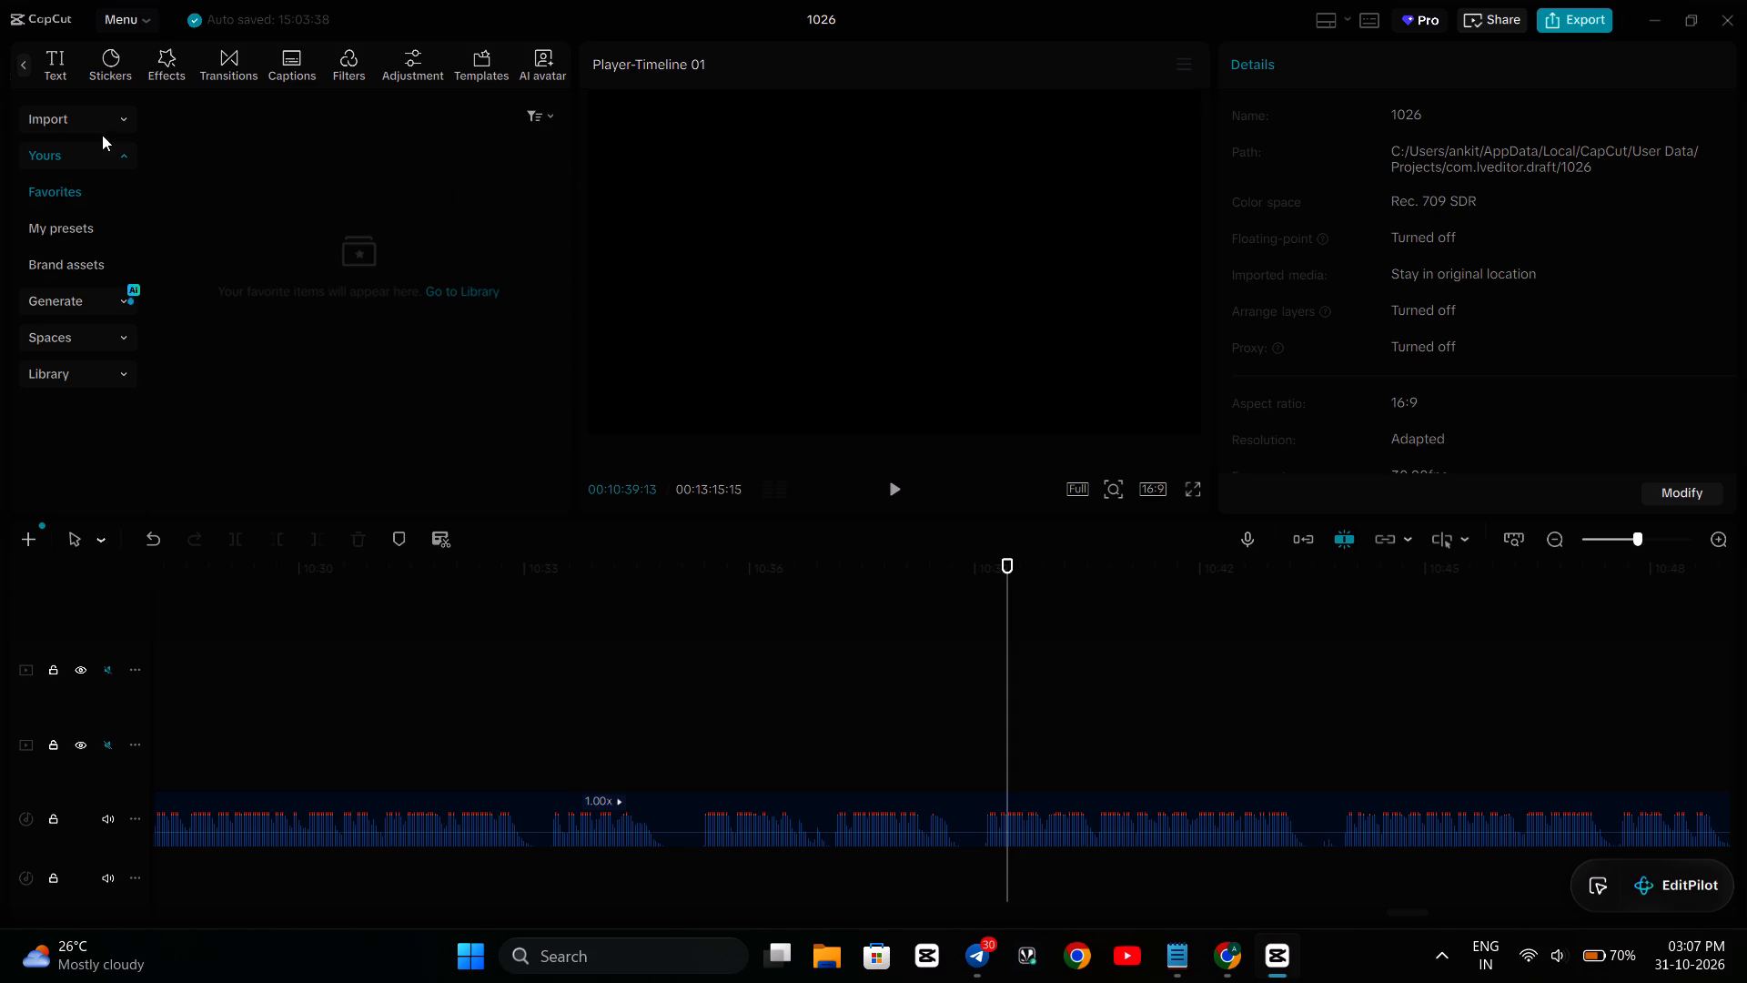
left_click(103, 123)
double_click(193, 205)
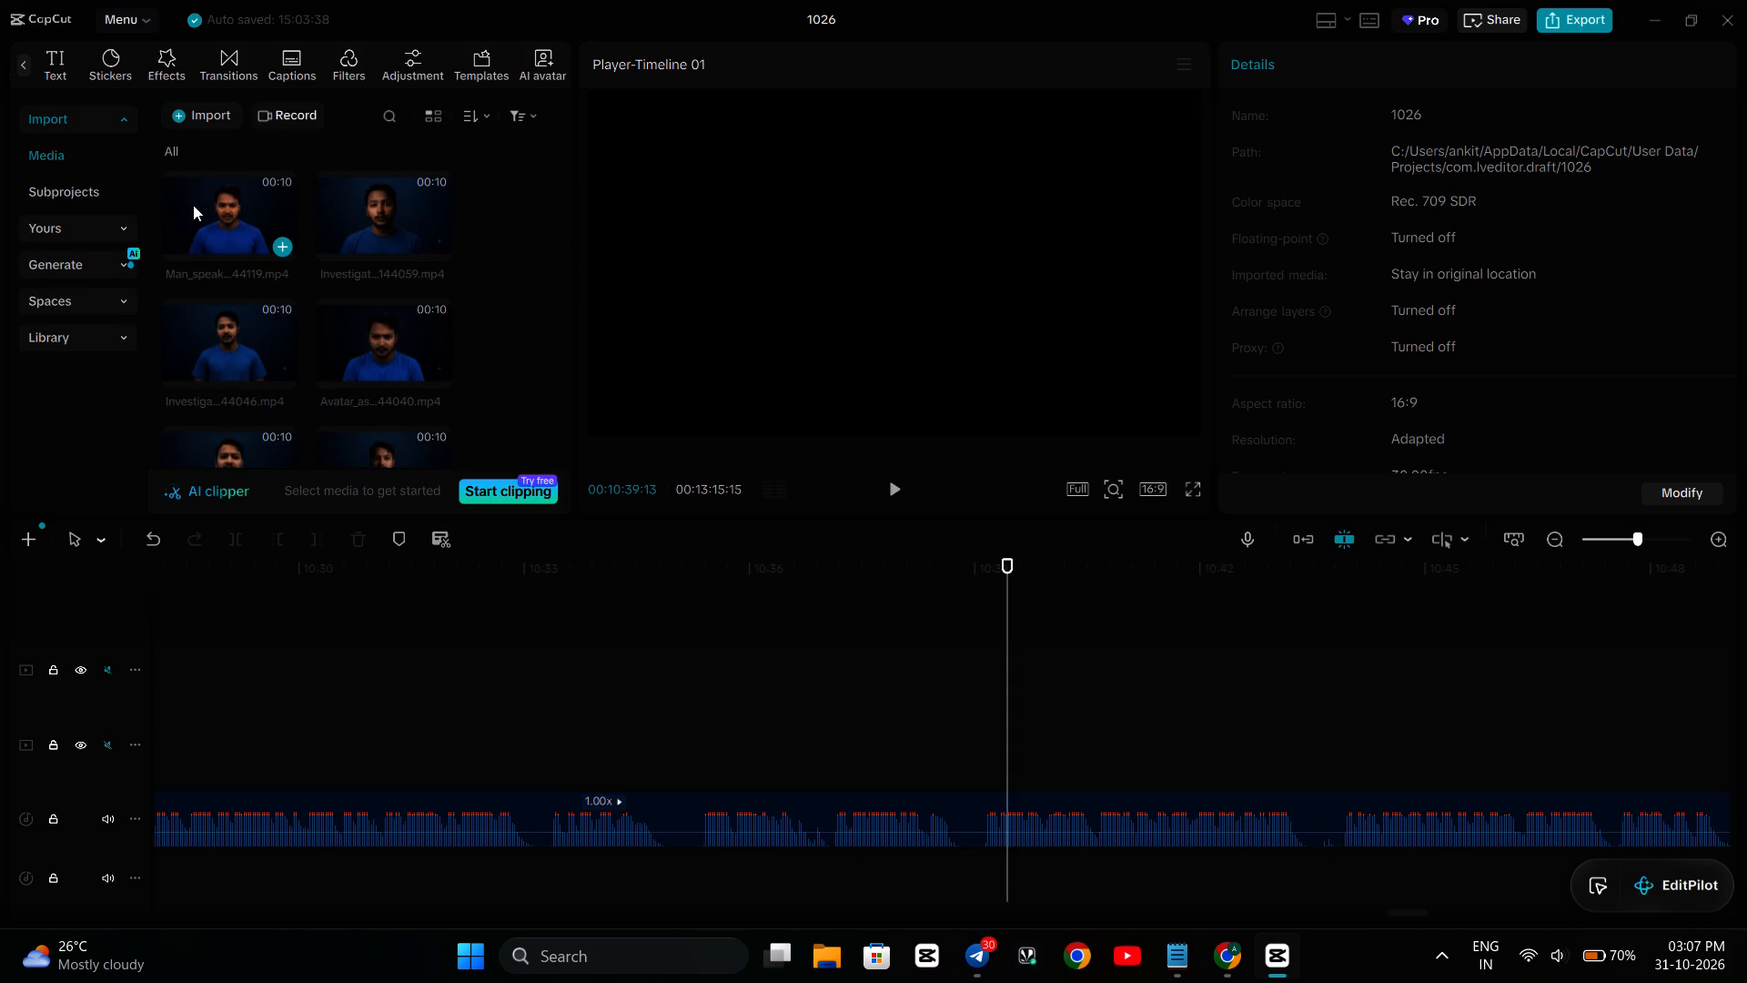
double_click(392, 238)
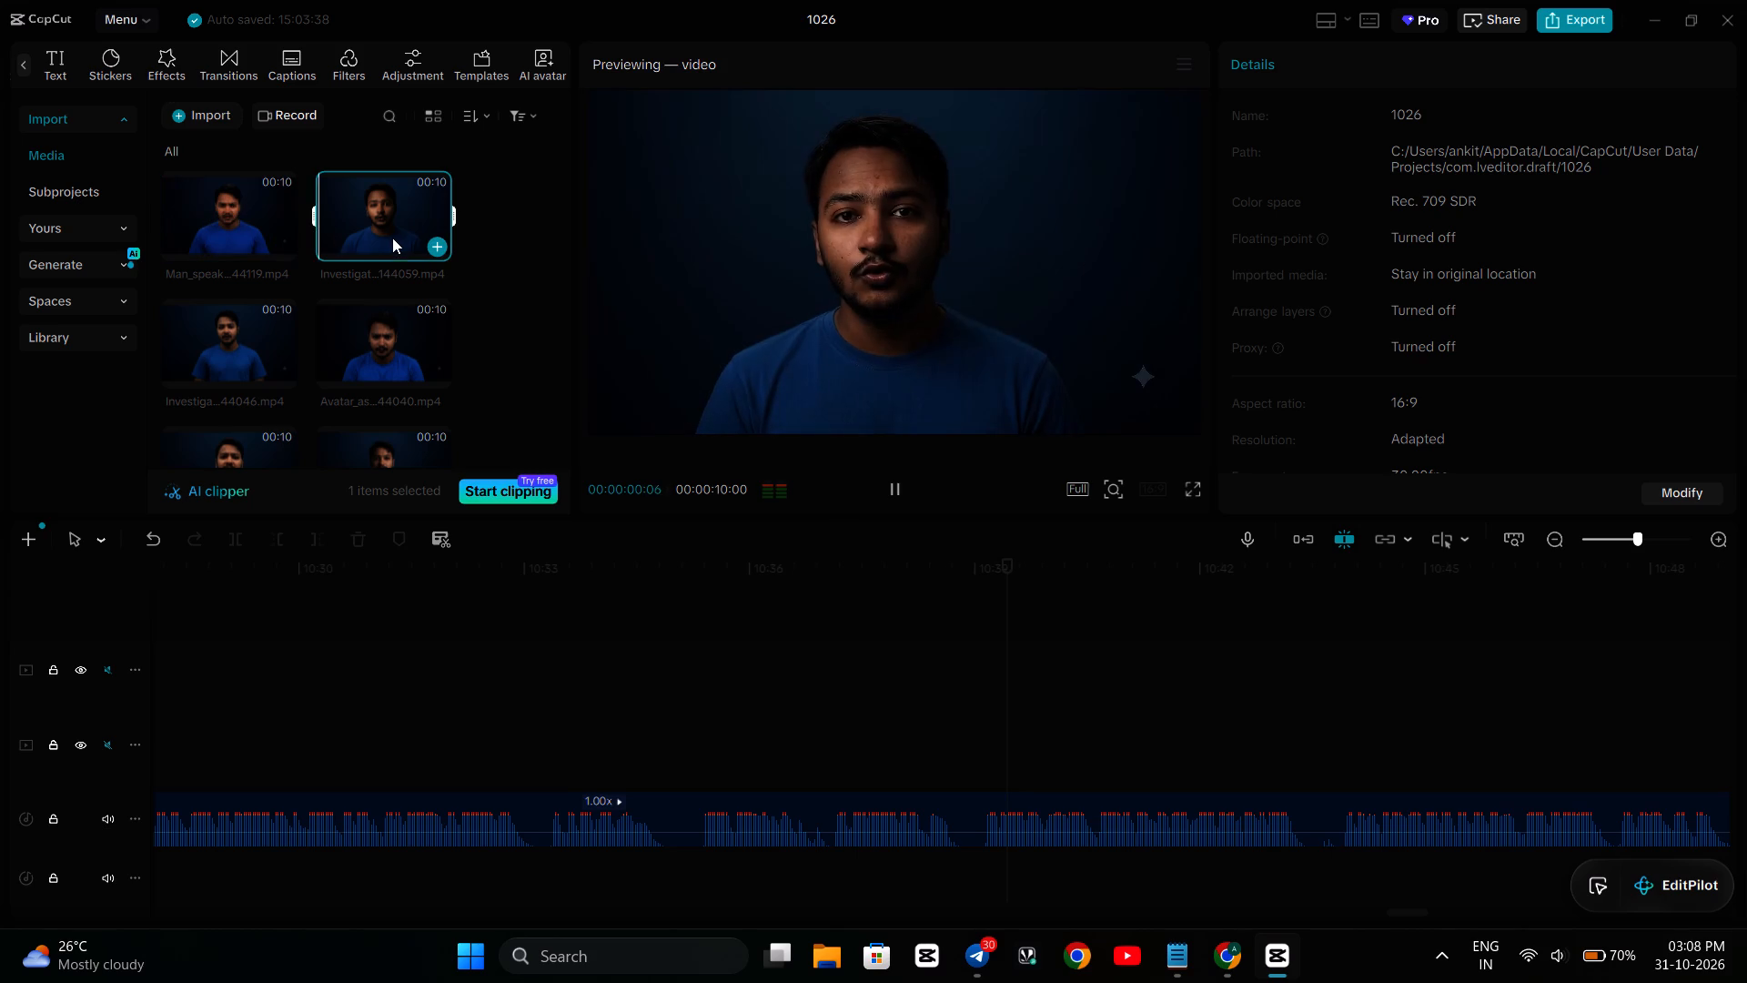
double_click(253, 331)
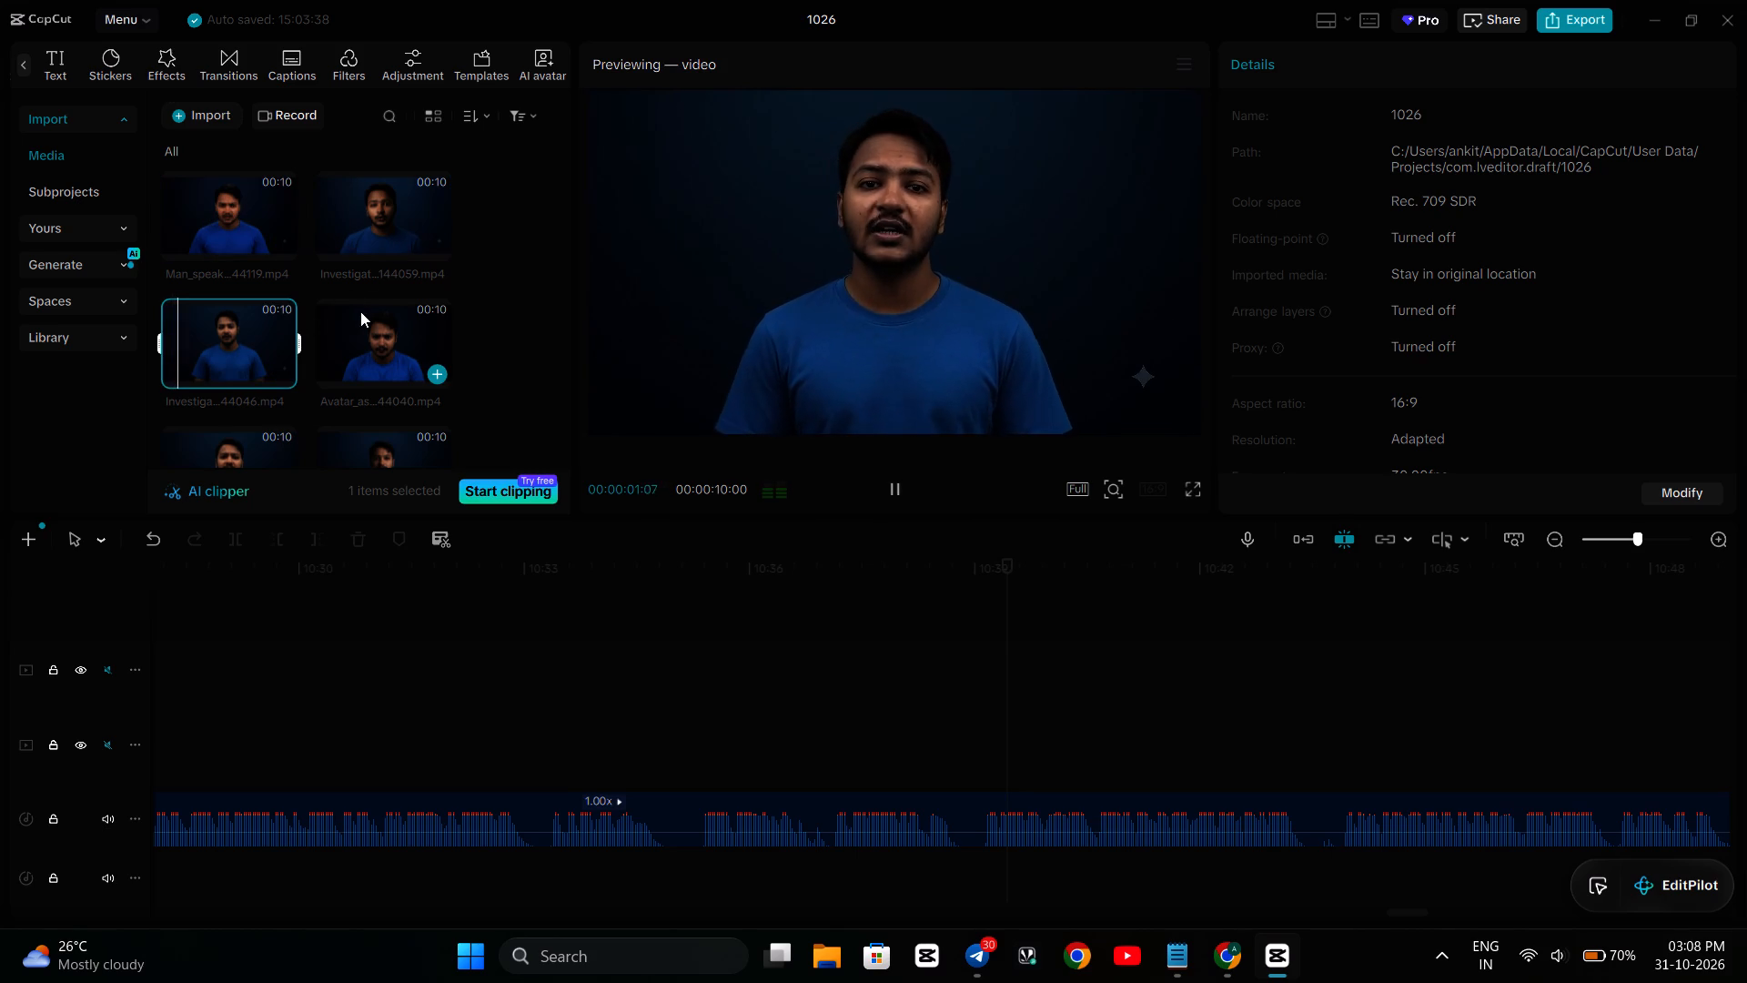
double_click(360, 311)
Preview the unused talking-head clips further down the media library, from Male_avat...44026.mp4 through Investigat...143857.mp4.
scroll(360, 311, "down", 2)
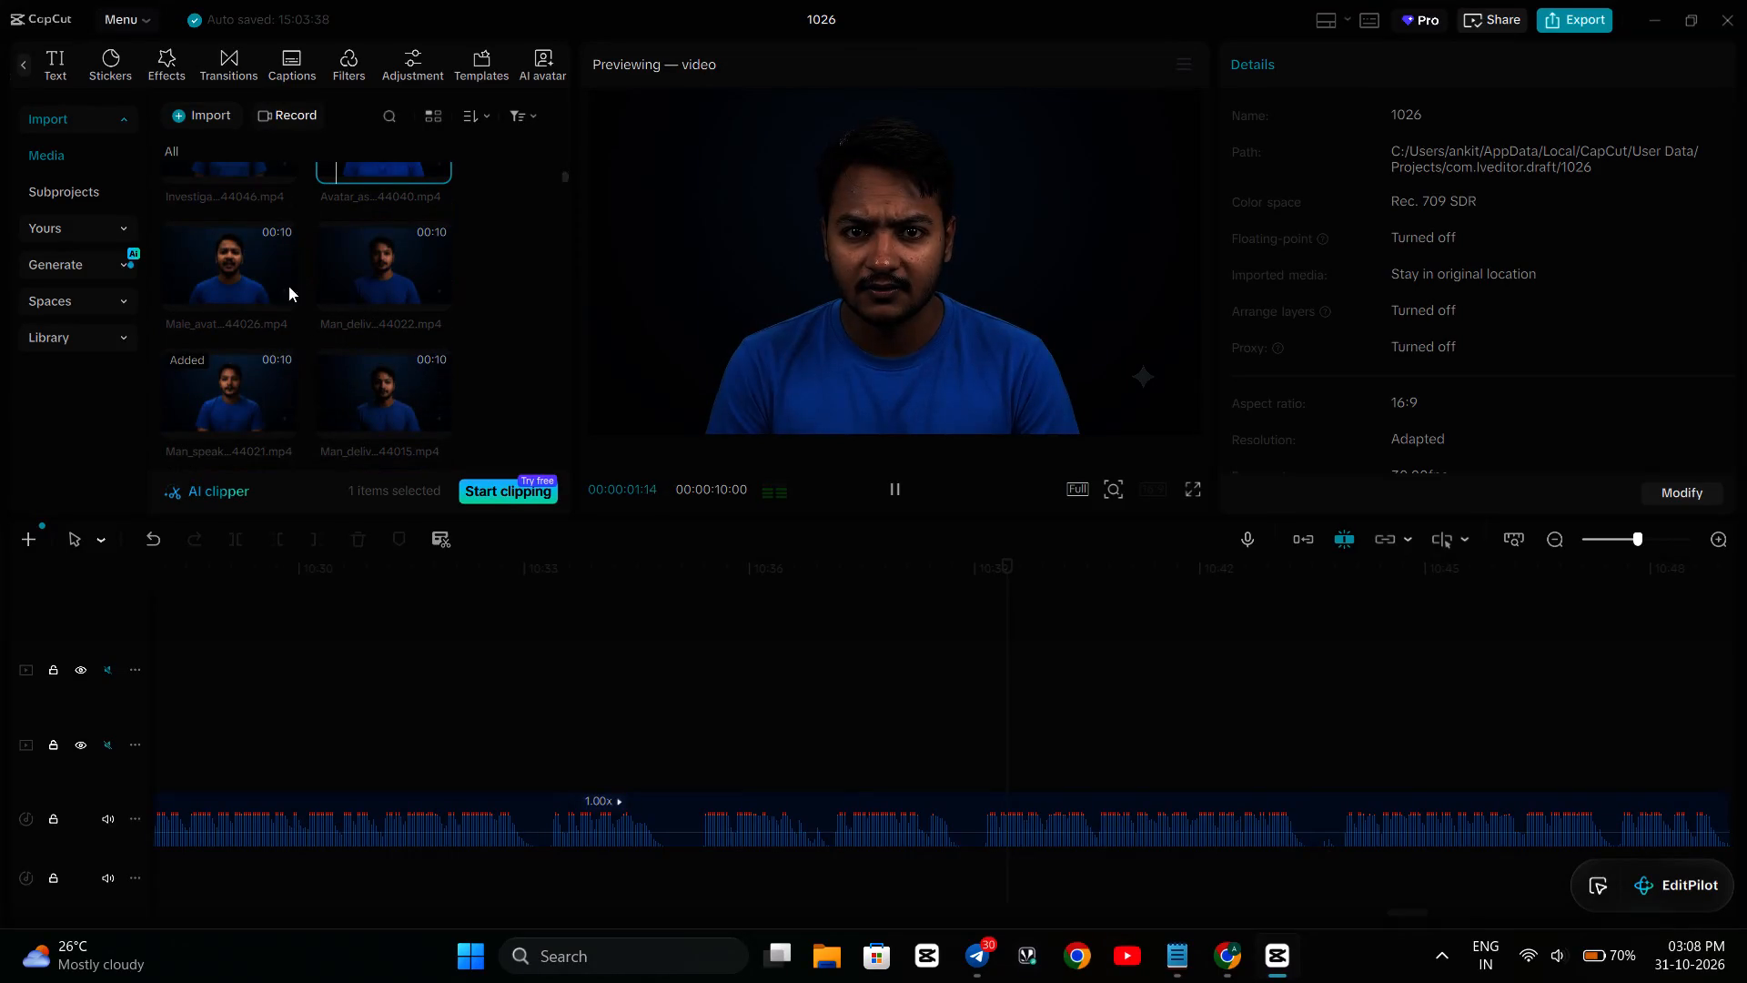
double_click(248, 279)
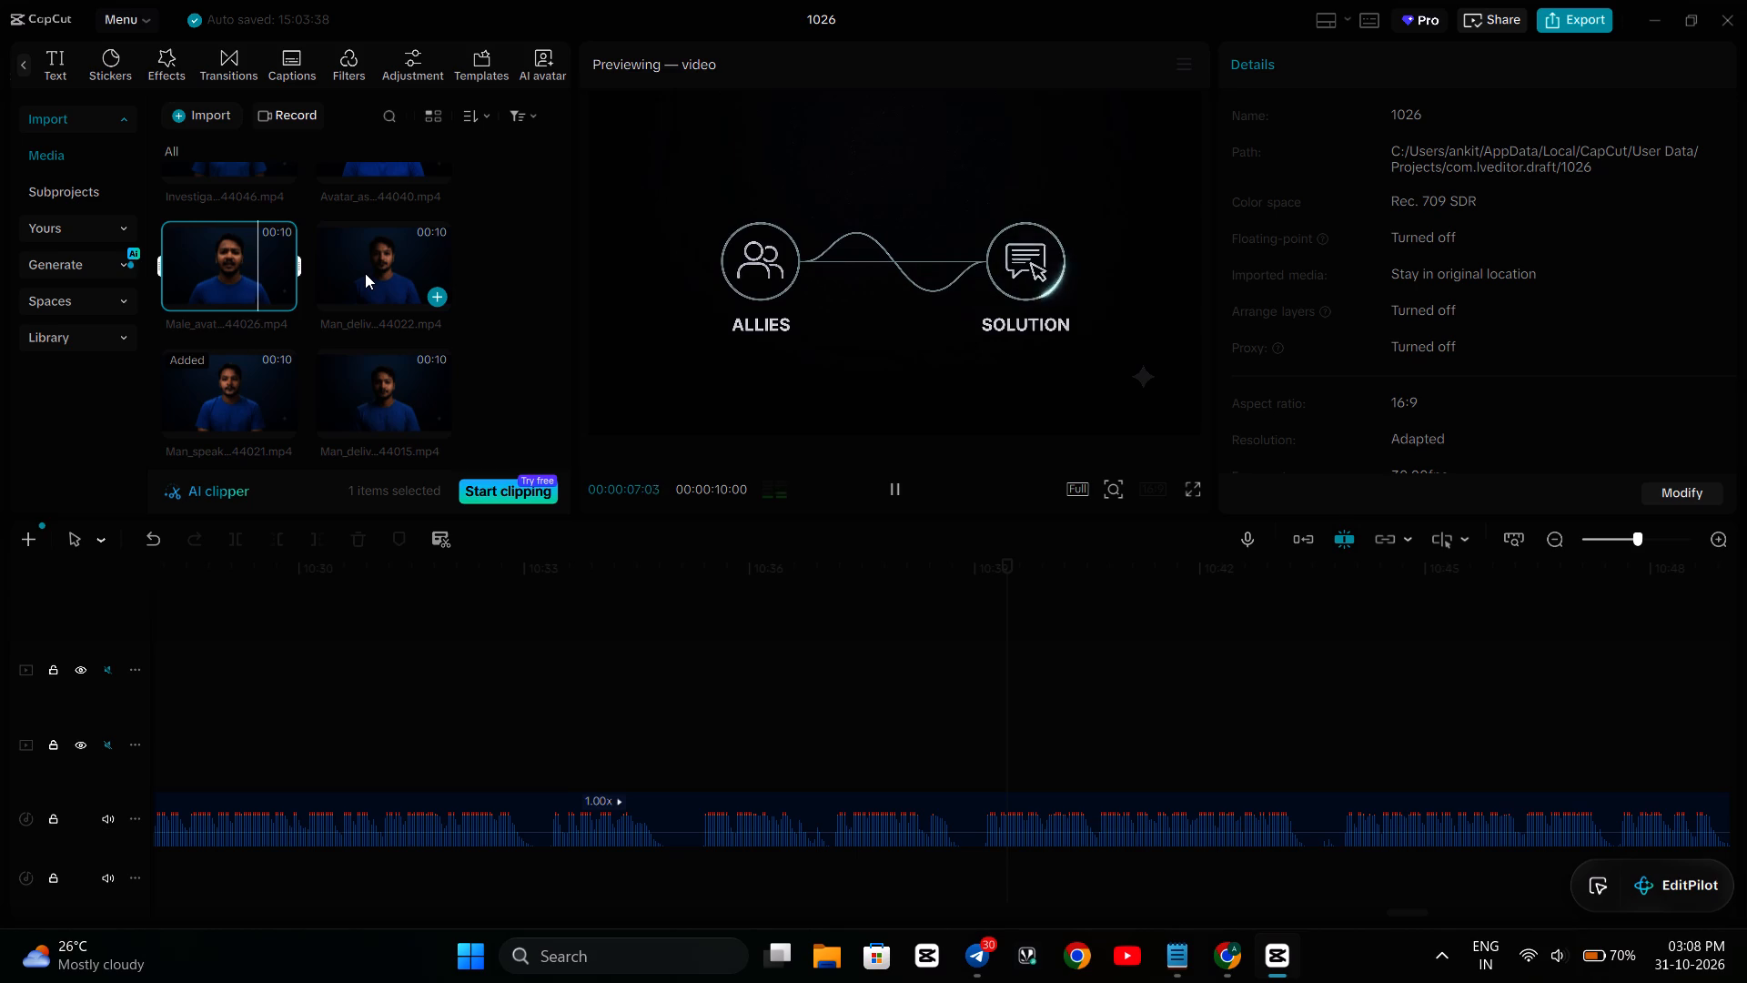
double_click(365, 273)
scroll(365, 273, "down", 1)
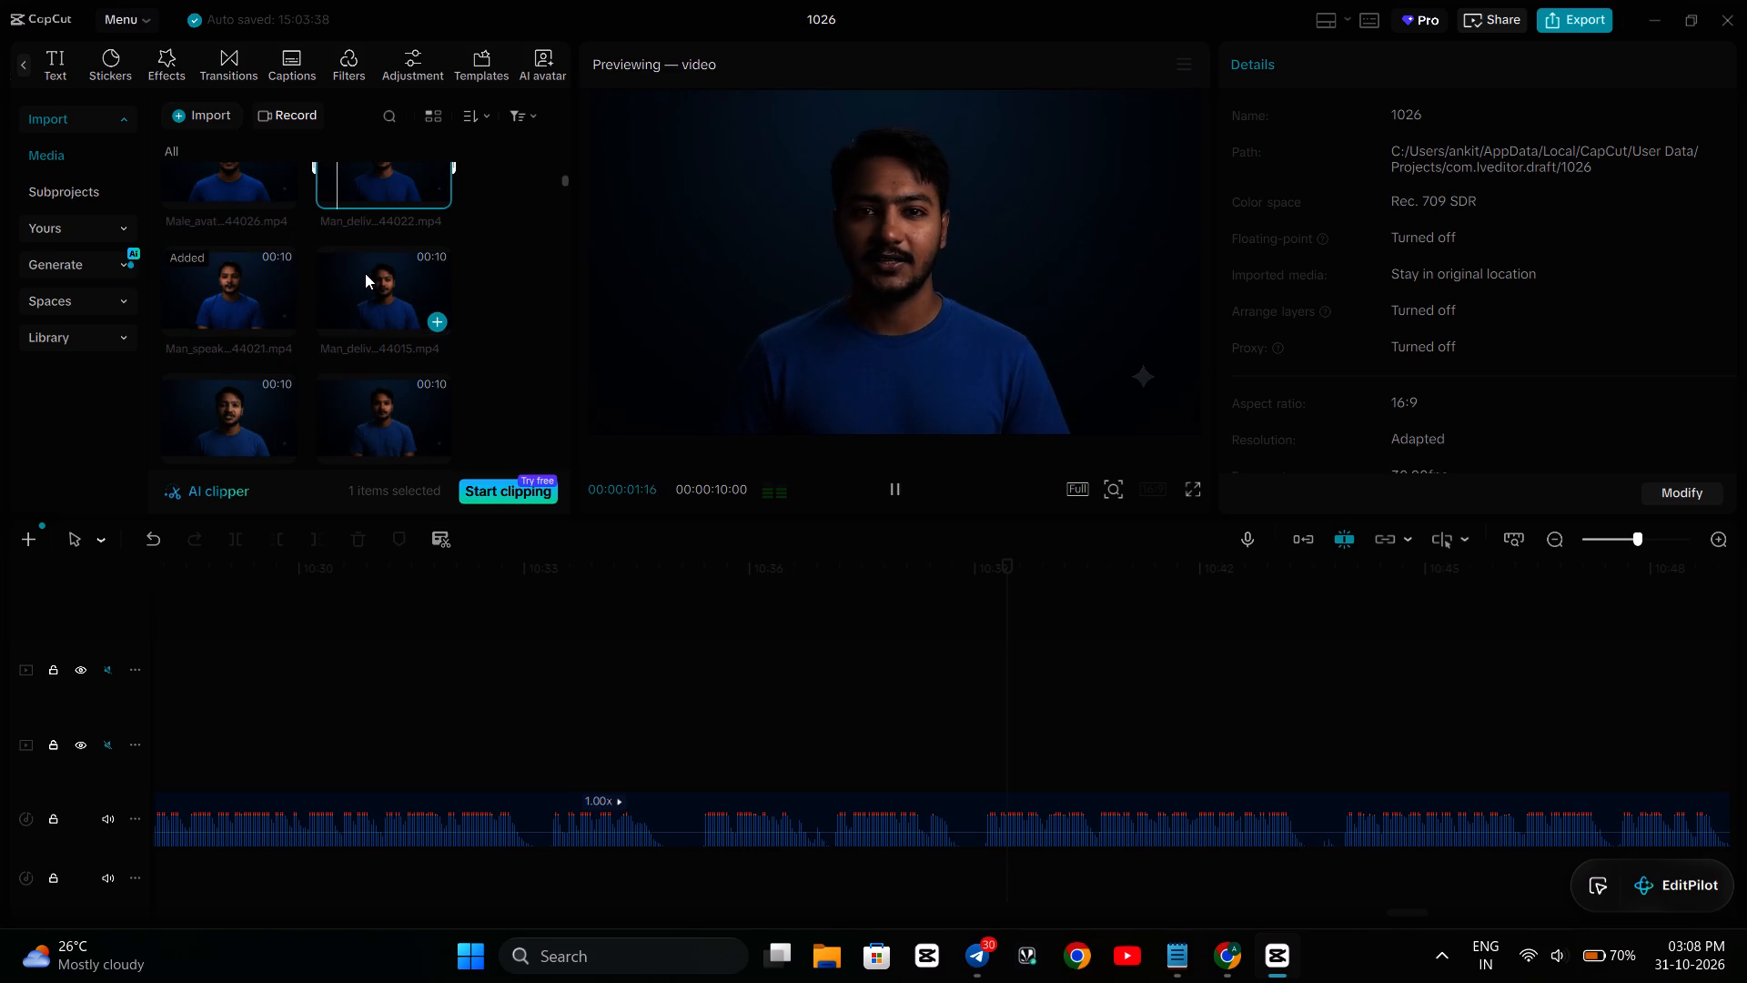
double_click(365, 273)
scroll(365, 273, "down", 1)
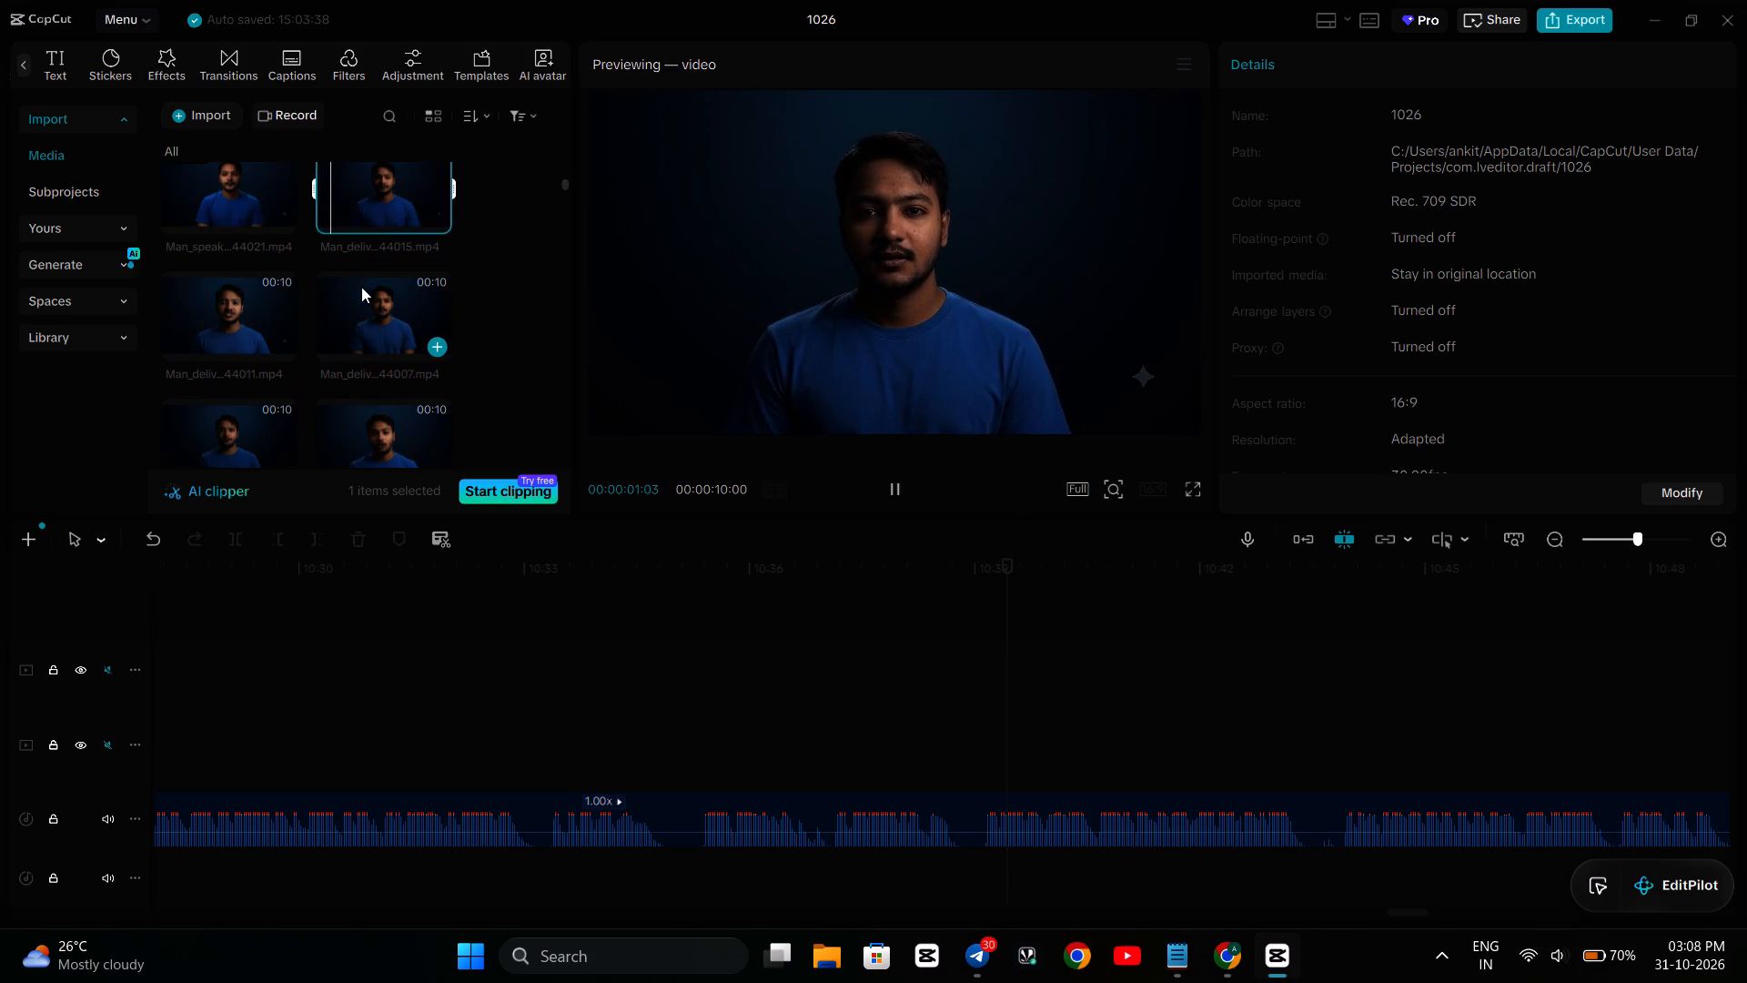
double_click(360, 291)
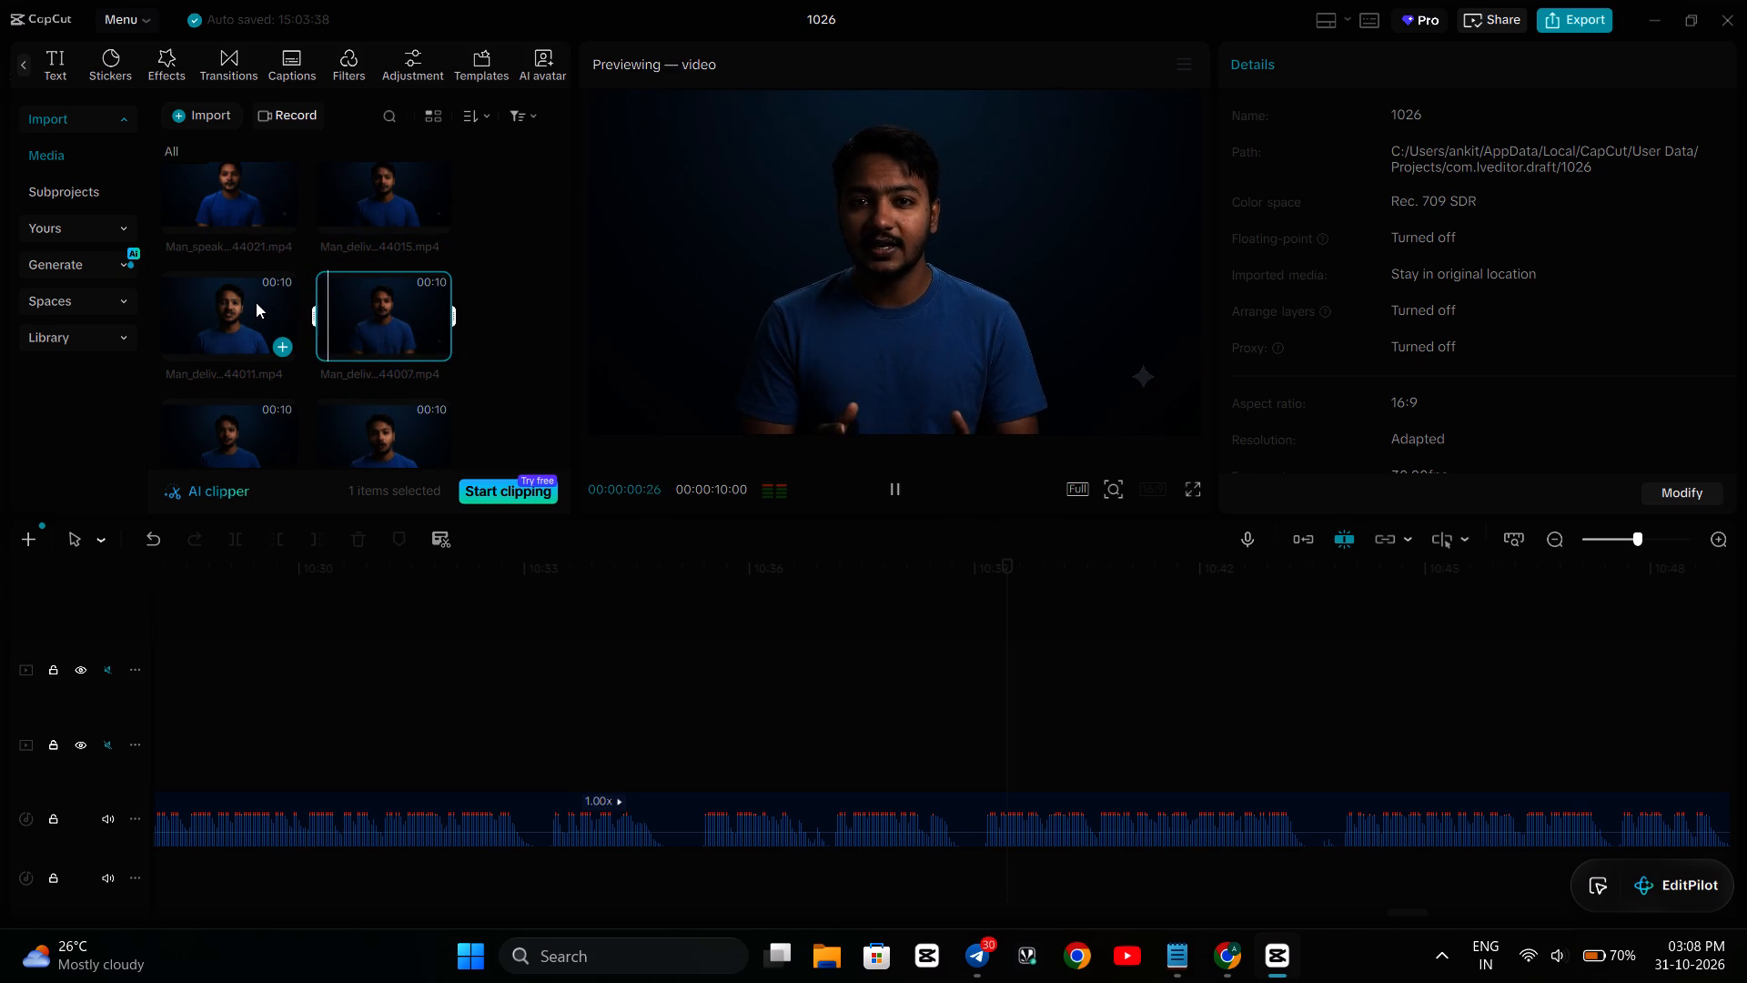
double_click(256, 302)
scroll(256, 302, "down", 2)
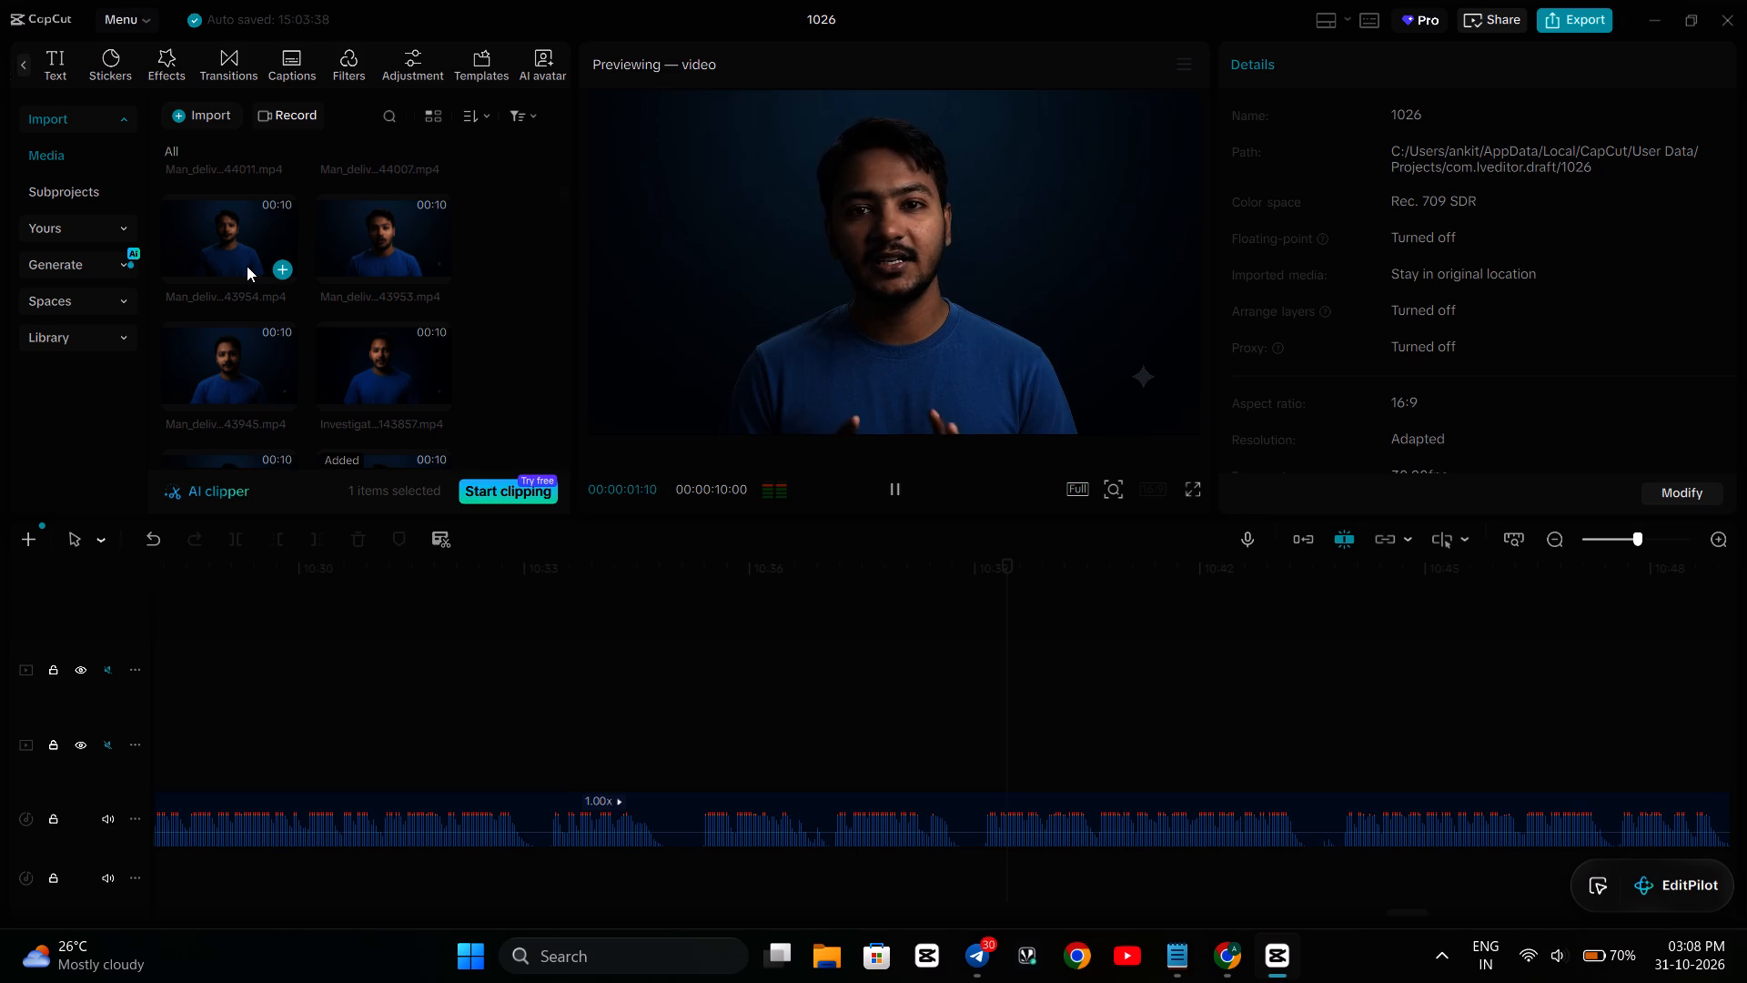
double_click(247, 266)
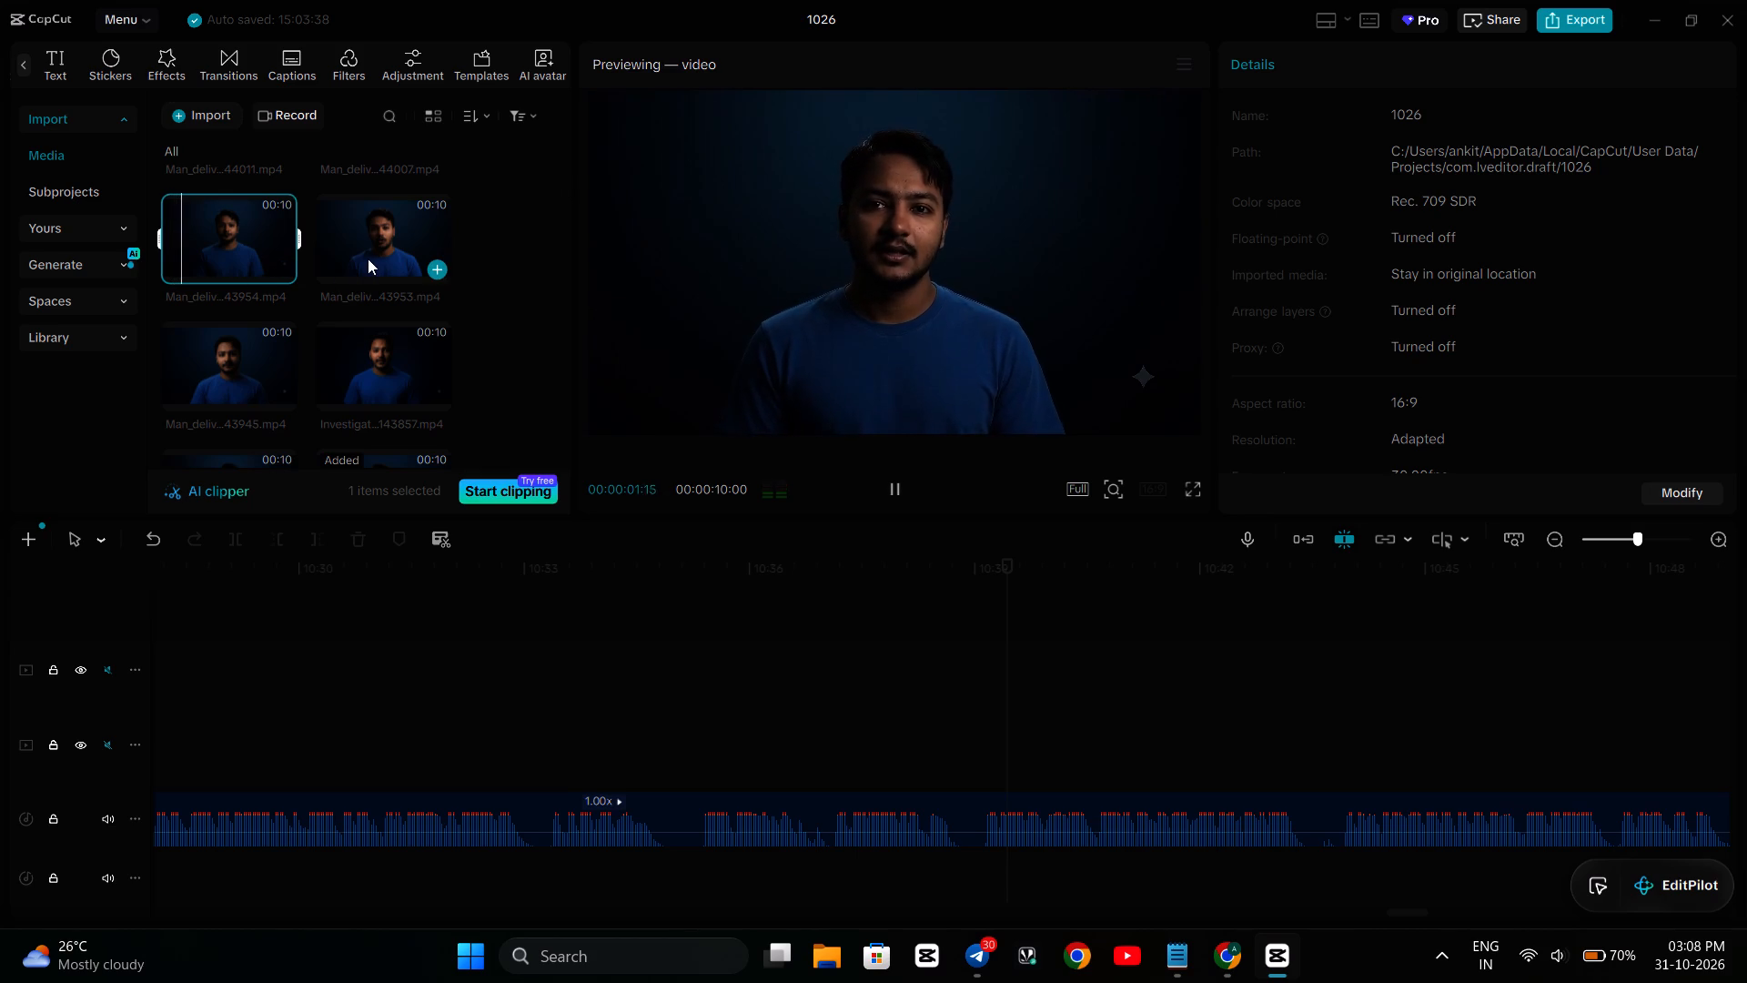
double_click(368, 258)
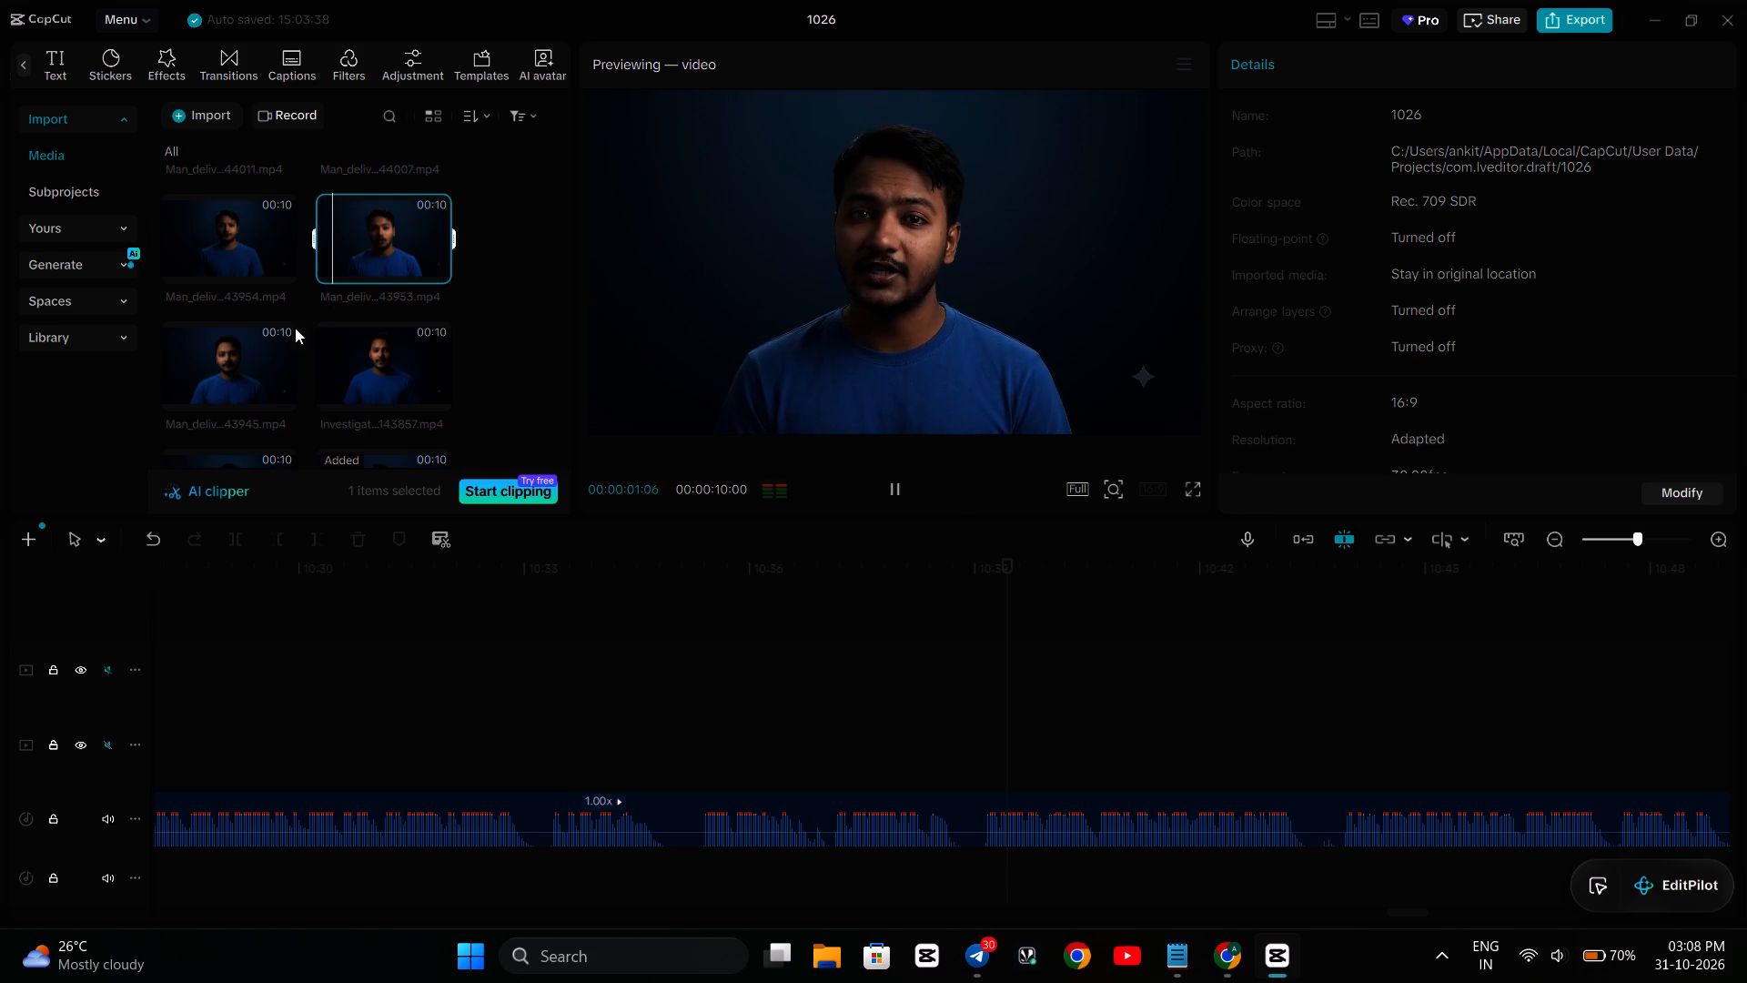
double_click(259, 348)
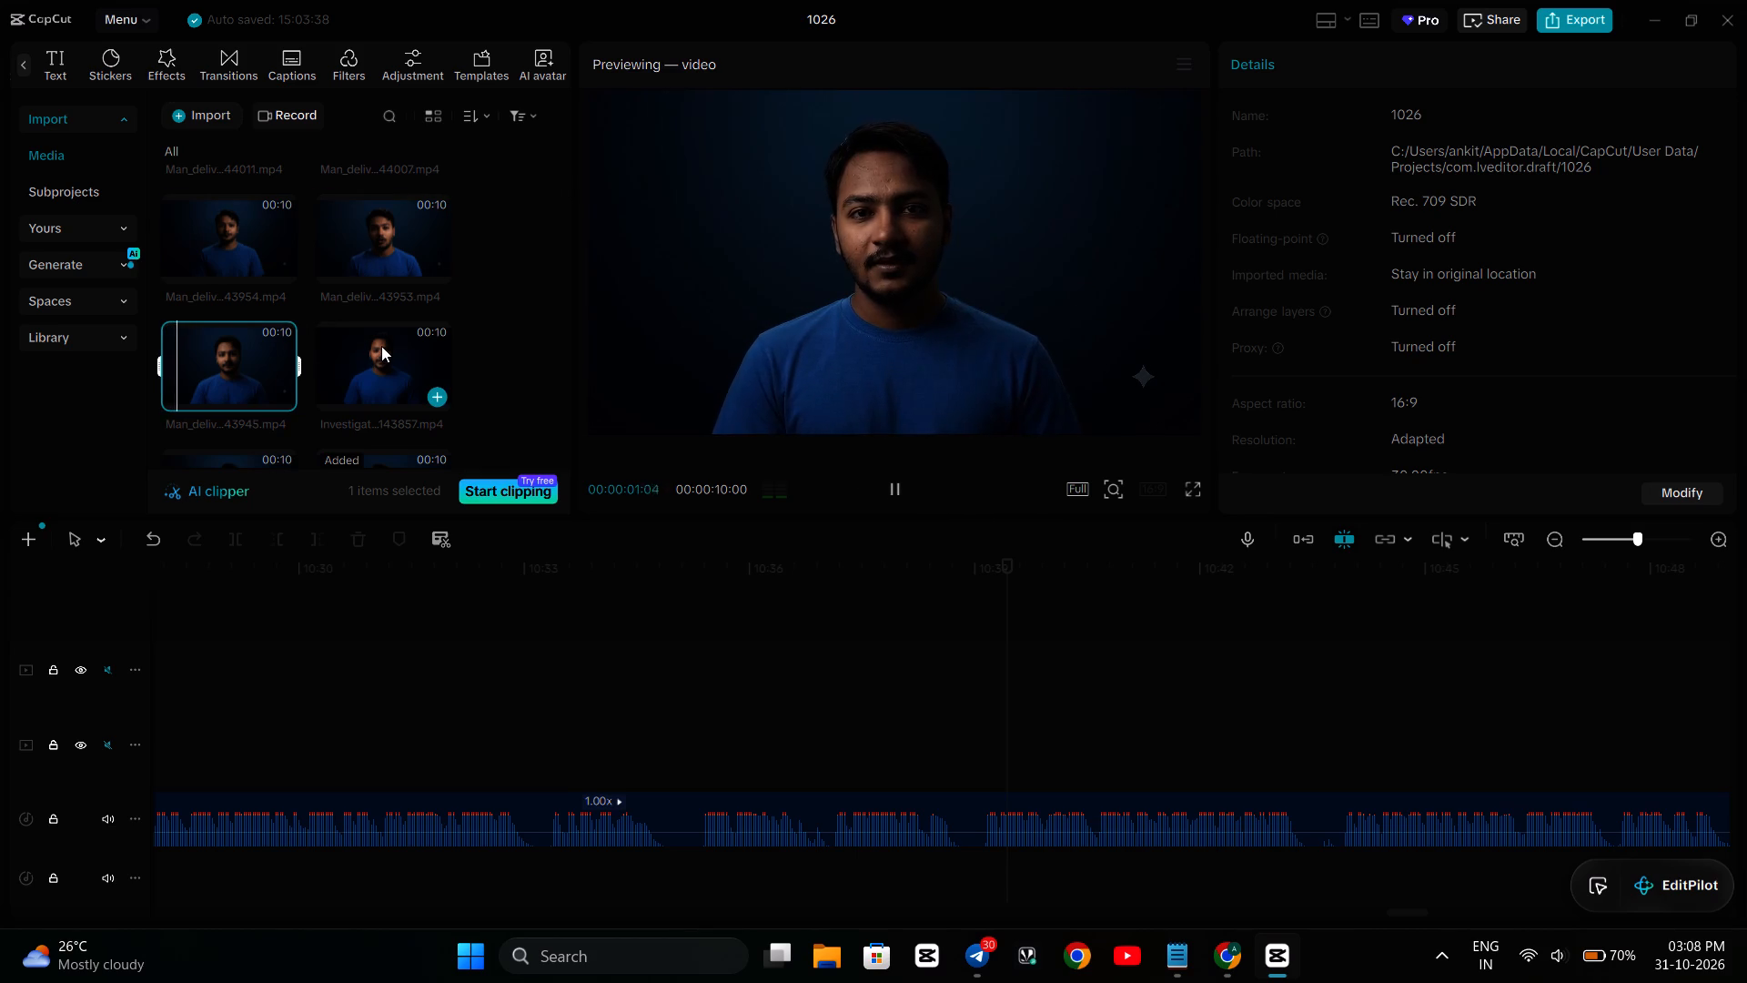
double_click(381, 346)
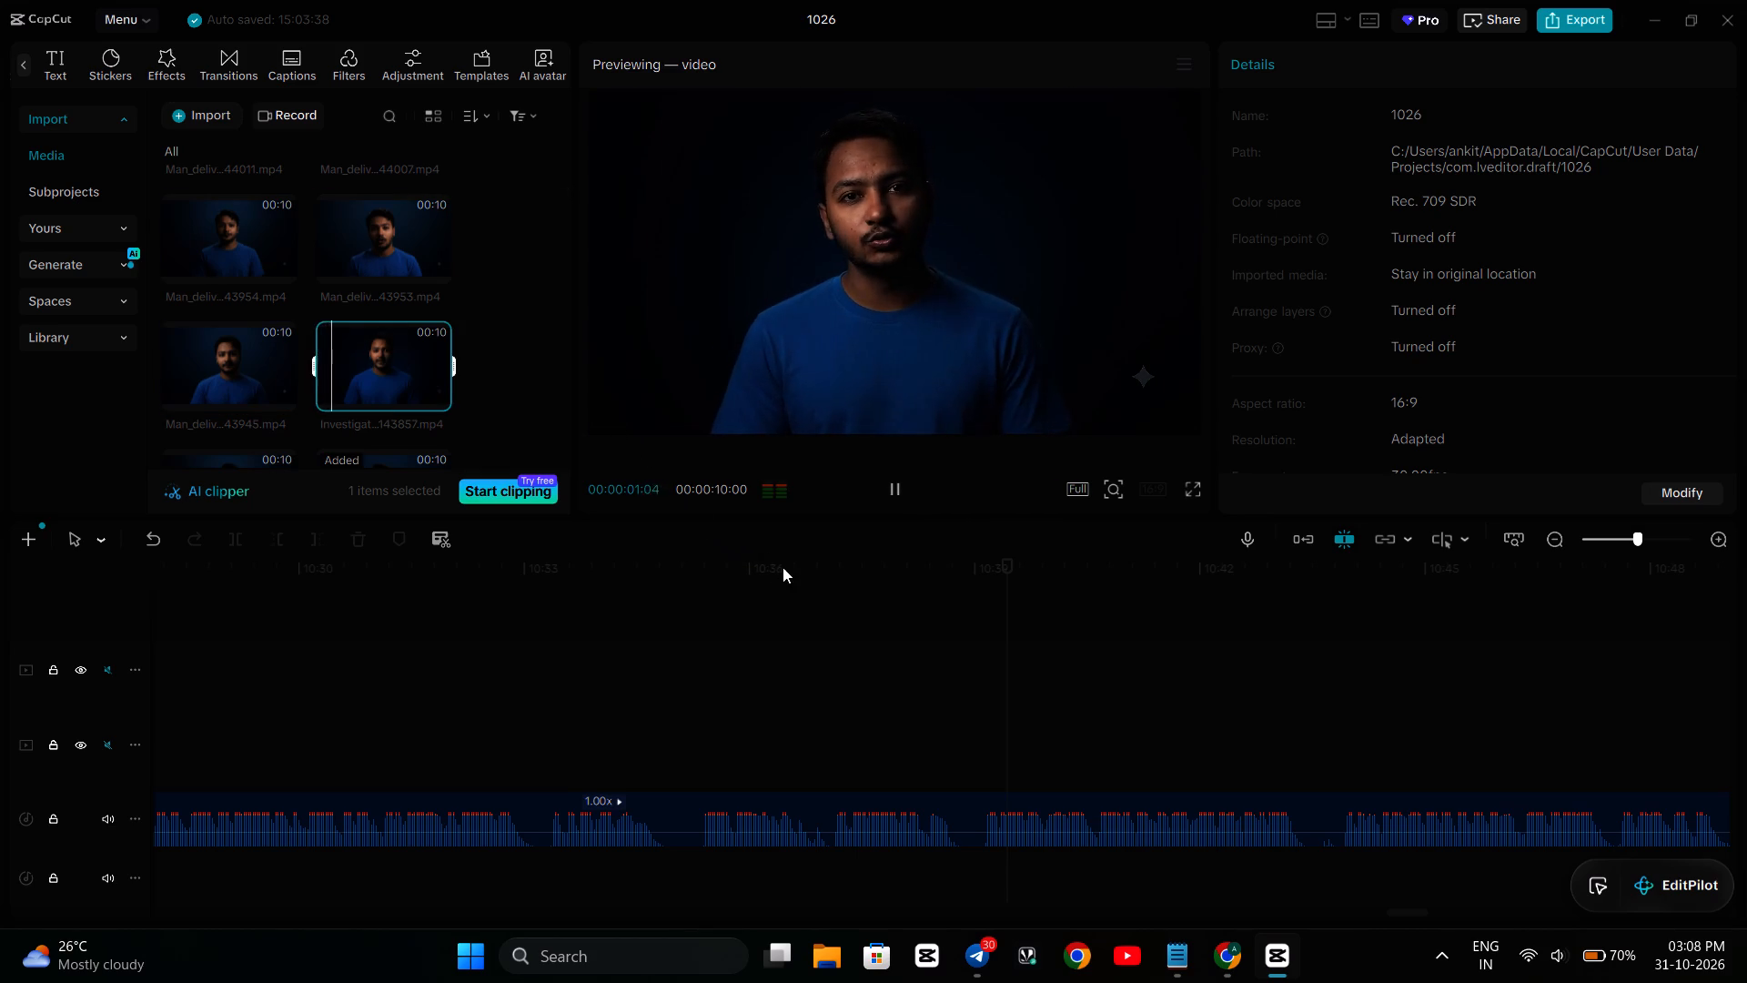
key("space")
Play the timeline narration from 00:10:37:13.
left_click(853, 609)
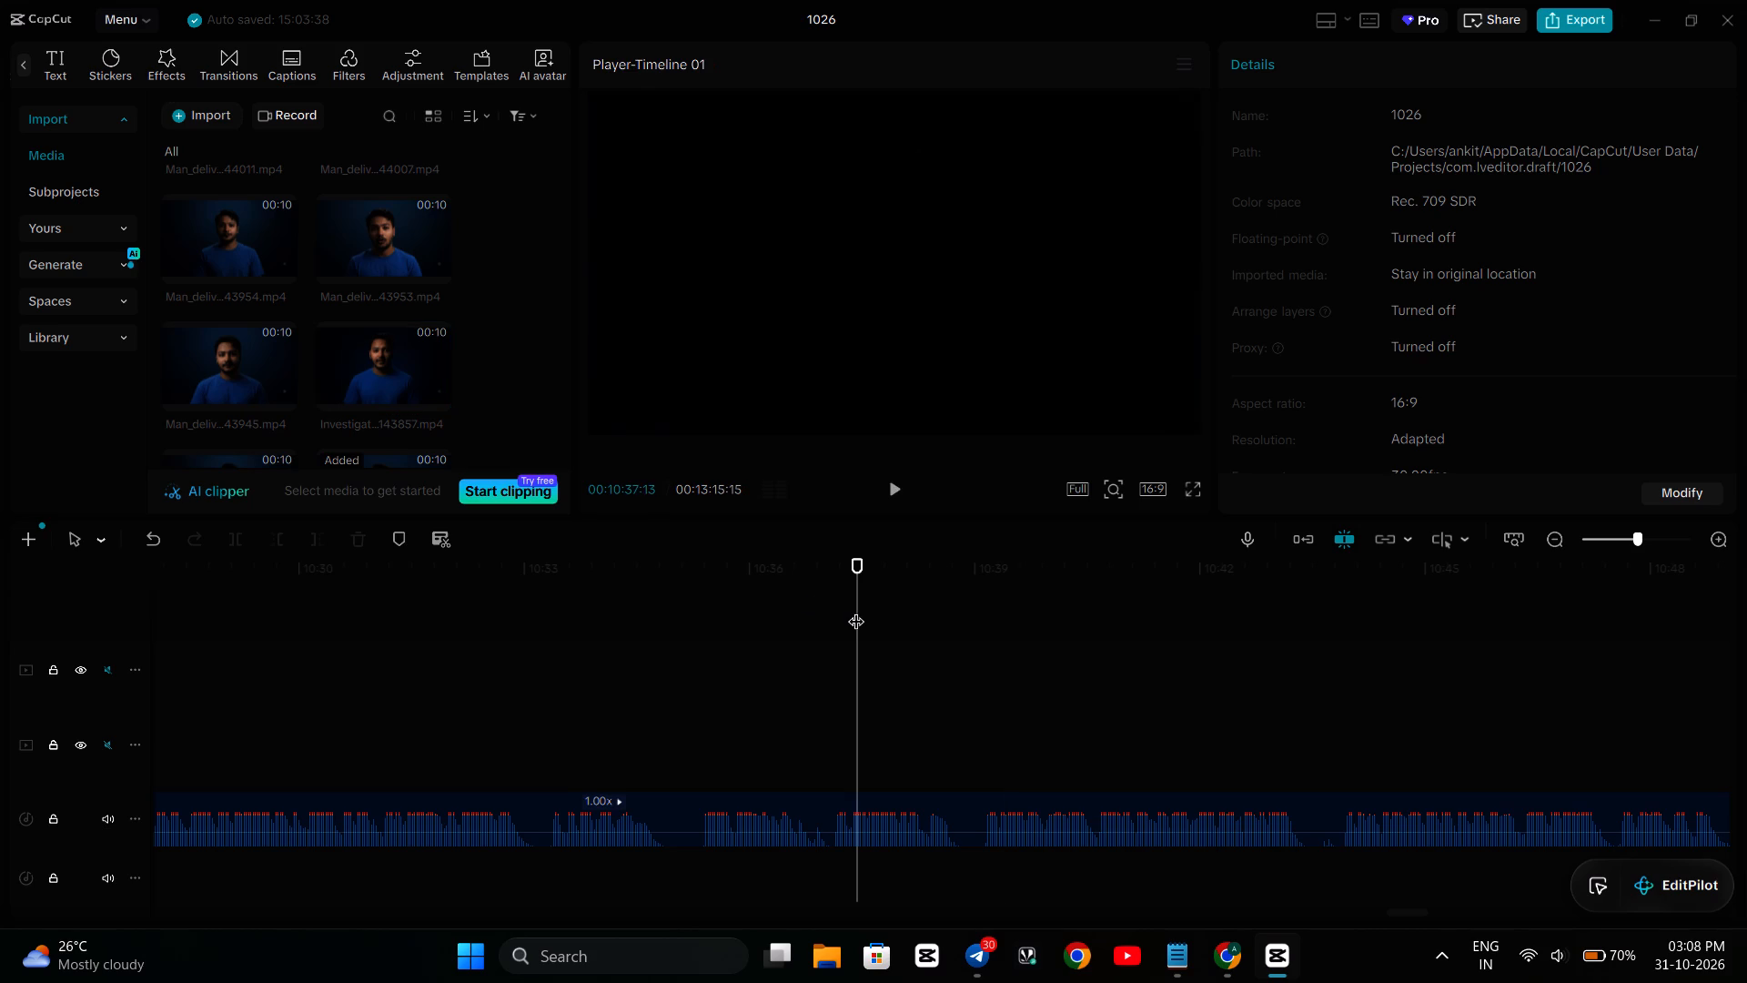
key("space")
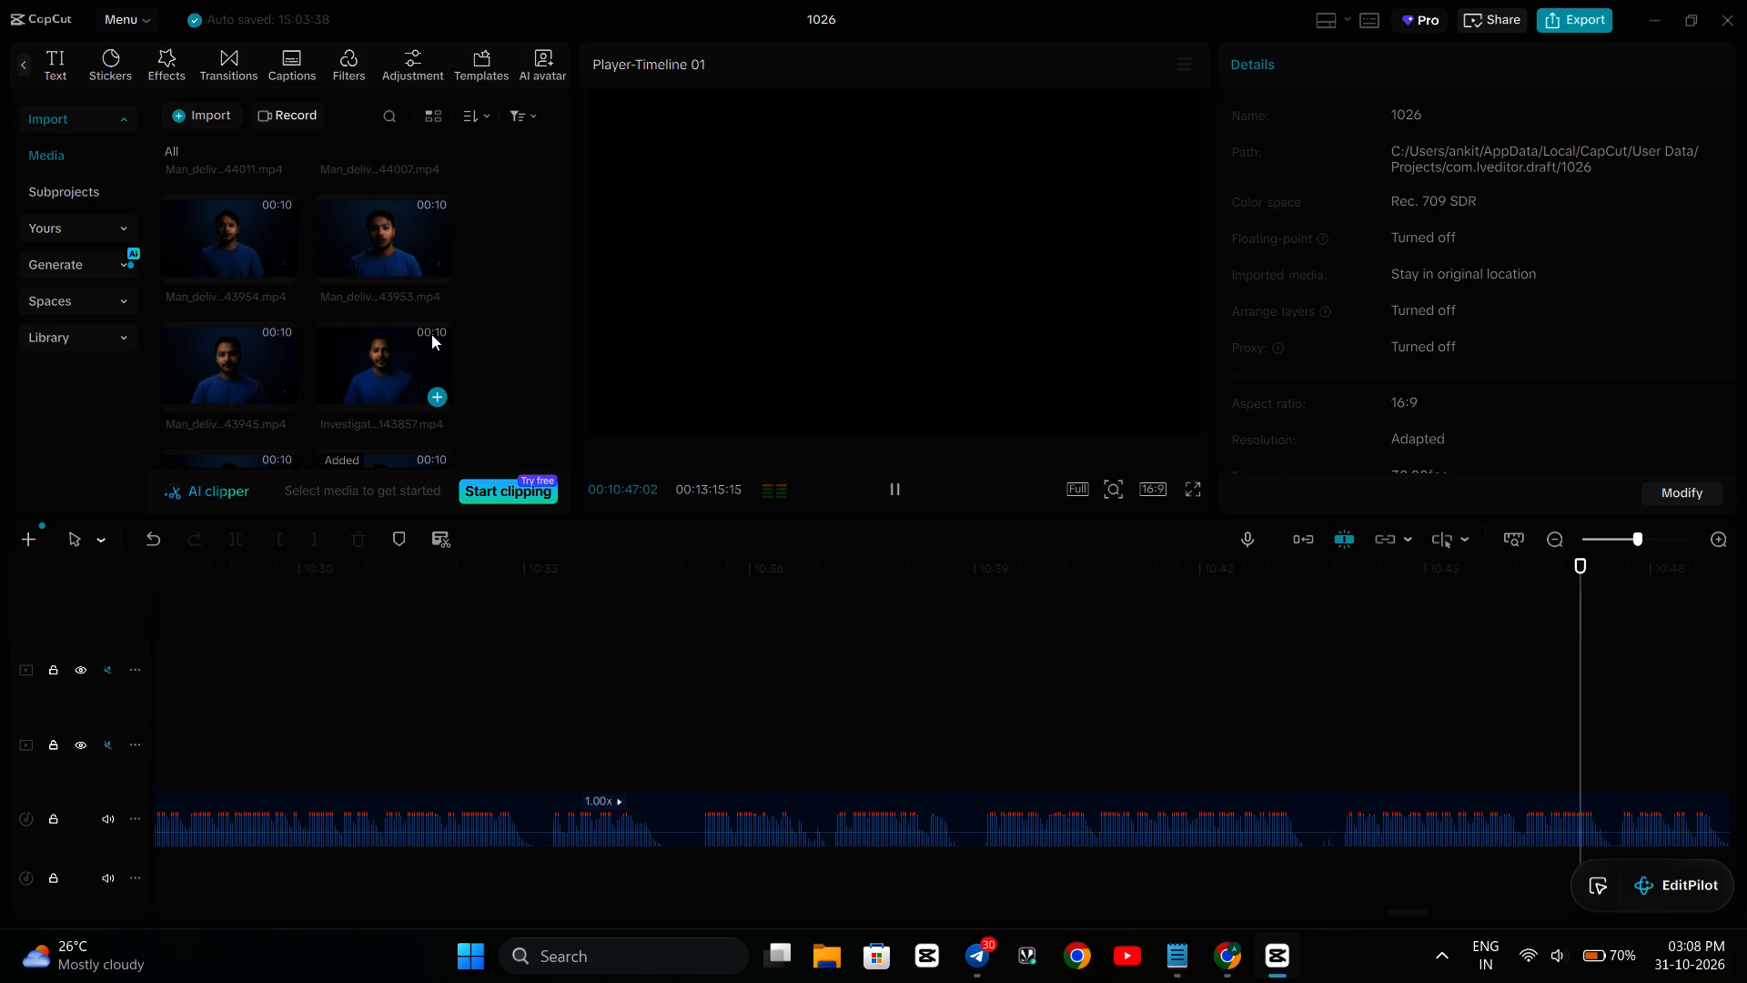
Preview the unused talking-head clips from Man_deliv...43953.mp4 through Avatar_del...143810.mp4 against the narration just heard.
left_click(377, 256)
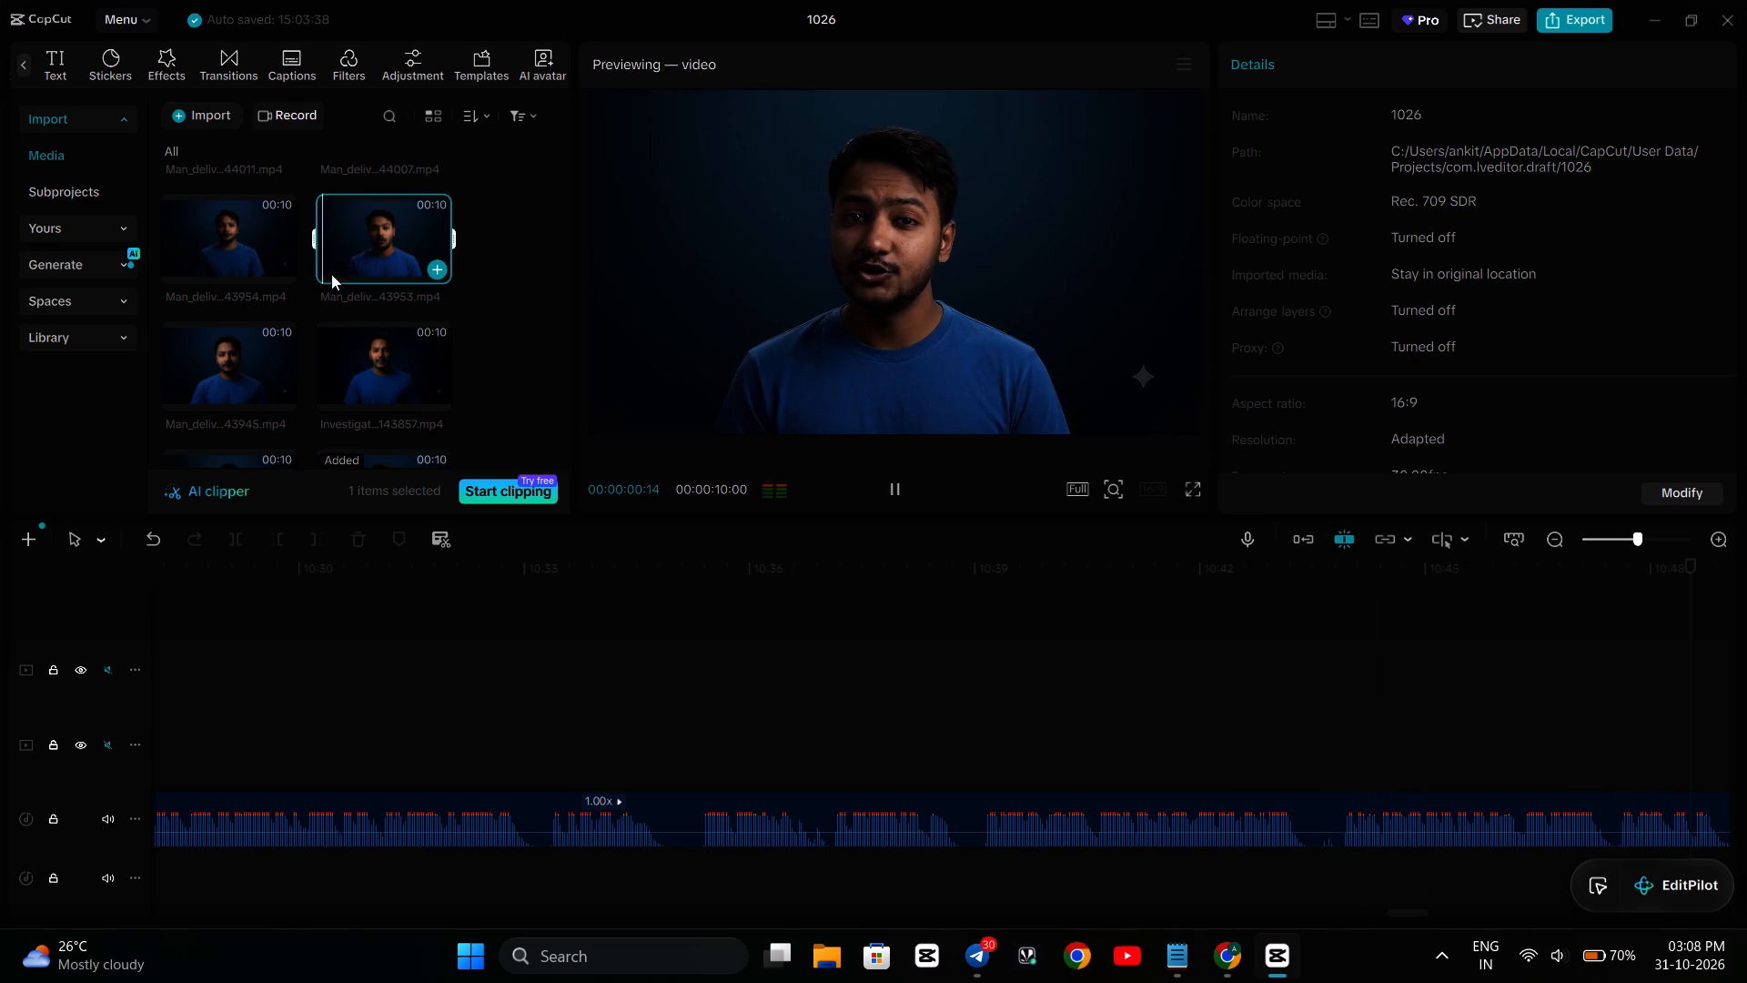
left_click(242, 351)
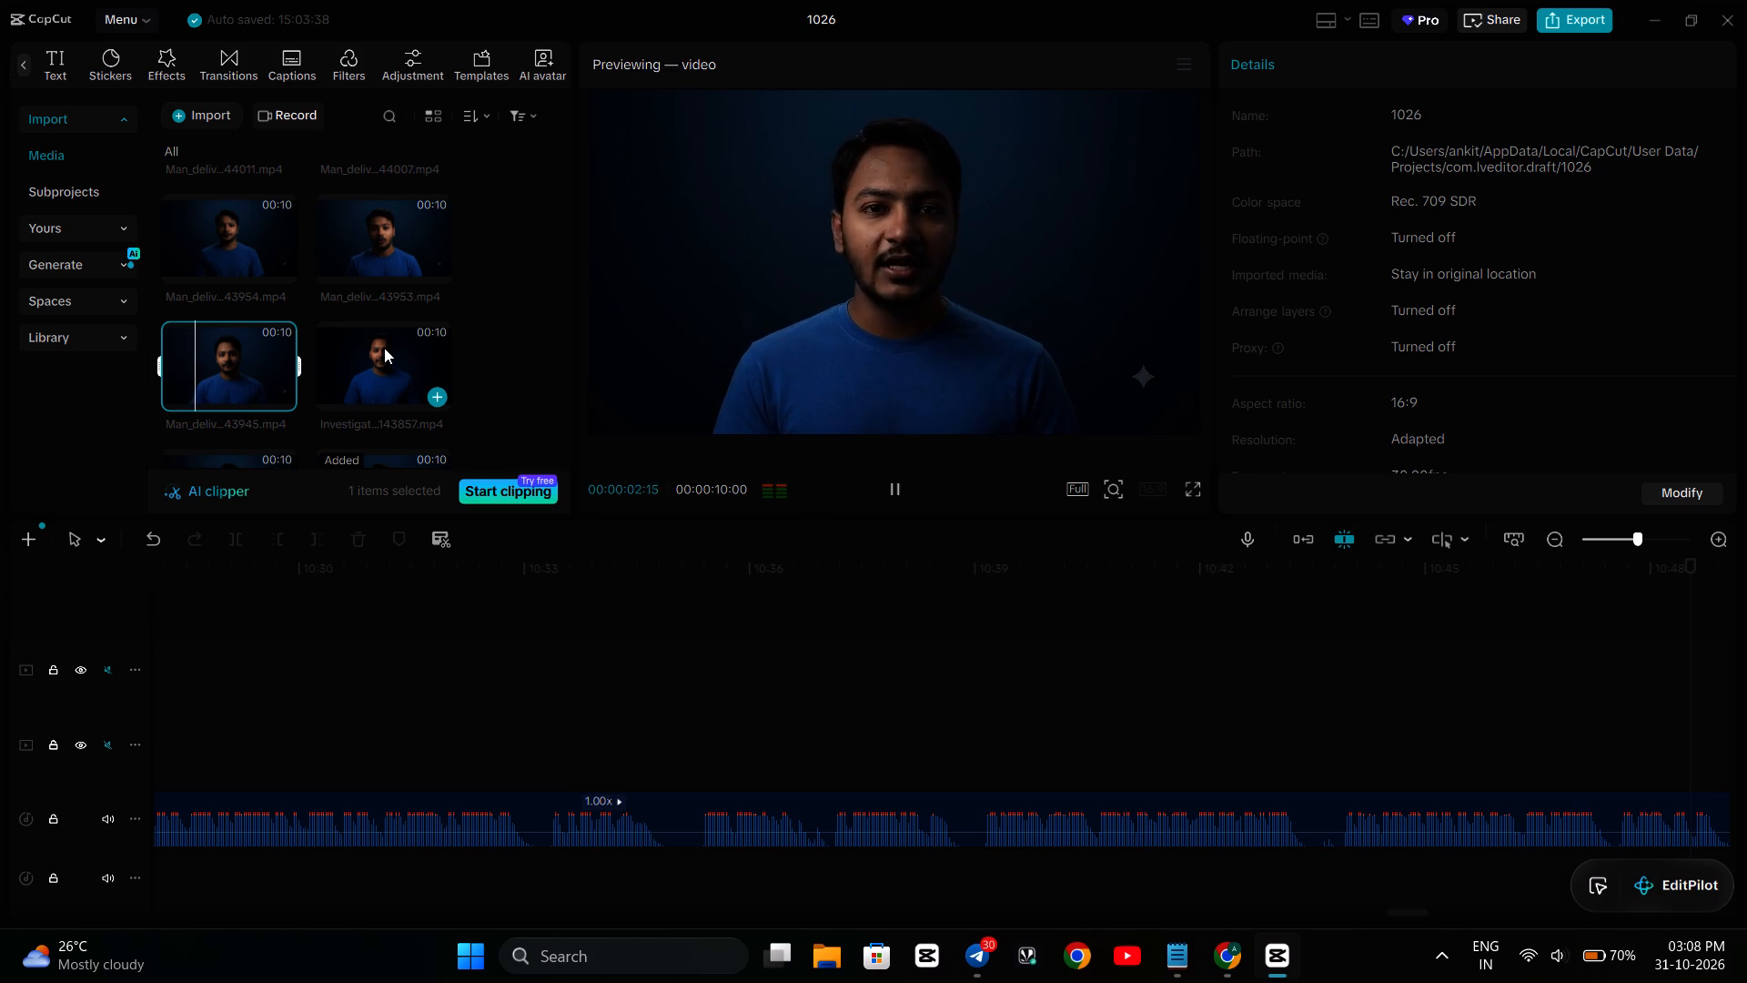
left_click(384, 348)
scroll(384, 342, "down", 1)
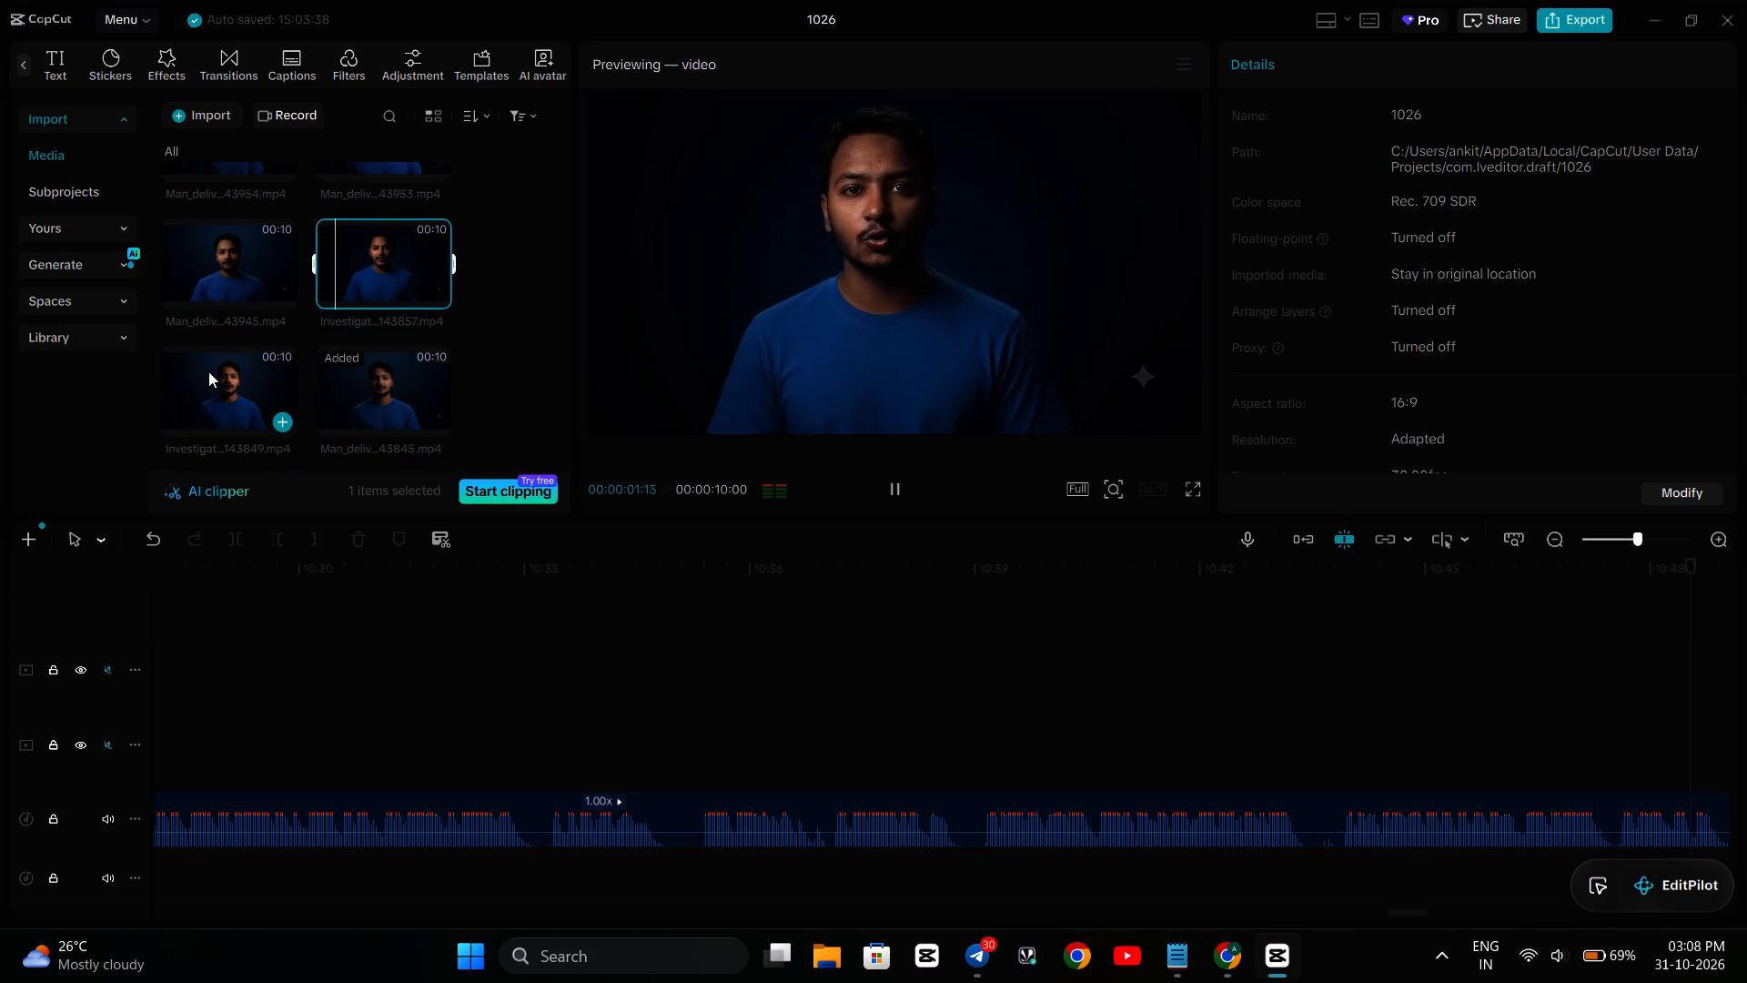
left_click(208, 371)
scroll(287, 343, "down", 1)
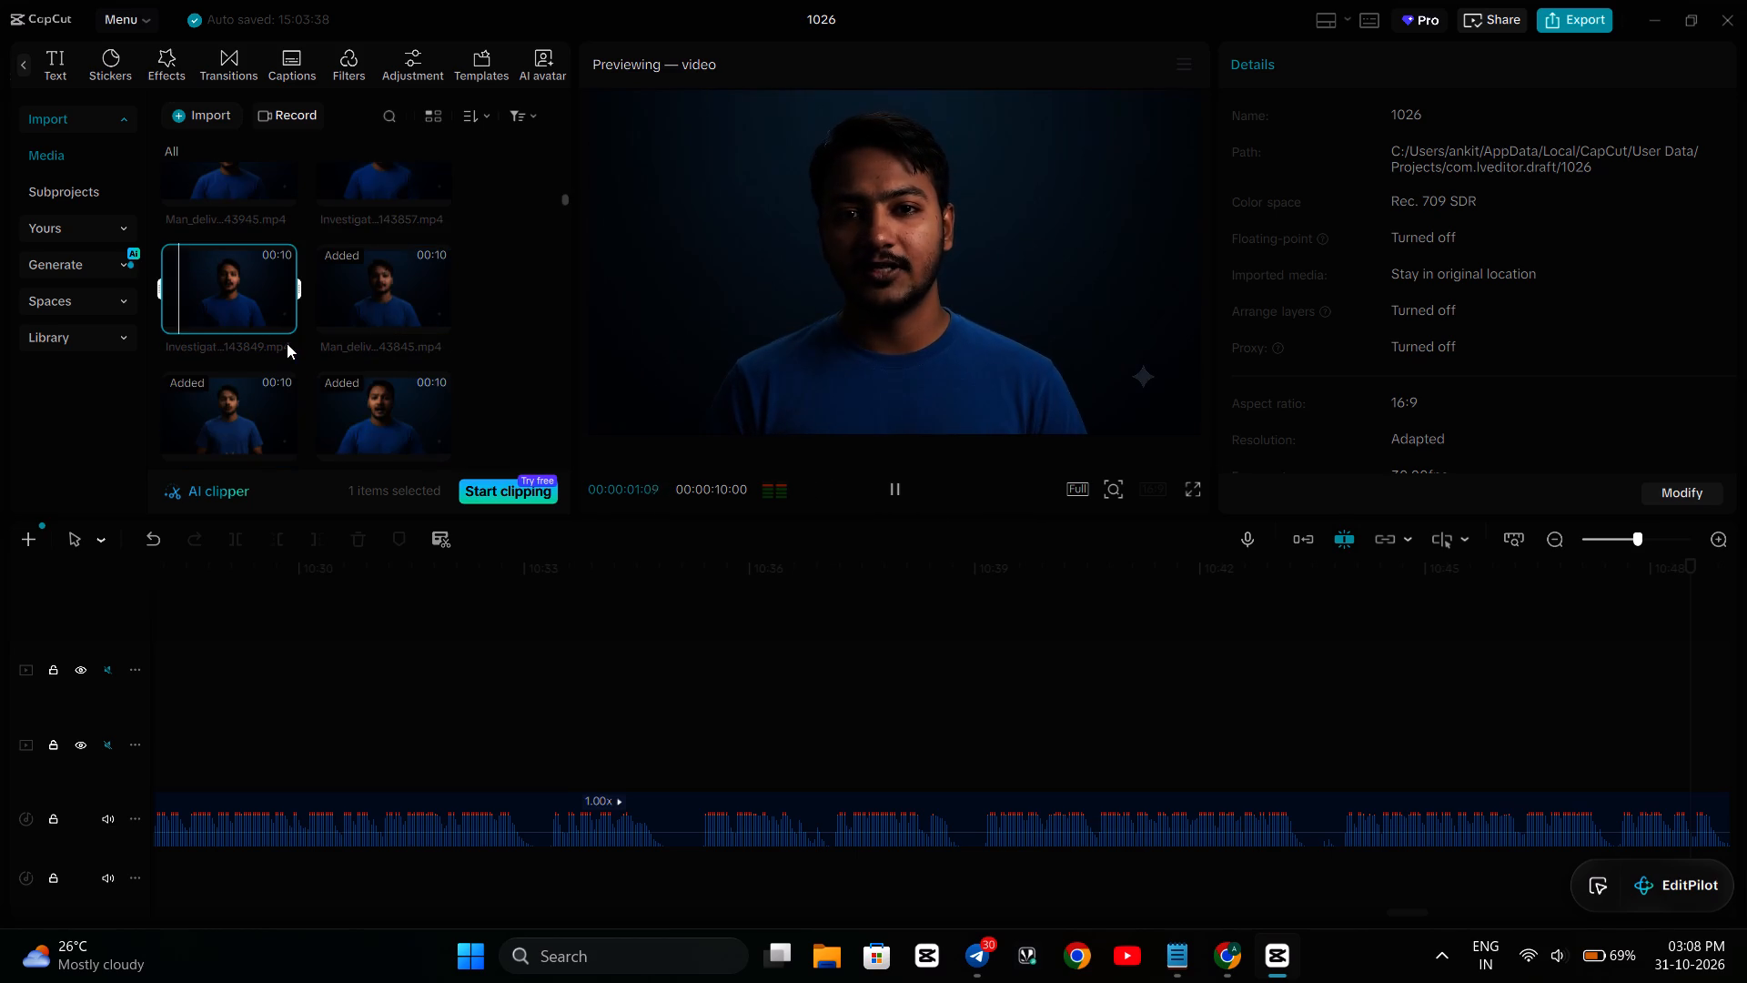
scroll(287, 343, "down", 2)
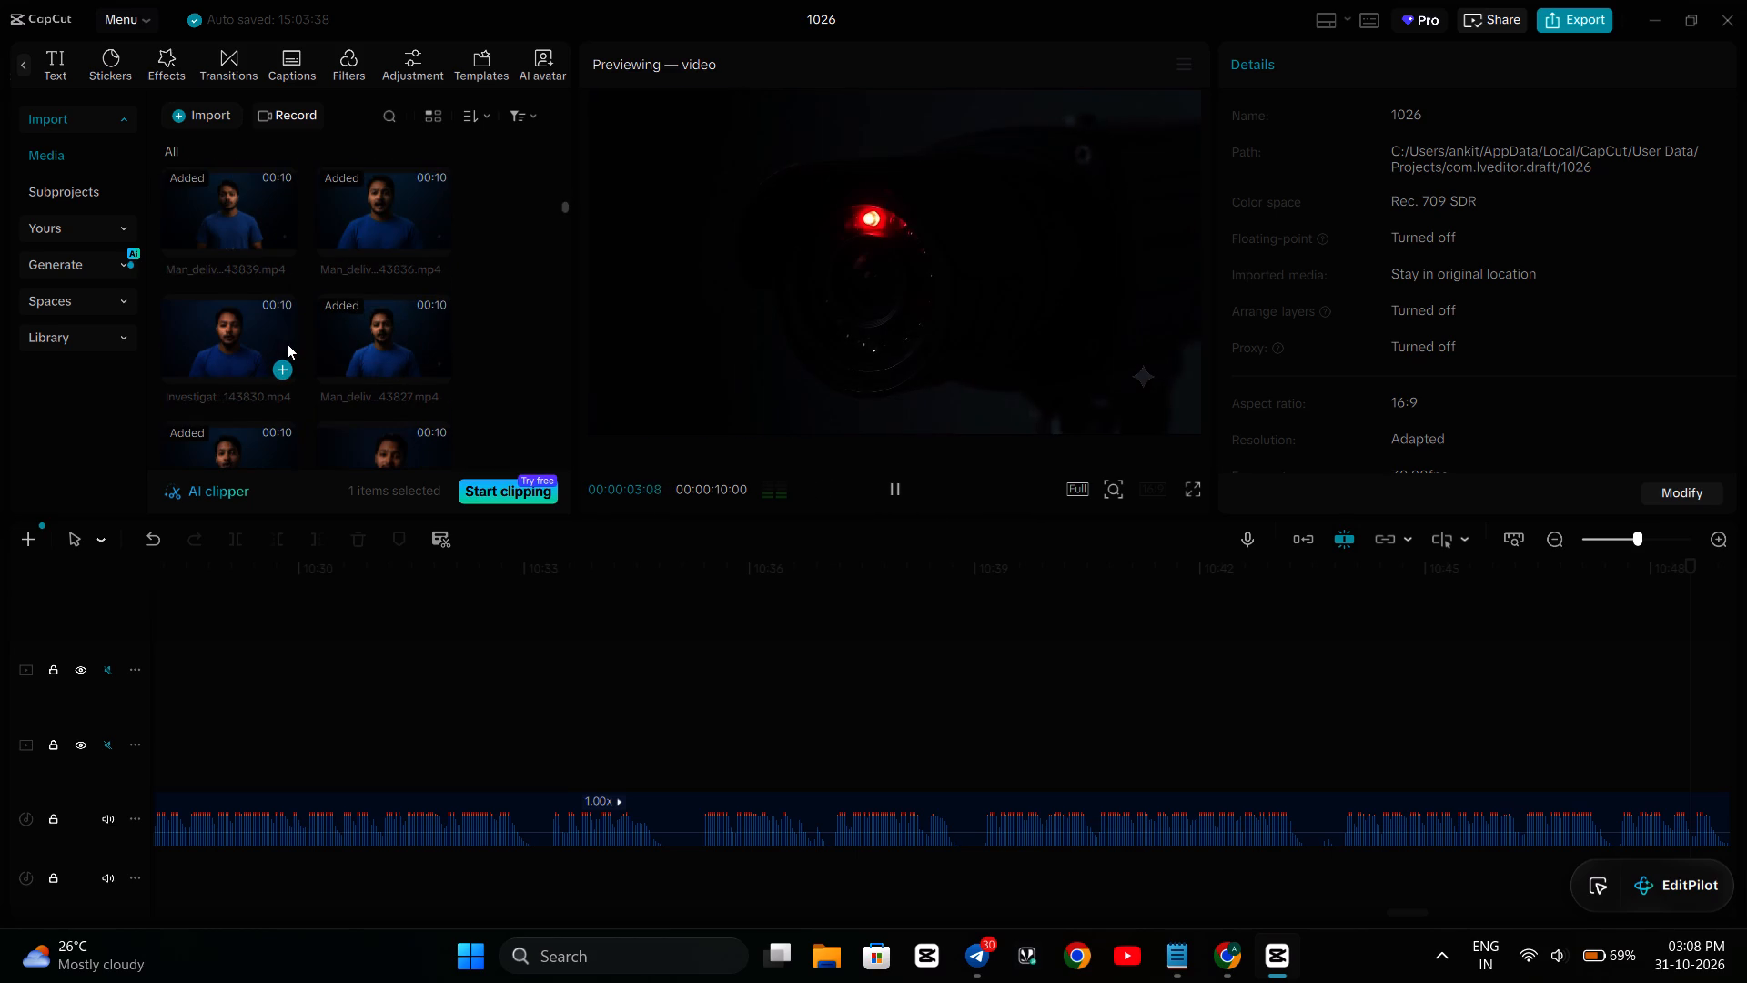
left_click(260, 331)
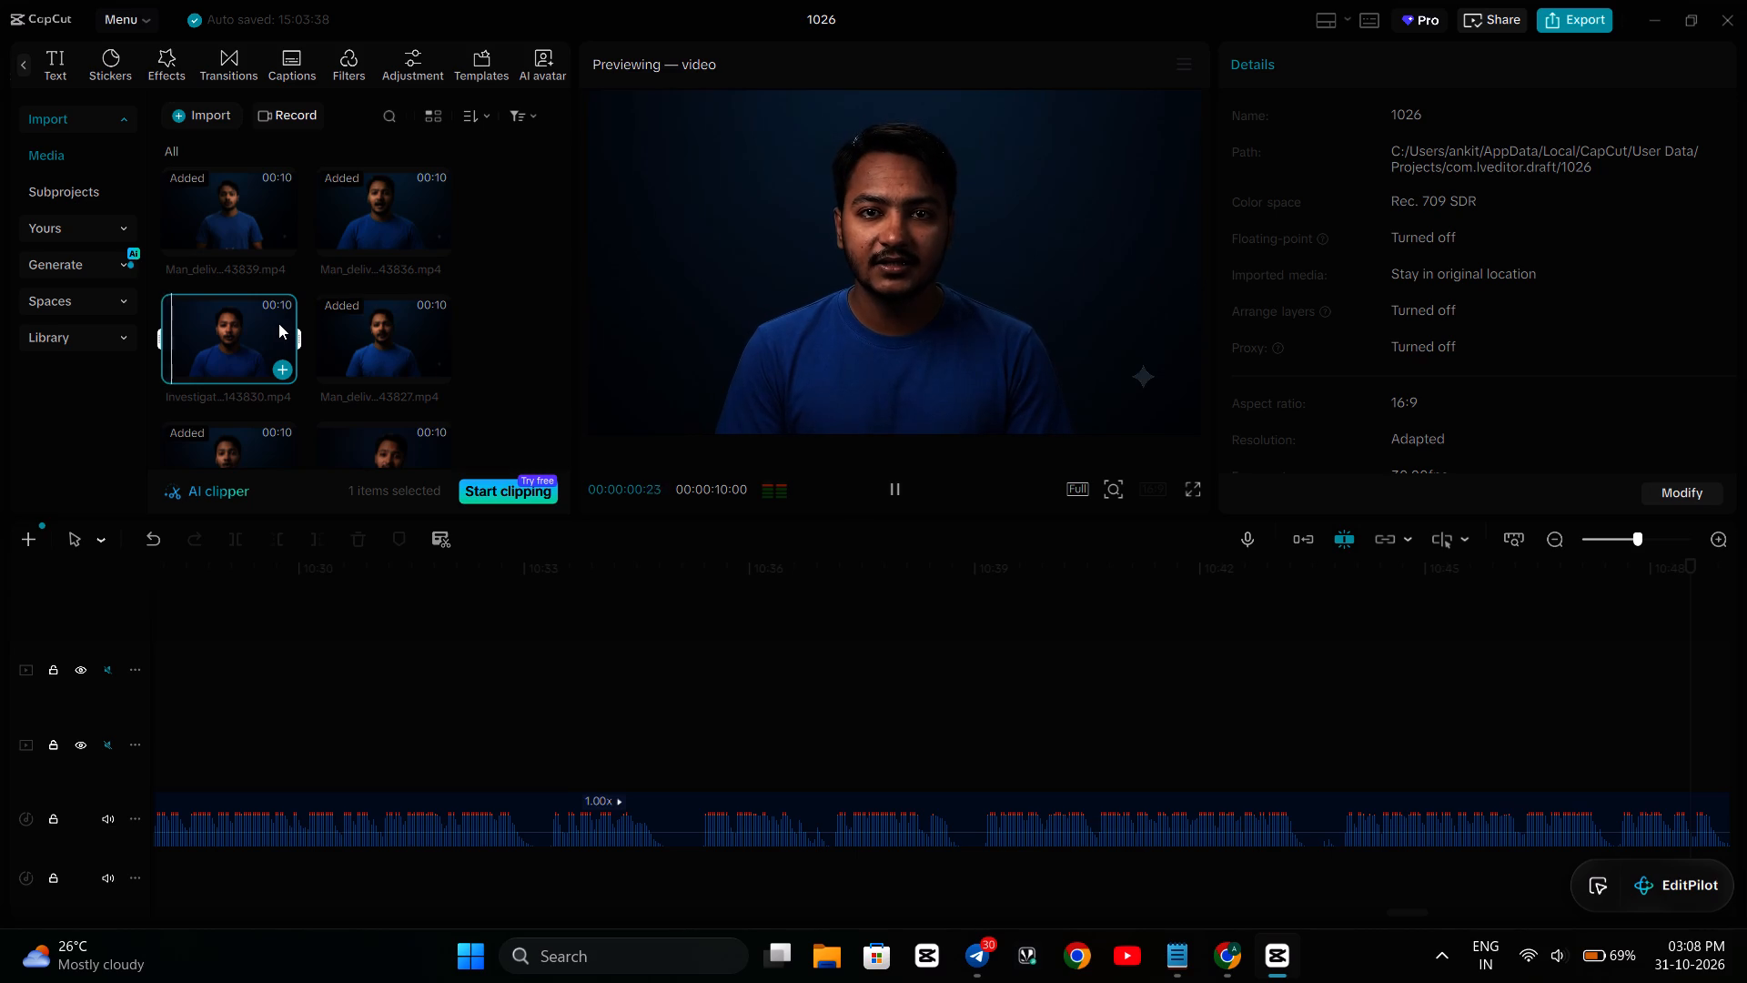
scroll(284, 320, "down", 1)
left_click(351, 338)
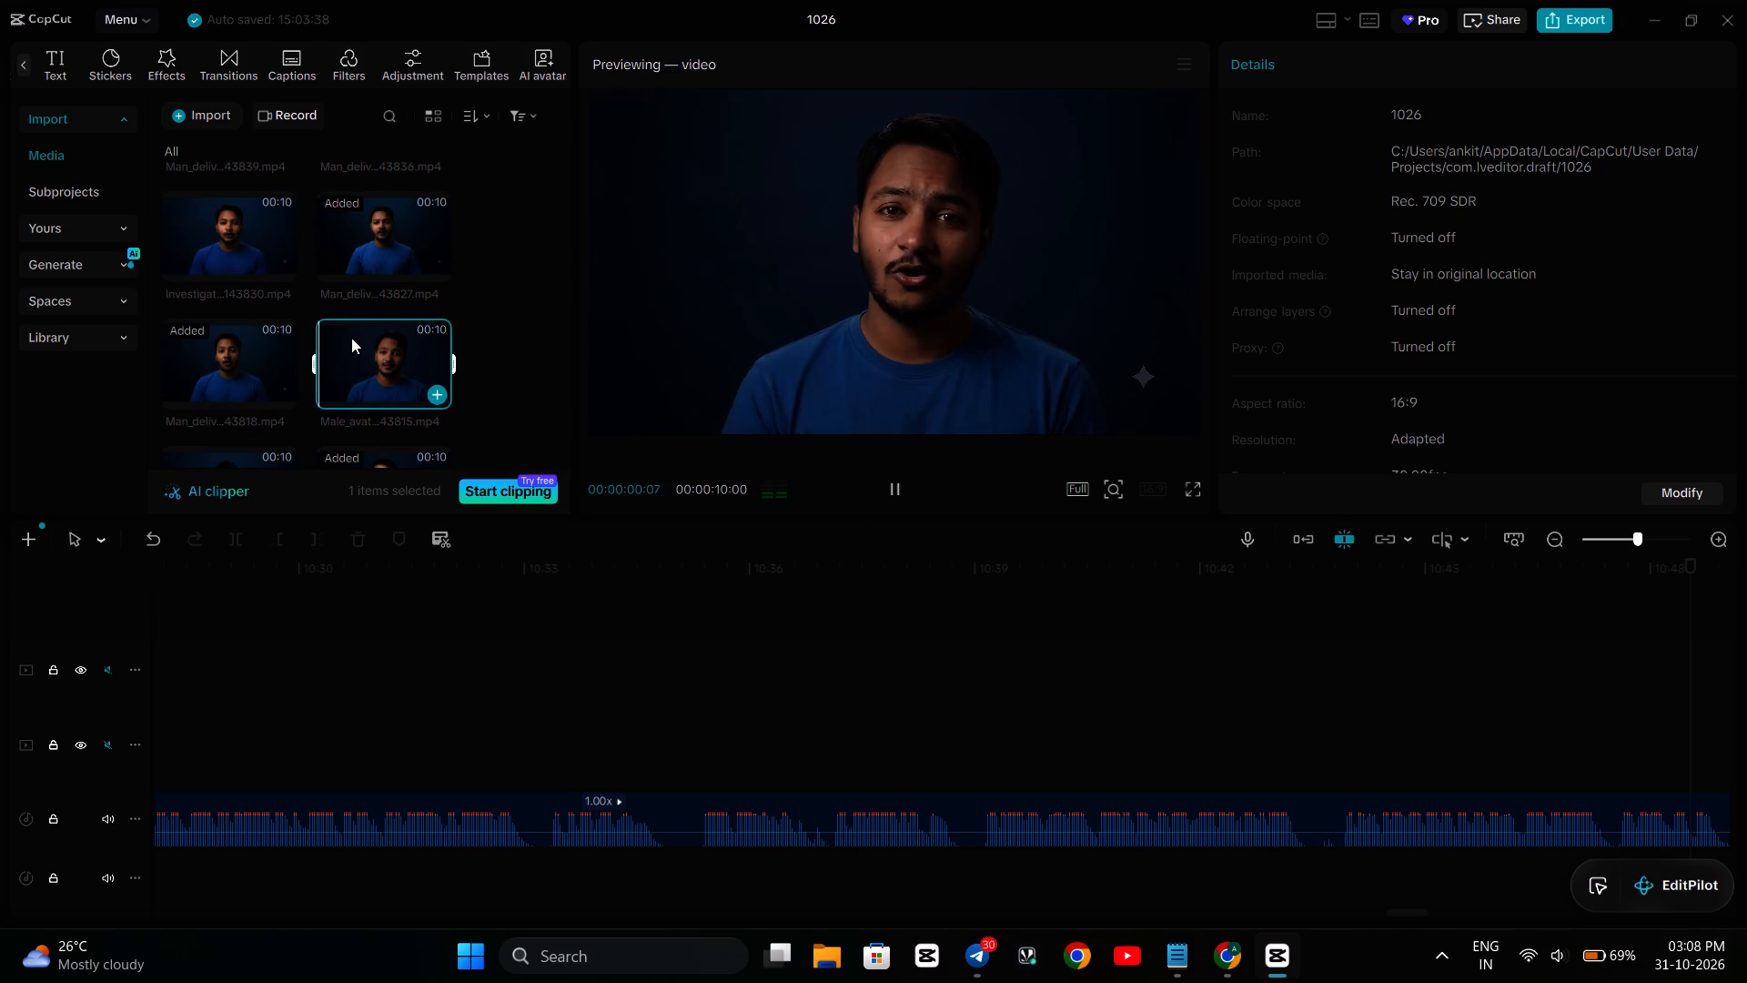
scroll(351, 338, "down", 1)
left_click(245, 360)
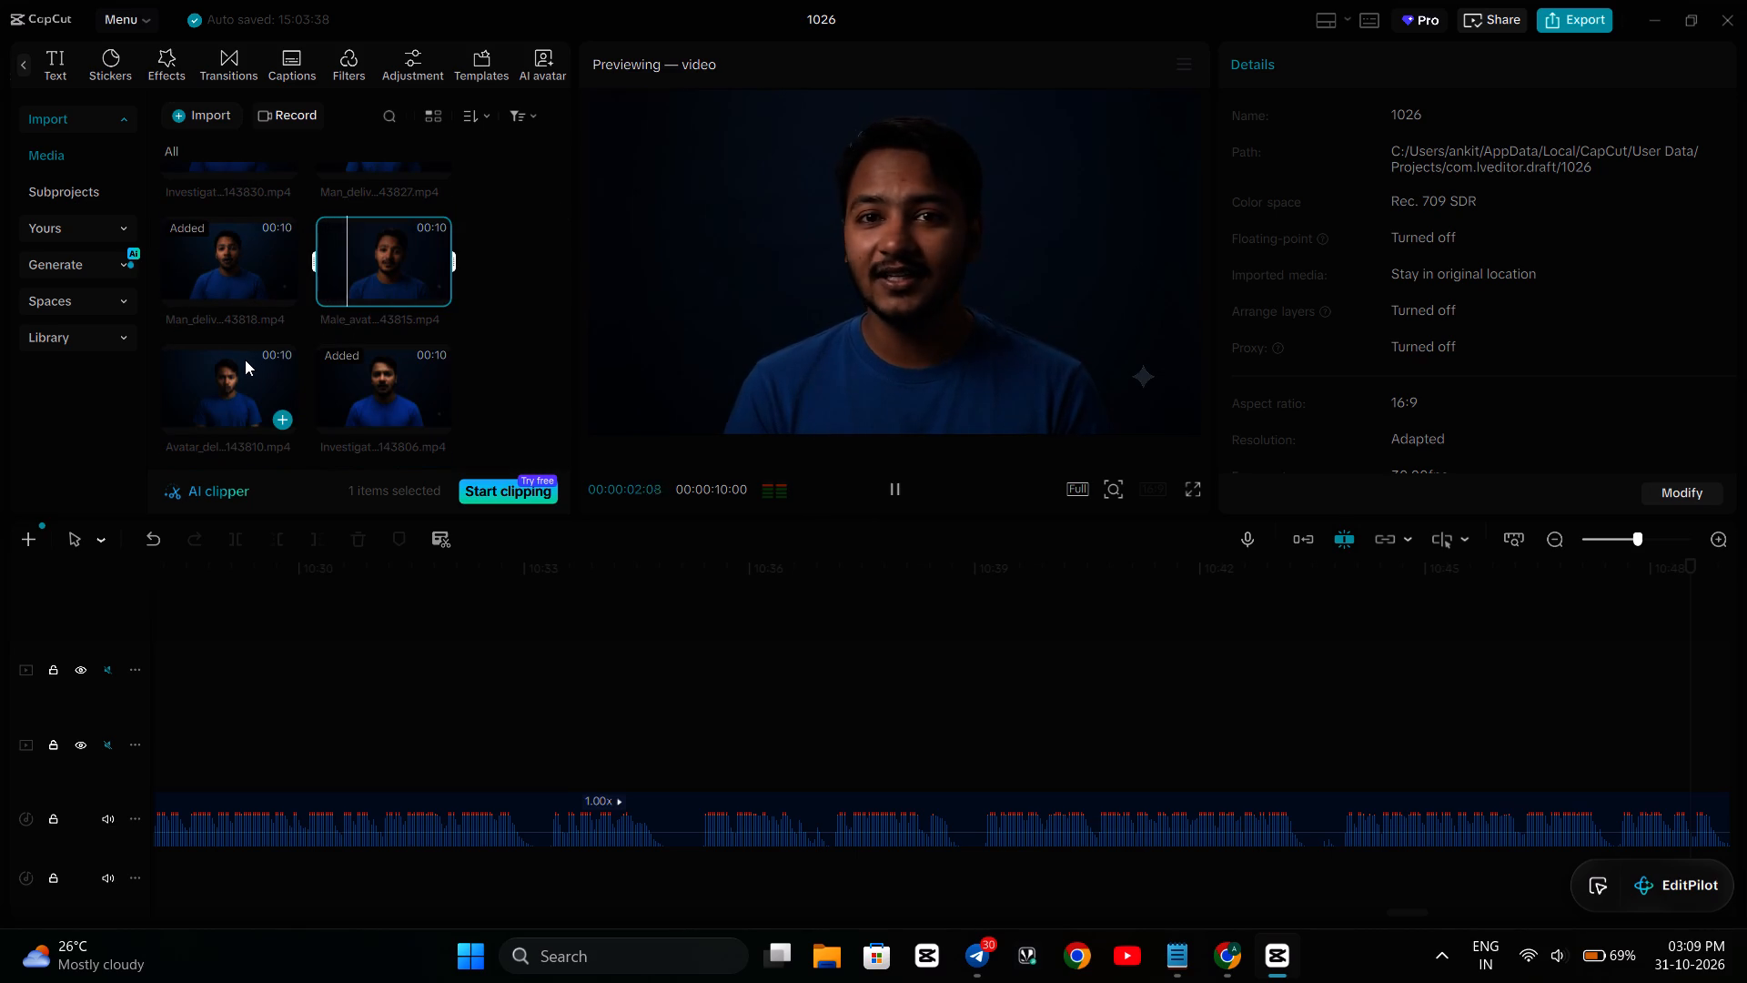
scroll(278, 343, "down", 2)
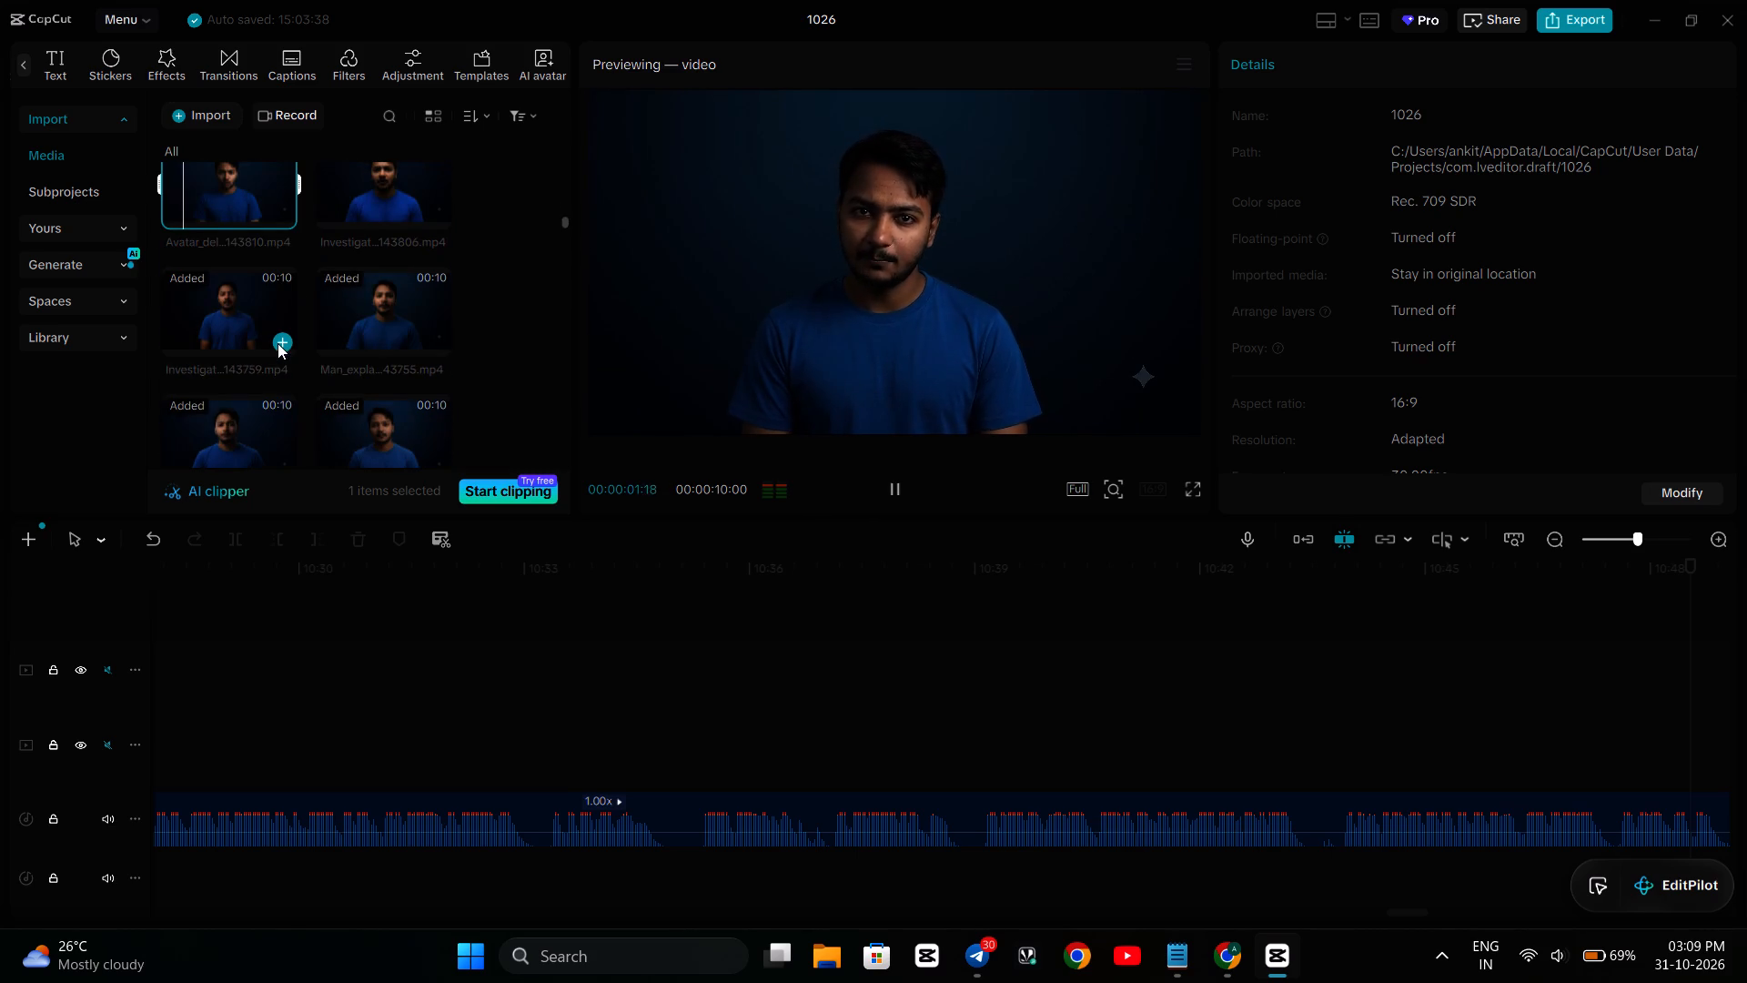
scroll(278, 343, "down", 2)
scroll(278, 343, "up", 6)
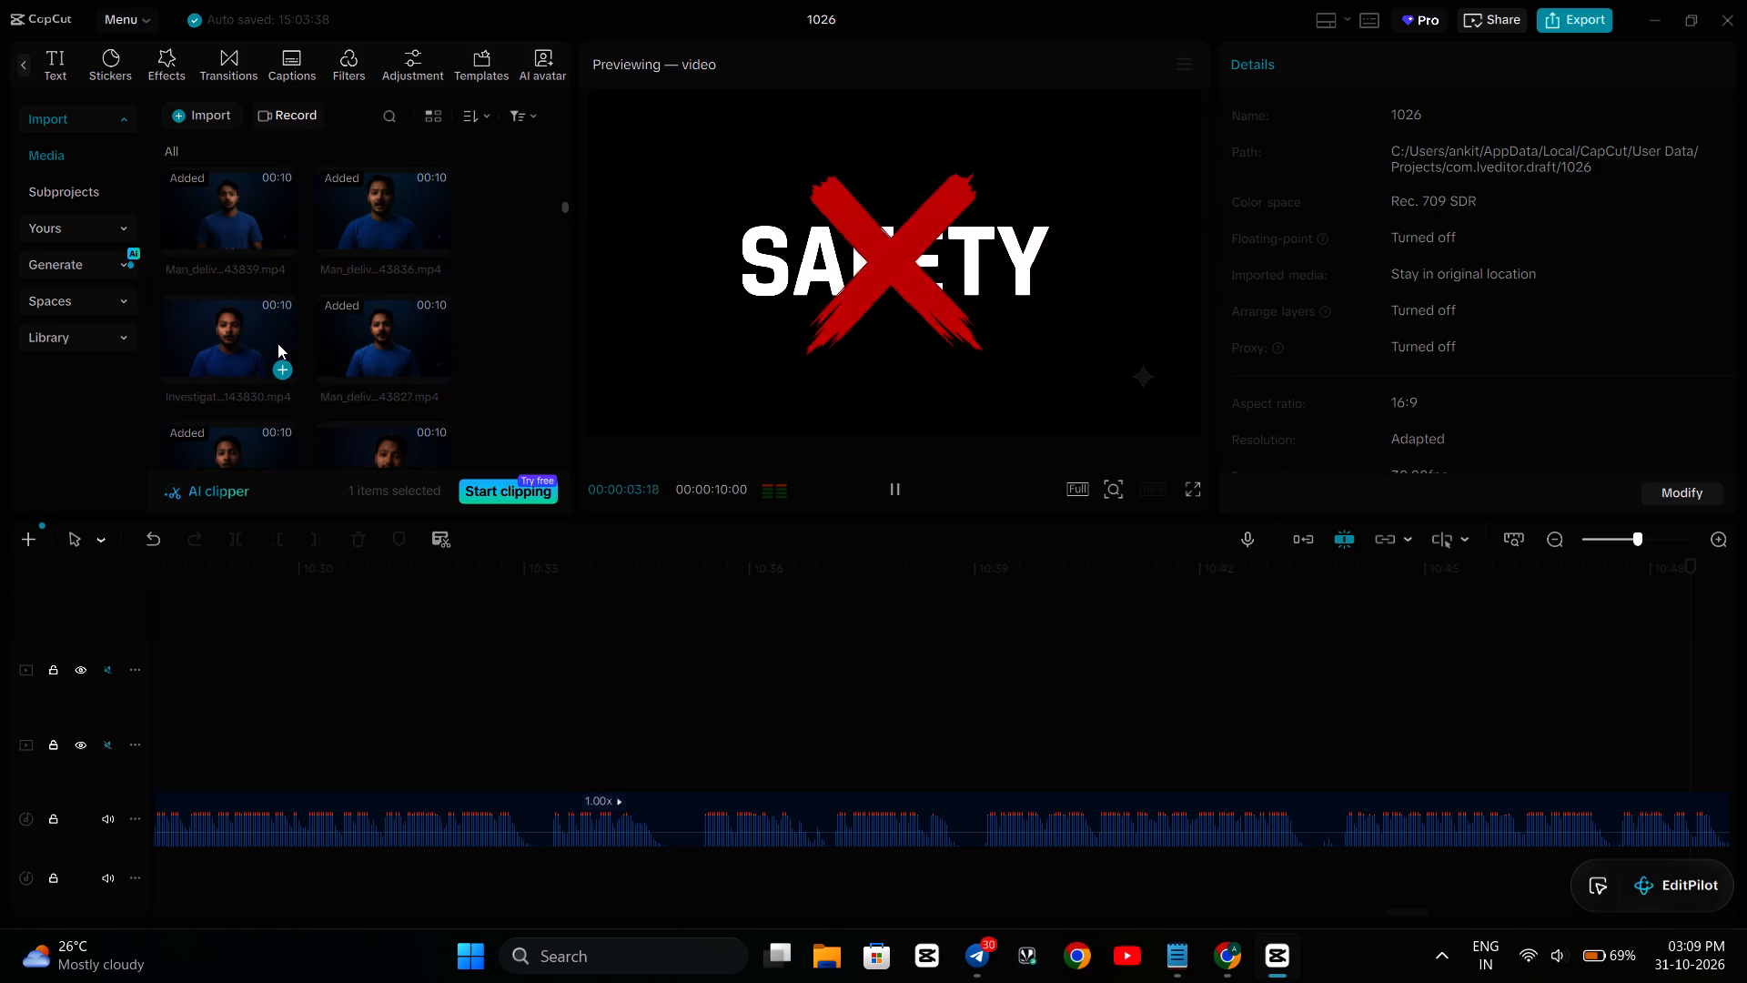
Replay the timeline narration from about 00:10:32, stopping at 00:10:43:19.
left_click(498, 708)
key("space")
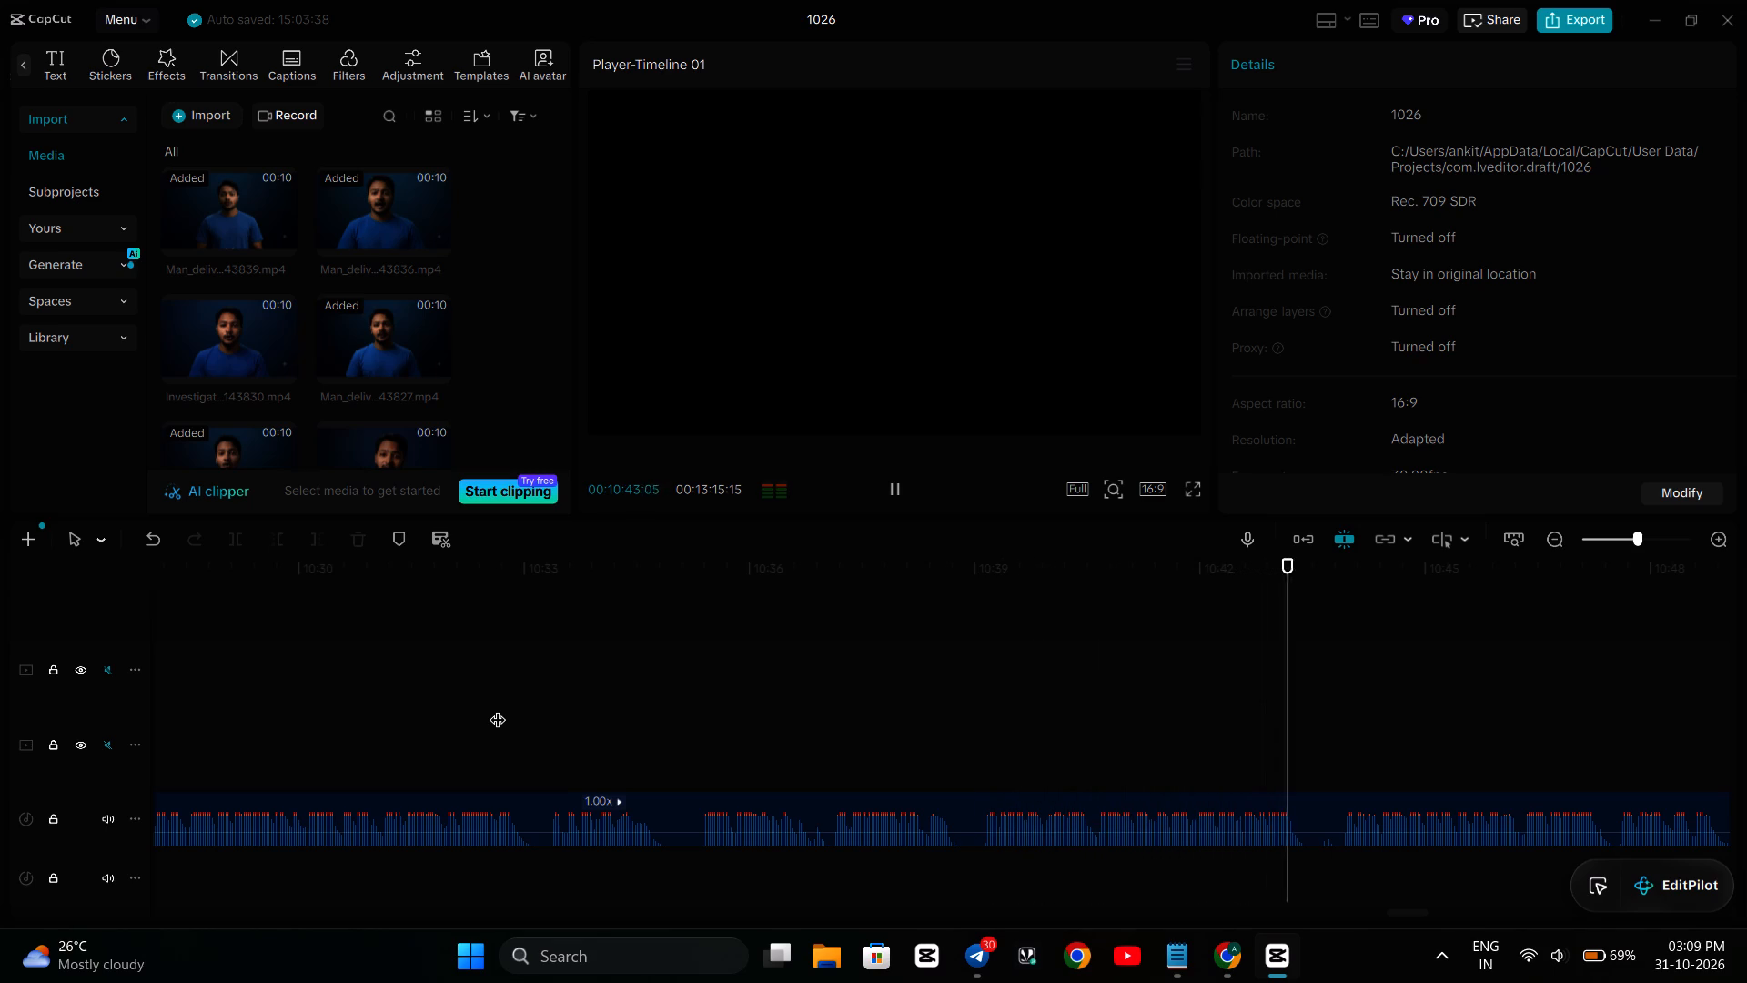
key("space")
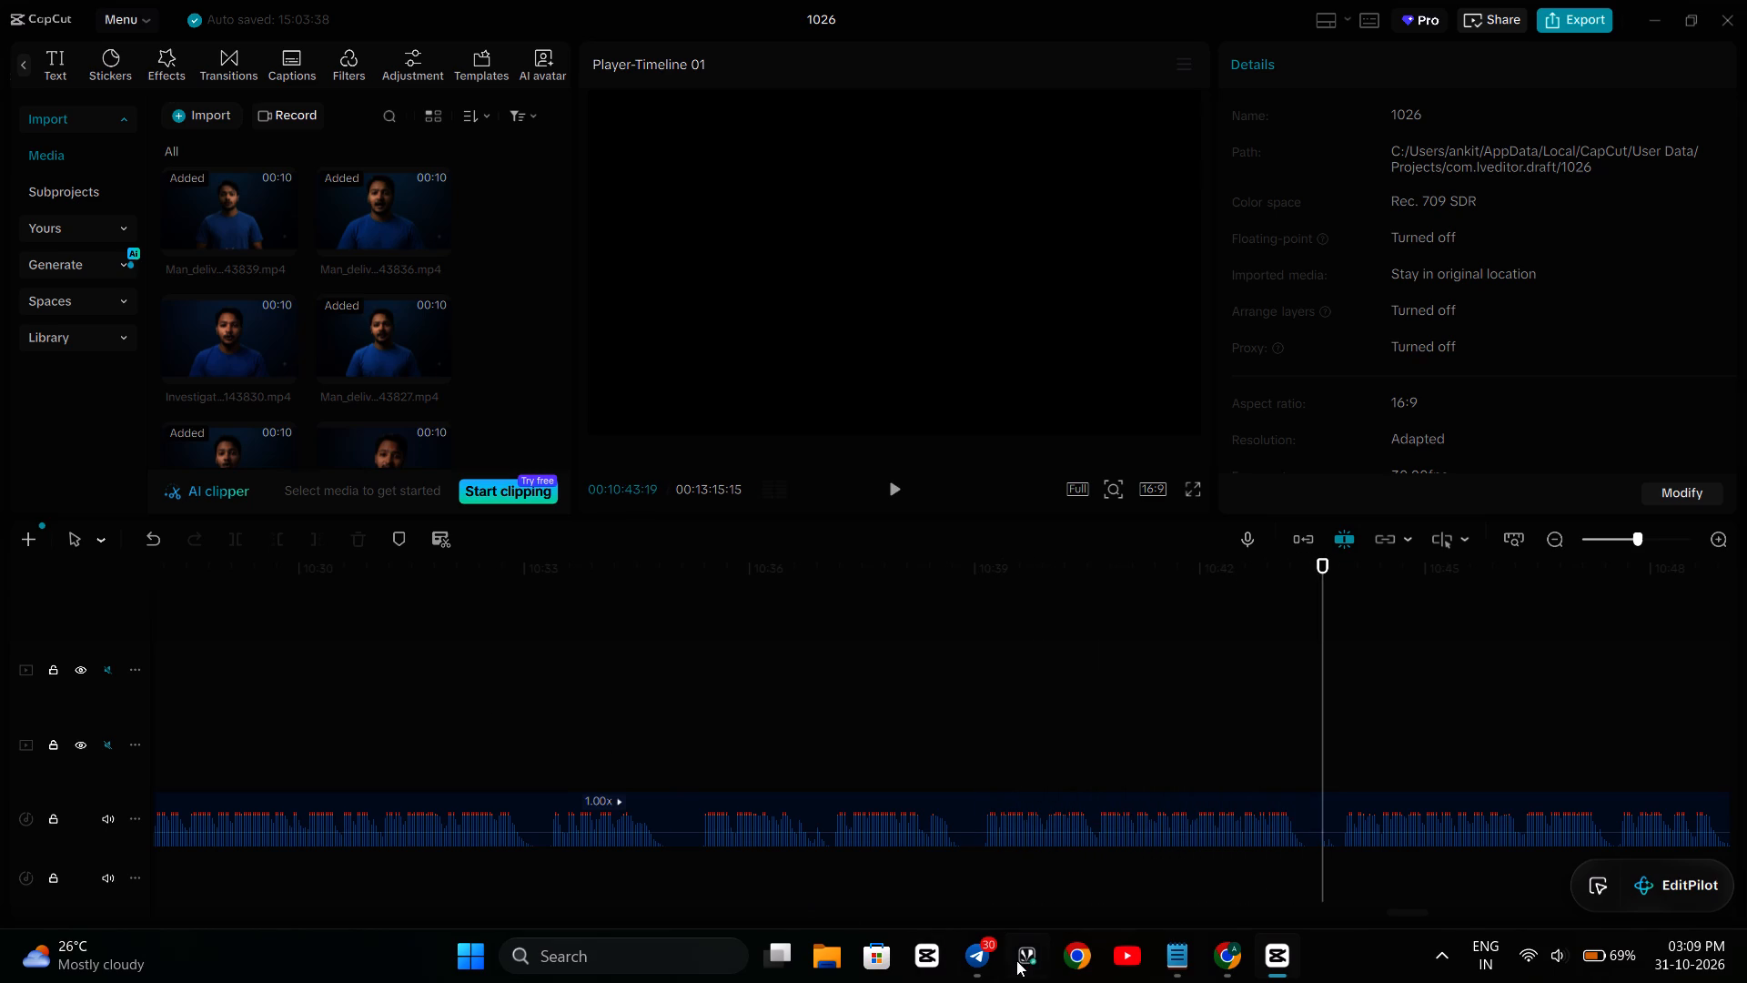
left_click(1174, 951)
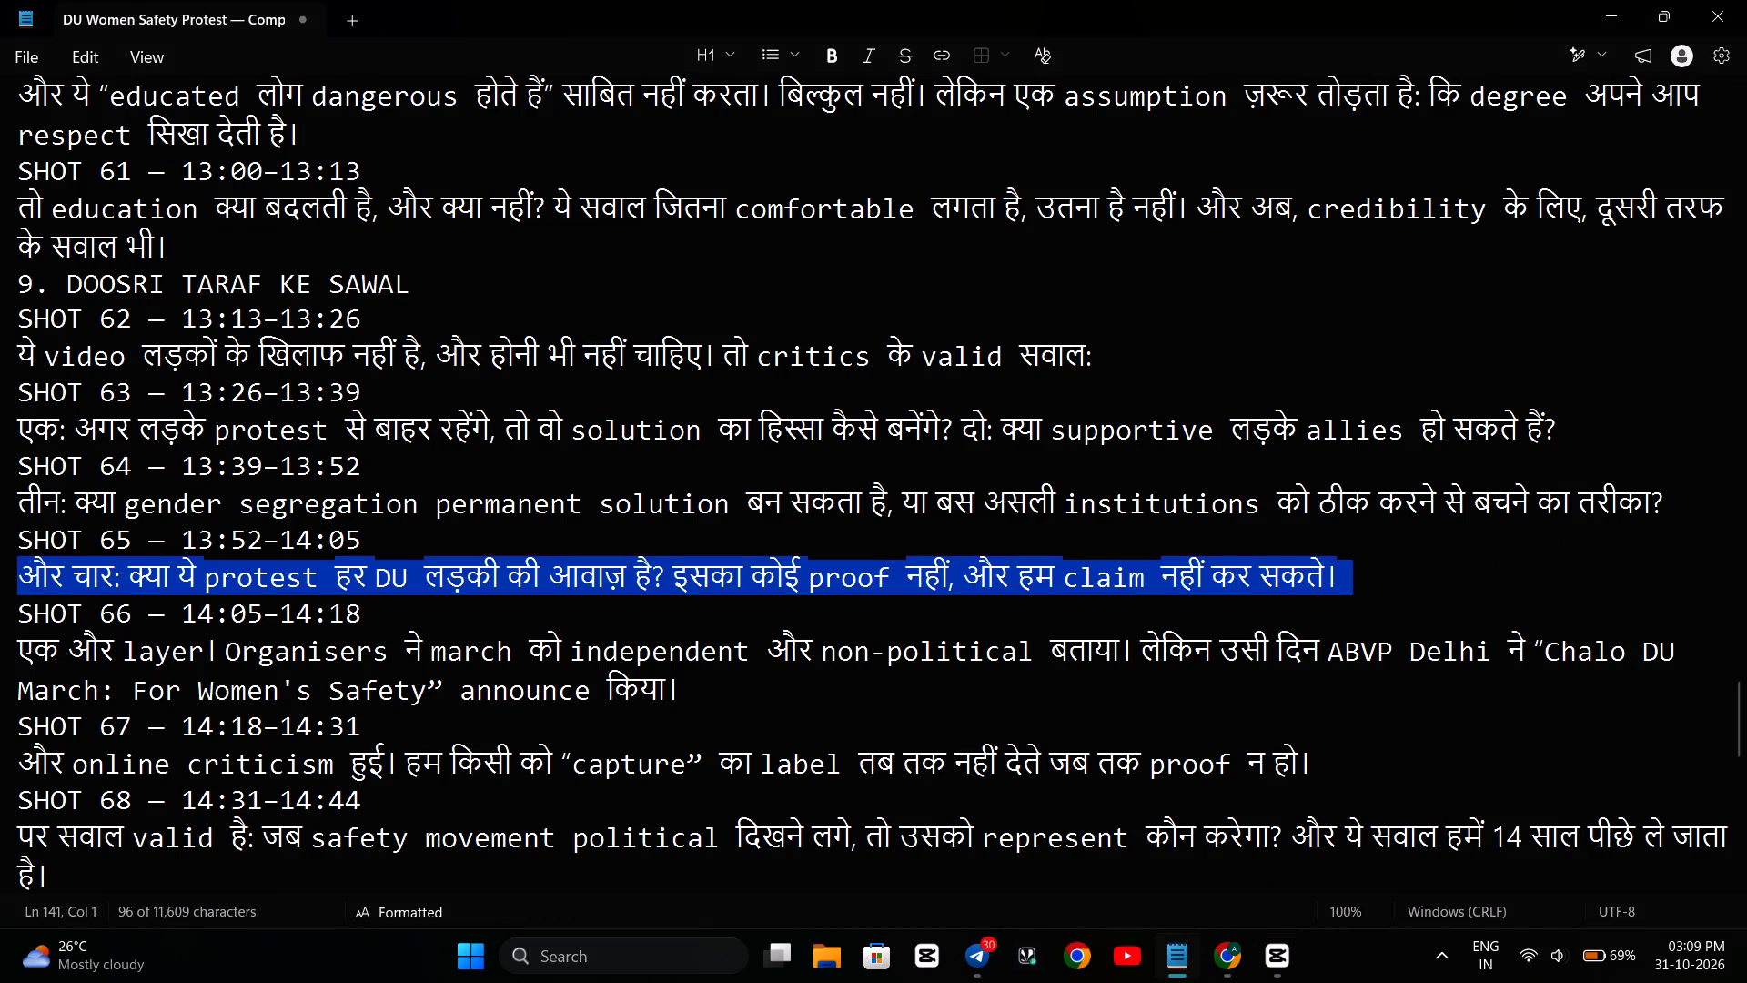
left_click_drag(17, 646, 239, 656)
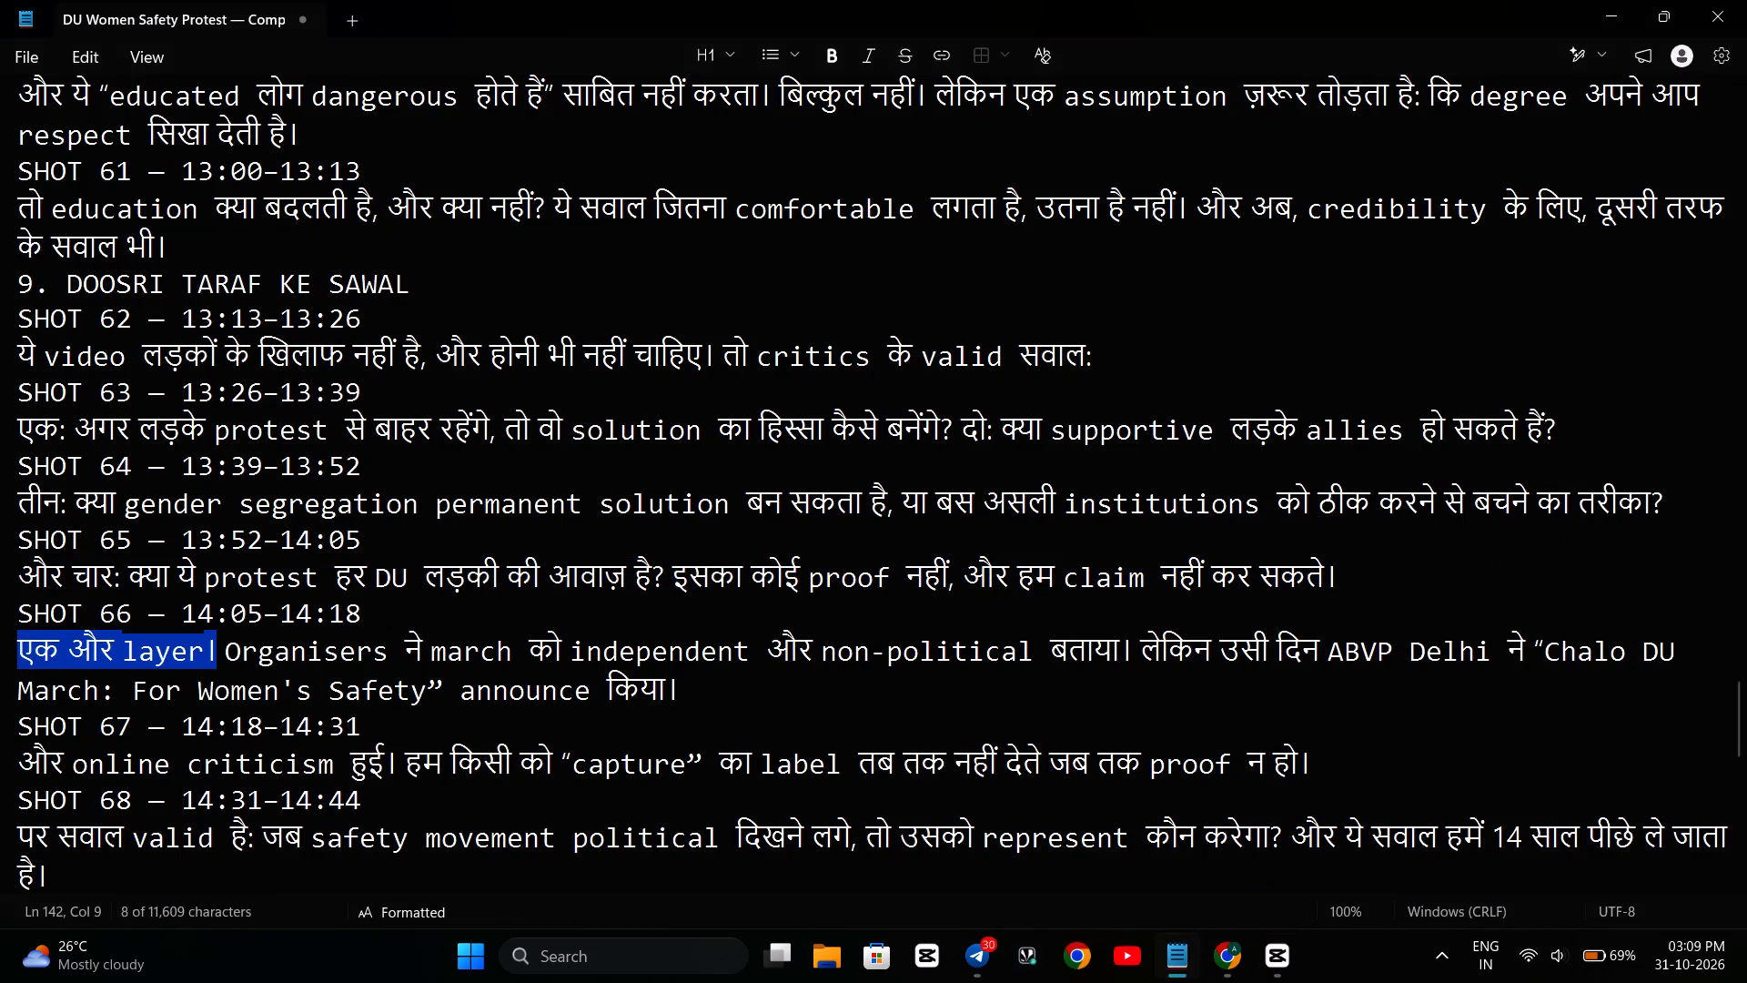
left_click_drag(239, 656, 1052, 666)
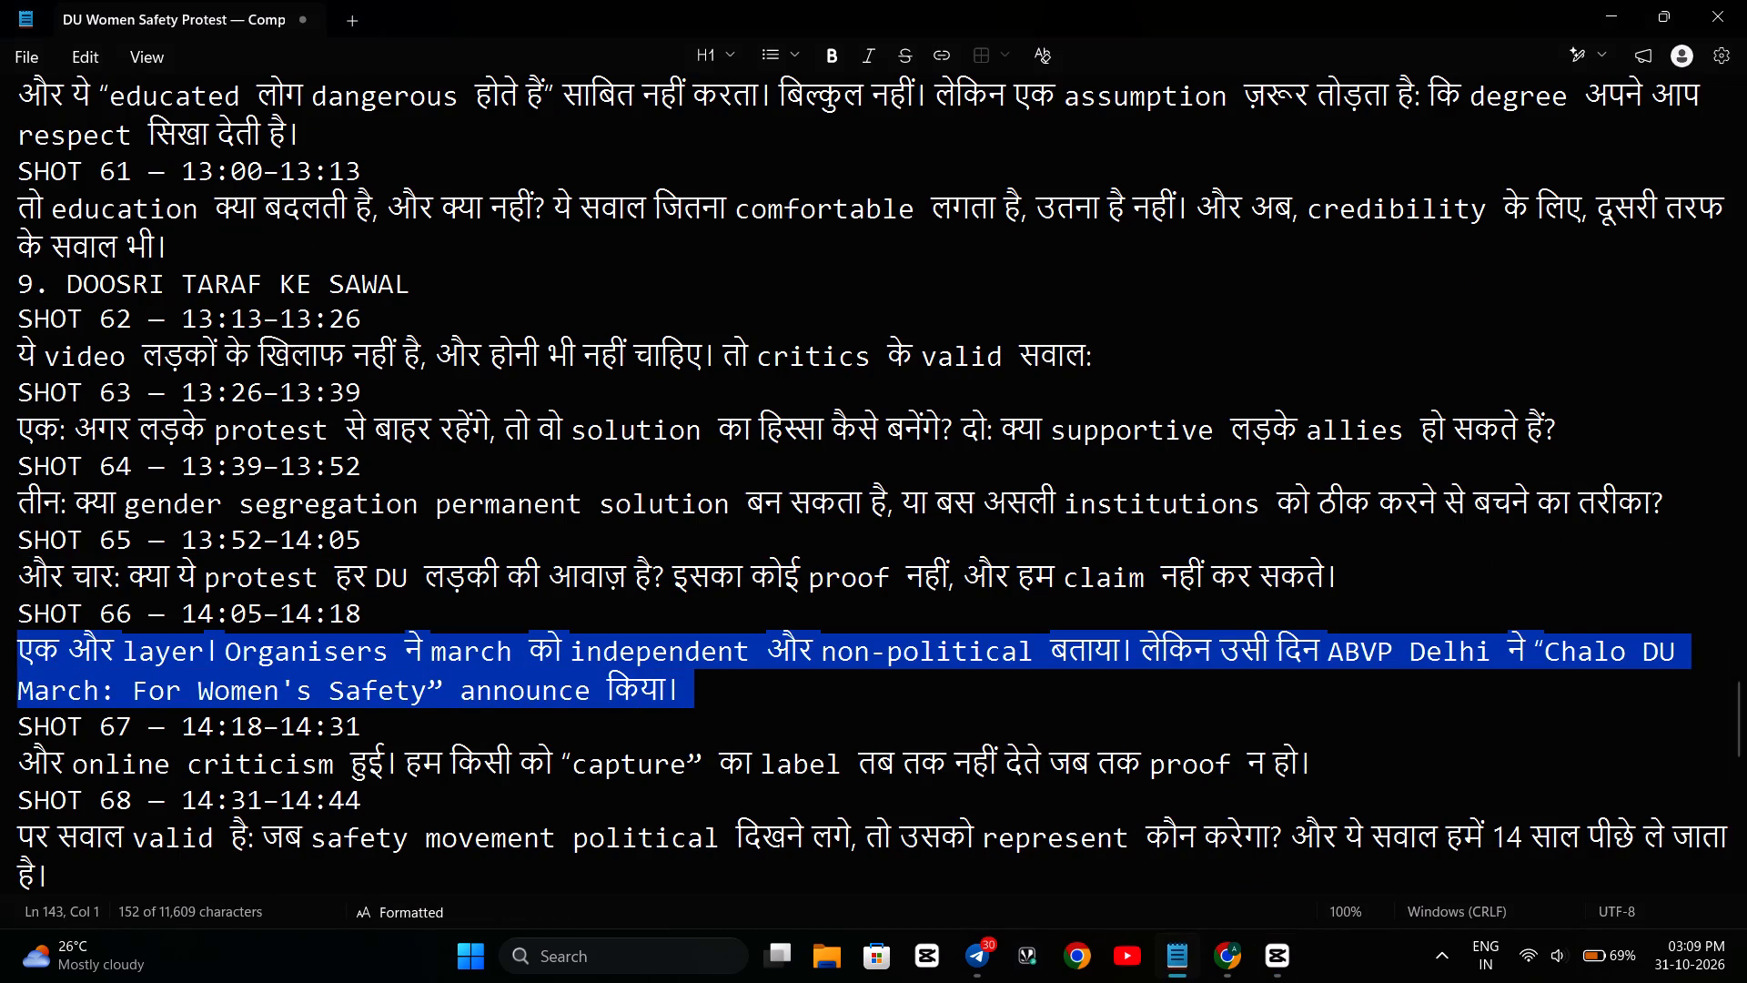
left_click_drag(1052, 666, 1133, 644)
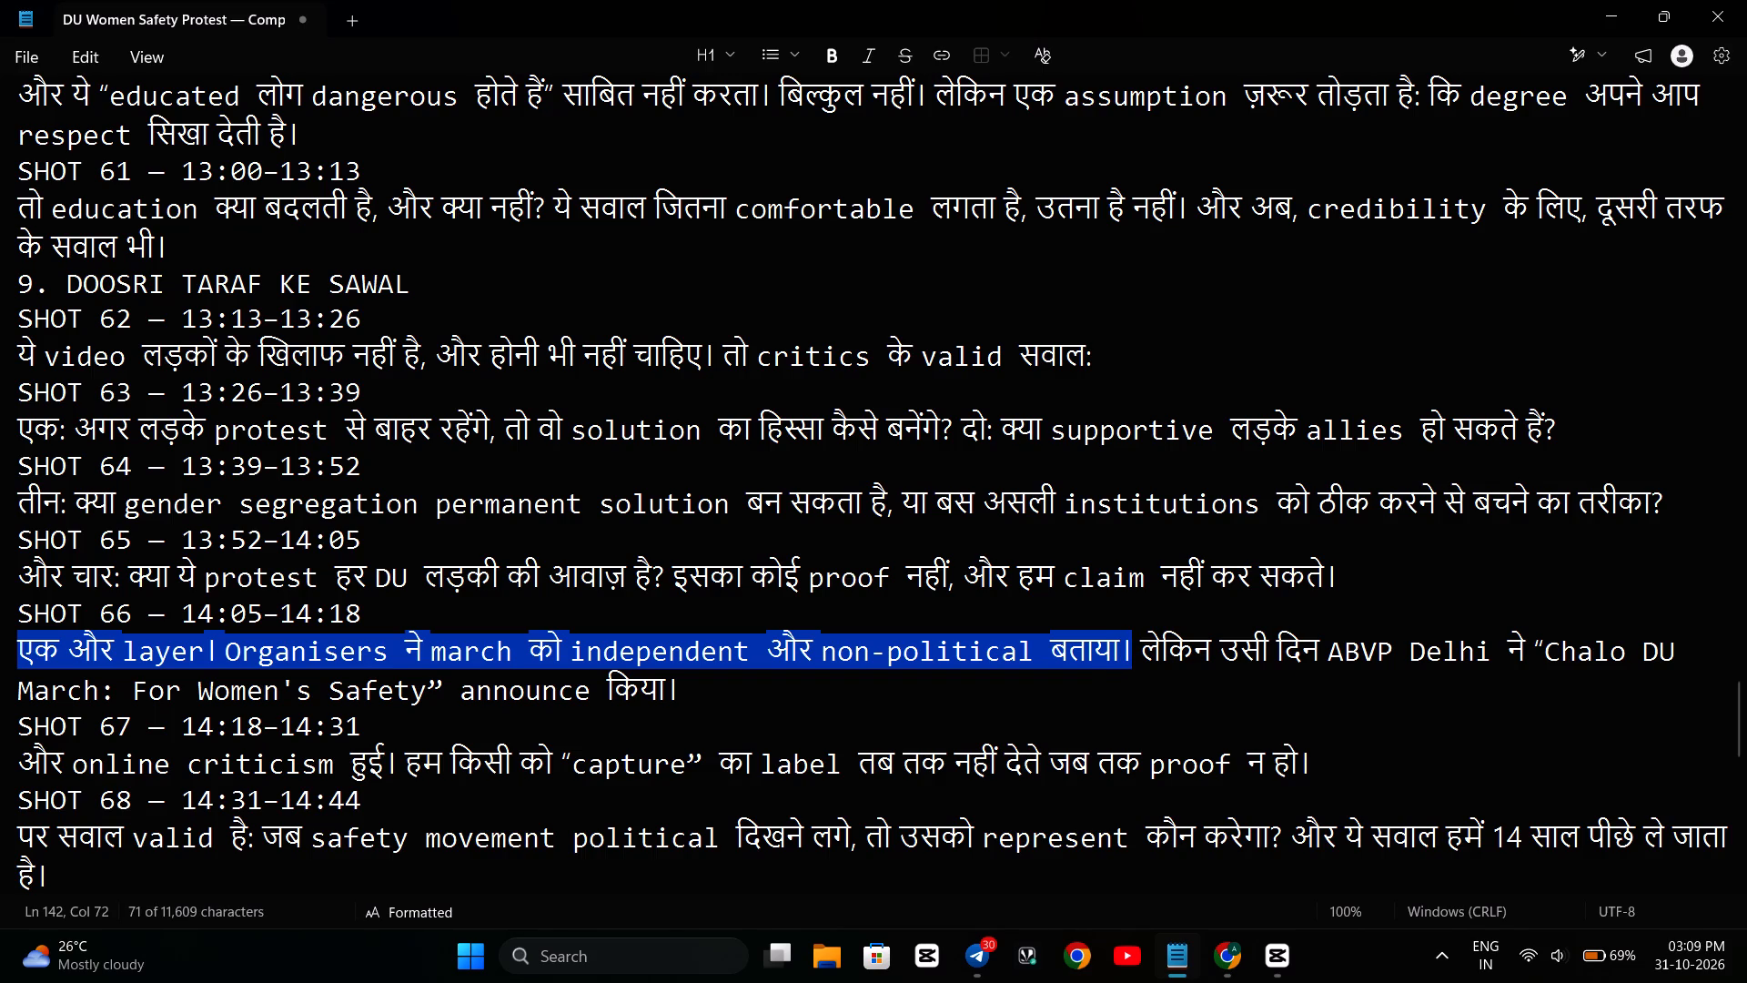
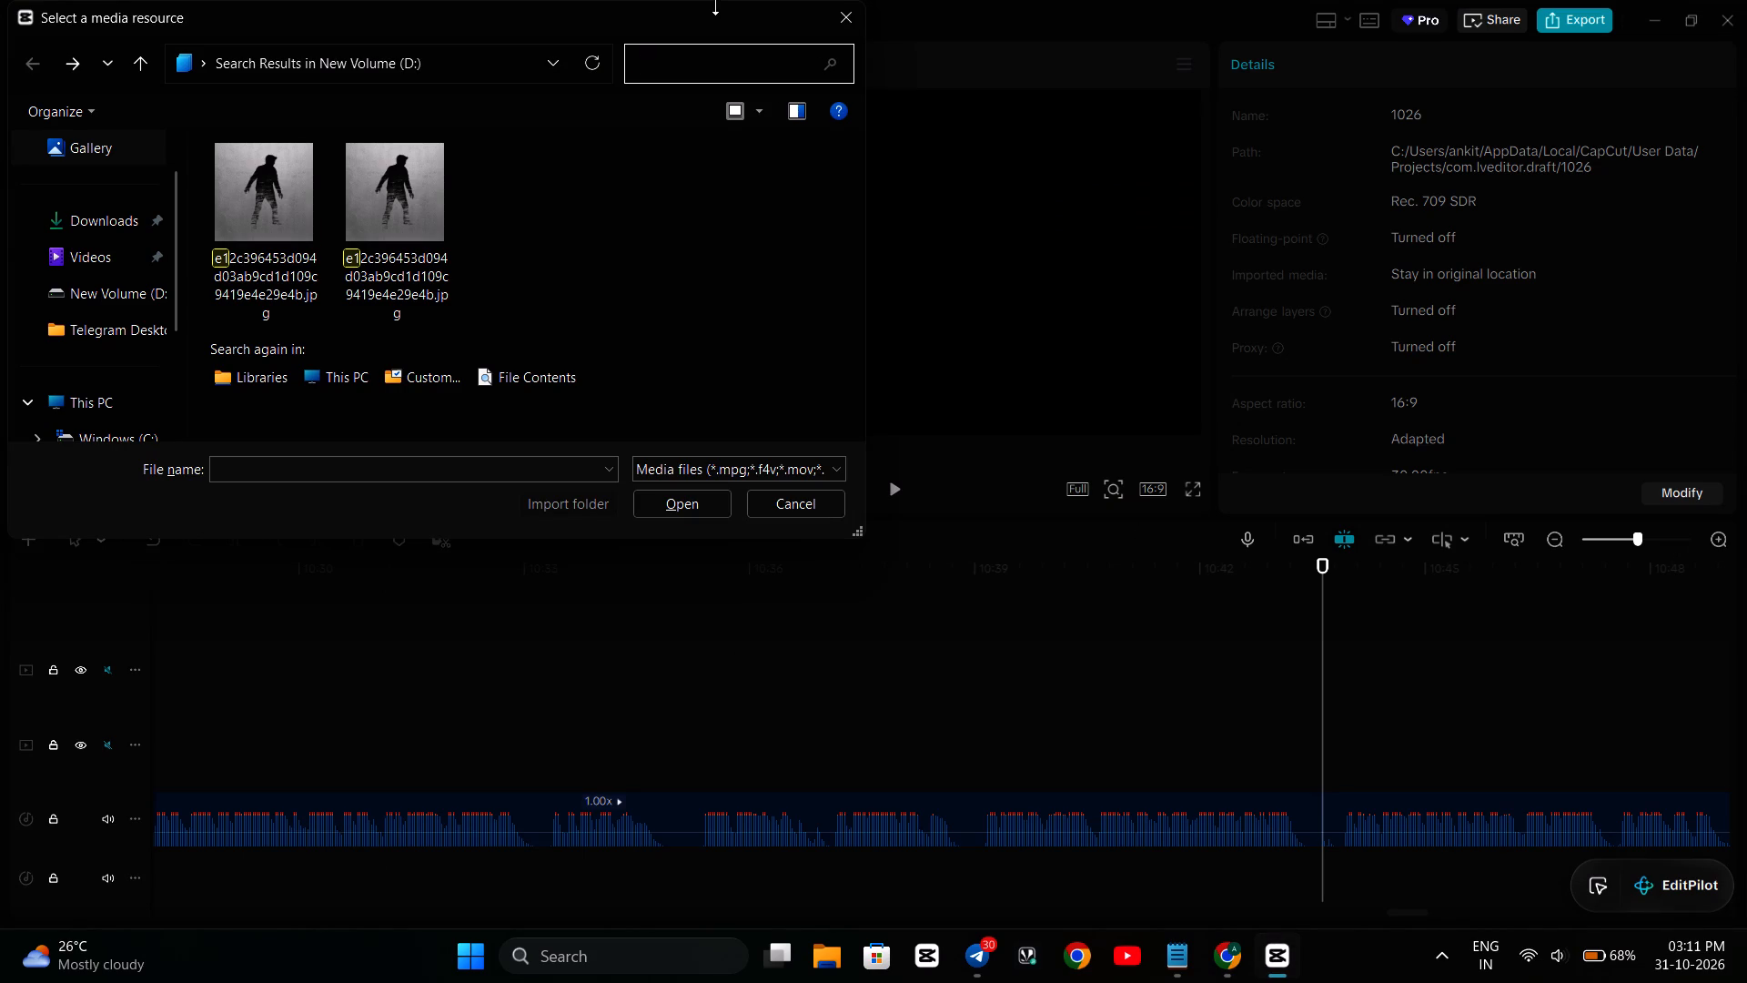
key("0")
key("e")
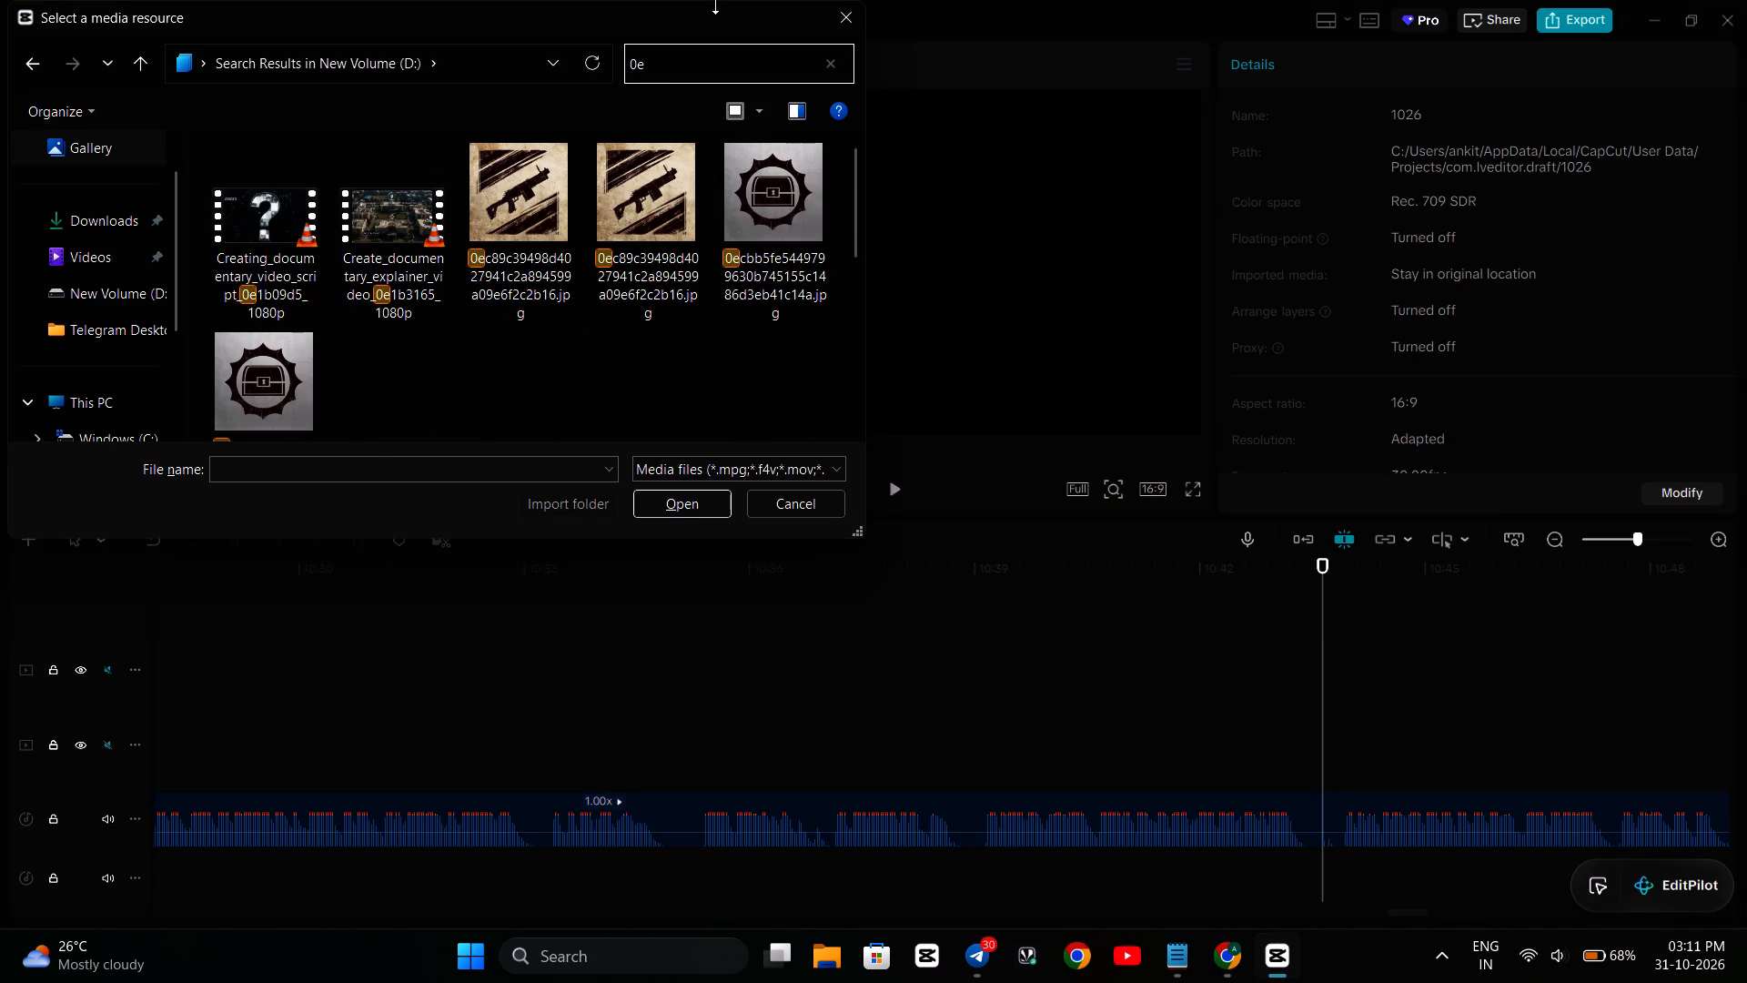
key("1")
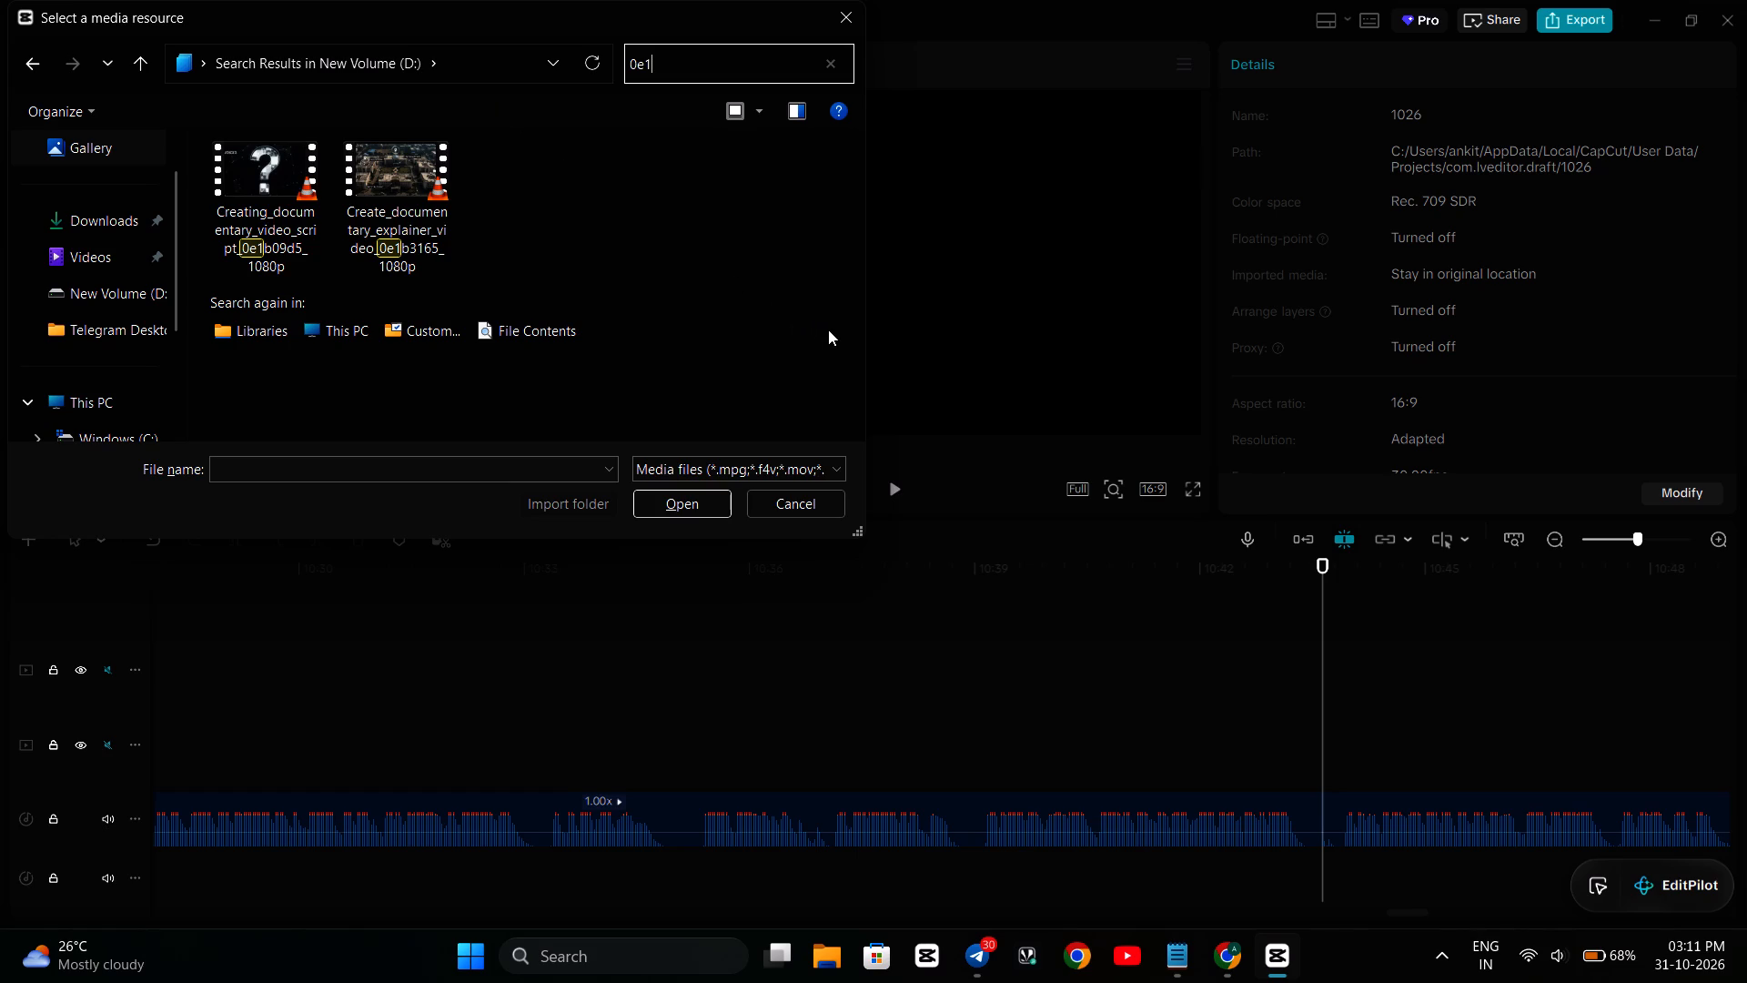
key("b")
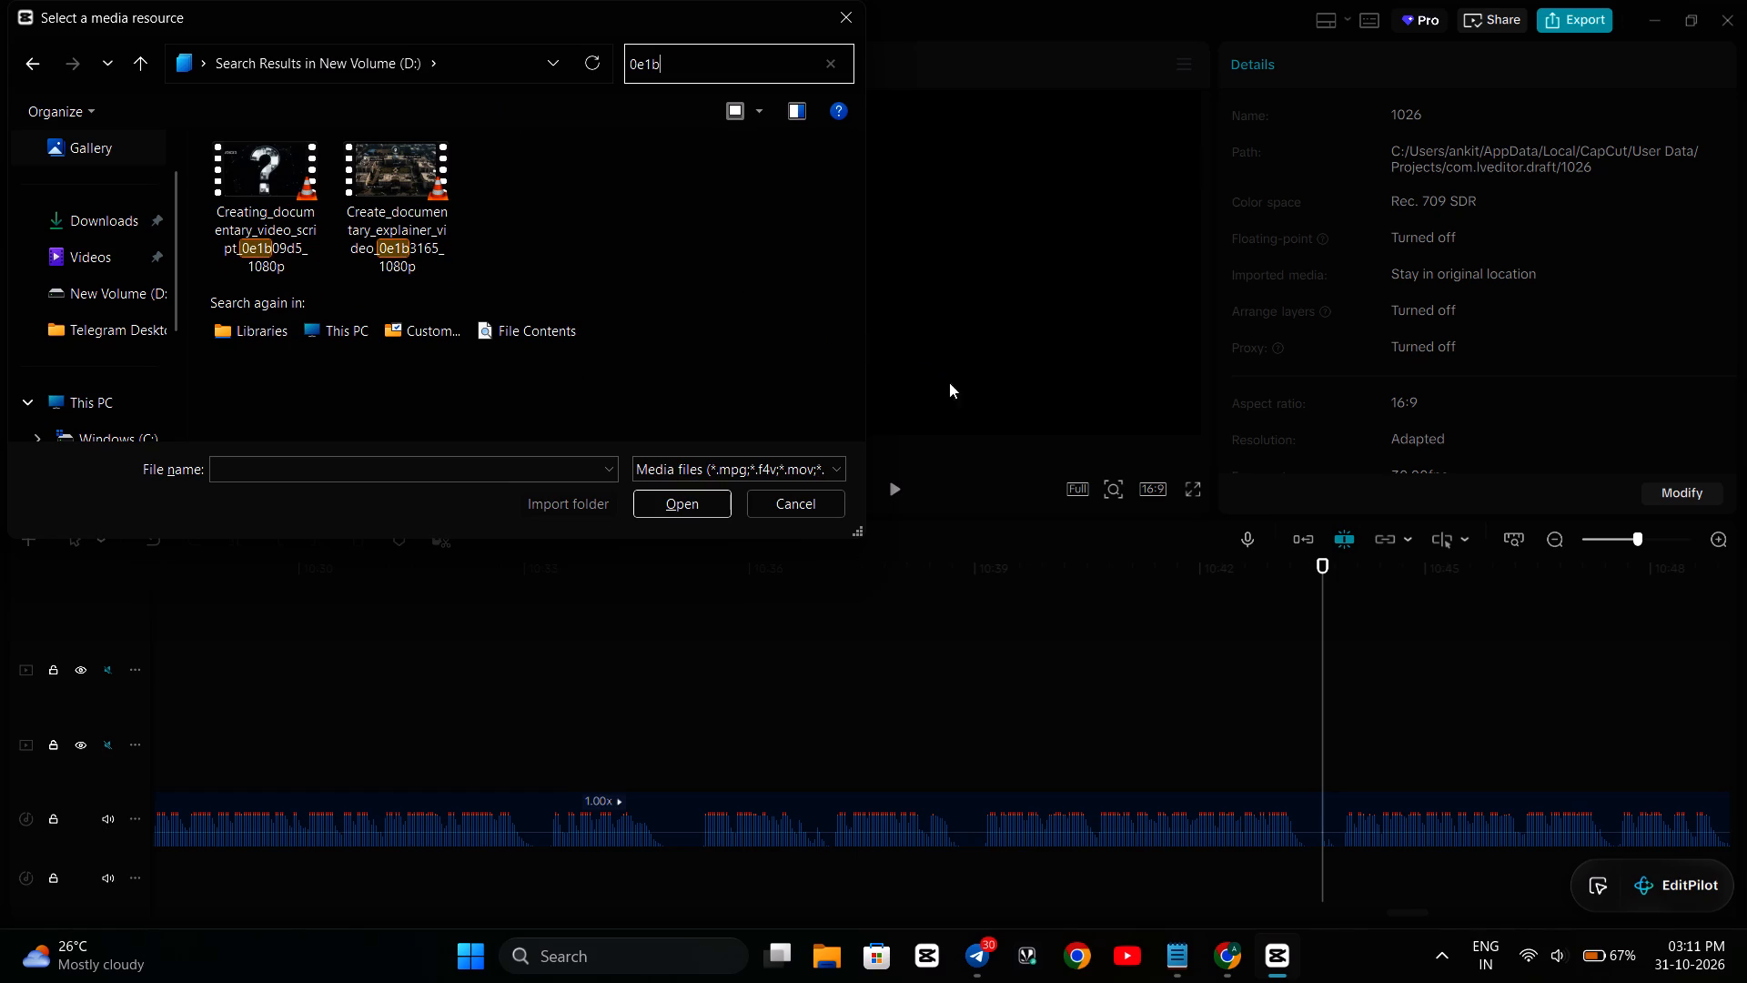
left_click(1243, 975)
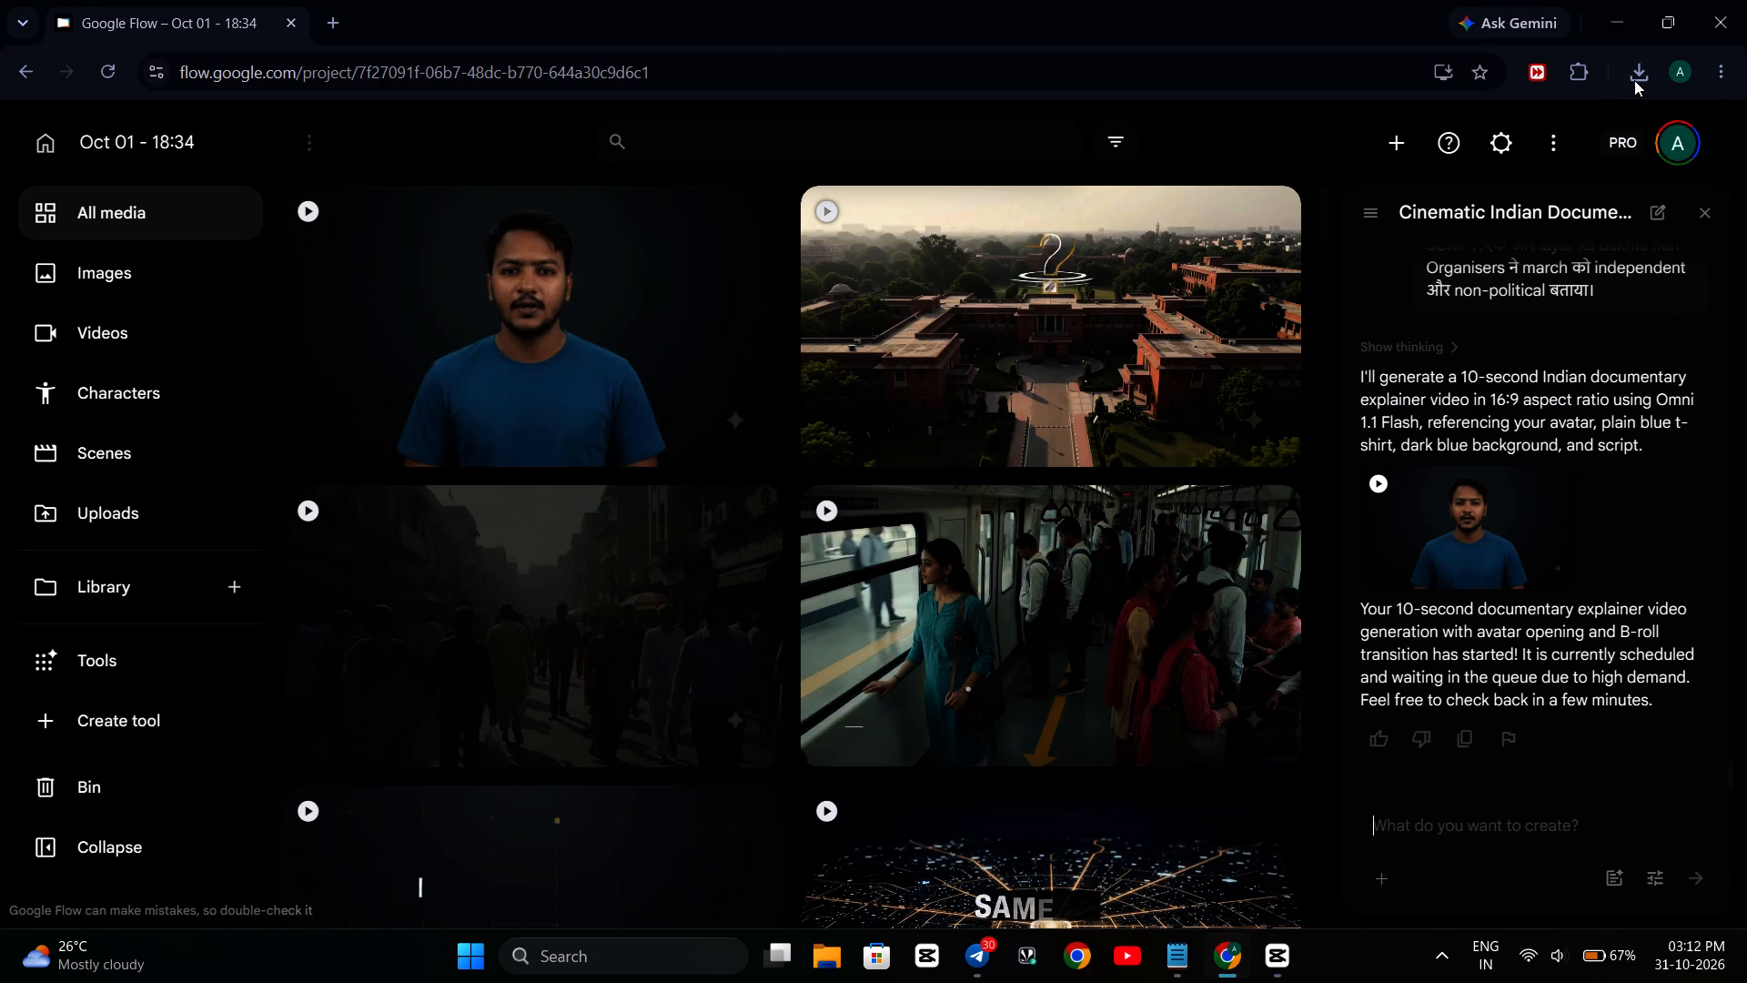
left_click(1634, 80)
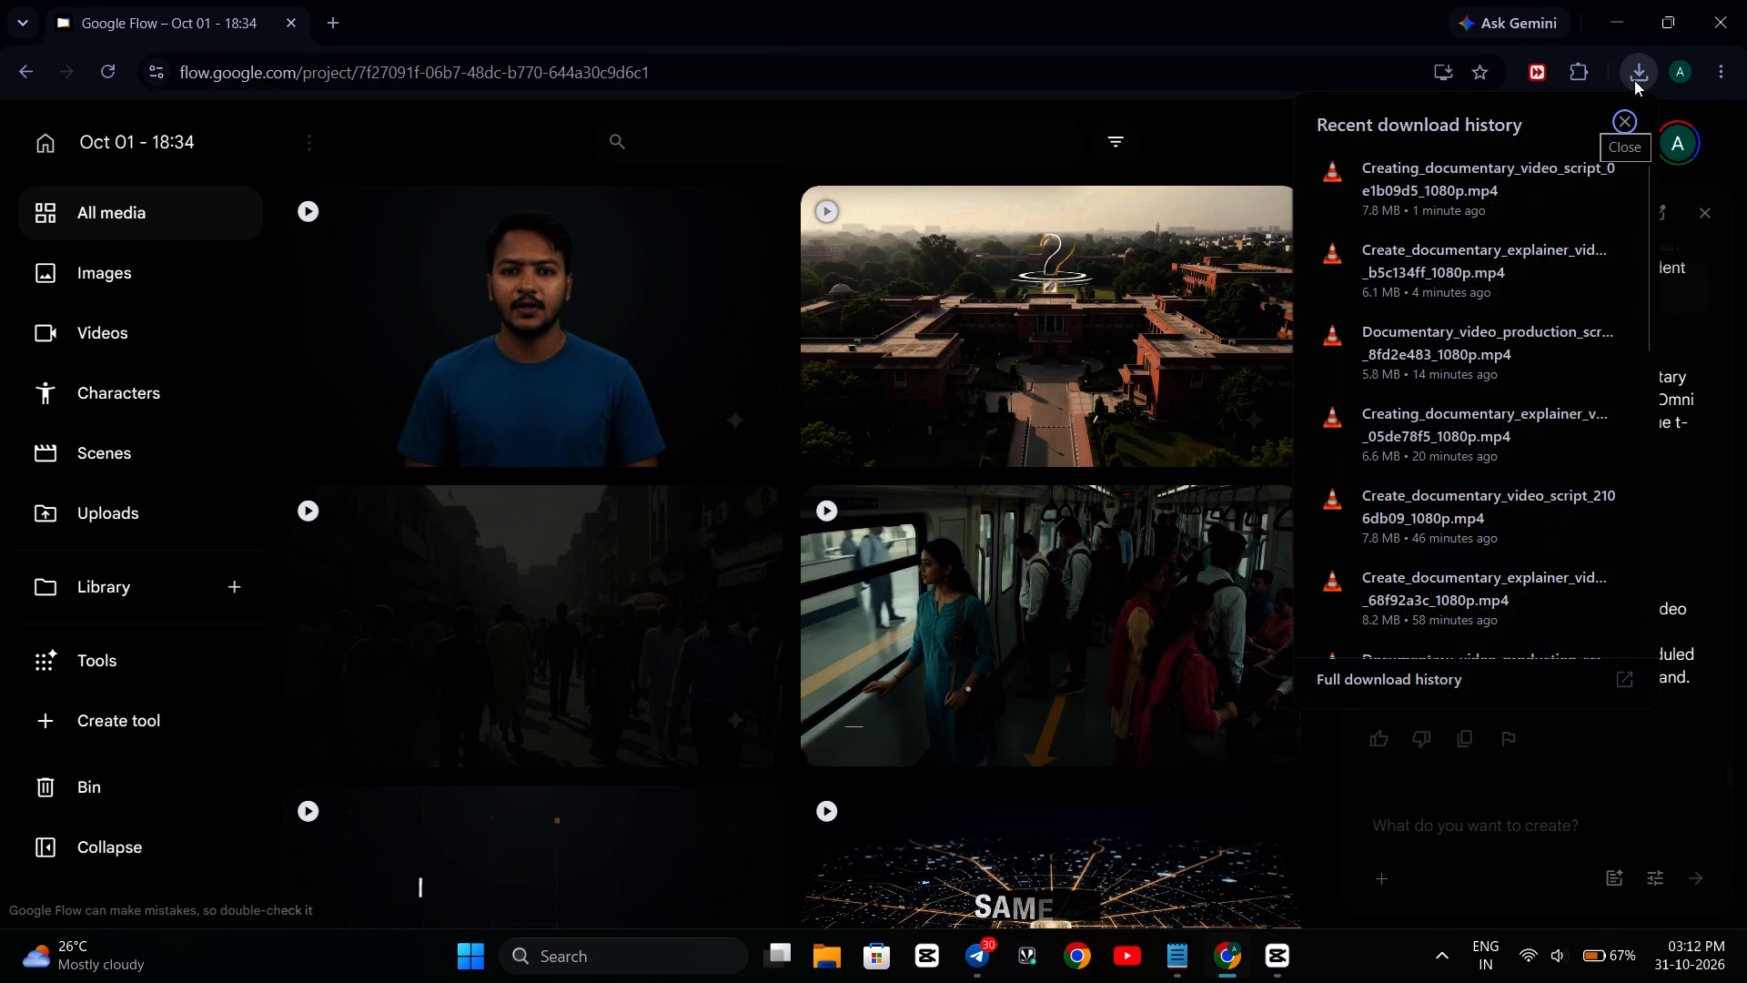
left_click(1280, 962)
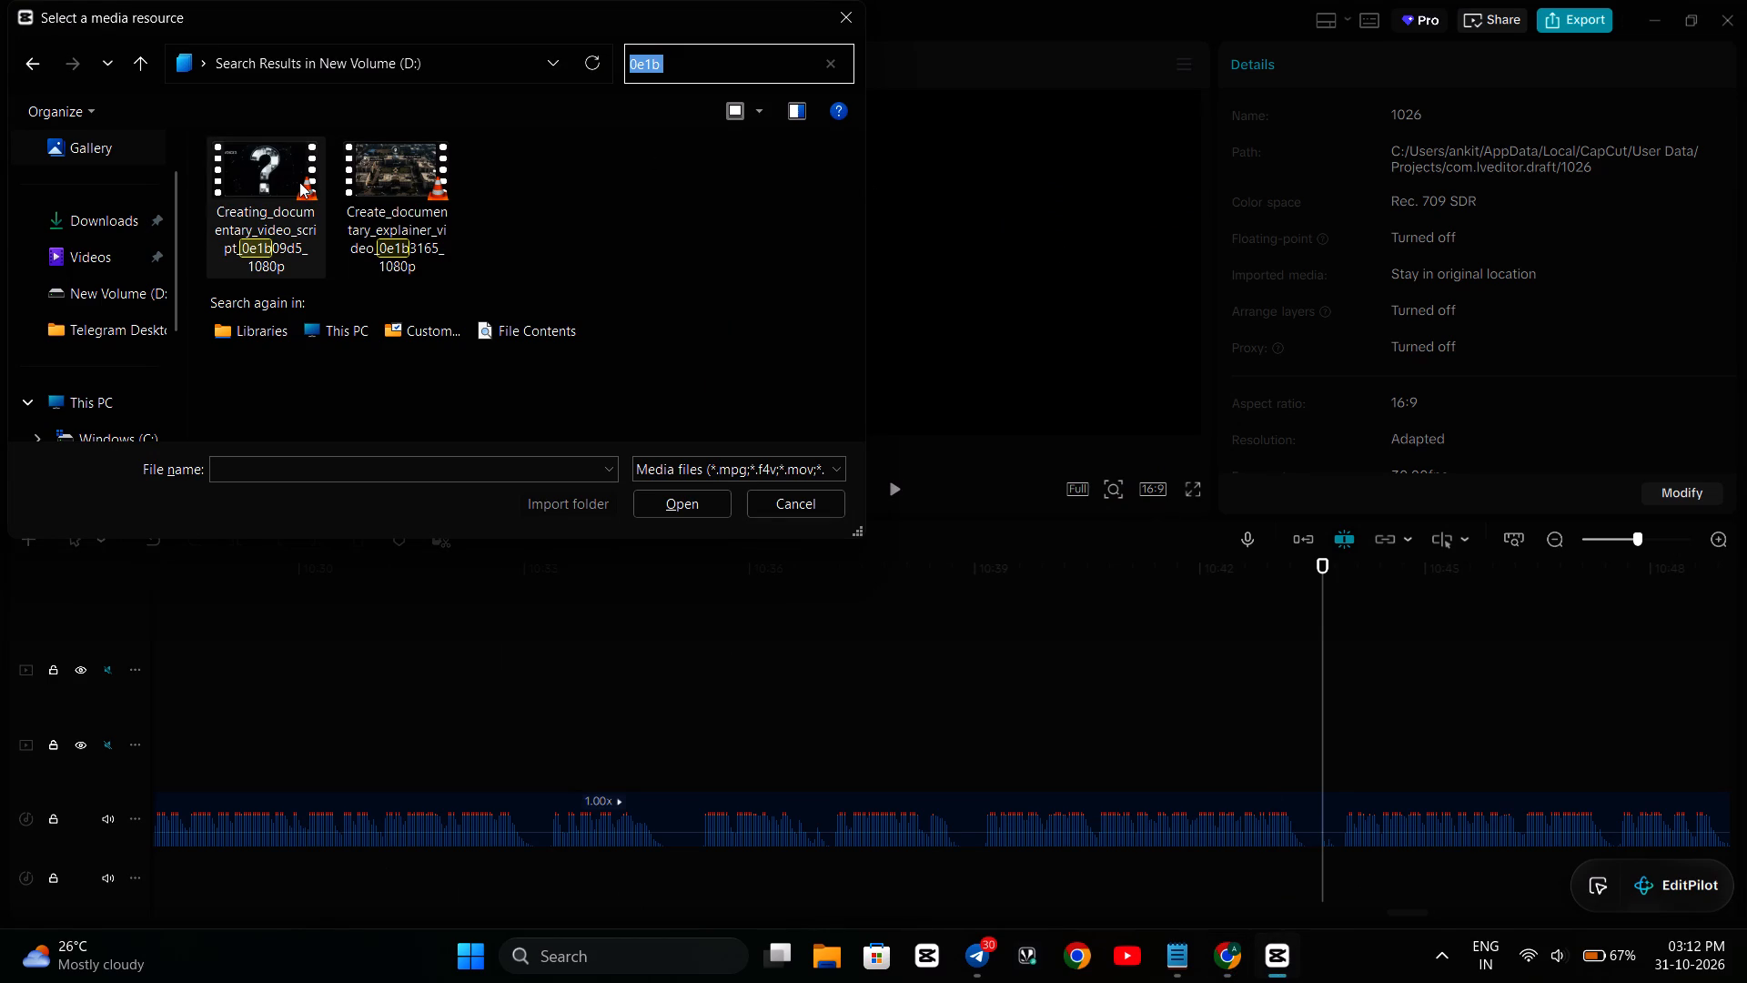
left_click(299, 182)
left_click(661, 501)
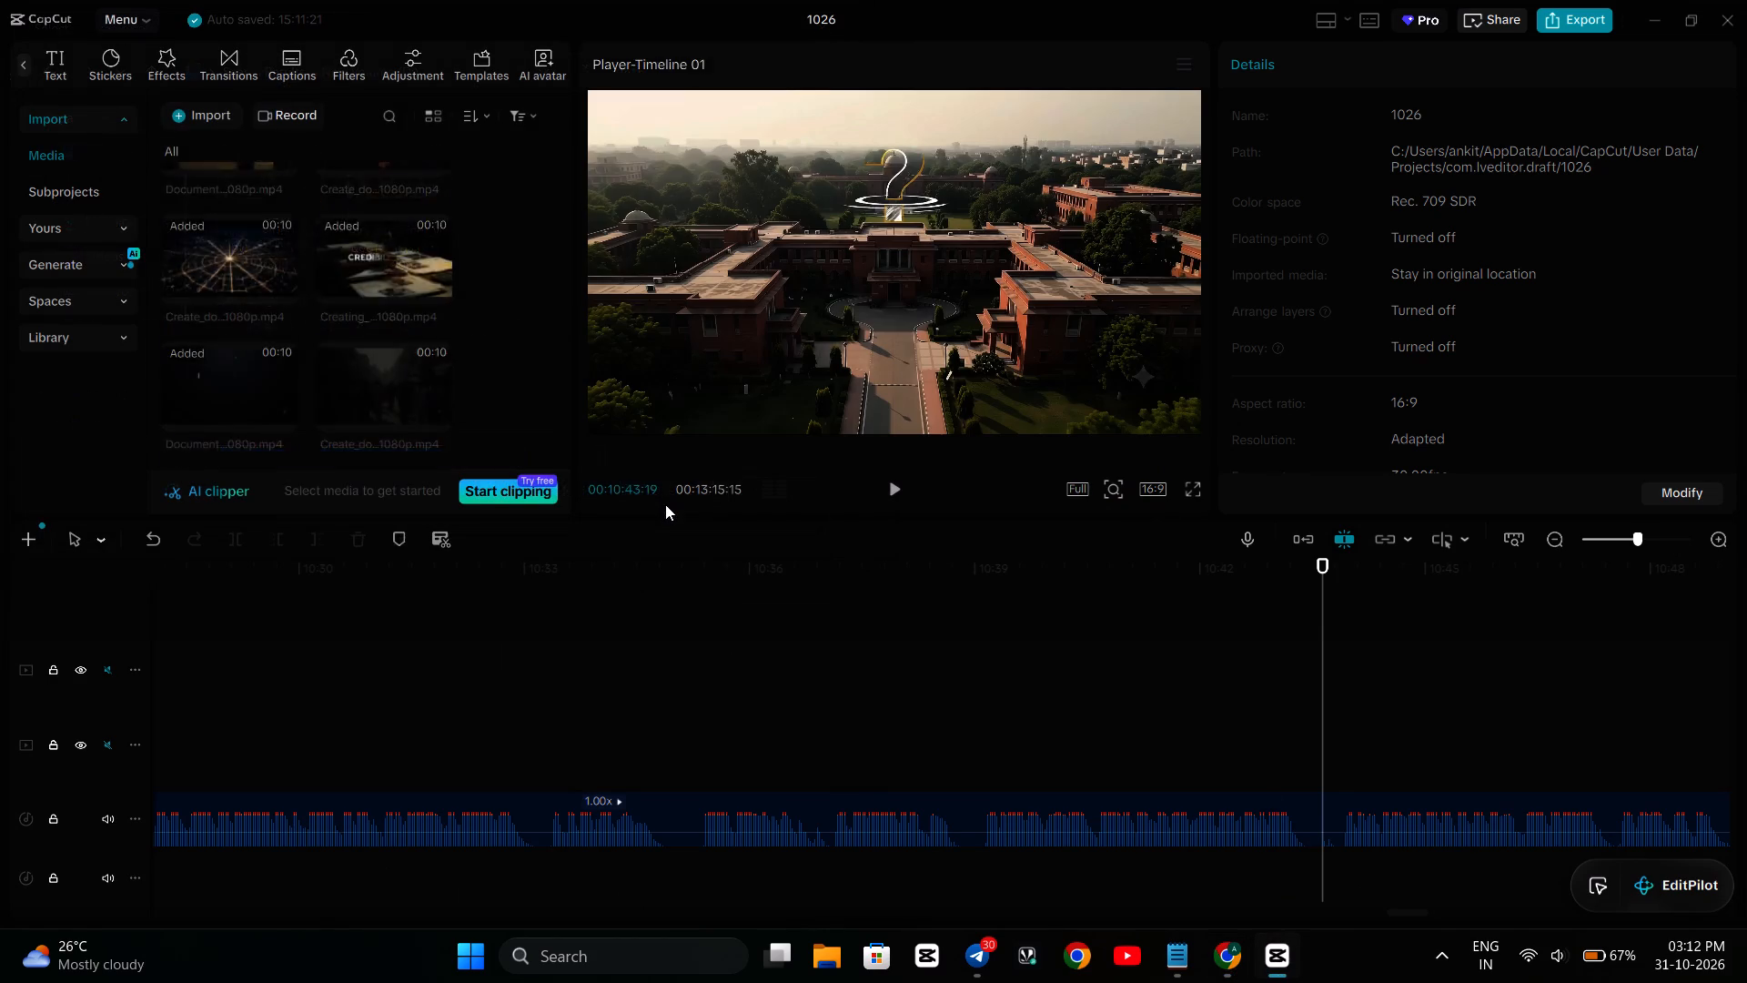
Add the Create_documentary_explainer clip ending b5c134ff_1080p to the timeline, flush against the end of the last placed video clip.
scroll(665, 504, "right", 2)
scroll(348, 725, "right", 2)
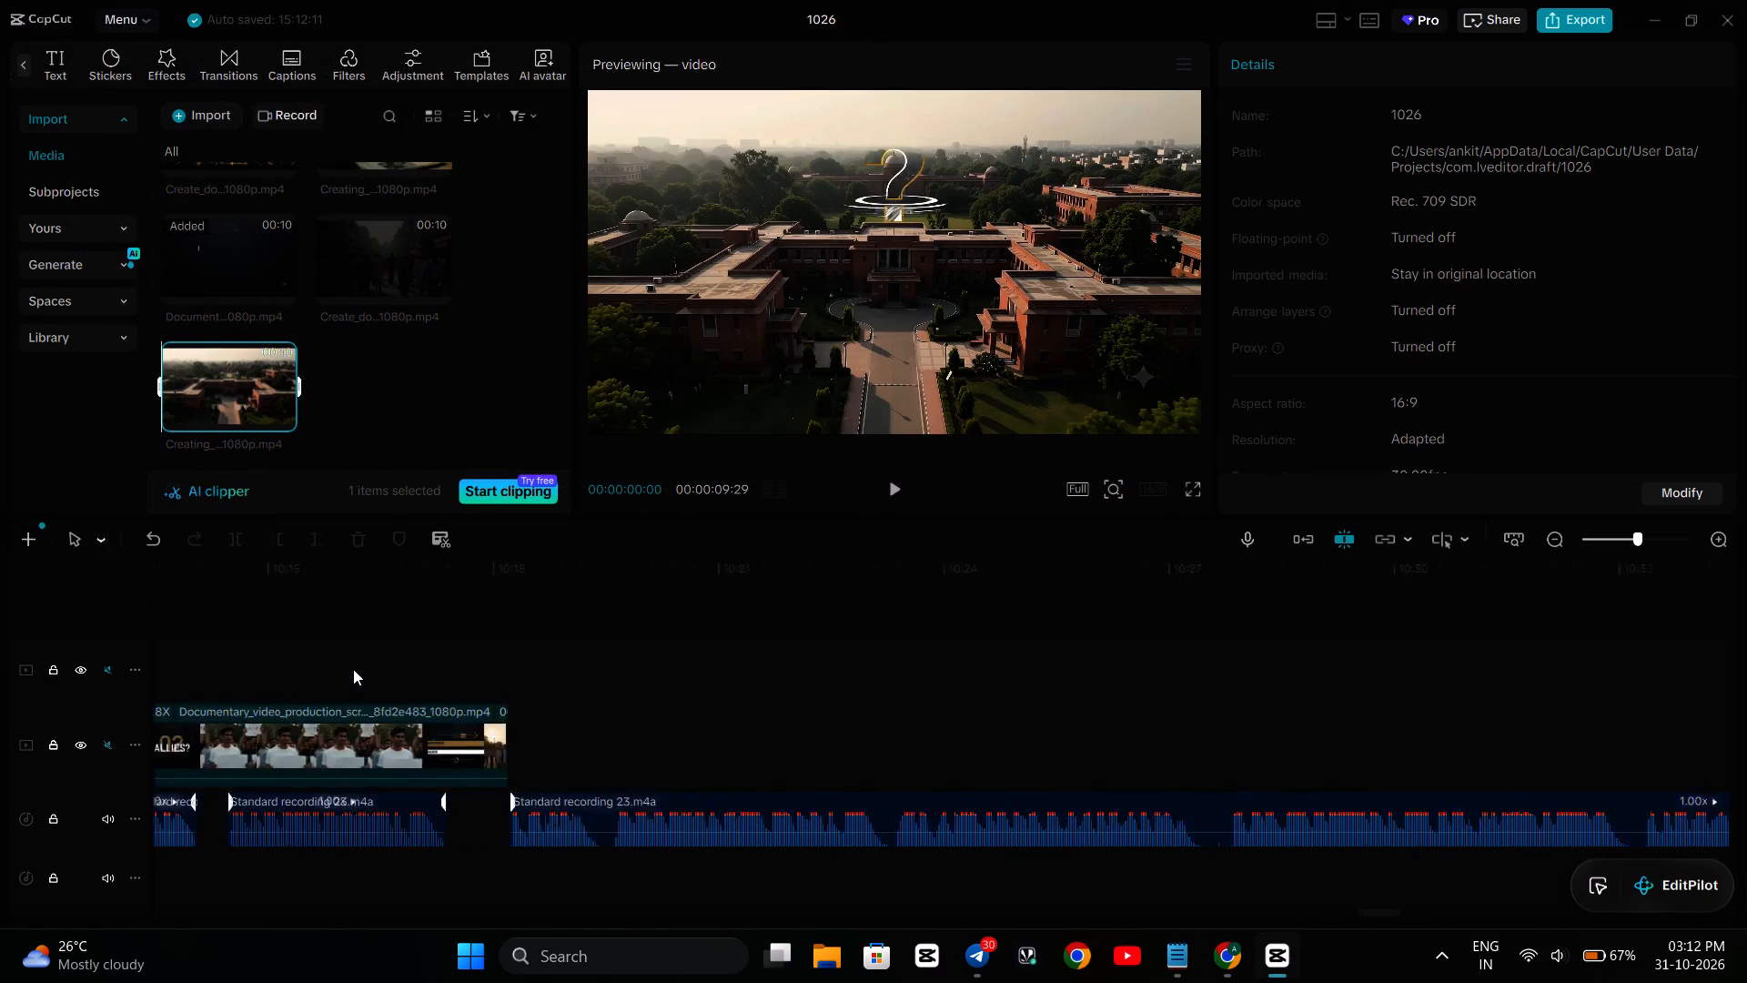
scroll(353, 669, "right", 2)
left_click(659, 632)
key("space")
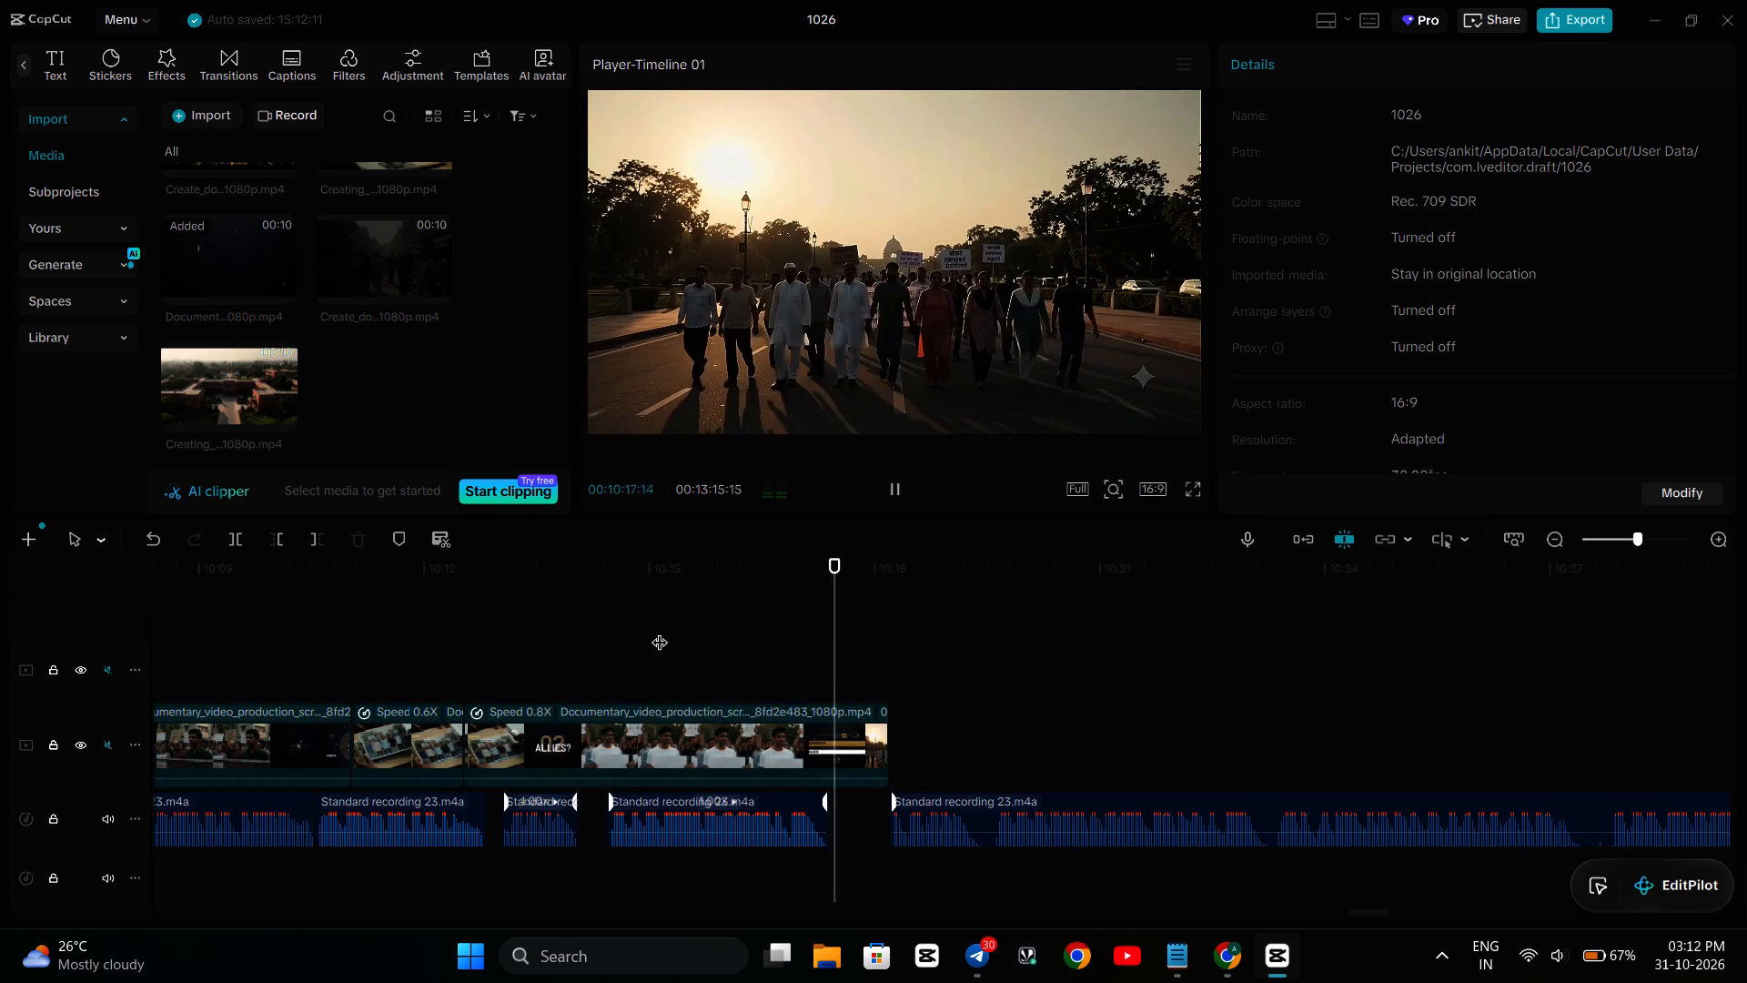
key("space")
key("space")
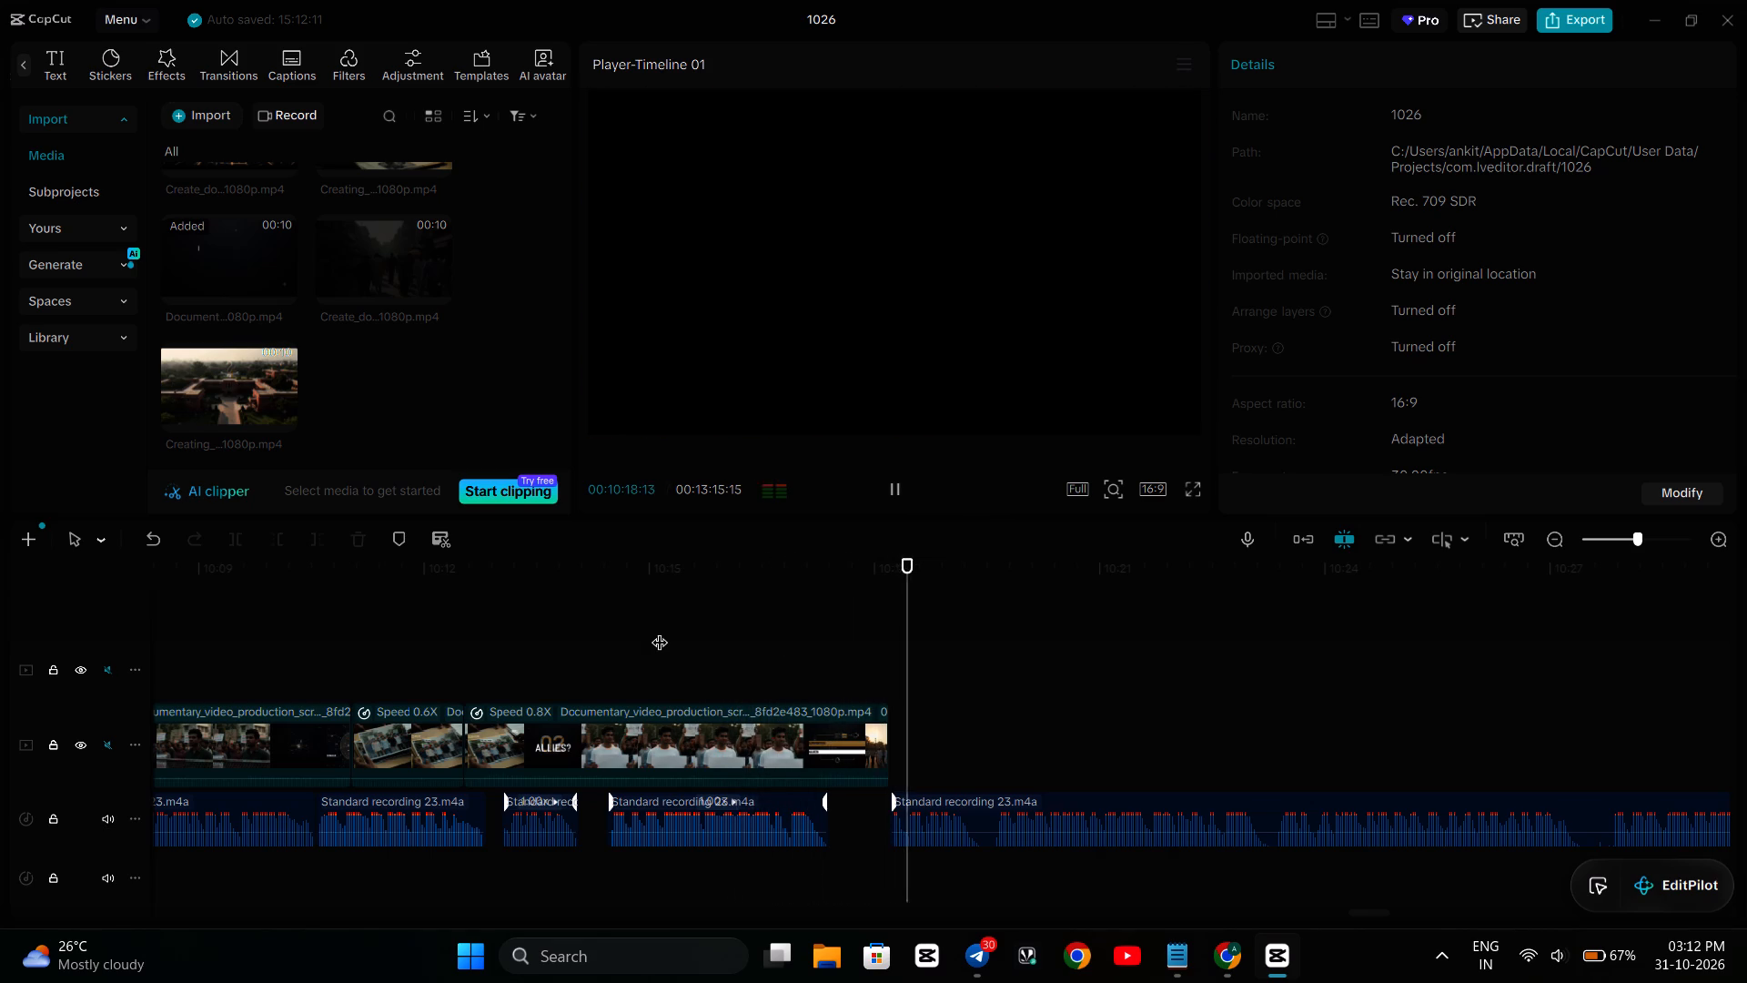
key("space")
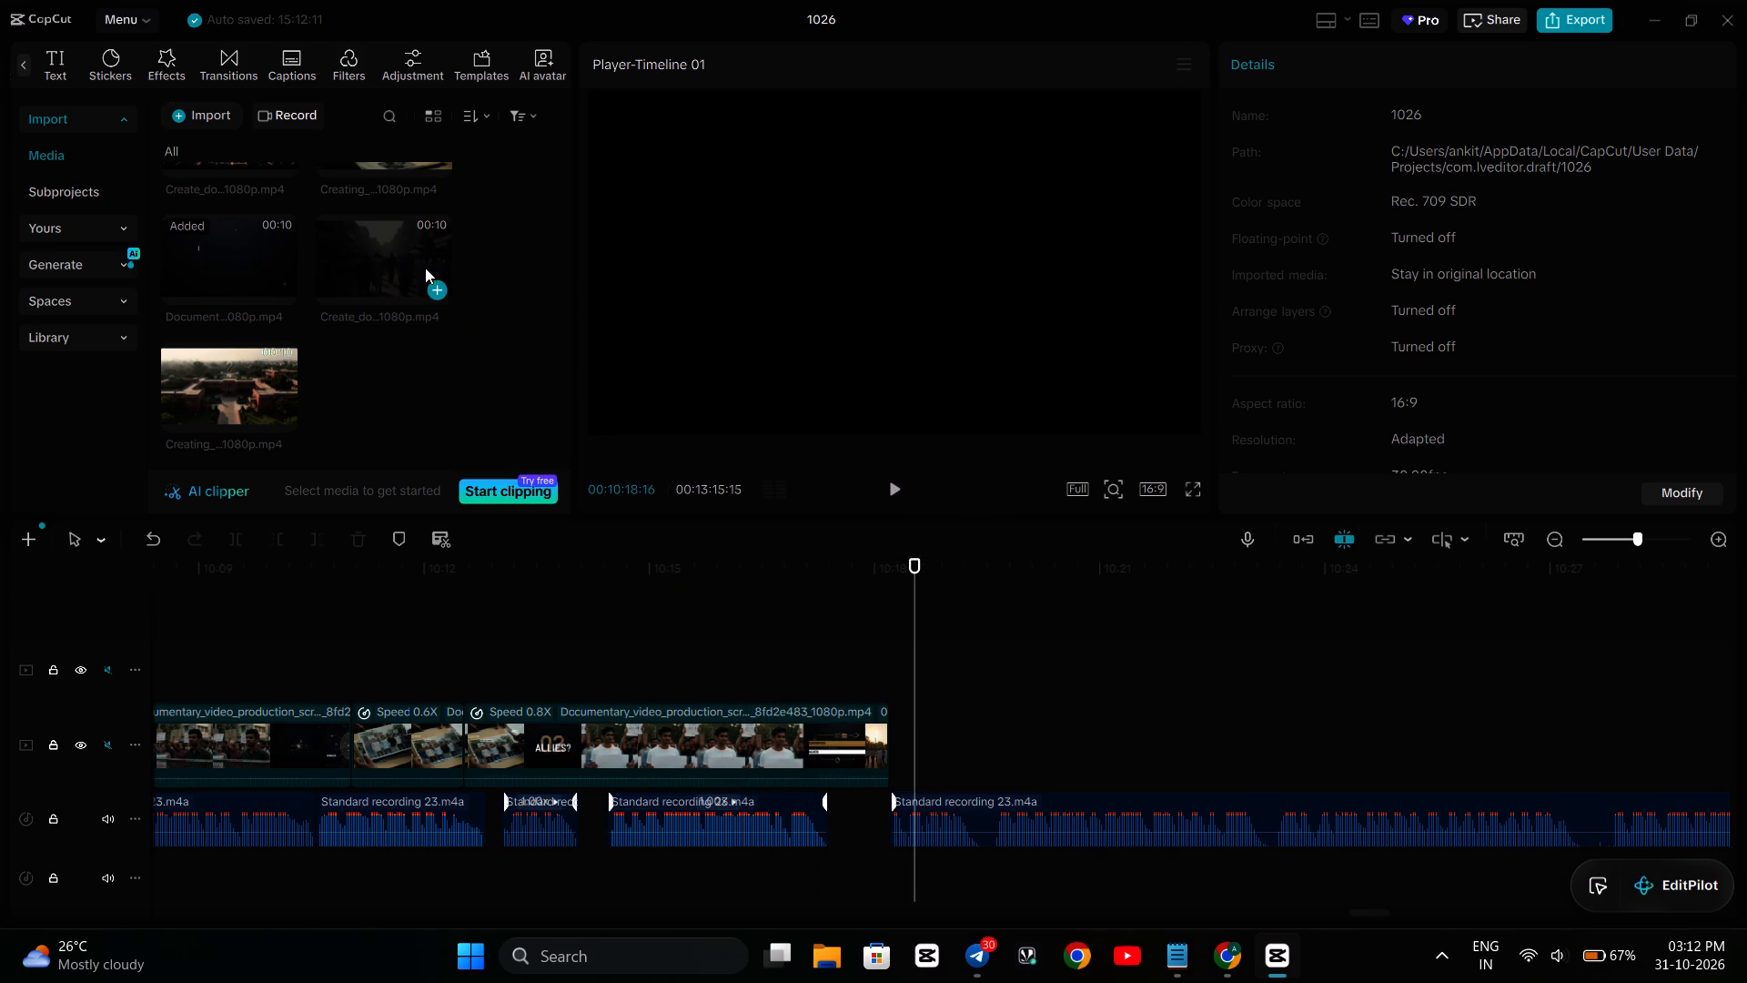
left_click(438, 288)
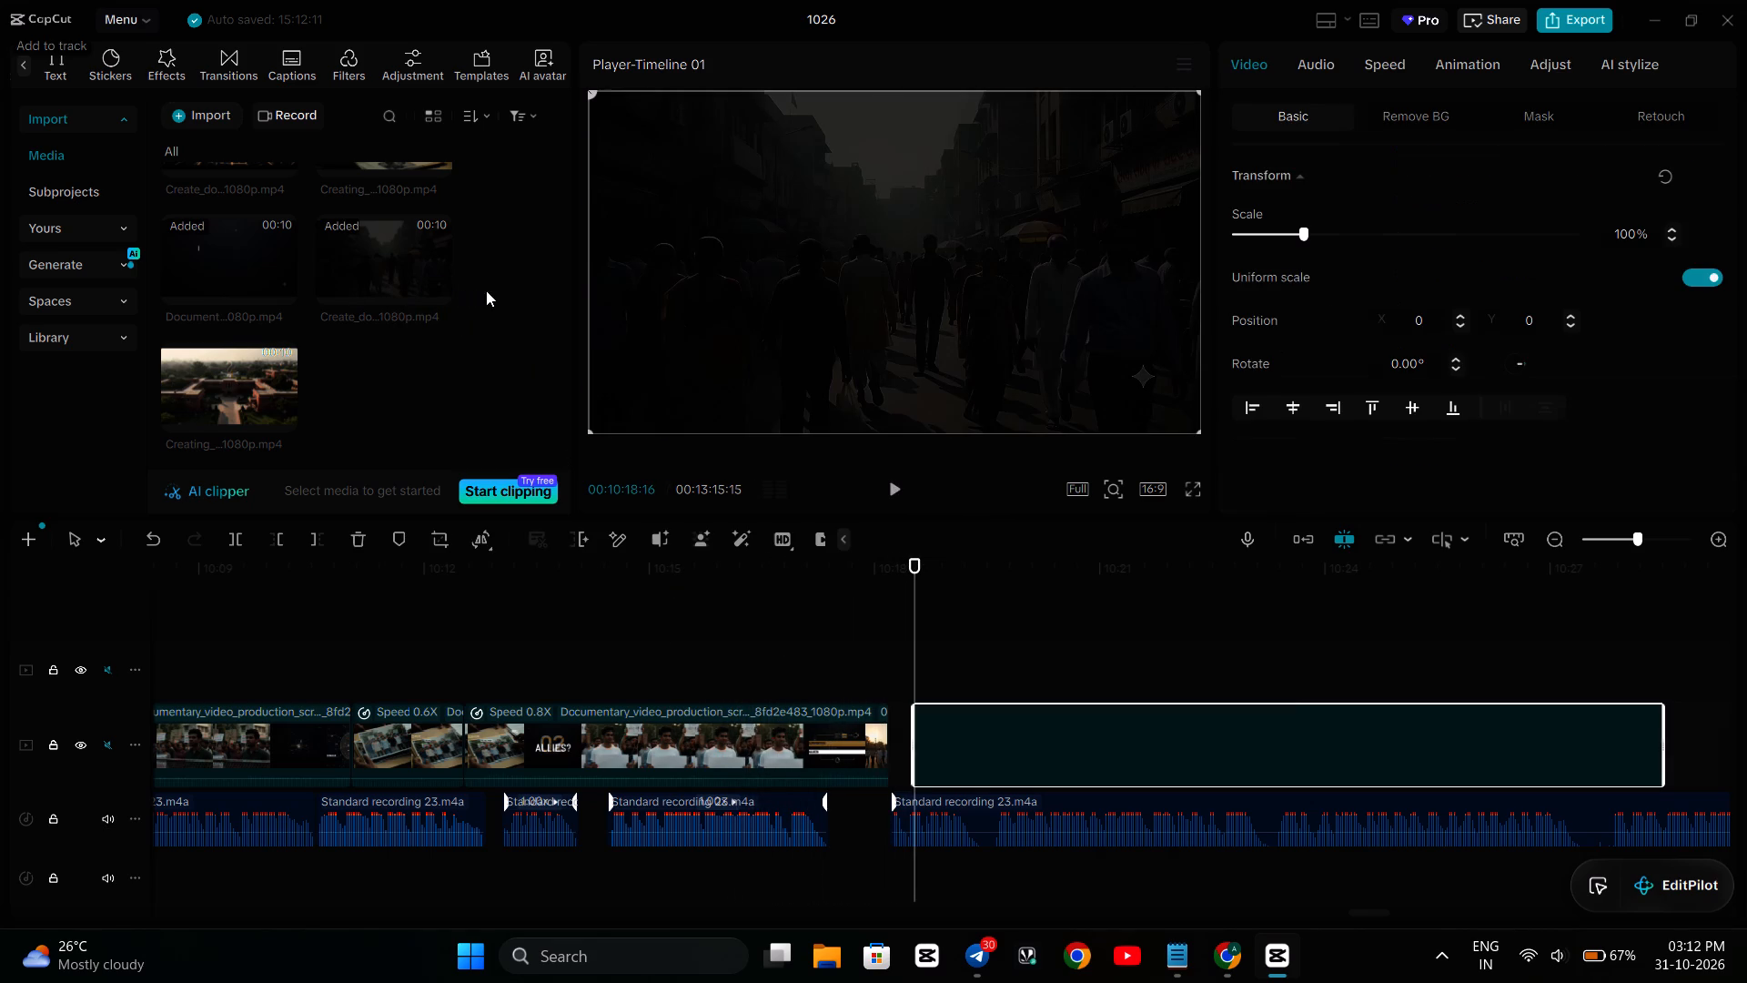
left_click_drag(1046, 745, 1027, 755)
Play the b5c134ff clip against the narration and split it at 00:10:22:07, on the PERMANENT? graphic.
left_click(833, 670)
key("space")
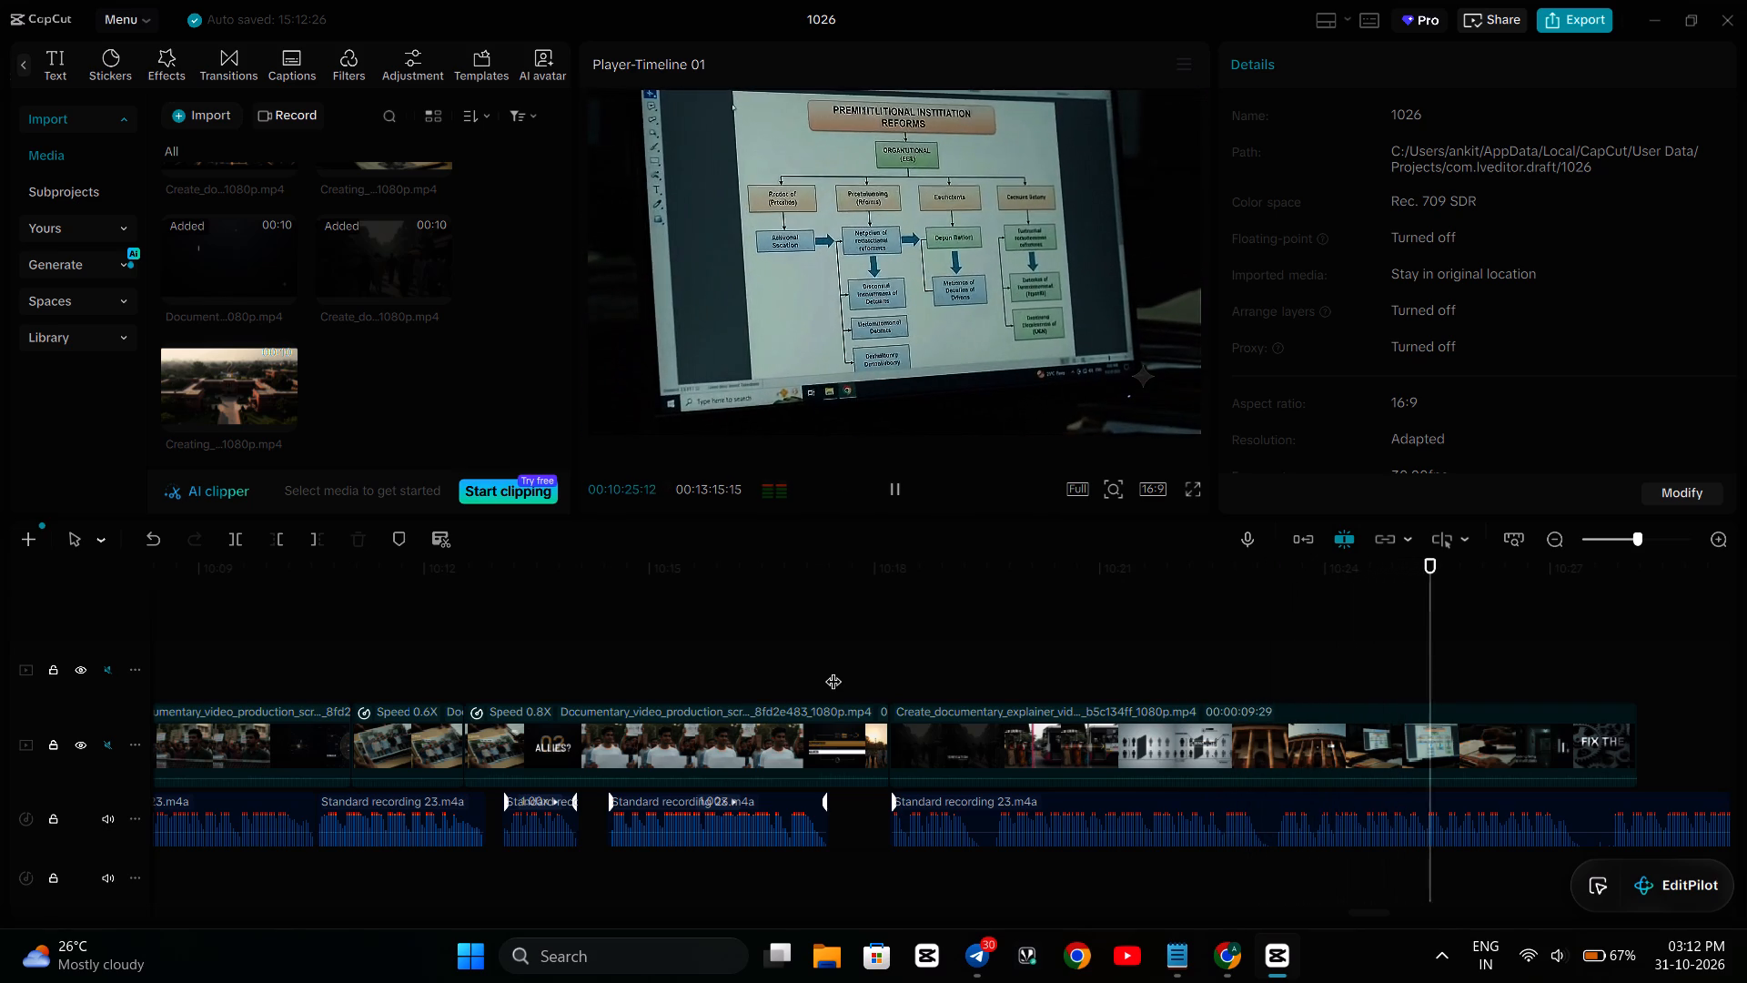
key("space")
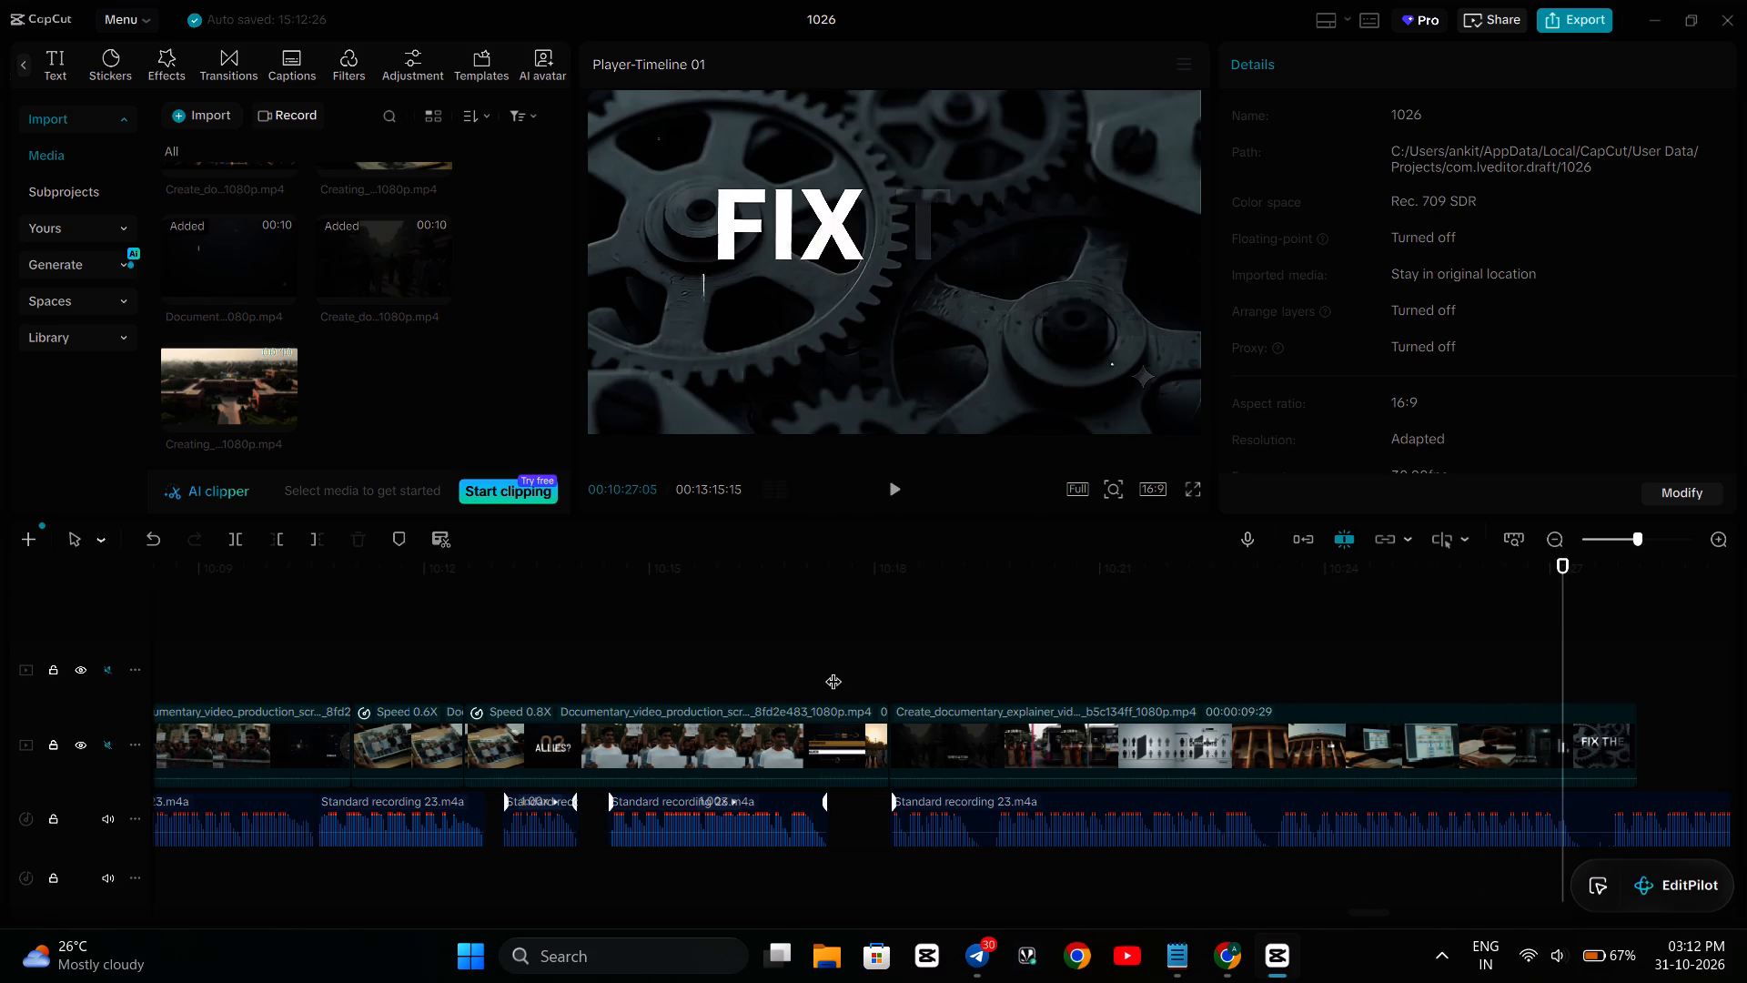
left_click(1237, 672)
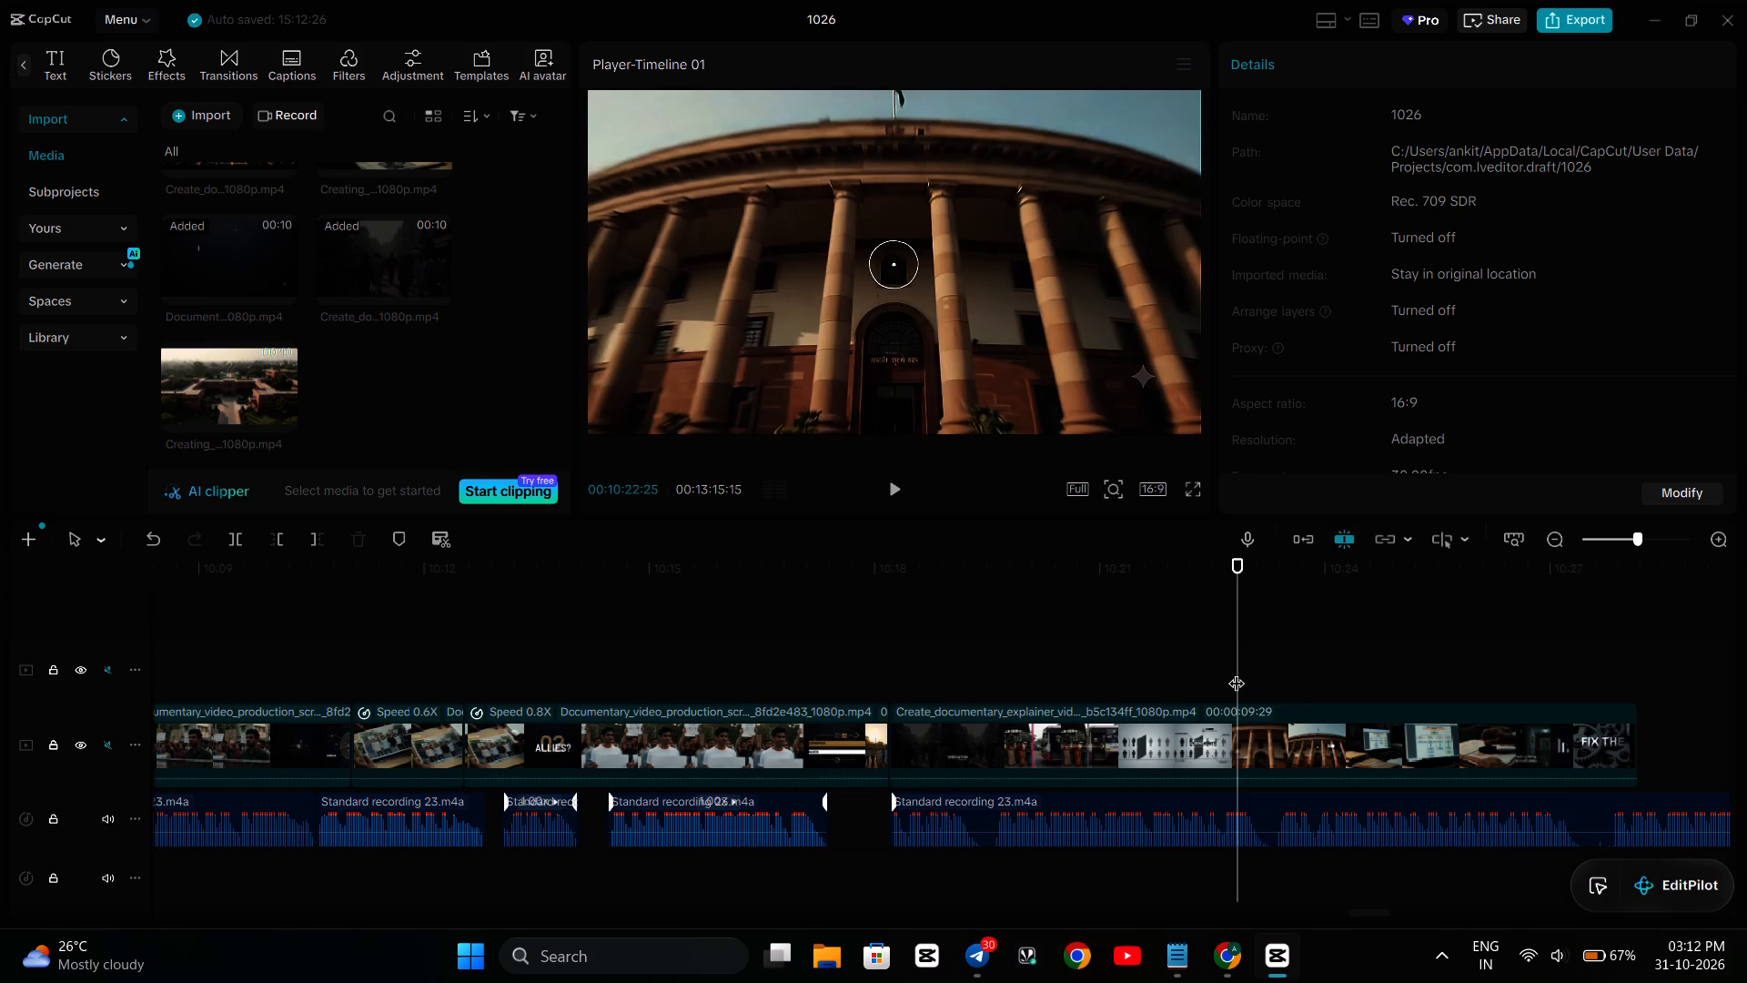
left_click(1193, 654)
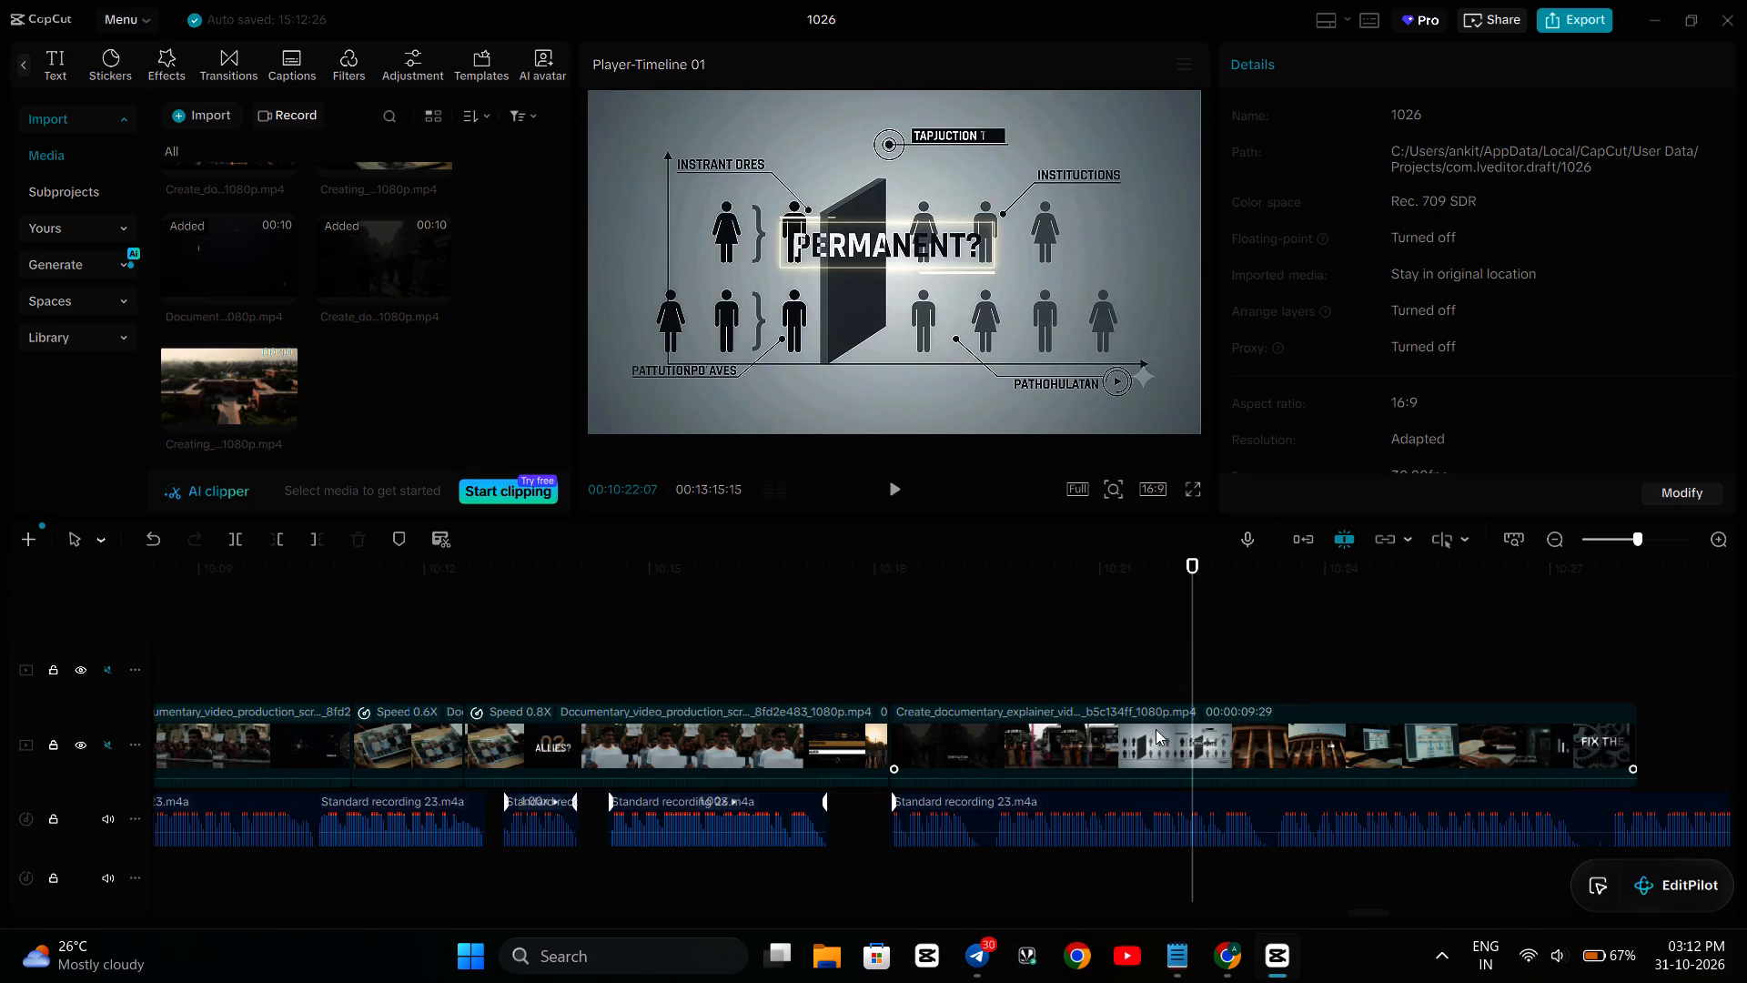
left_click(1126, 727)
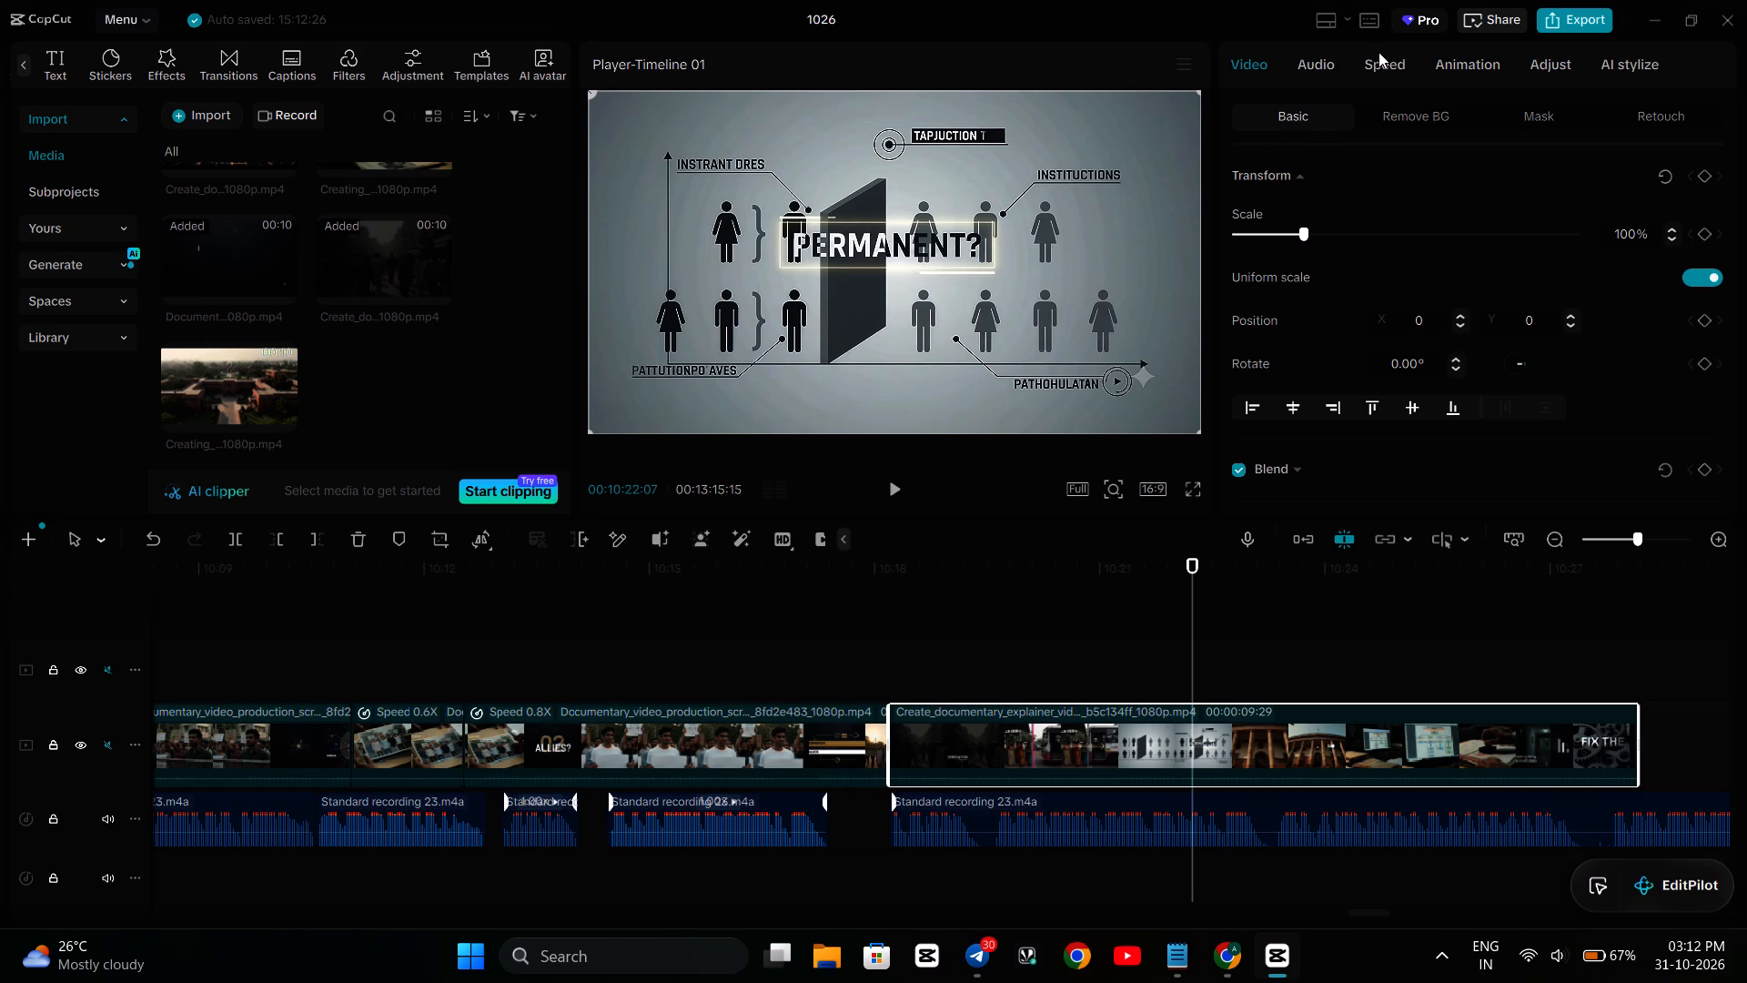
left_click(233, 542)
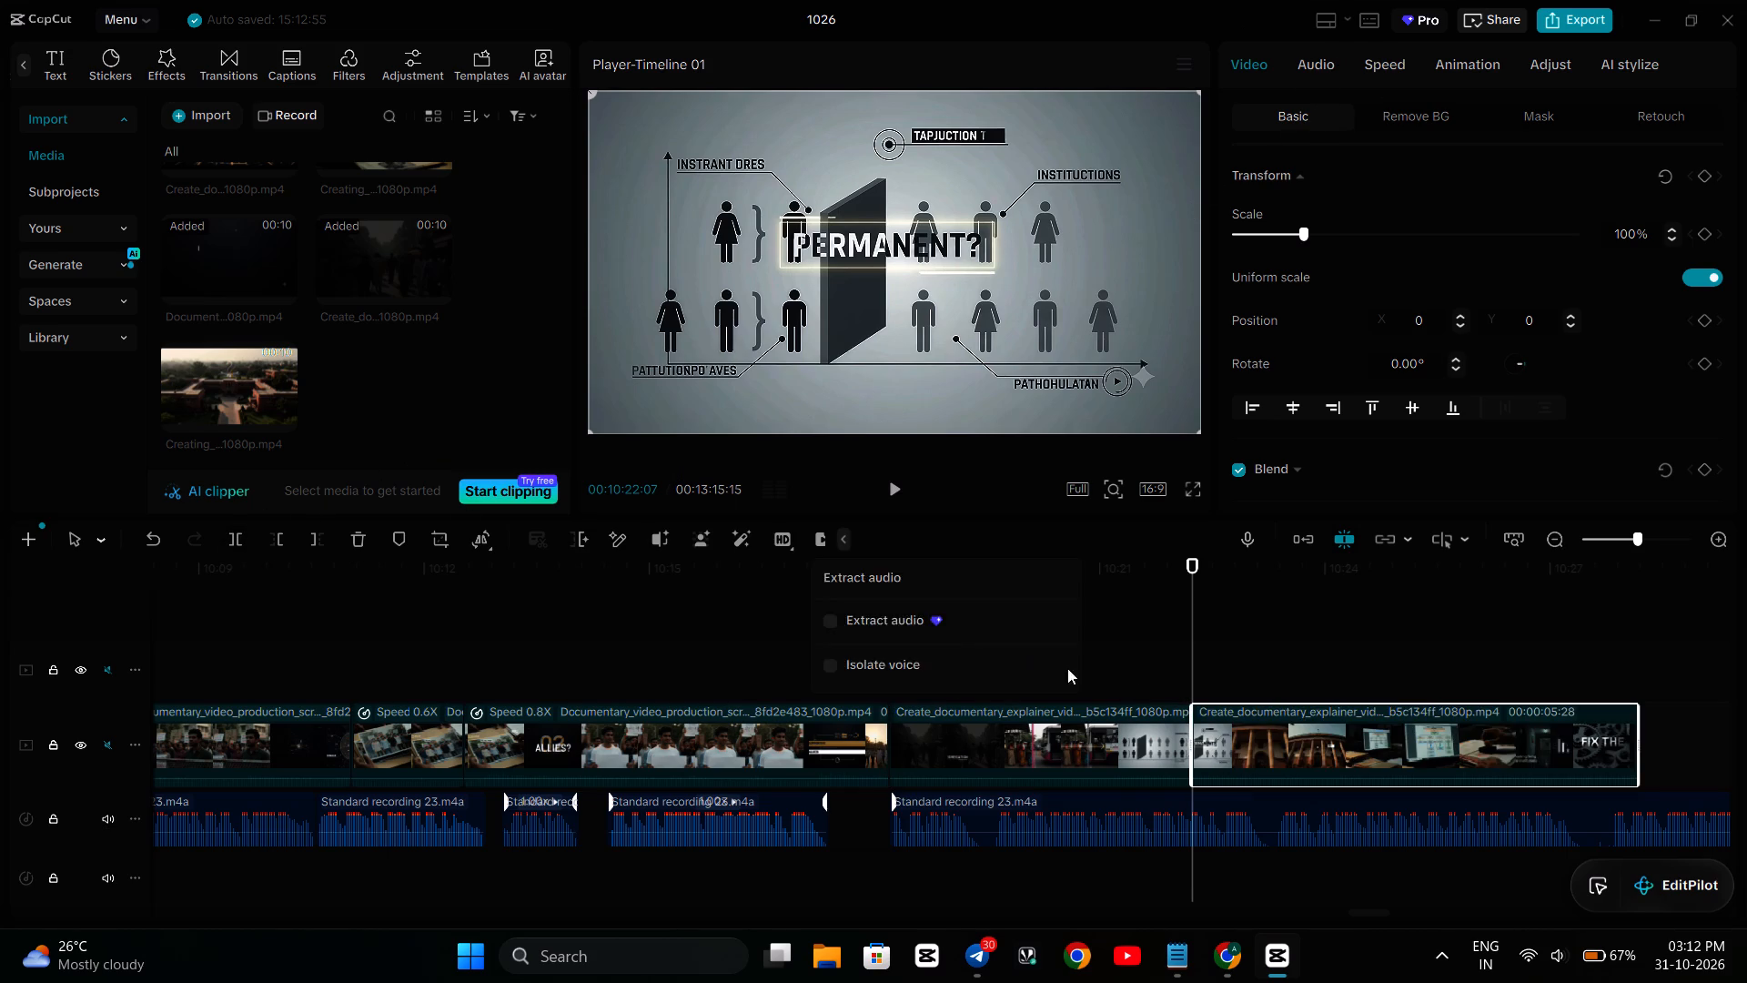
Move the second part of the split clip further along the timeline and slow the first part to 0.90x speed.
left_click_drag(1256, 707, 1314, 711)
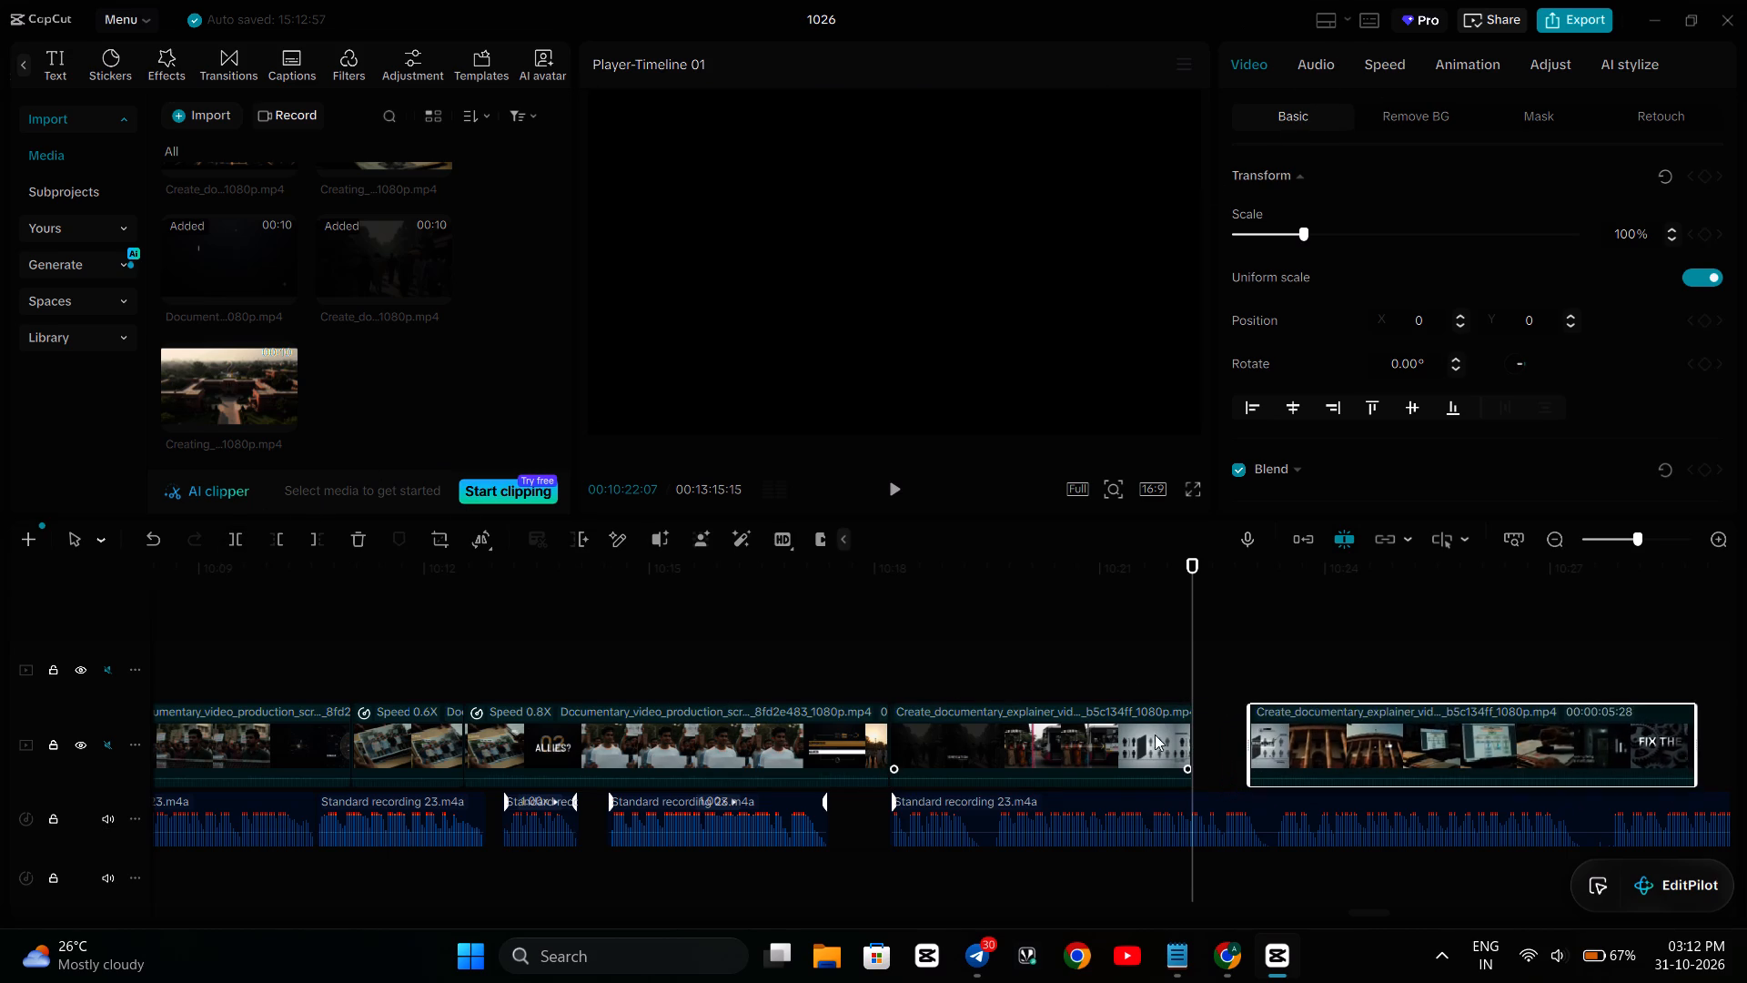
left_click(1126, 735)
left_click(1399, 59)
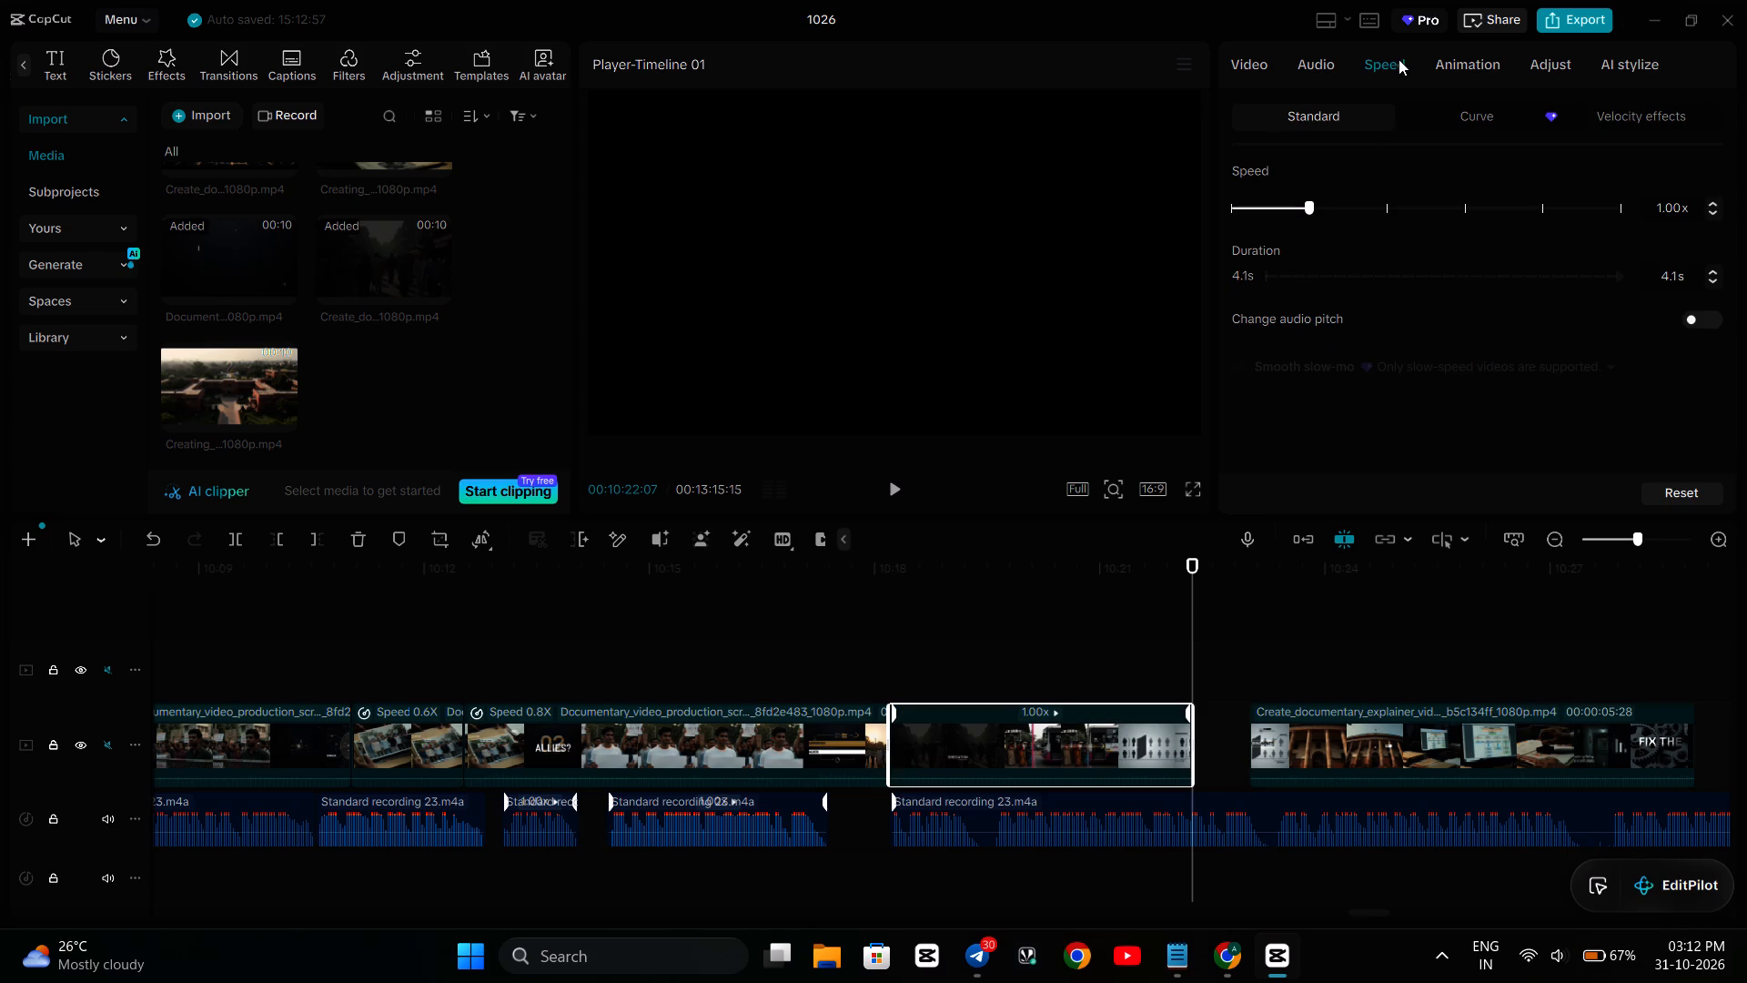
left_click(1712, 212)
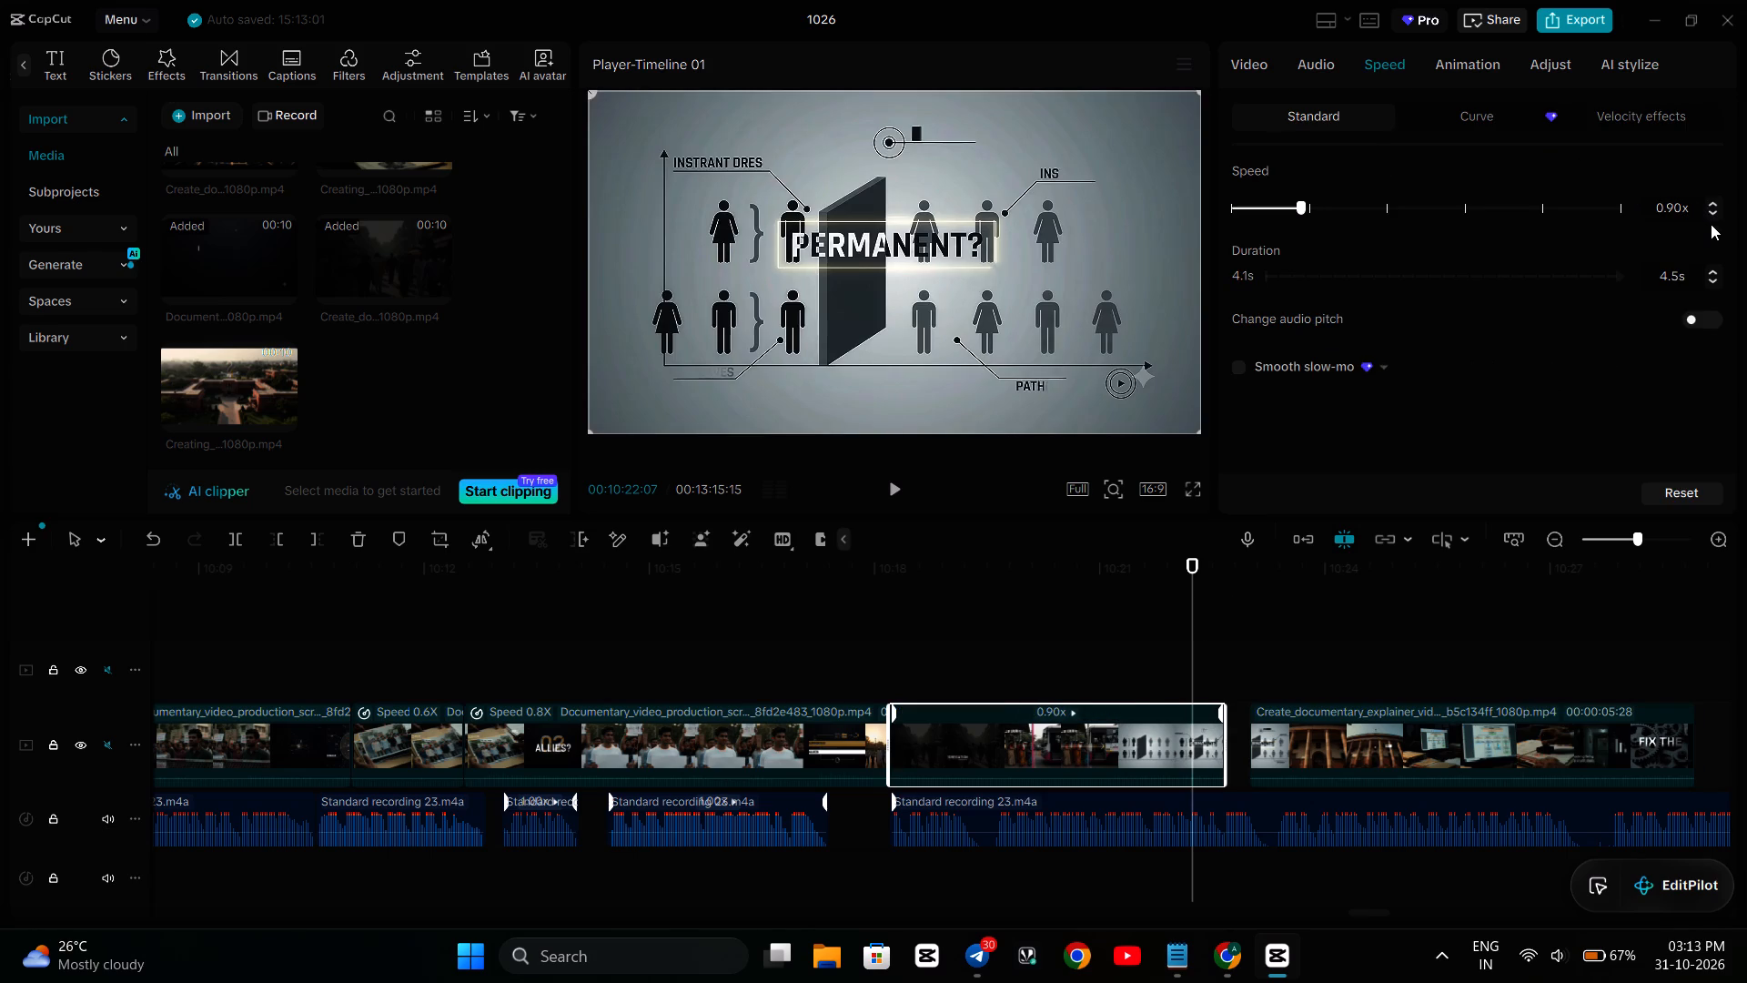
Play the slowed part against the narration and move the second part back flush against its end.
left_click(811, 666)
key("space")
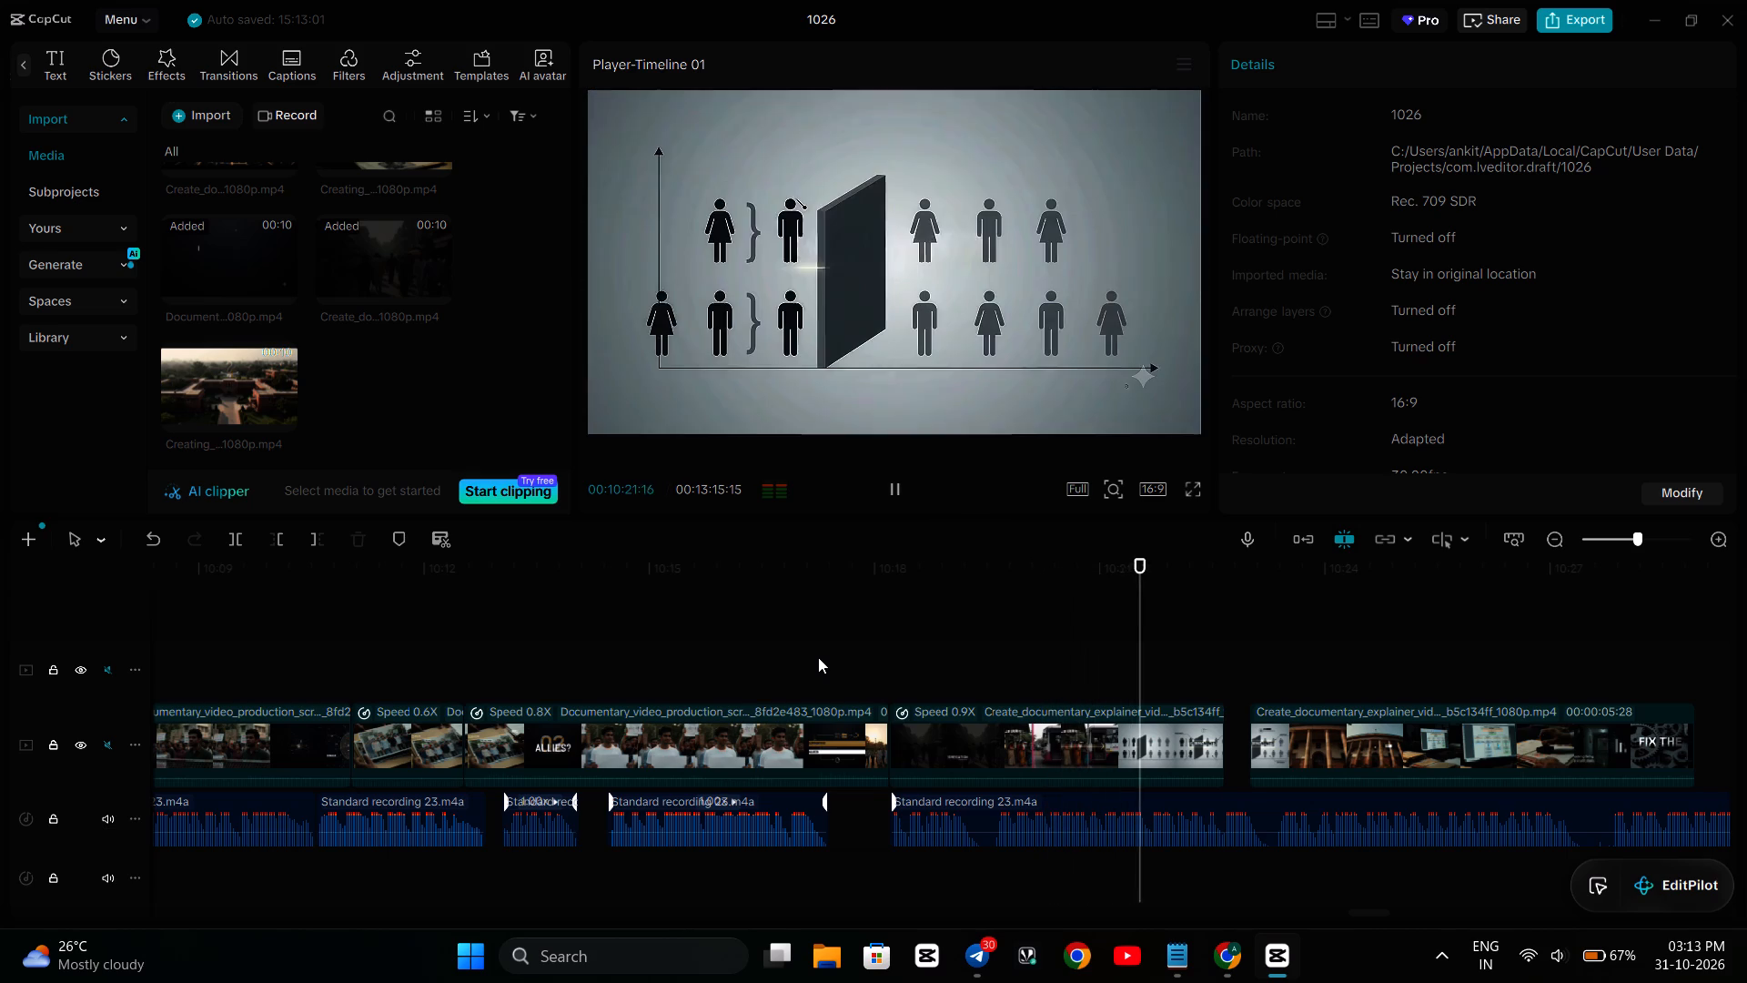
key("space")
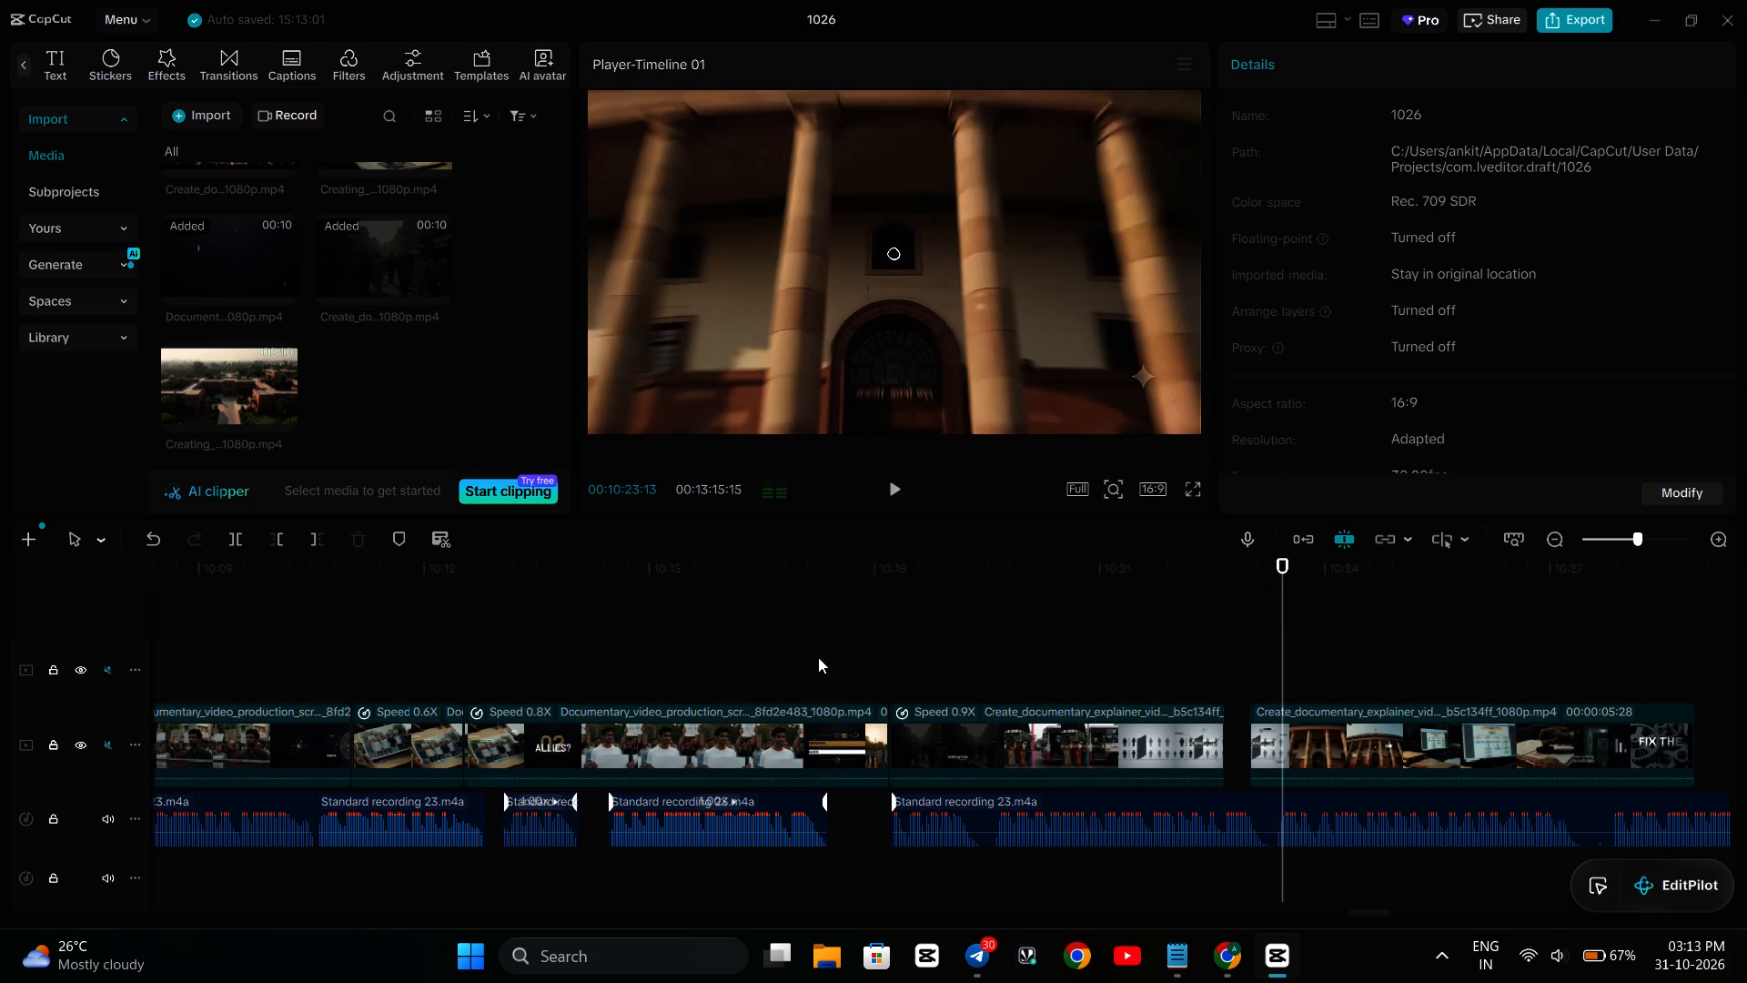
key("space")
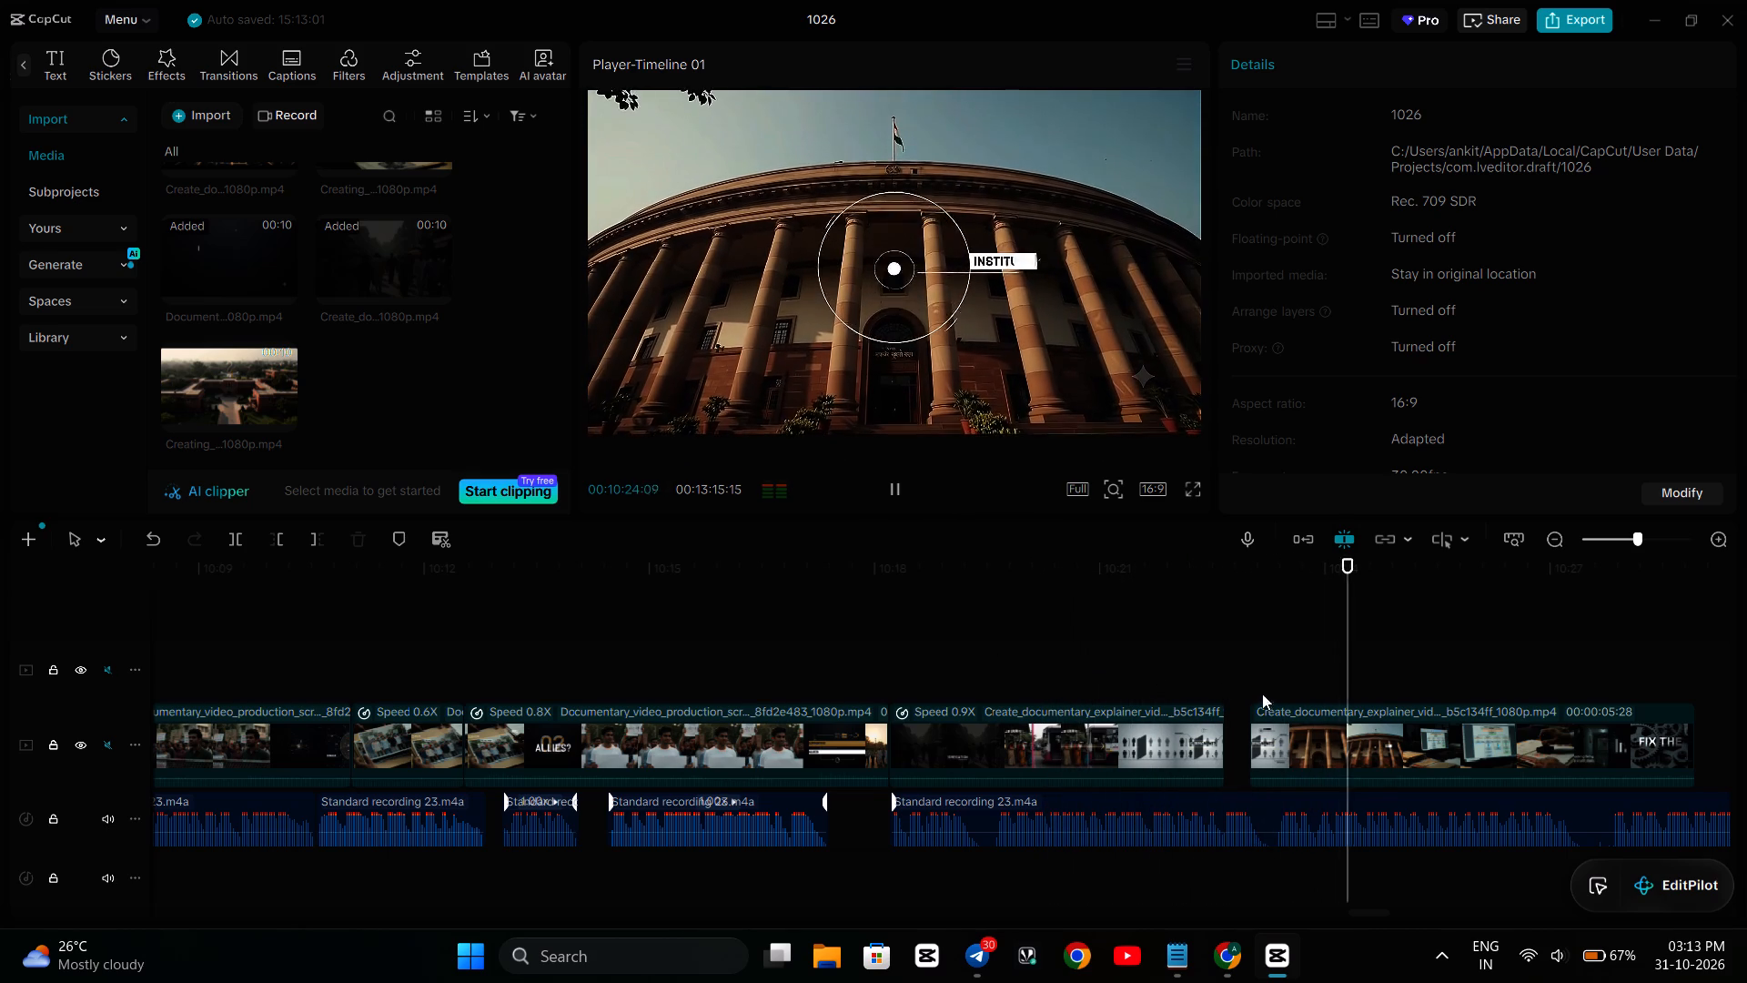
left_click_drag(1299, 734, 1267, 744)
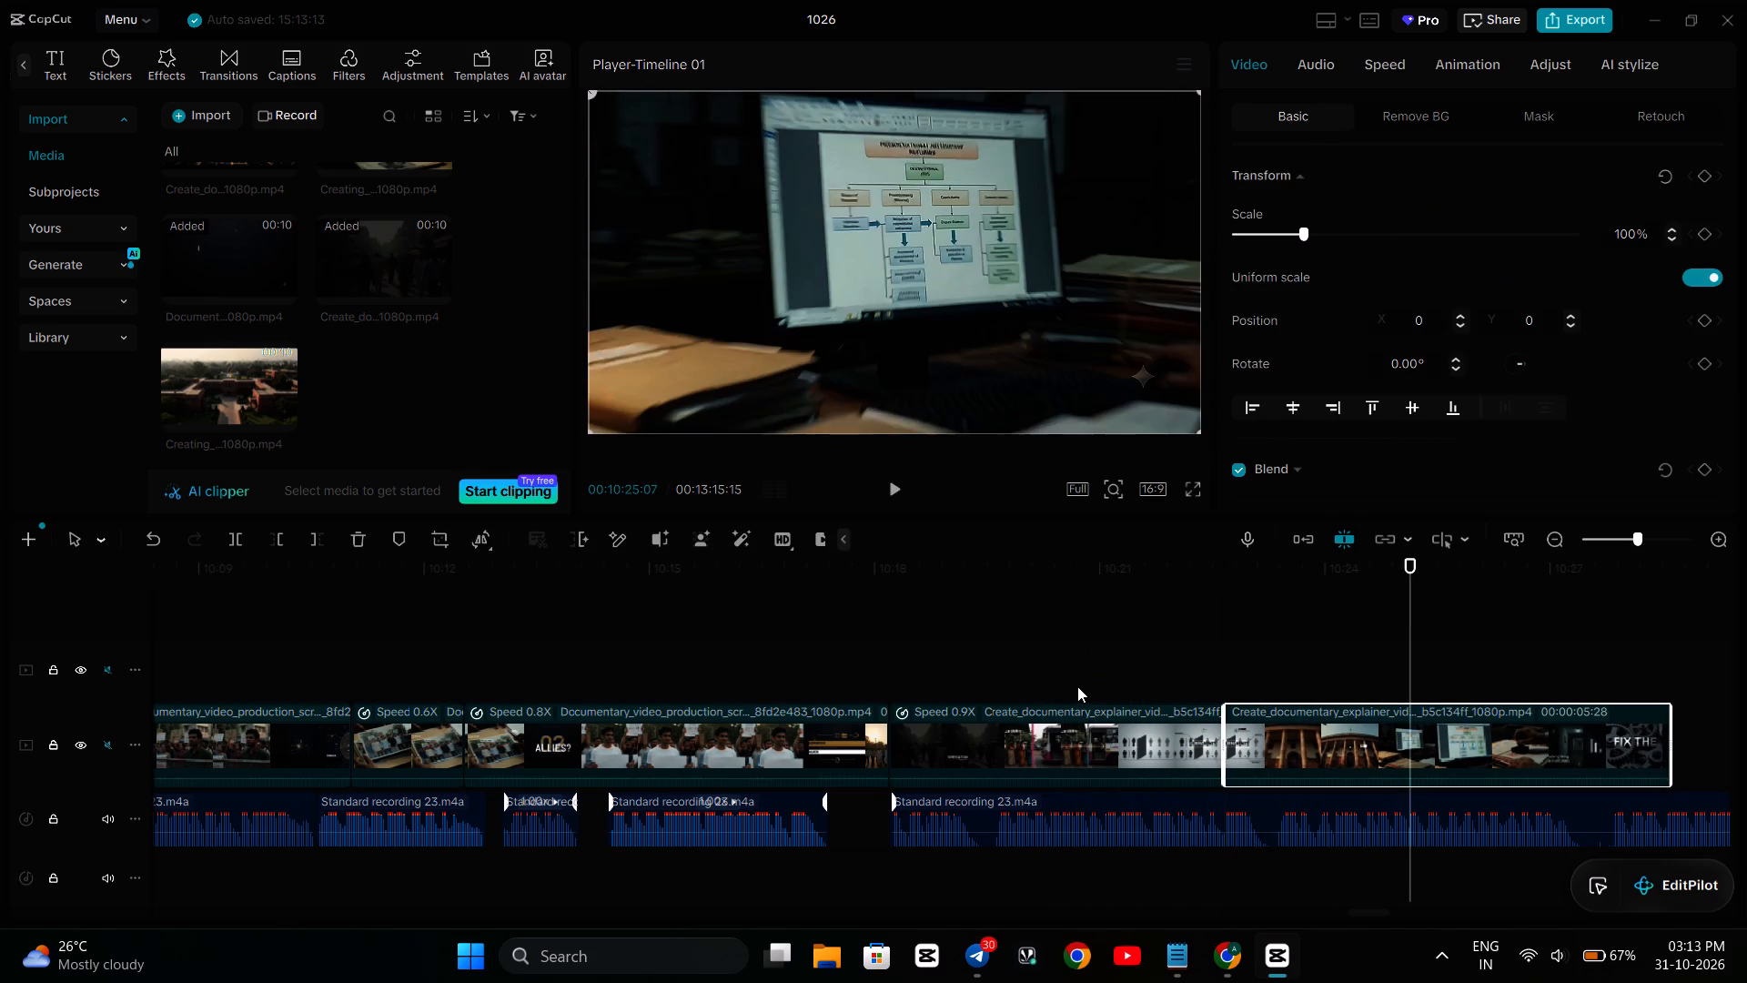
Play the second part of the b5c134ff clip in short stretches to compare its scenes with the narration.
left_click(1076, 686)
key("space")
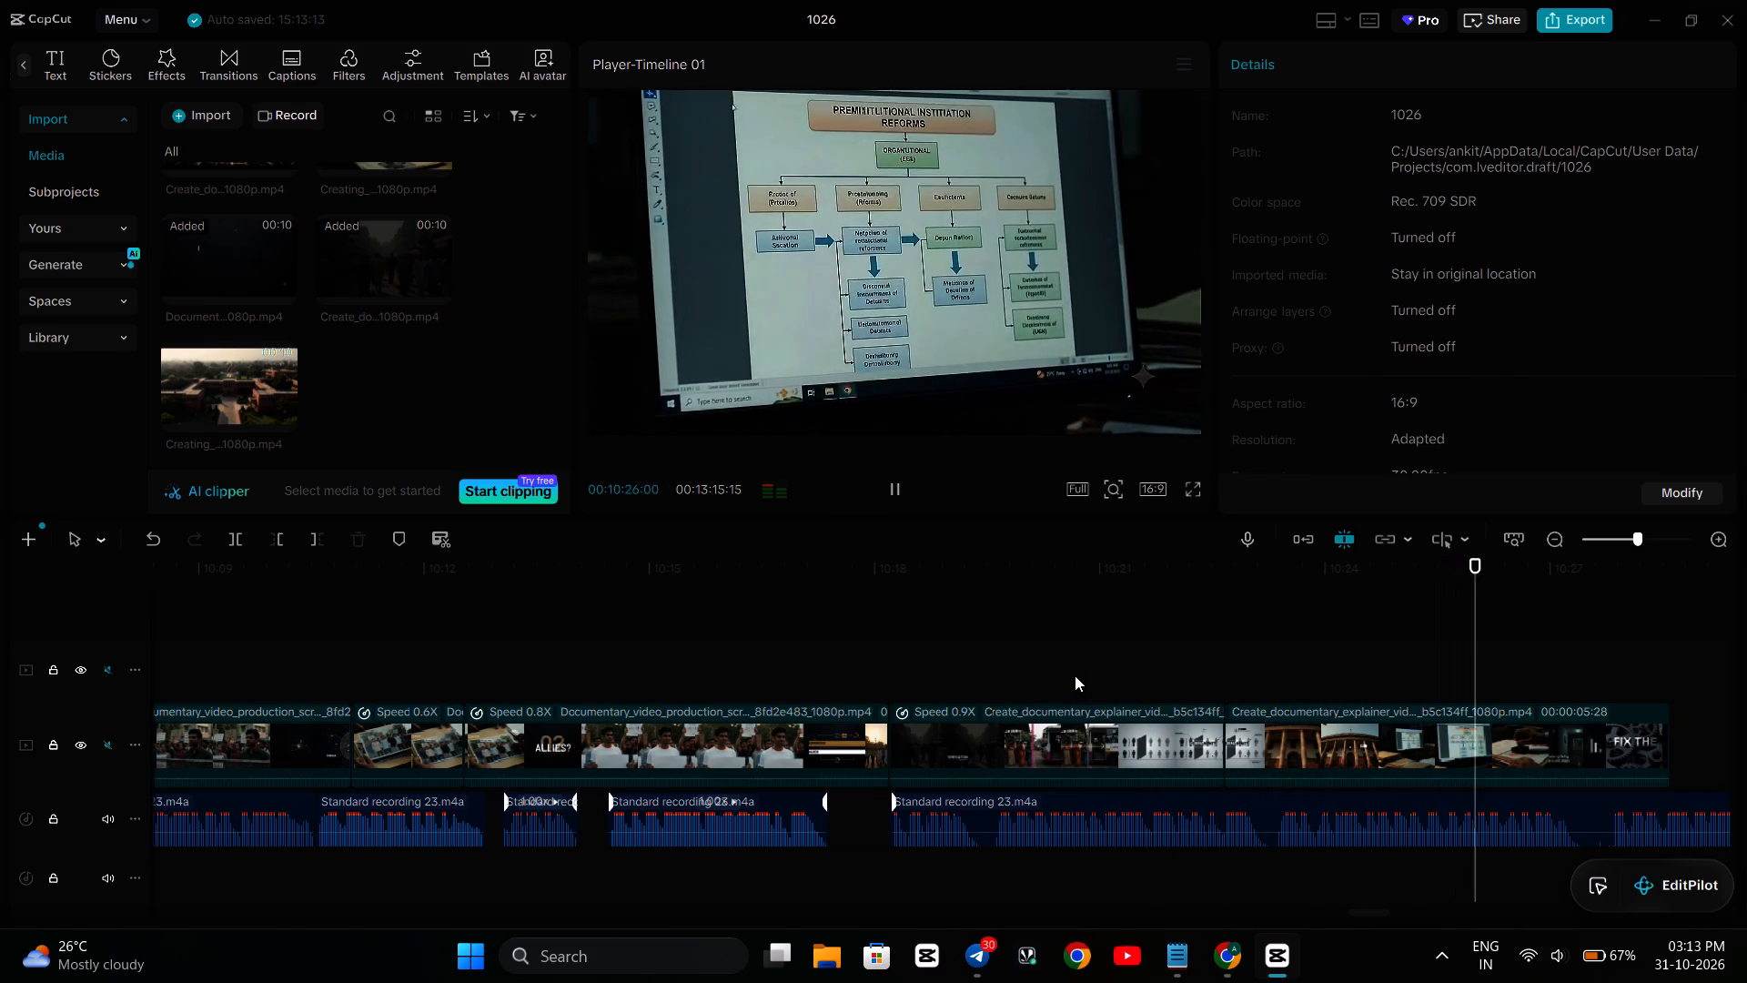
key("space")
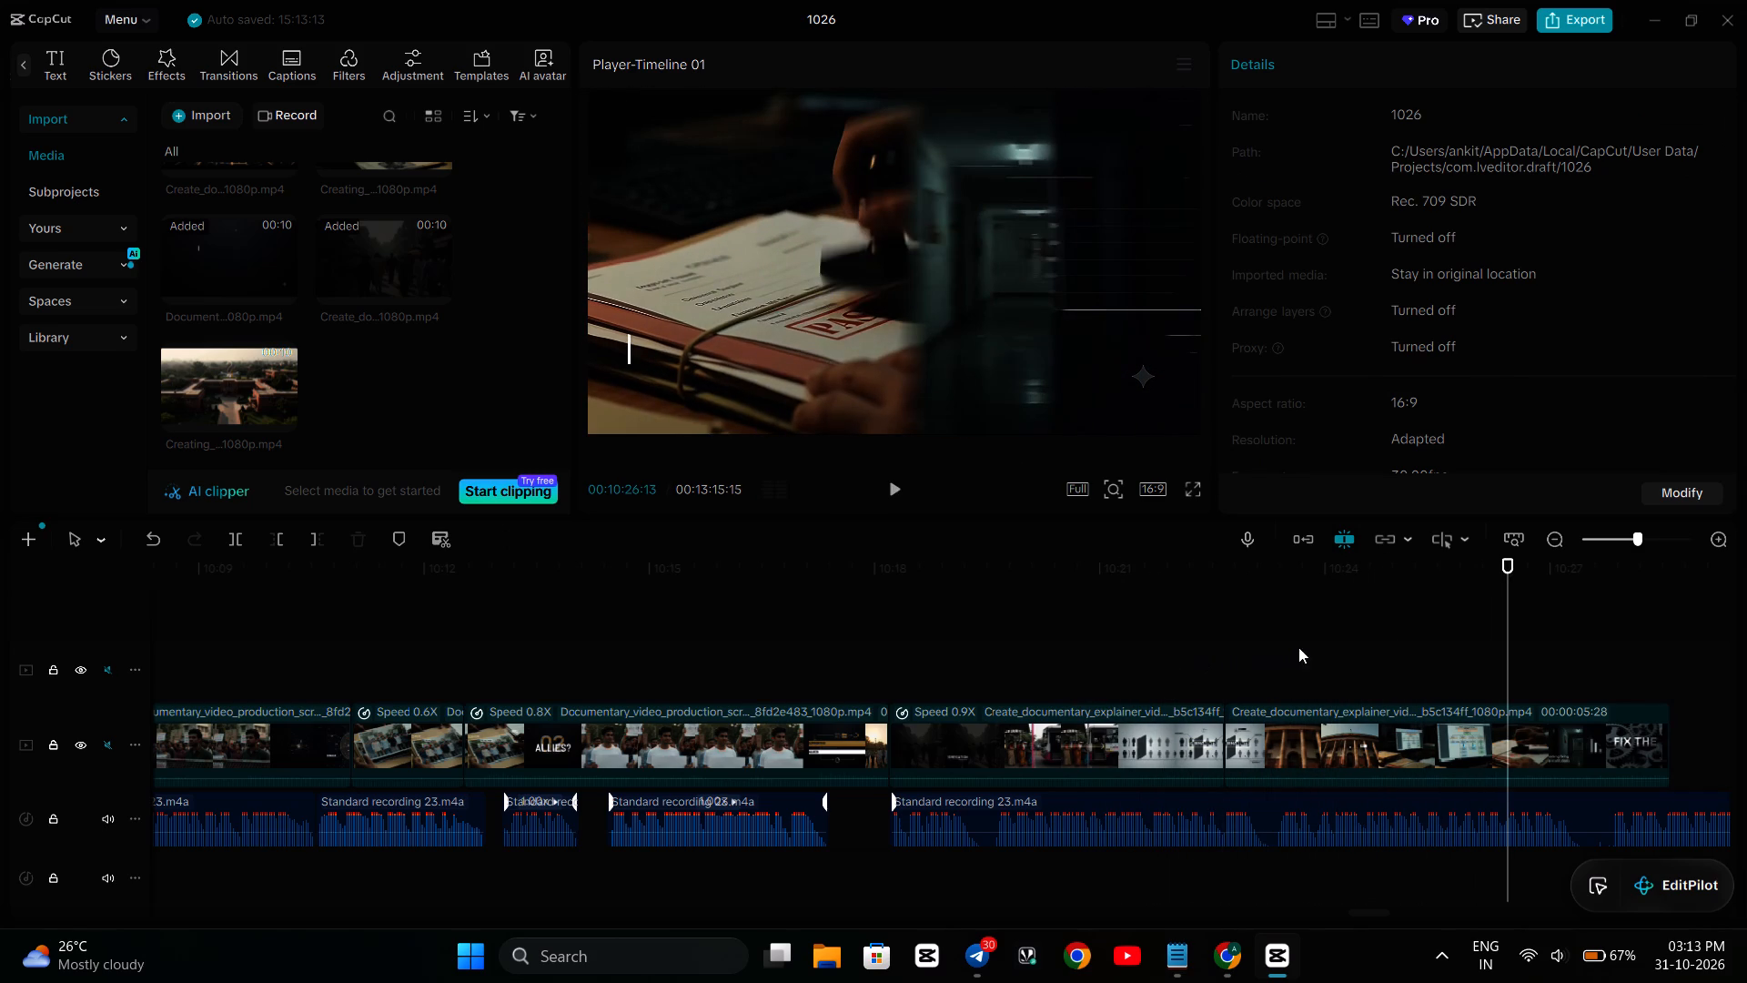
key("space")
key("space")
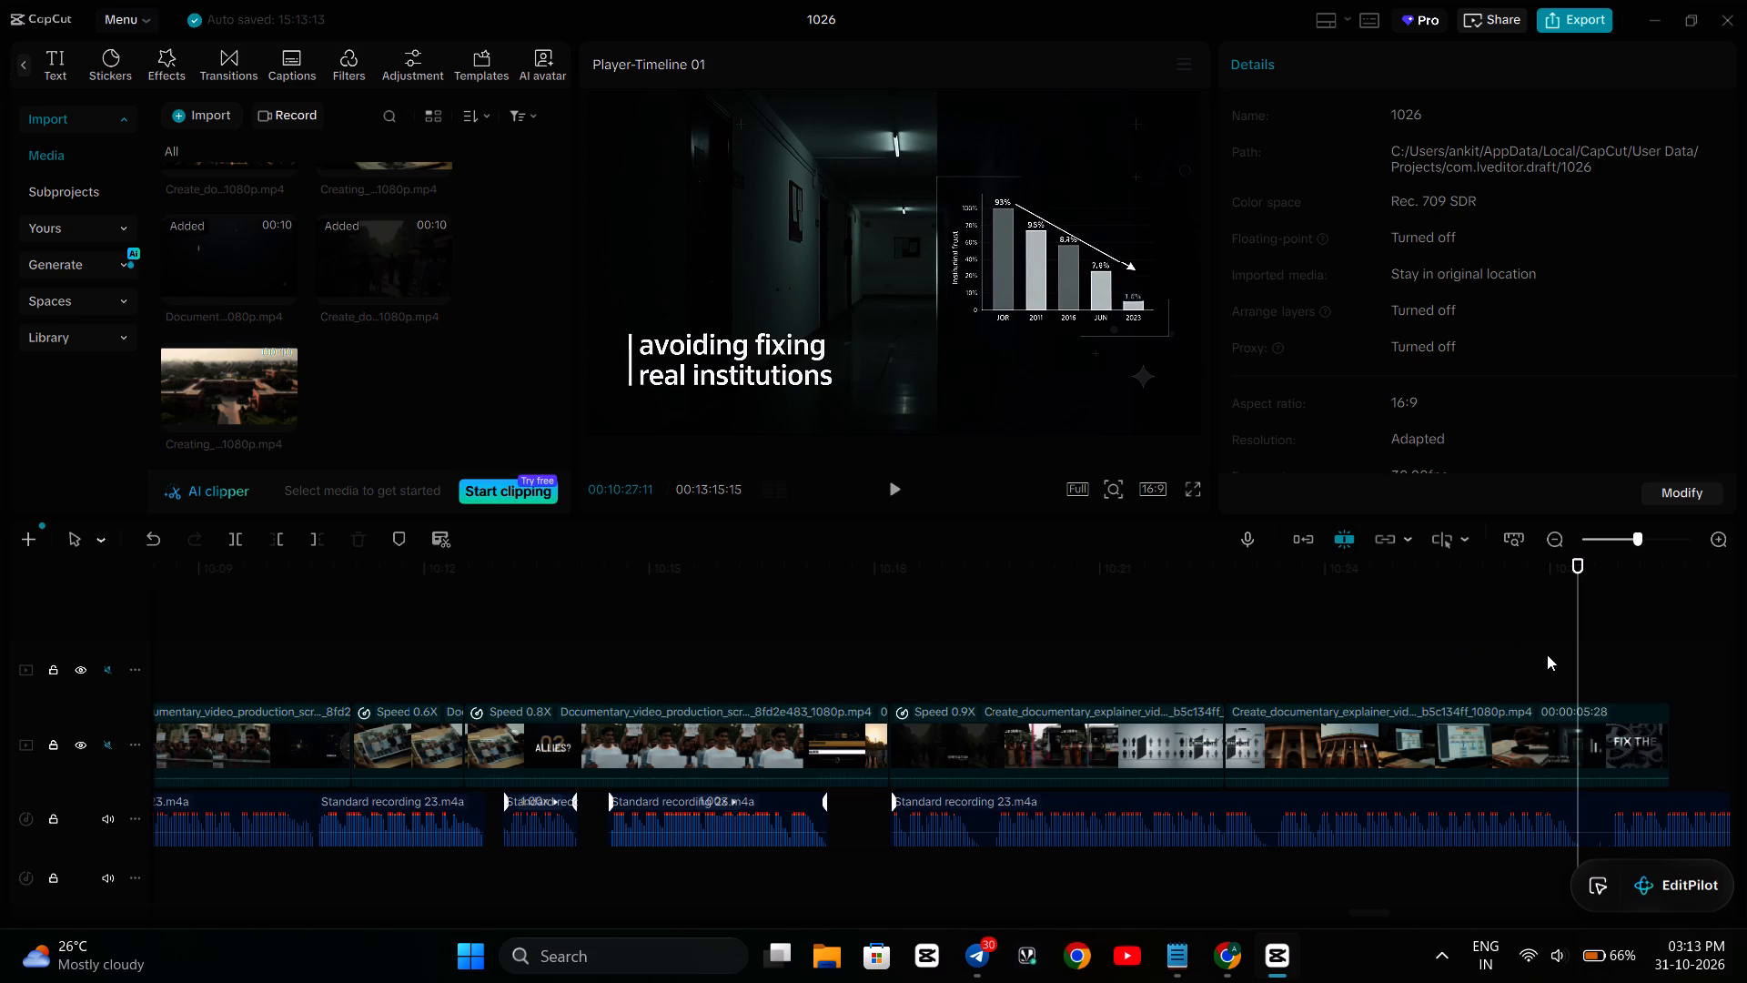
key("space")
key("space")
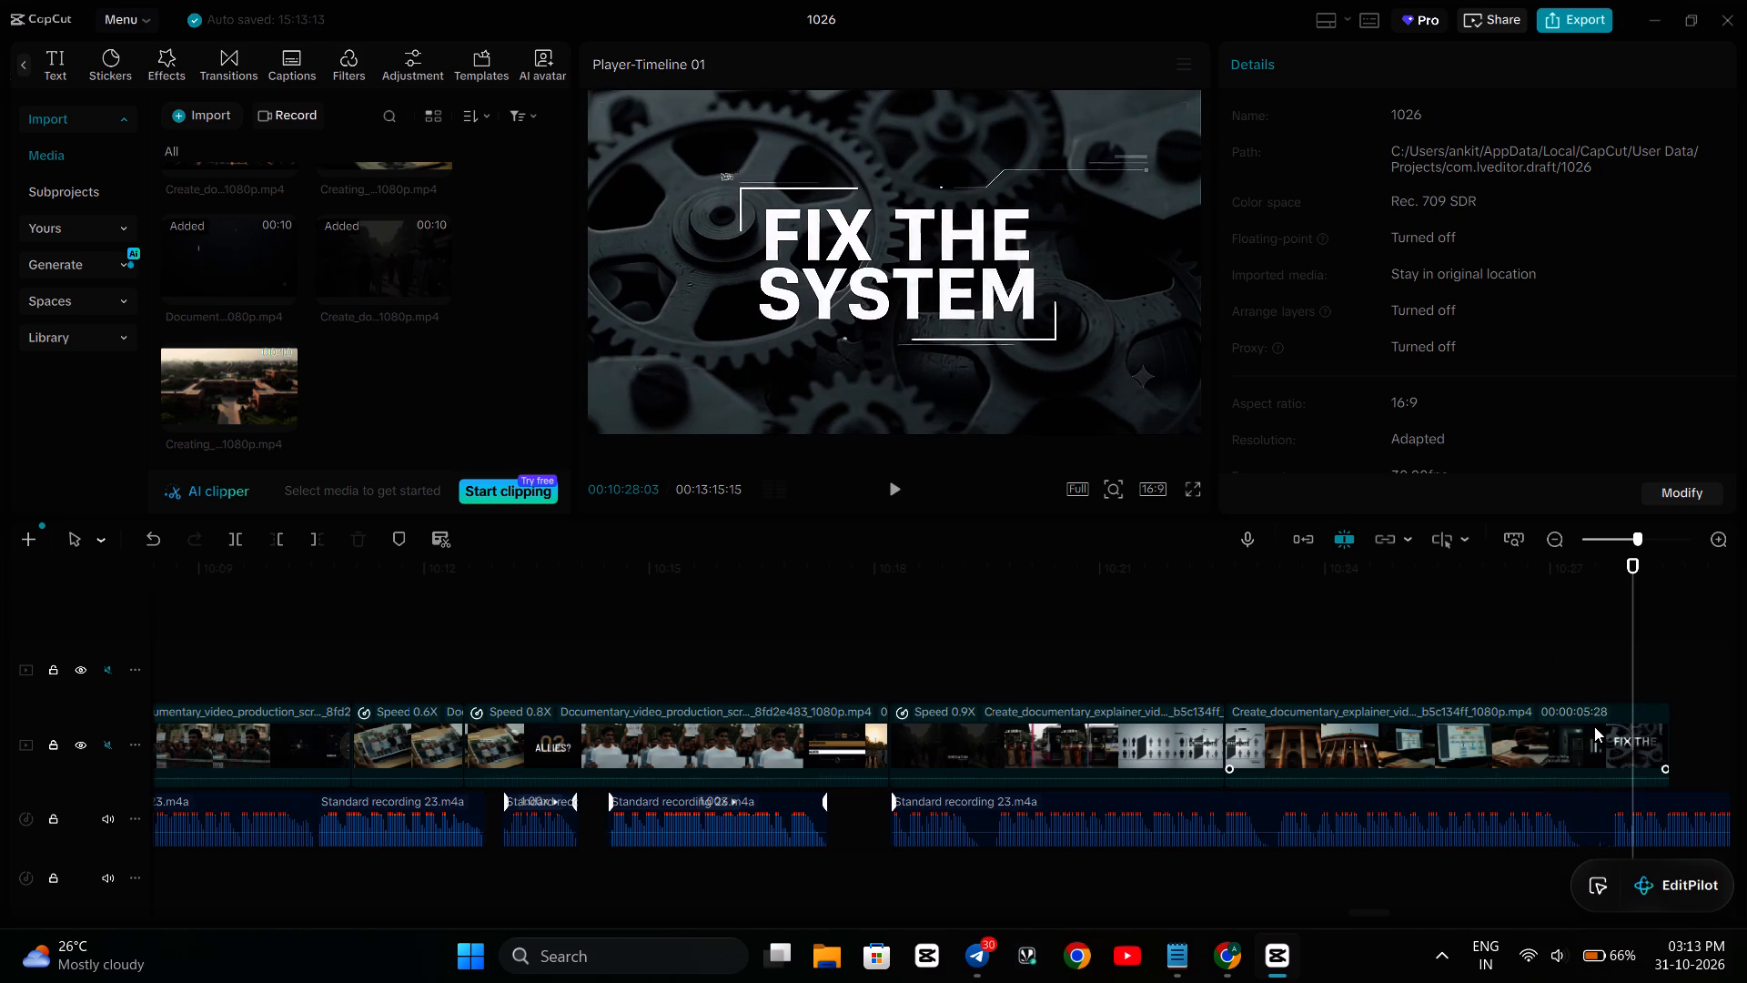
key("space")
key("space")
Trim the end of the b5c134ff clip's second part at 00:10:27:17, cutting off the FIX THE SYSTEM scene.
left_click(1594, 727)
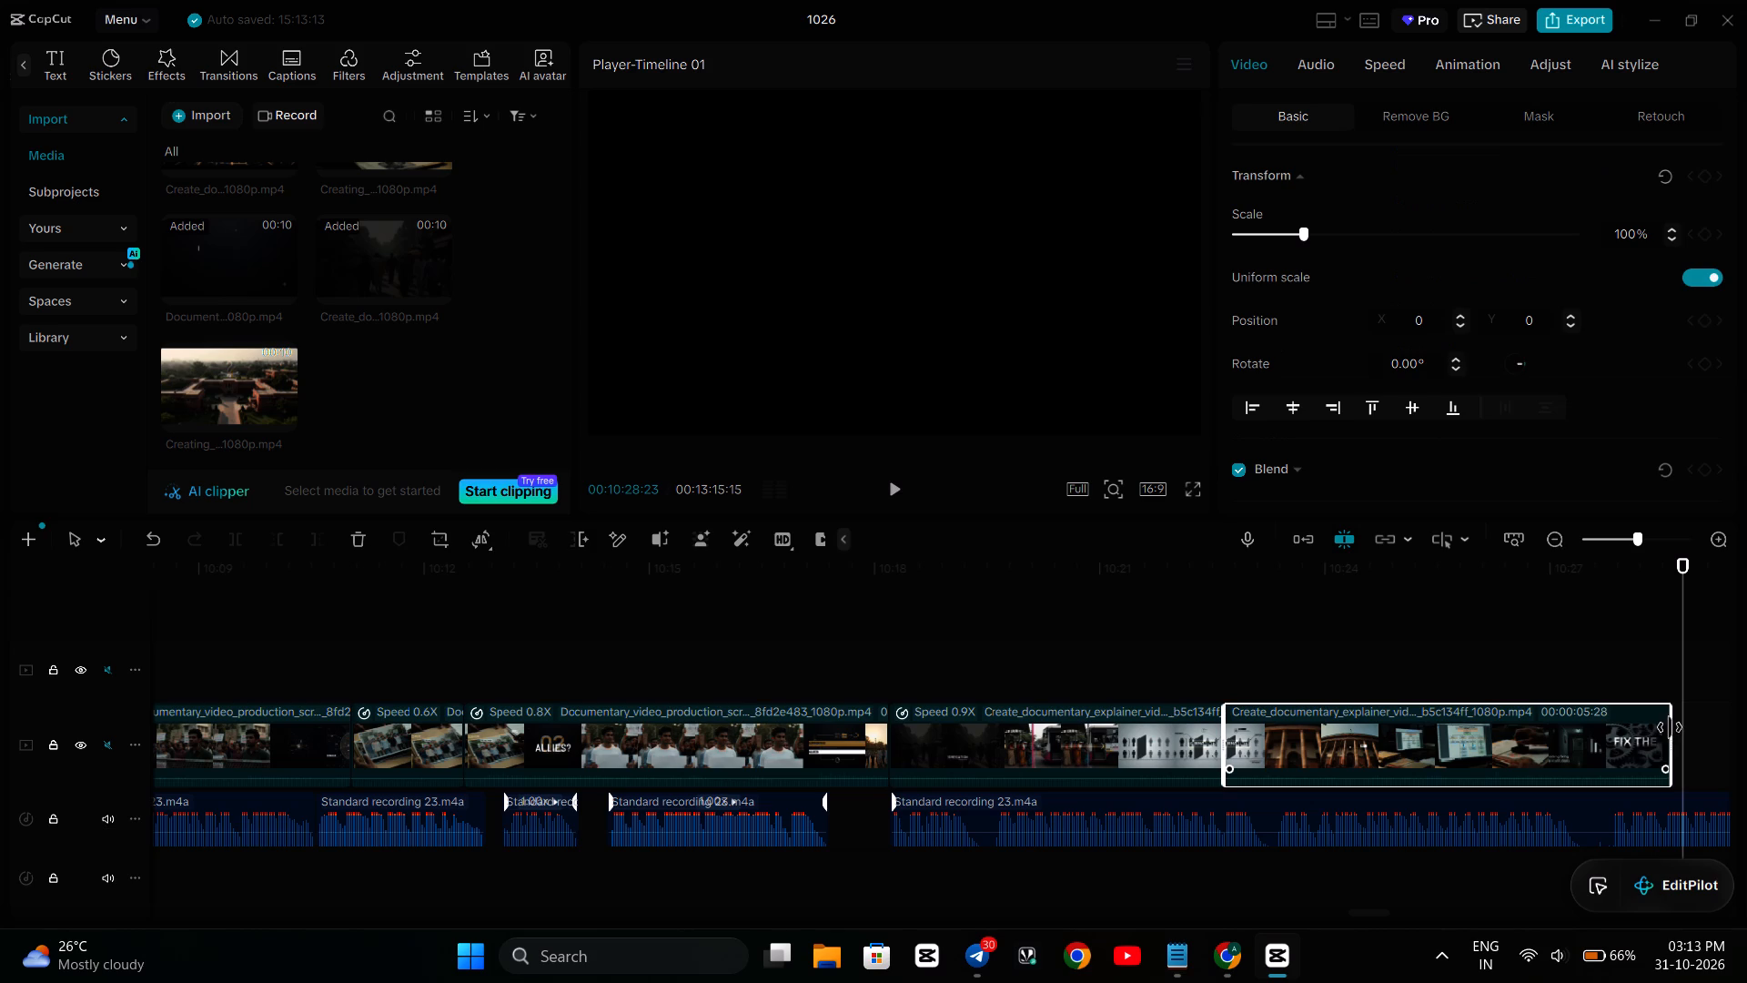
left_click(1550, 677)
key("space")
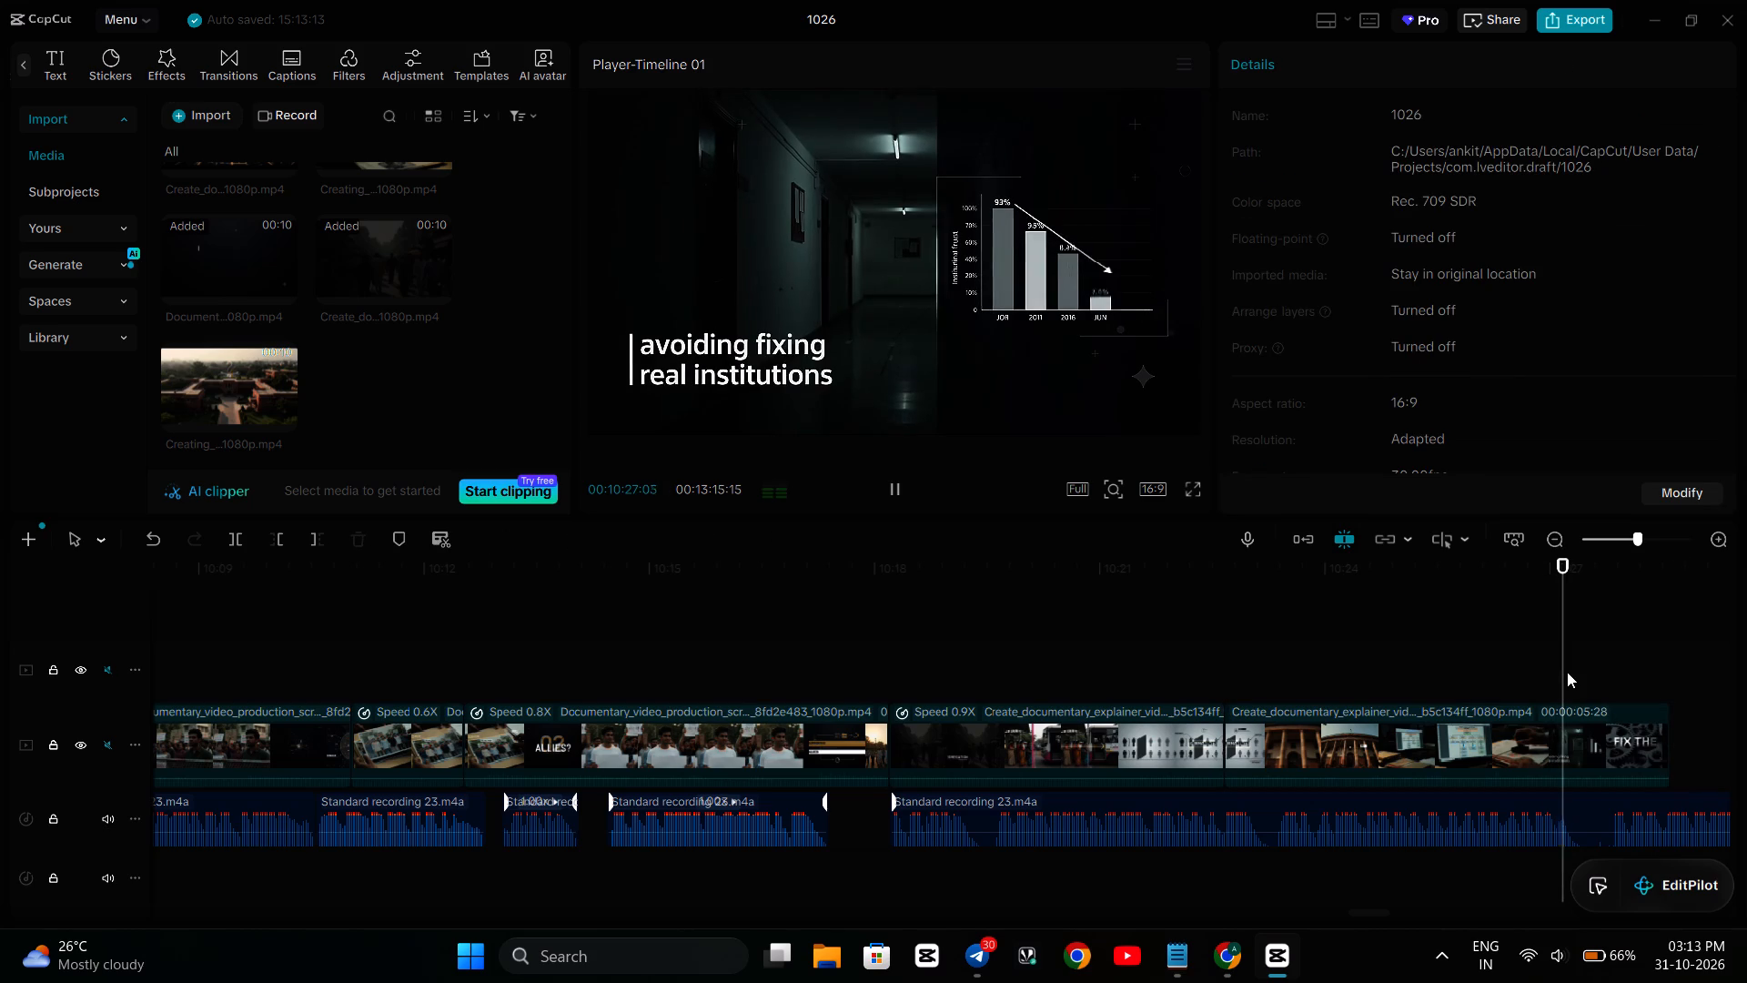
key("space")
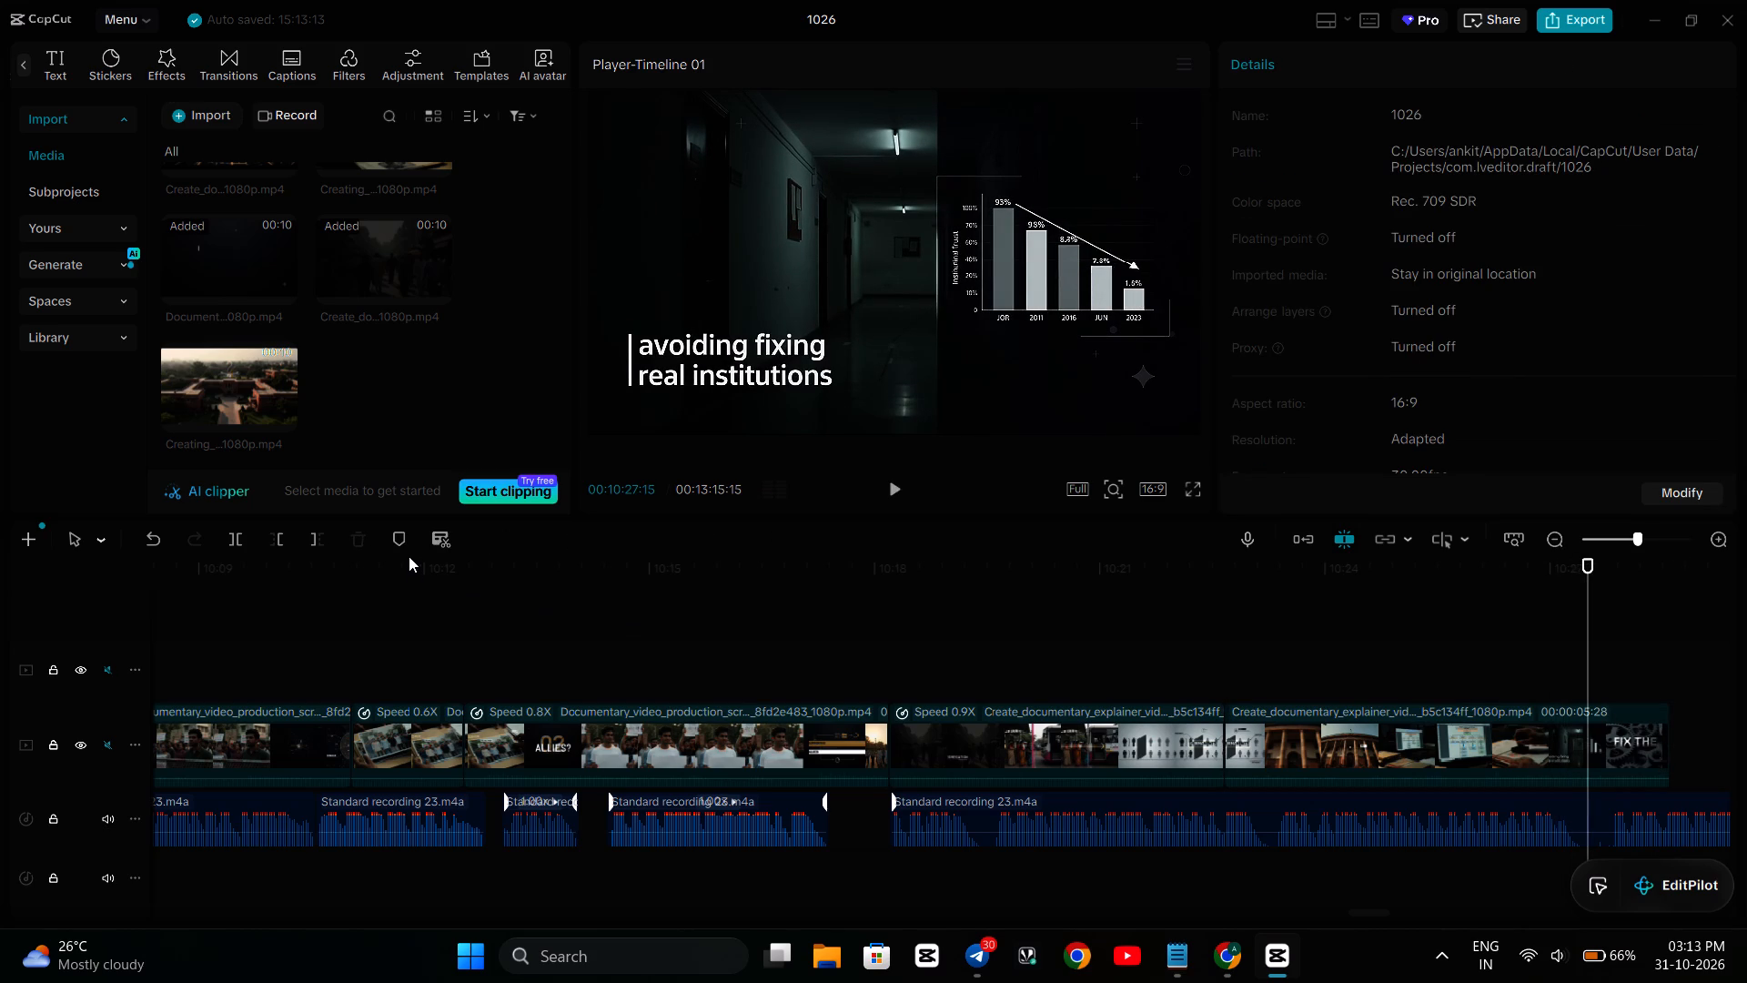
key("space")
key("space")
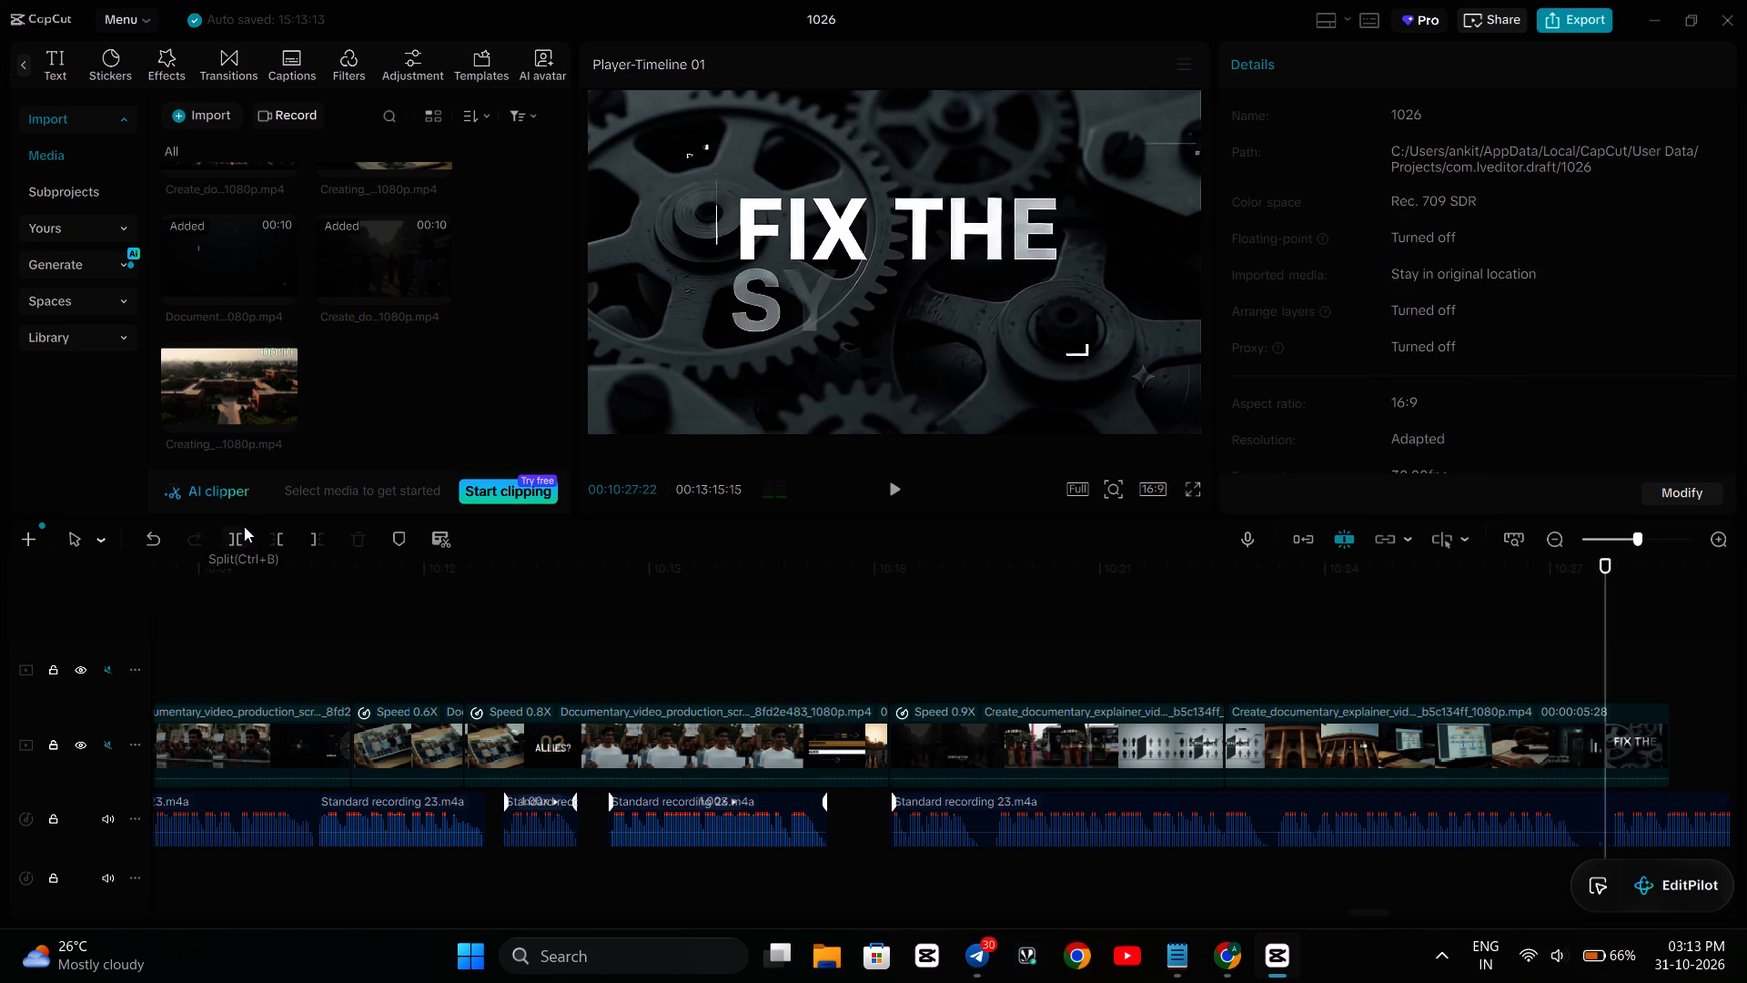
key("Left")
key("Left")
key("Left")
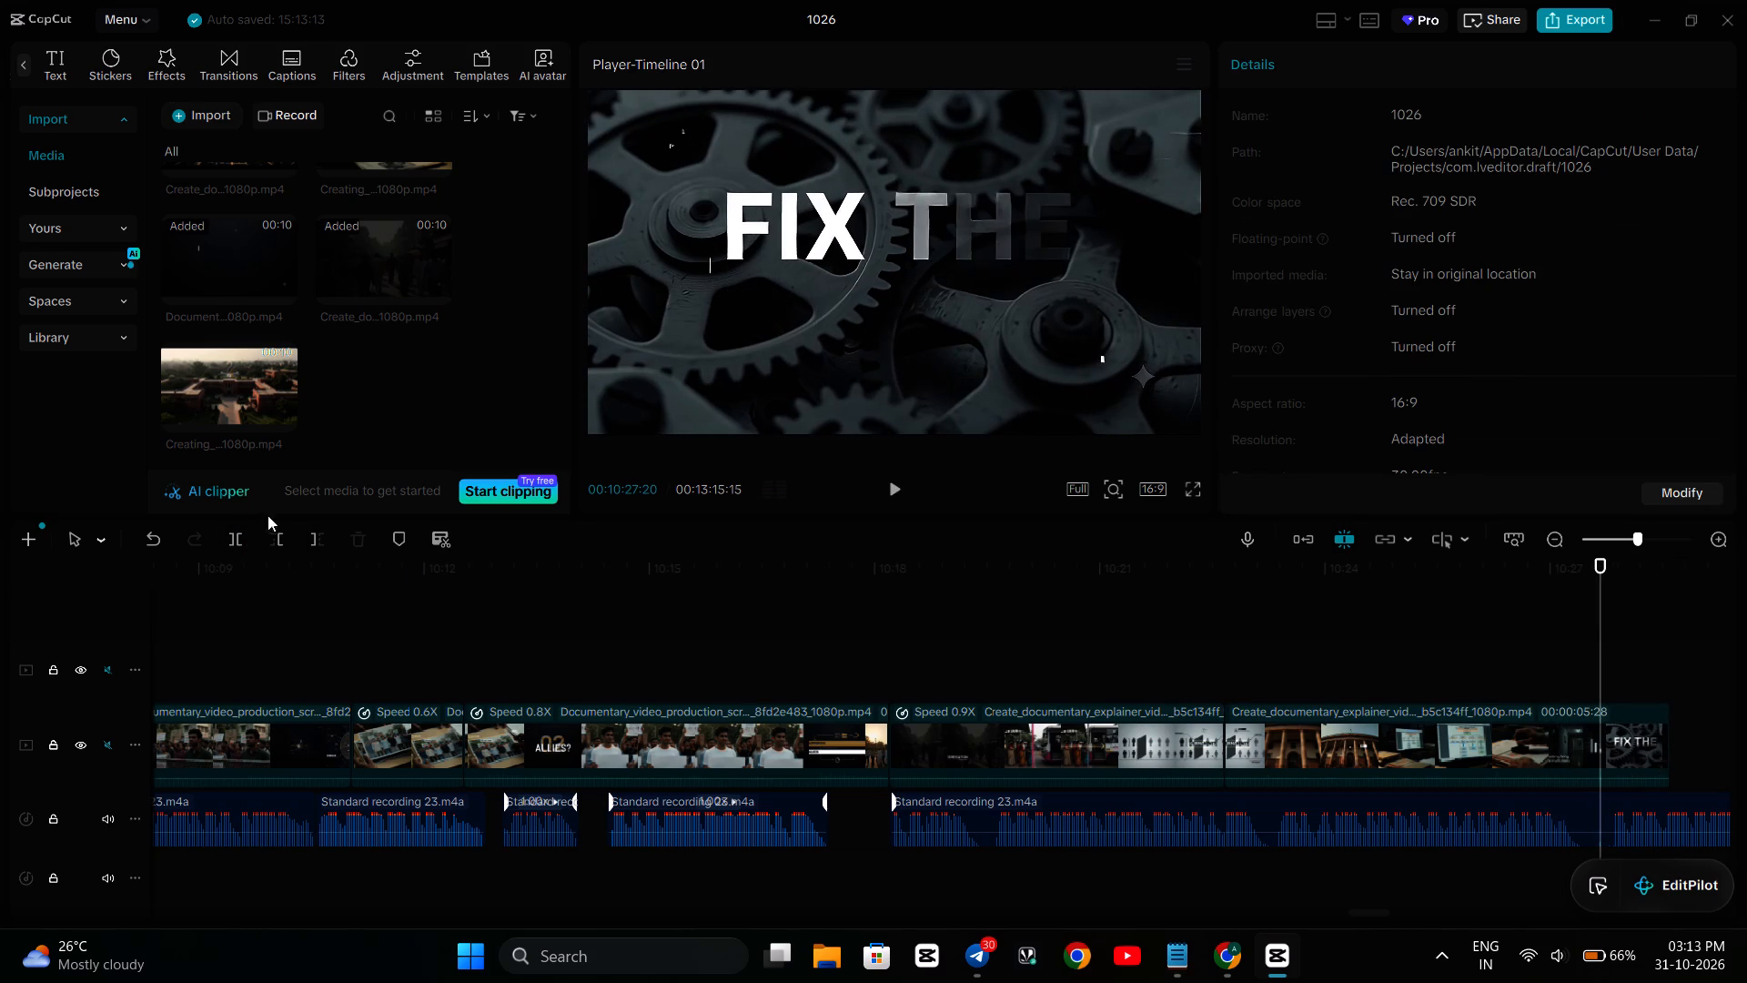
key("Left")
key("Left")
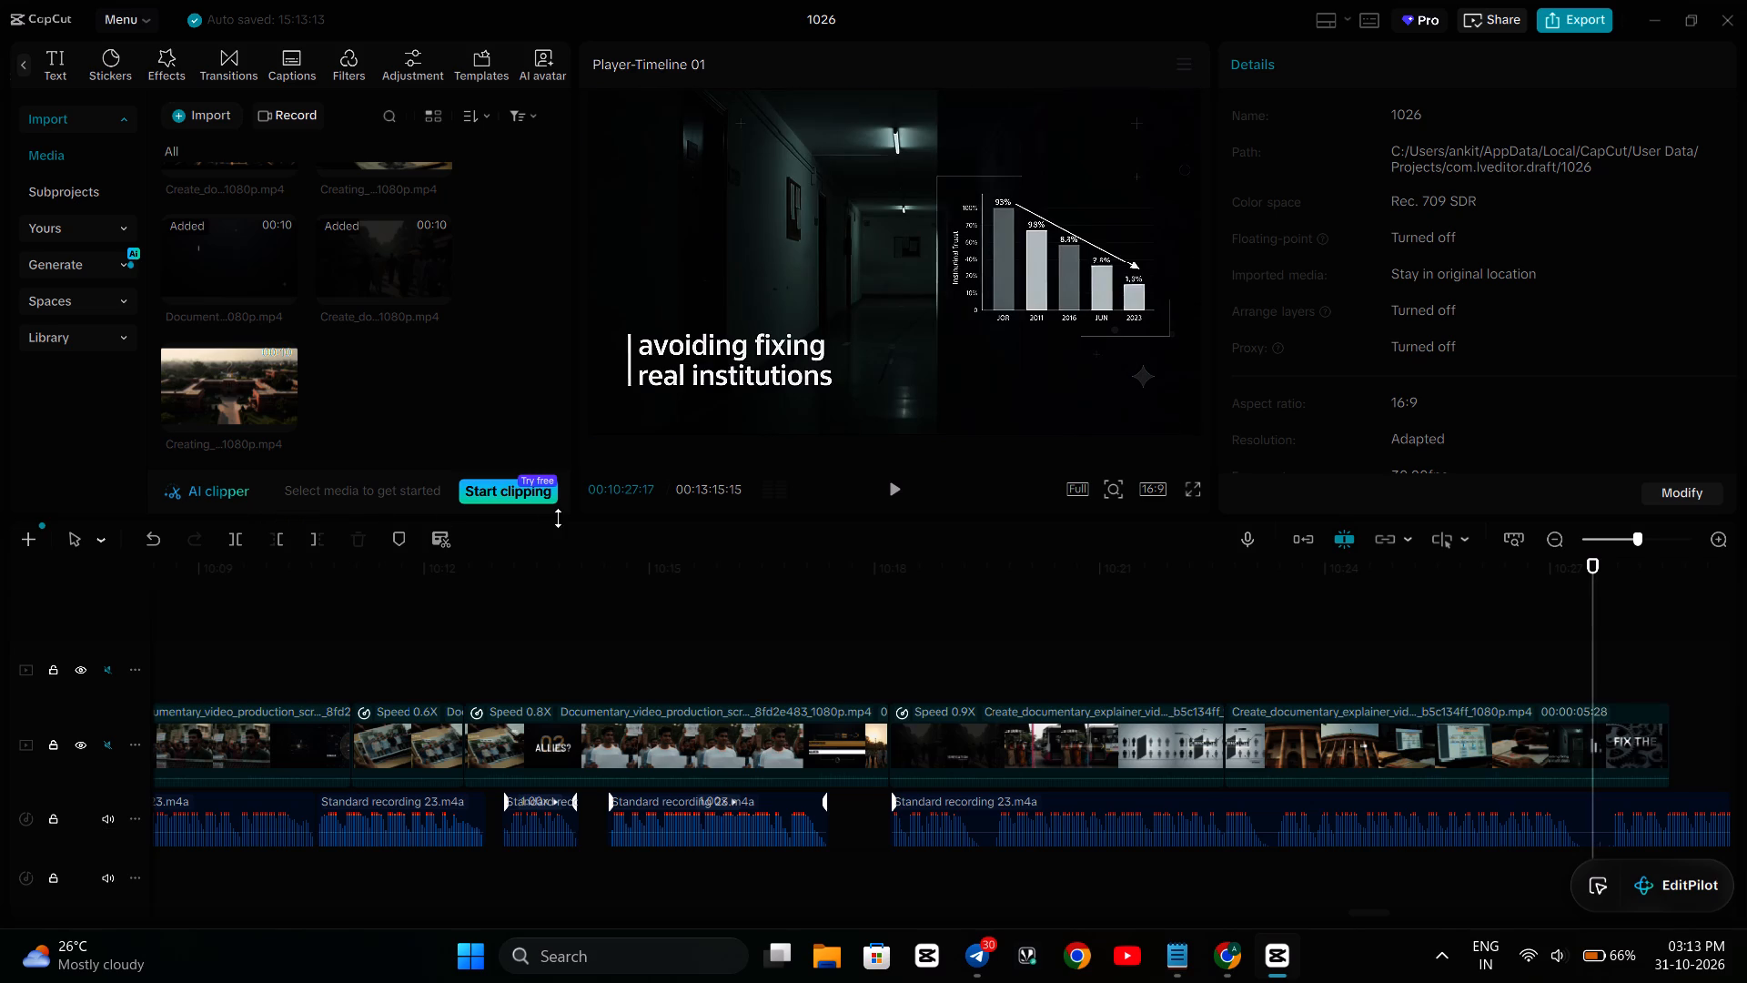
left_click(314, 535)
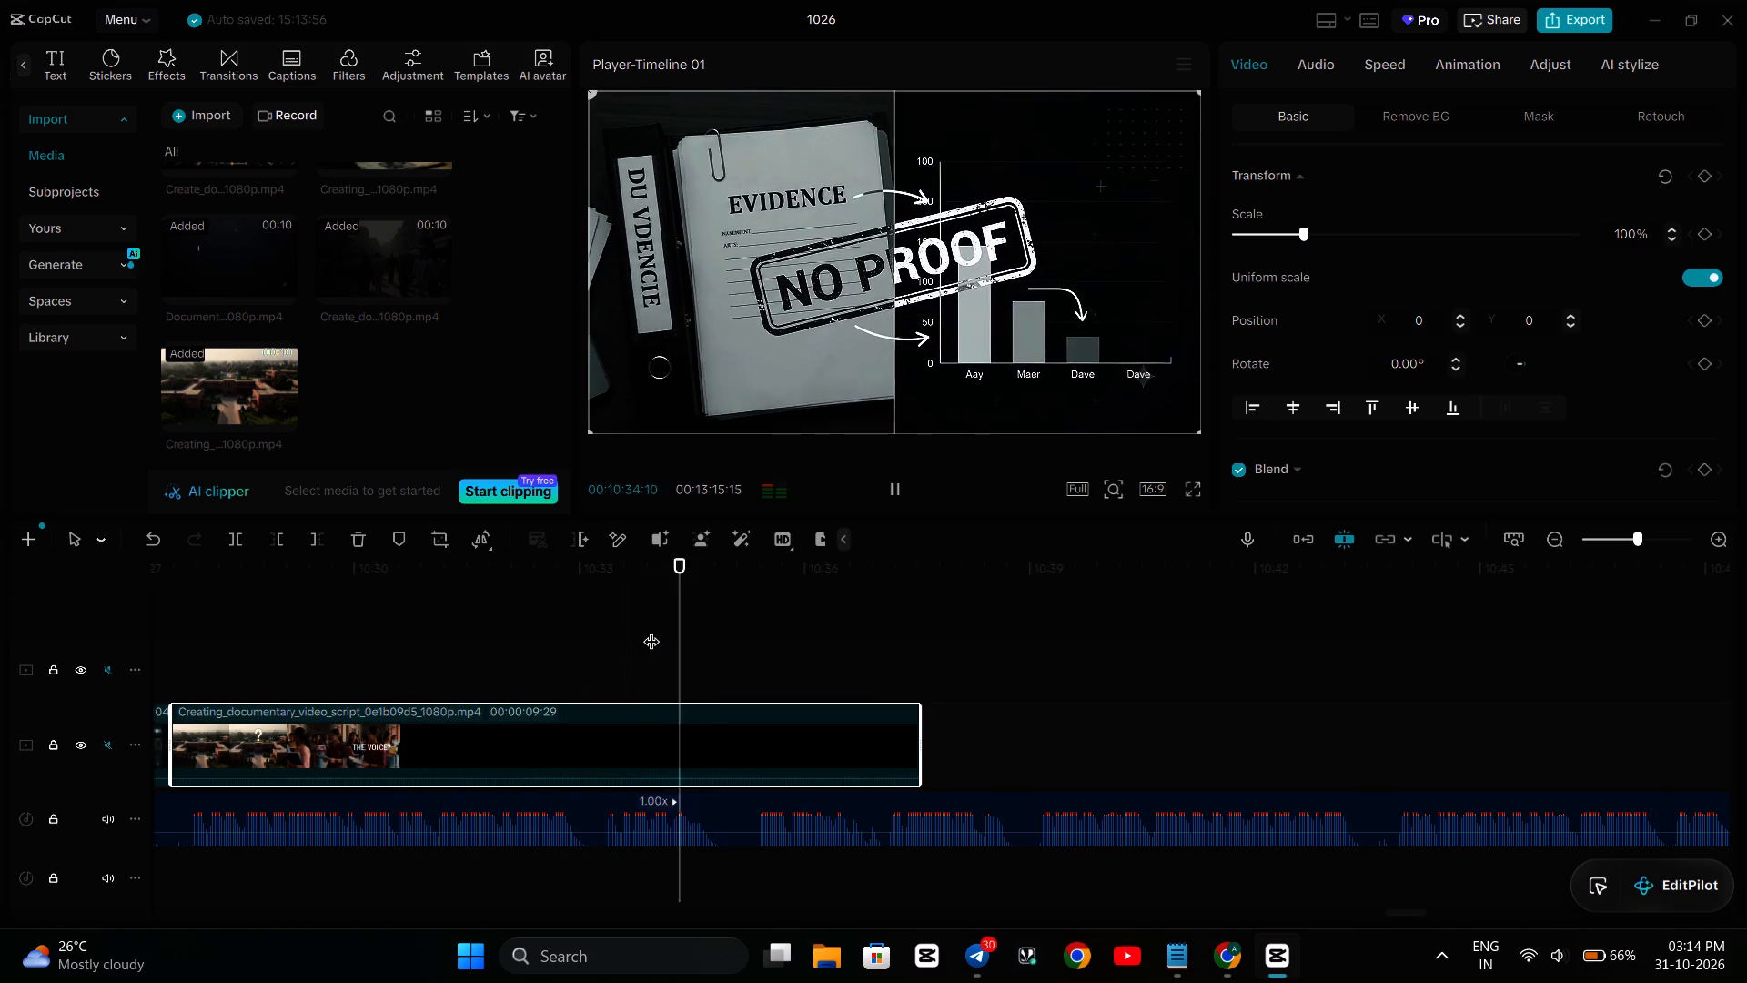
scroll(651, 630, "right", 2)
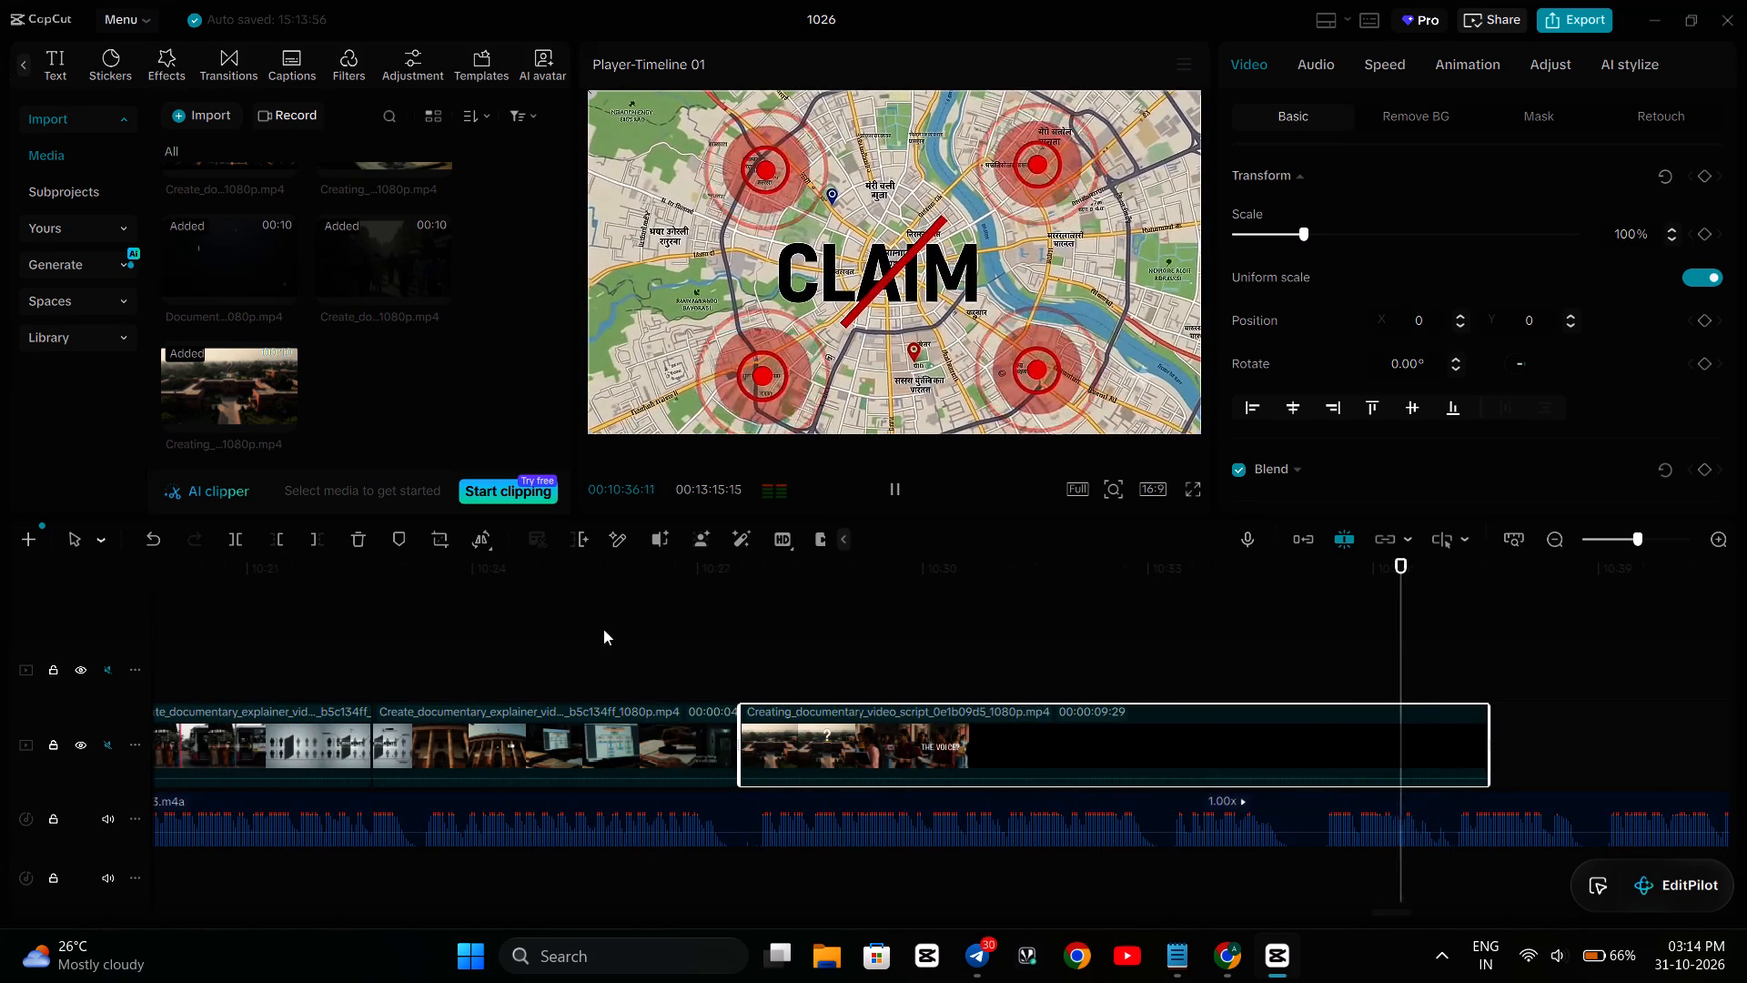
left_click(596, 628)
key("space")
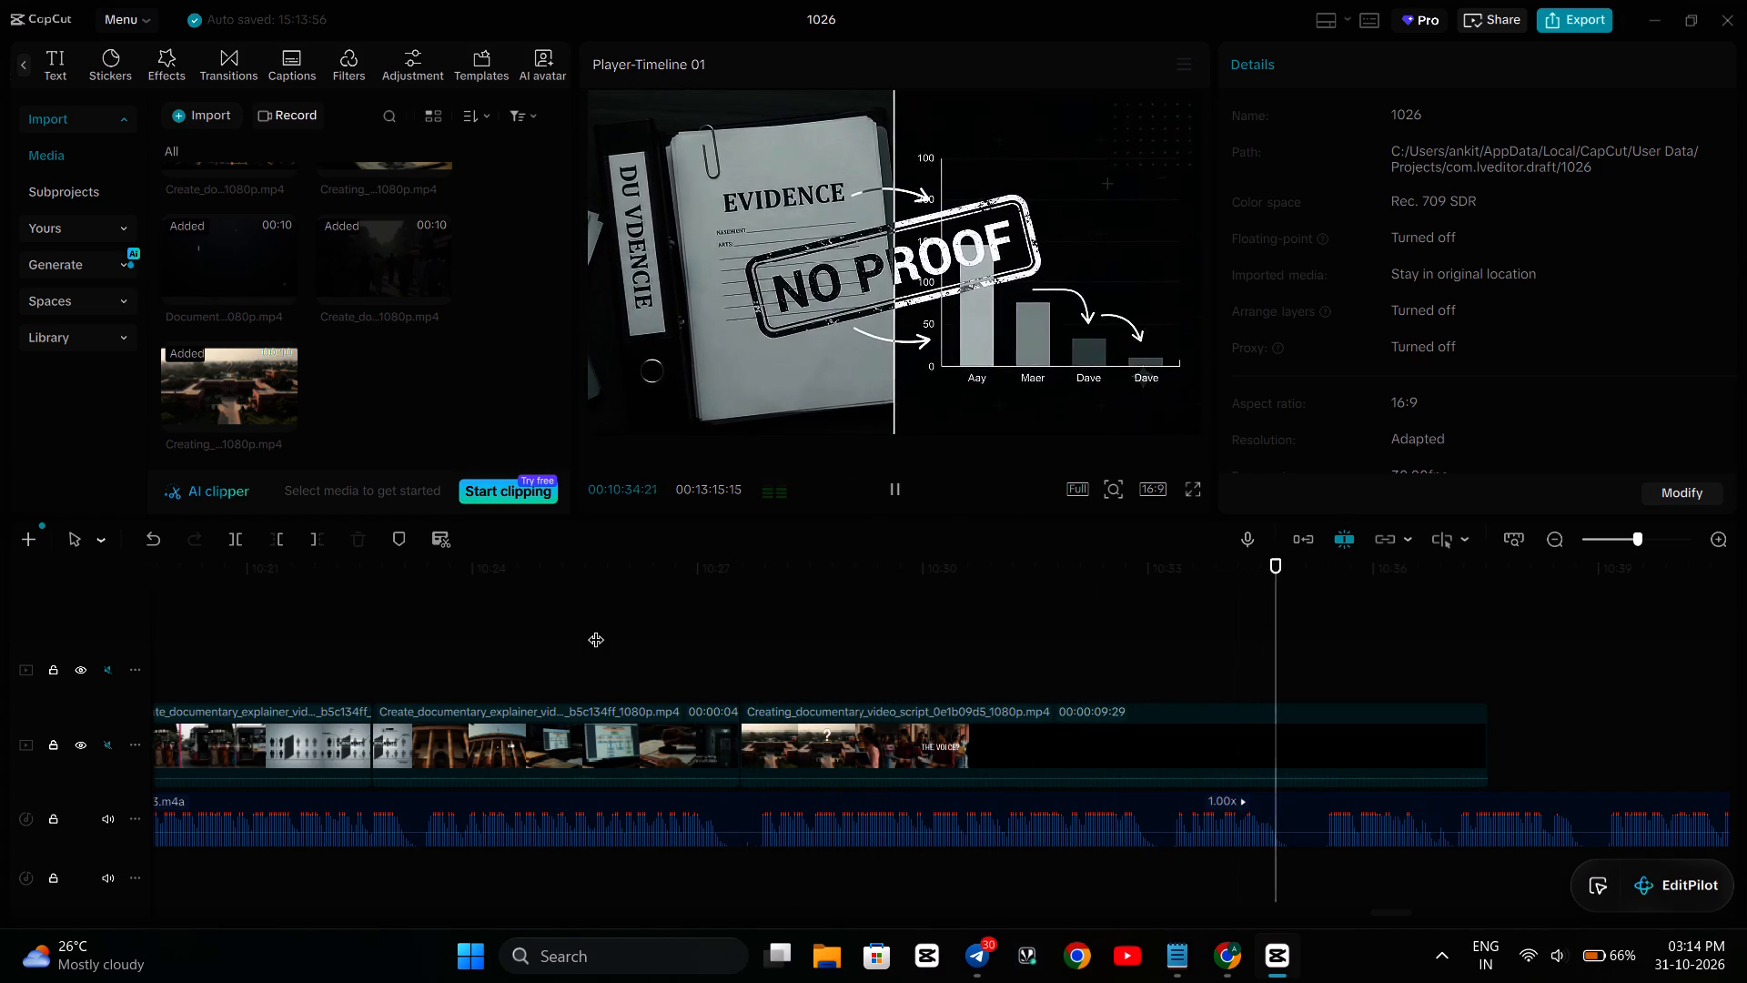
key("space")
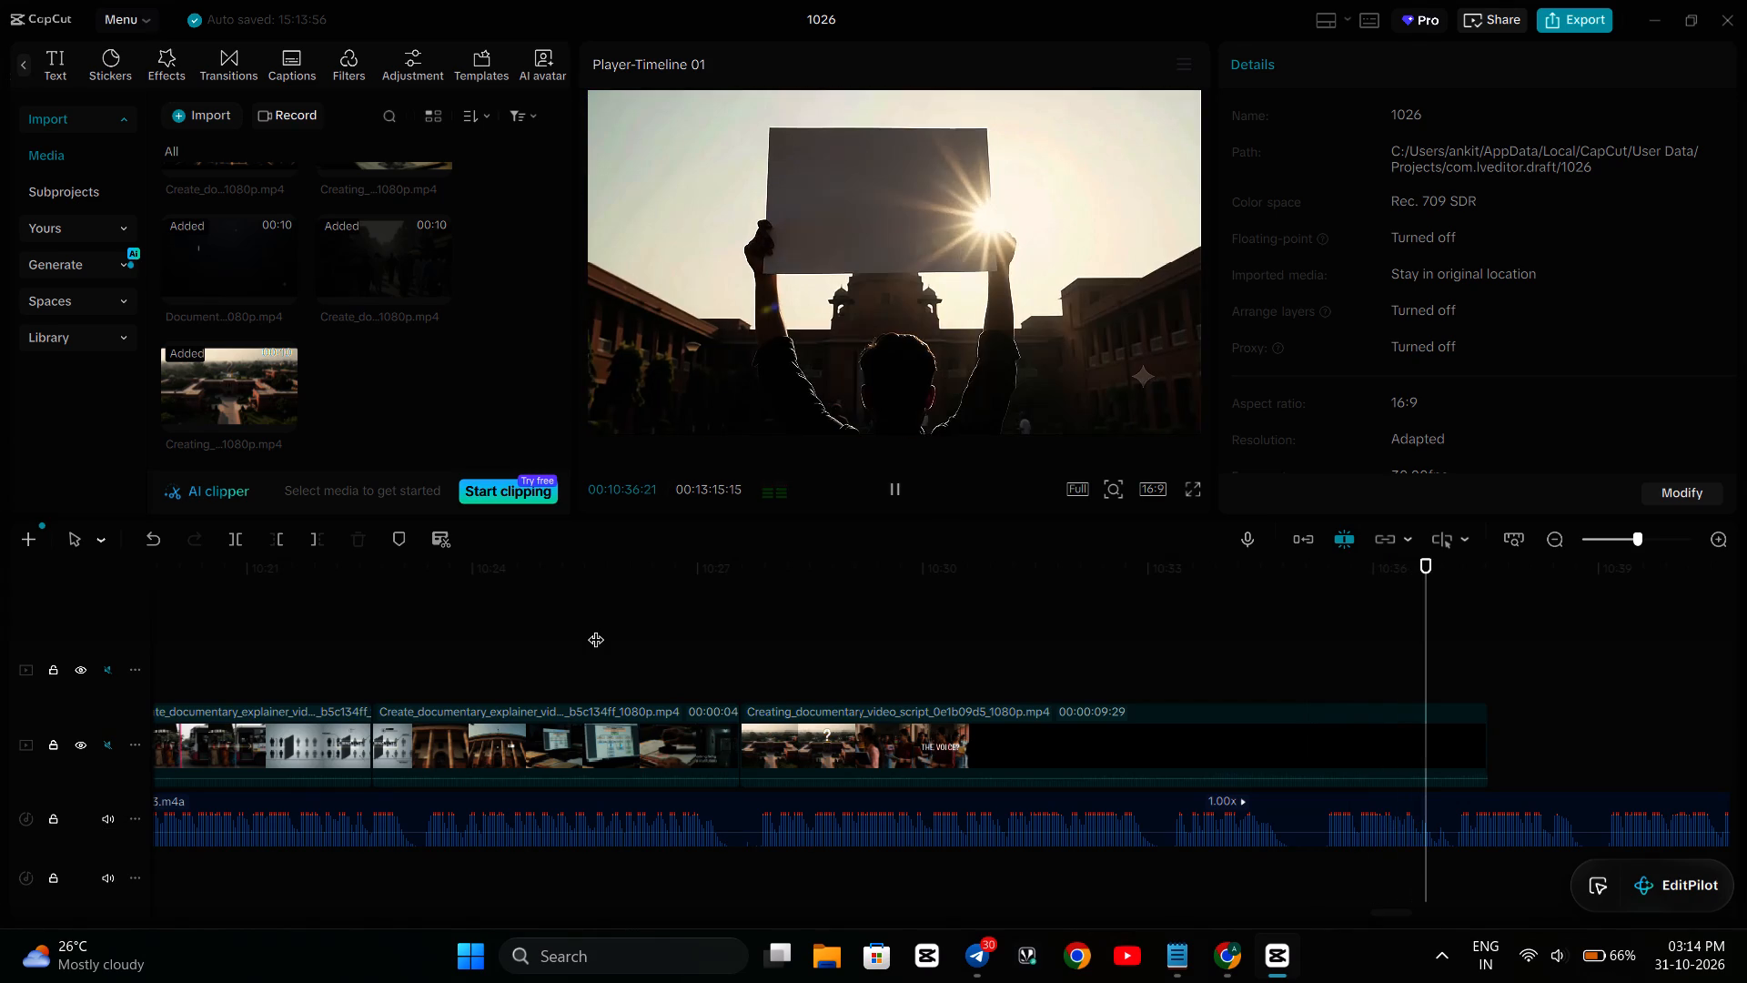
Trim the end of the b5c134ff clip's second part at 00:10:26:01, cutting off the PASSED stamp scene.
left_click(599, 726)
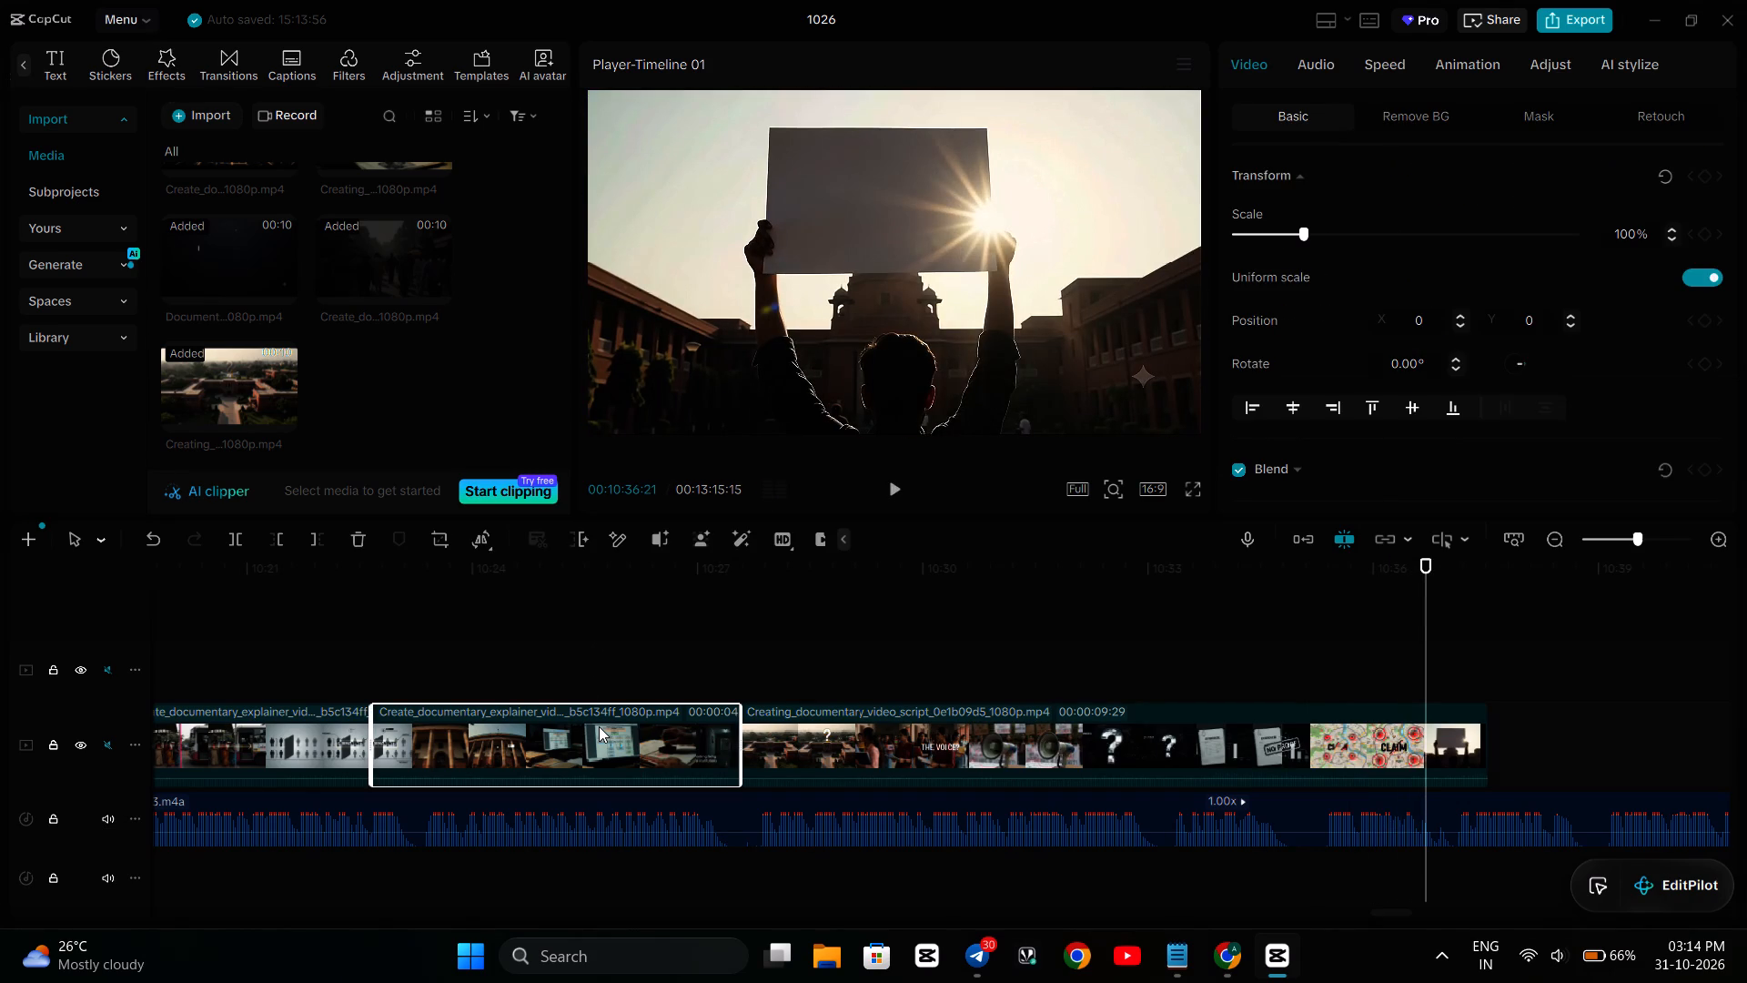
left_click(571, 663)
key("space")
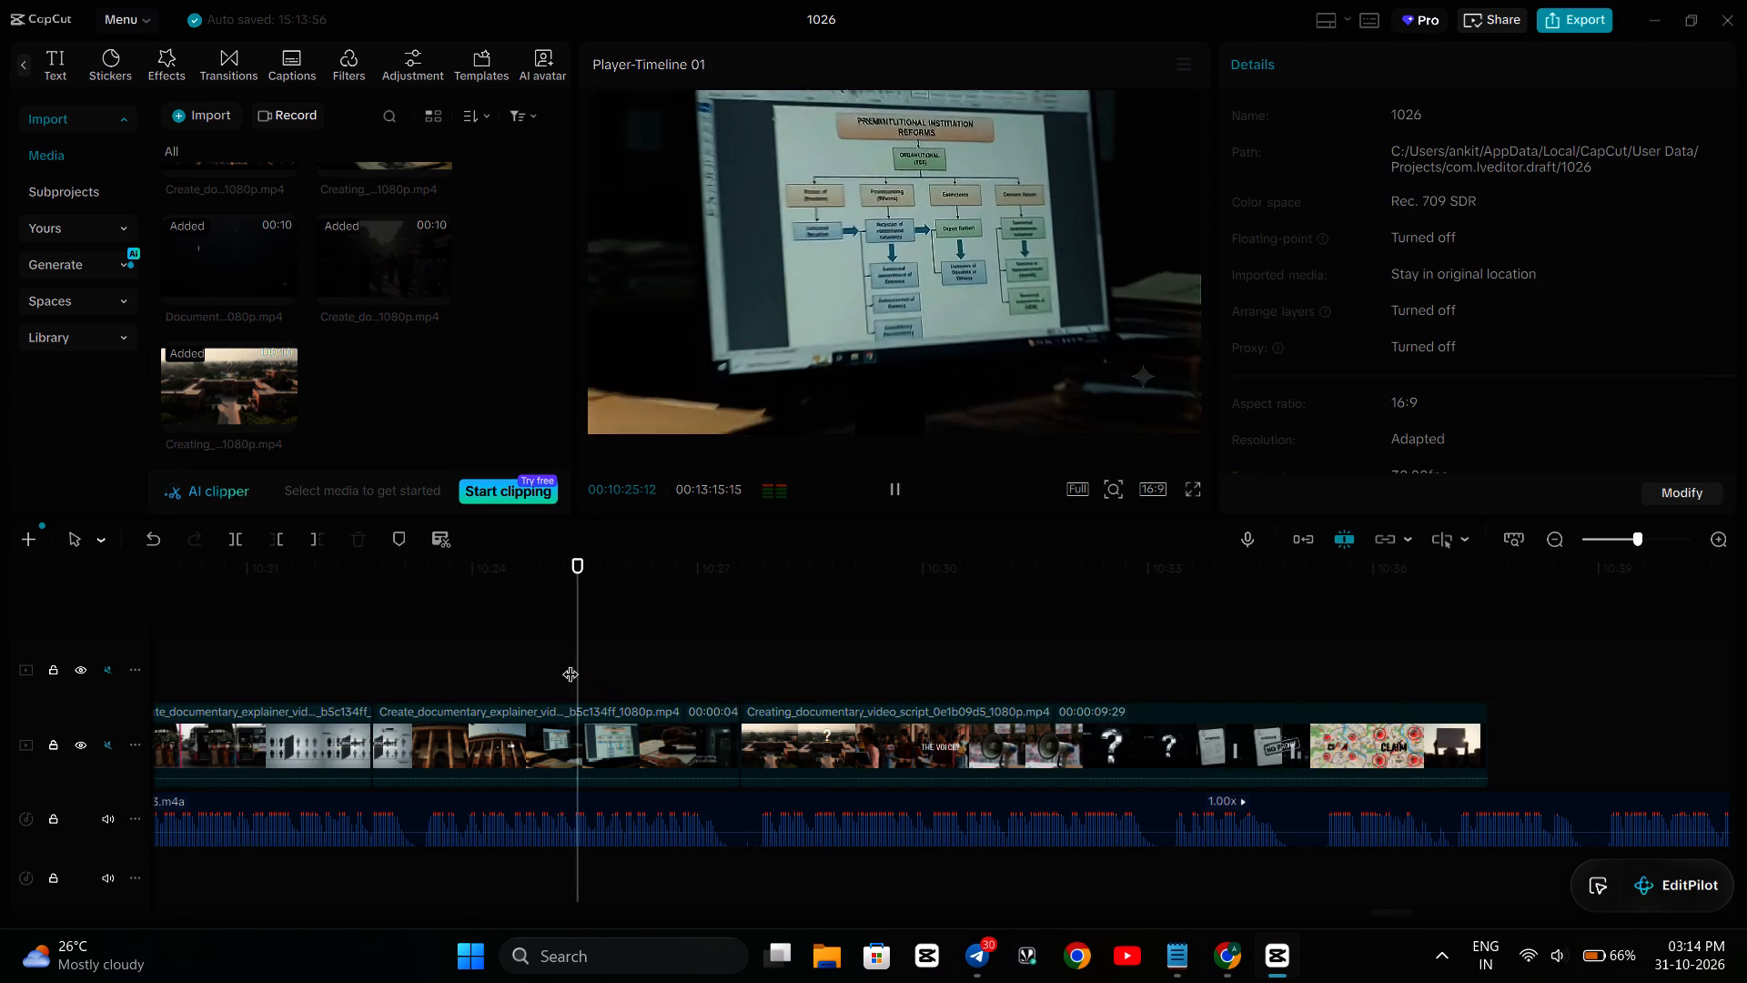
key("space")
key("space")
key("space")
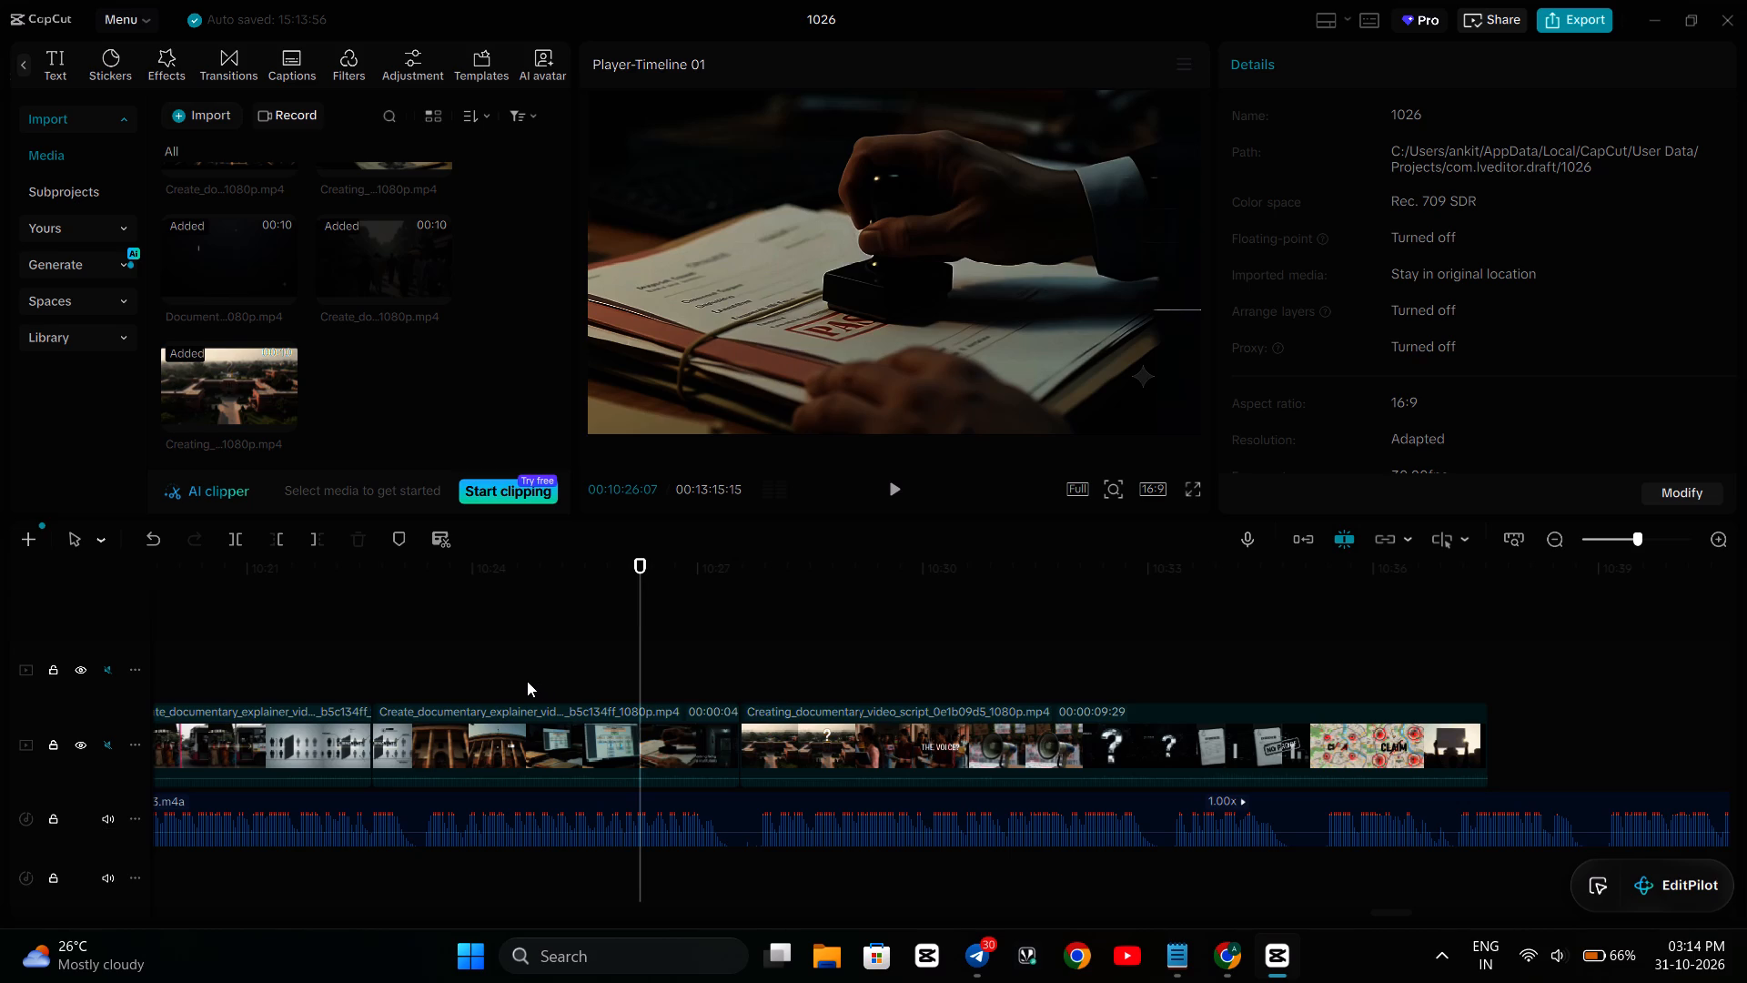
key("Left")
key("Left")
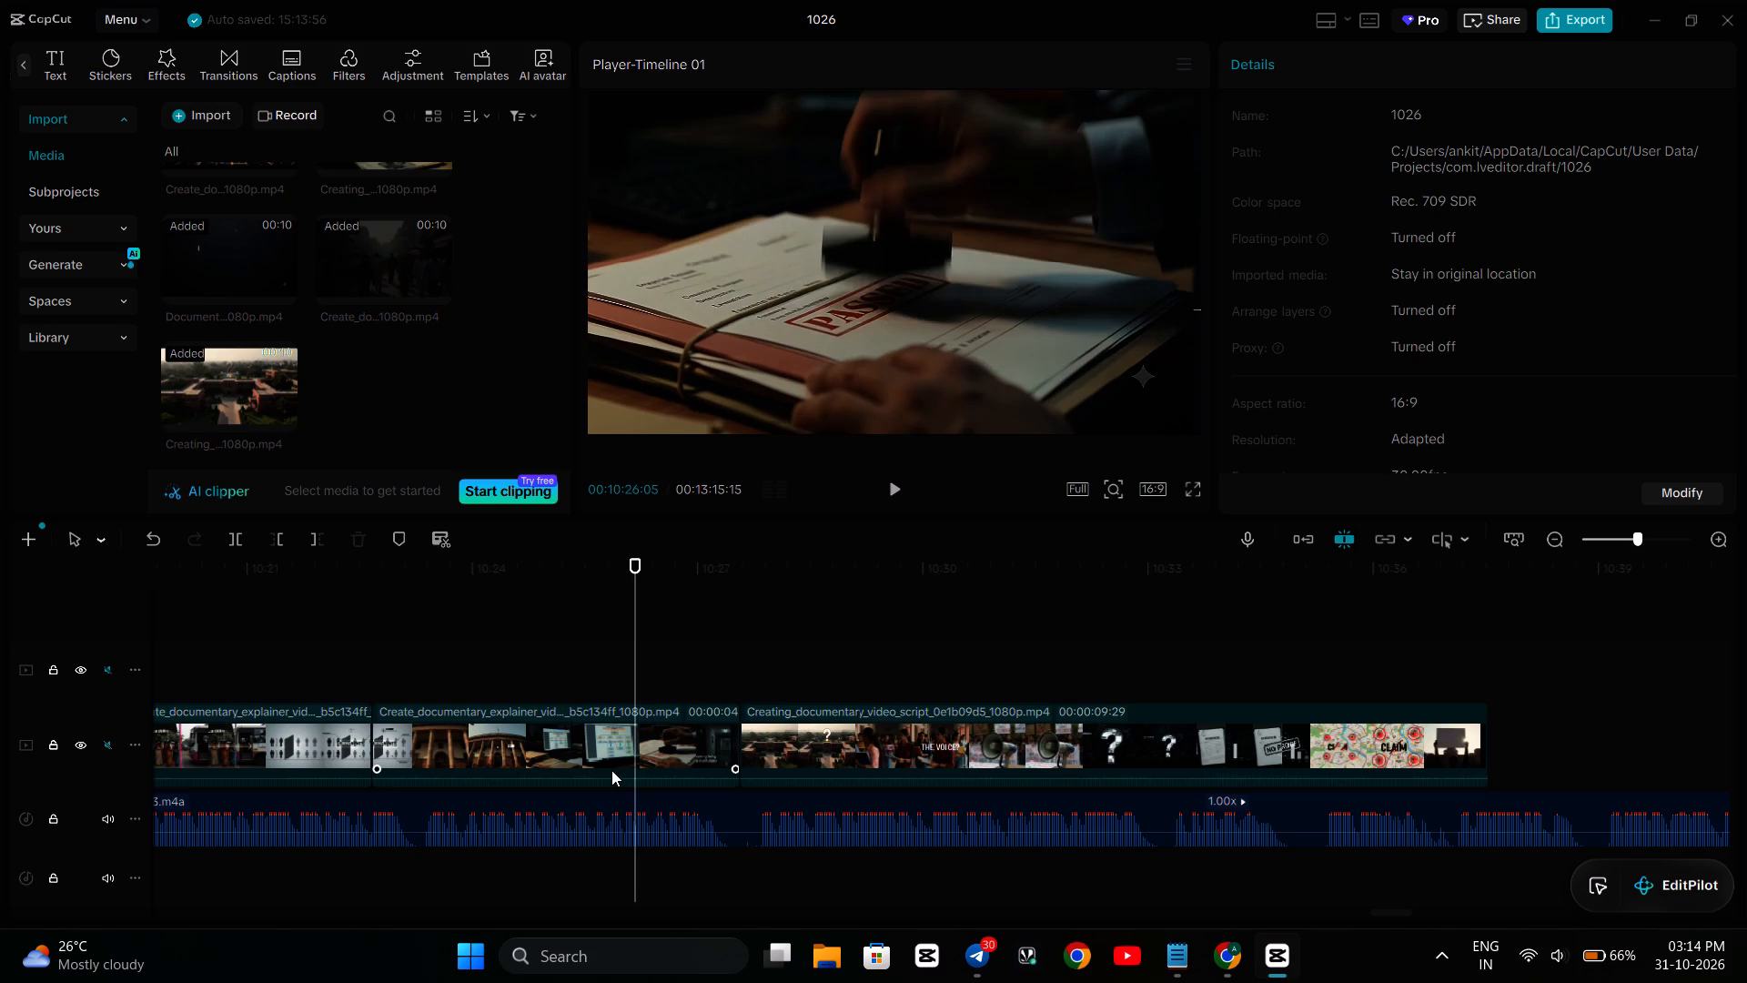
key("Left")
key("Left")
key("Left")
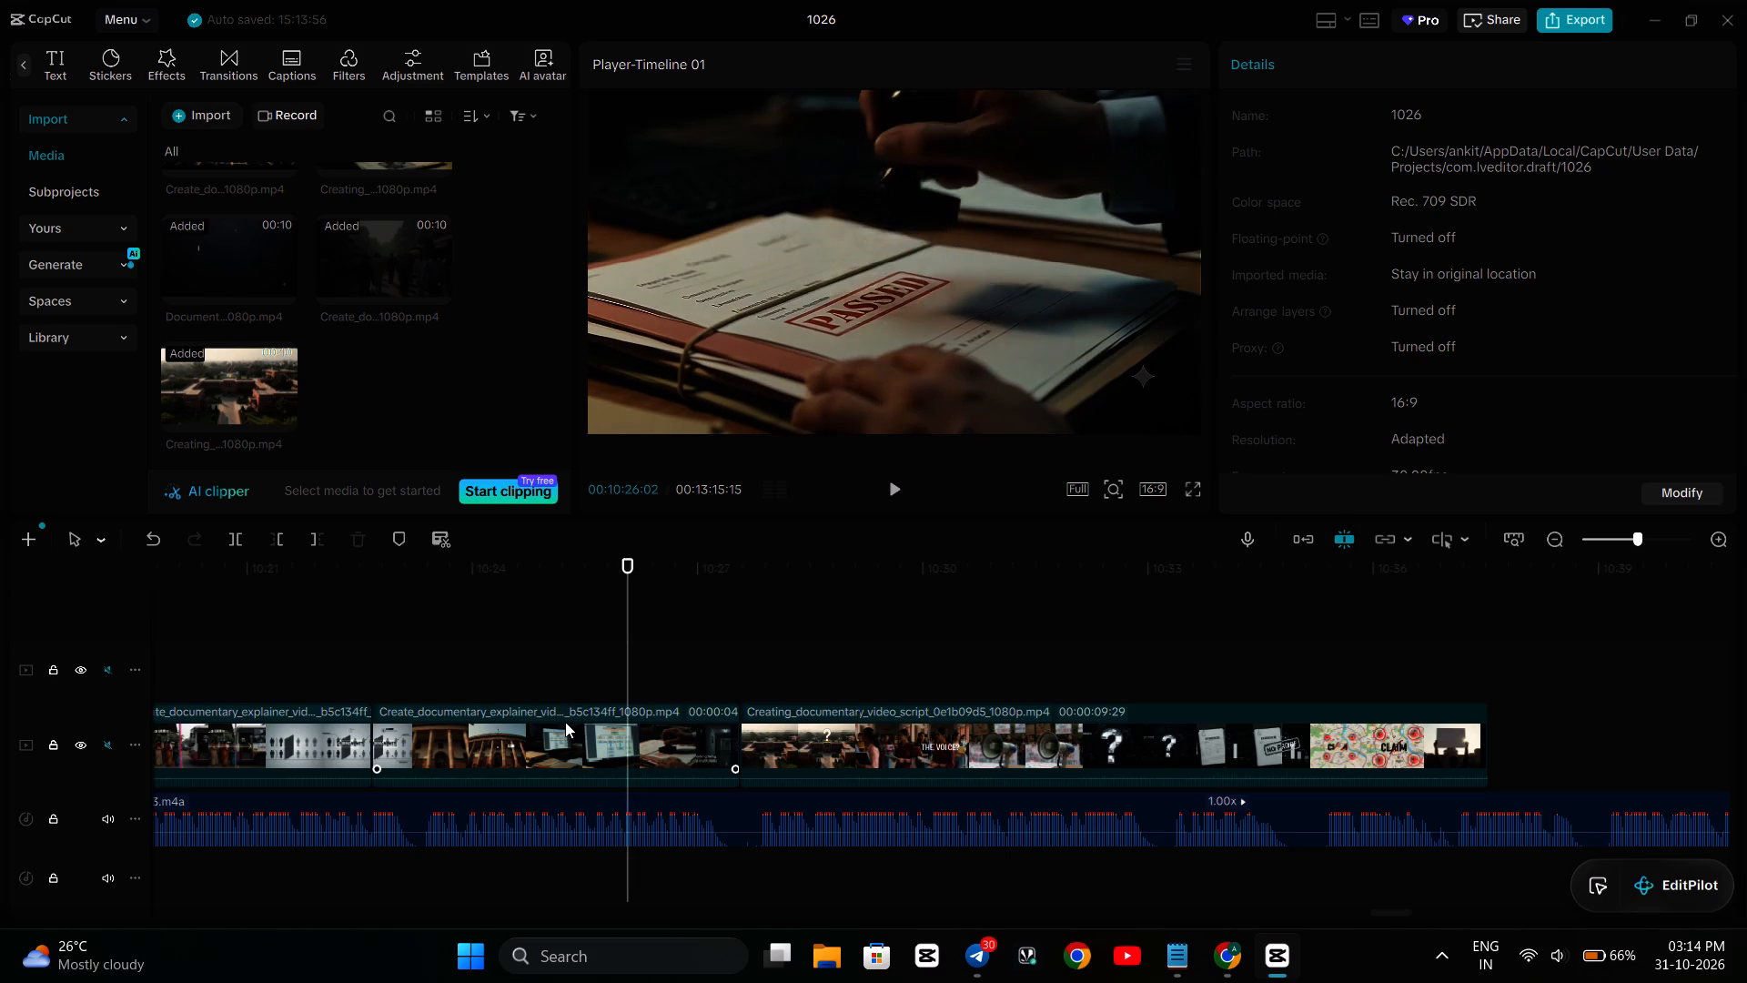
key("Left")
left_click(560, 714)
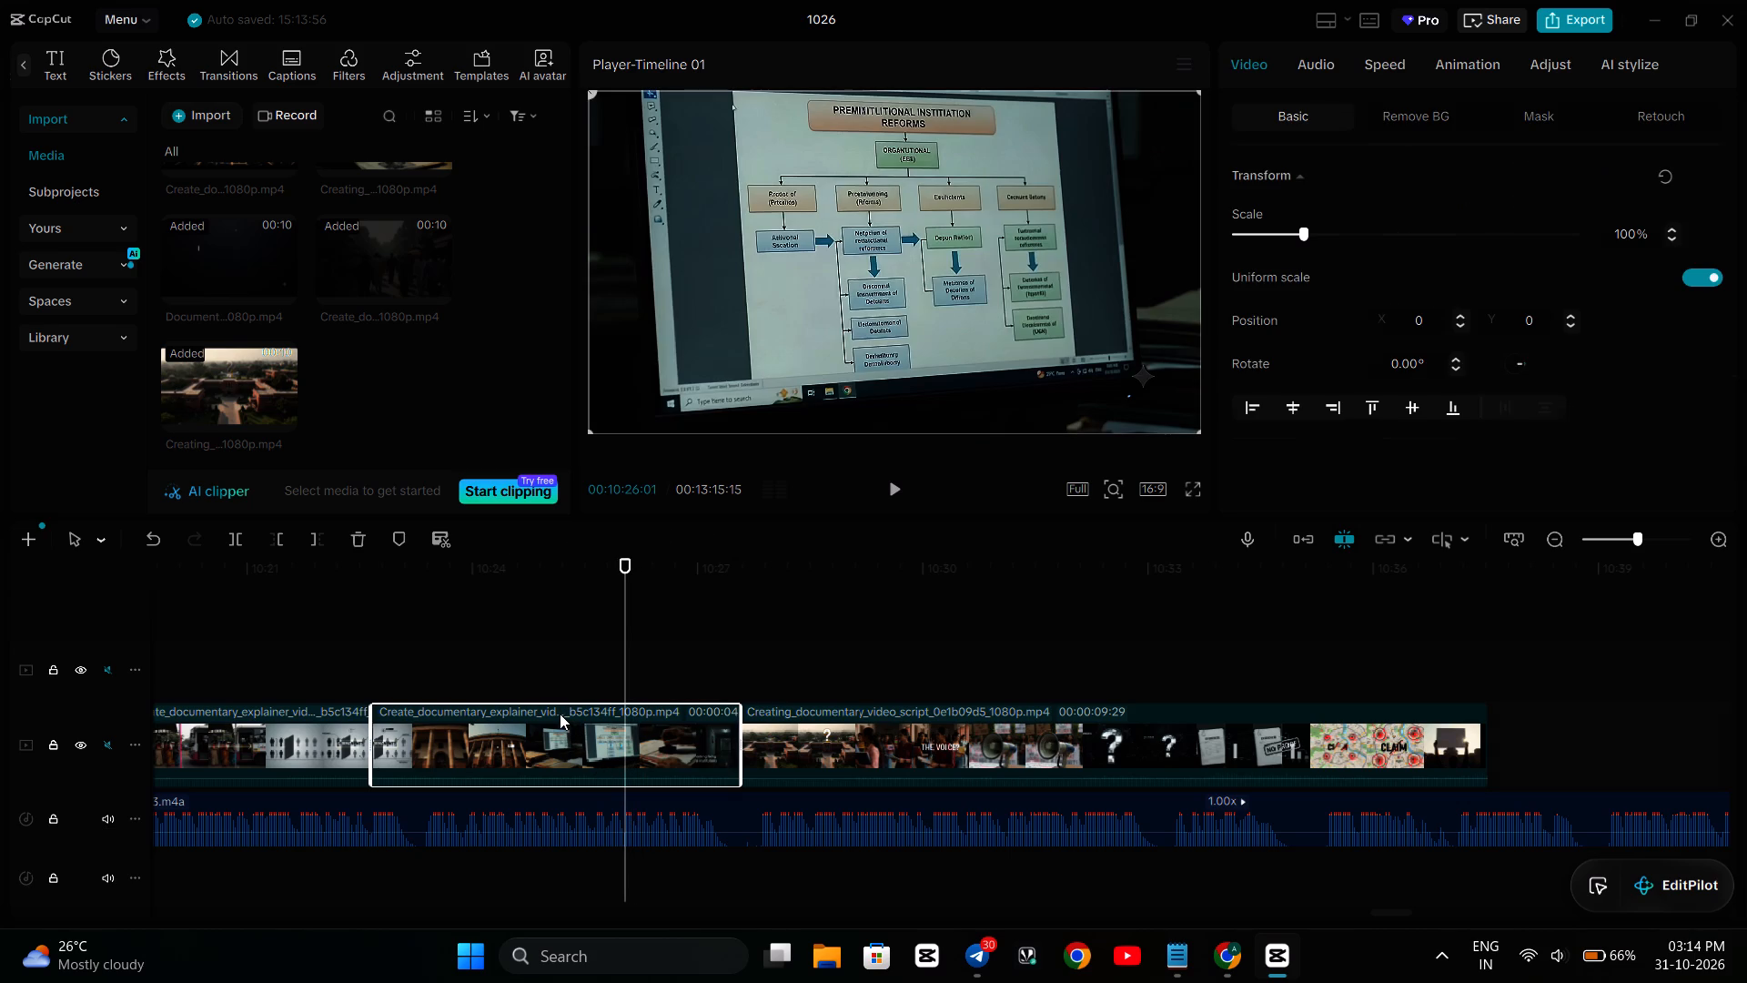
left_click(319, 545)
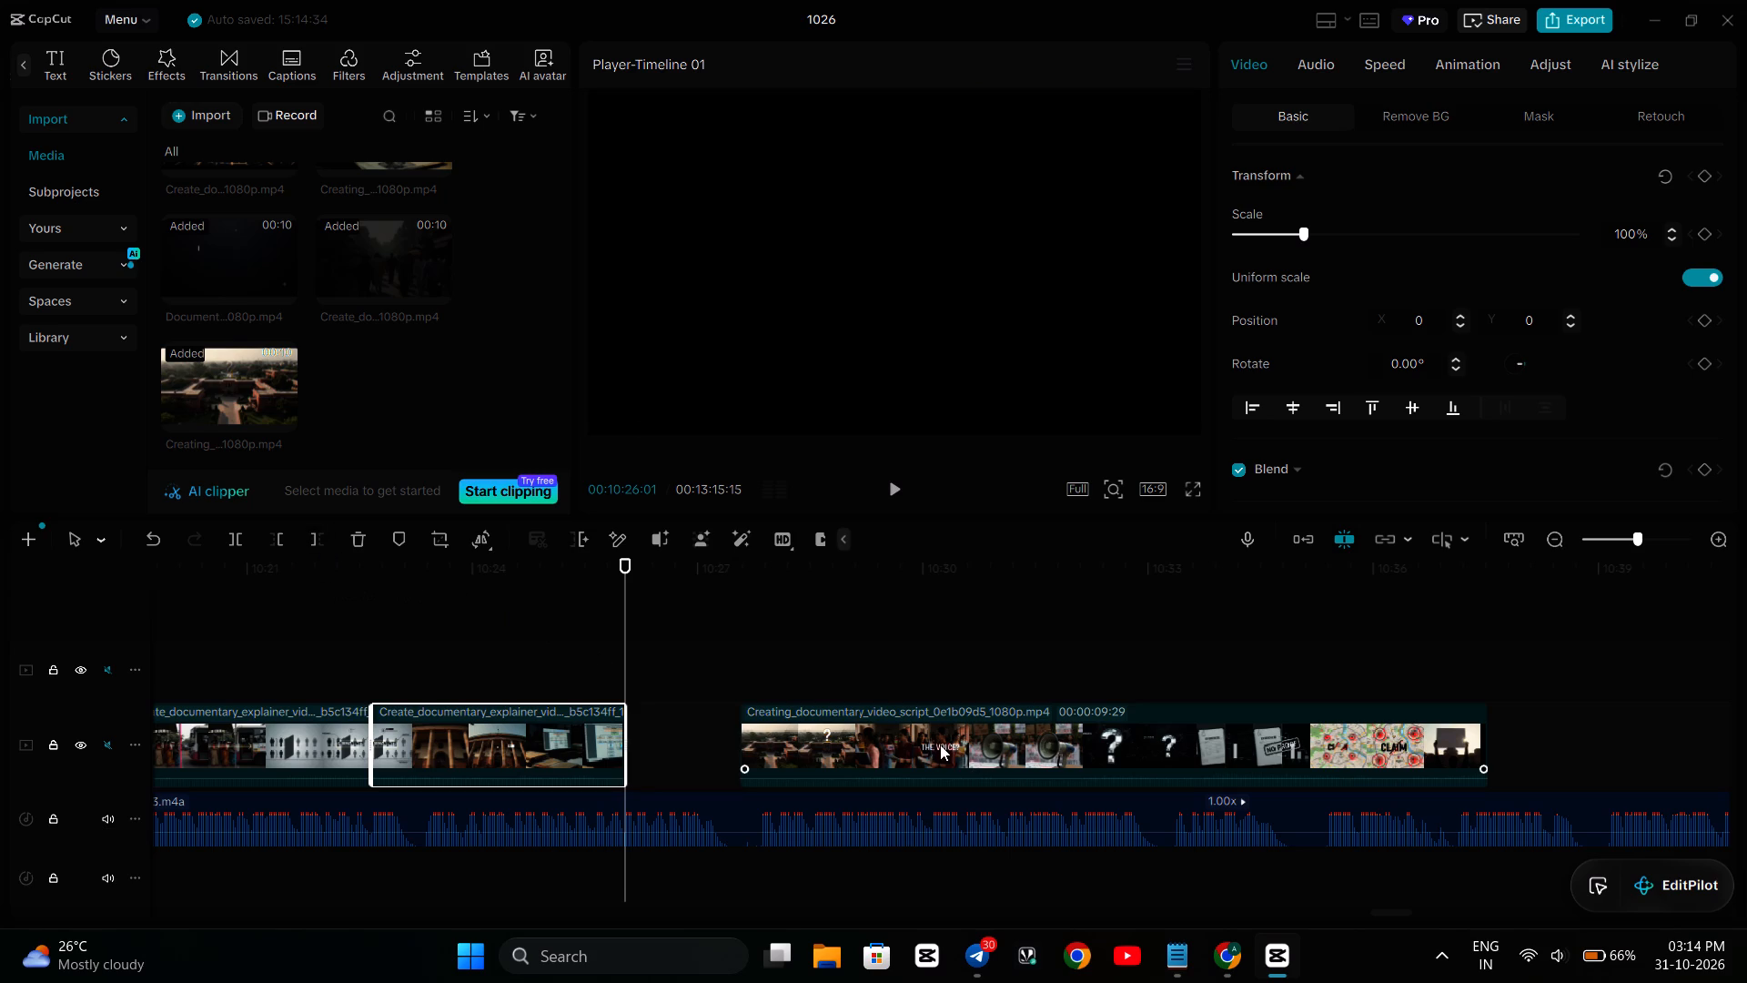
Move the 0e1b09d5 clip earlier to start at 00:10:26:01, directly after the trimmed b5c134ff clip.
left_click_drag(940, 745, 823, 750)
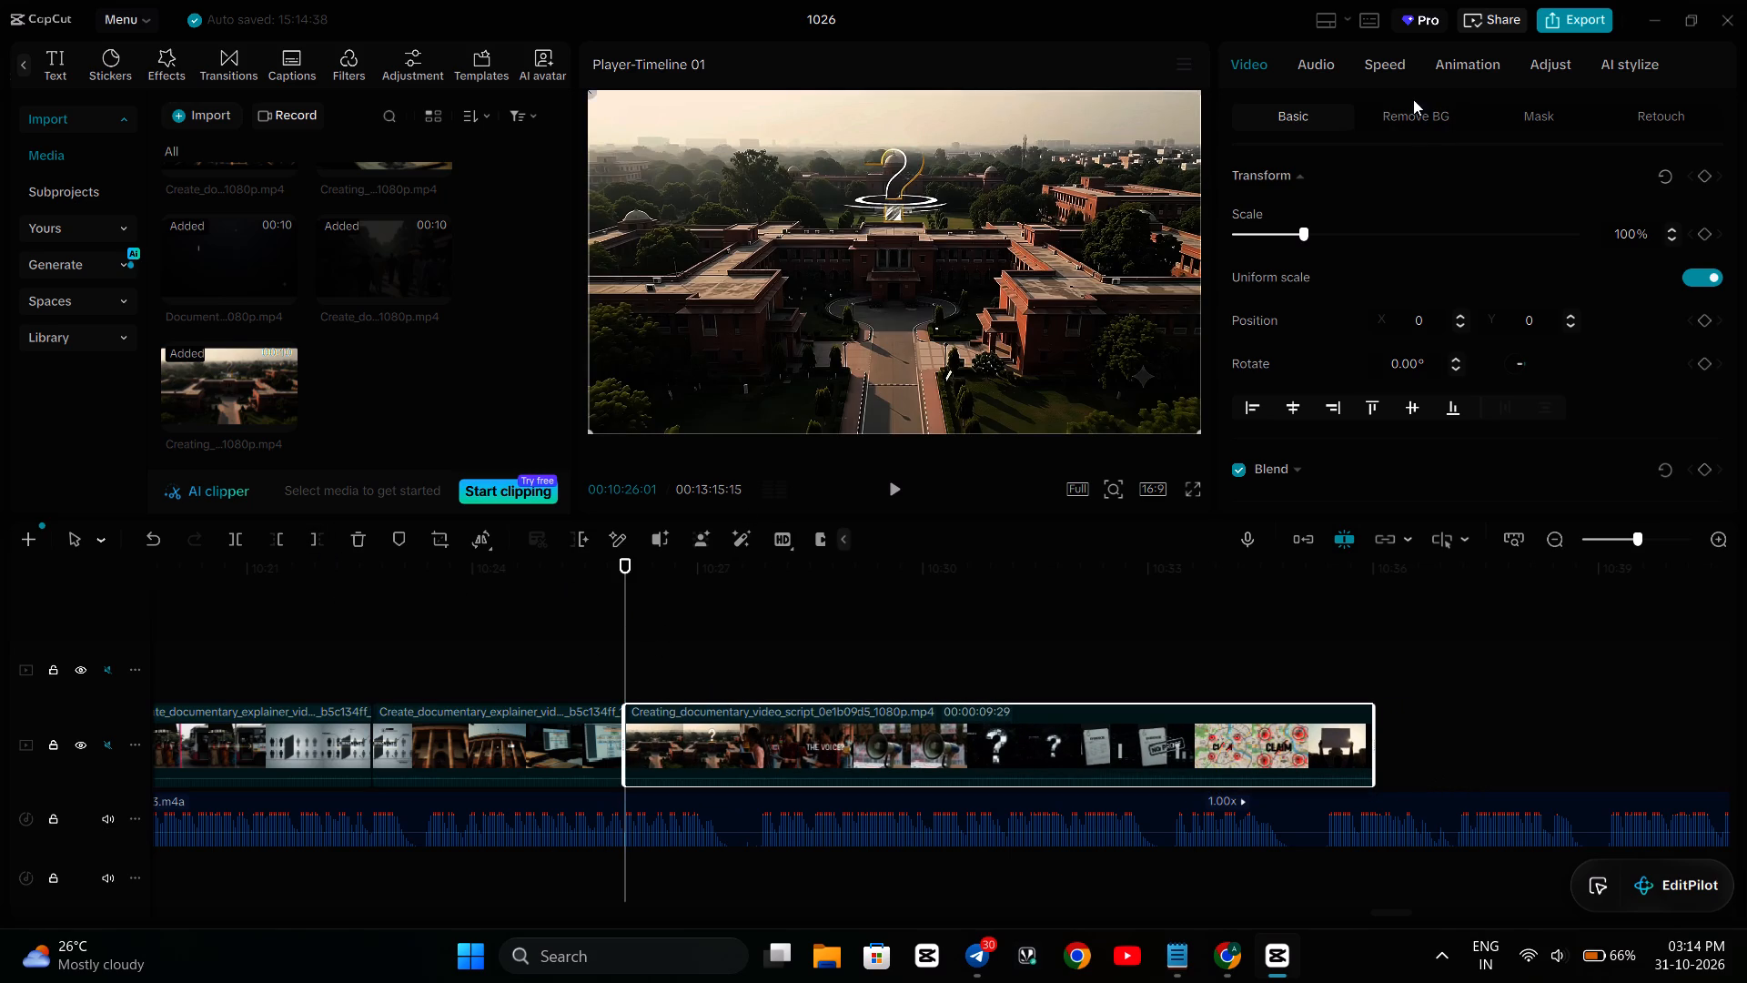
Set the 0e1b09d5 clip's speed to 0.90x.
left_click(1382, 61)
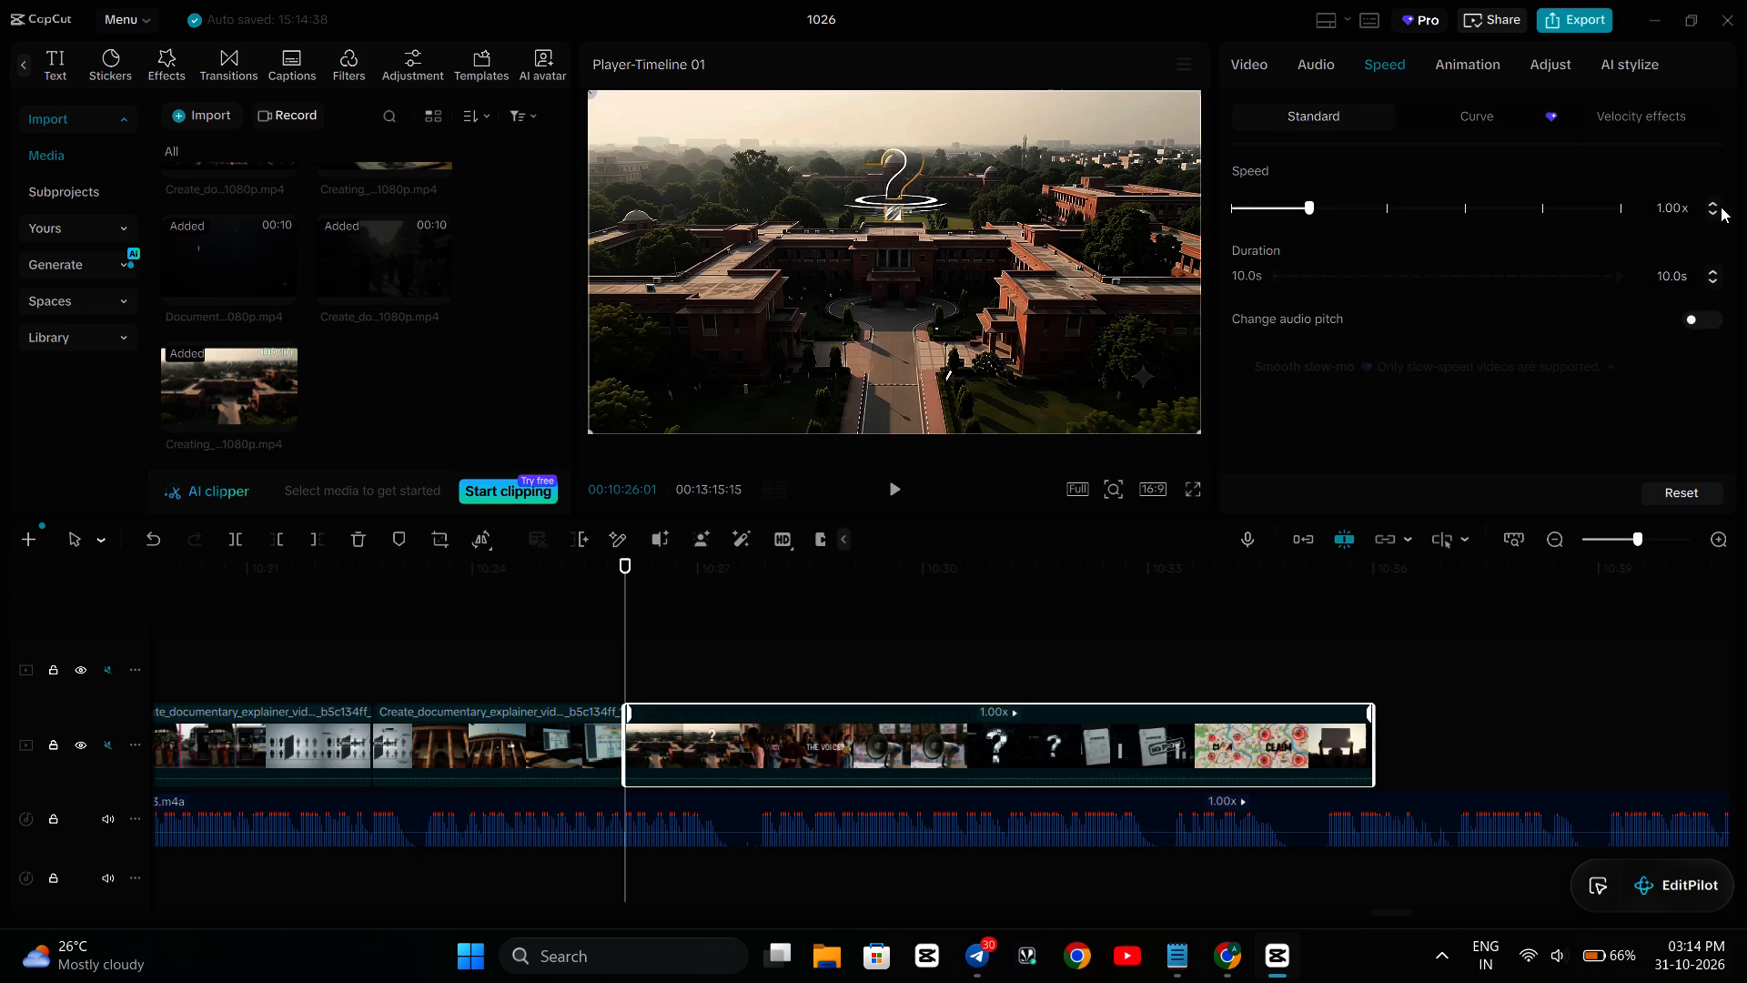
left_click(1714, 208)
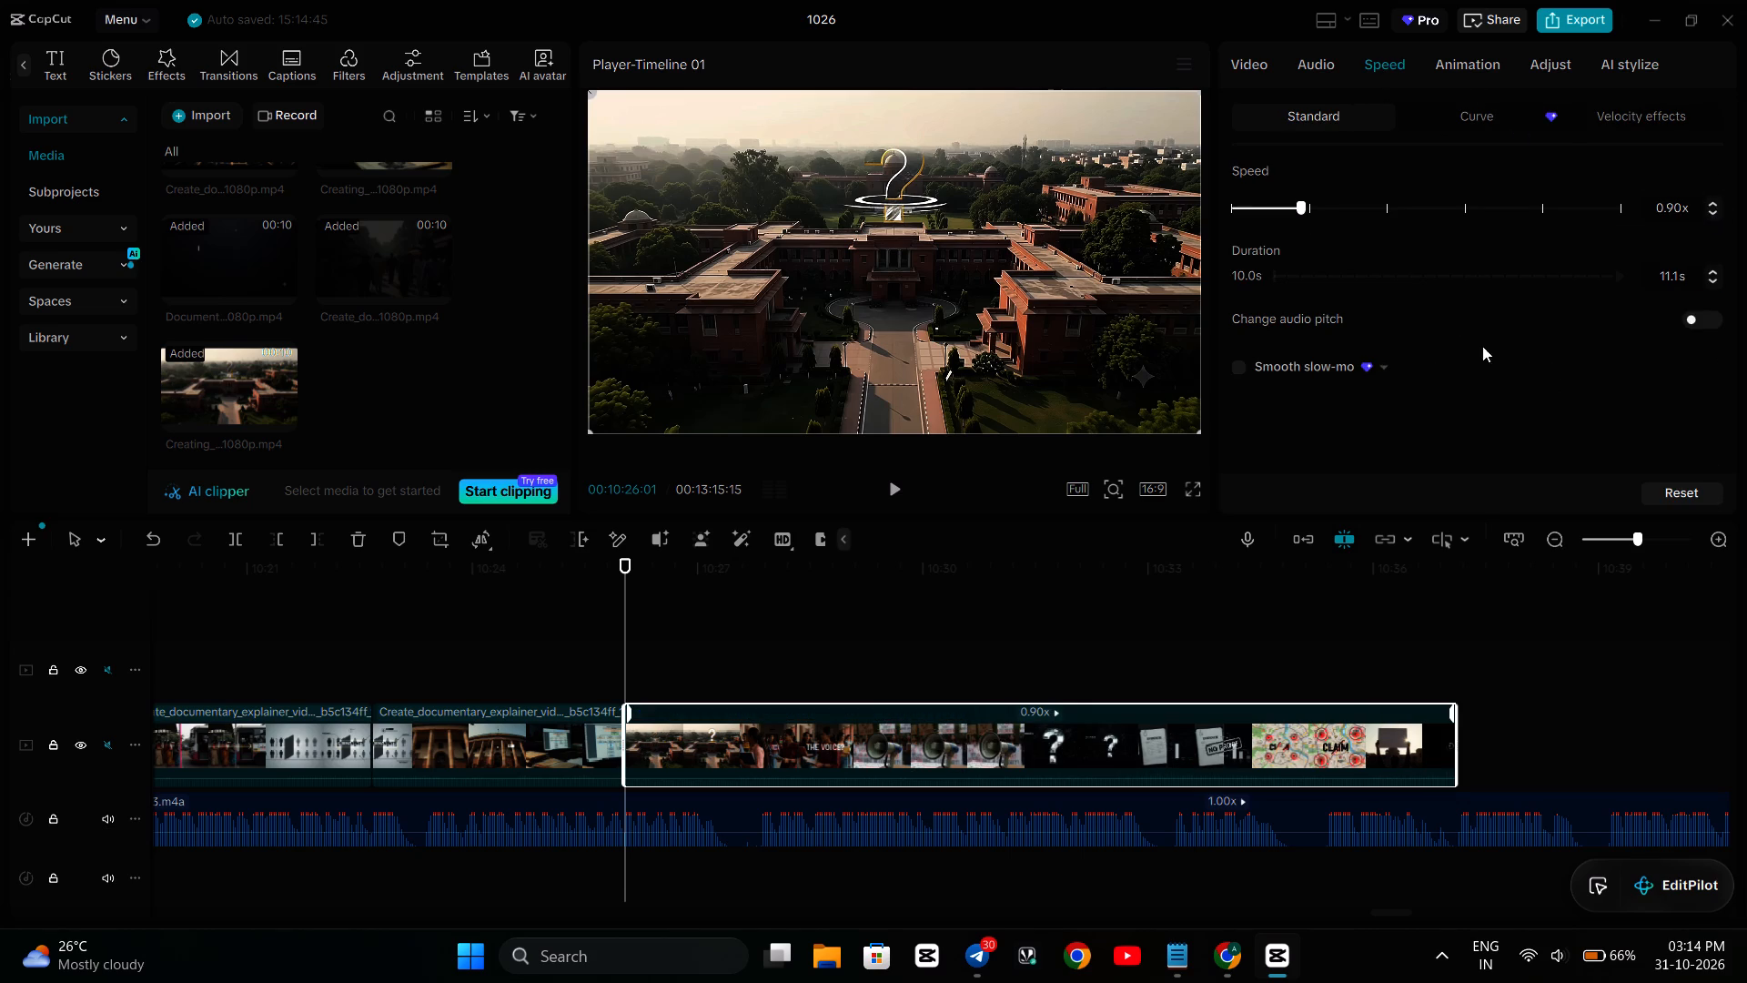
Play the retimed 0e1b09d5 clip against the narration, checking the question-mark and NO PROOF scenes in short stretches.
left_click(379, 654)
key("space")
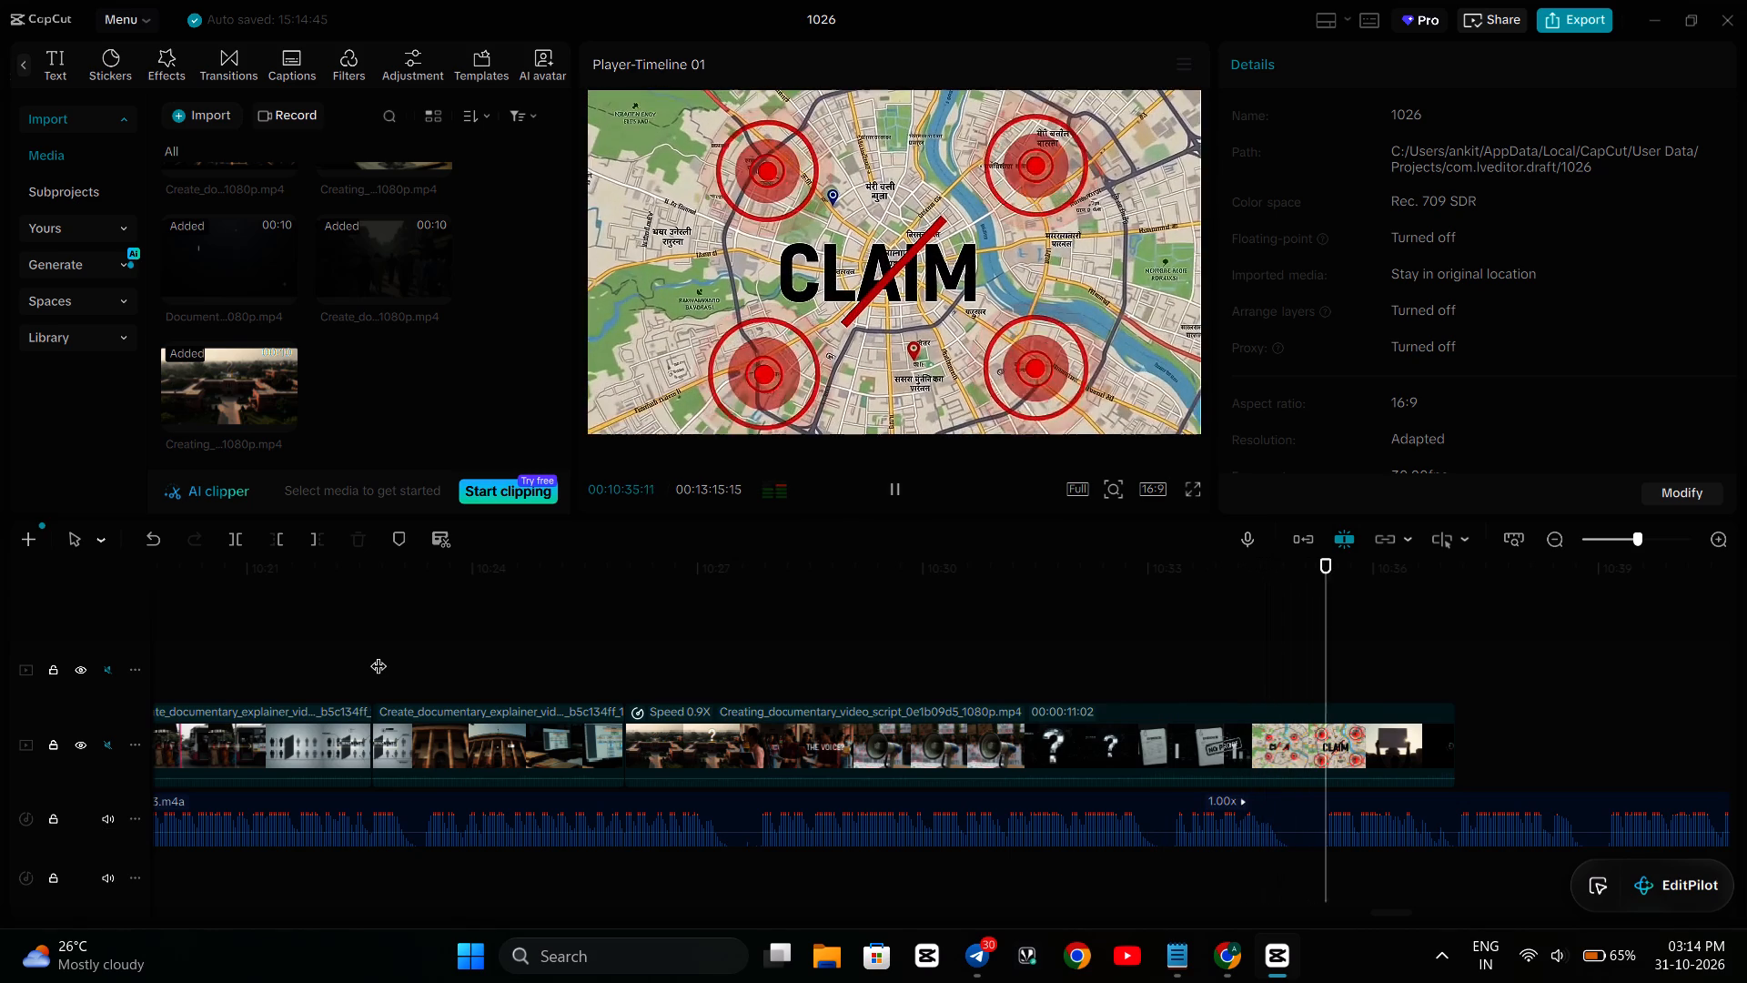
key("space")
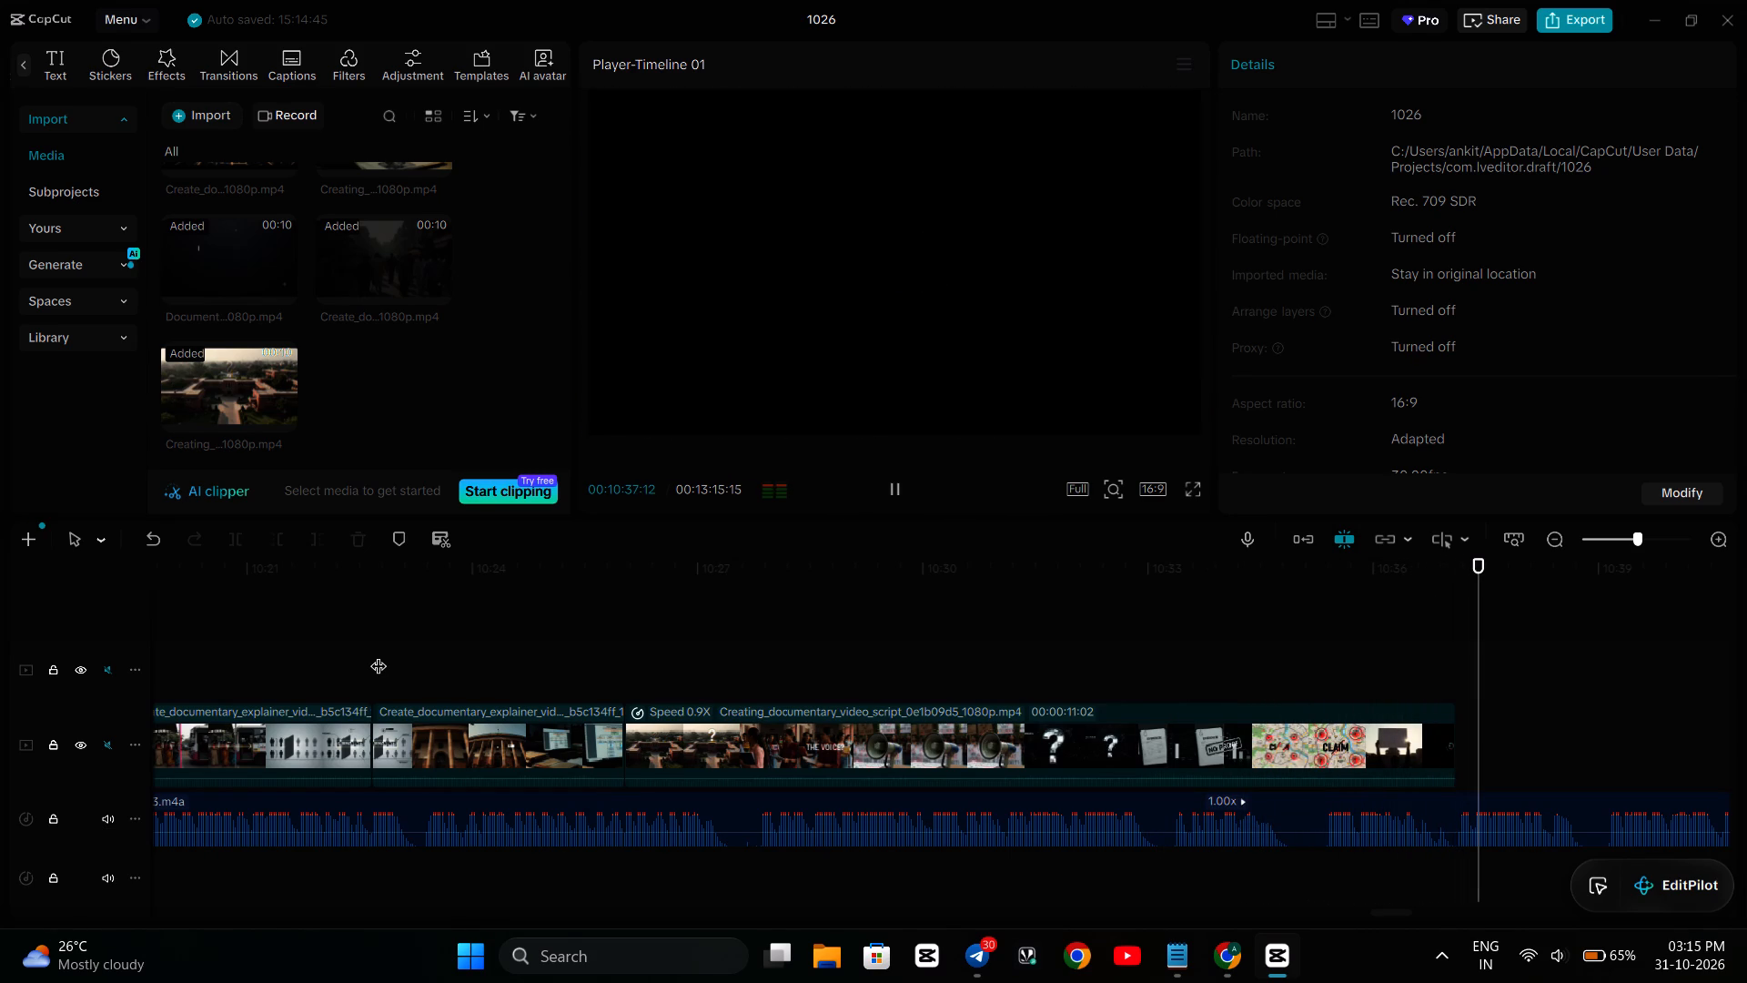
left_click(1056, 650)
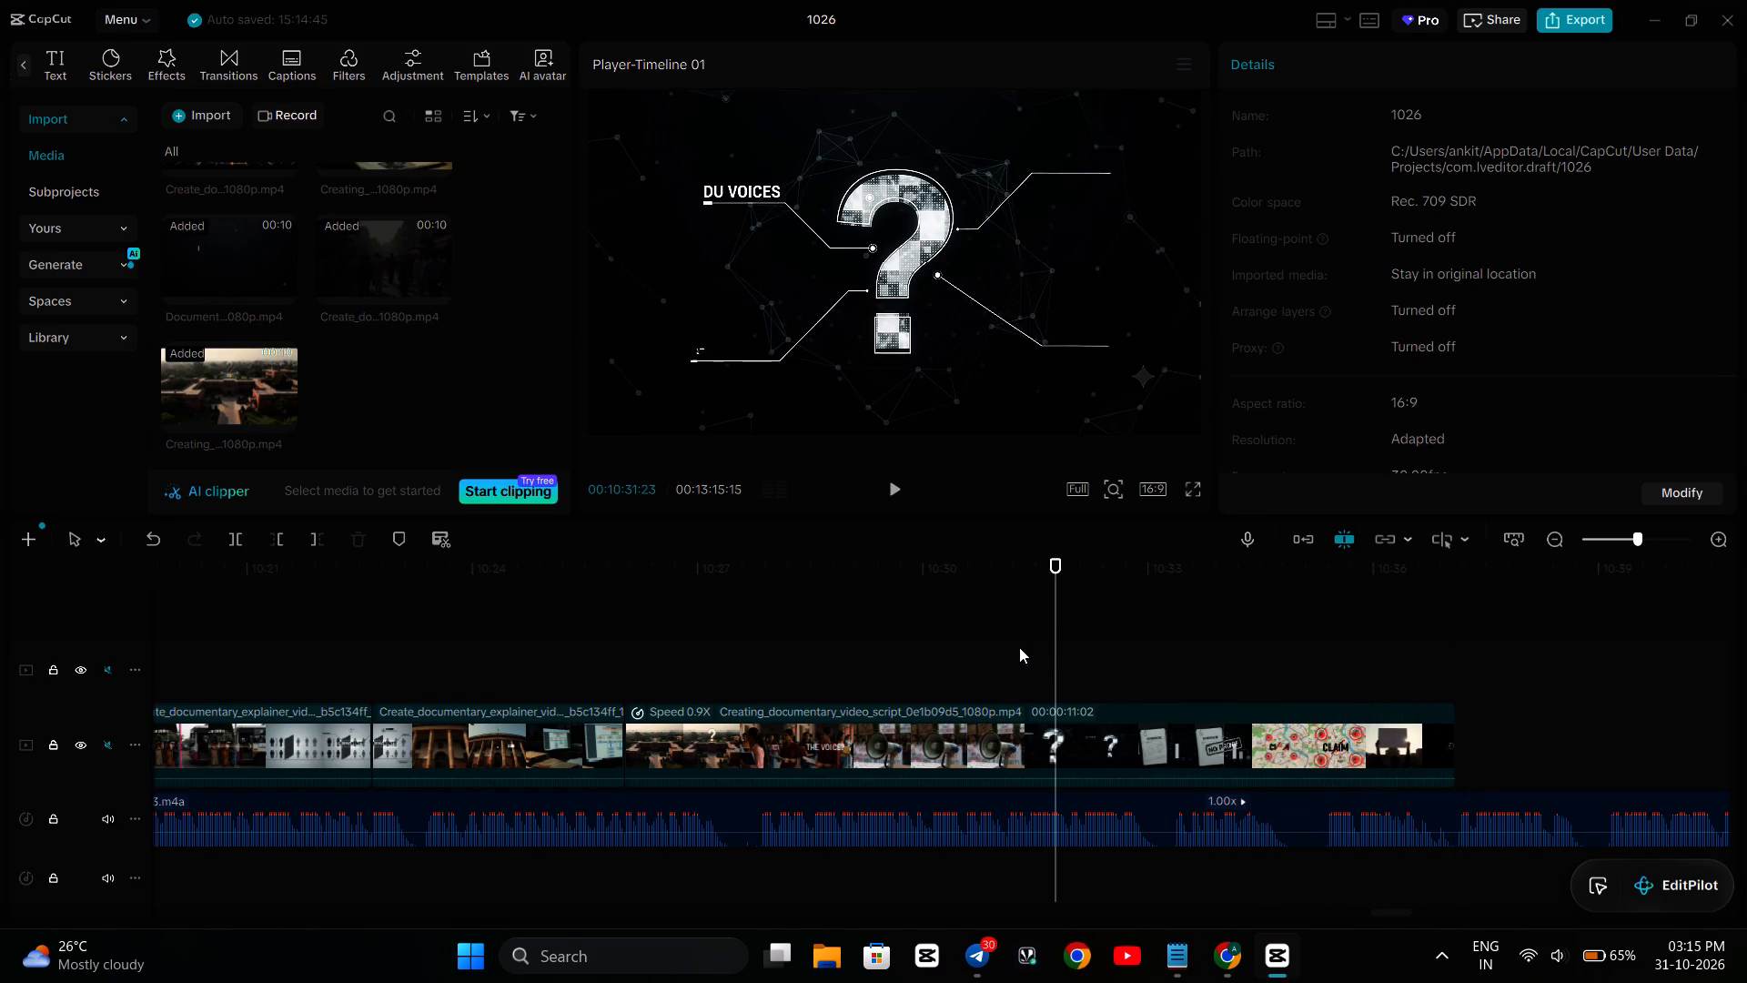
key("space")
key("space")
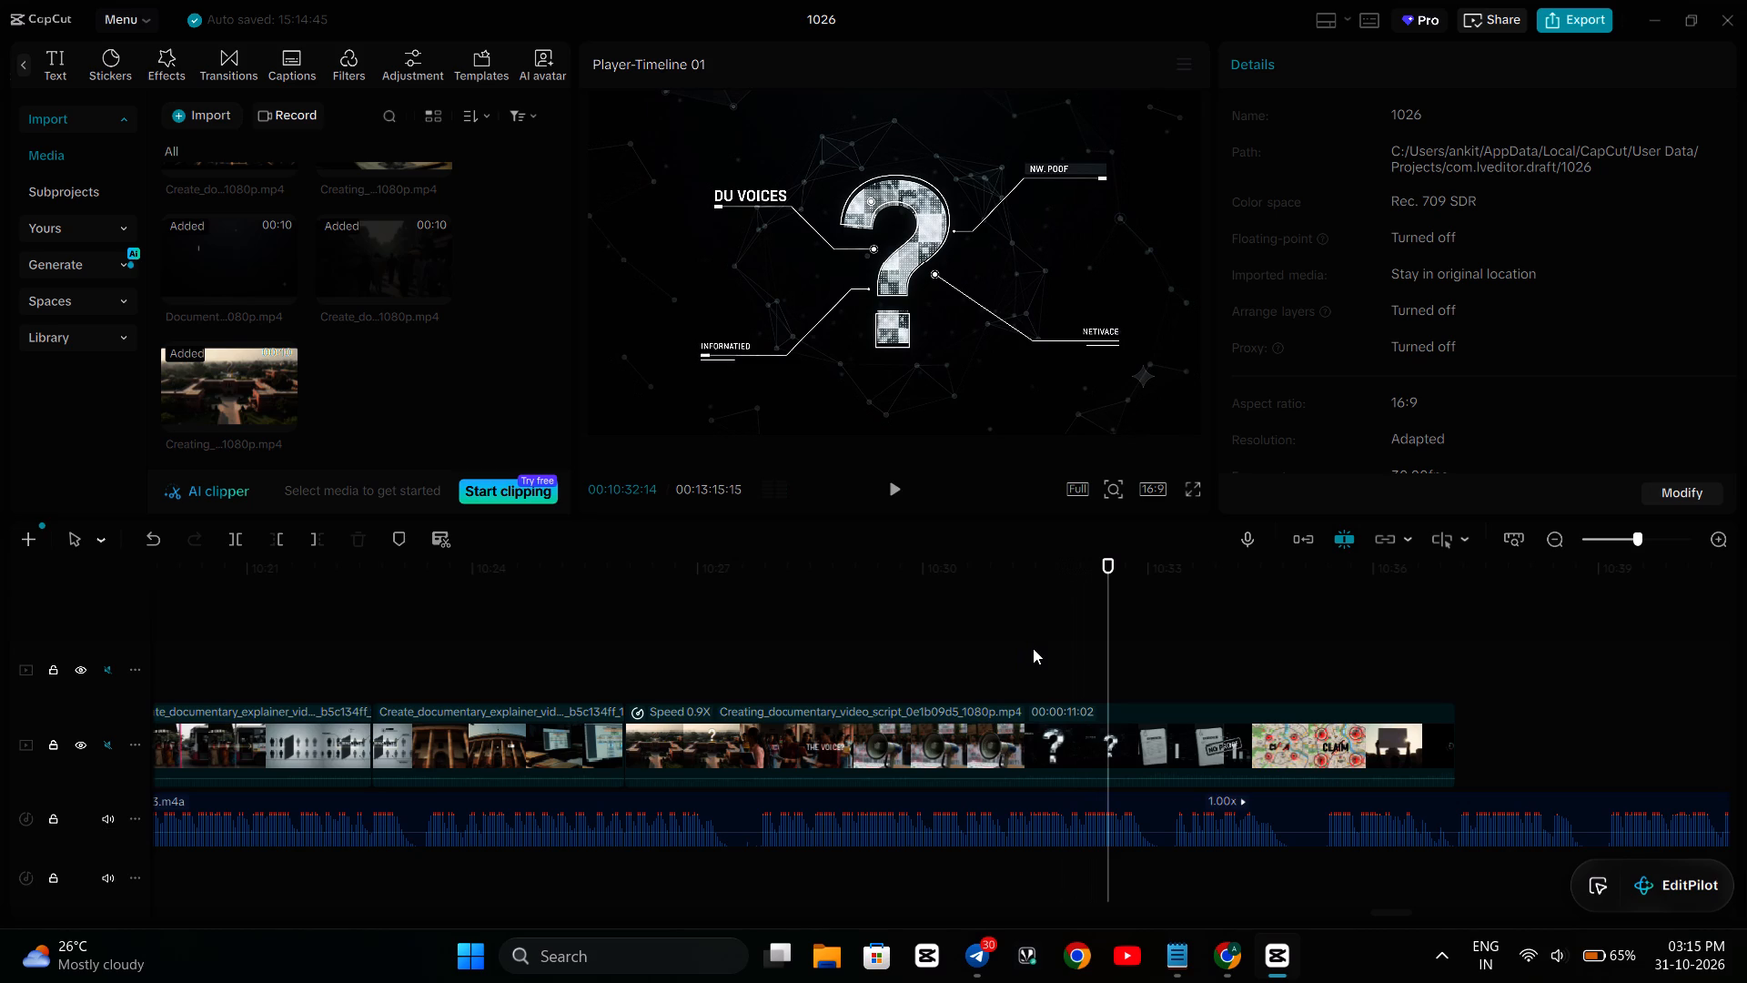
key("space")
key("space")
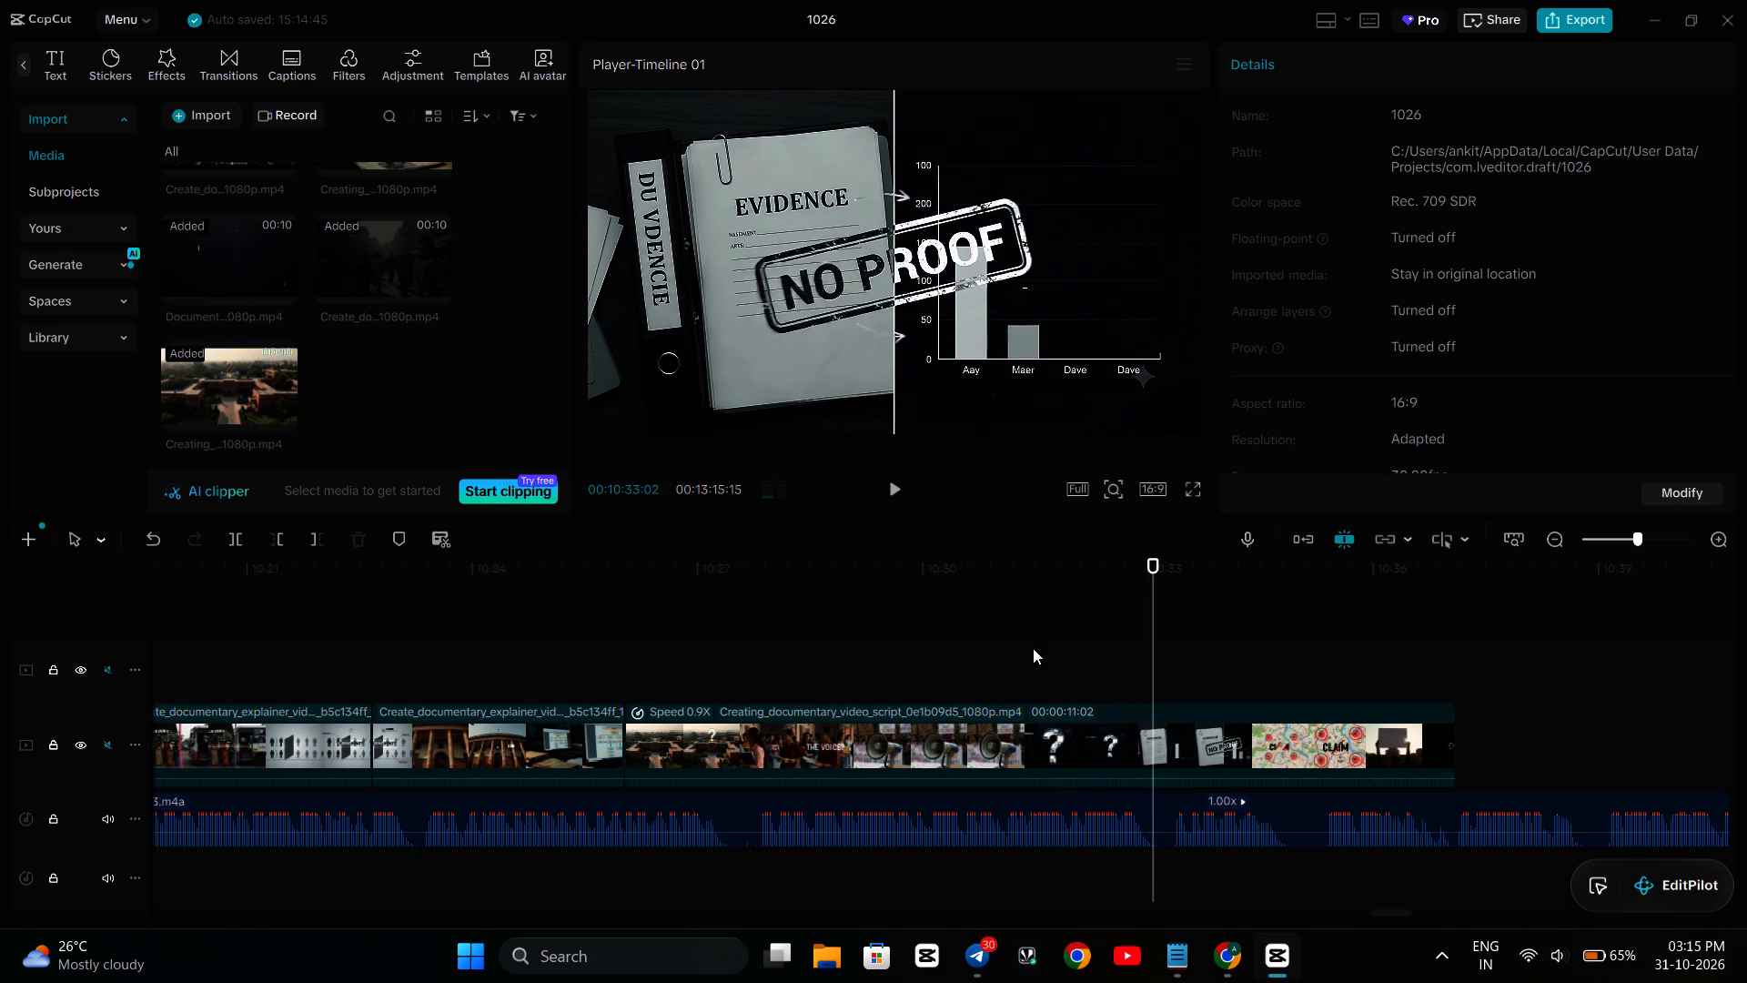
Examine the 0e1b09d5 clip frame by frame around the cut from the question-mark scene to the EVIDENCE scene.
left_click(1039, 712)
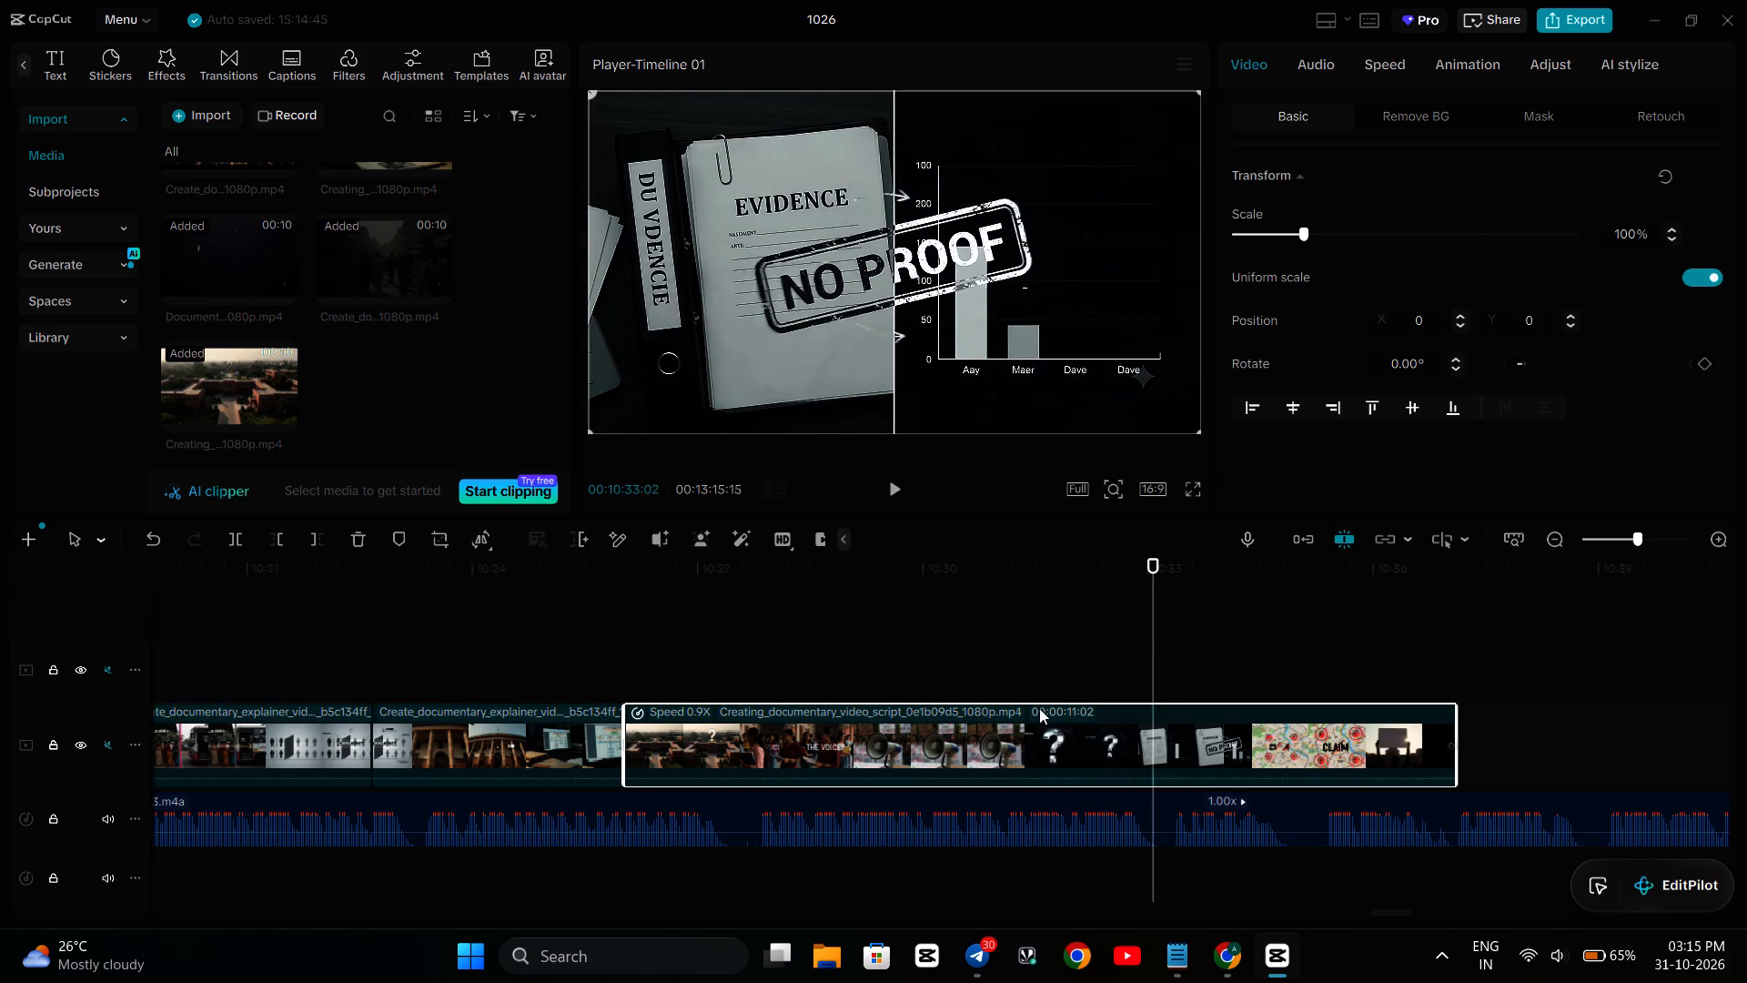
key("Left")
key("Left")
key("Left")
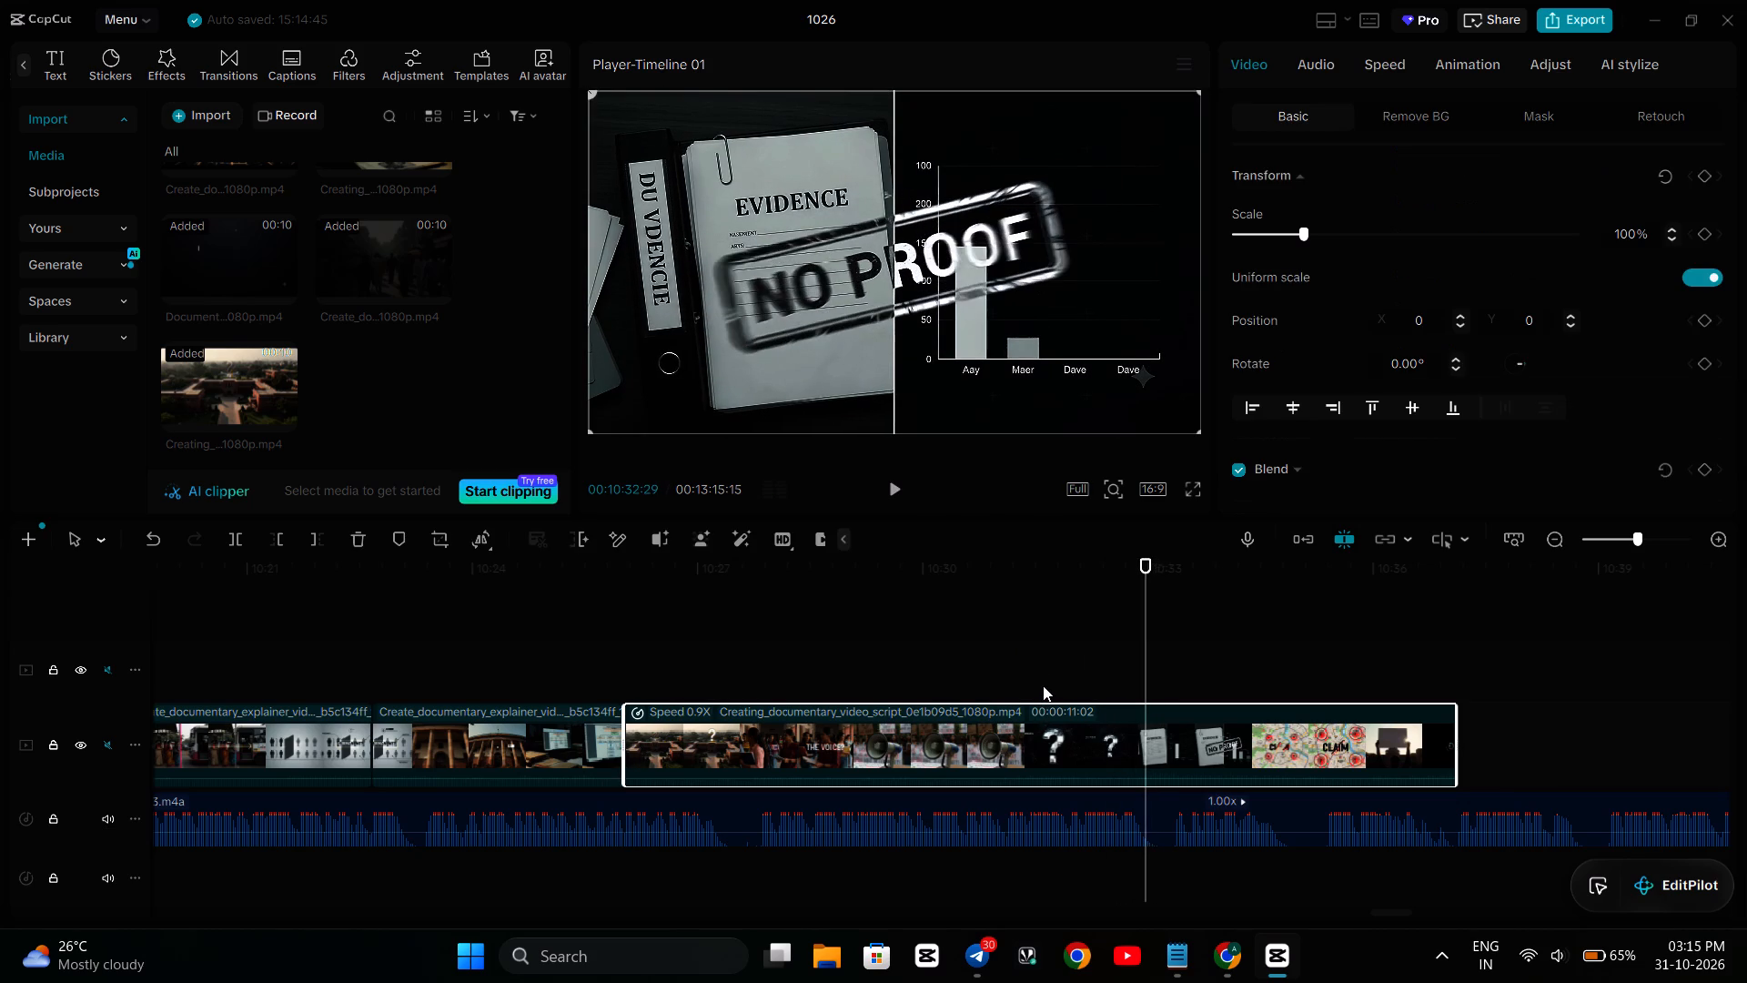
key("Left")
key("Left")
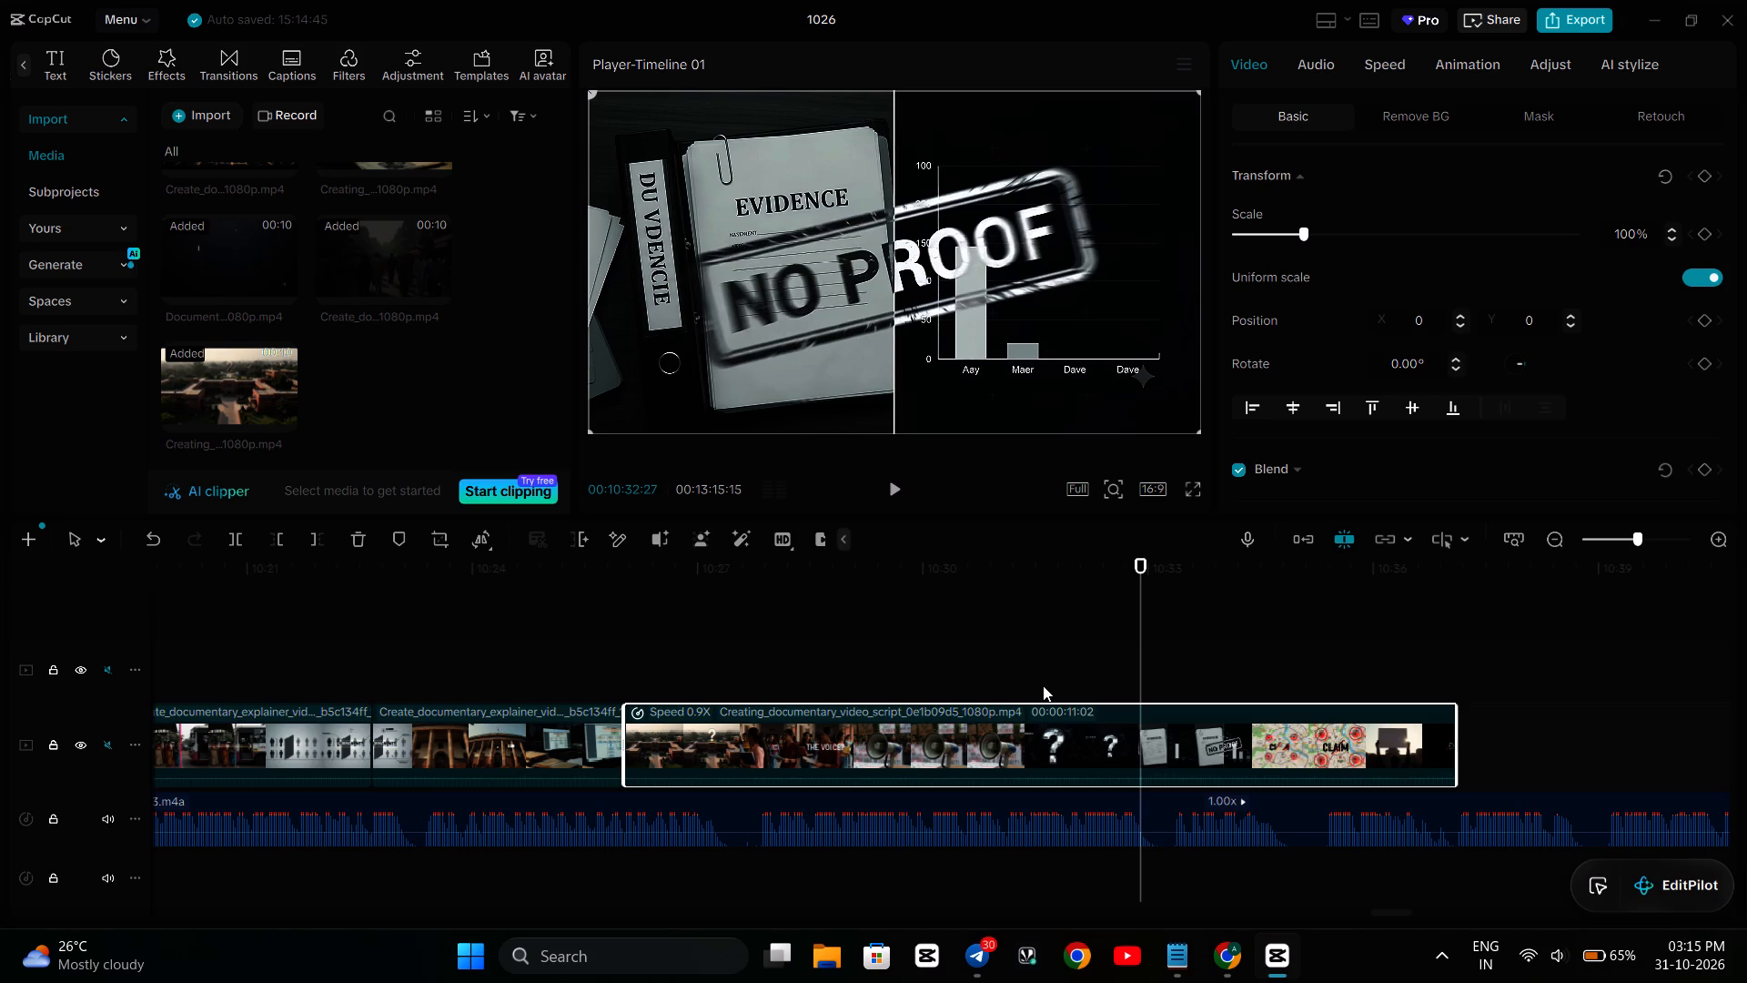
key("Left")
key("Left")
key("Left")
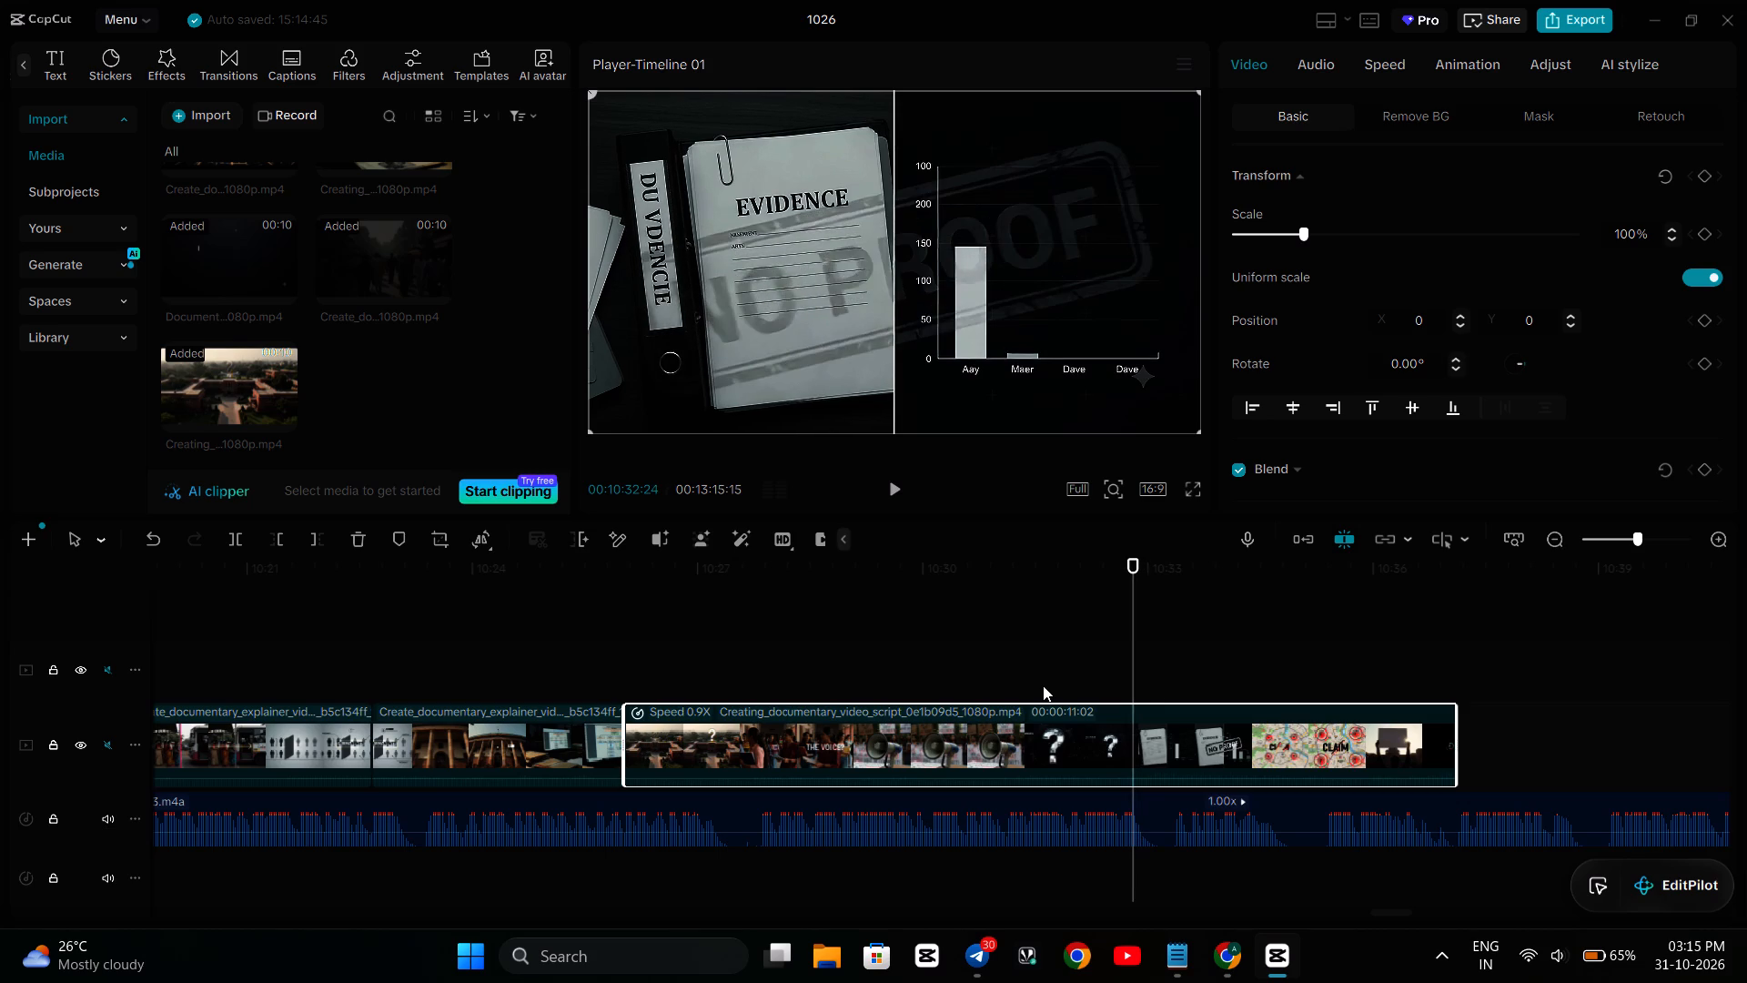
key("Left")
key("Left")
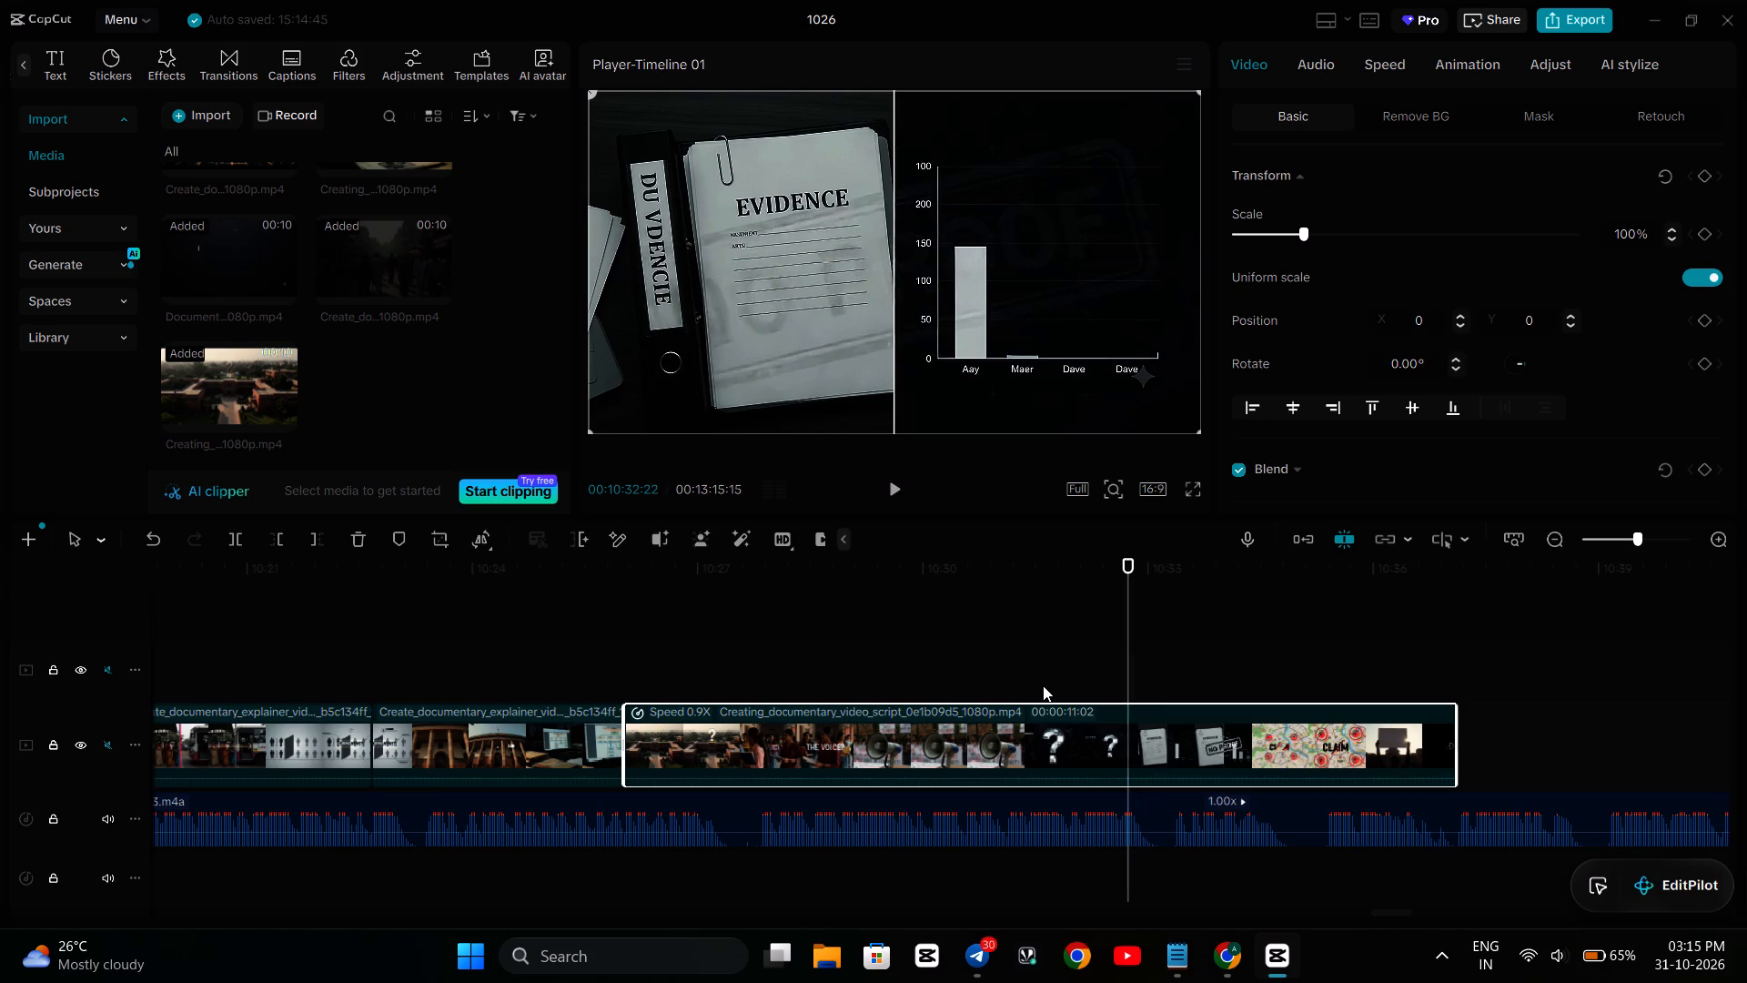
key("space")
key("space")
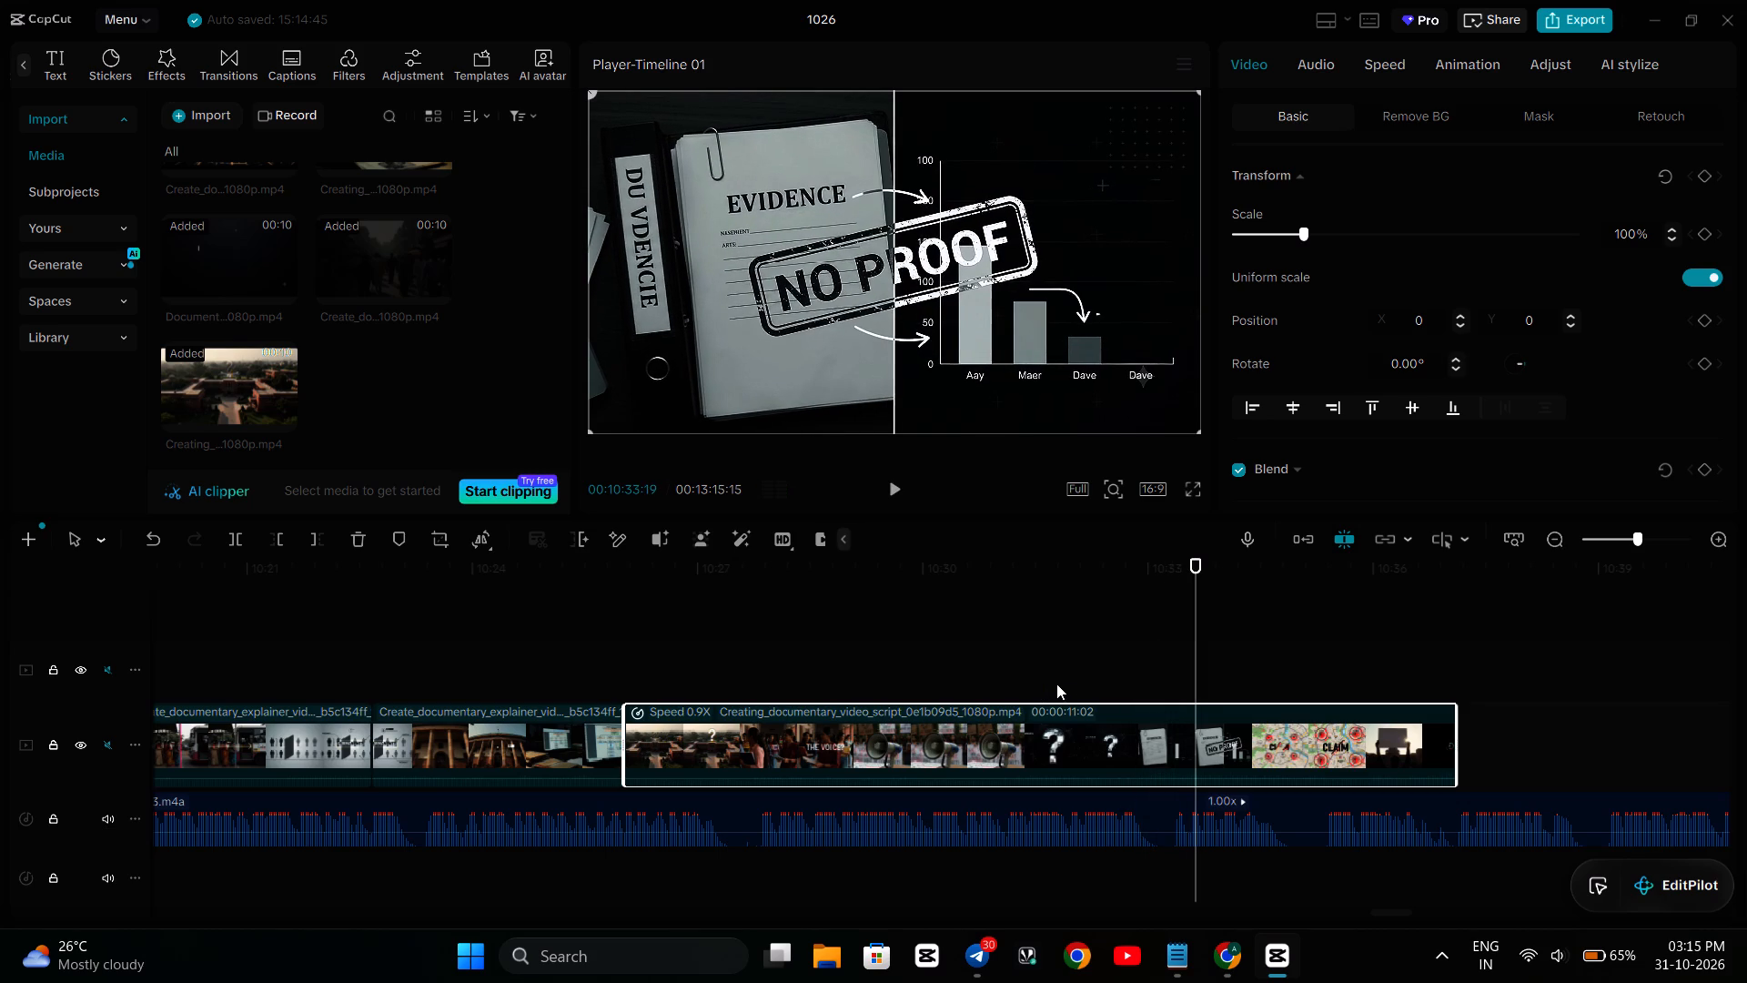
key("Left")
key("Left")
key("Left")
key("Left")
key("Left")
key("Left")
key("Left")
key("Left")
key("Left")
key("Left")
key("Left")
key("Left")
key("Left")
key("Left")
key("Left")
key("Left")
key("Left")
key("Left")
key("Left")
key("Left")
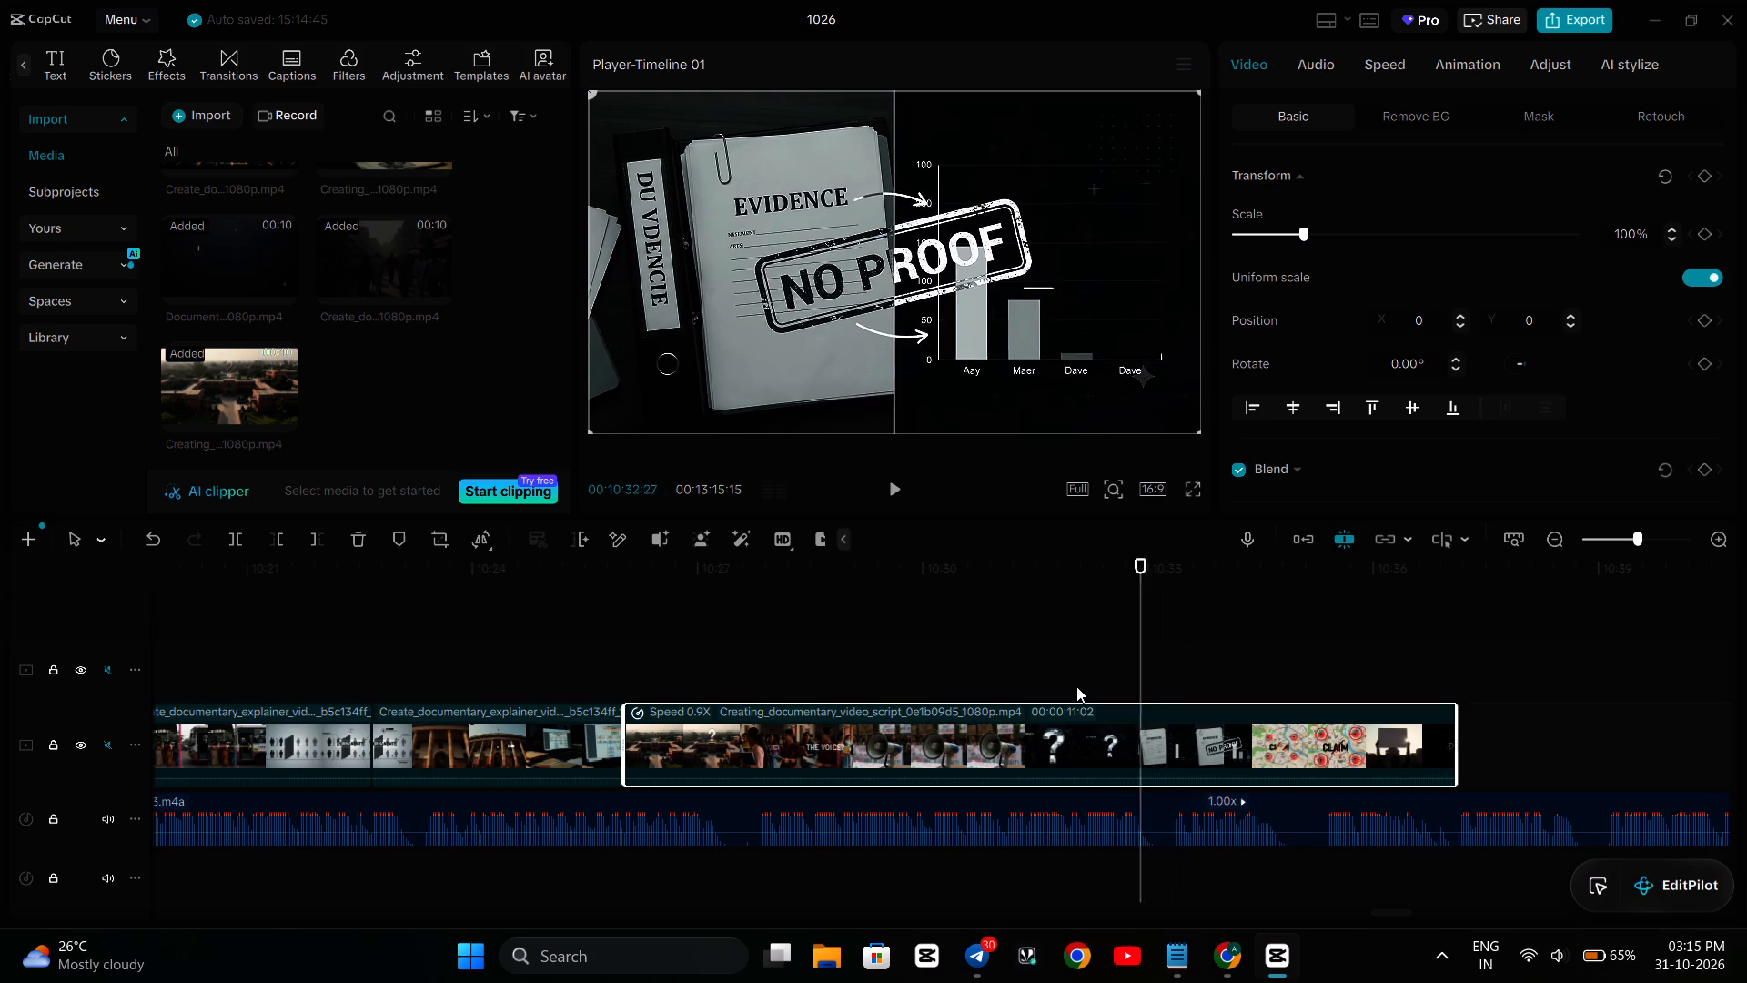
key("Left")
key("Left")
key("Left")
key("Left")
key("Left")
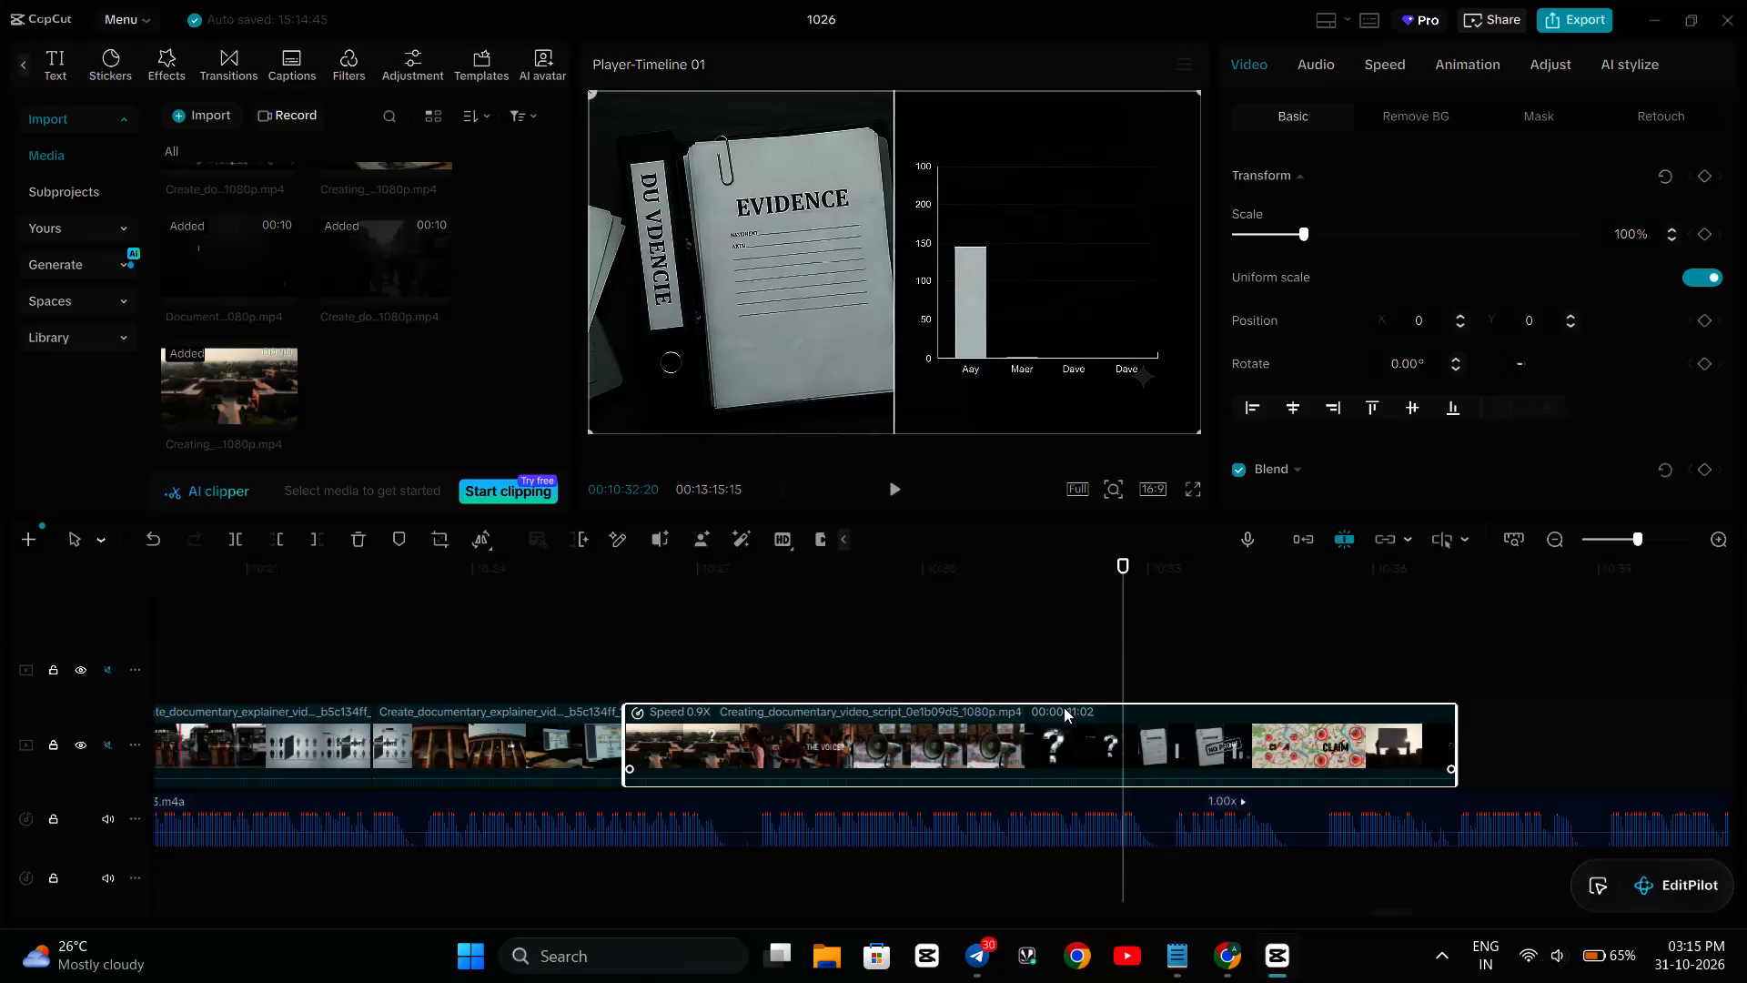
key("Right")
key("Left")
key("Left")
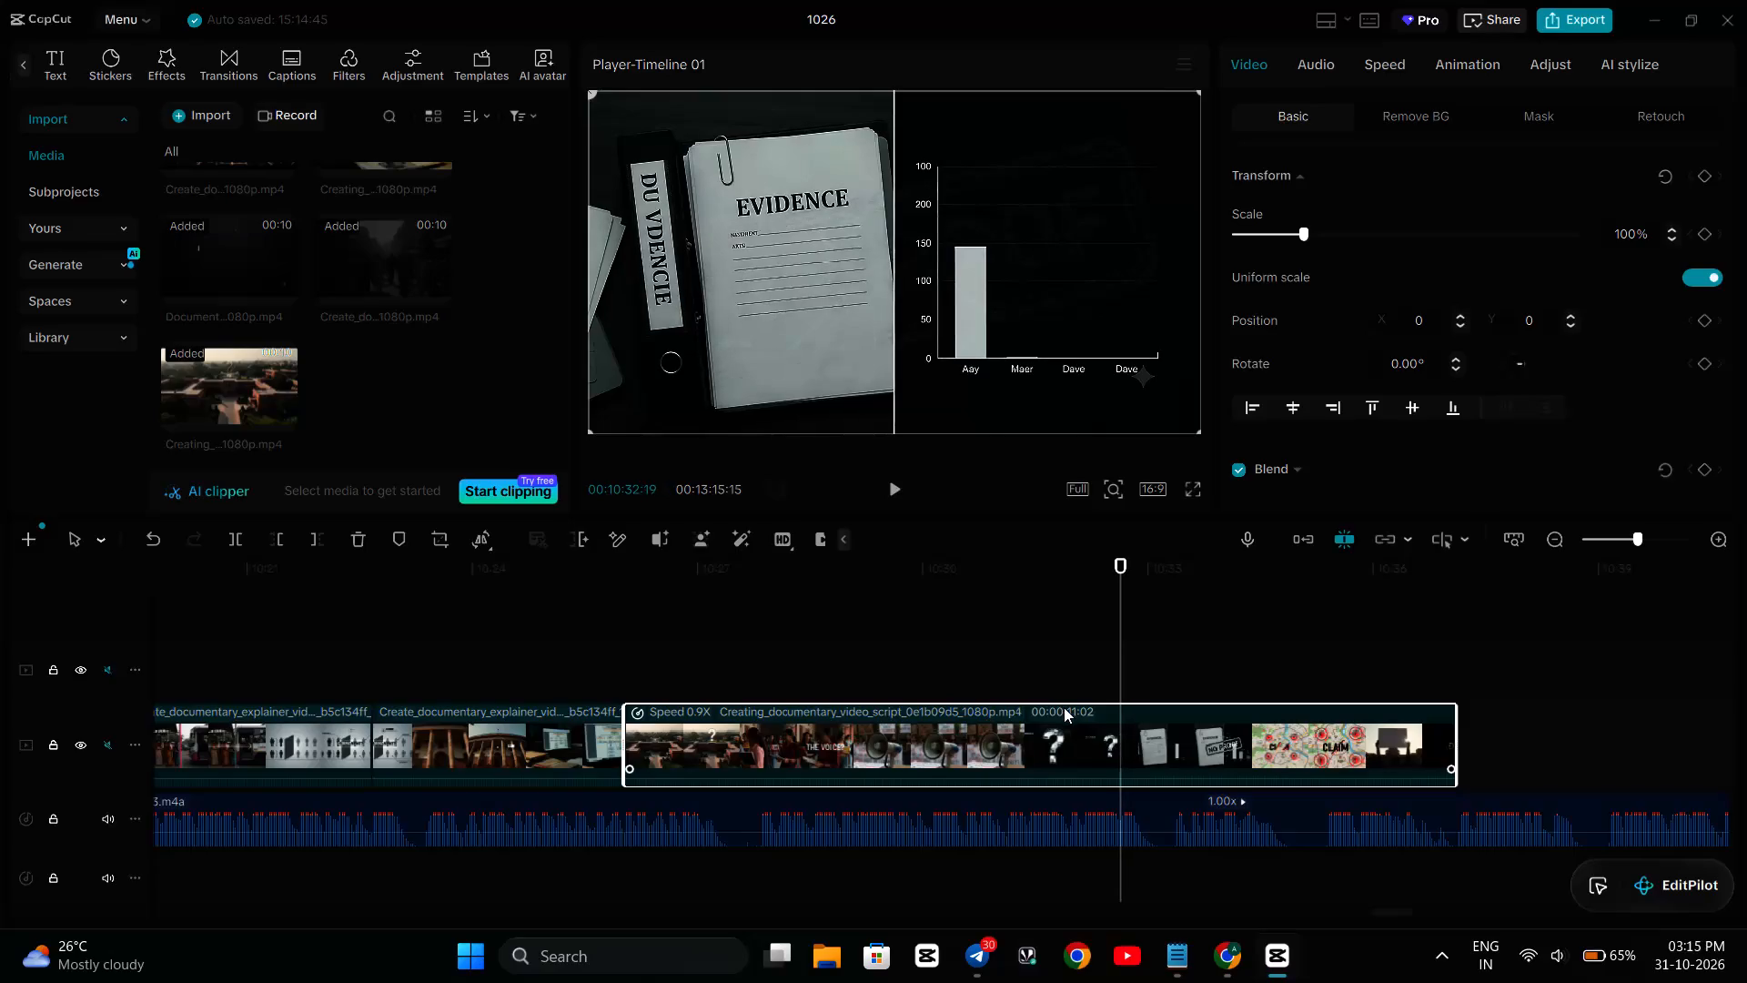
key("Left")
key("Right")
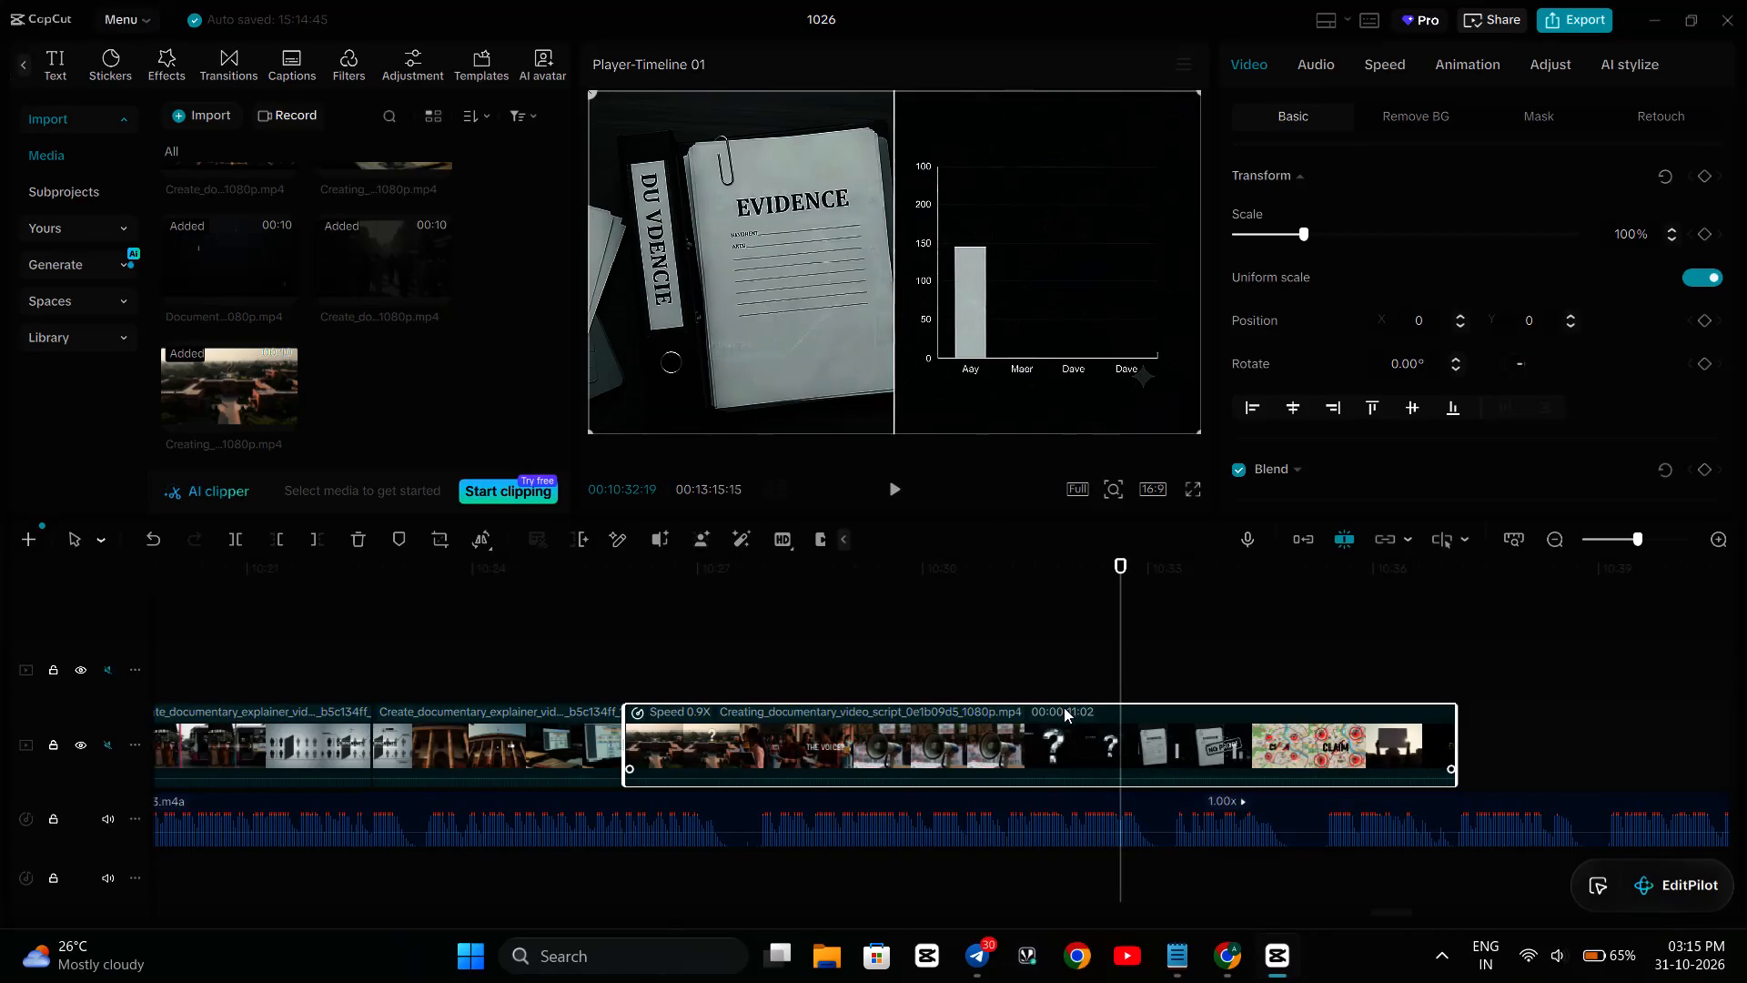
key("Left")
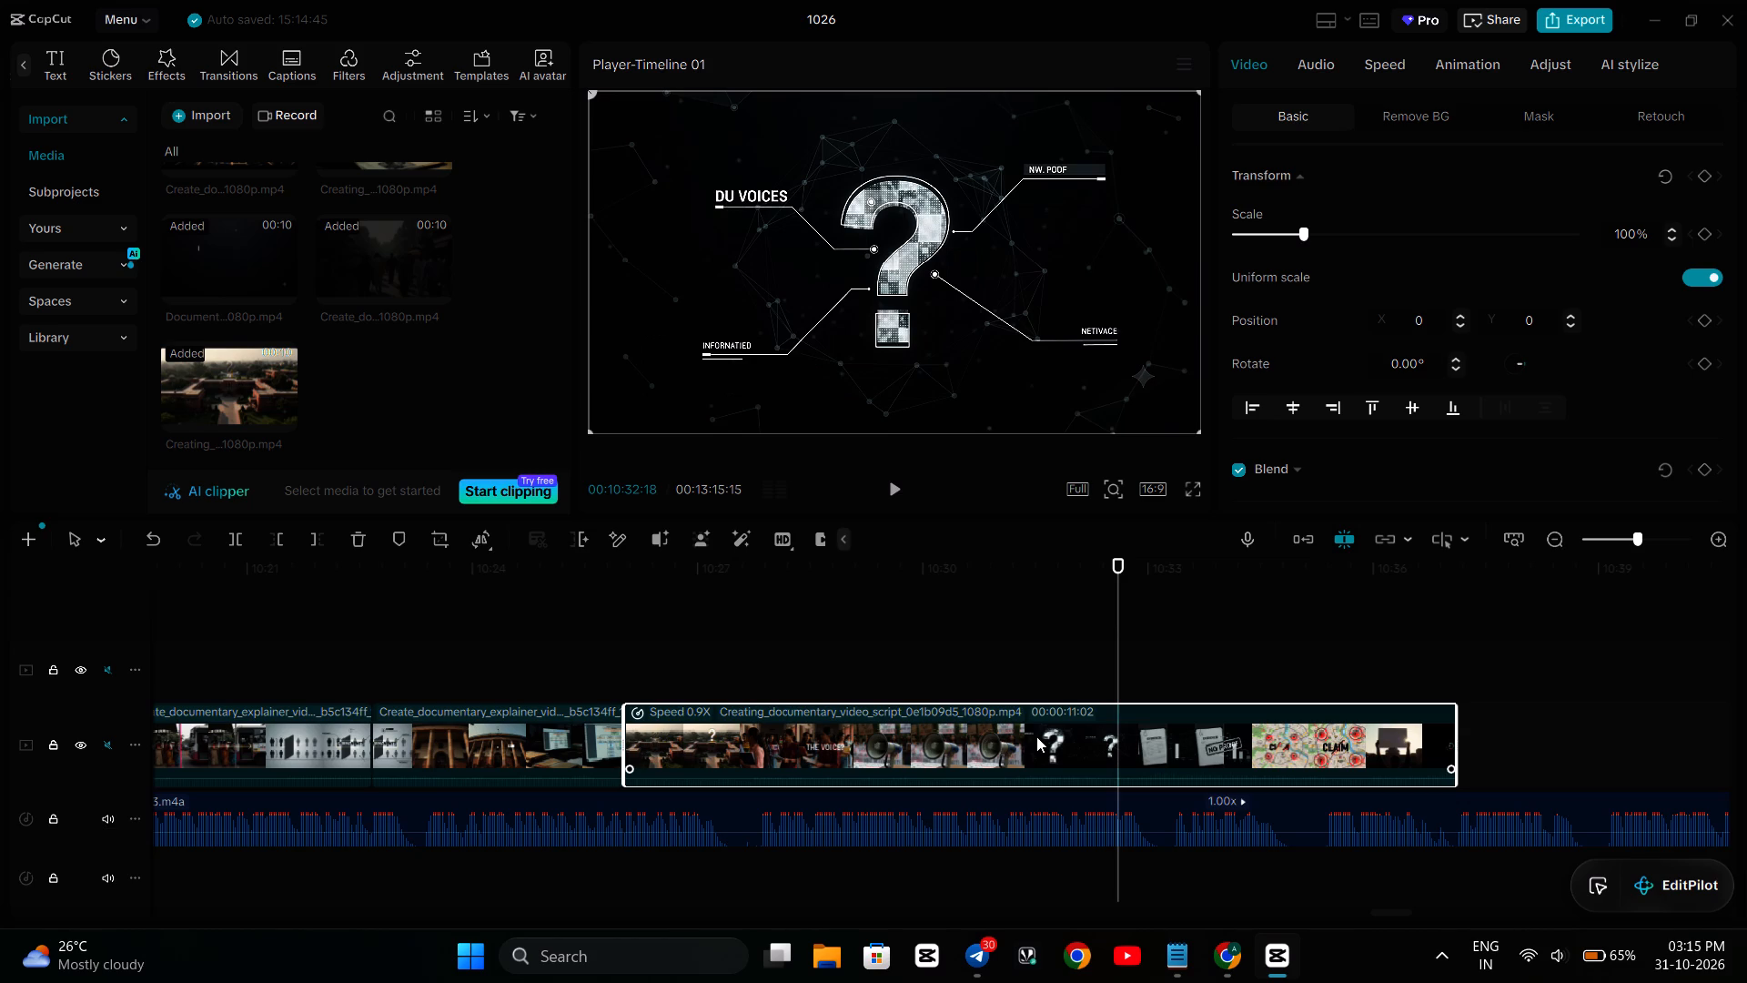
Replay the 0e1b09d5 clip from its beginning through the question-mark scene to compare it with the narration.
left_click(1036, 736)
left_click(622, 658)
key("space")
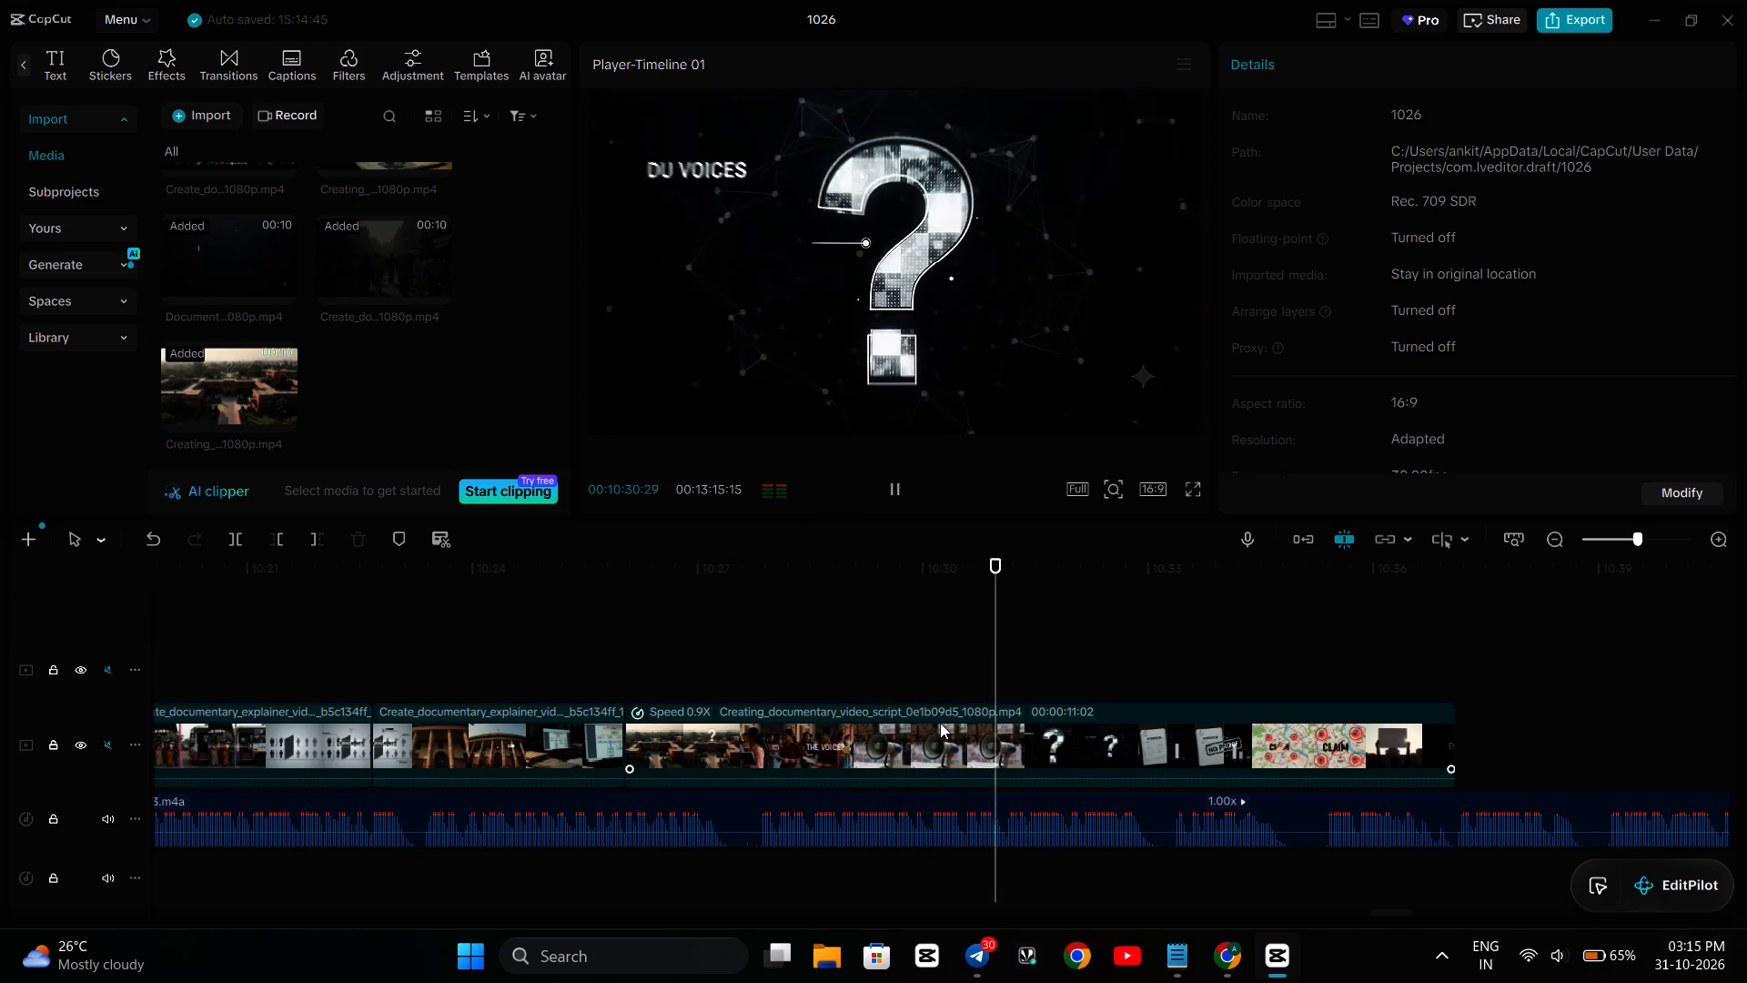
key("space")
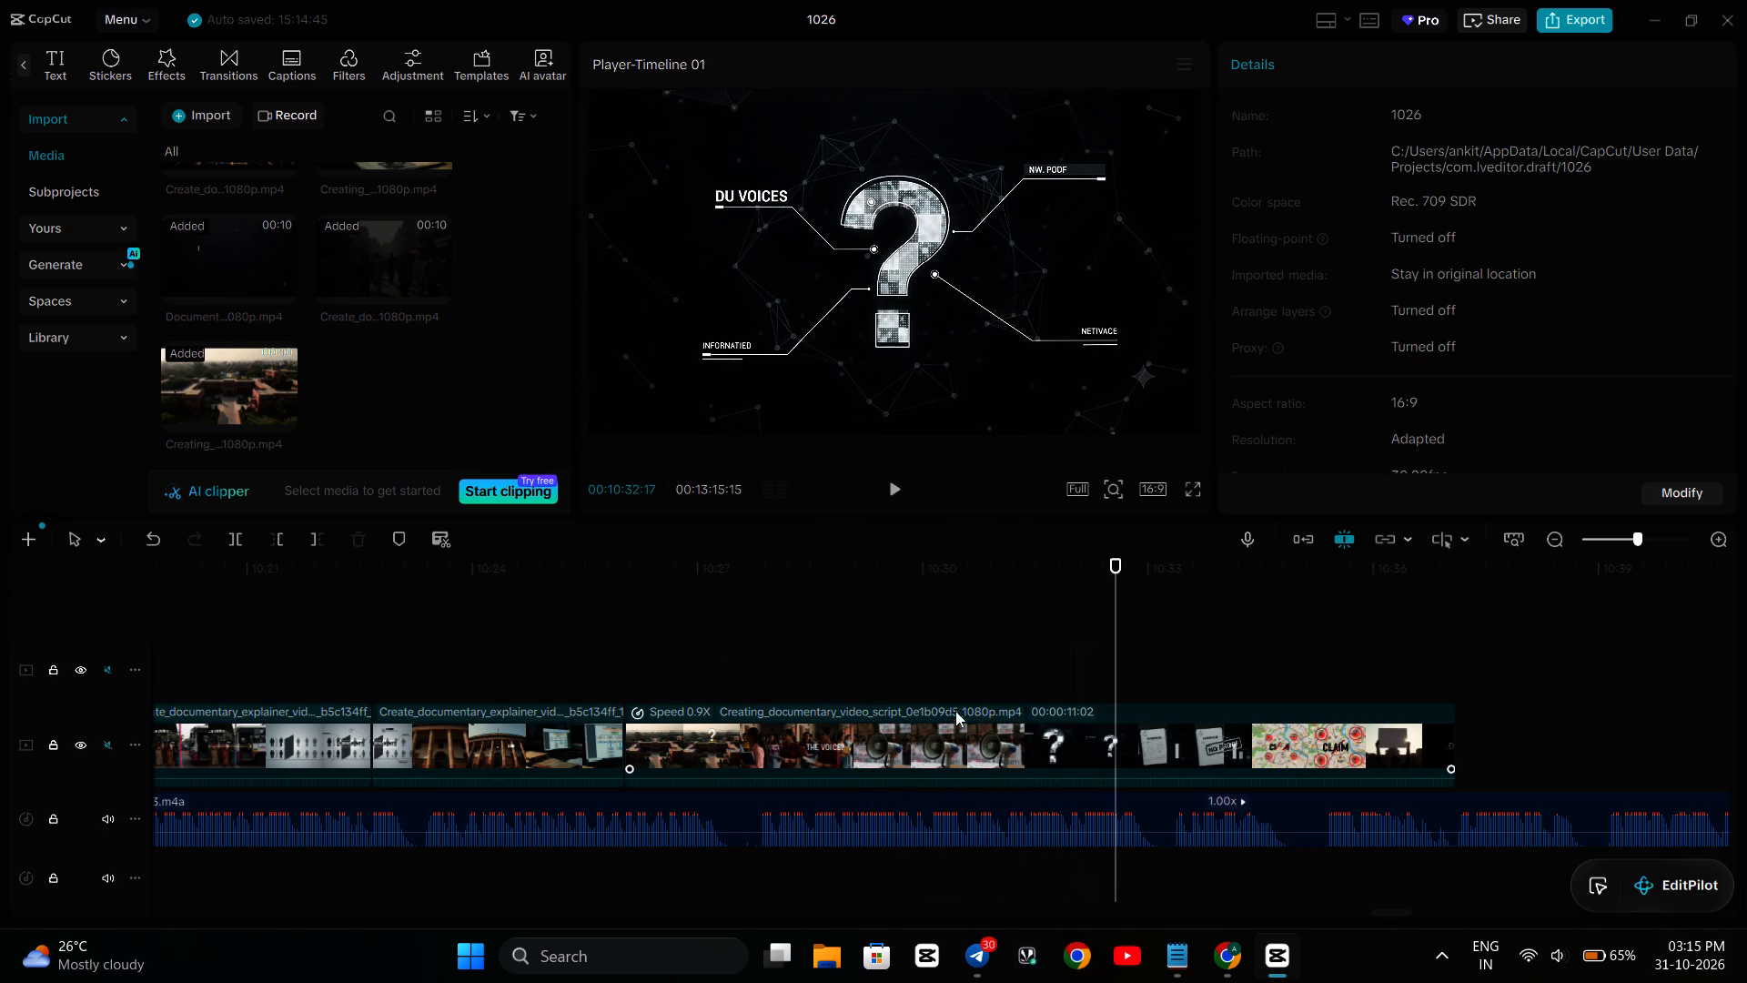
Split the 0e1b09d5 clip at the cut from the megaphone scene to the question-mark scene, at 00:10:30:29.
left_click(888, 647)
key("Right")
key("Right")
key("Right")
key("Right")
key("Right")
key("Right")
key("Right")
key("Right")
key("Right")
key("Right")
key("Right")
key("Right")
key("Right")
key("Right")
key("Right")
key("Right")
key("Right")
key("Right")
key("Right")
key("Right")
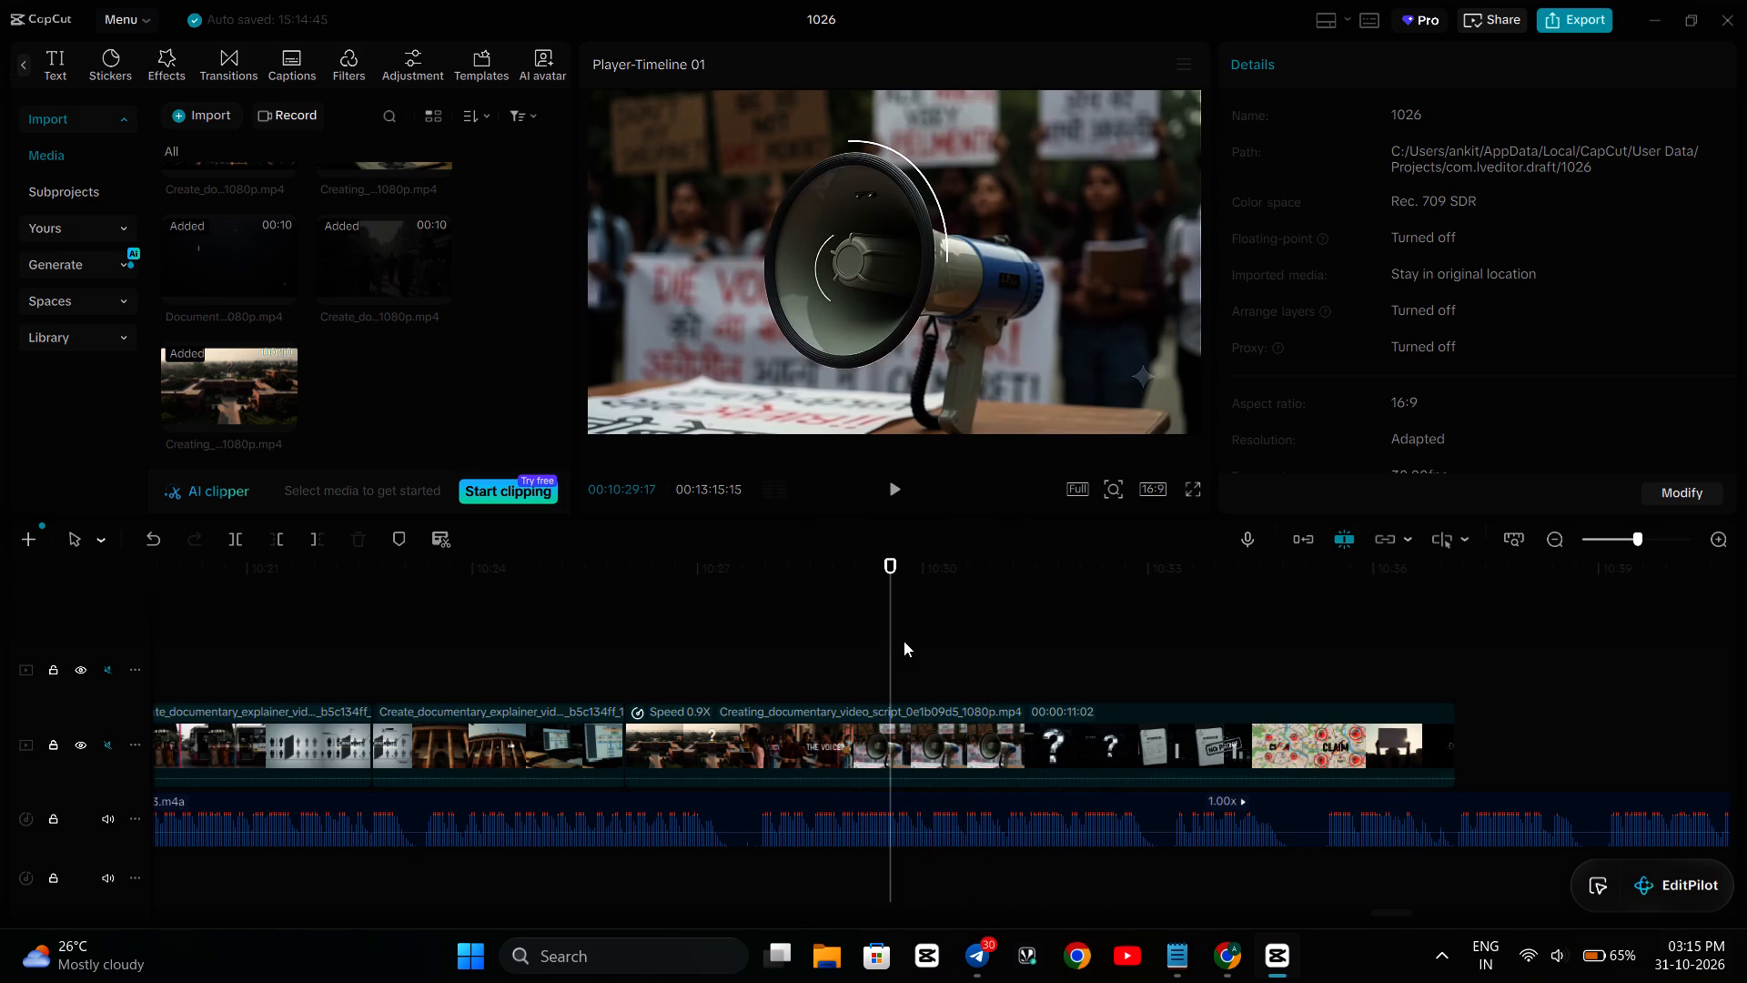
key("Right")
key("Right")
key("Right")
key("Right")
key("Right")
key("Right")
key("Right")
key("Right")
key("Right")
key("Right")
key("Right")
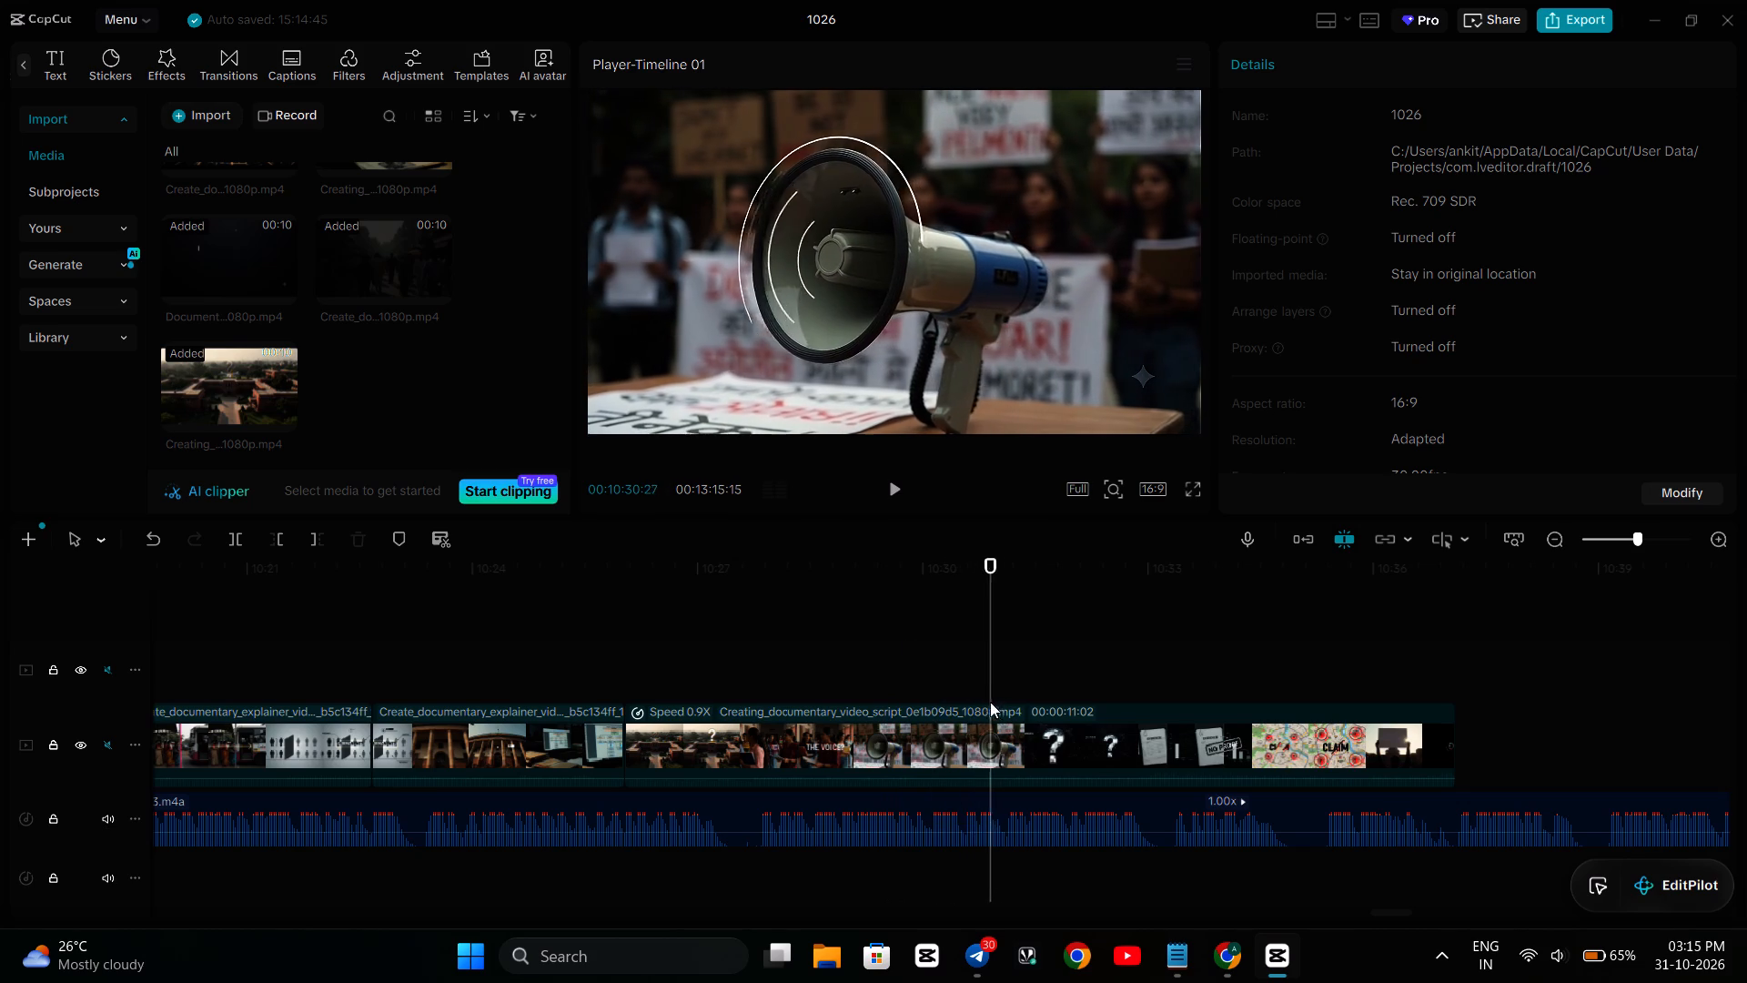
key("Right")
key("Left")
key("Left")
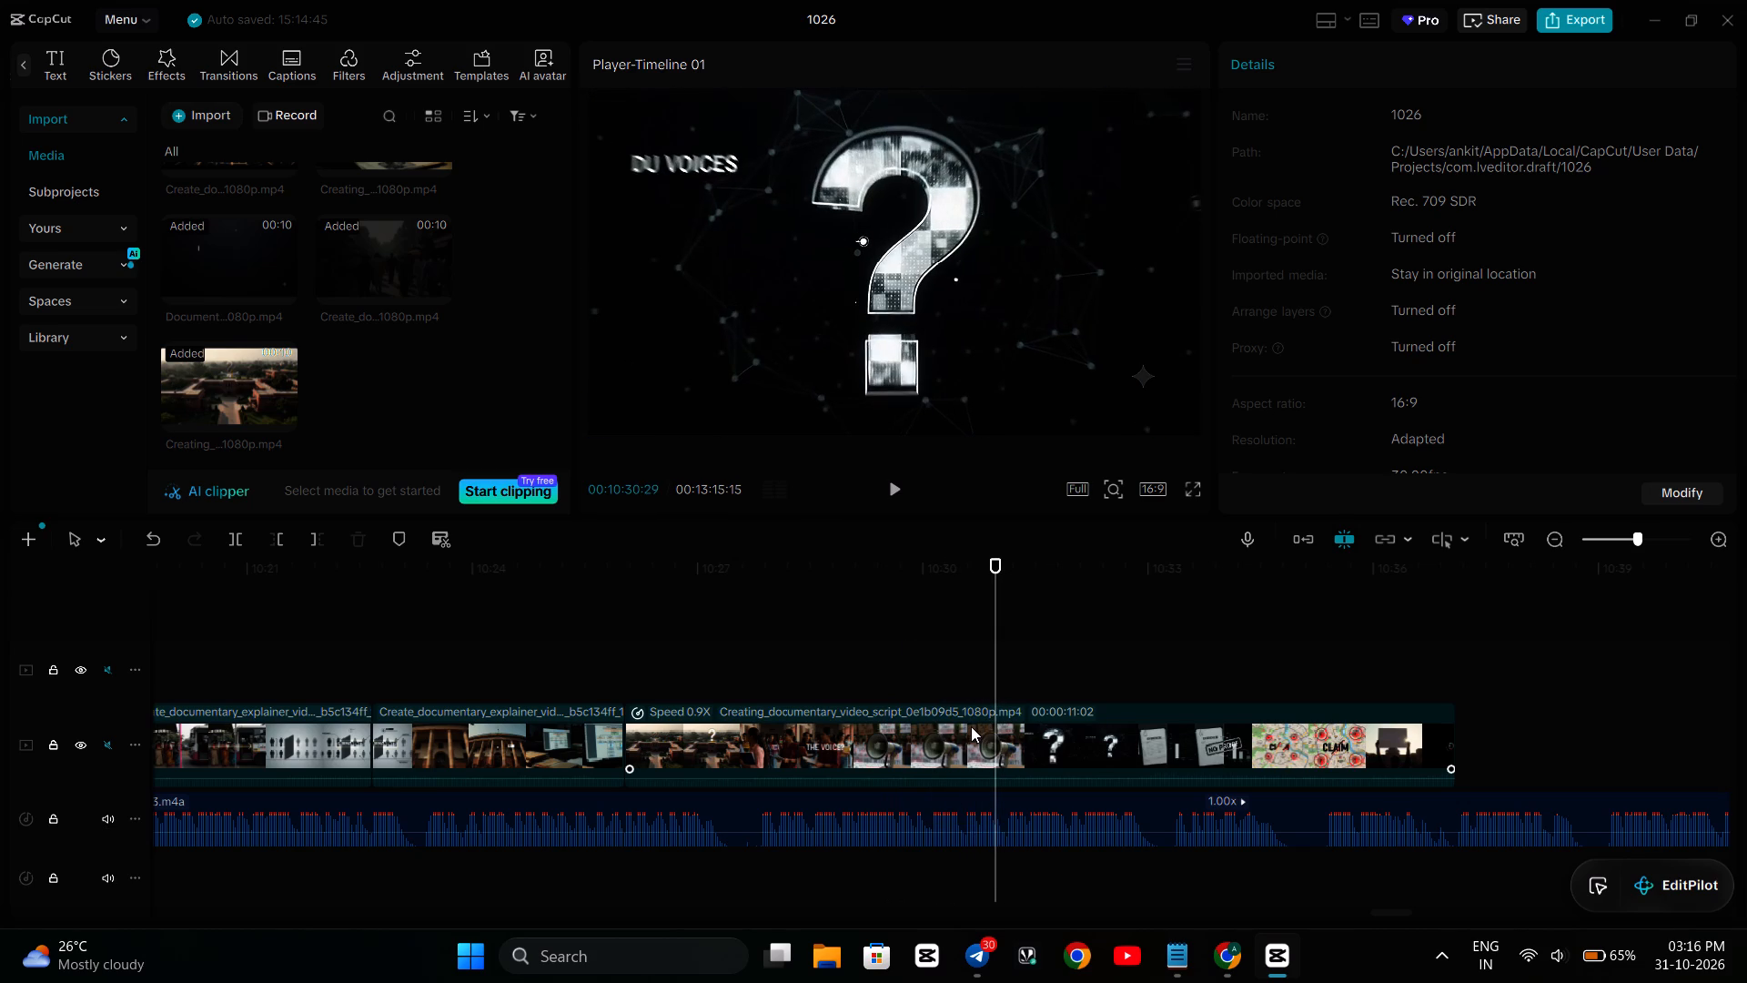
left_click(971, 727)
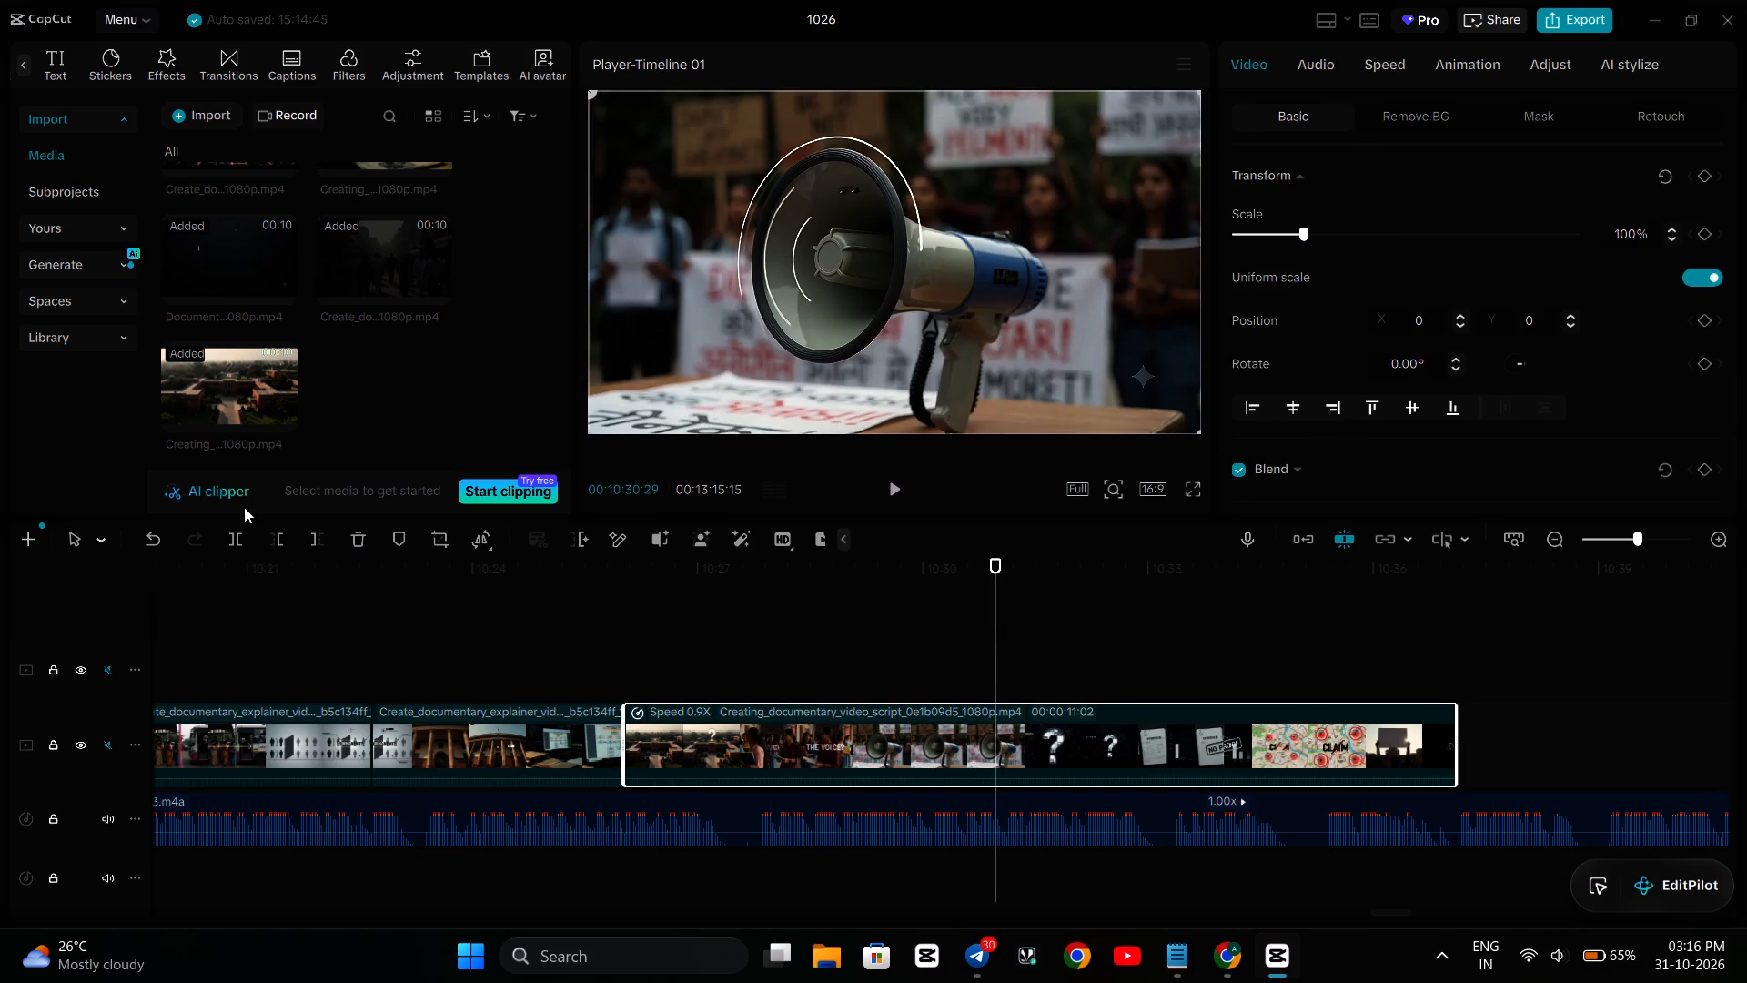
left_click(227, 537)
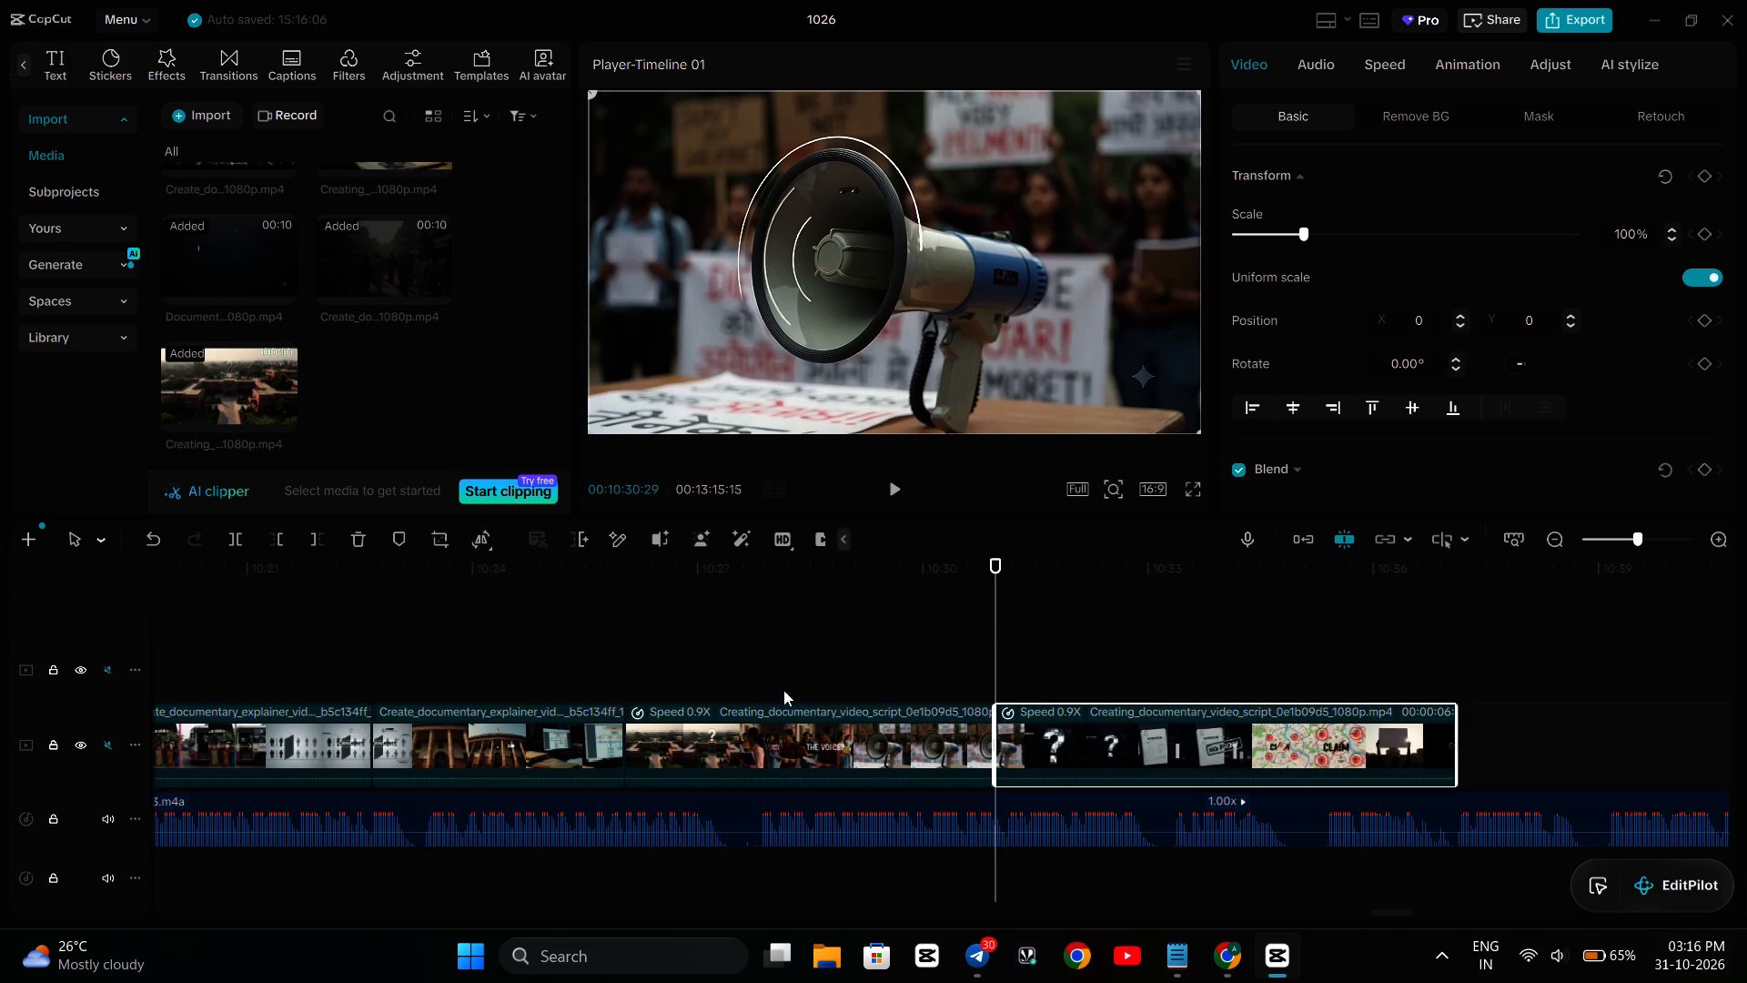
Set the speed of the 0e1b09d5 clip's first part to 1.10x and close the gap by moving the remaining part against it.
left_click(789, 709)
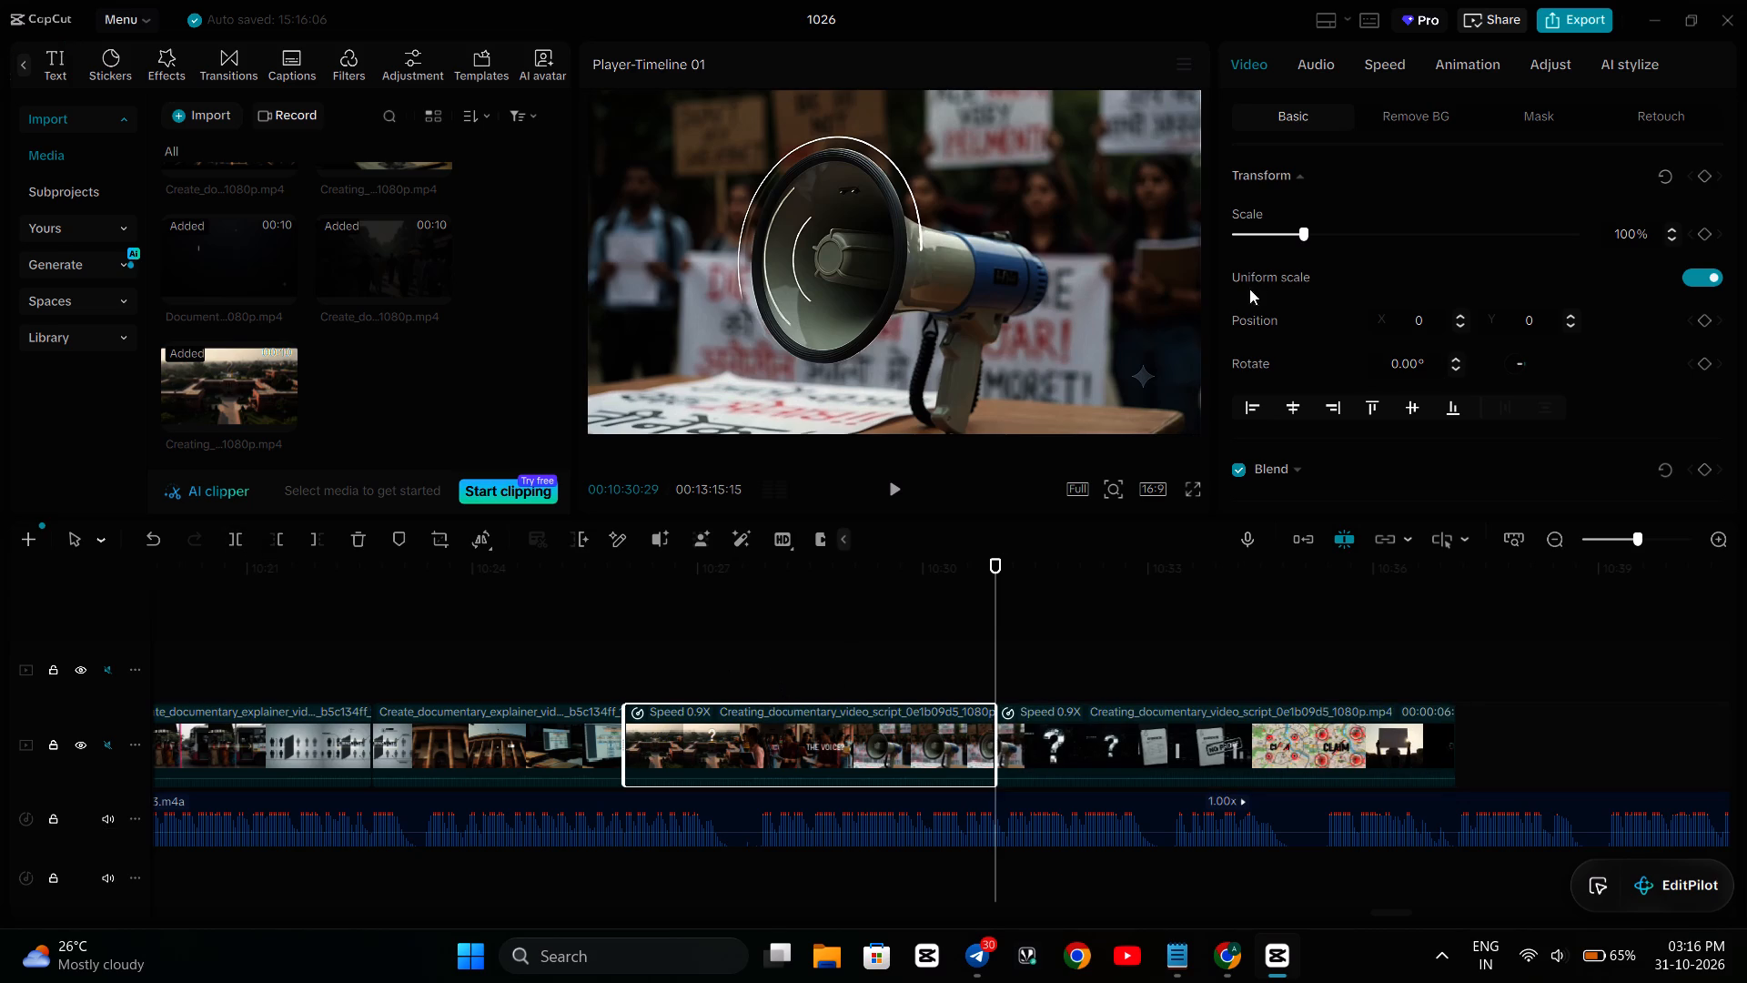
left_click(1380, 66)
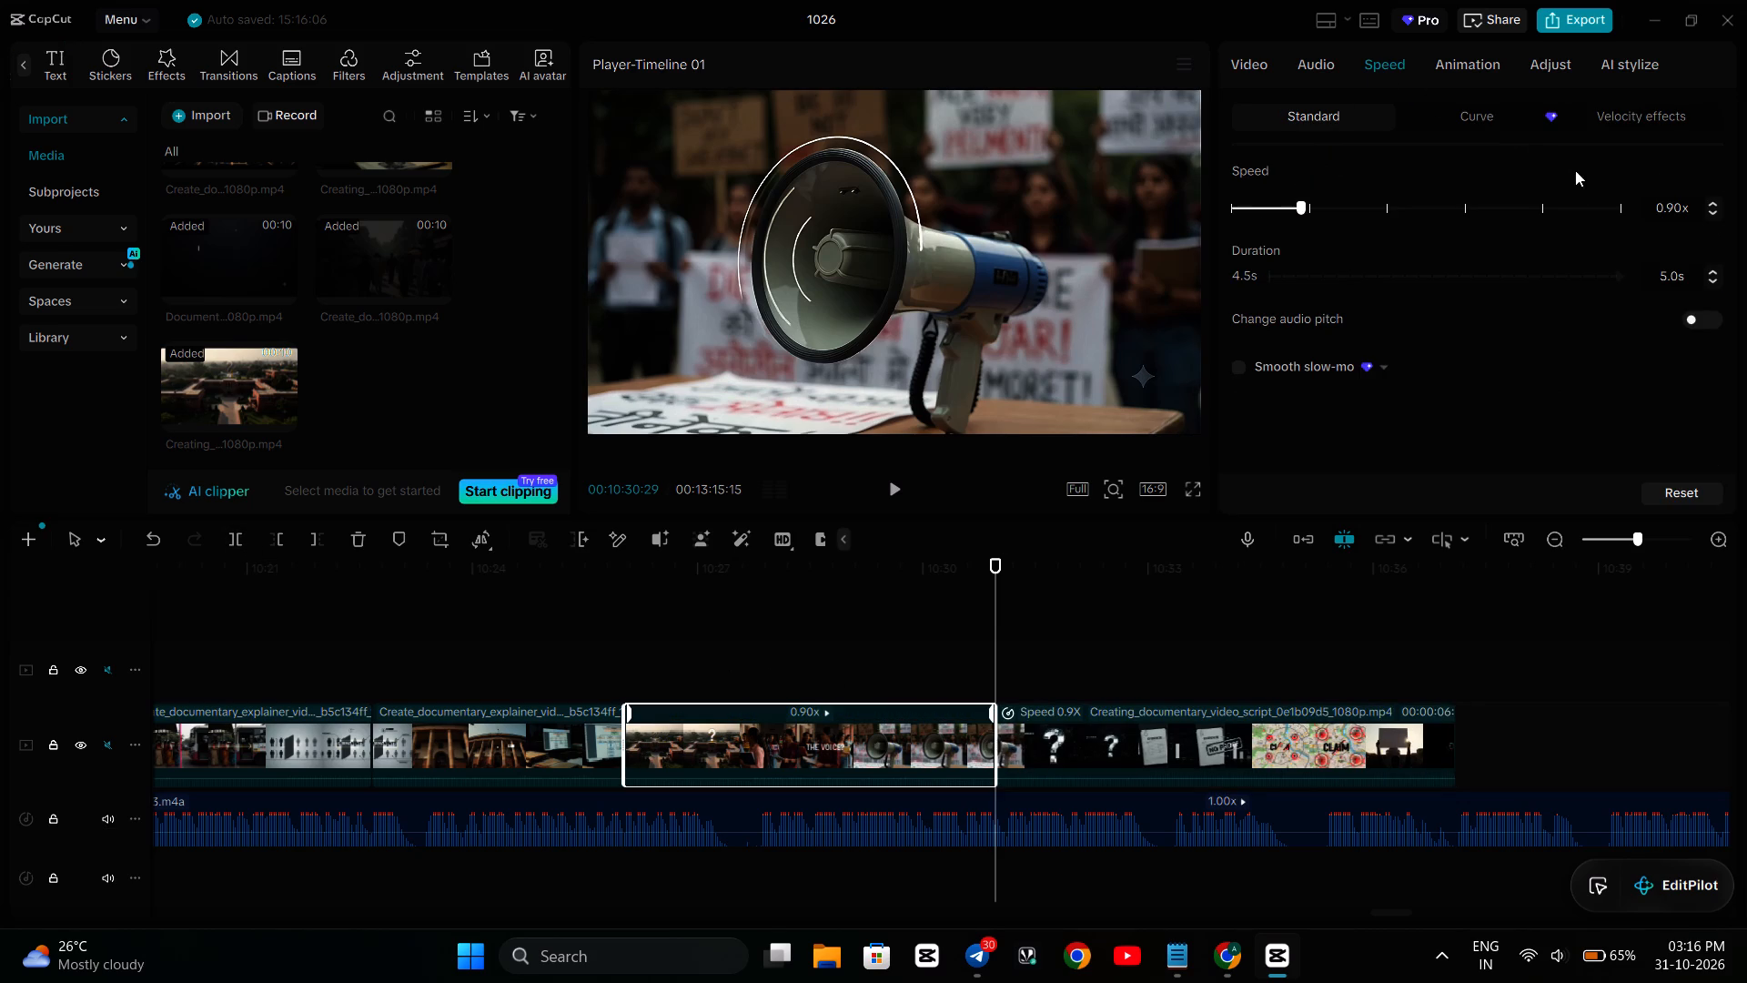
left_click(1713, 201)
left_click(1713, 201)
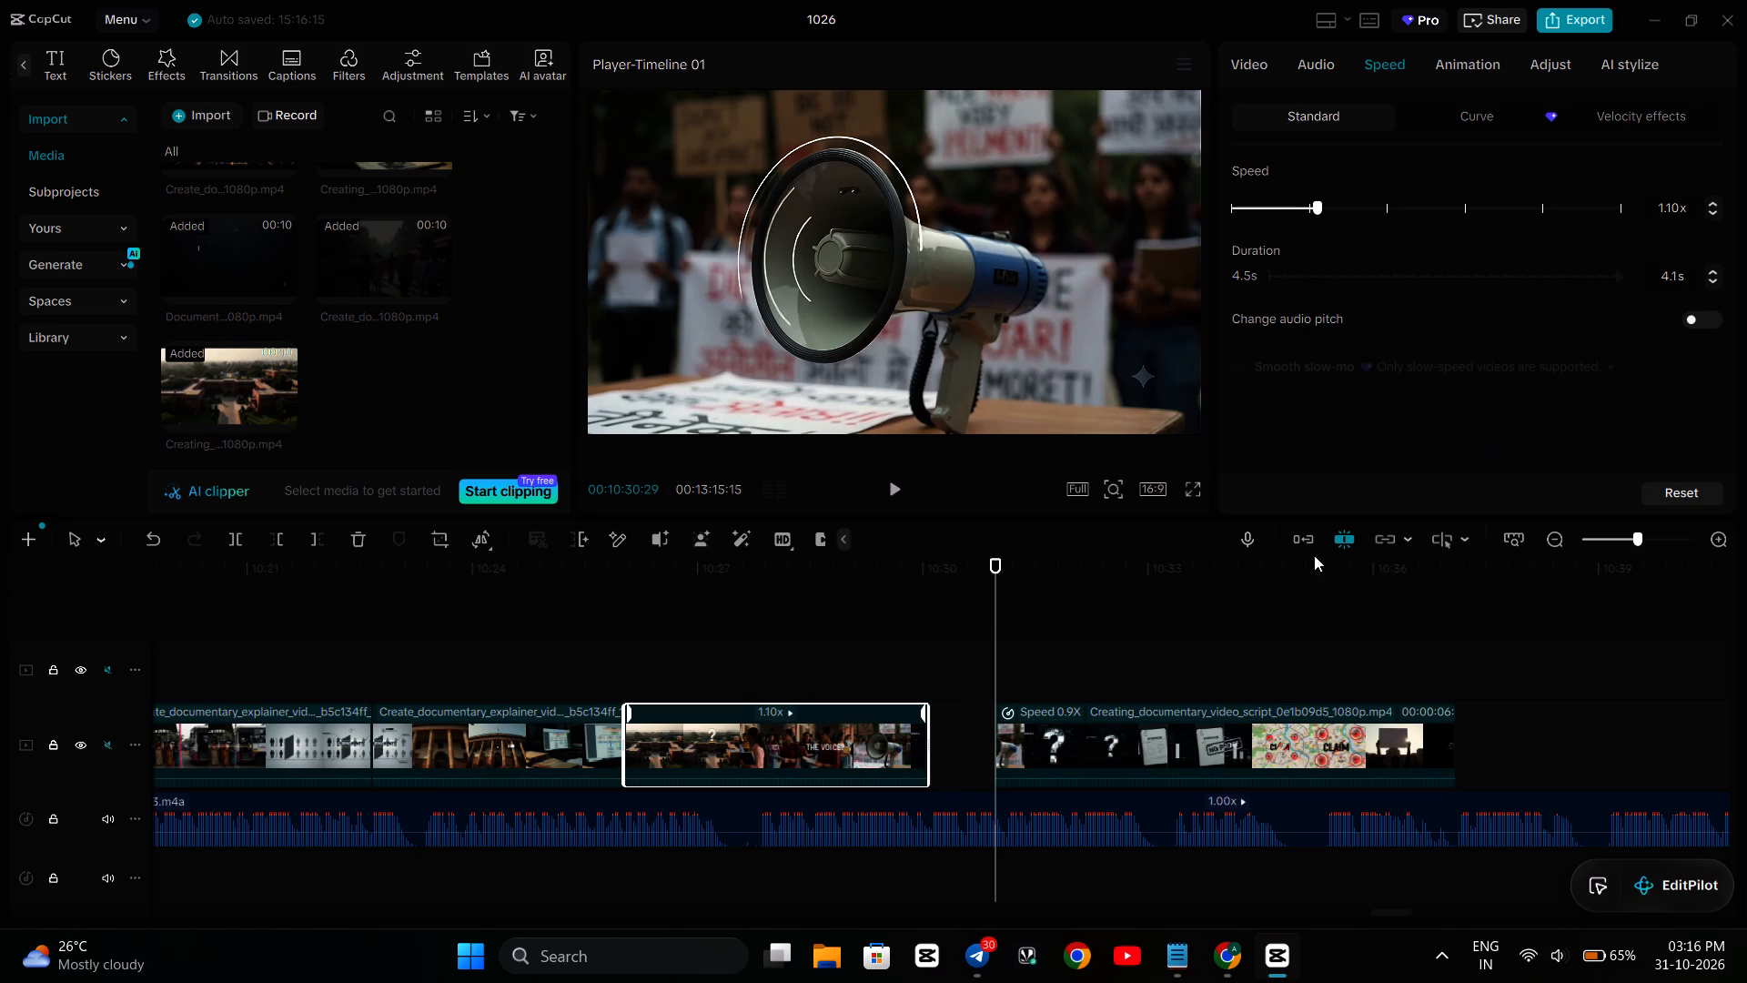
left_click_drag(1104, 726, 1038, 731)
Split the remaining 0e1b09d5 part at the cut from the question-mark scene to the EVIDENCE scene, at 00:10:31:21.
left_click(1137, 650)
key("space")
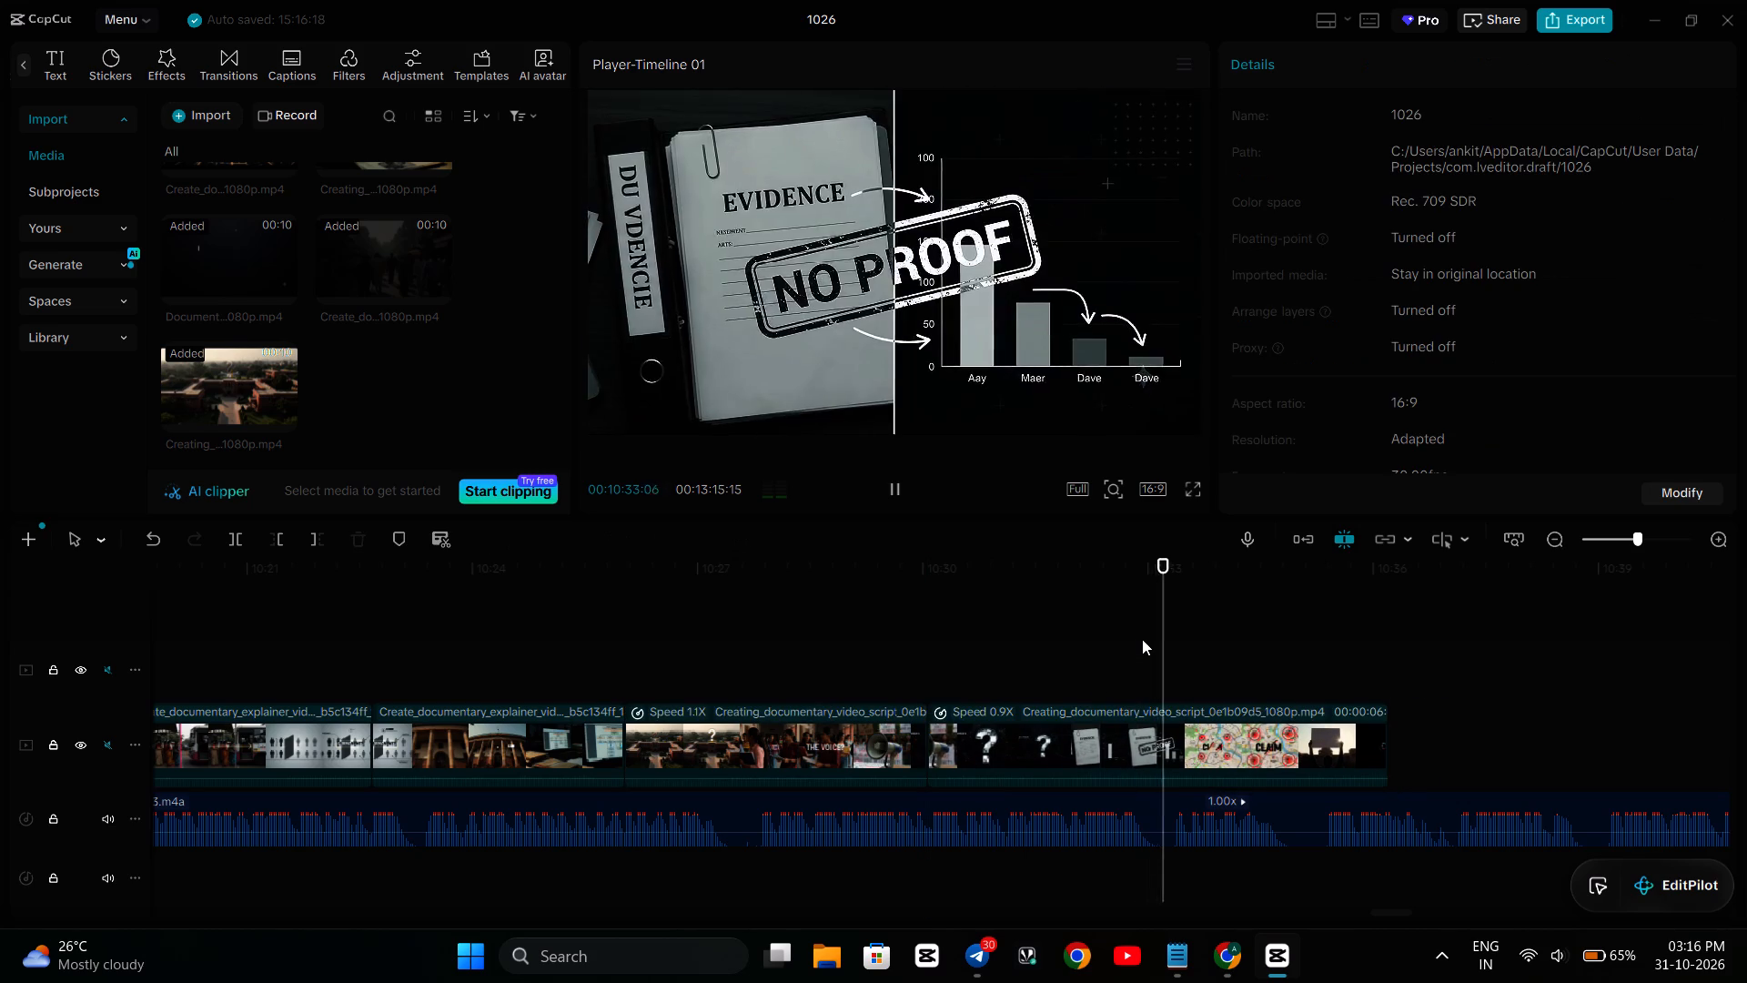
key("space")
left_click(1116, 630)
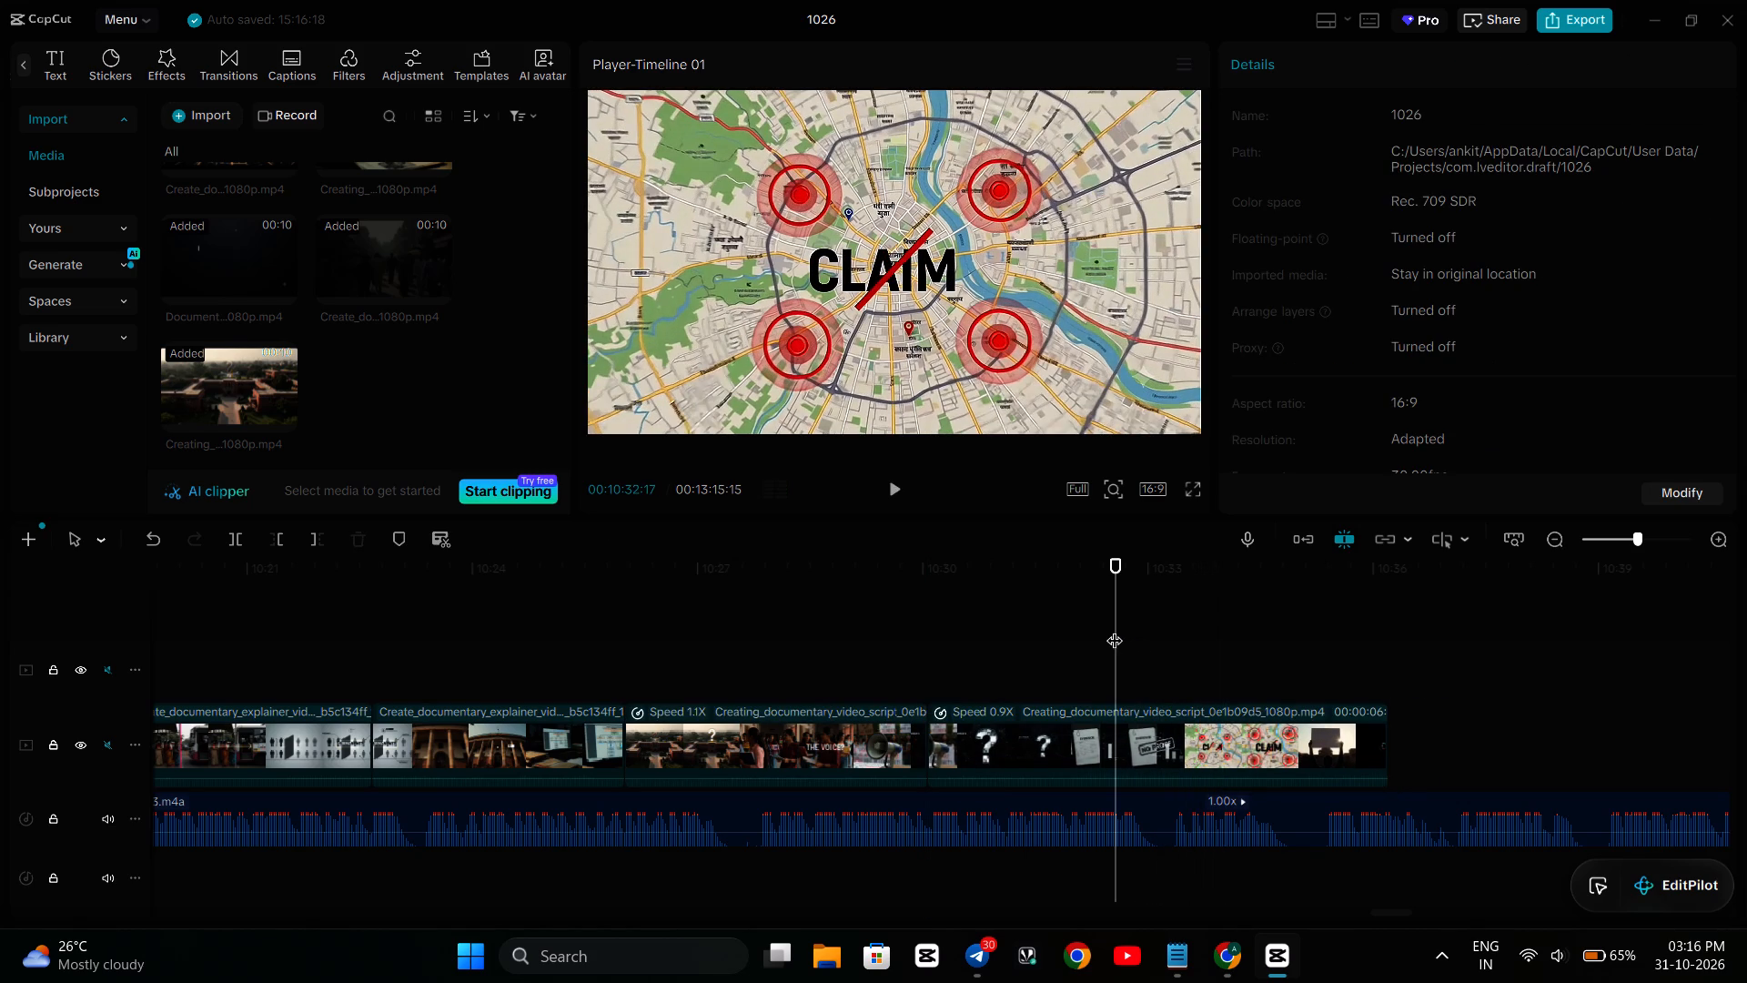
key("Left")
key("Left")
key("Left")
key("Left")
key("Left")
key("Left")
key("Left")
key("Left")
key("Left")
key("Left")
key("Left")
key("Left")
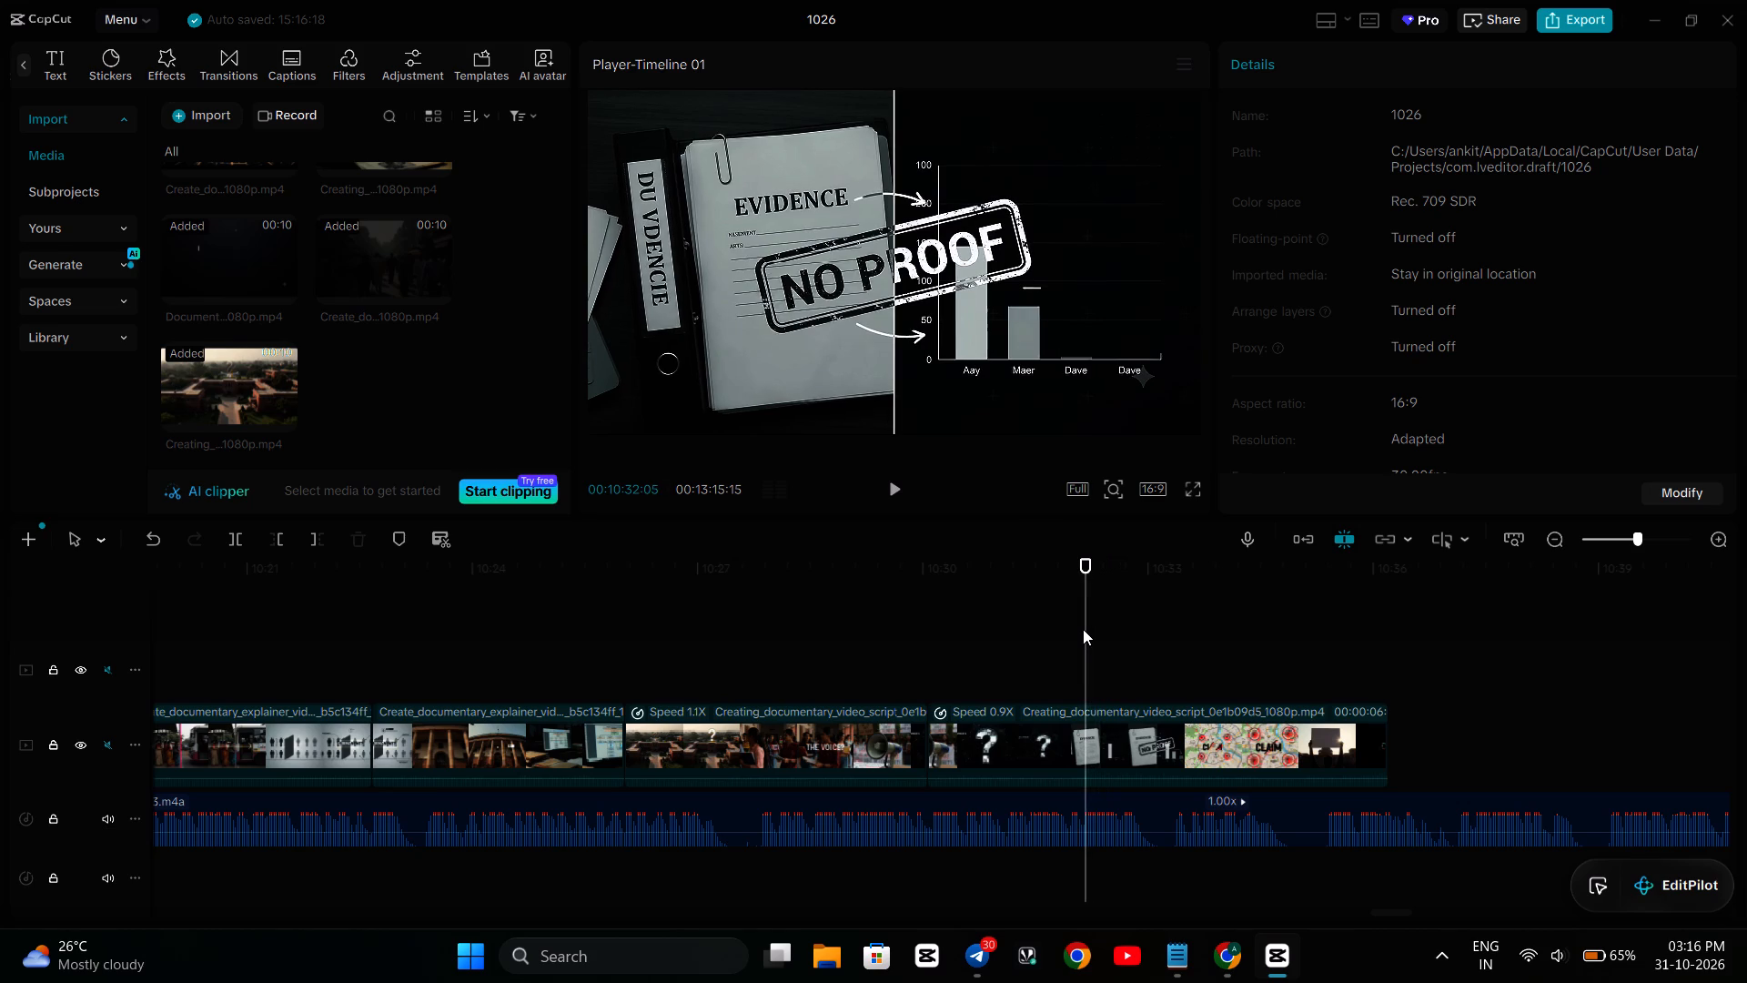
key("Left")
key("Left")
key("Left")
key("Left")
key("Left")
key("Left")
key("Left")
key("Left")
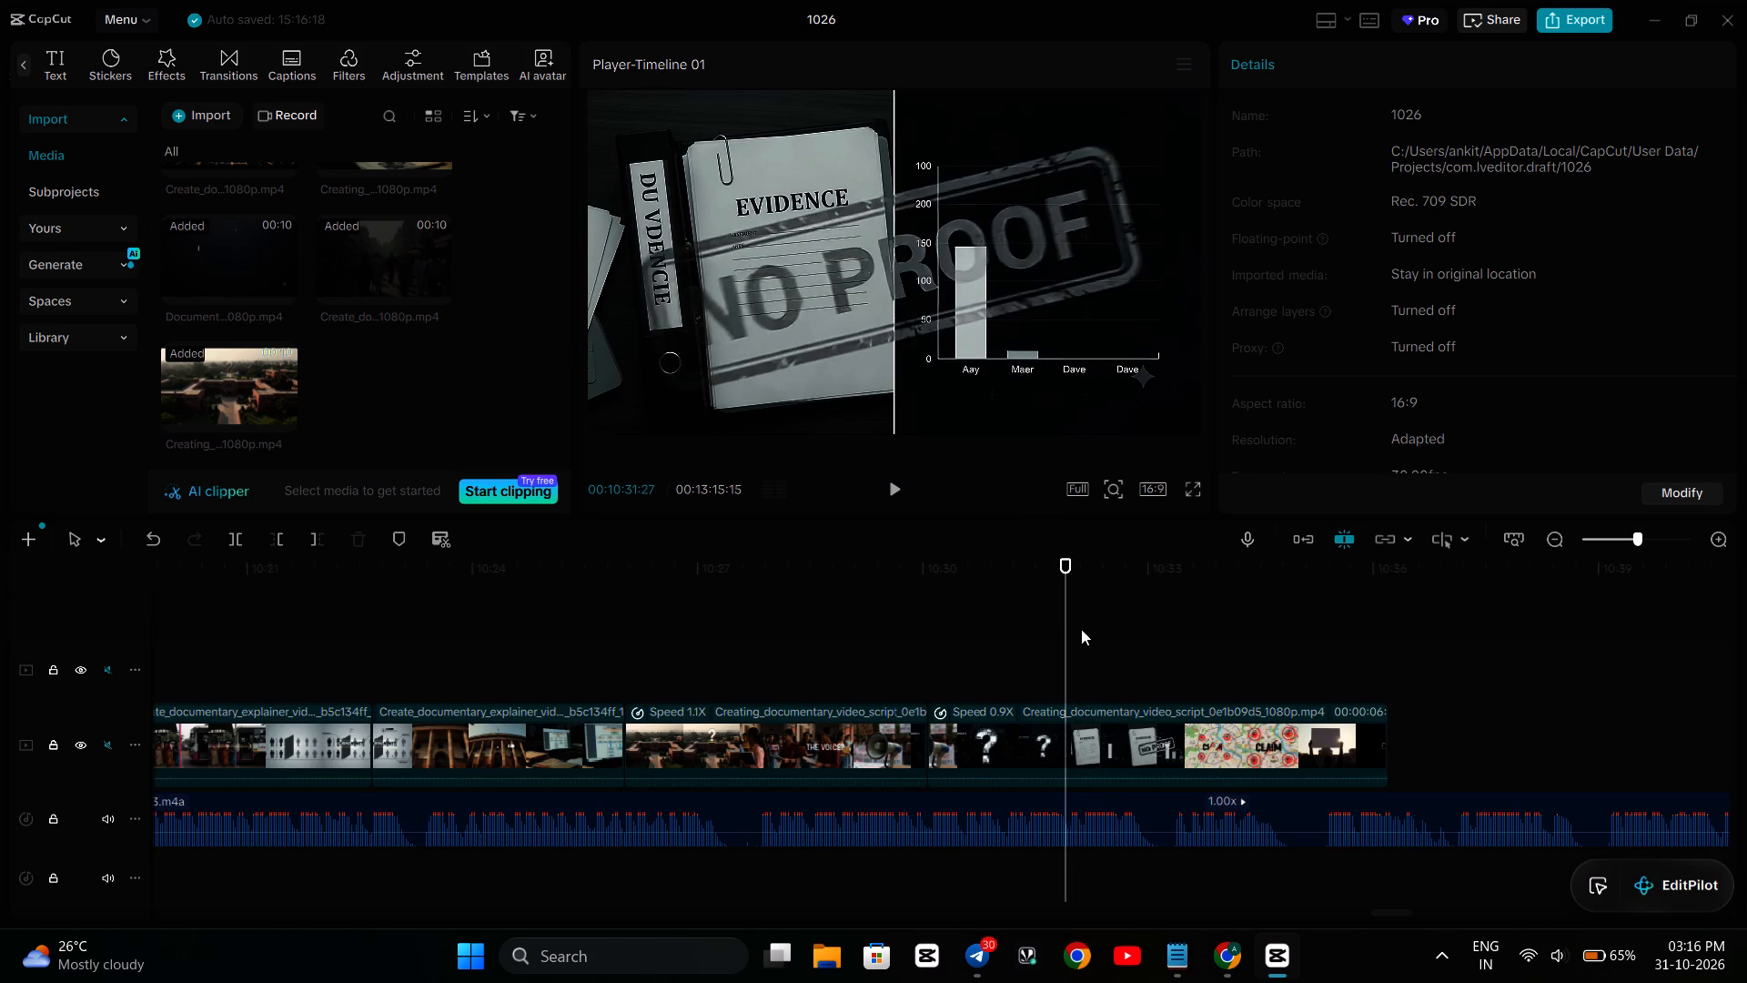
key("Left")
key("Left")
key("Left")
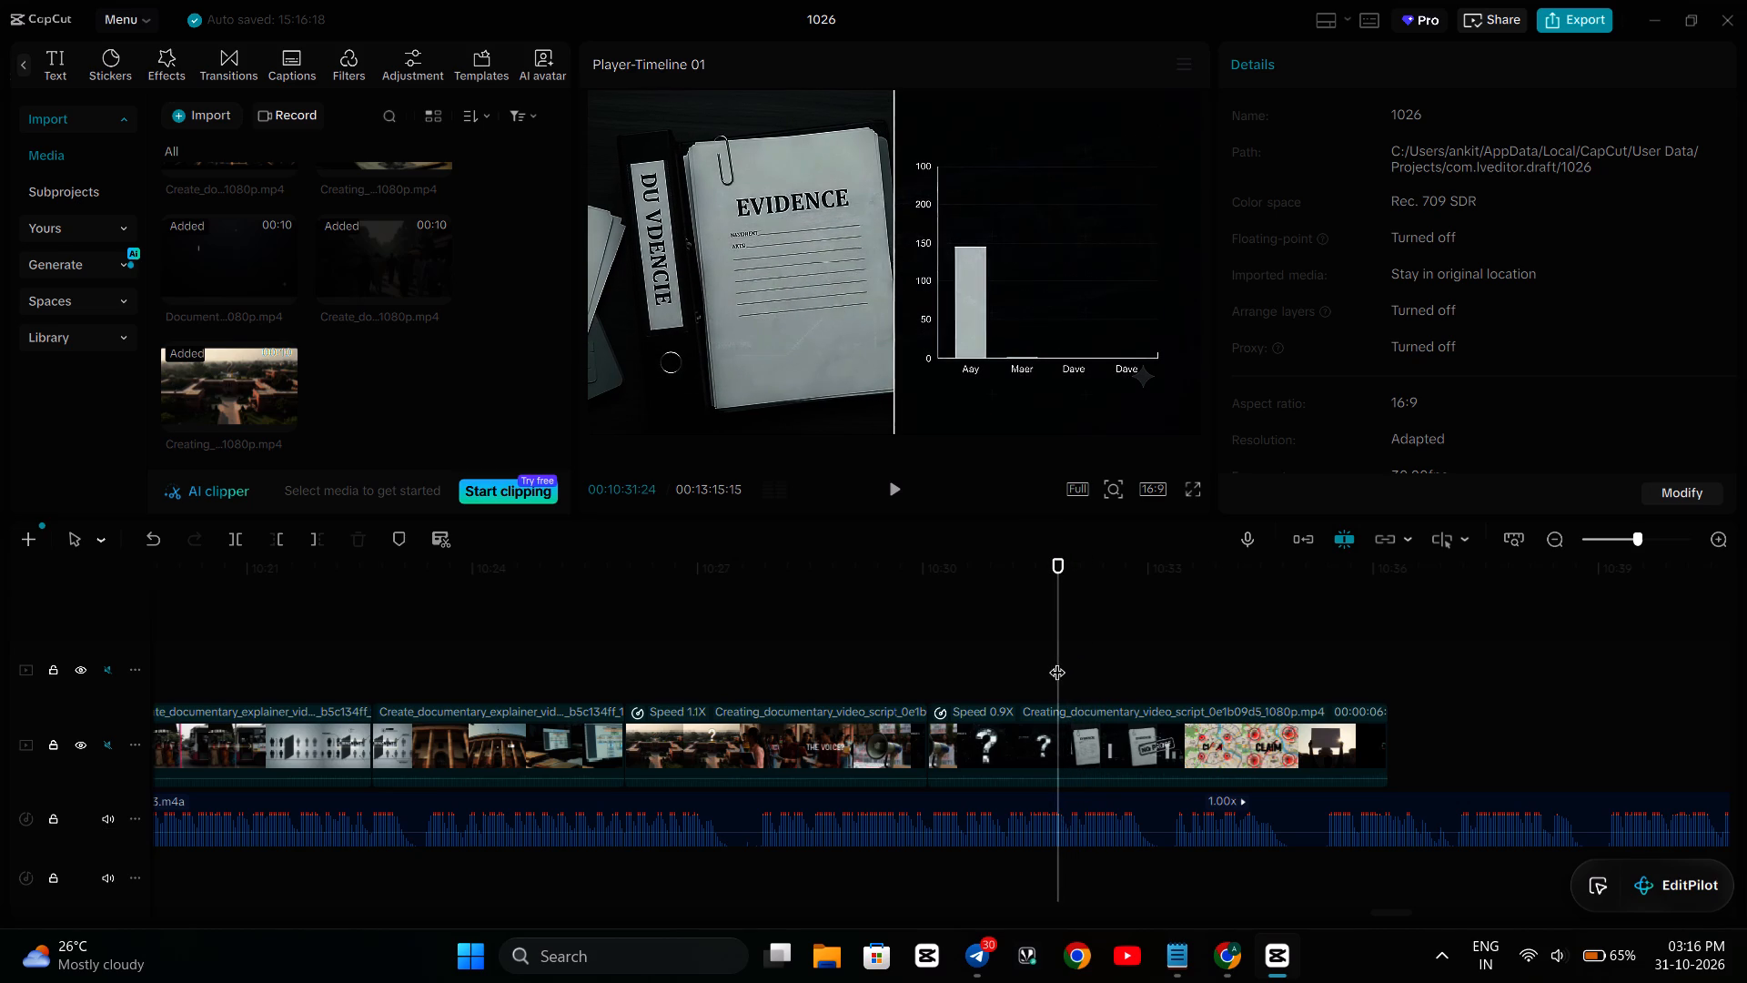
key("Left")
key("Left")
key("Left")
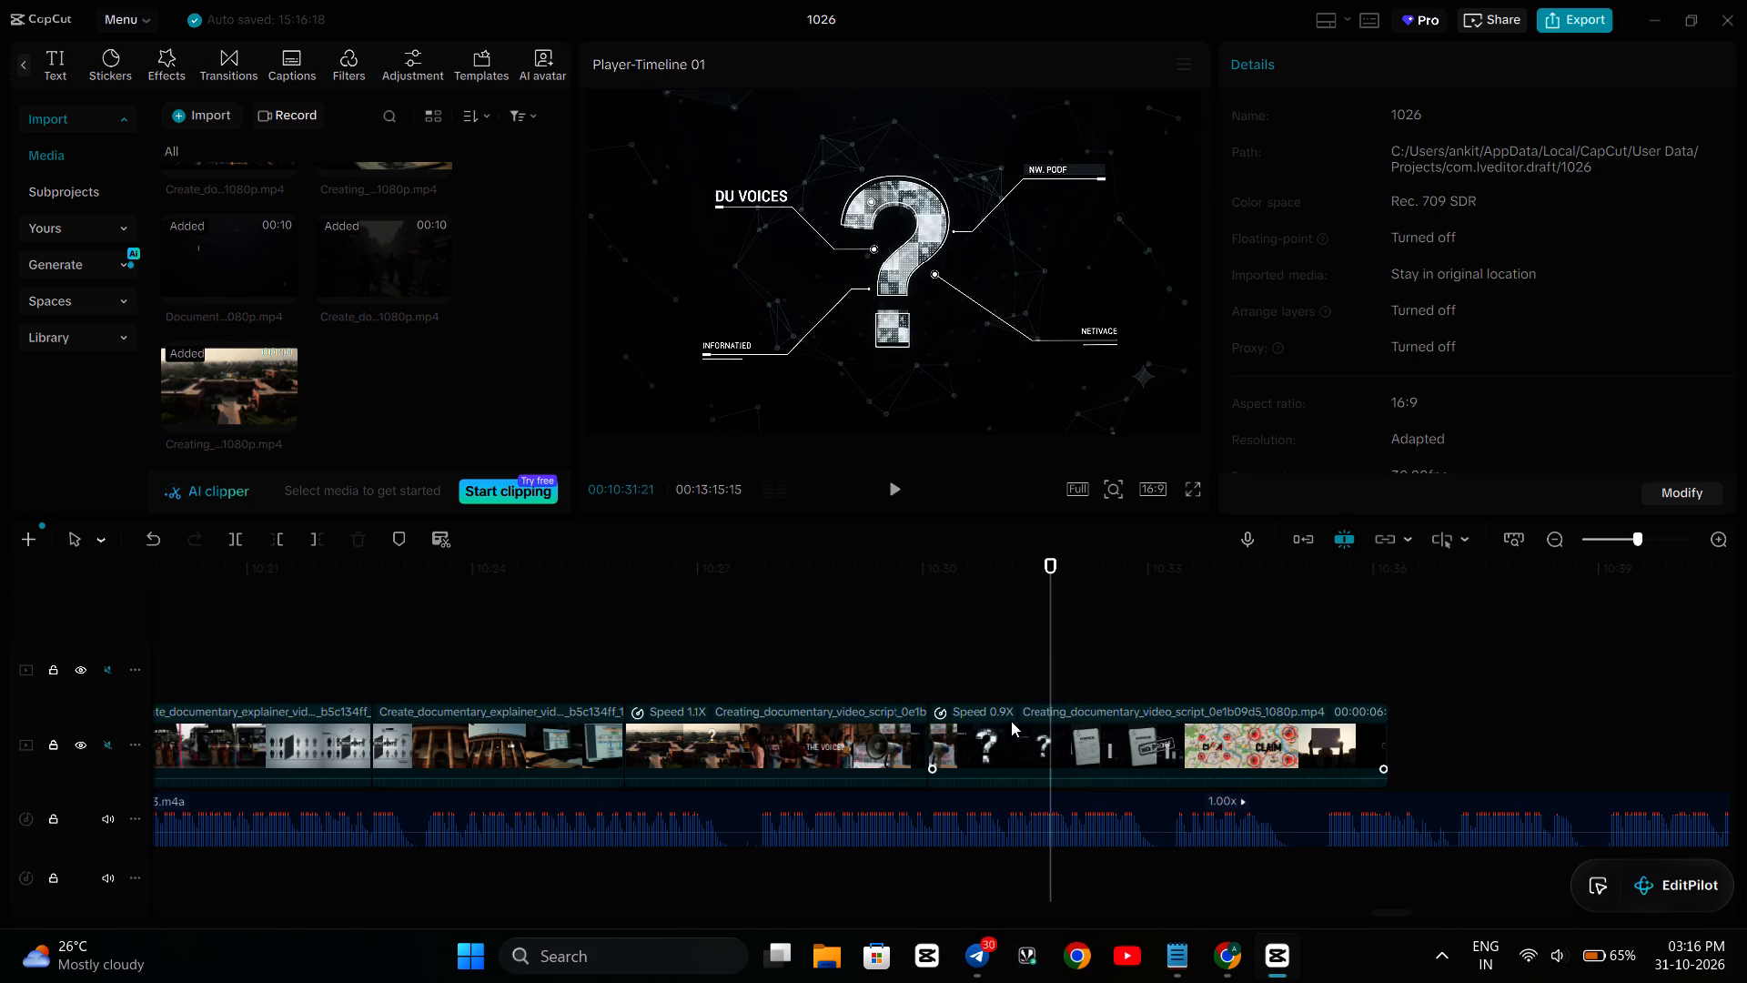
left_click(1004, 727)
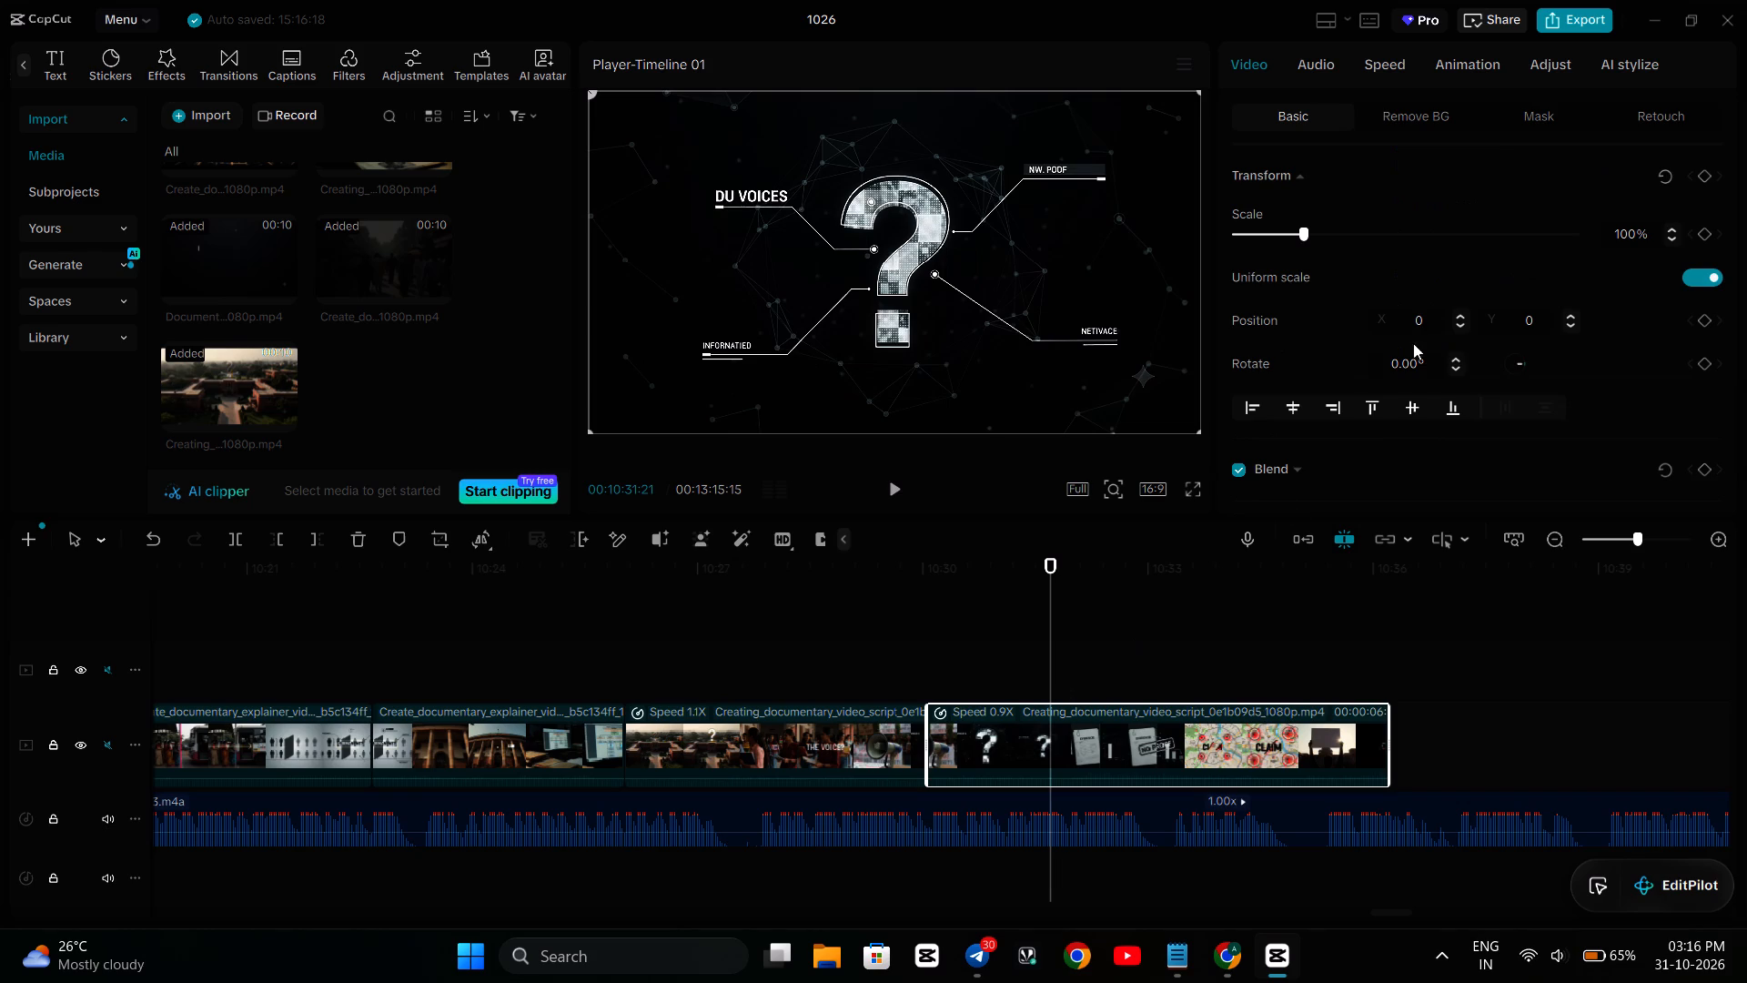
left_click(237, 538)
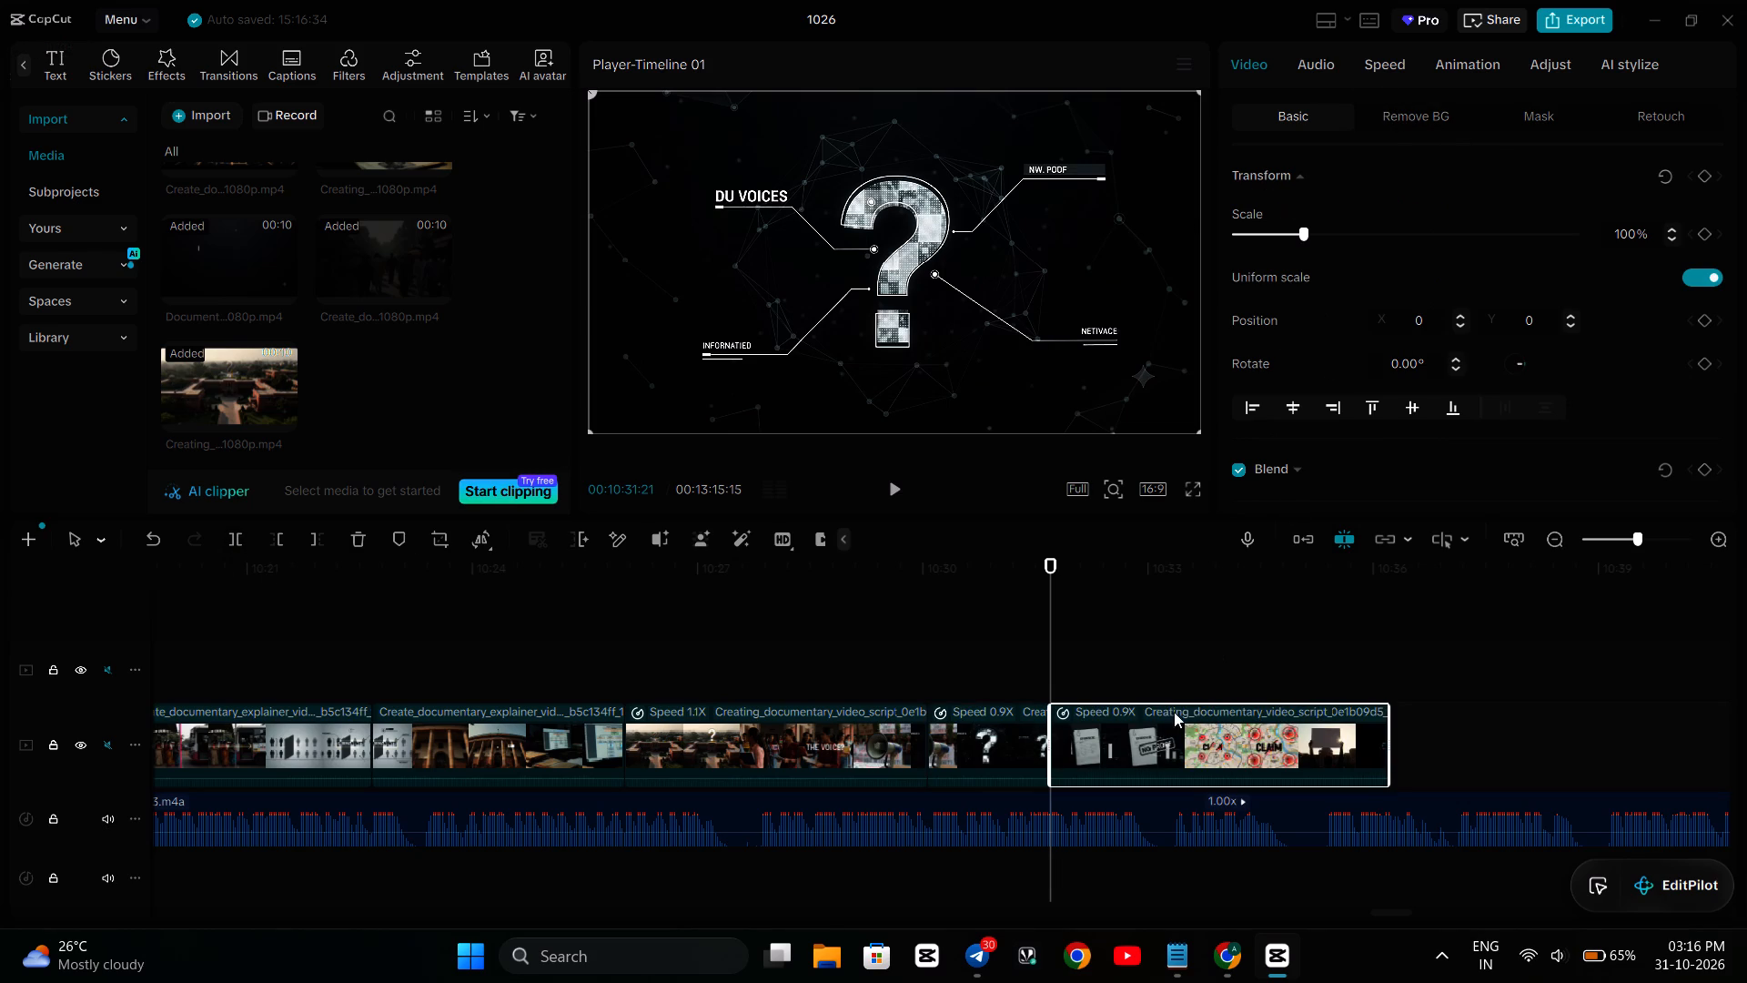
Move the EVIDENCE part about 1 second later and set the question-mark part's speed to 0.80x.
left_click_drag(1132, 743, 1202, 742)
left_click(980, 743)
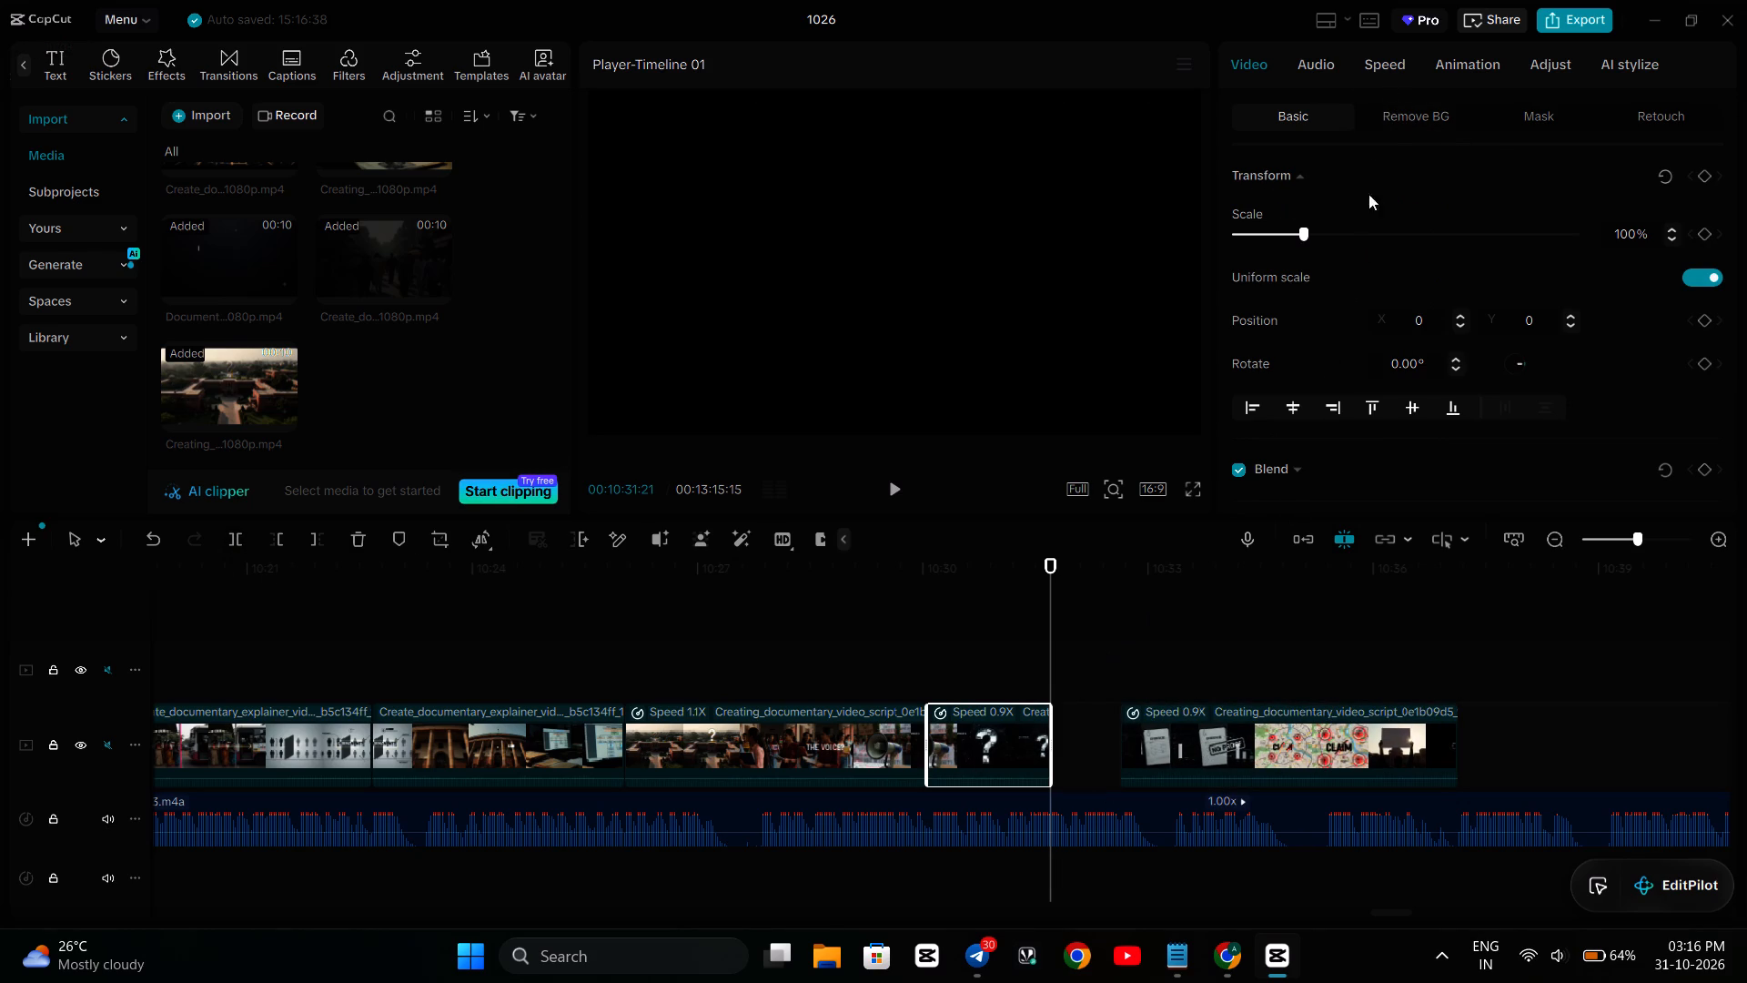
left_click(1391, 54)
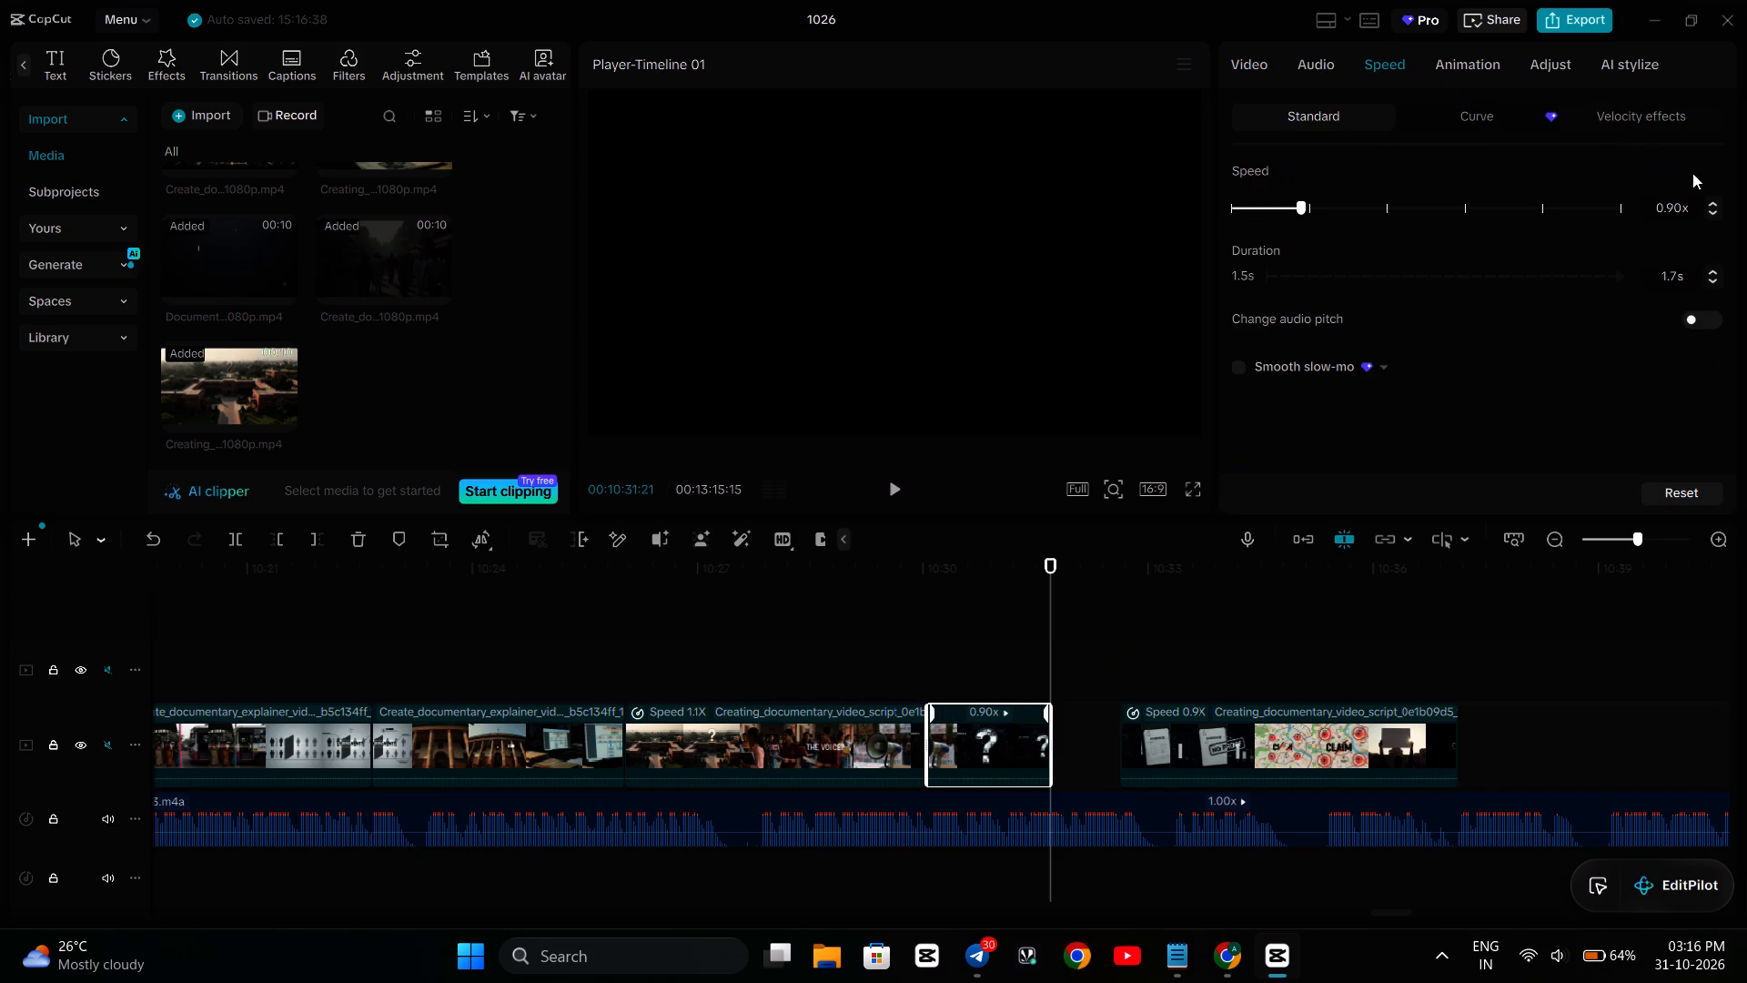
left_click(1711, 198)
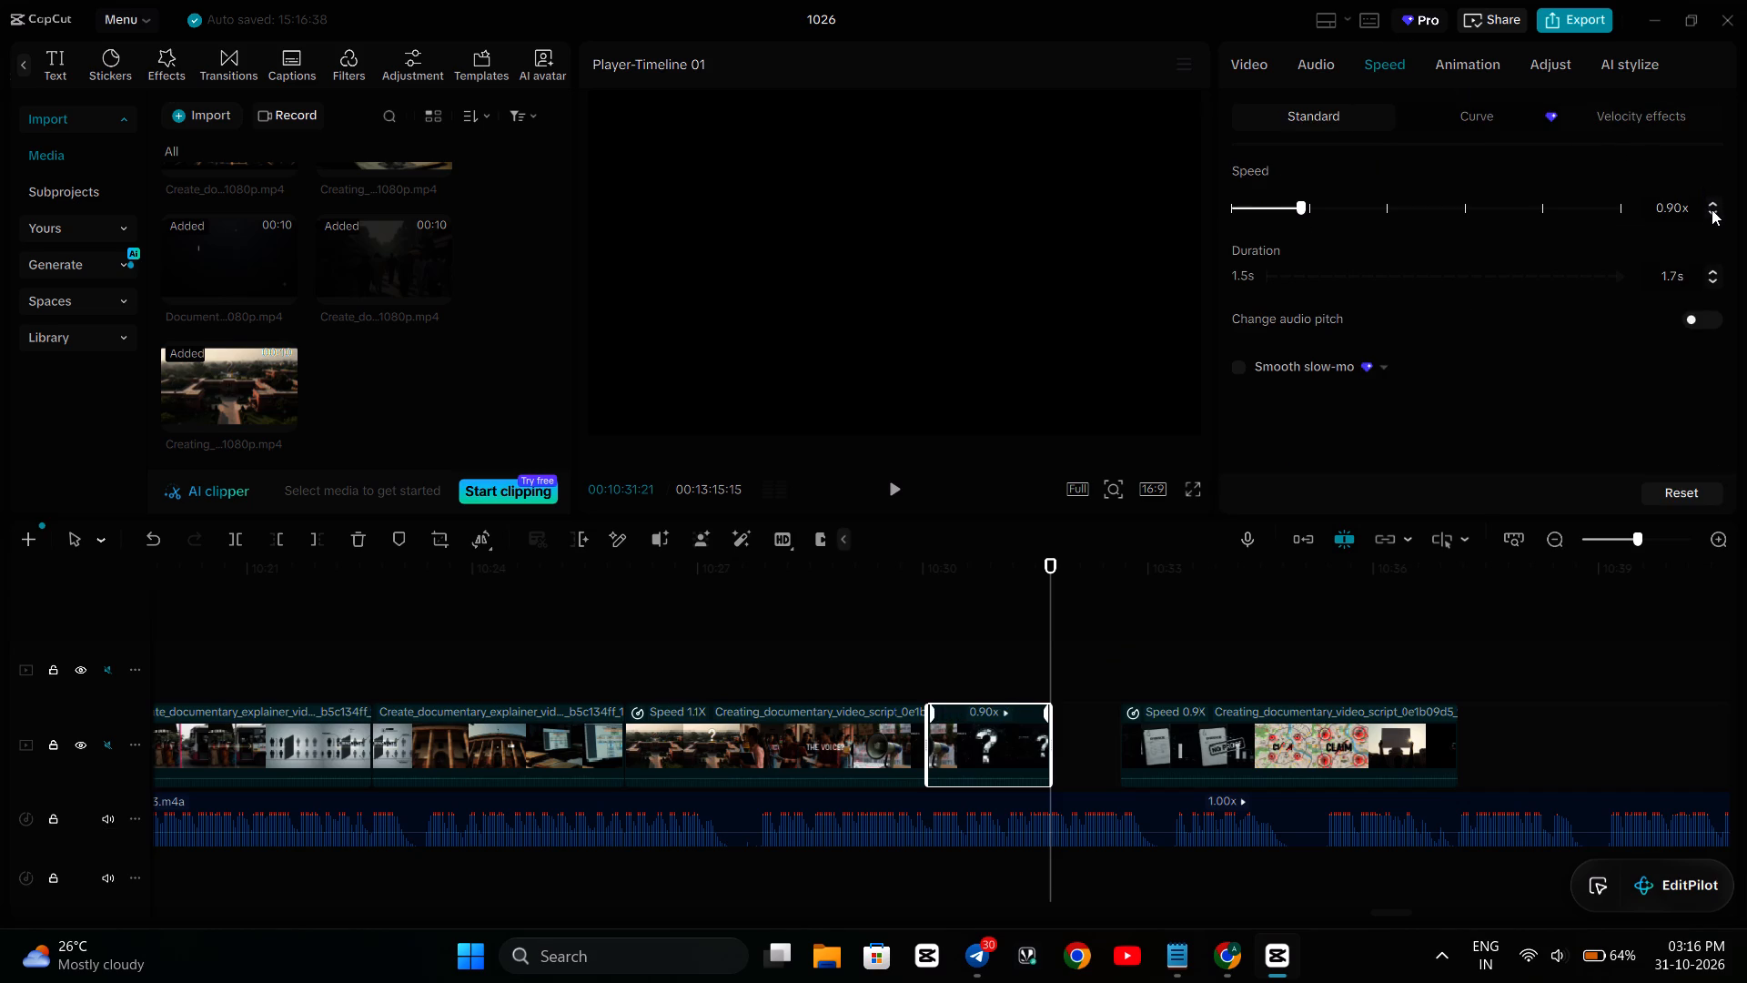
left_click(1712, 213)
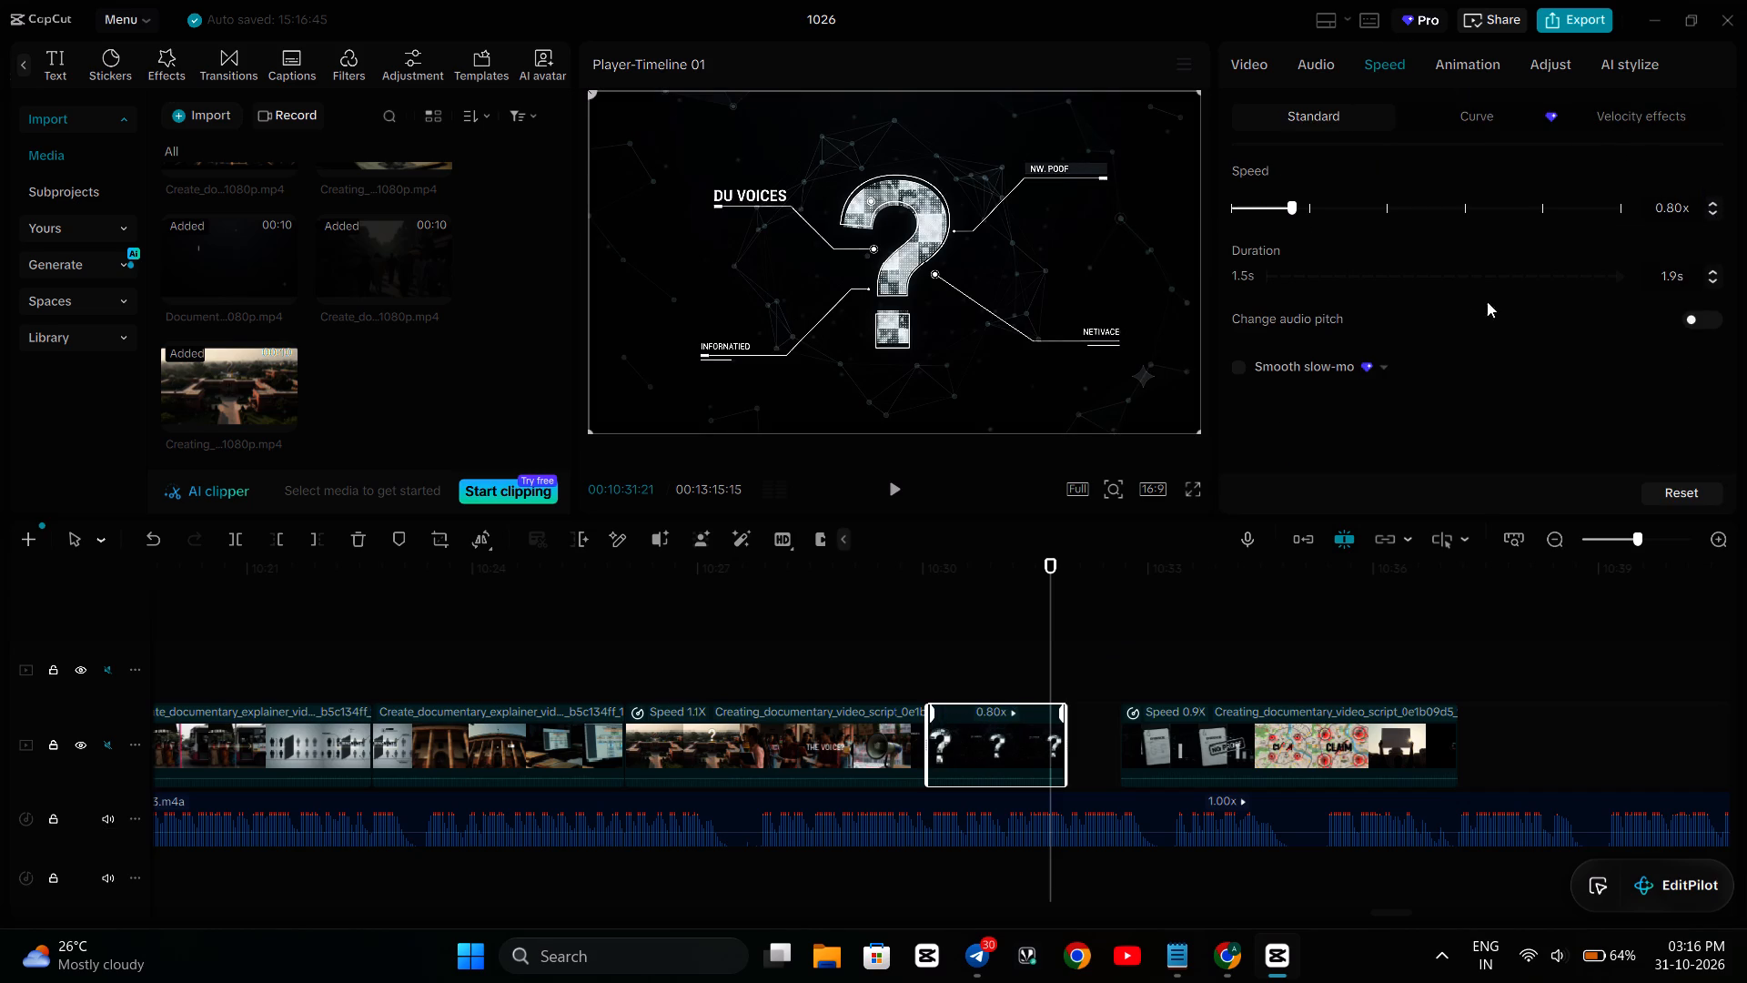
Play the retimed 0e1b09d5 parts against the narration, through the question-mark scene to the start of the EVIDENCE part.
left_click(657, 661)
key("space")
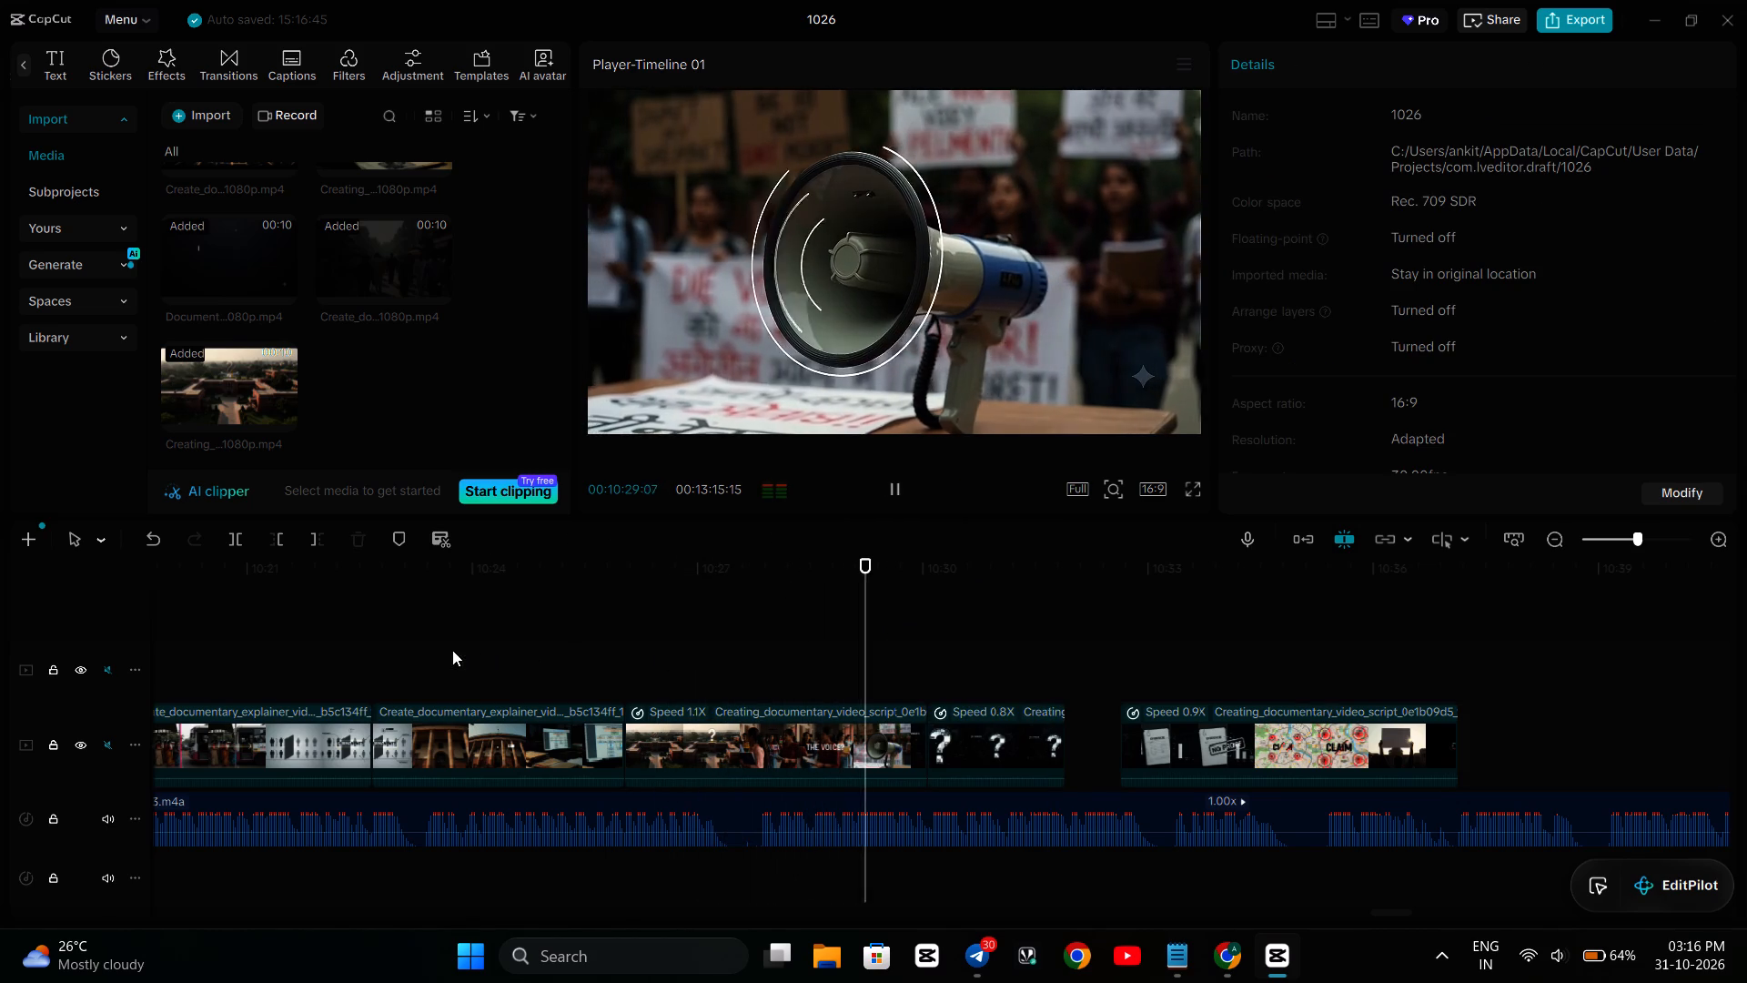
left_click(452, 650)
key("space")
key("space")
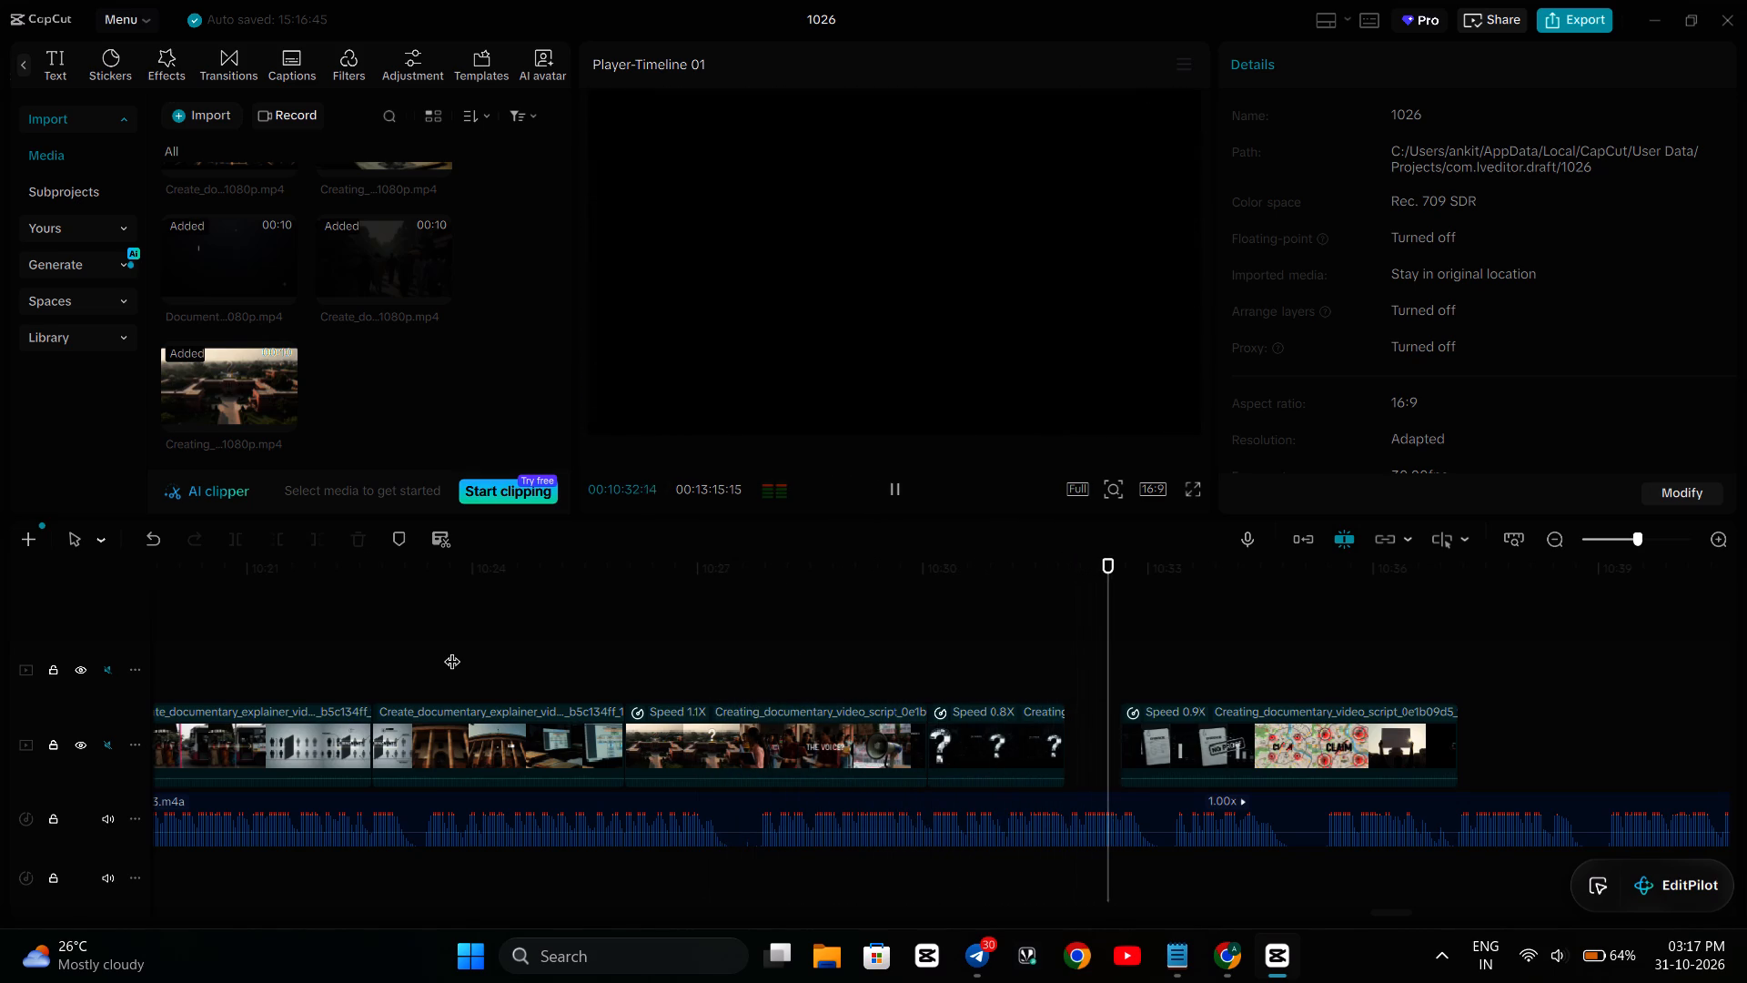
key("space")
Open the speed settings of the question-mark part.
left_click(1046, 726)
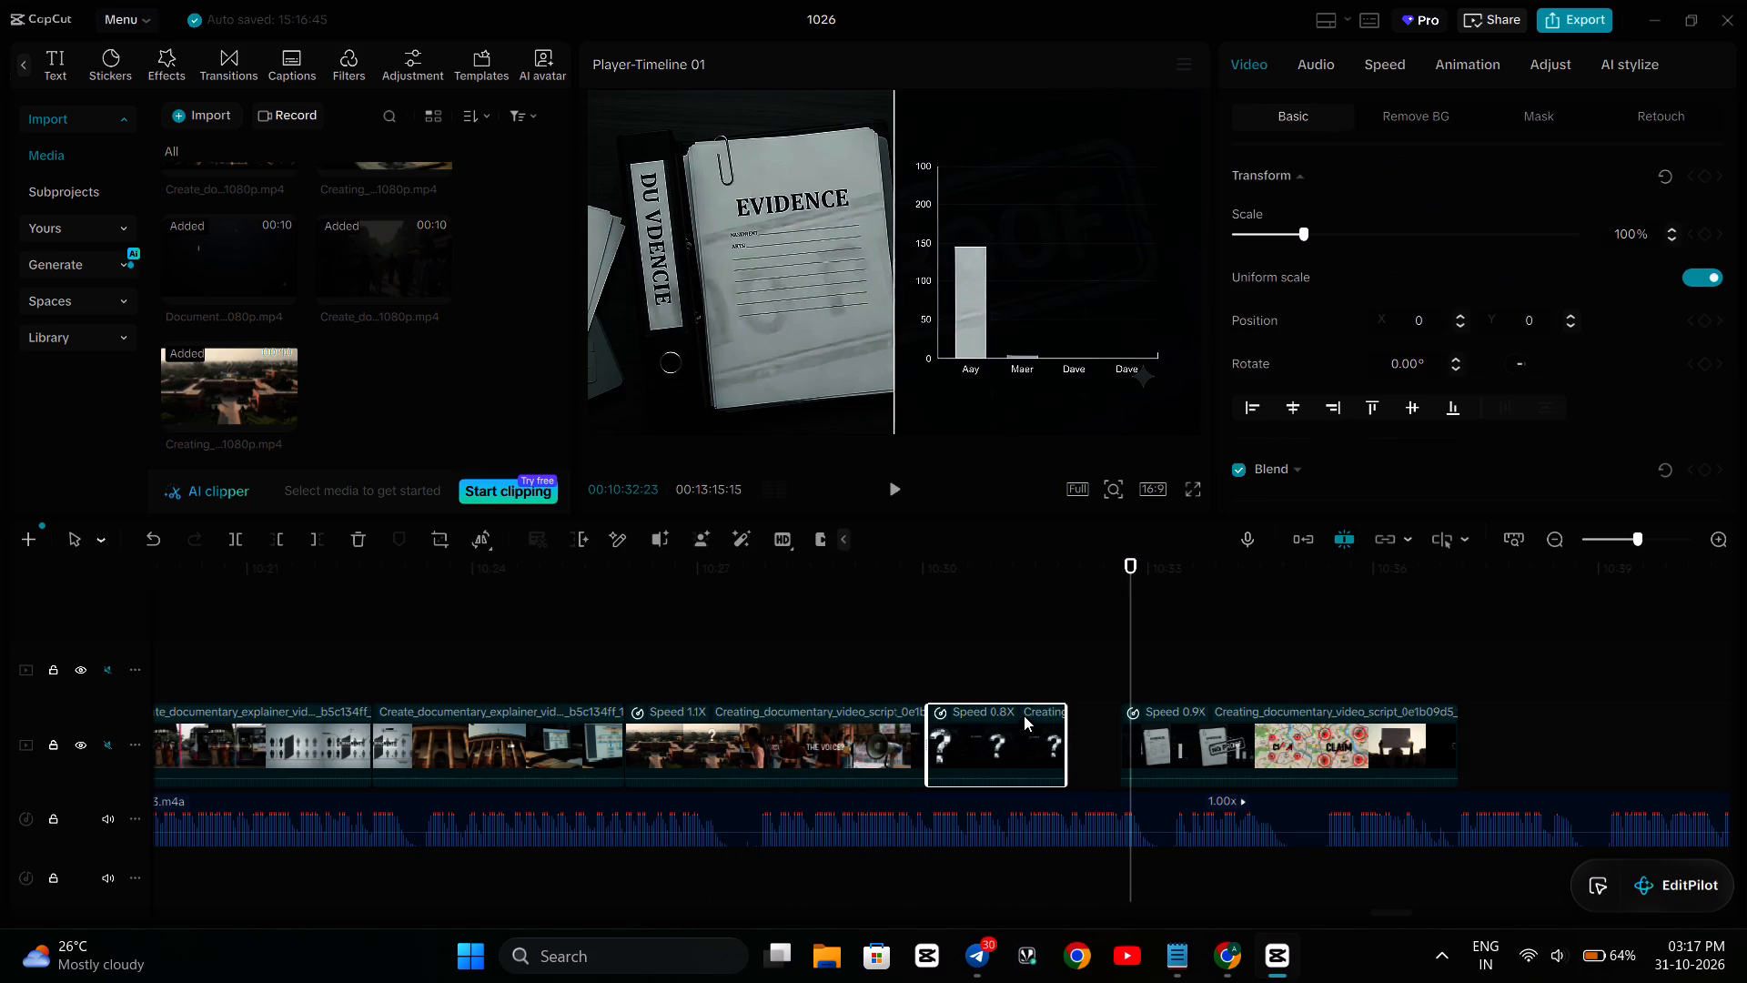
left_click(1382, 57)
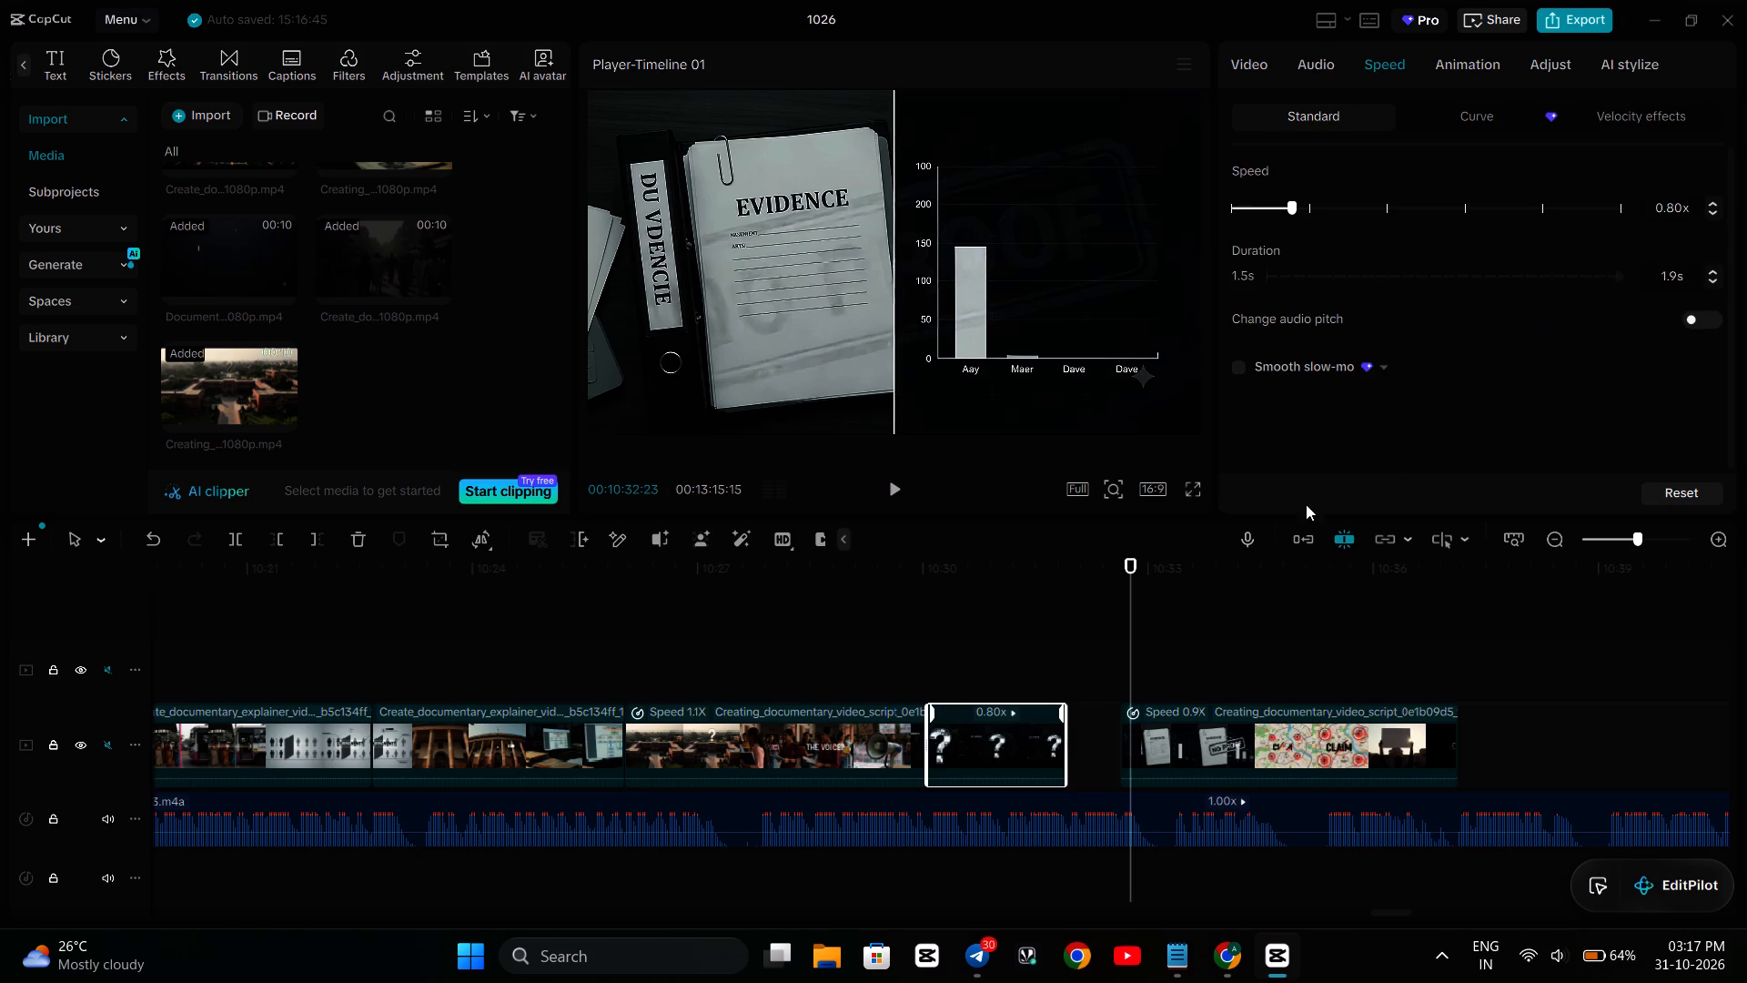
Go back to the beginning of the timeline and review the How Many More protest clip, playing it in short stretches.
scroll(743, 674, "right", 2)
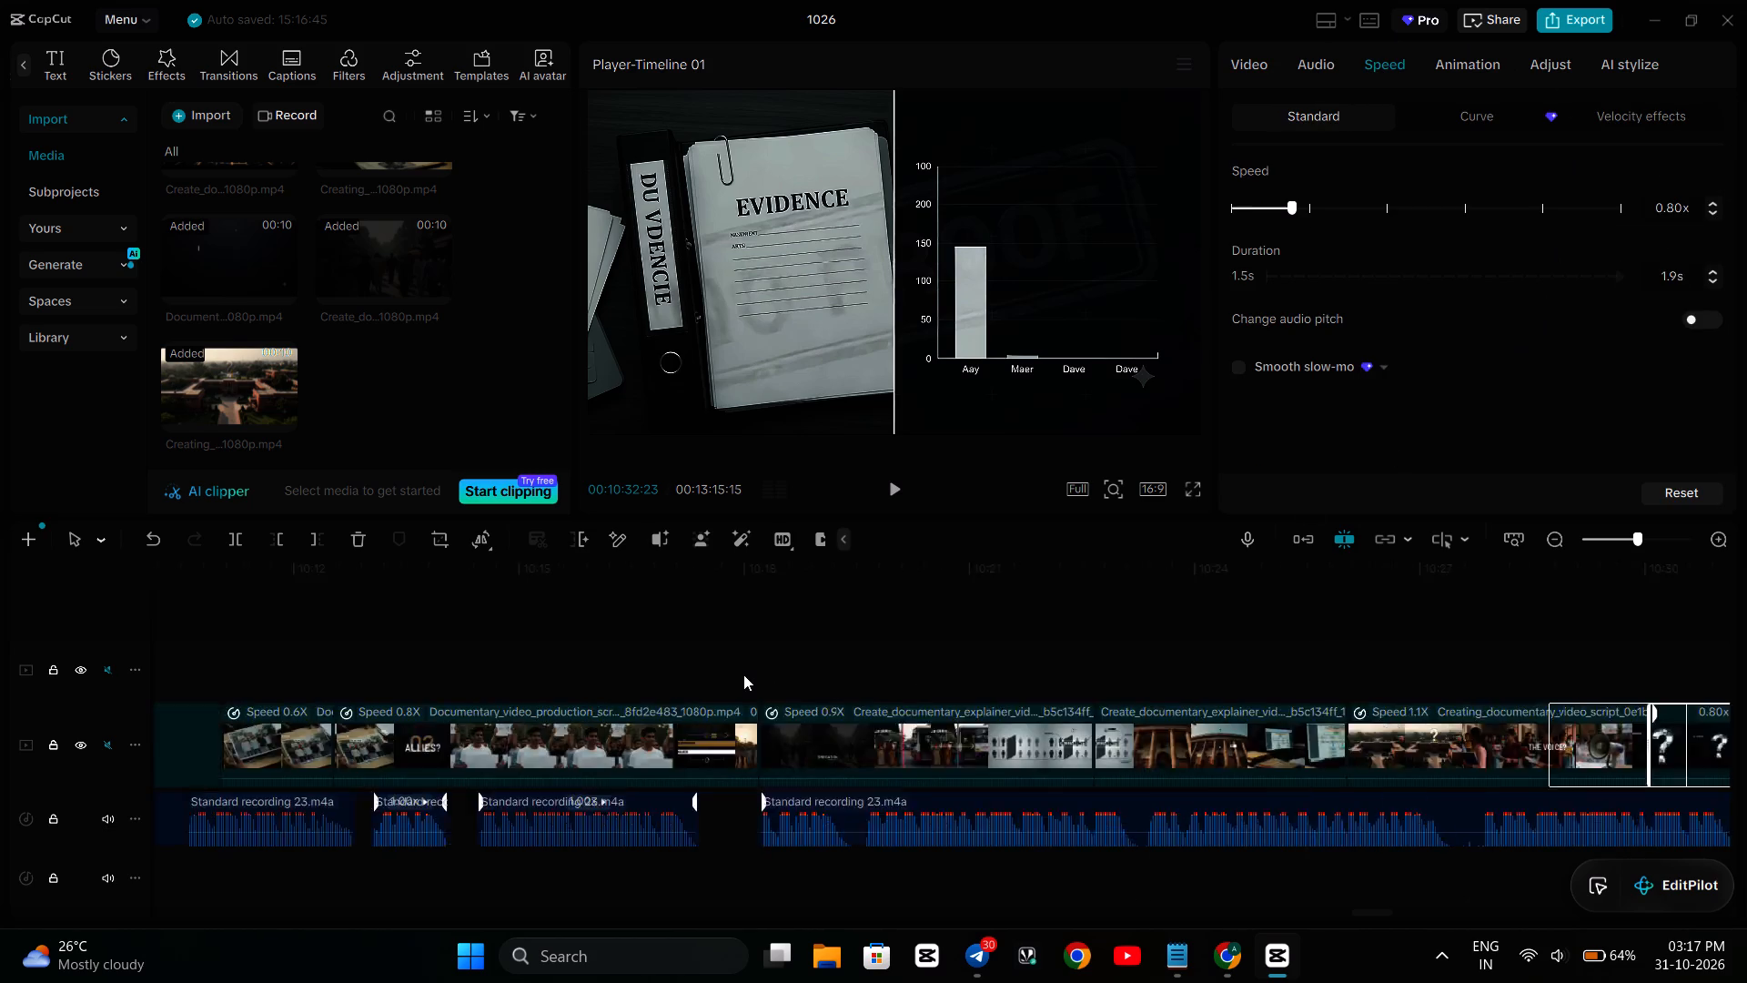
scroll(743, 674, "right", 17)
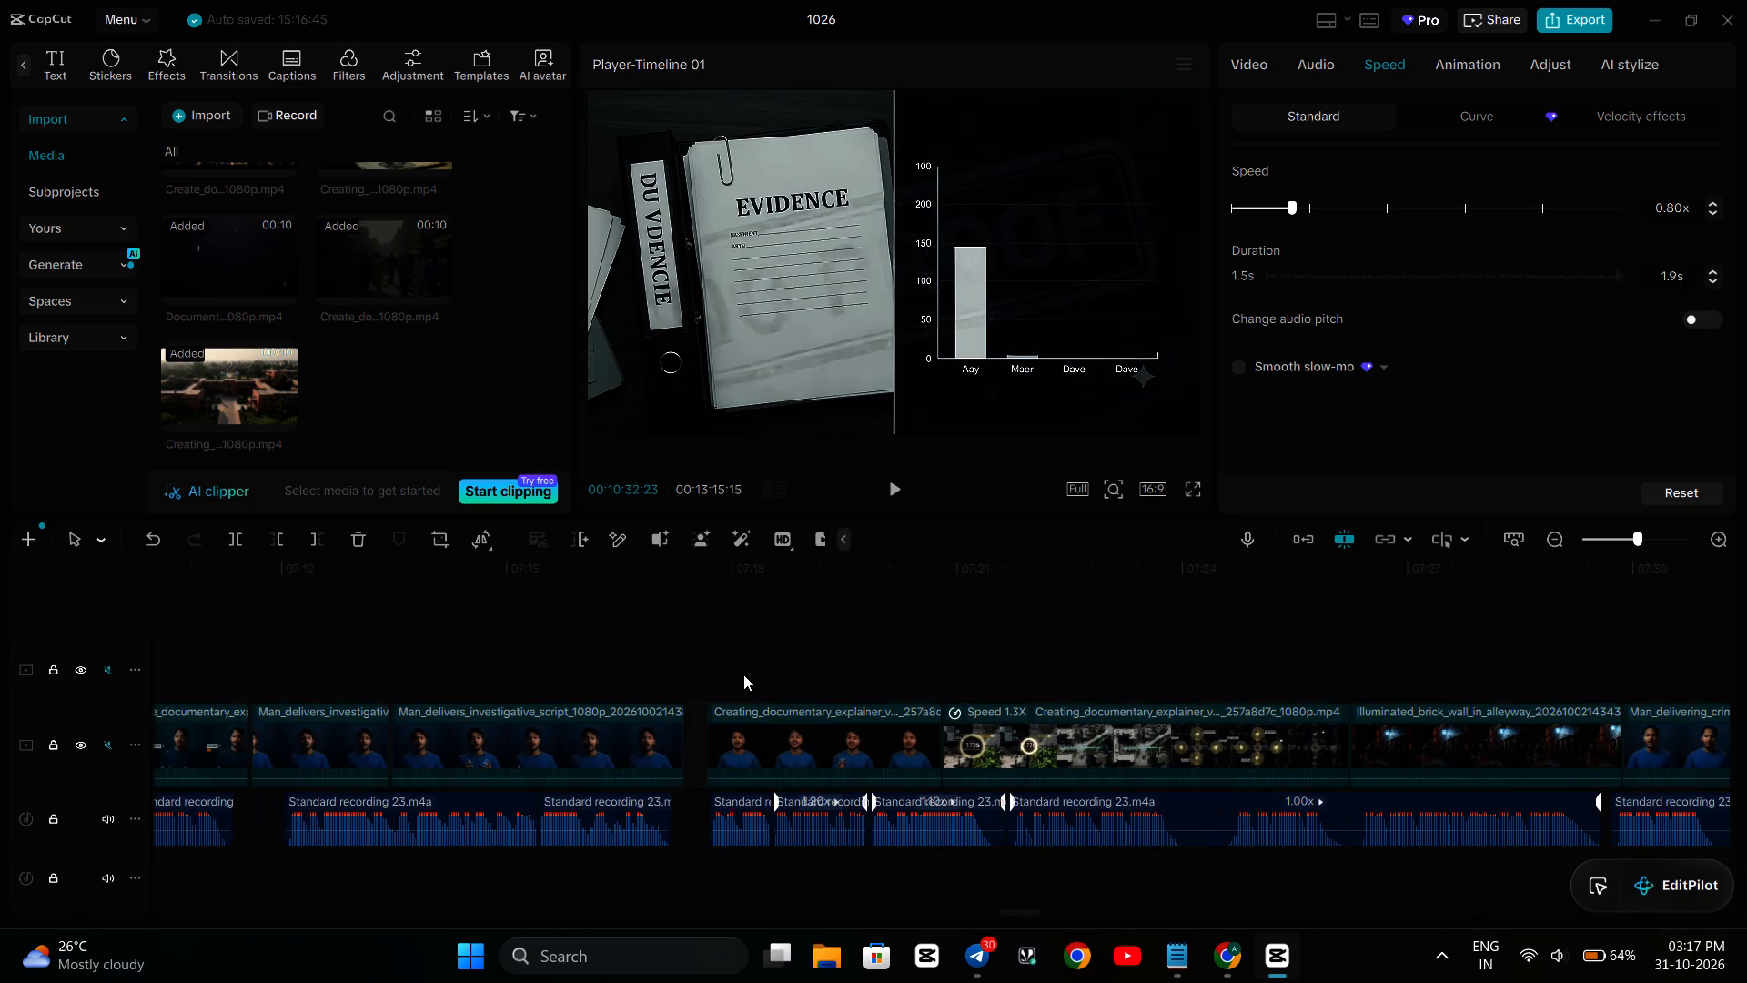
scroll(743, 674, "right", 19)
scroll(743, 674, "right", 13)
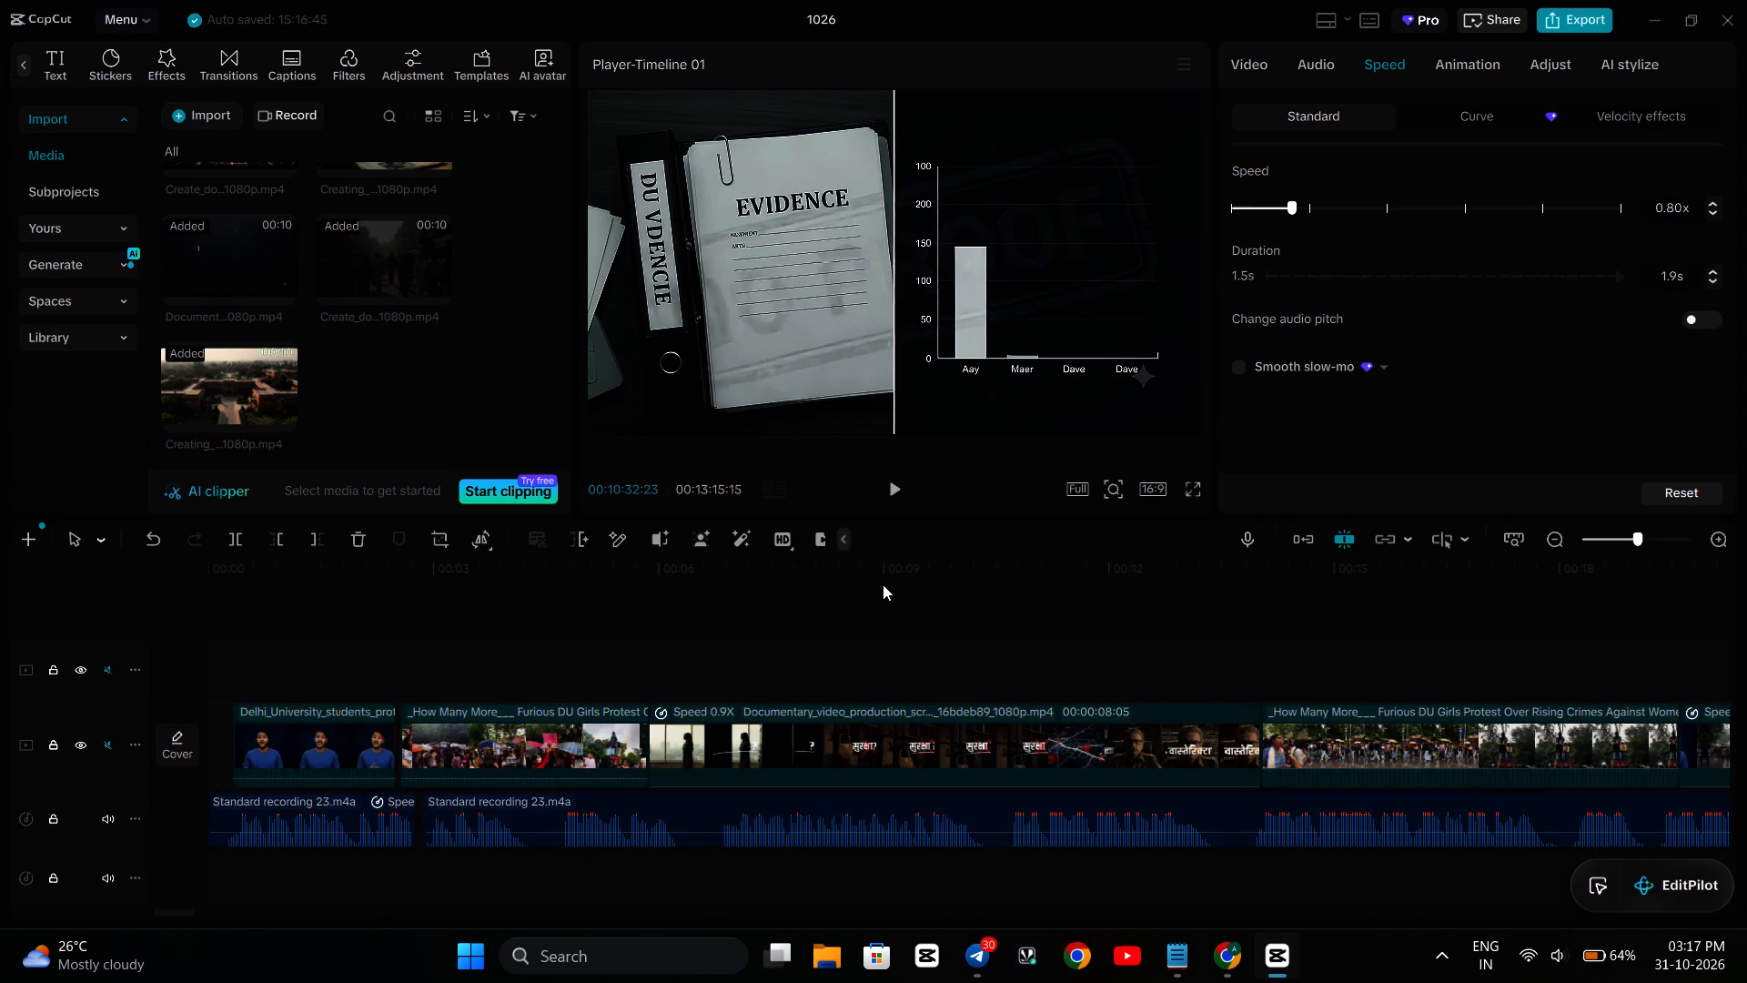
scroll(883, 584, "right", 4)
scroll(865, 632, "left", 1)
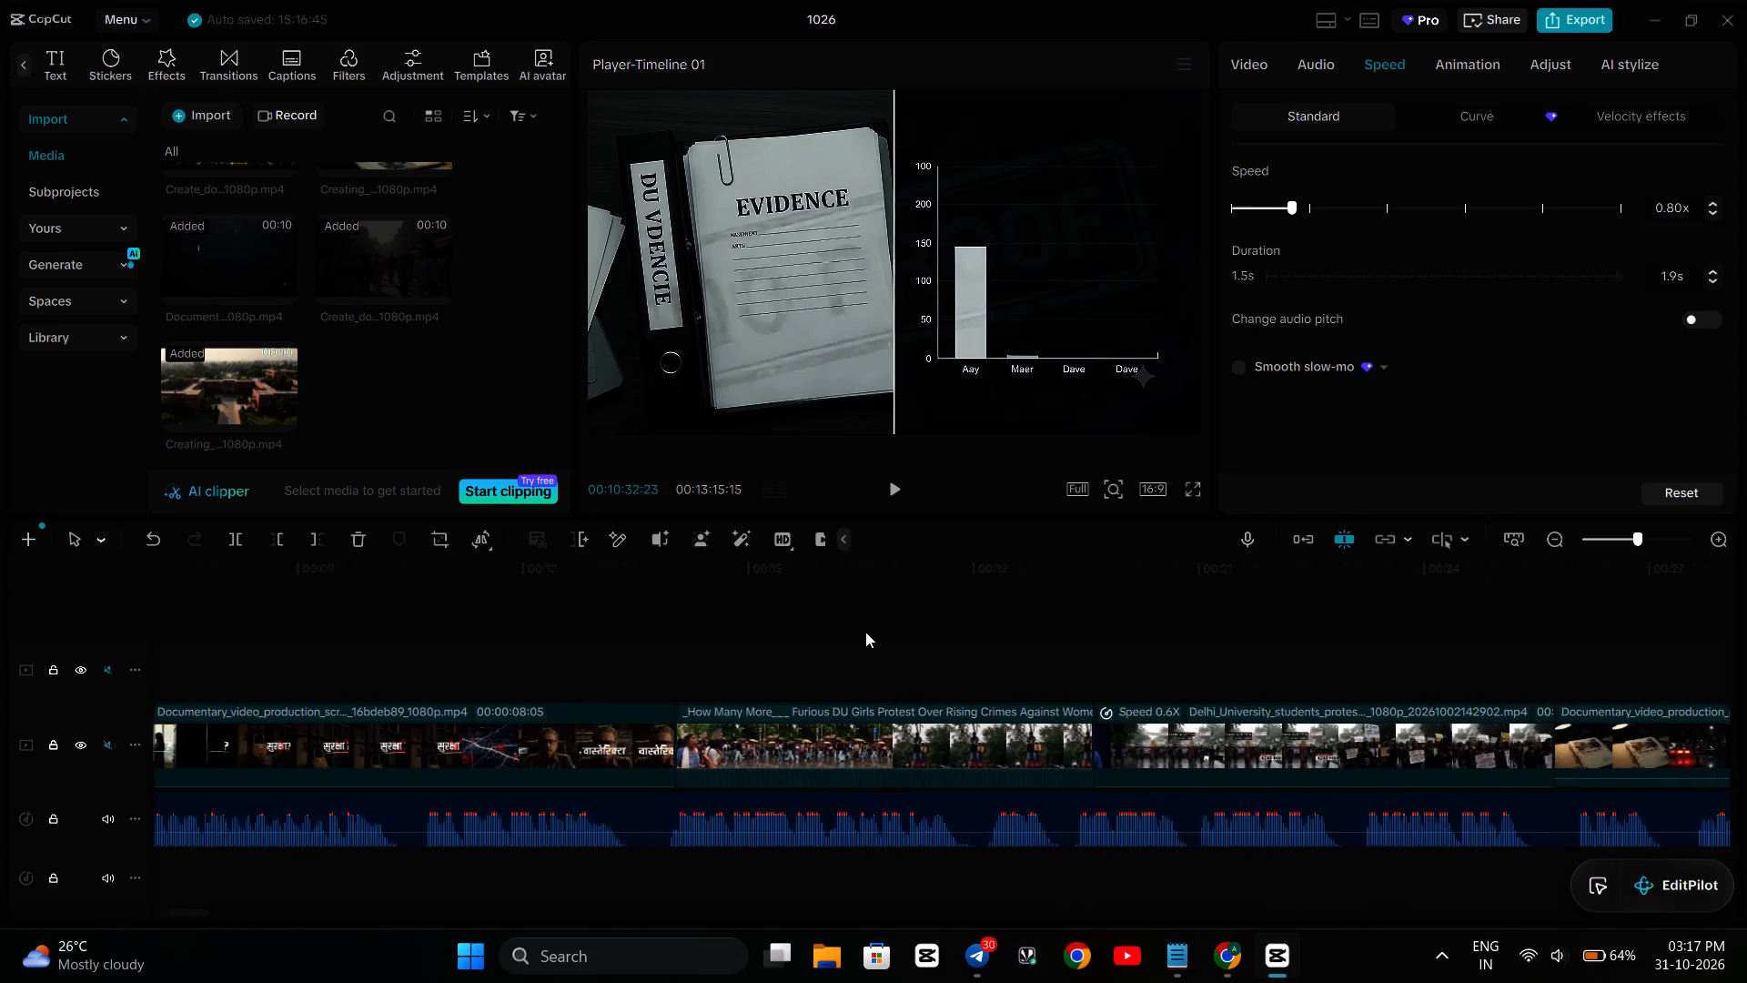
scroll(865, 632, "left", 1)
left_click(678, 730)
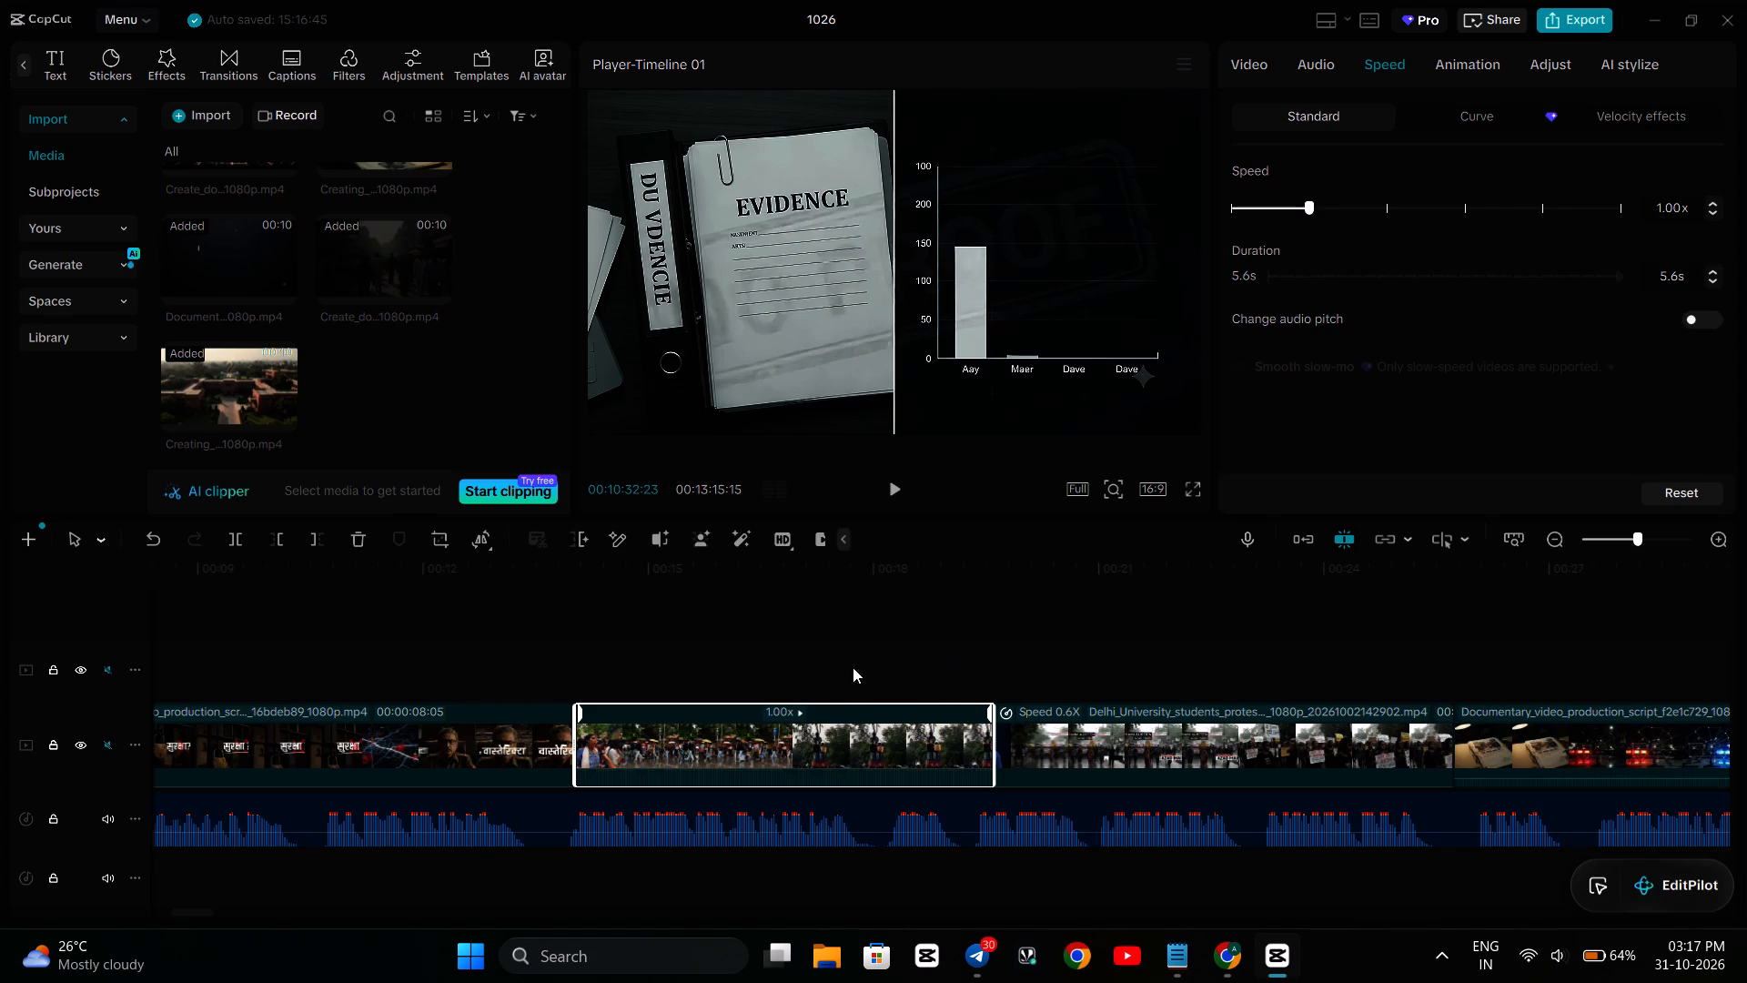
left_click(510, 656)
key("space")
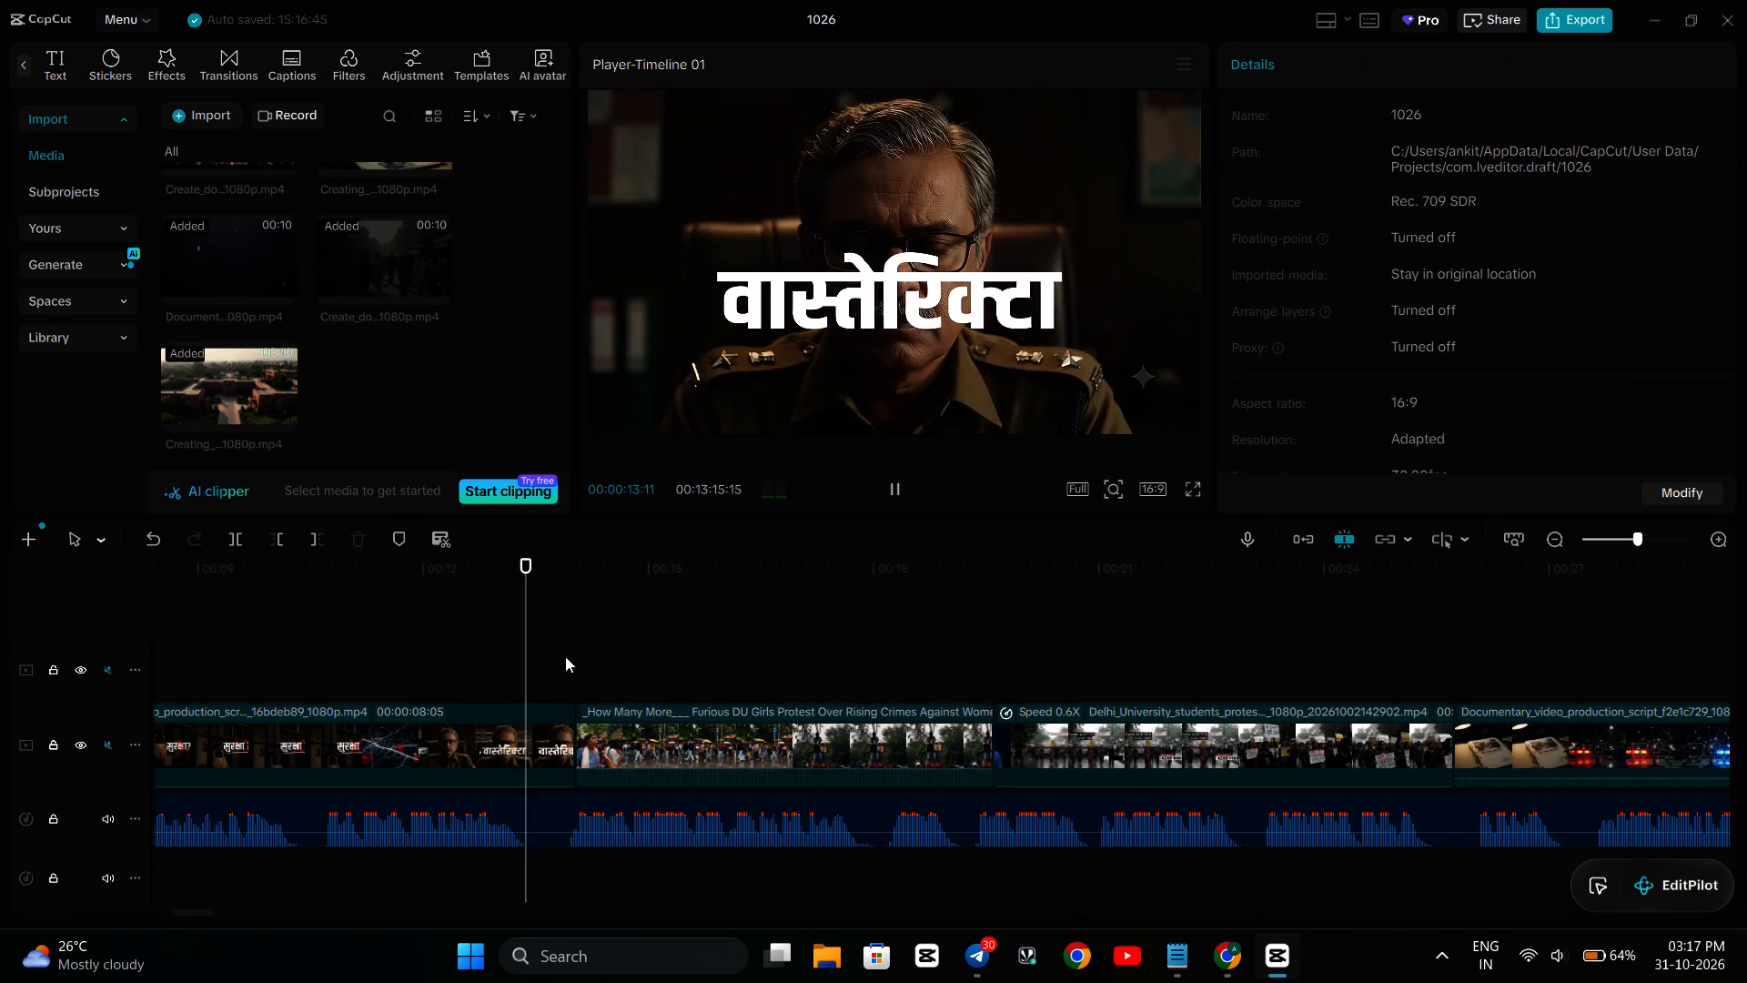
key("space")
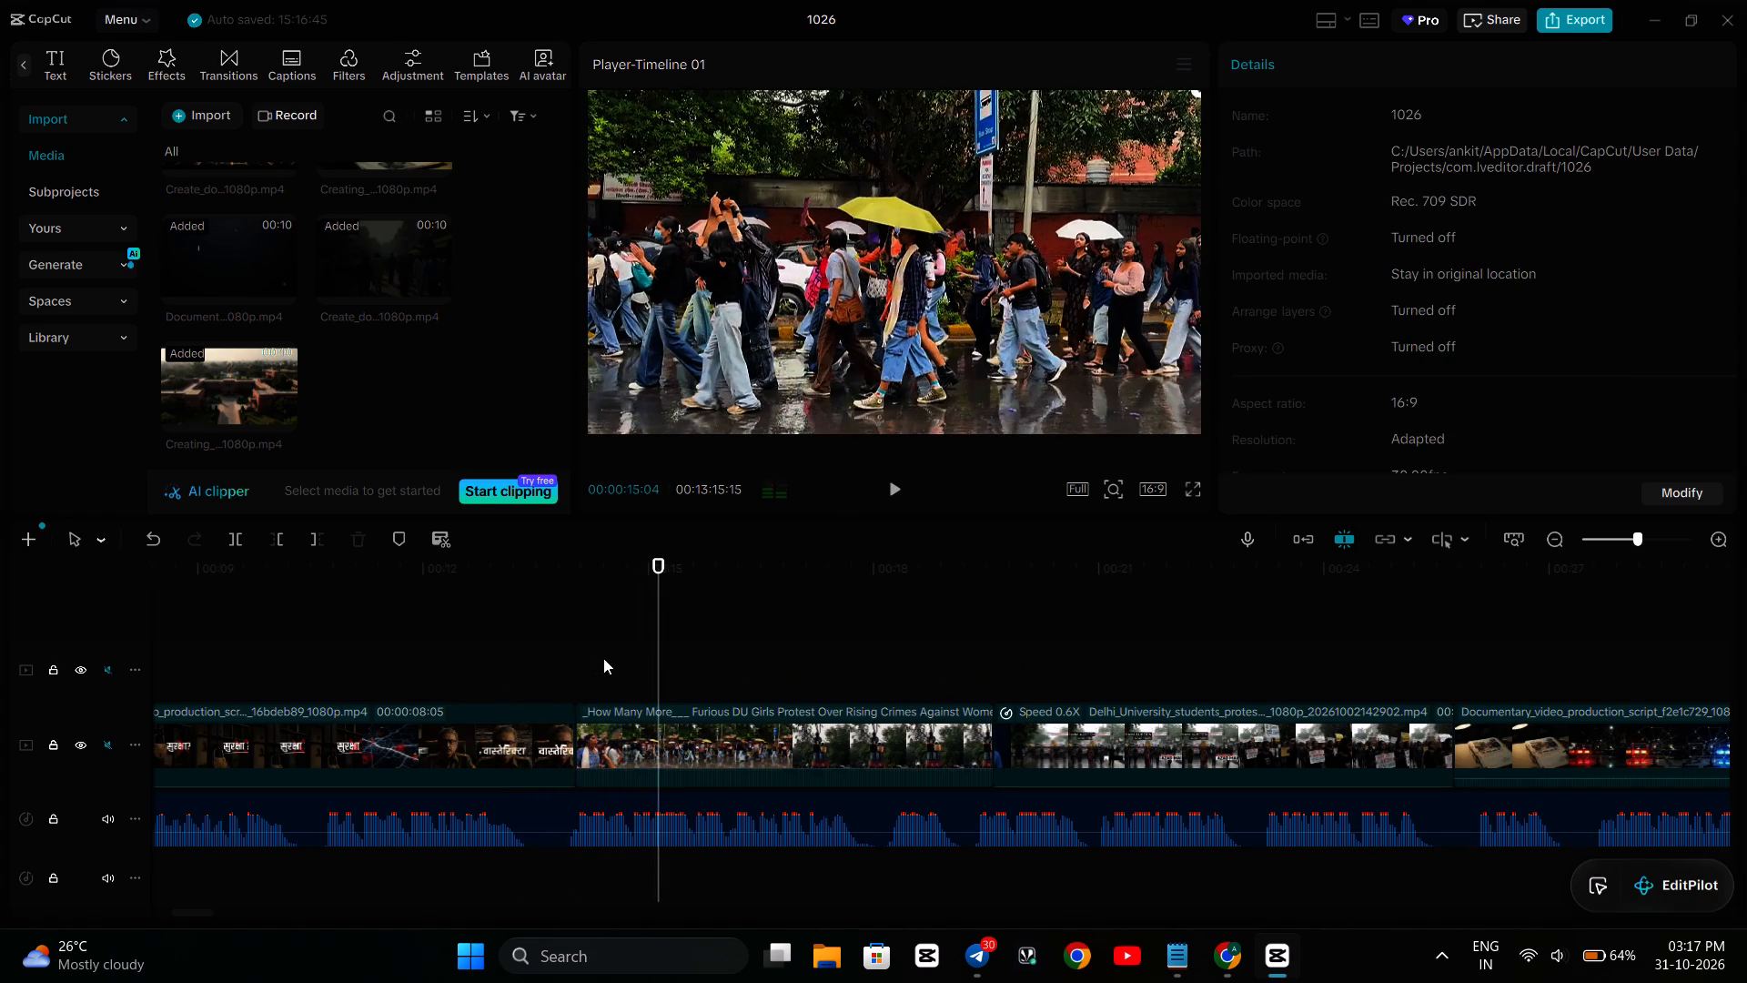
key("space")
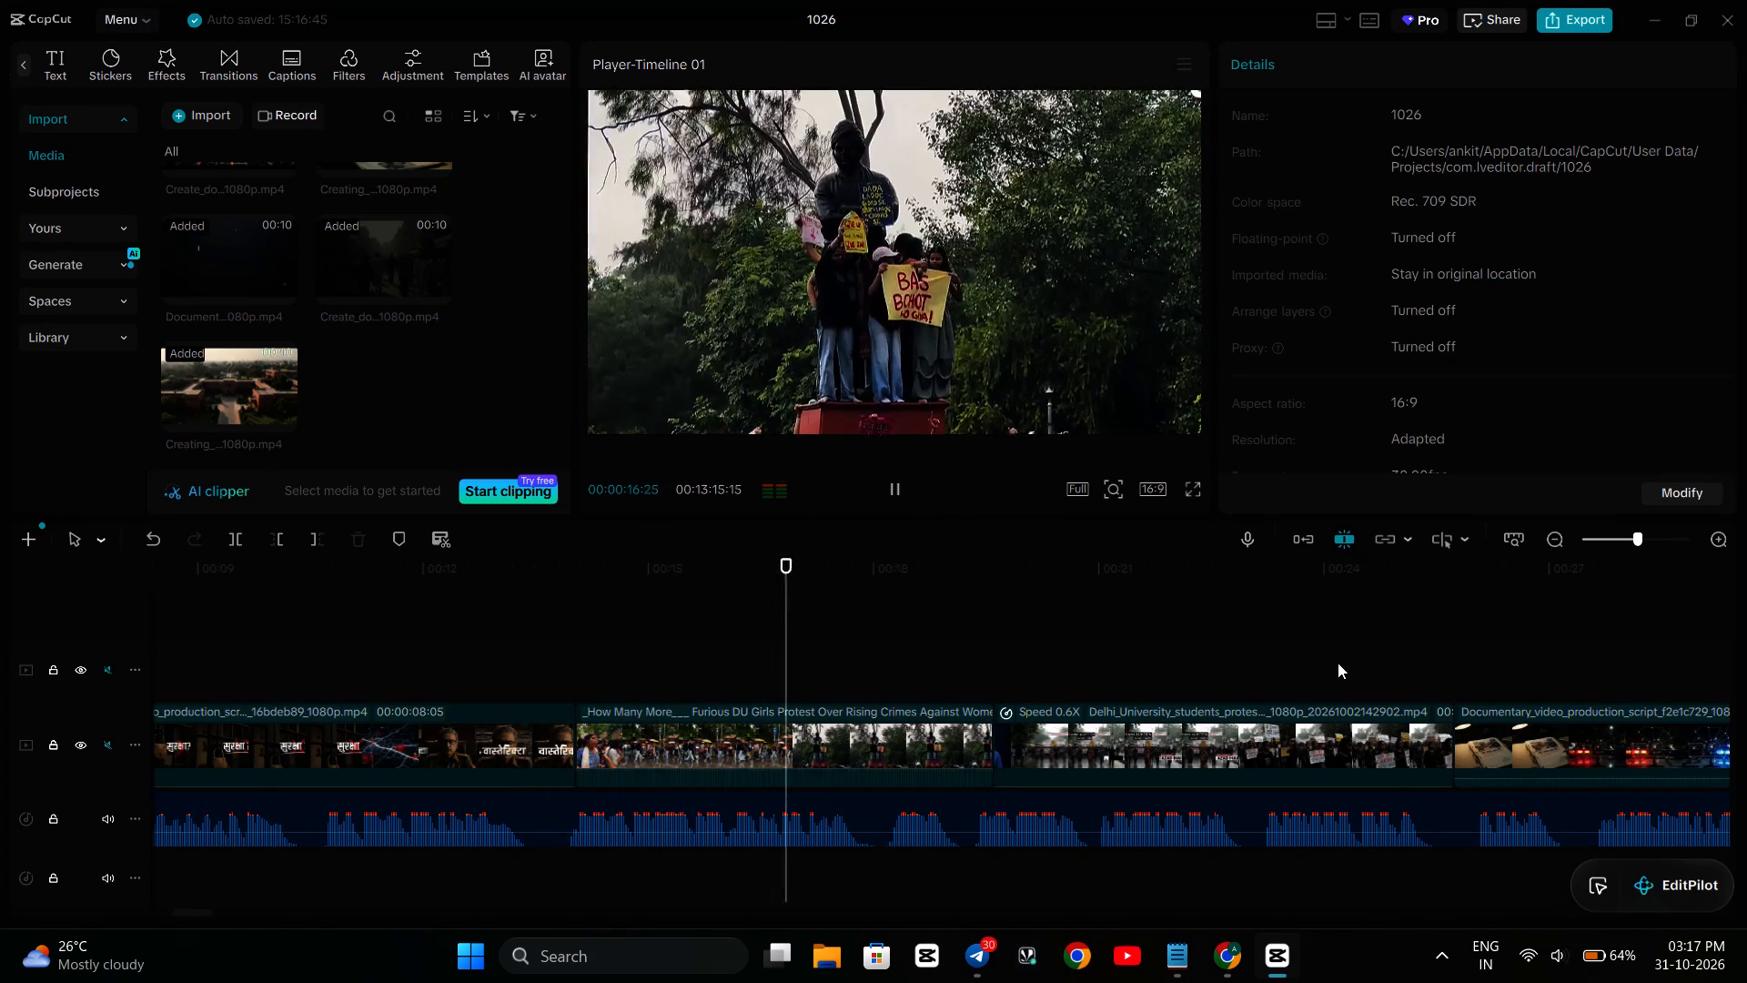
scroll(1338, 663, "left", 1)
key("space")
Find the I Joined DU Girls protest clip near 1:28, play it briefly and copy it.
scroll(1338, 663, "left", 1)
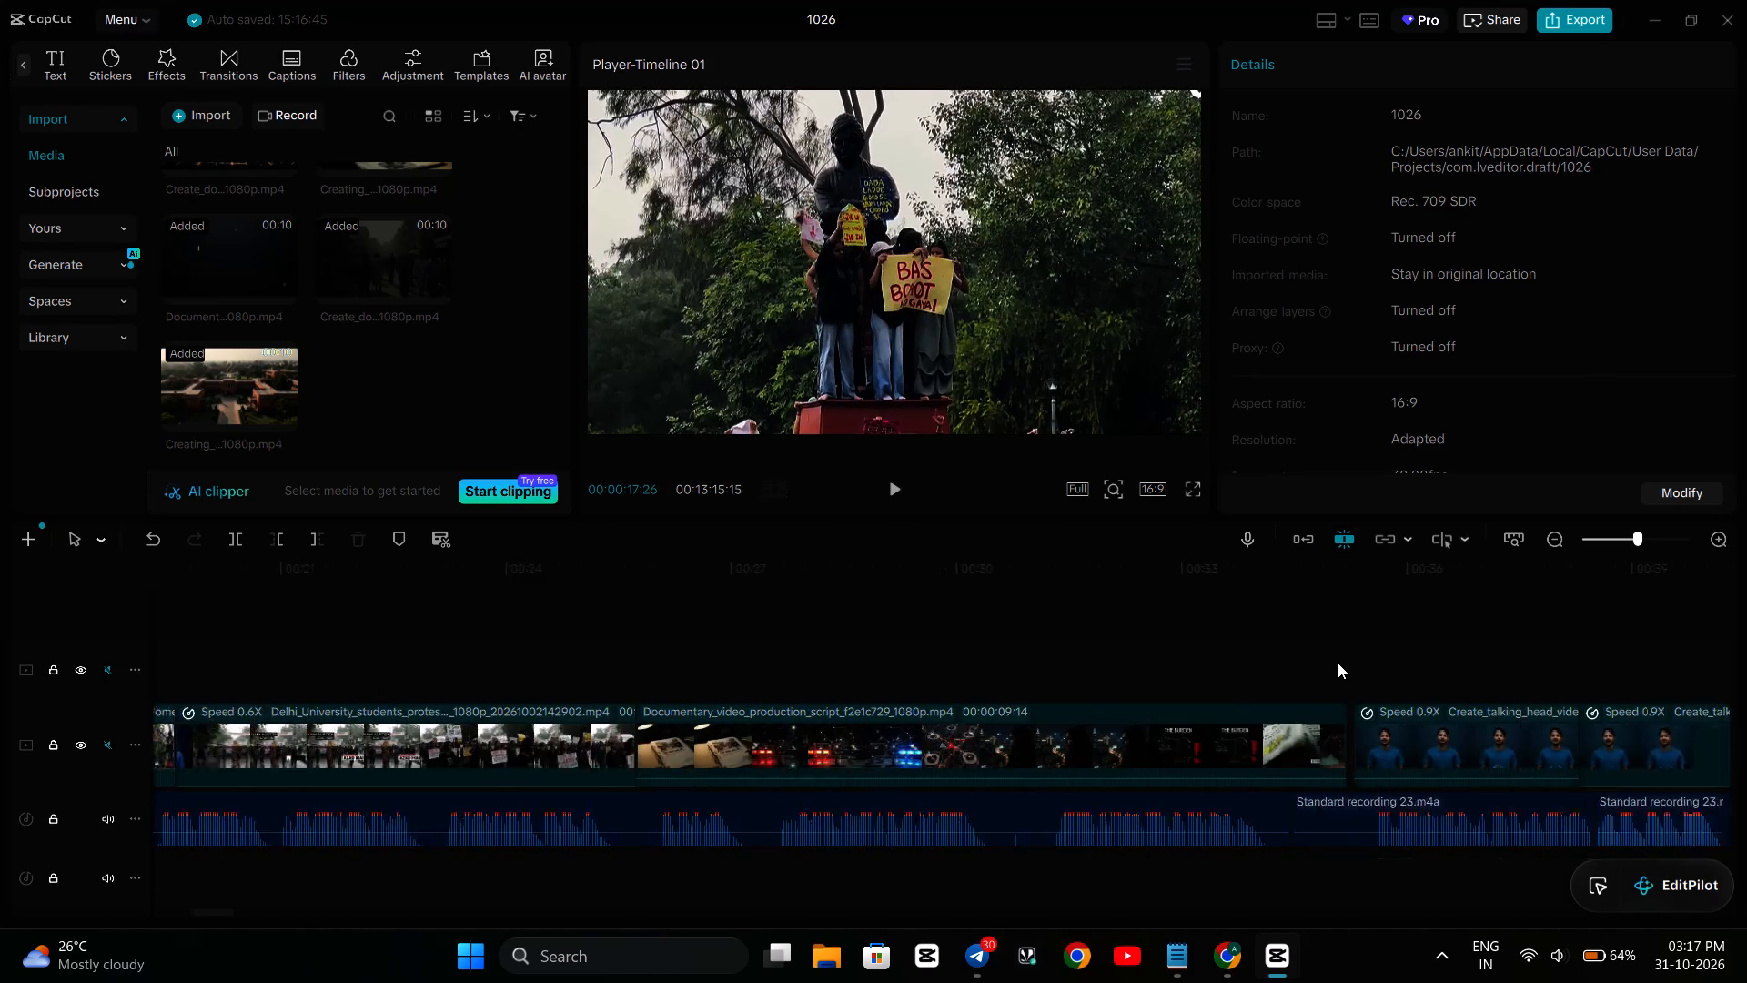
scroll(1338, 663, "left", 3)
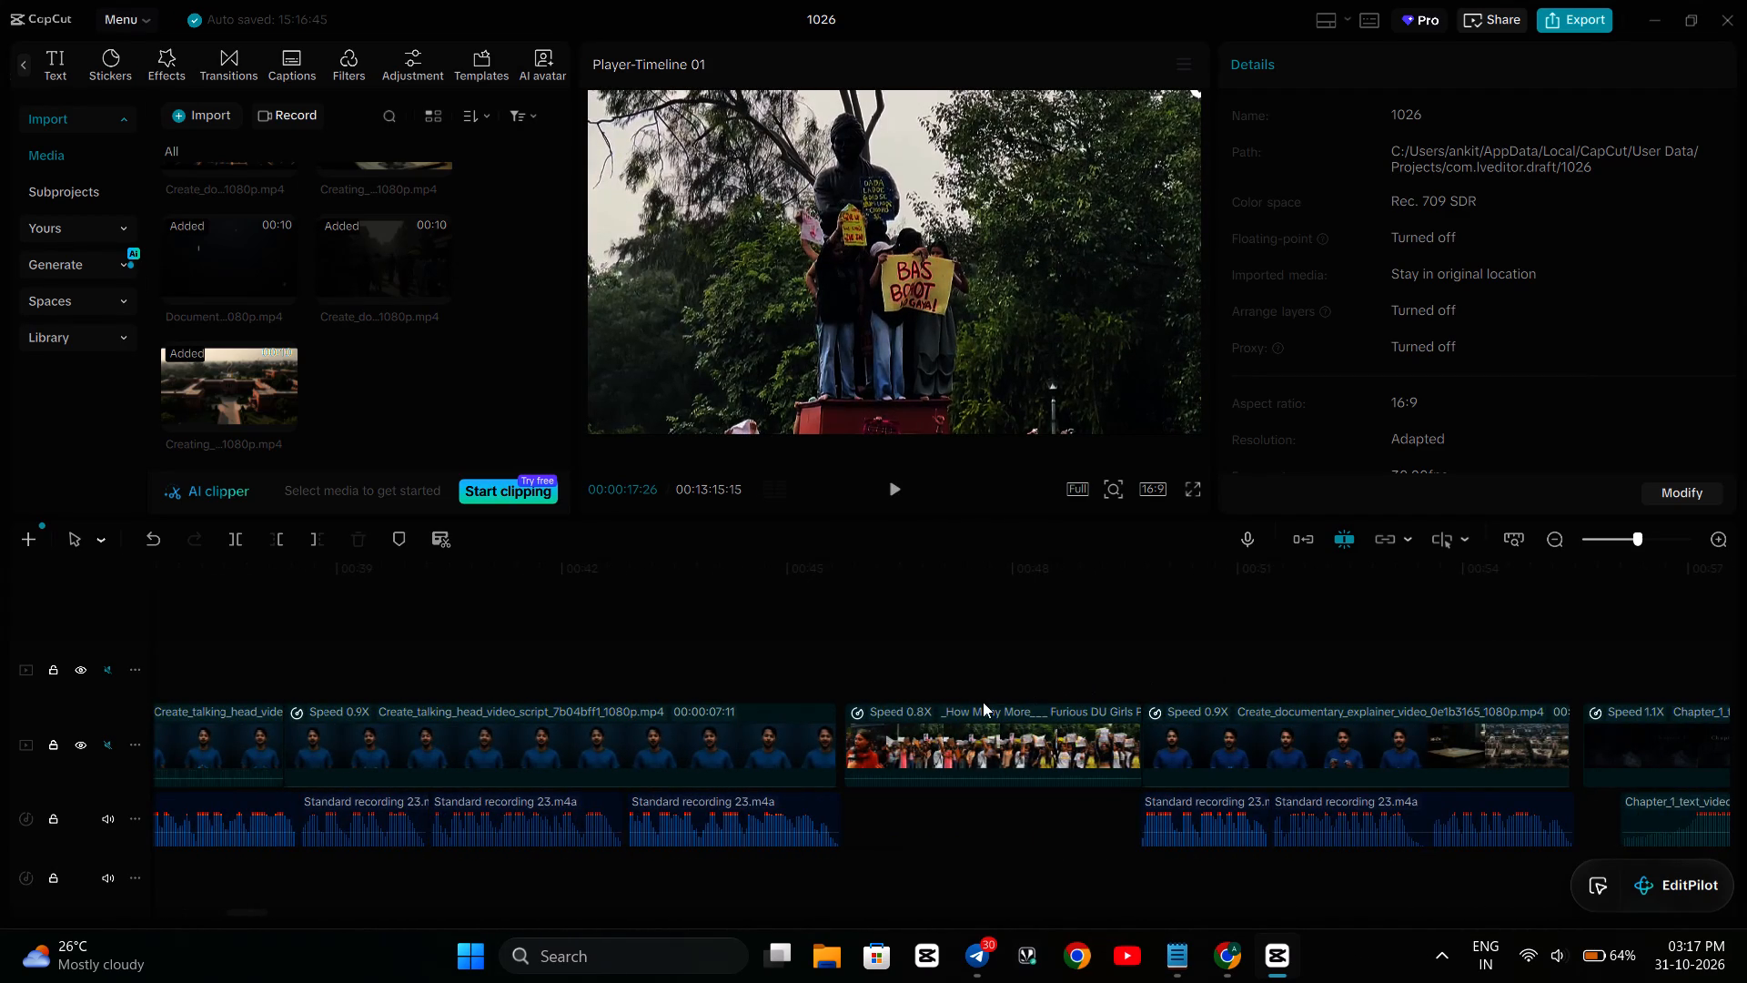
scroll(983, 702, "left", 6)
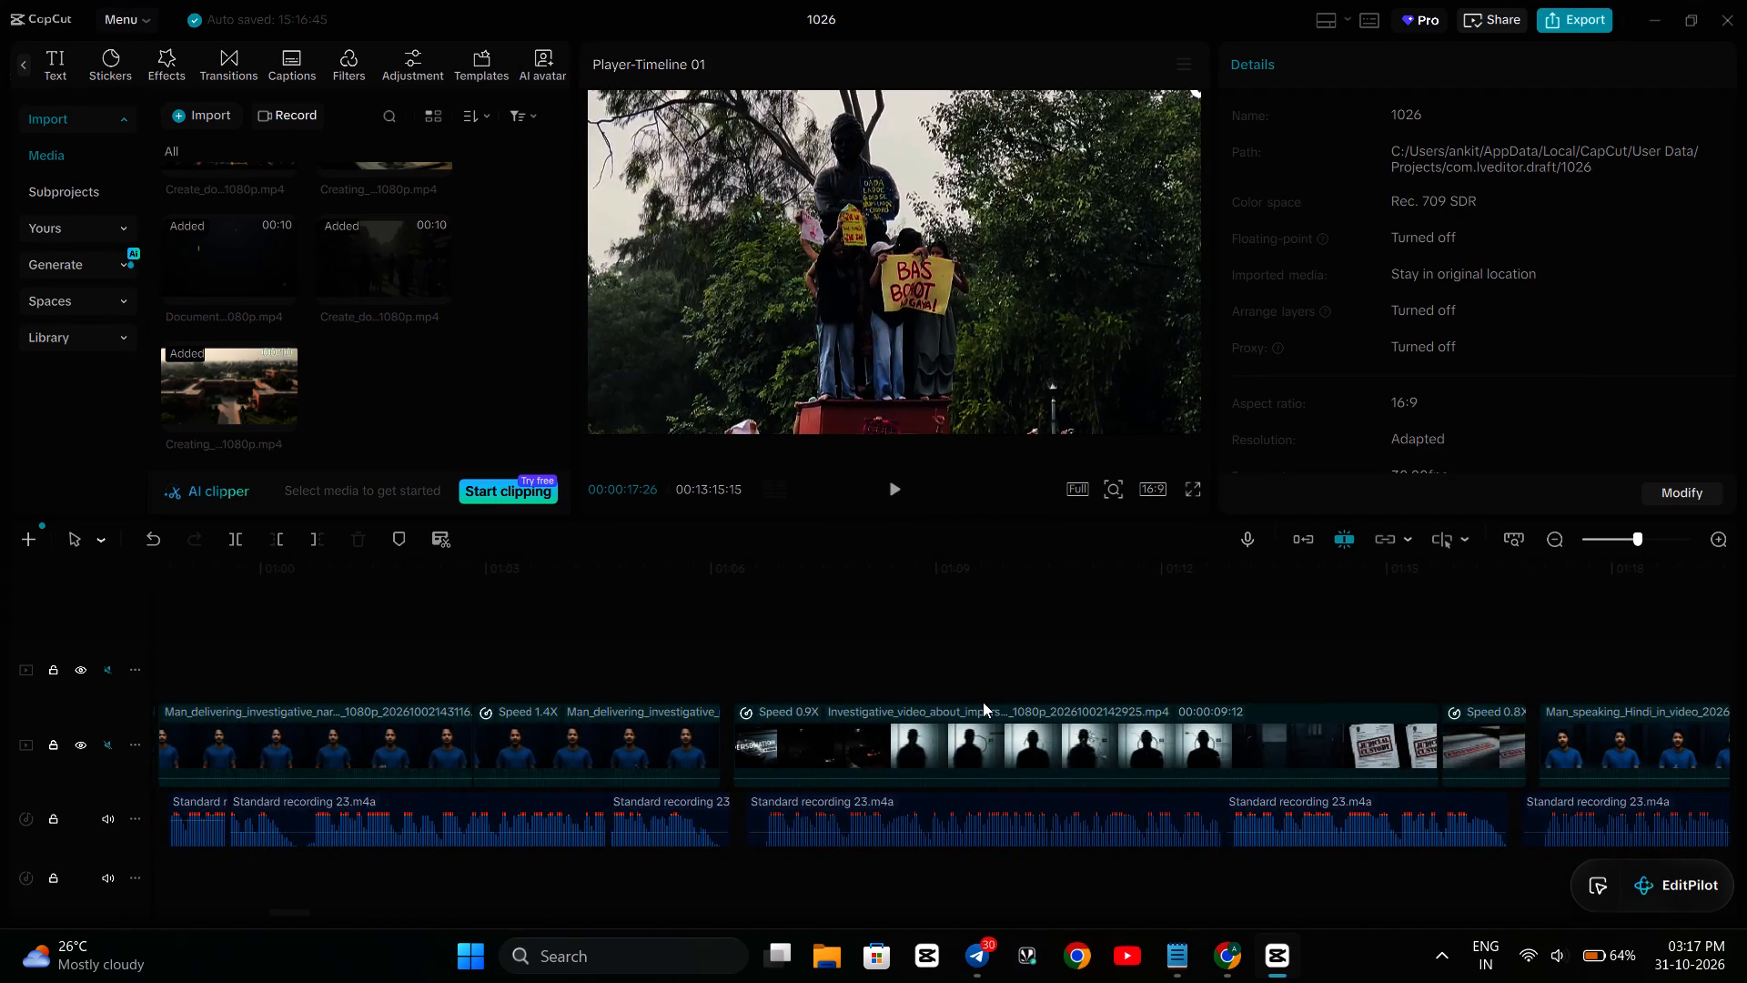
scroll(983, 702, "left", 3)
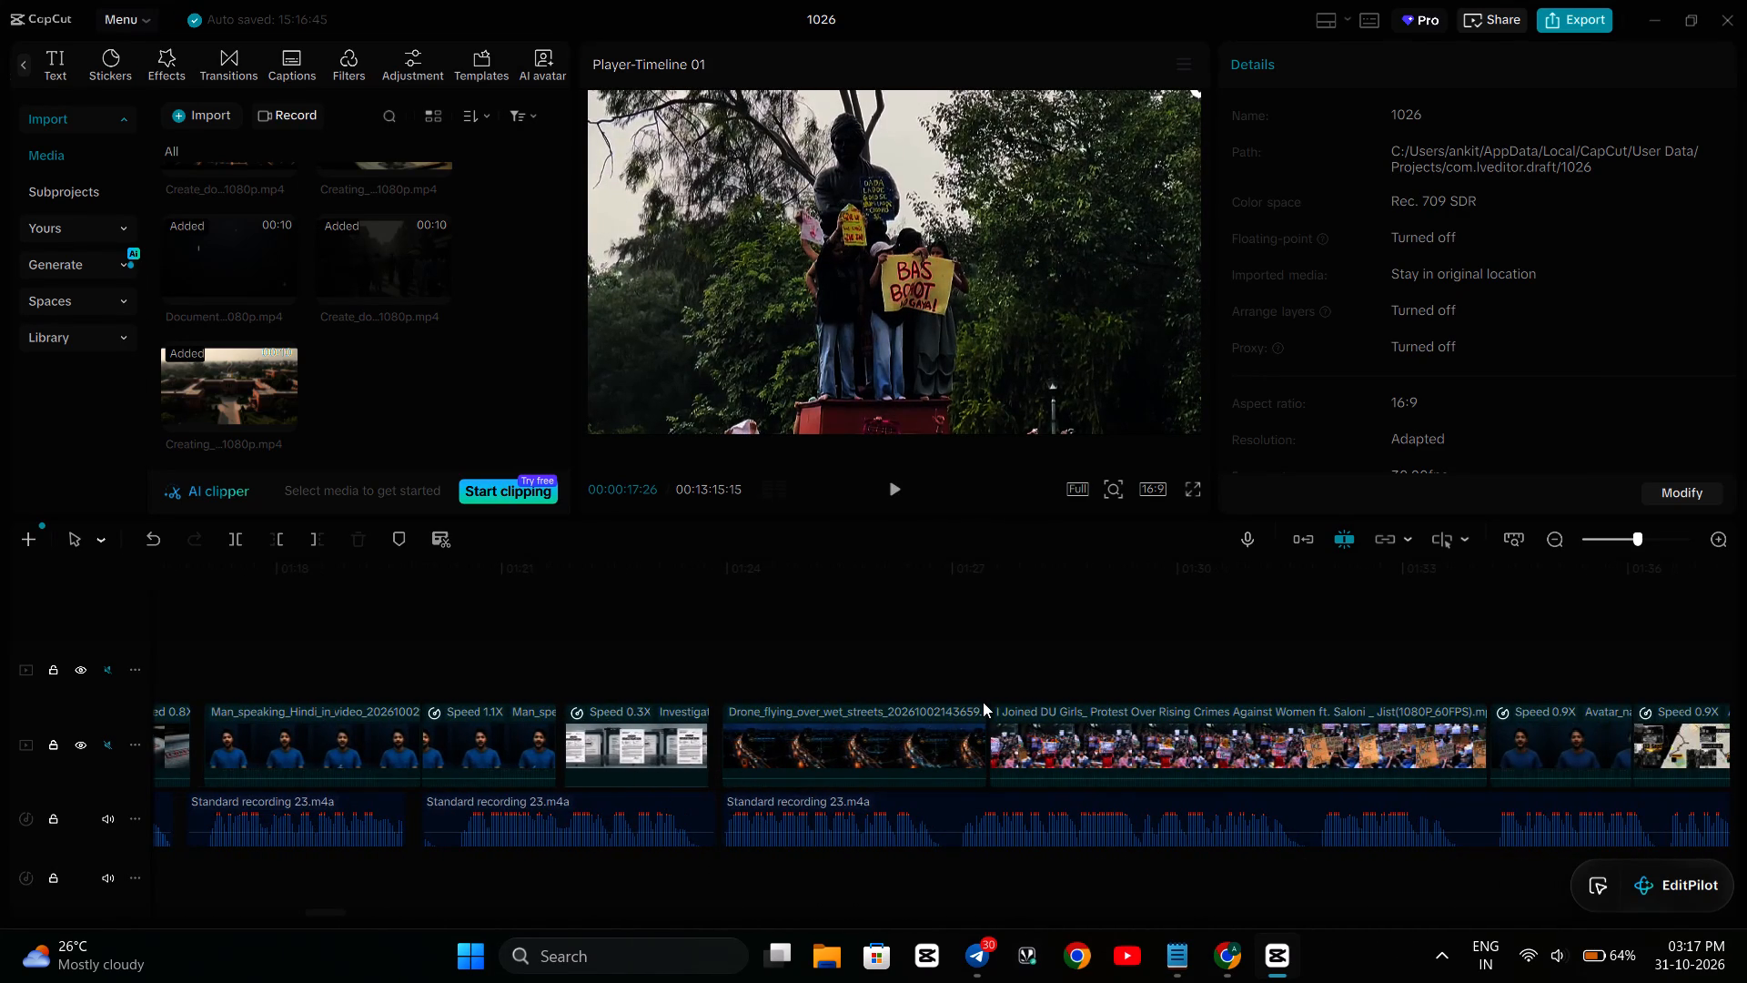
left_click(1004, 652)
key("space")
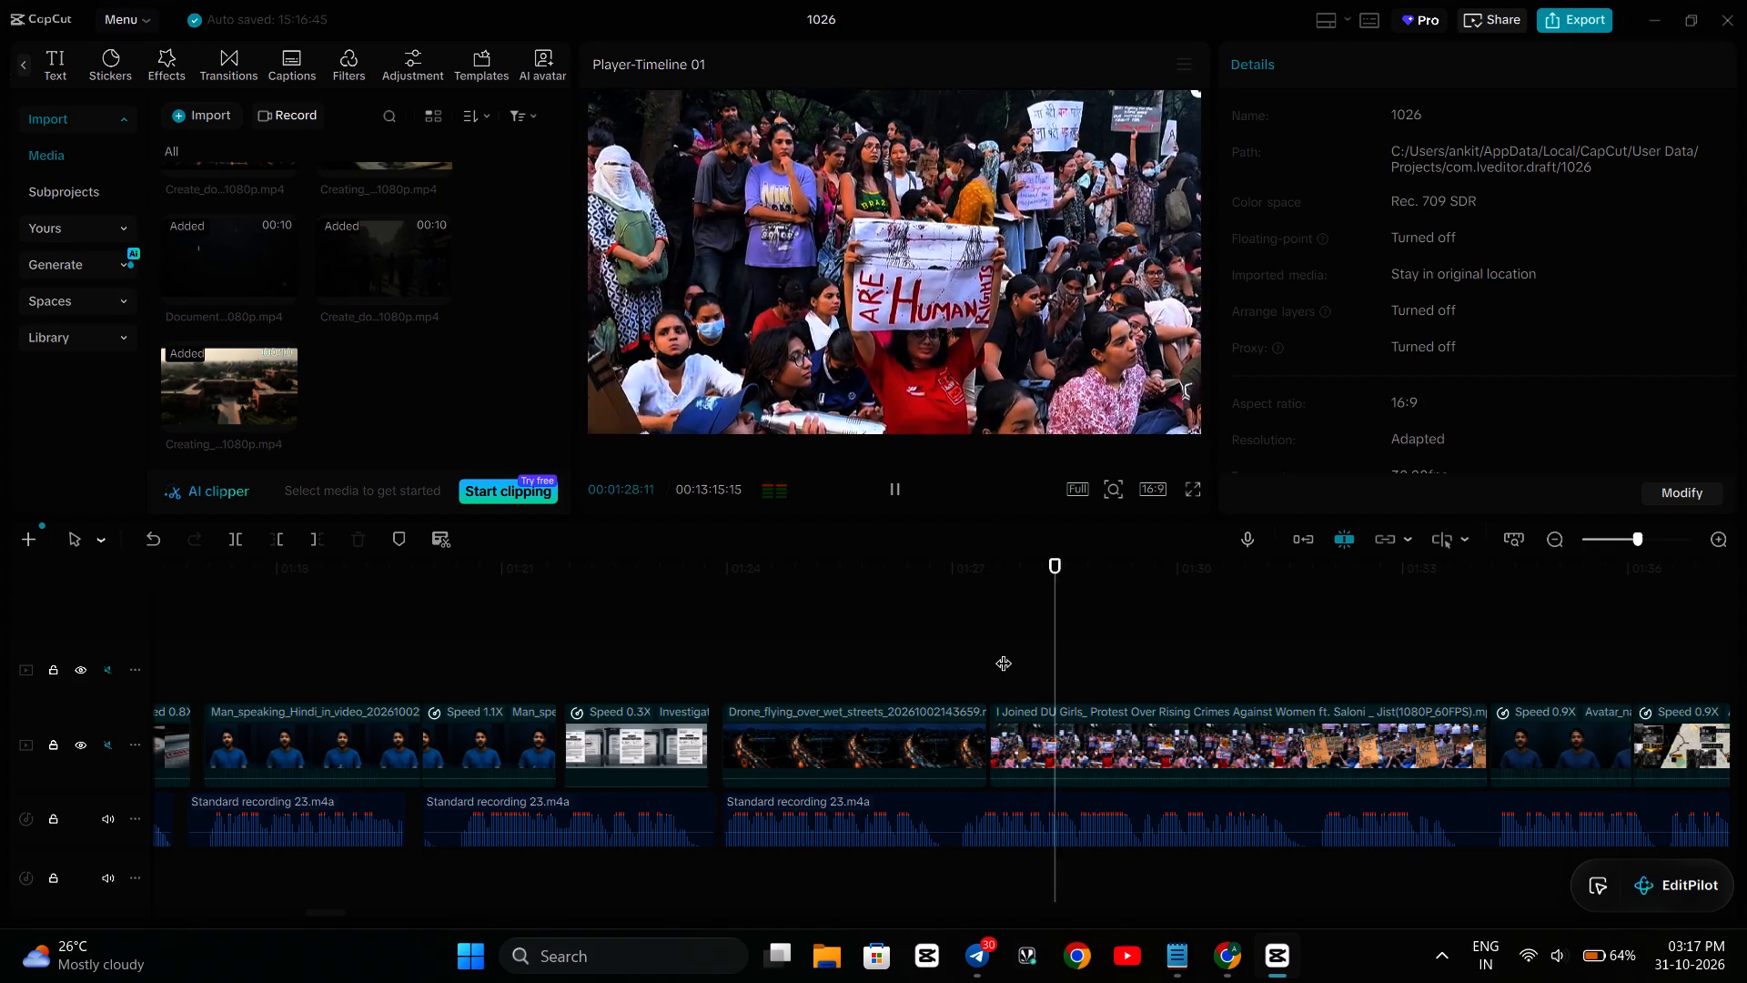
key("space")
key("space")
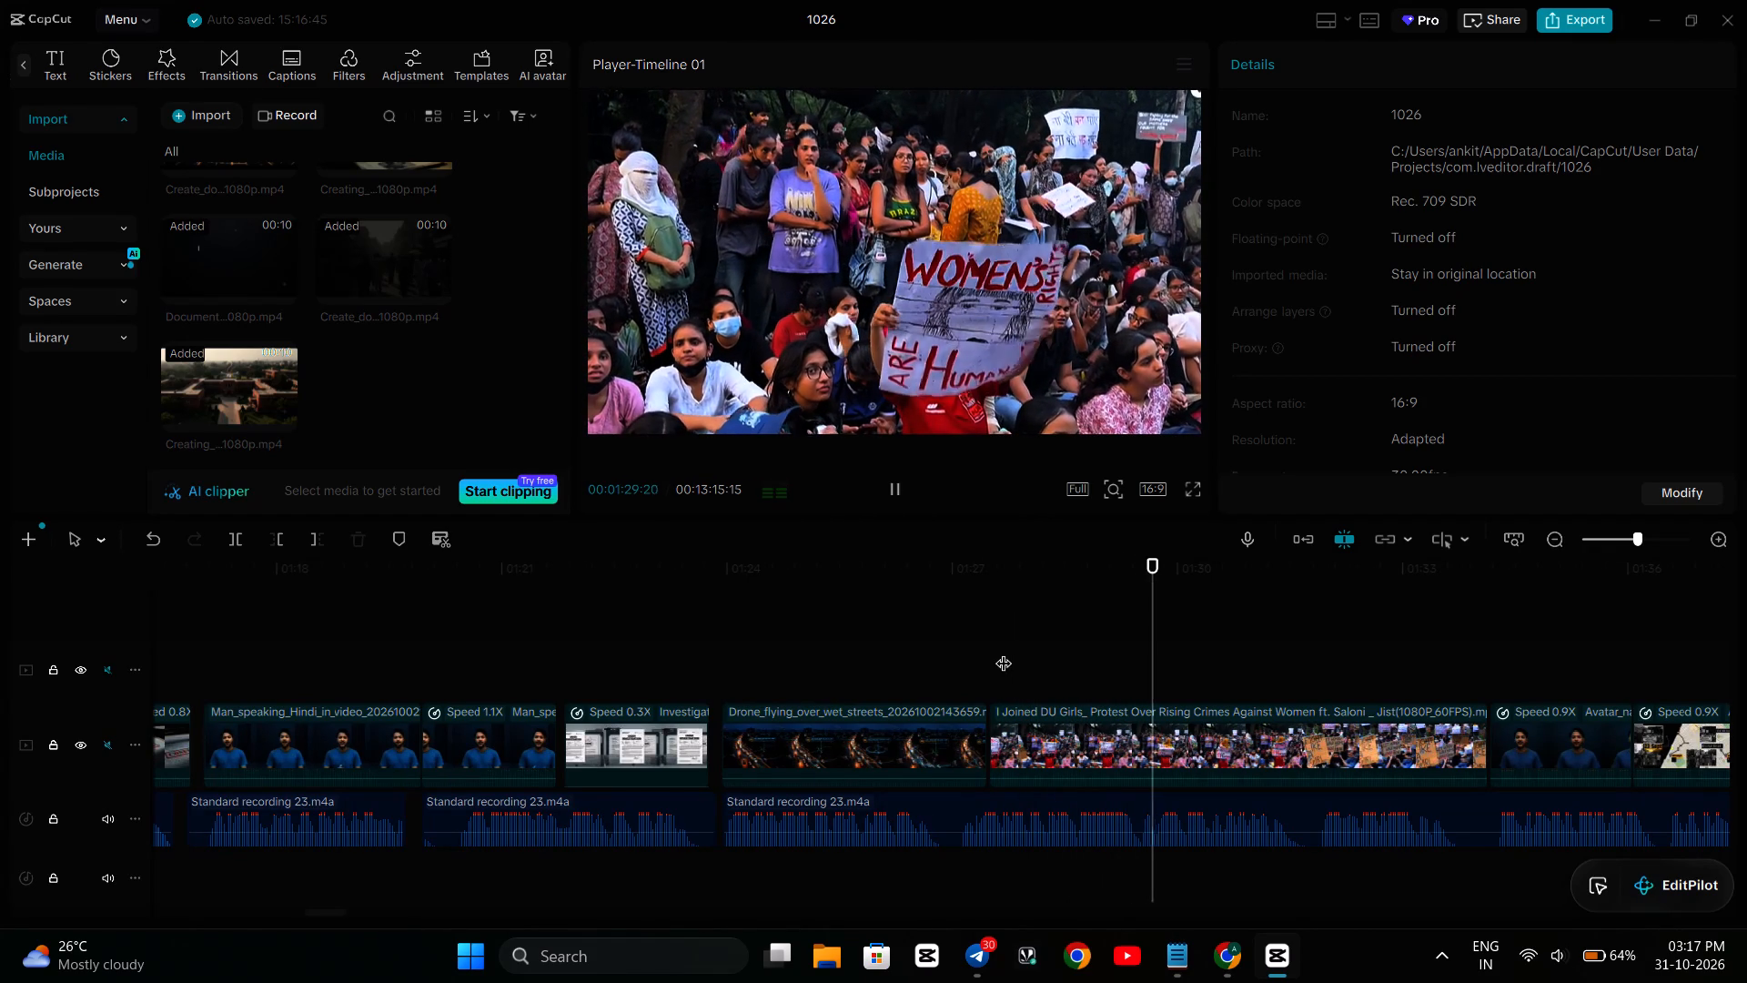
key("space")
left_click(1116, 749)
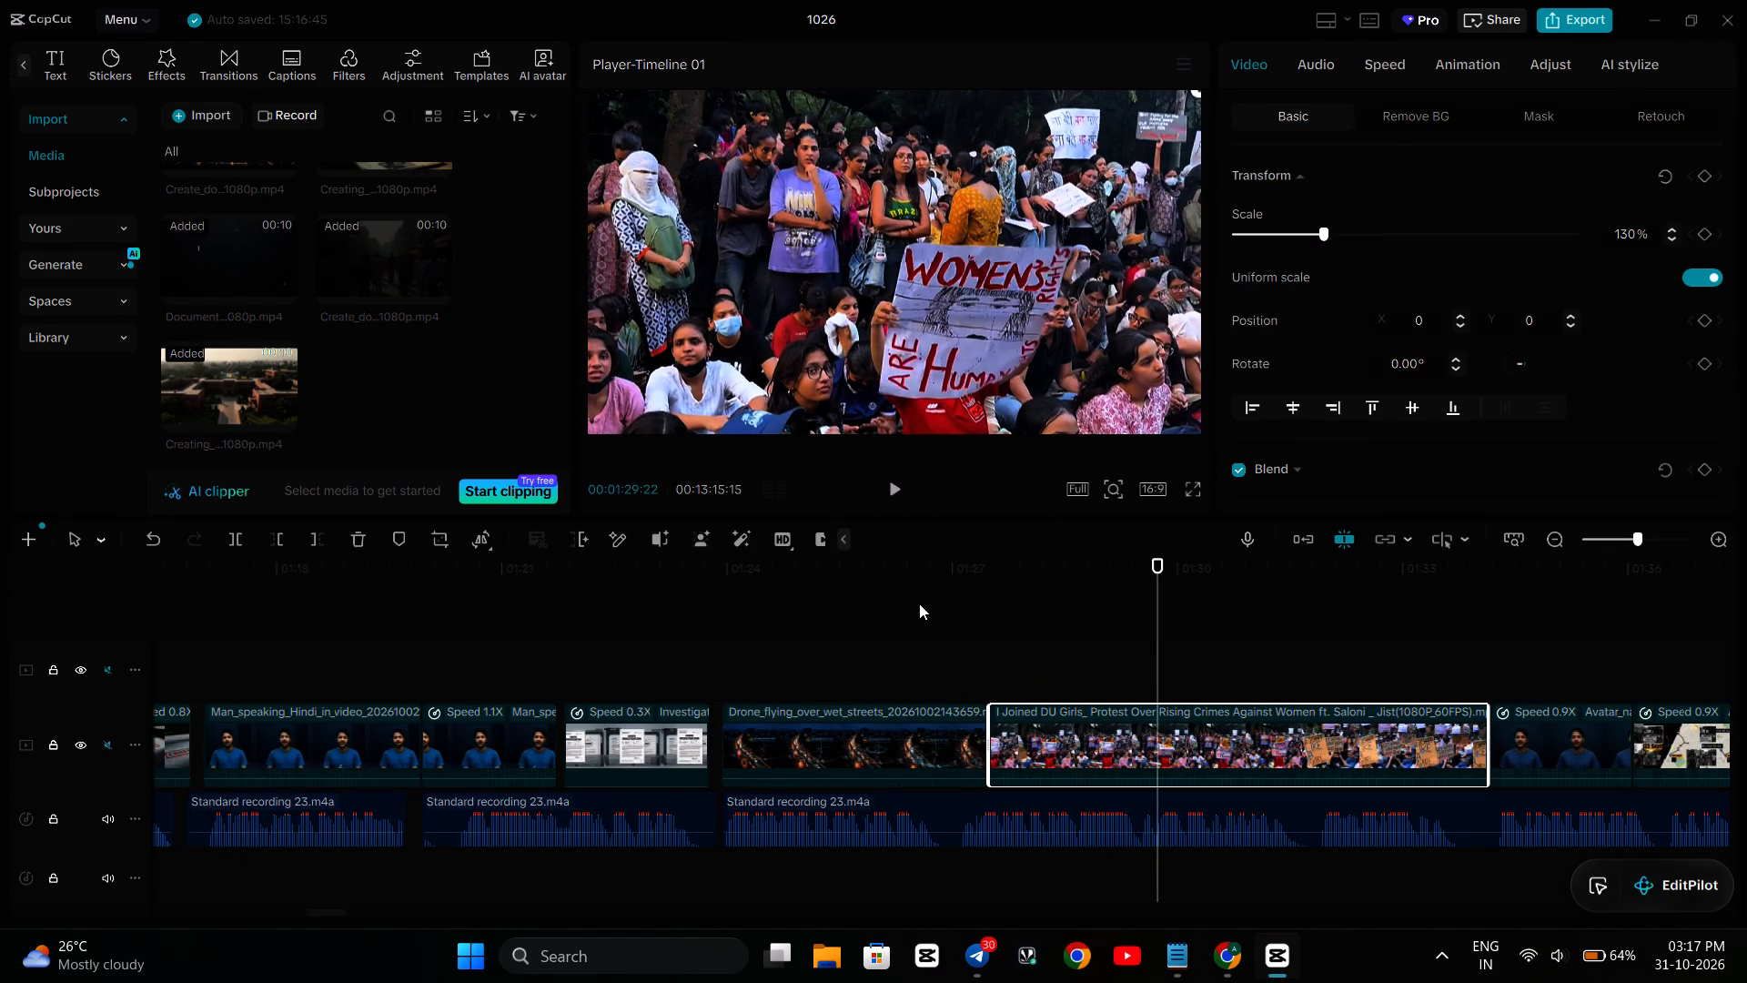
key("ctrl+c")
Return to the 0e1b09d5 parts near 10:30 and delete the question-mark part.
scroll(1181, 647, "left", 16)
scroll(1181, 647, "left", 5)
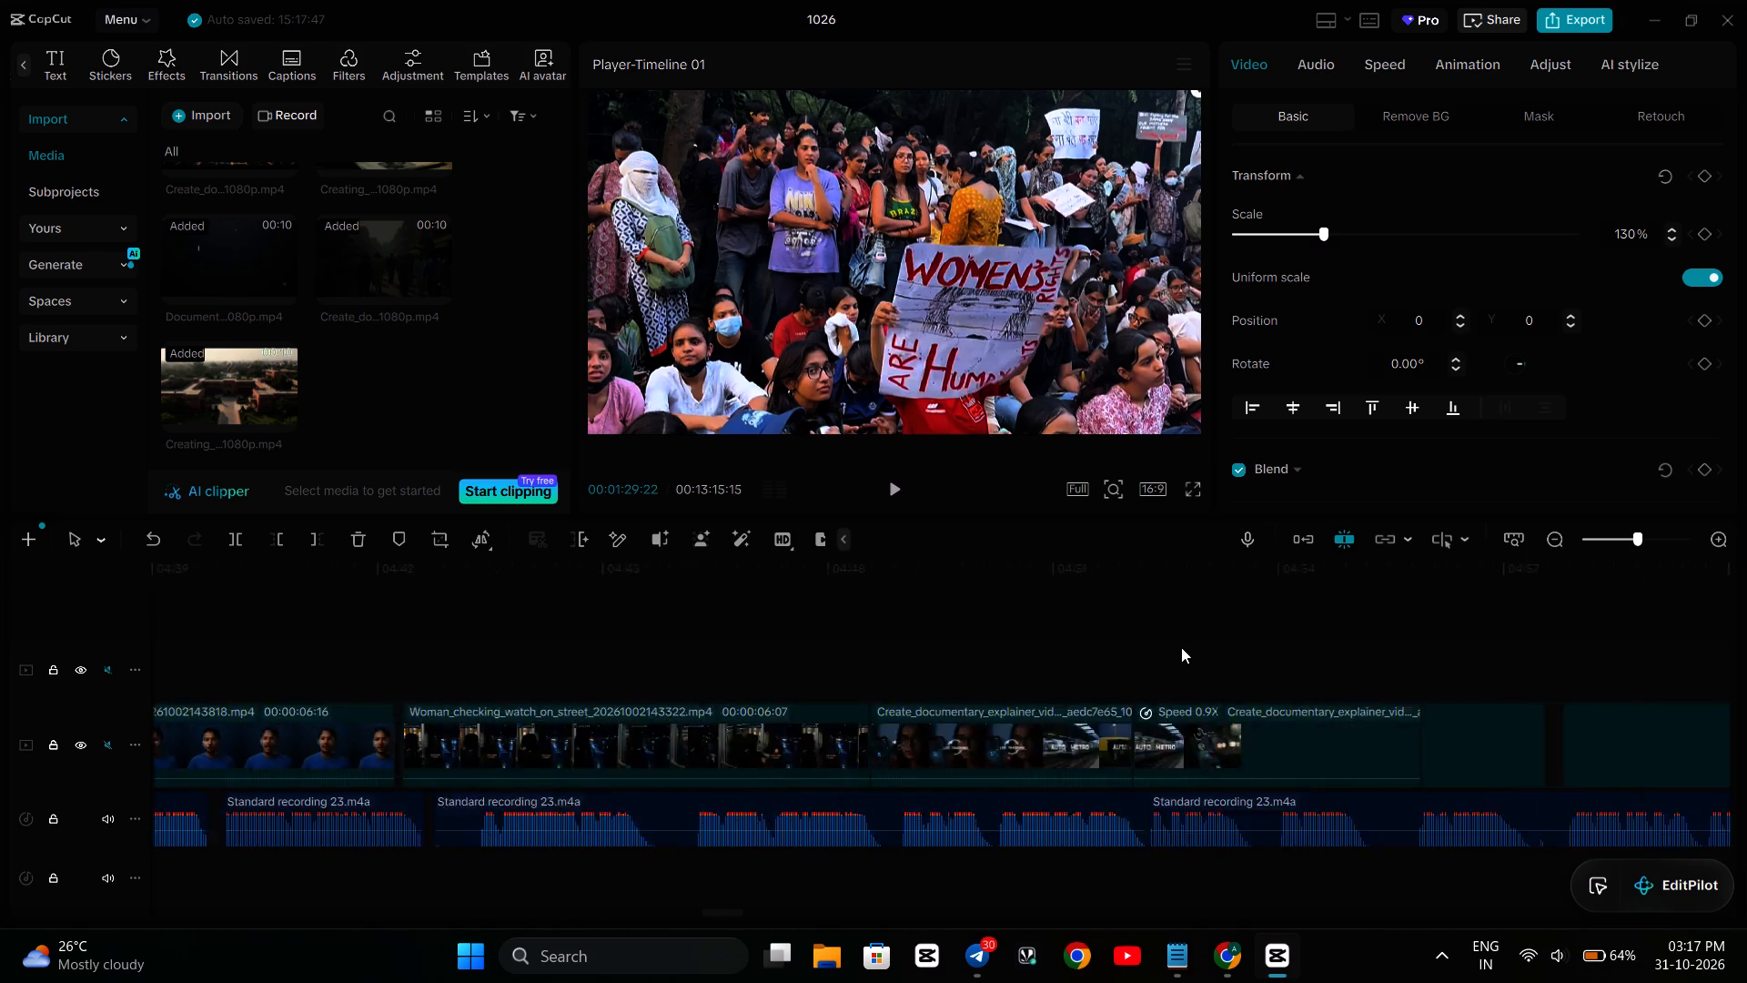
scroll(1181, 647, "left", 14)
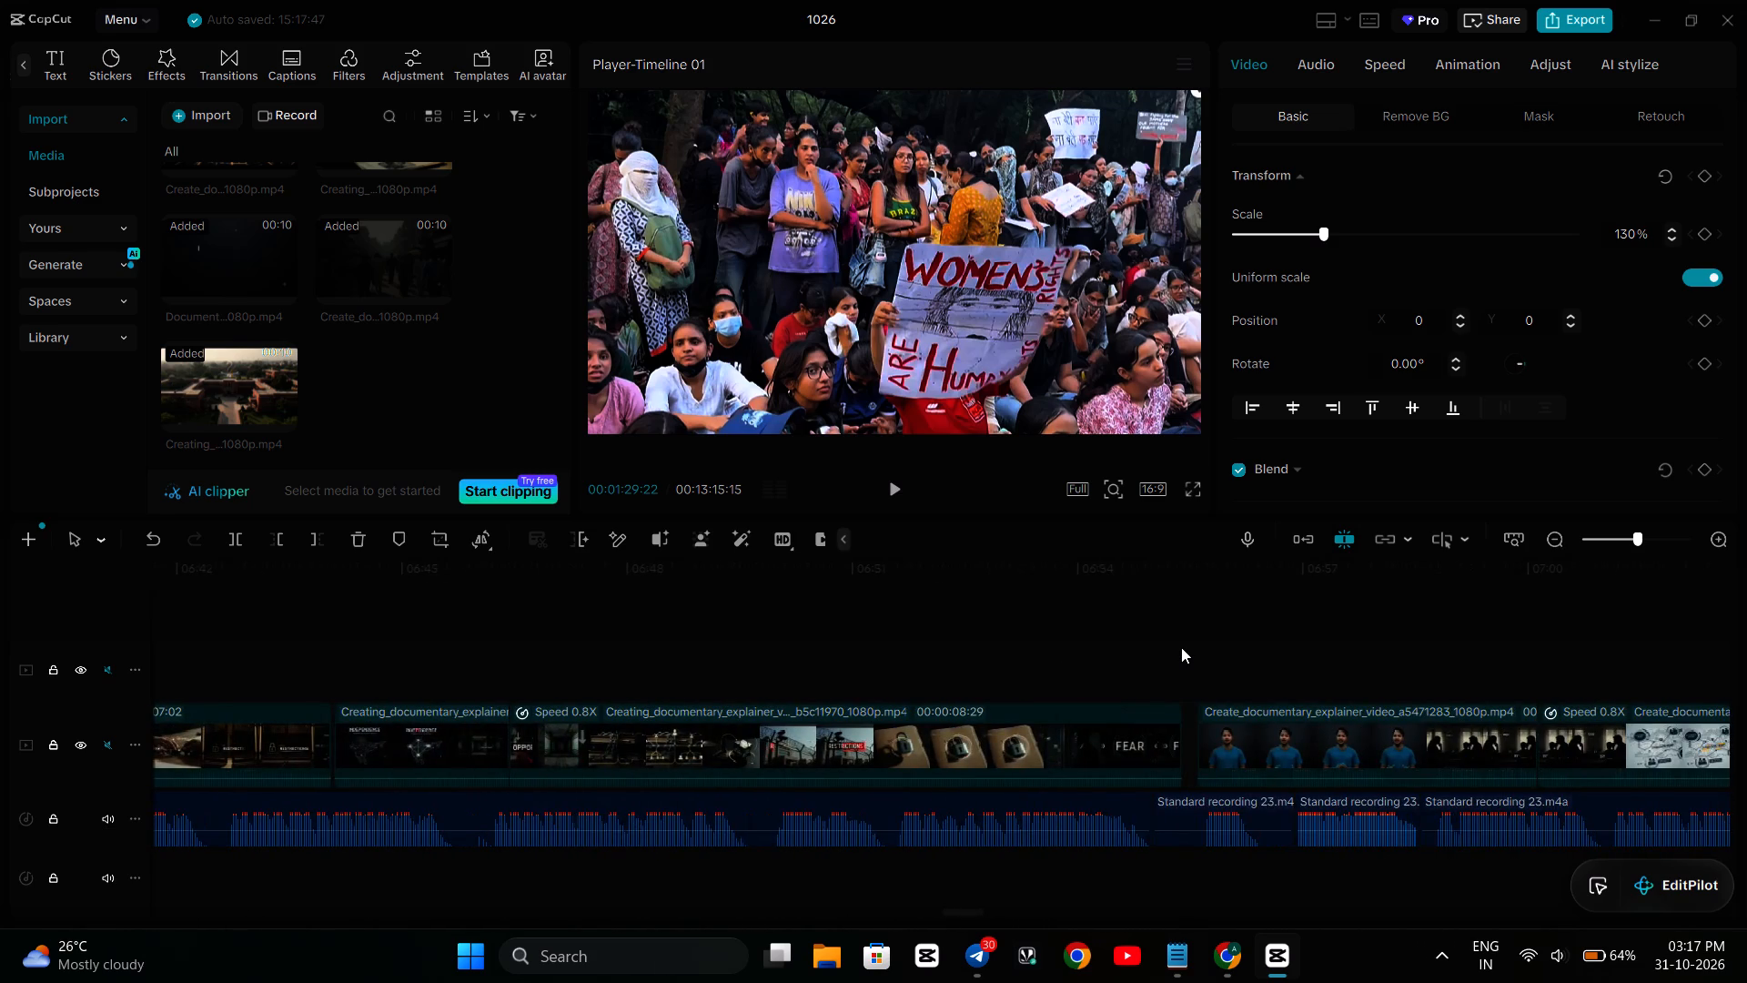
scroll(1181, 647, "left", 6)
scroll(1181, 647, "left", 17)
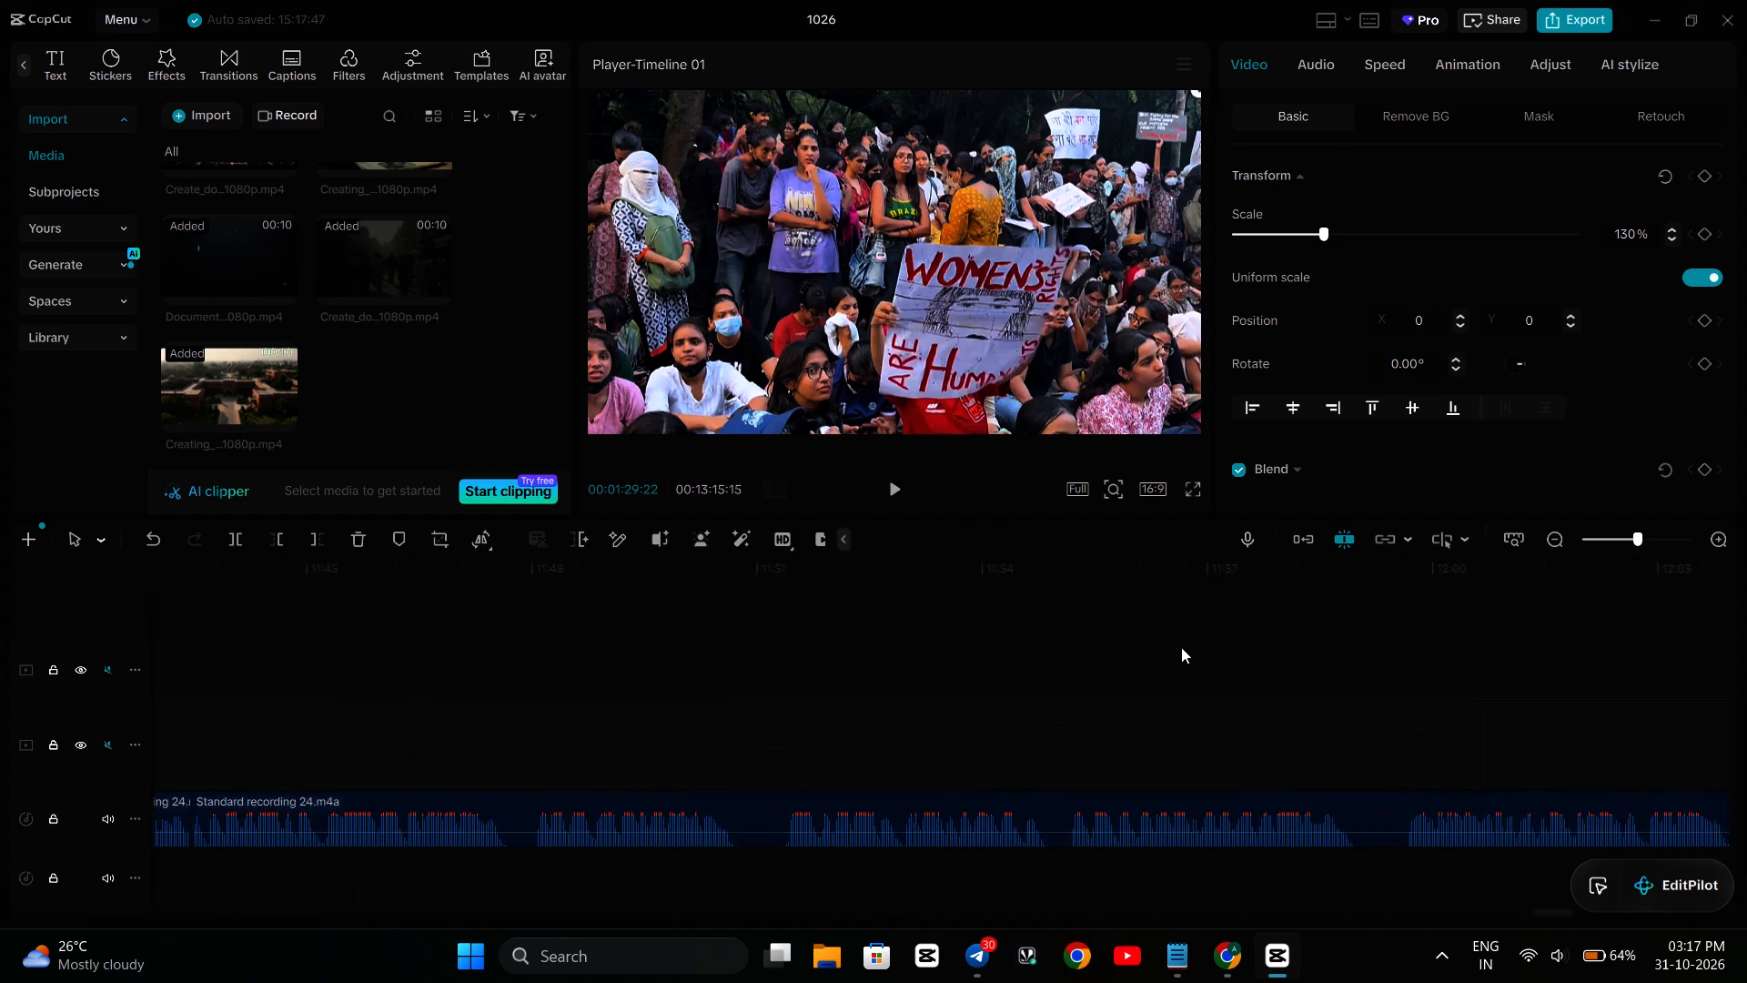
scroll(1181, 647, "right", 12)
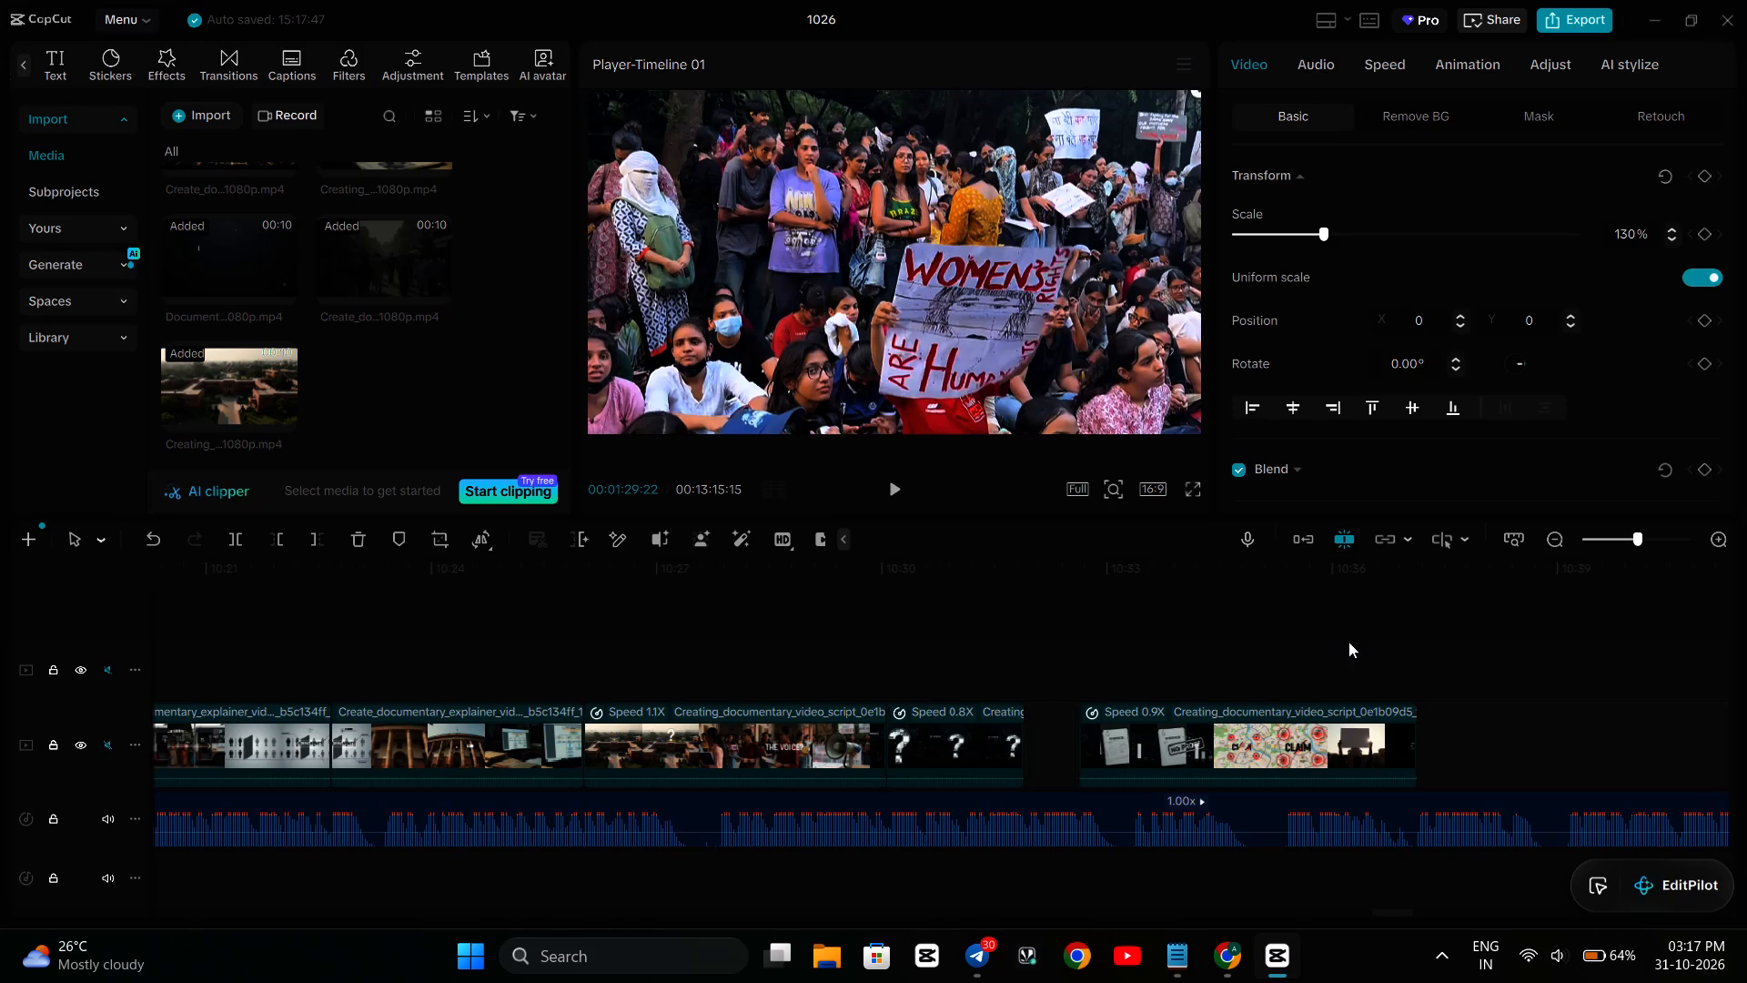
left_click(914, 657)
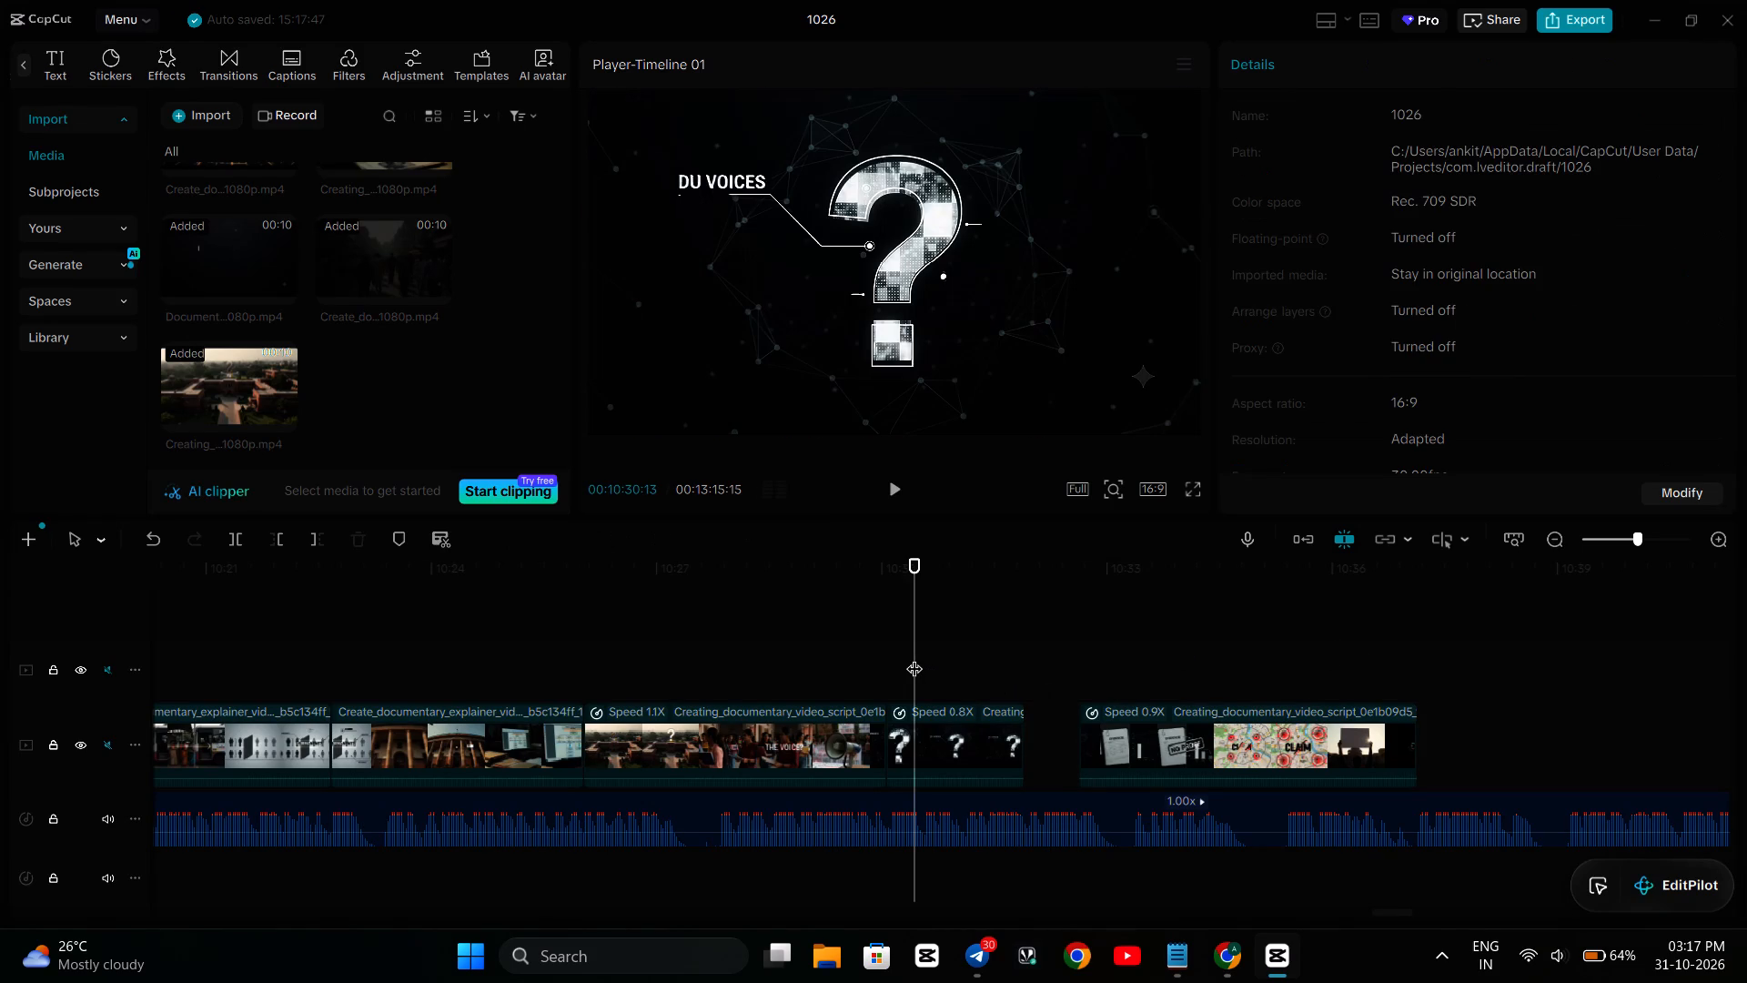
left_click(954, 723)
key("BackSpace")
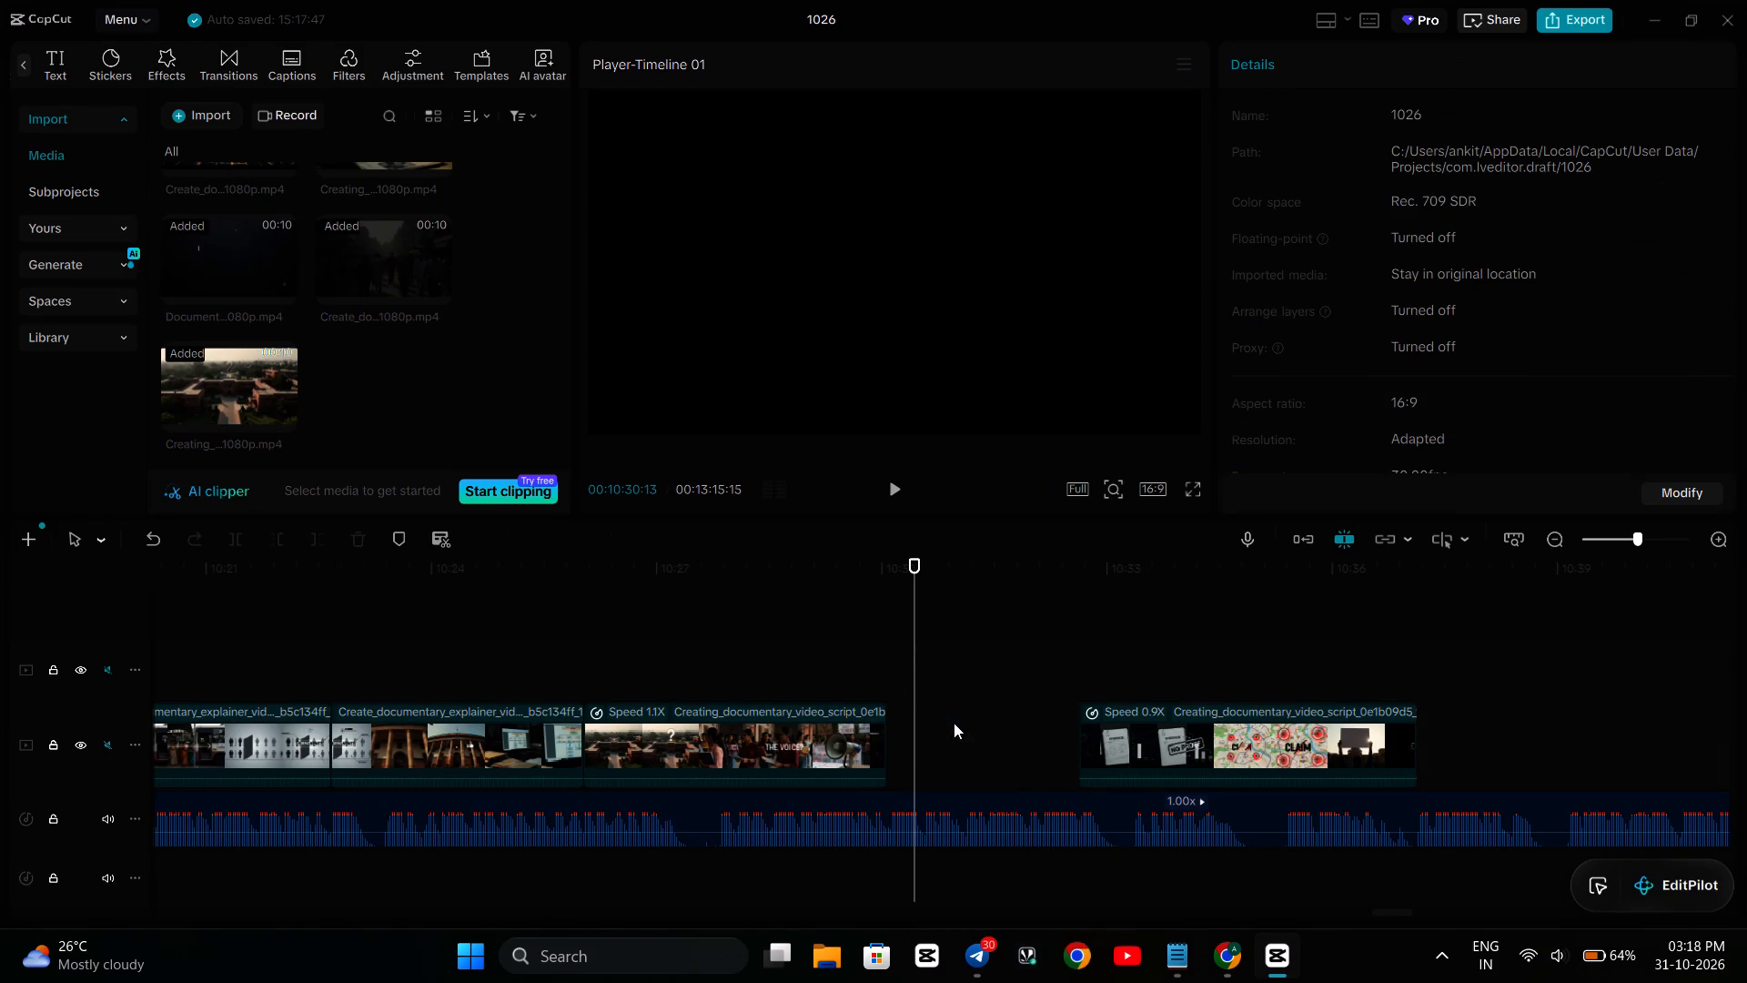
Paste the copied protest clip above the THE VOICE? scene at 10:28:05 and play the lead-in against the narration.
left_click(856, 668)
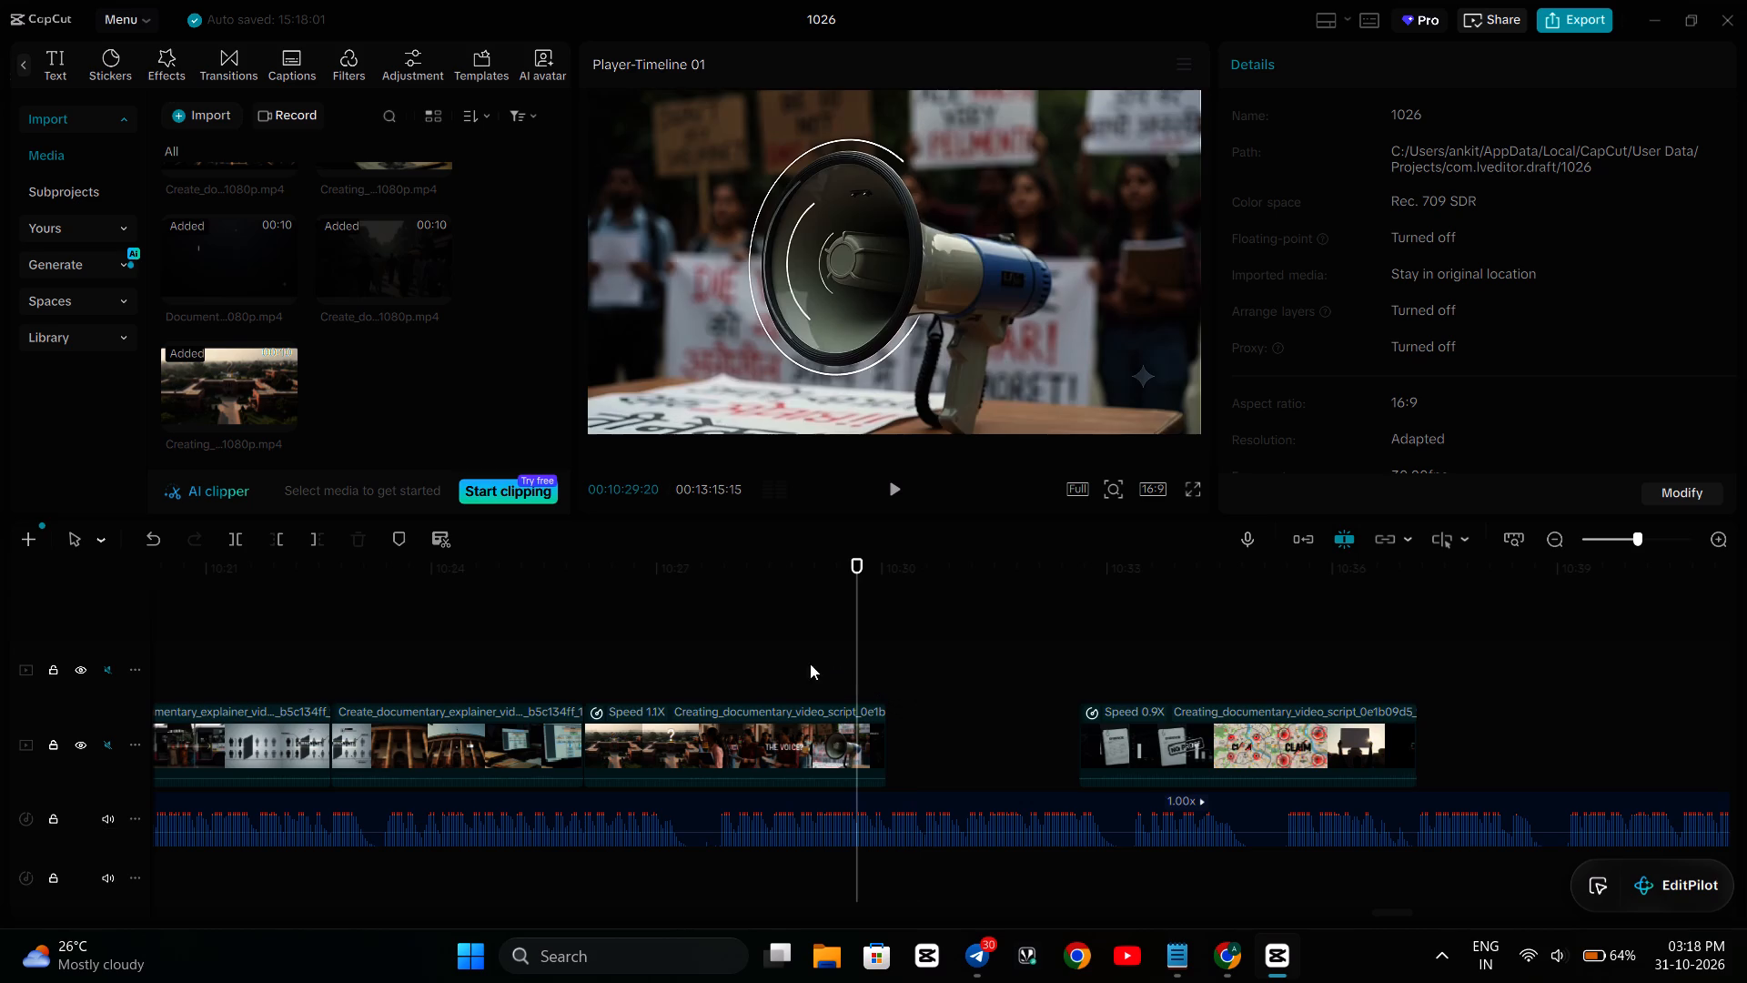
left_click(744, 664)
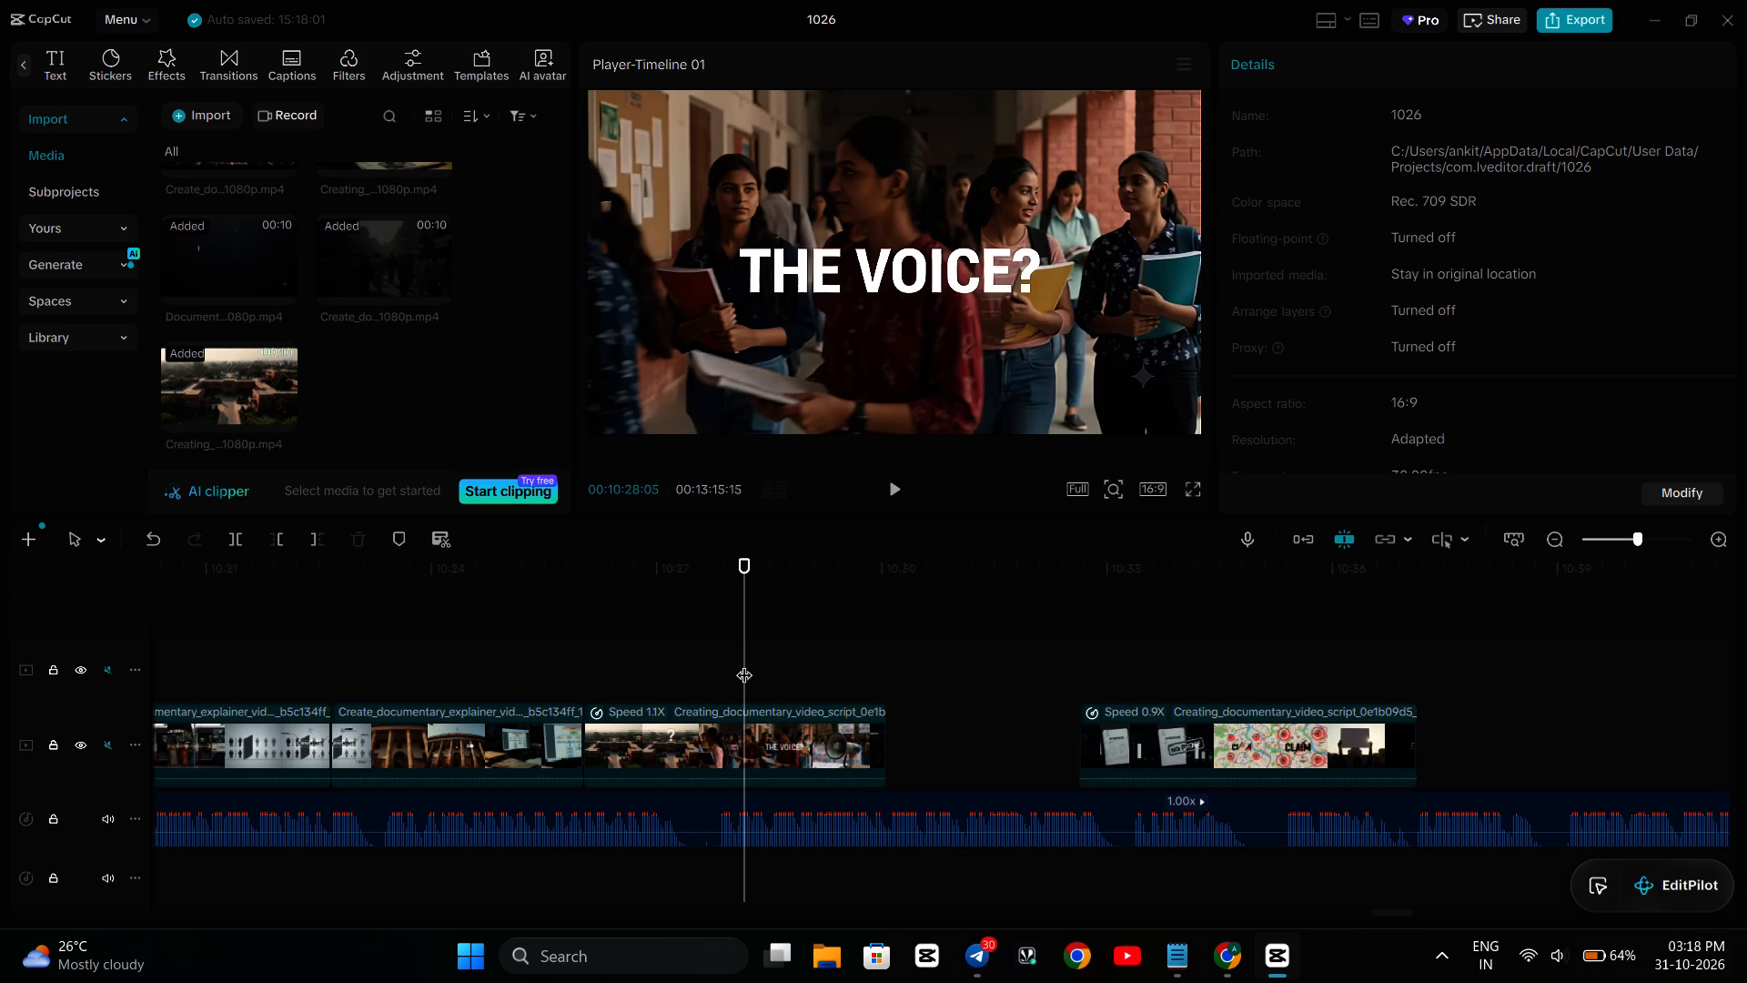
key("ctrl+v")
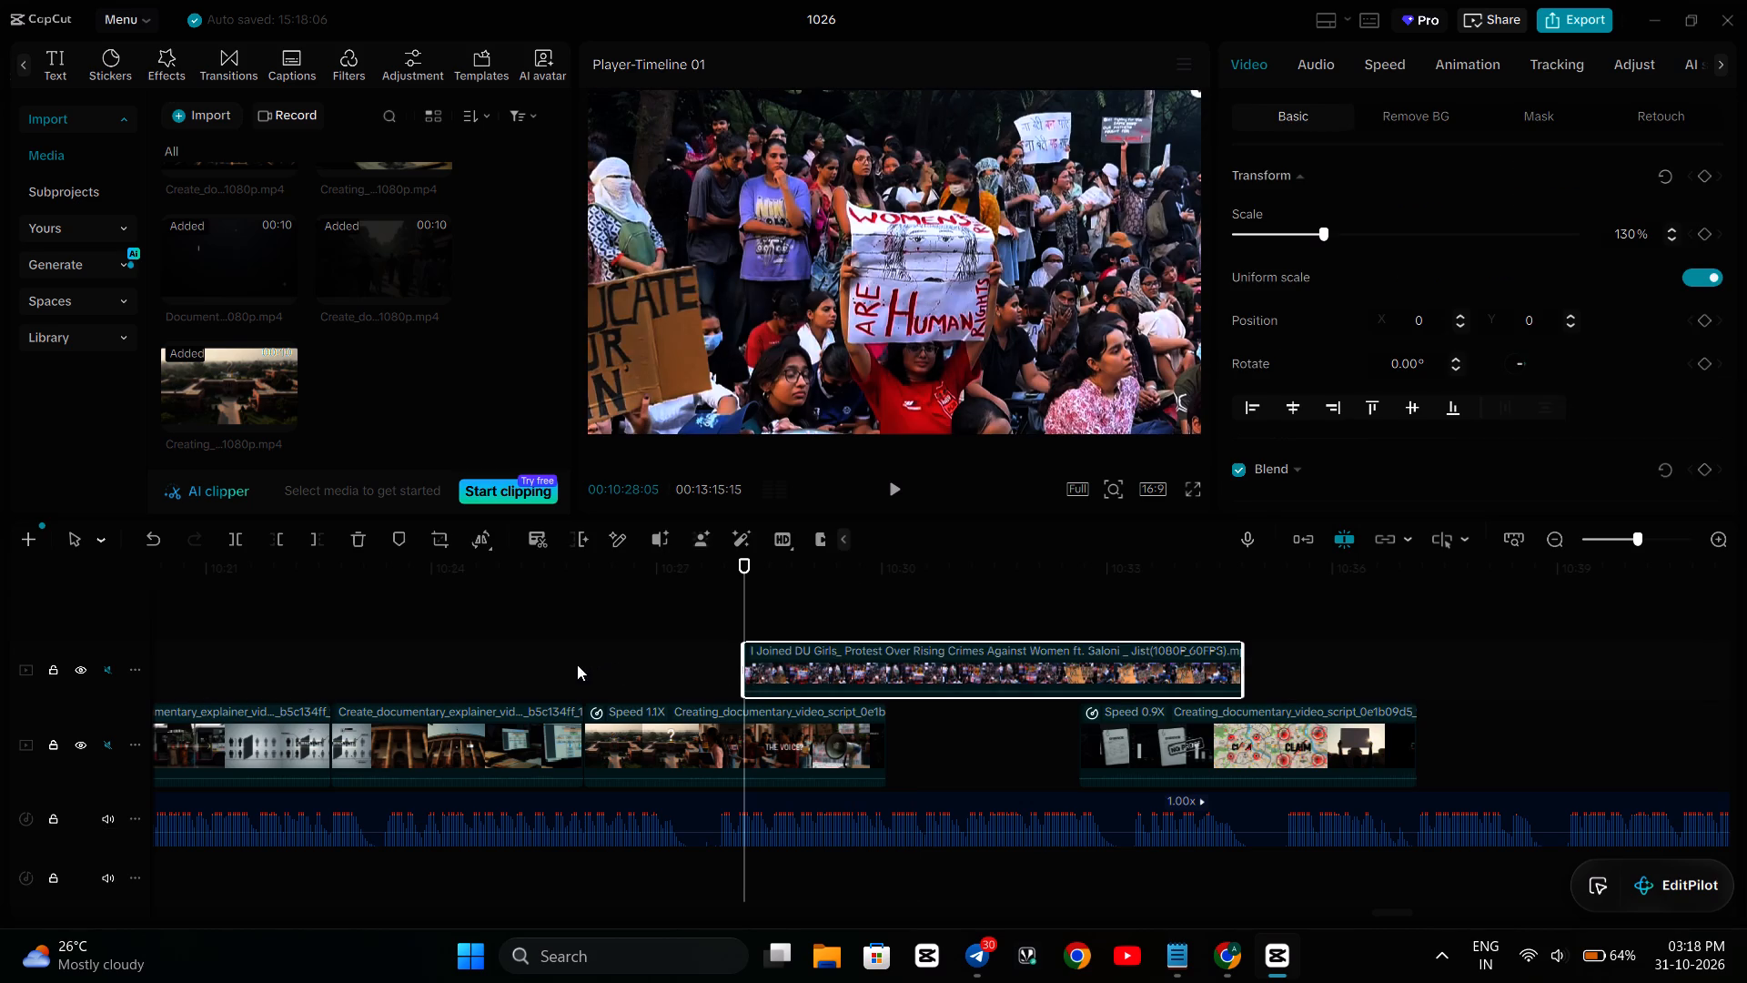
left_click(505, 665)
key("space")
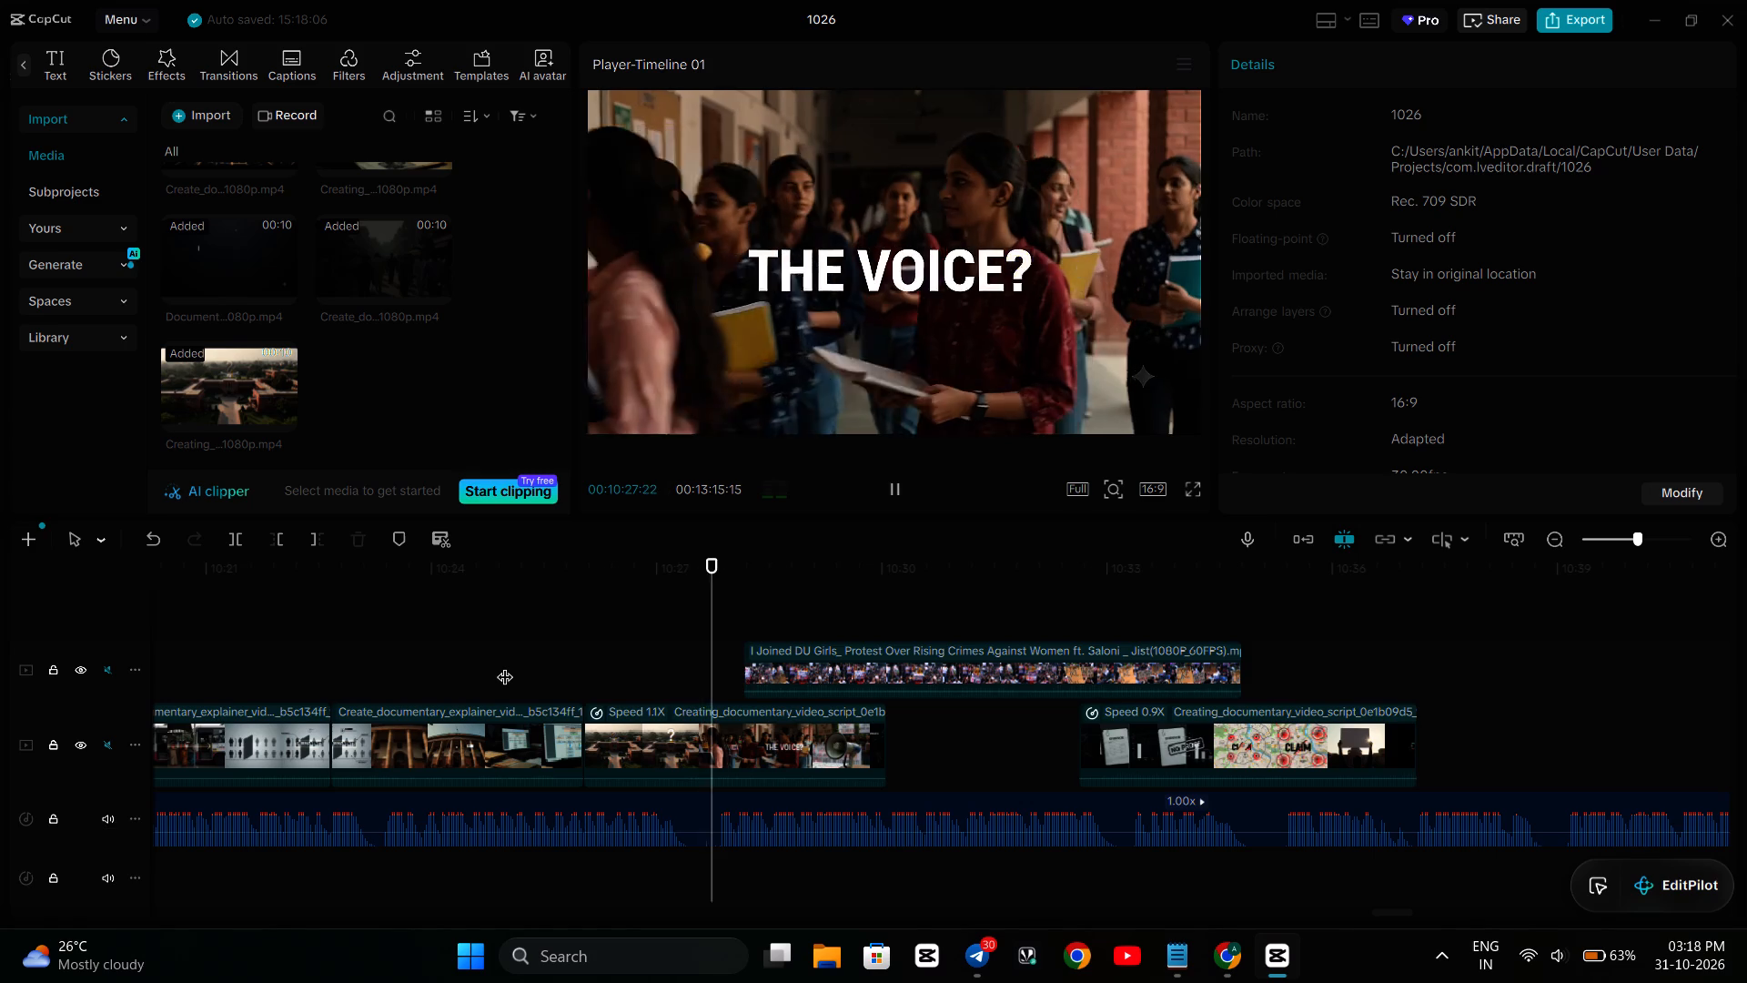
key("space")
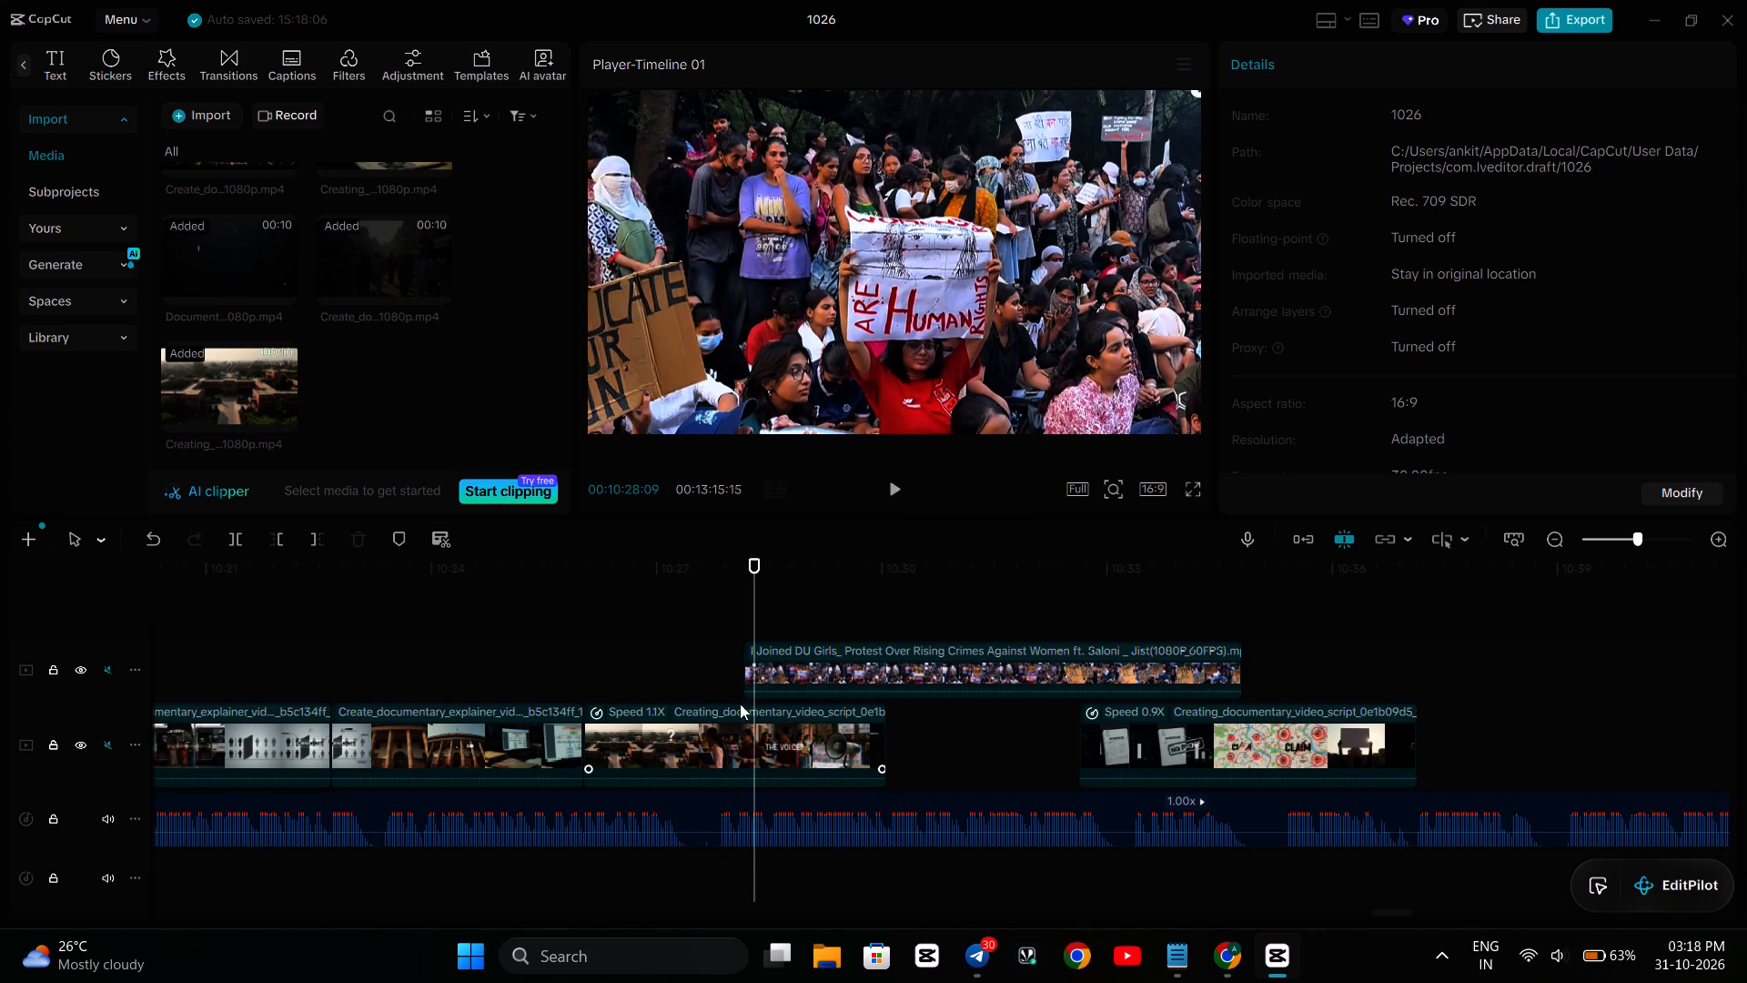
Shift the pasted protest clip about 1.6 seconds later and cut off the THE VOICE? part's end at 10:28:20.
left_click_drag(813, 664, 939, 664)
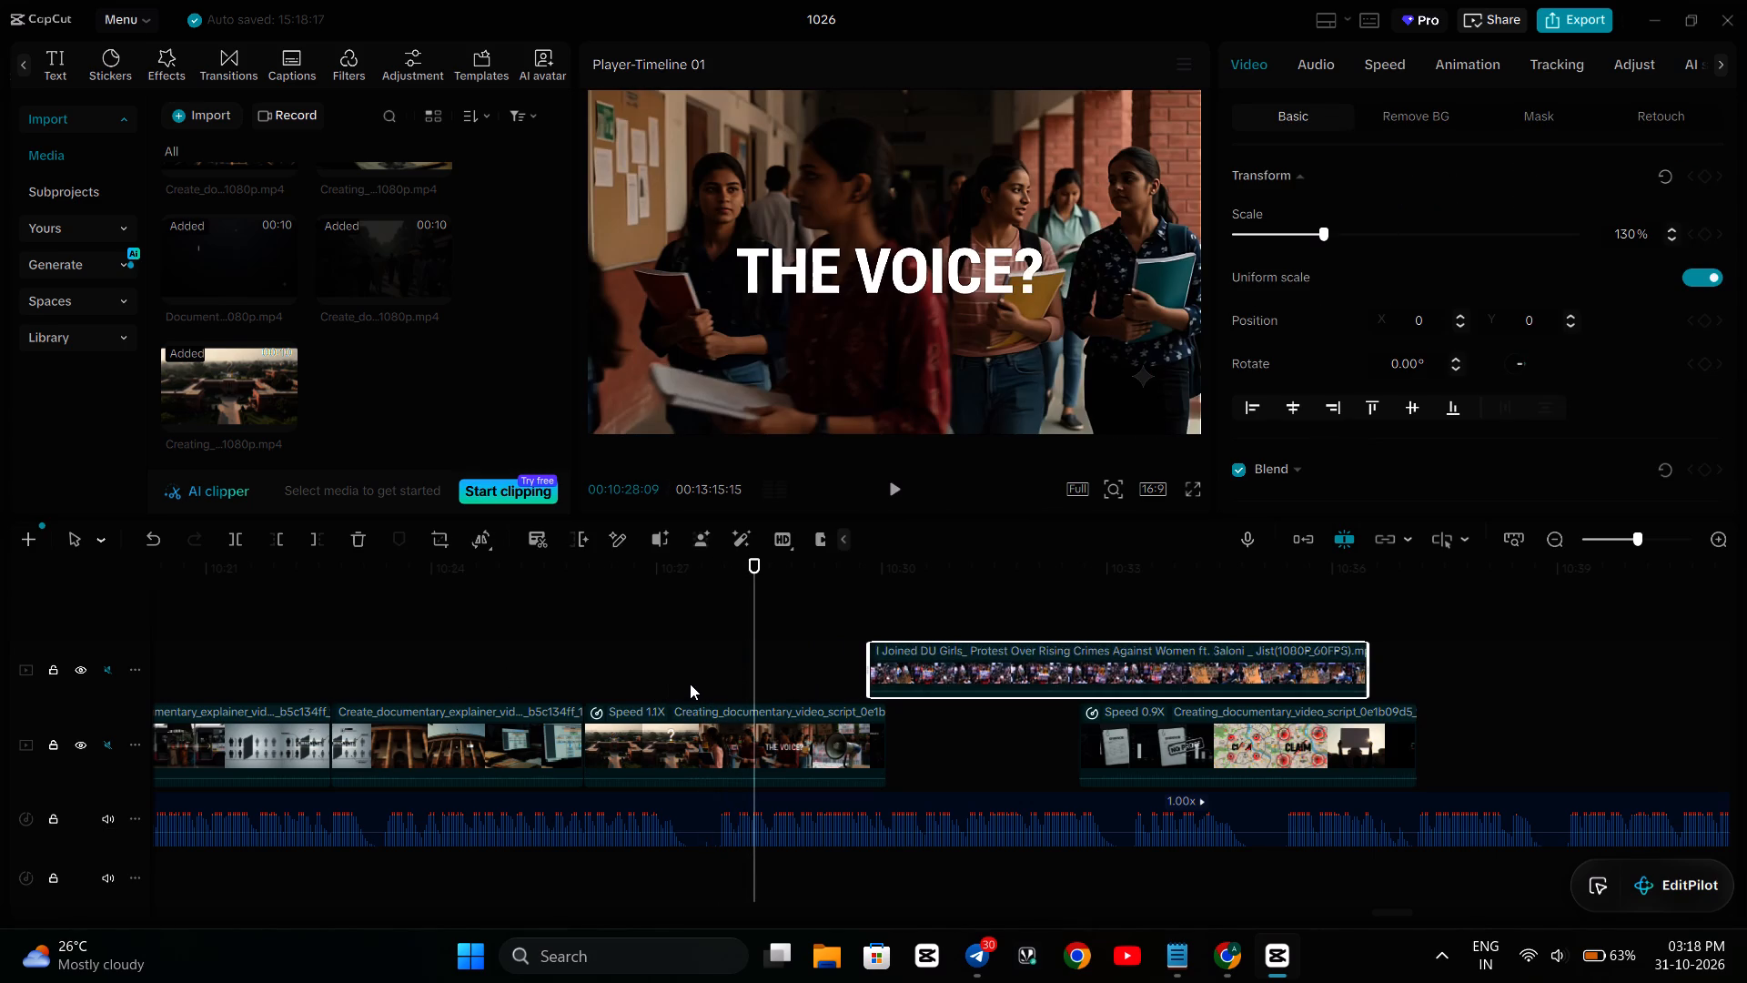
key("Right")
key("Right")
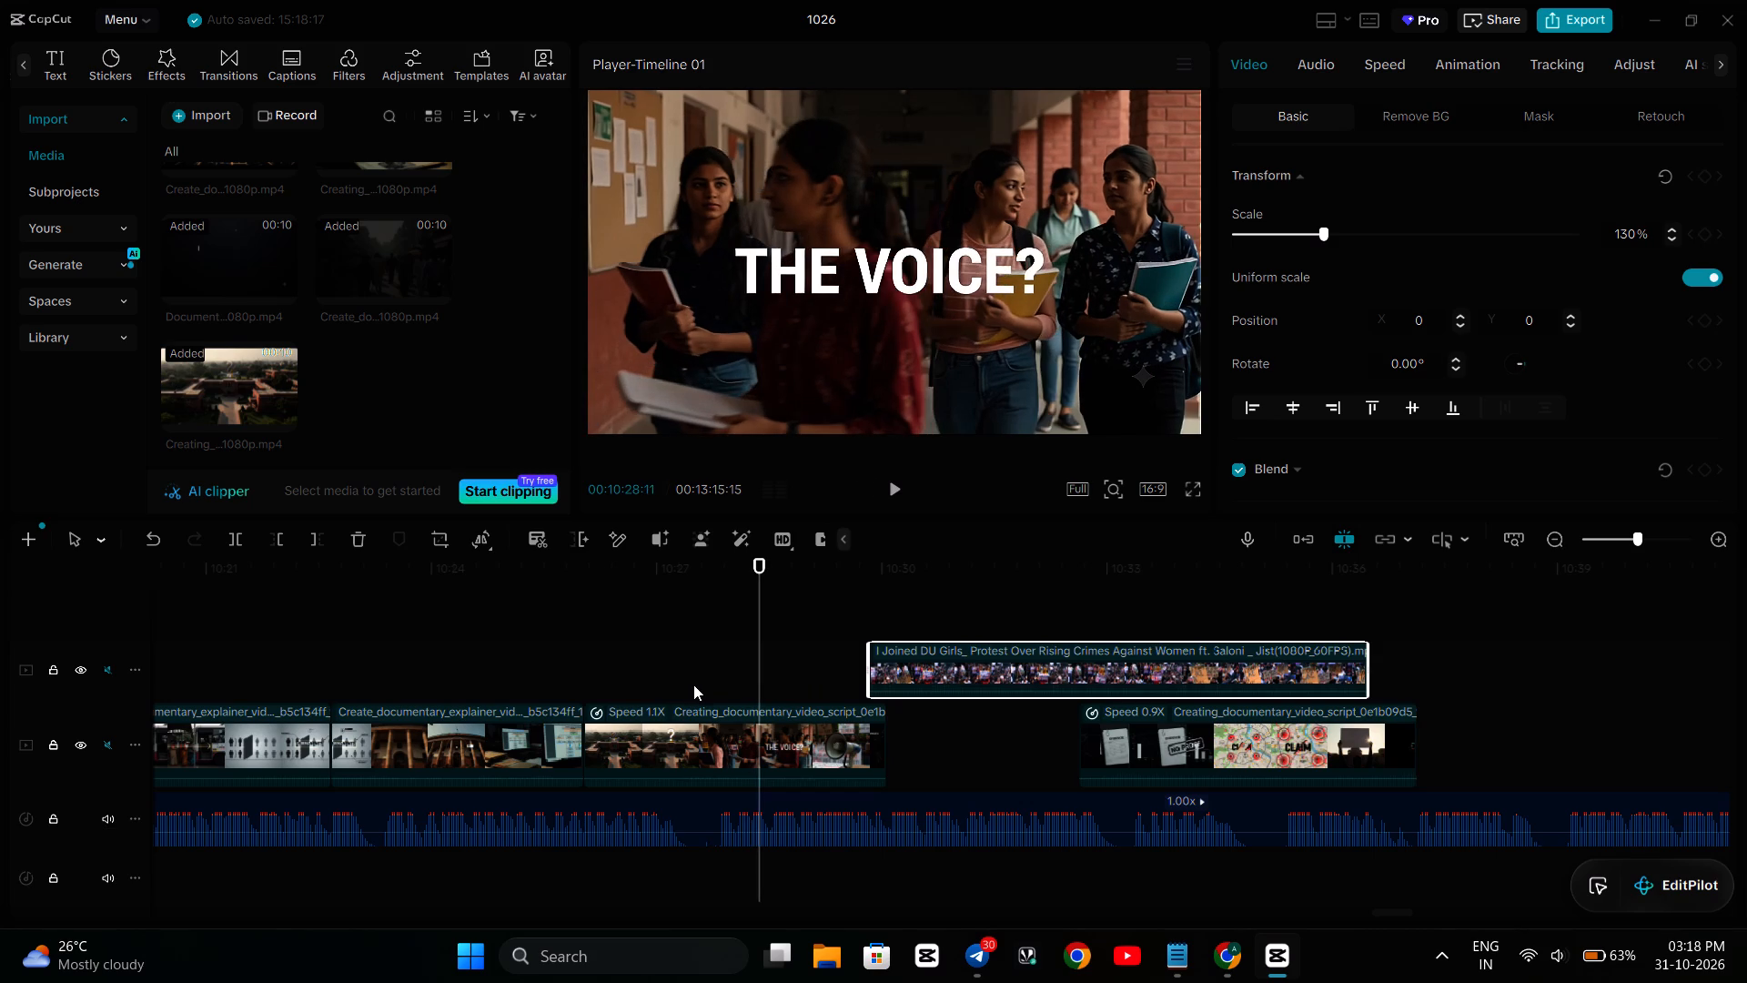
key("Right")
key("Right")
key("Right")
key("Right")
key("Right")
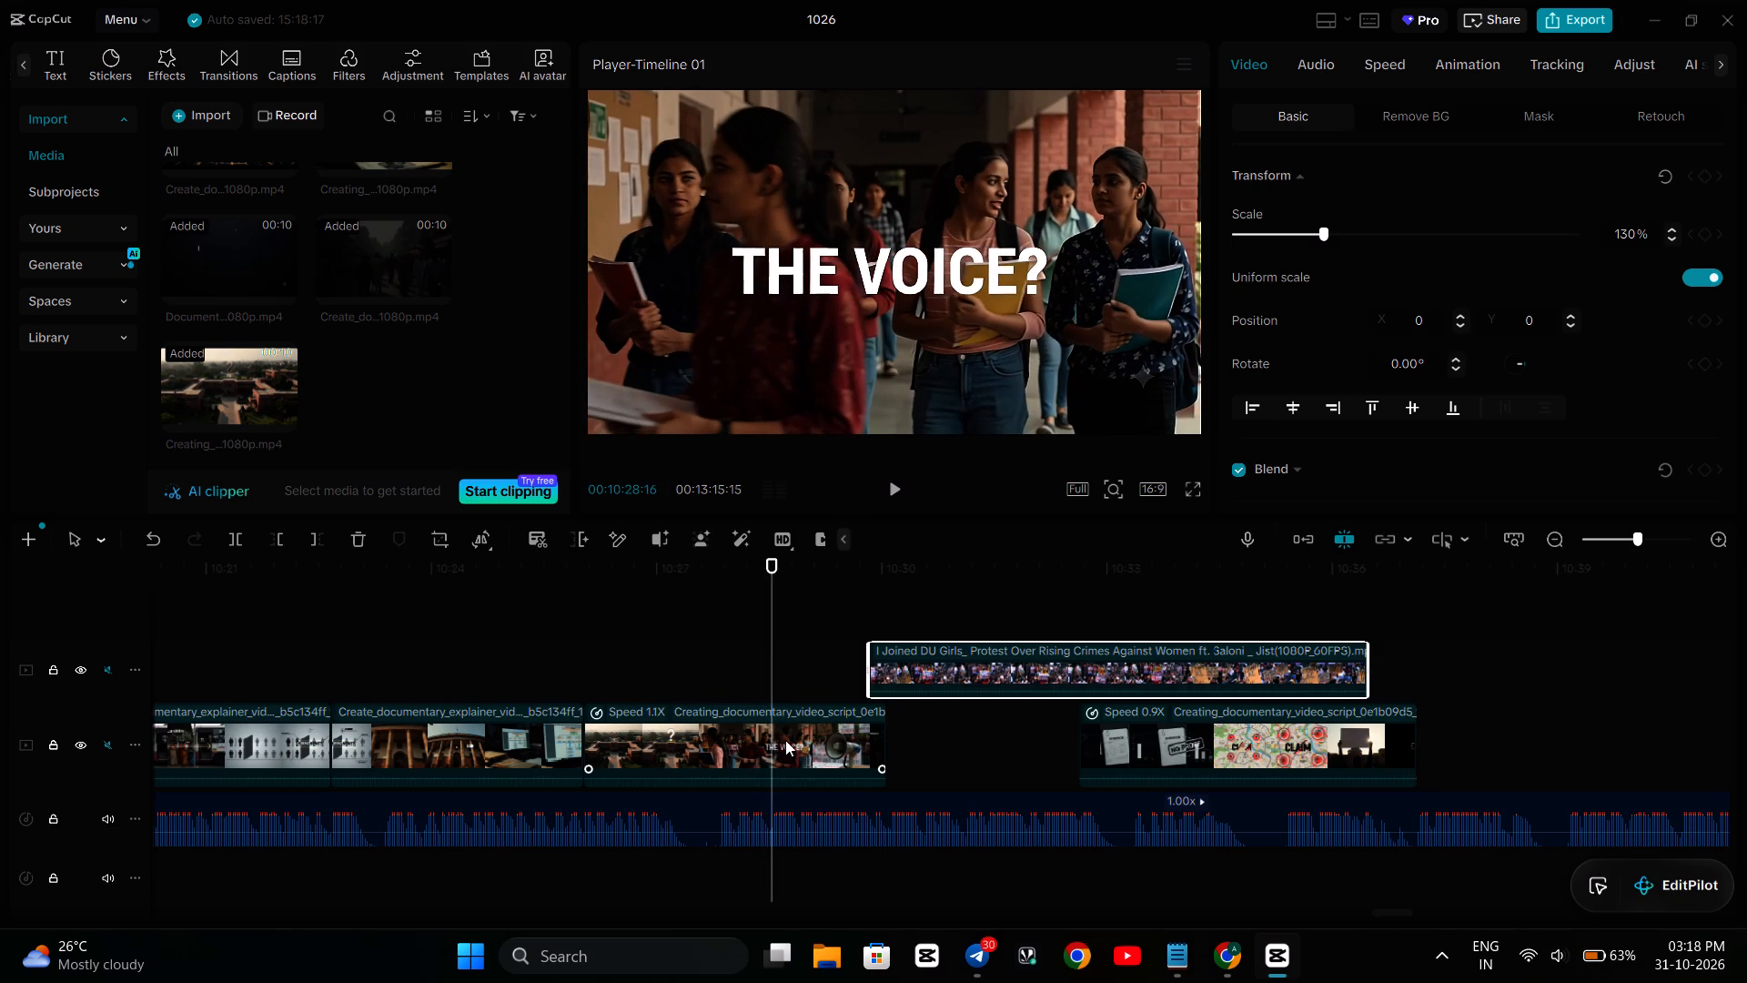
key("Right")
key("Right")
key("Right")
key("Right")
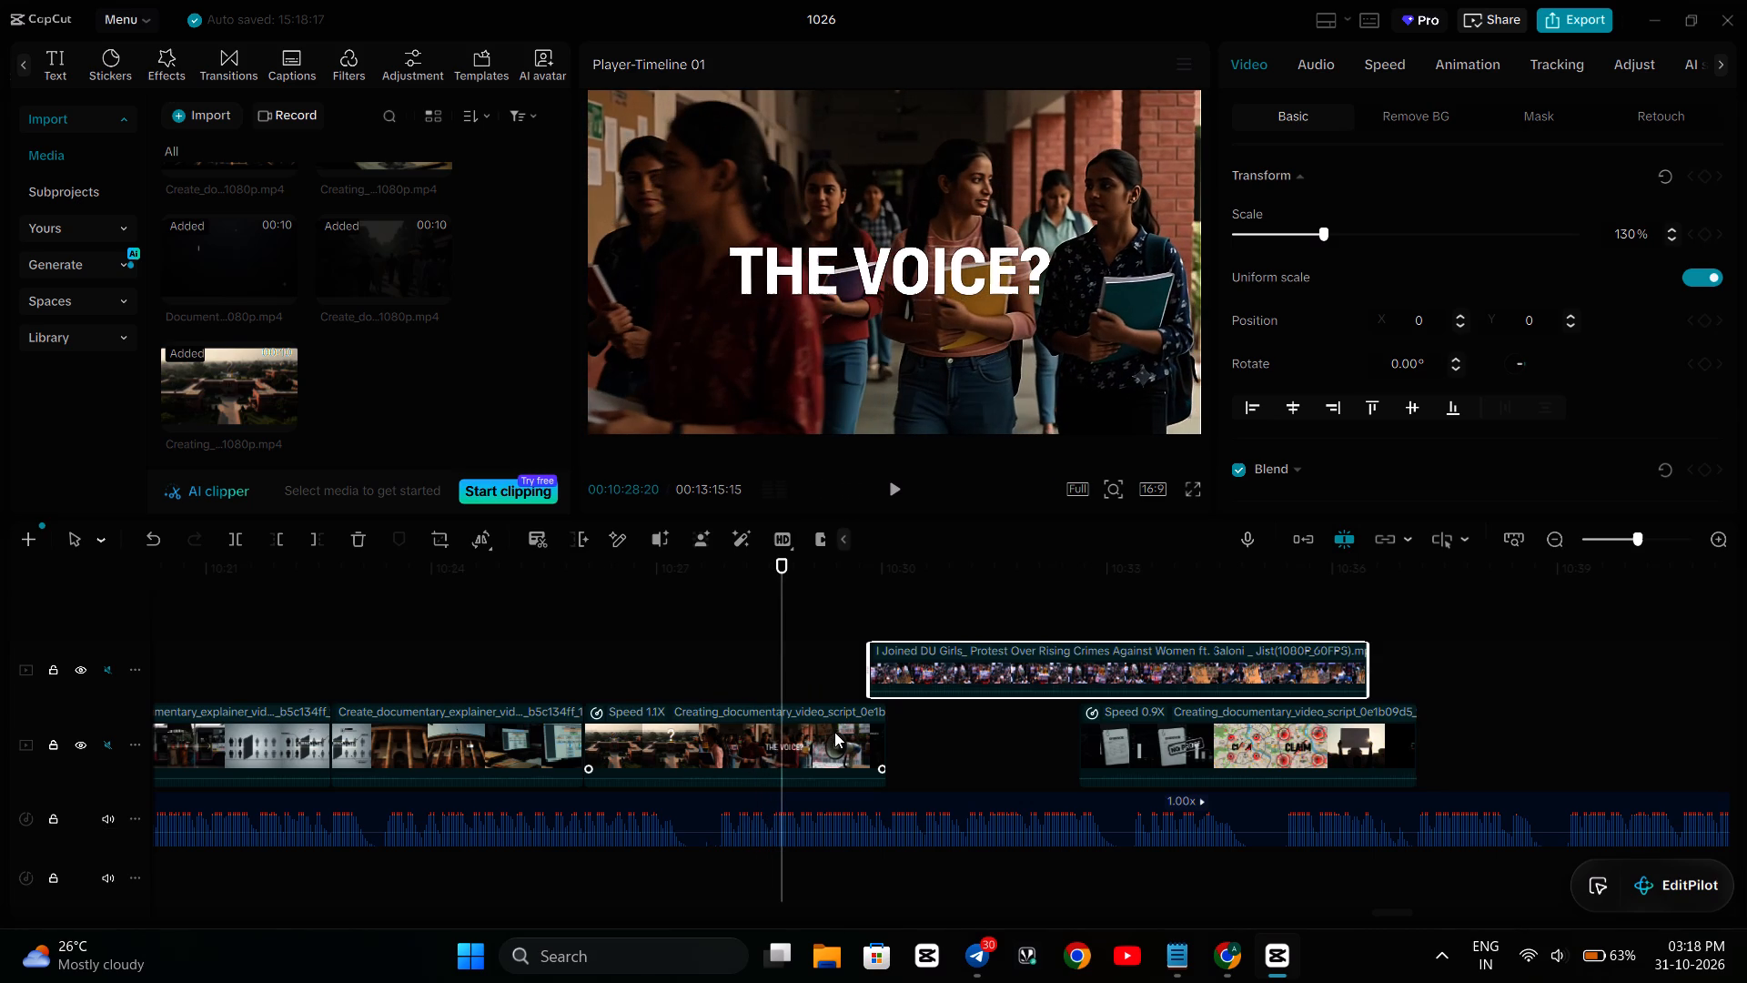
key("Right")
key("Left")
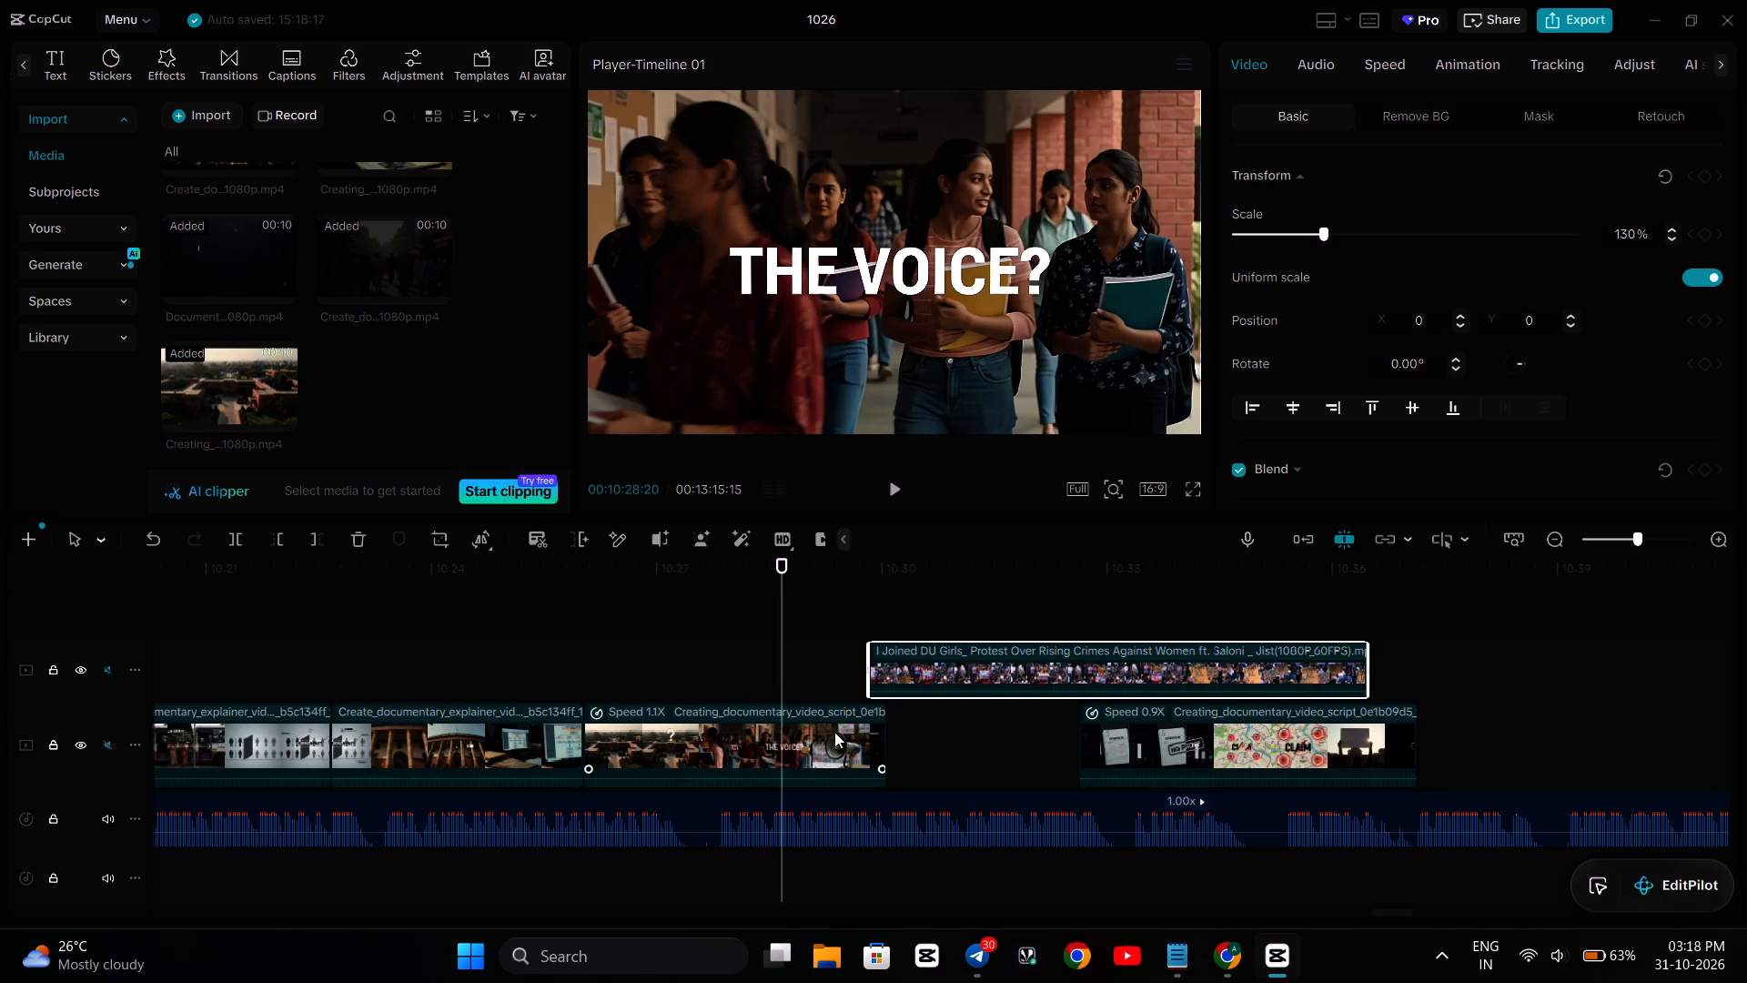
left_click(834, 732)
left_click(316, 539)
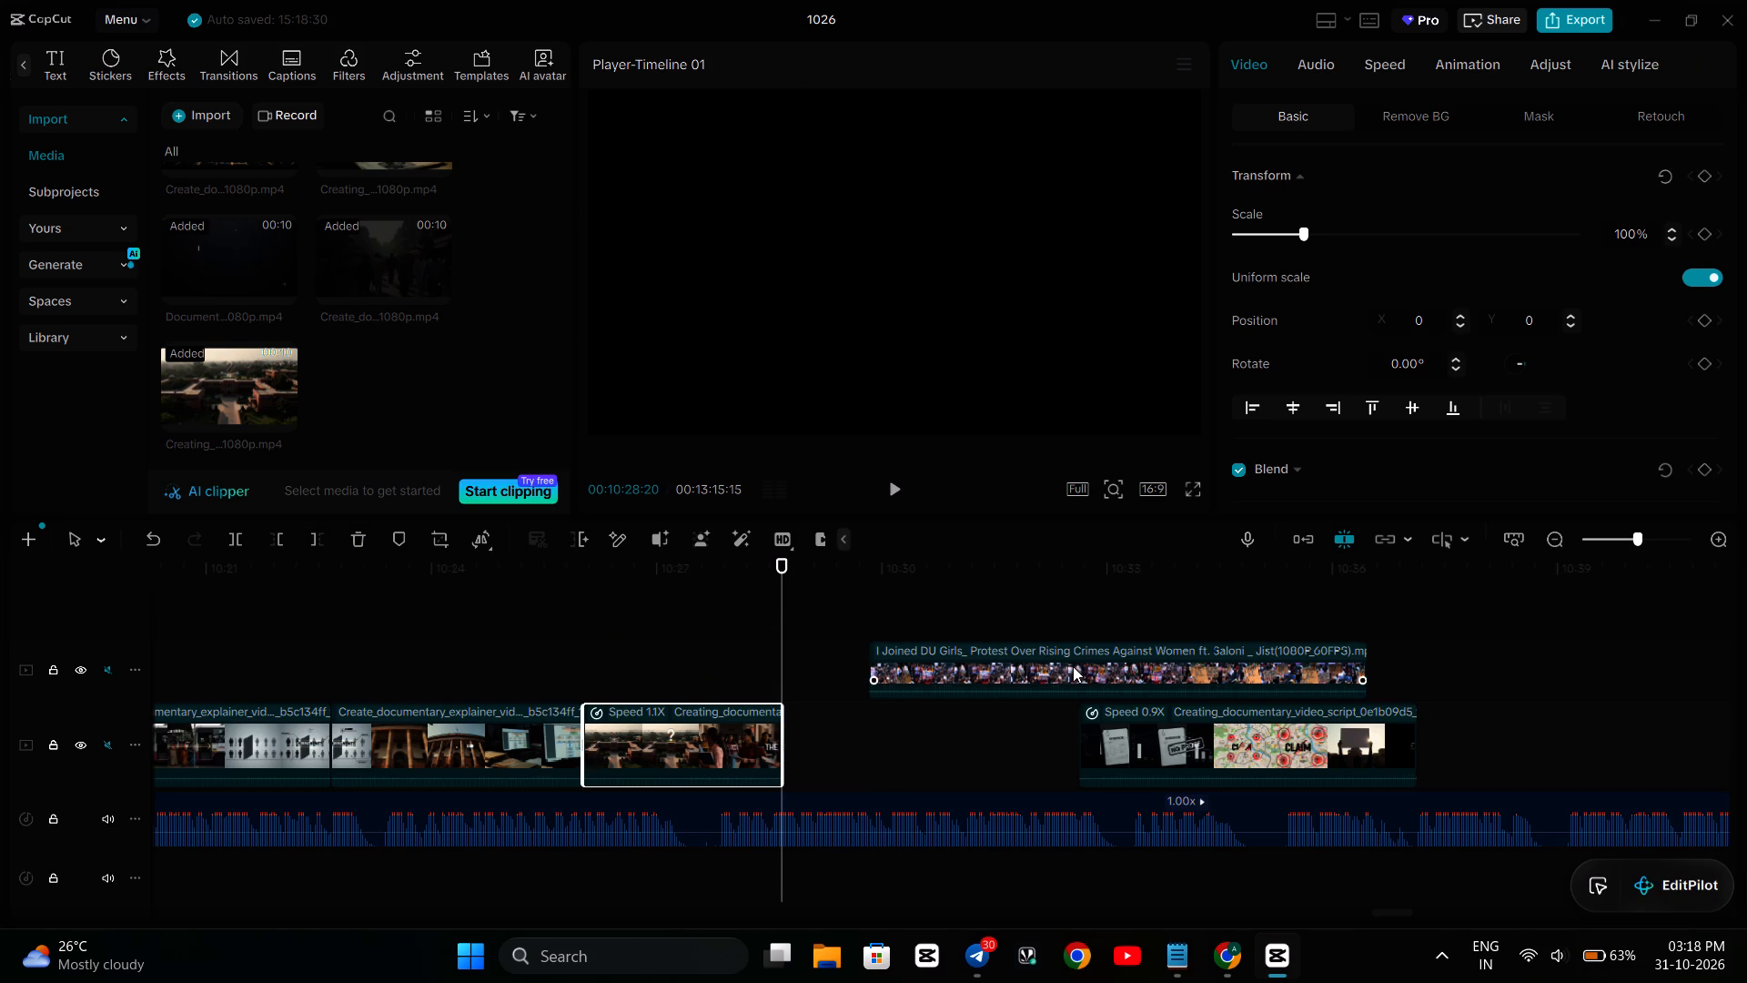
Move the pasted protest clip about 3.4 seconds earlier on the upper track and play it against the narration.
left_click_drag(1062, 663, 964, 680)
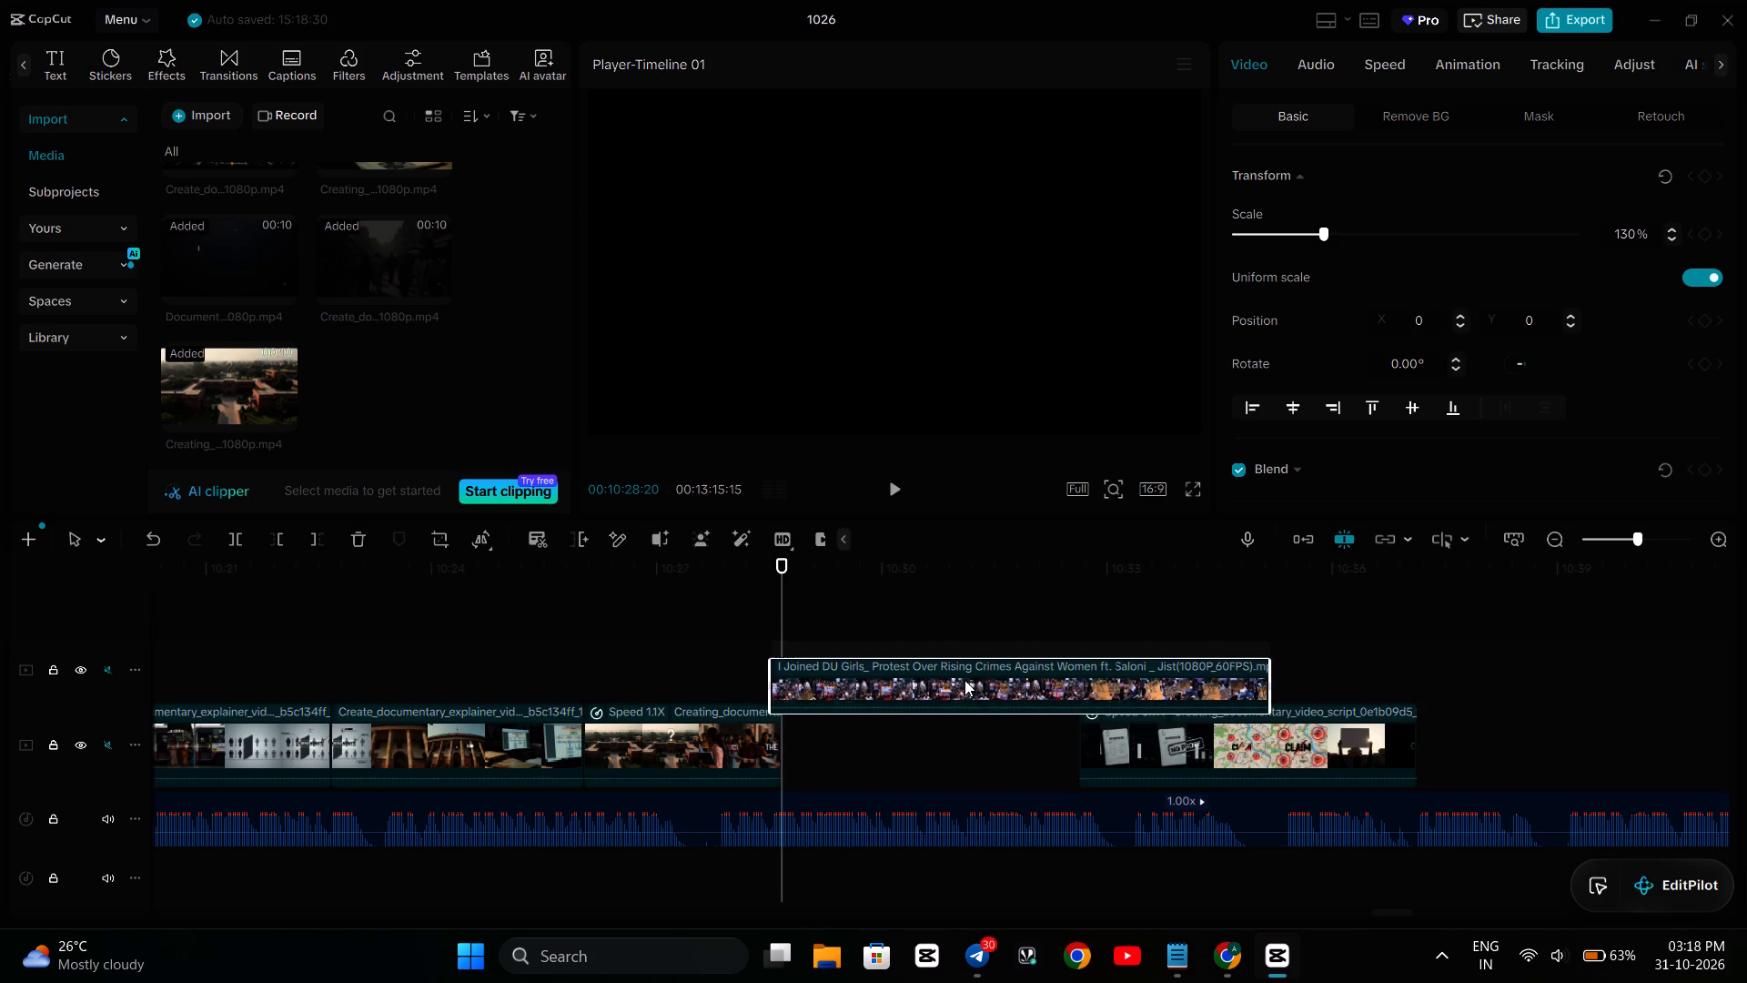
left_click_drag(964, 680, 803, 675)
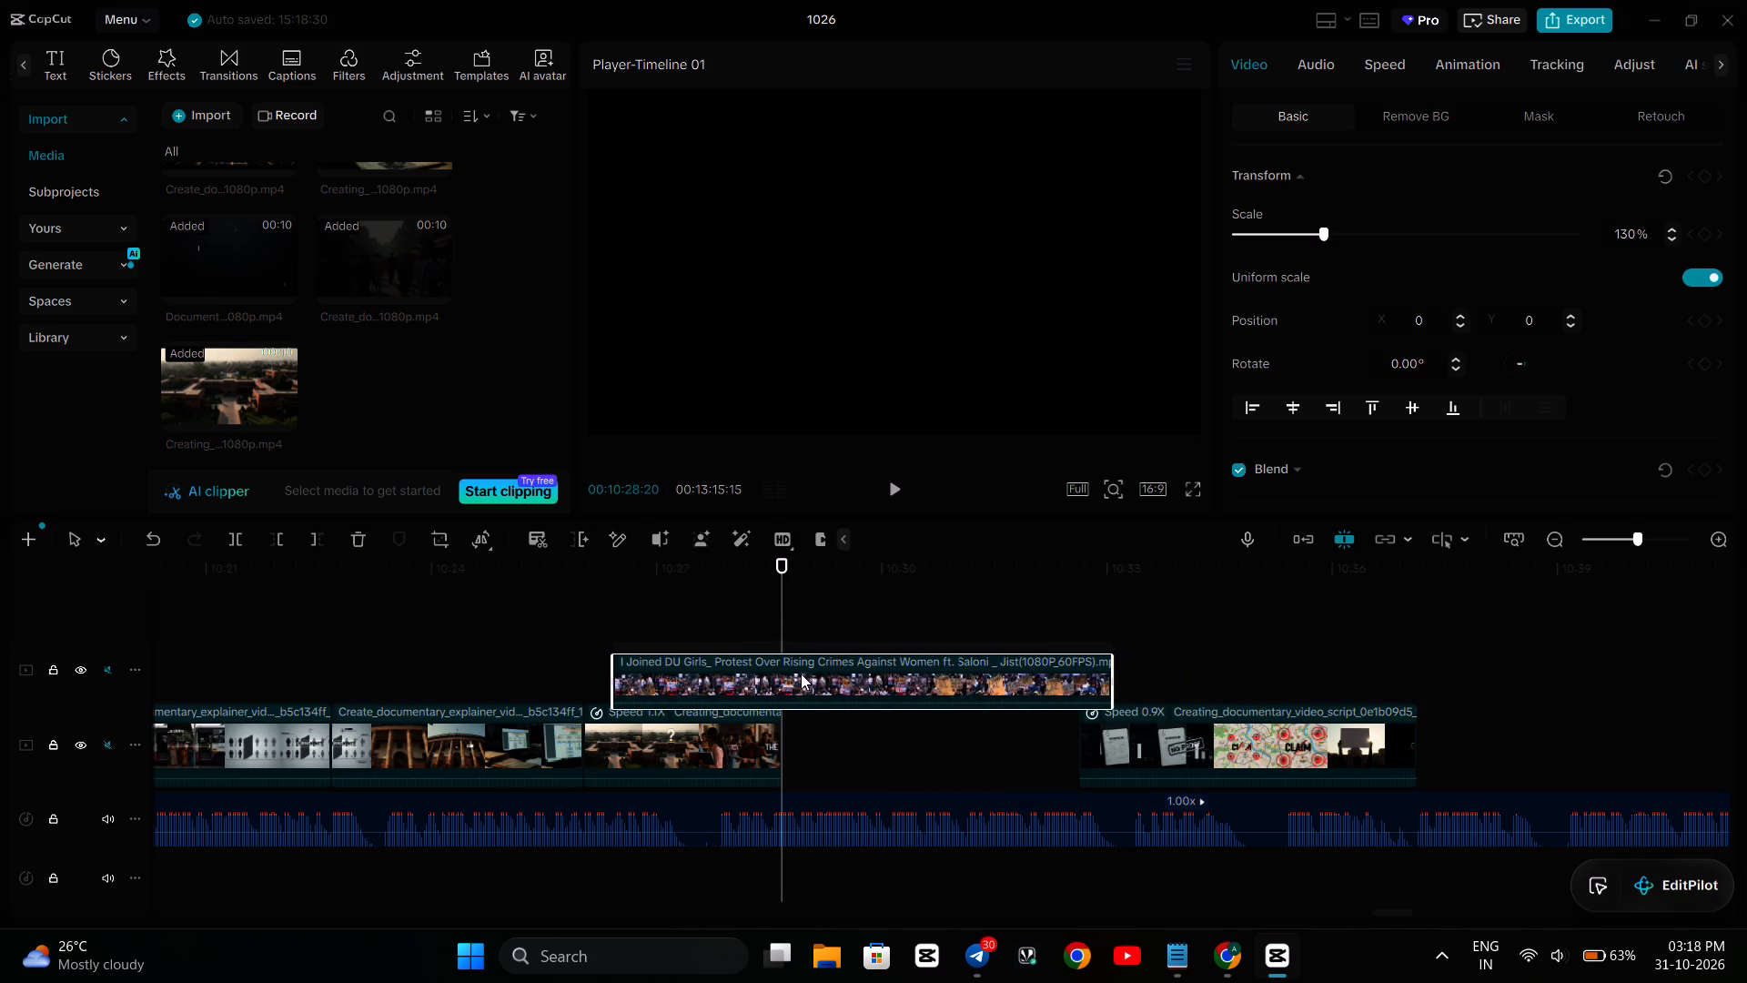
left_click(831, 609)
key("space")
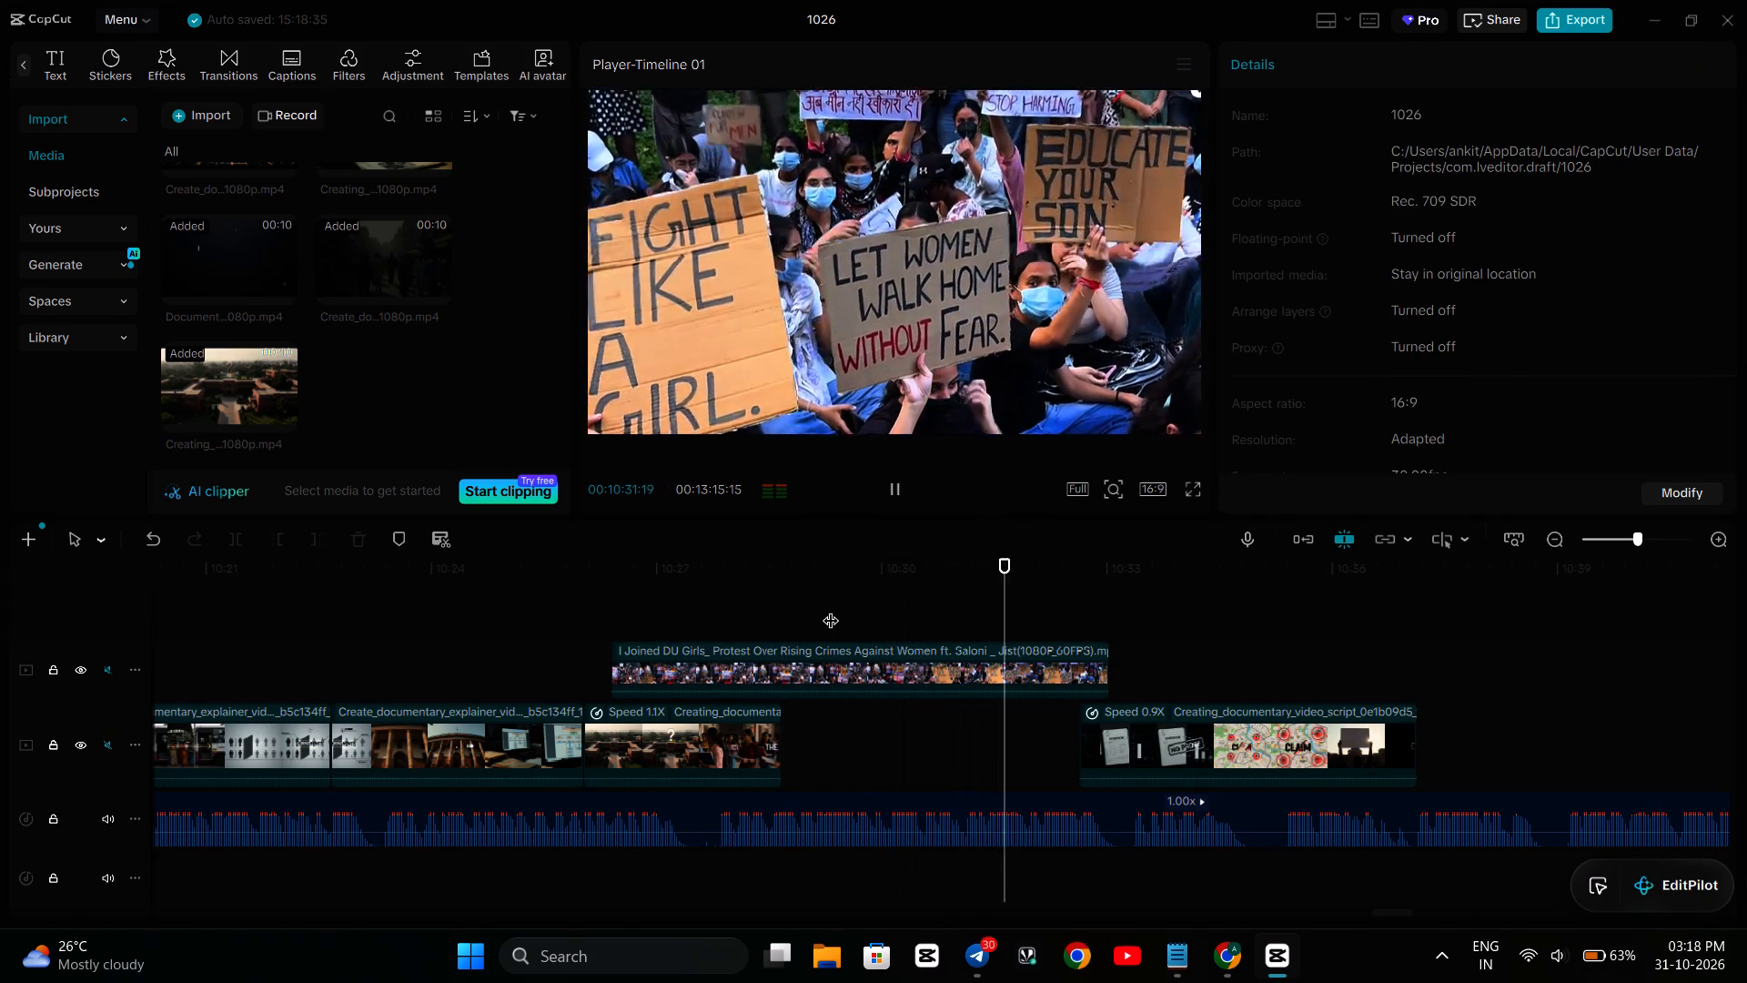
key("space")
Check frames across the pasted protest clip and cut off its end at 10:30:13.
left_click(813, 613)
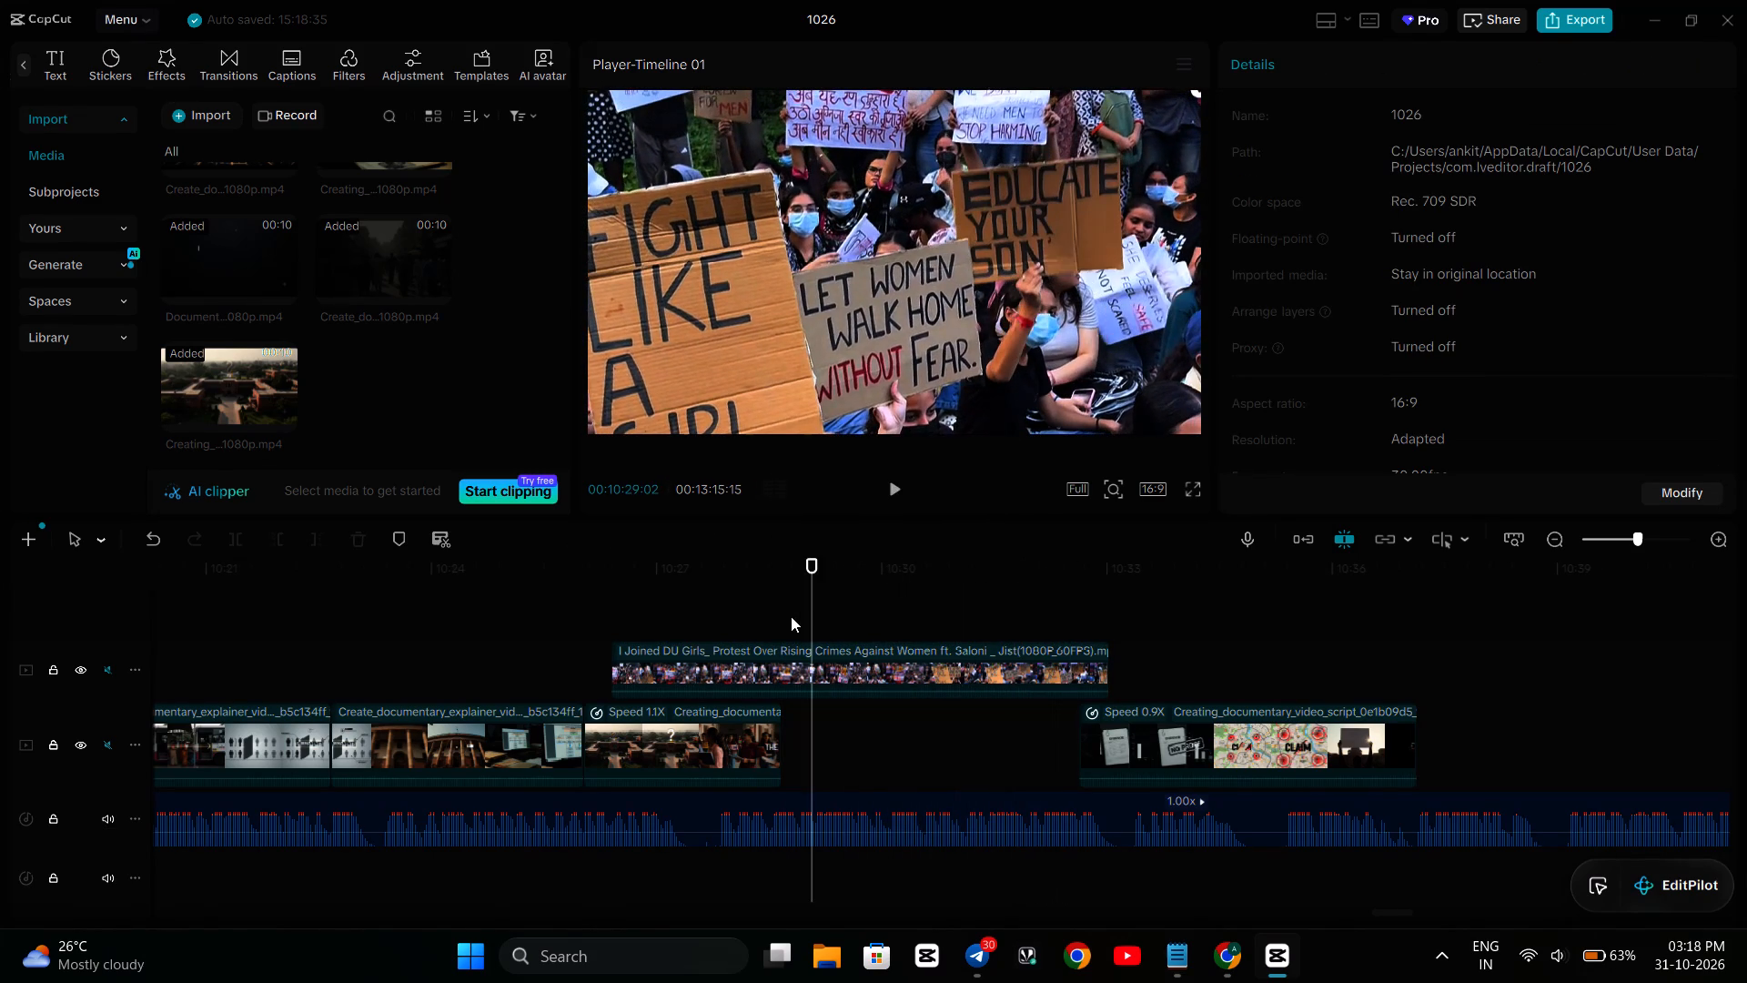
left_click(708, 618)
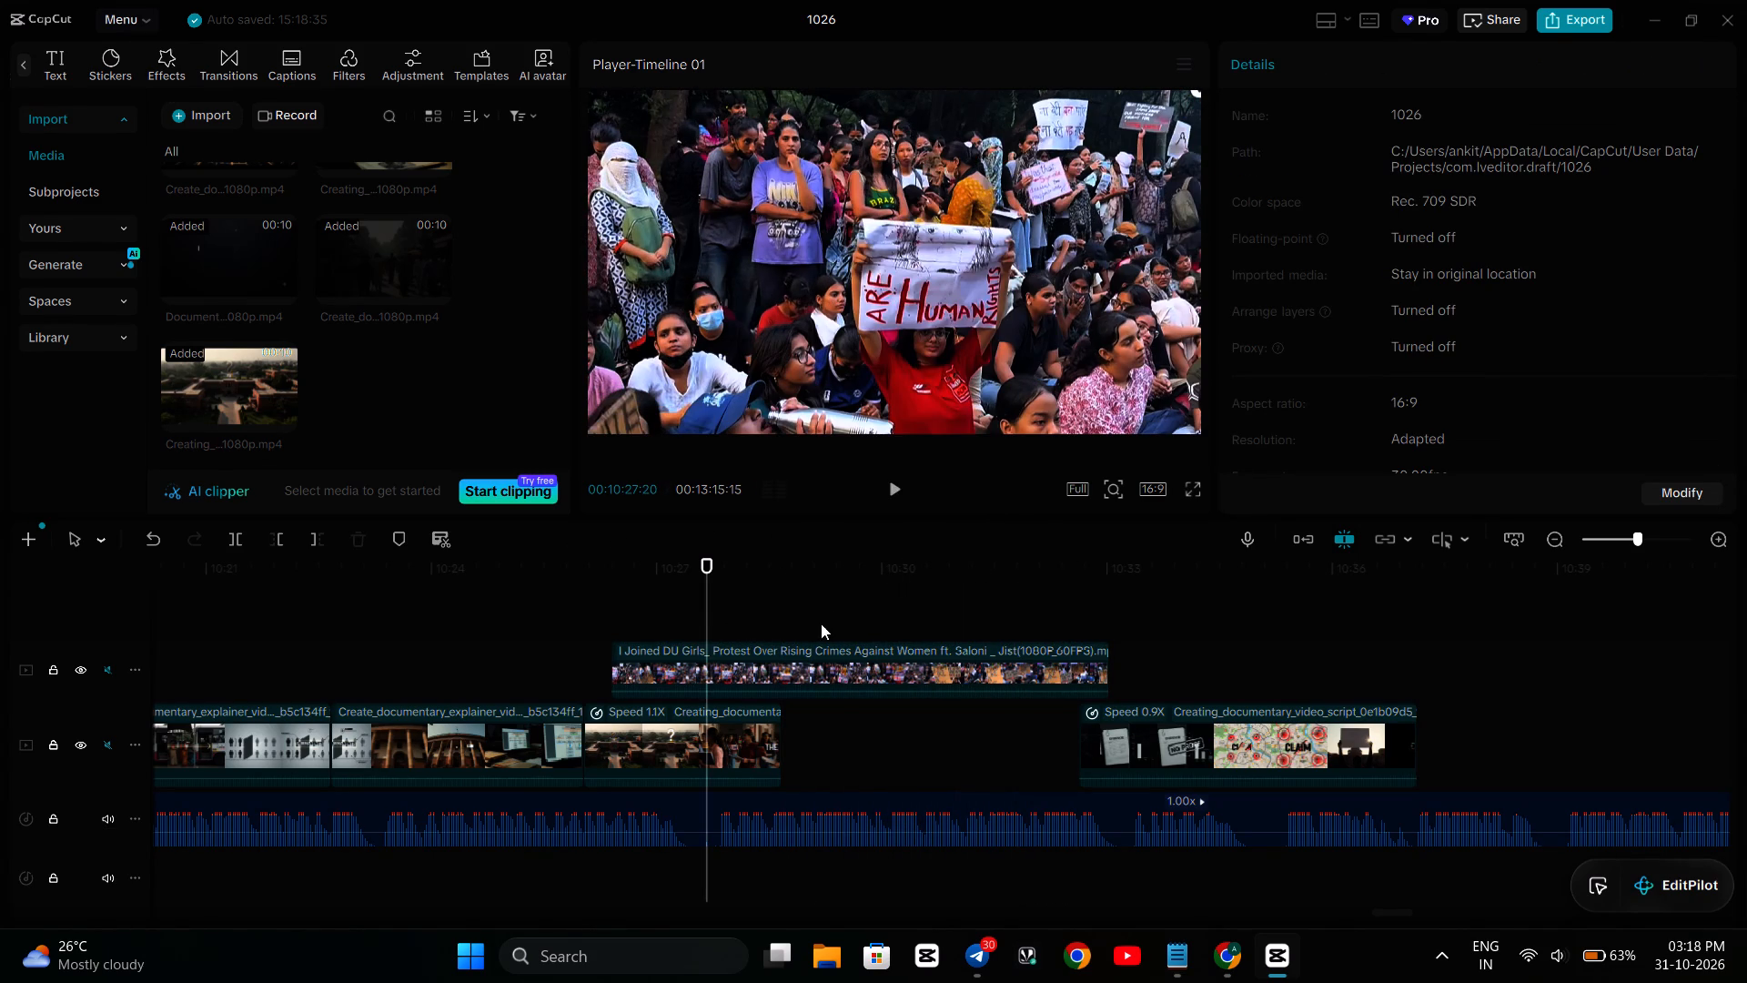
left_click(843, 626)
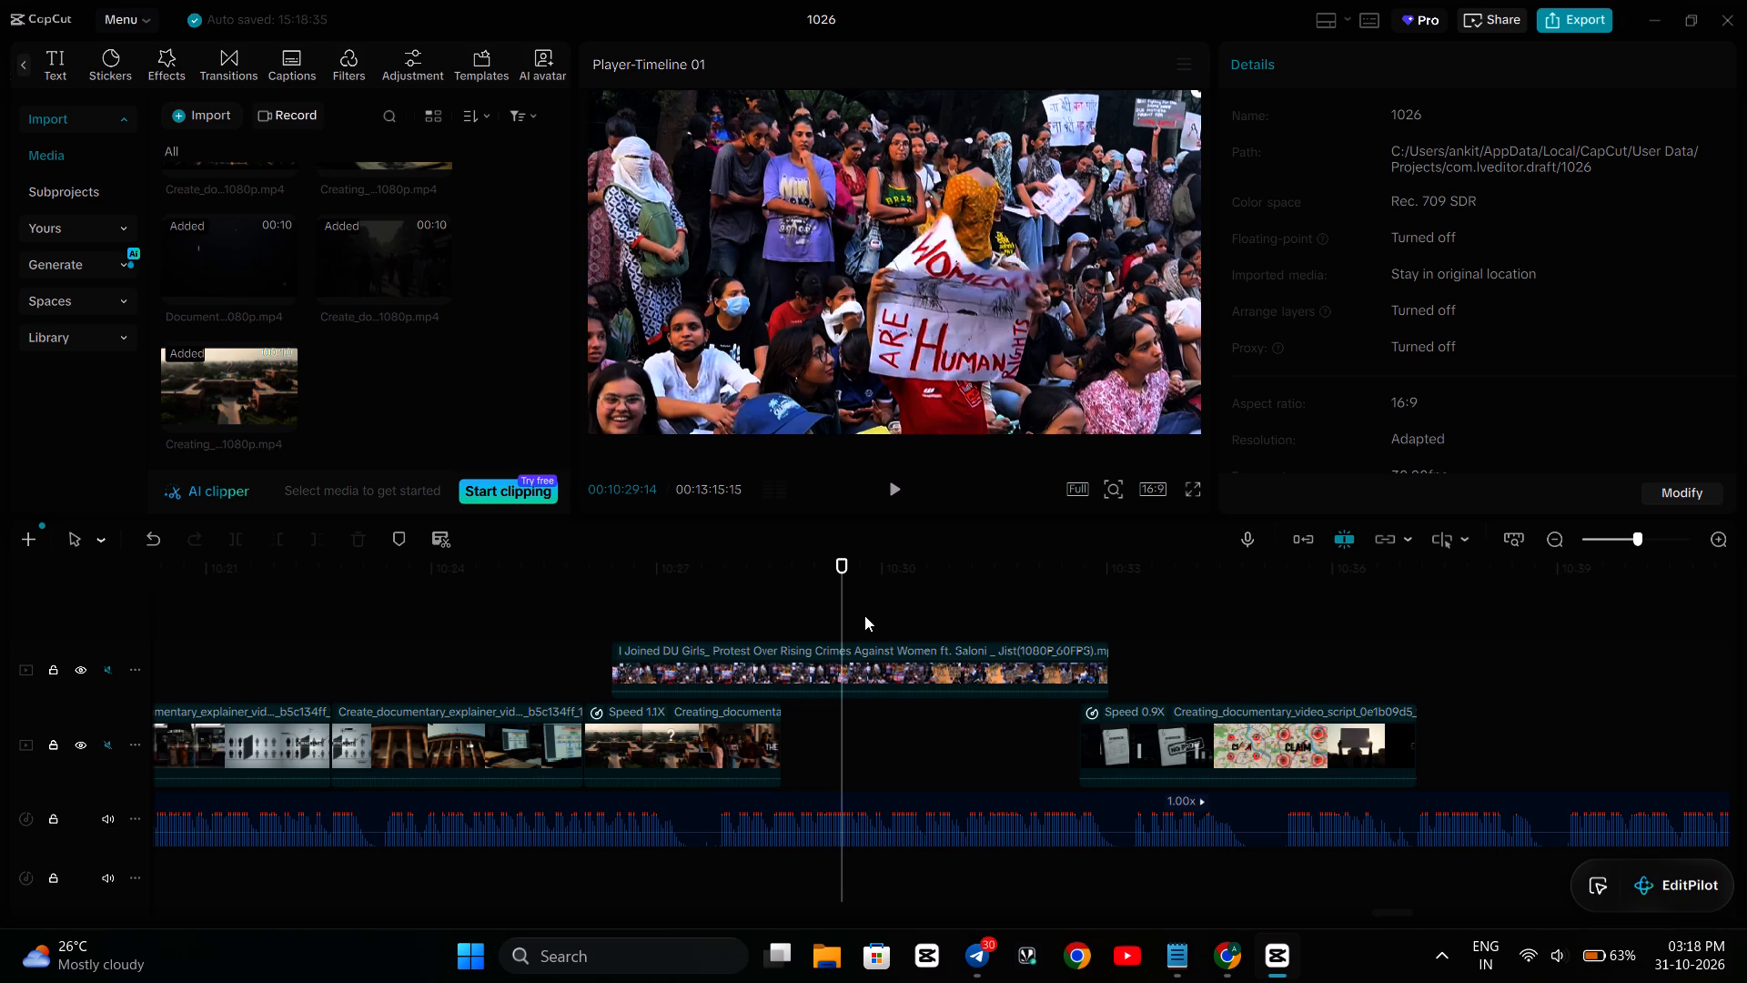
left_click(883, 632)
left_click(915, 626)
left_click(872, 664)
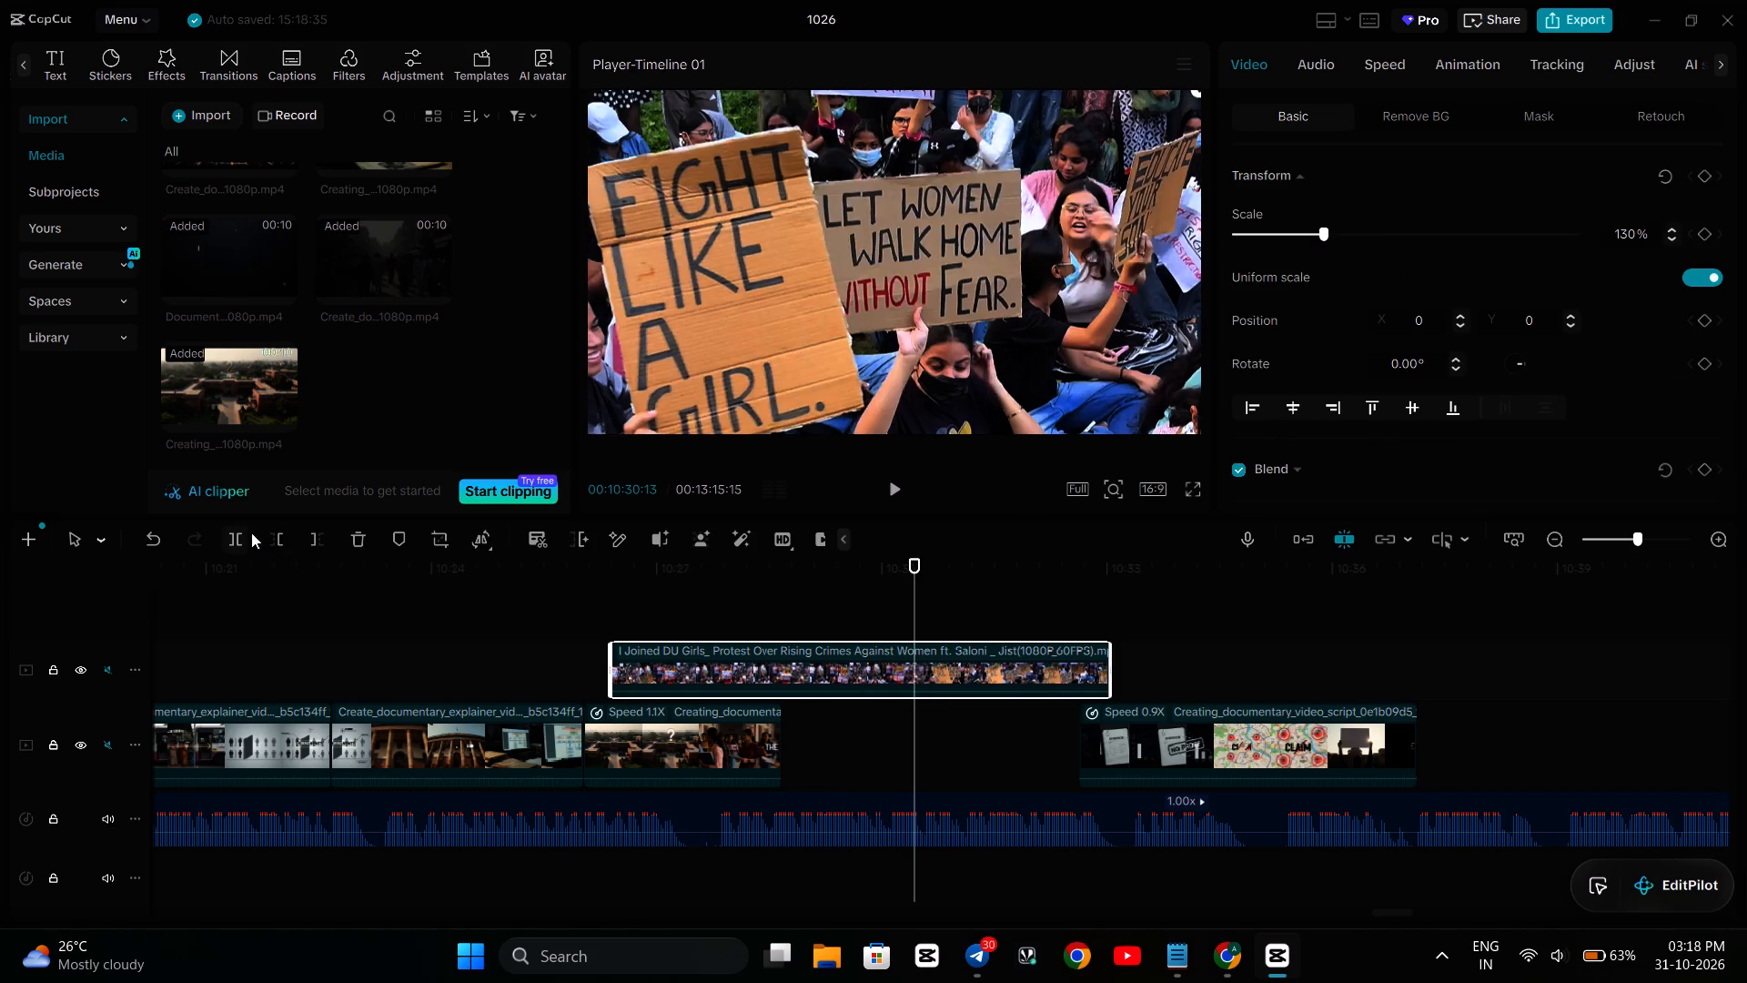
left_click(314, 536)
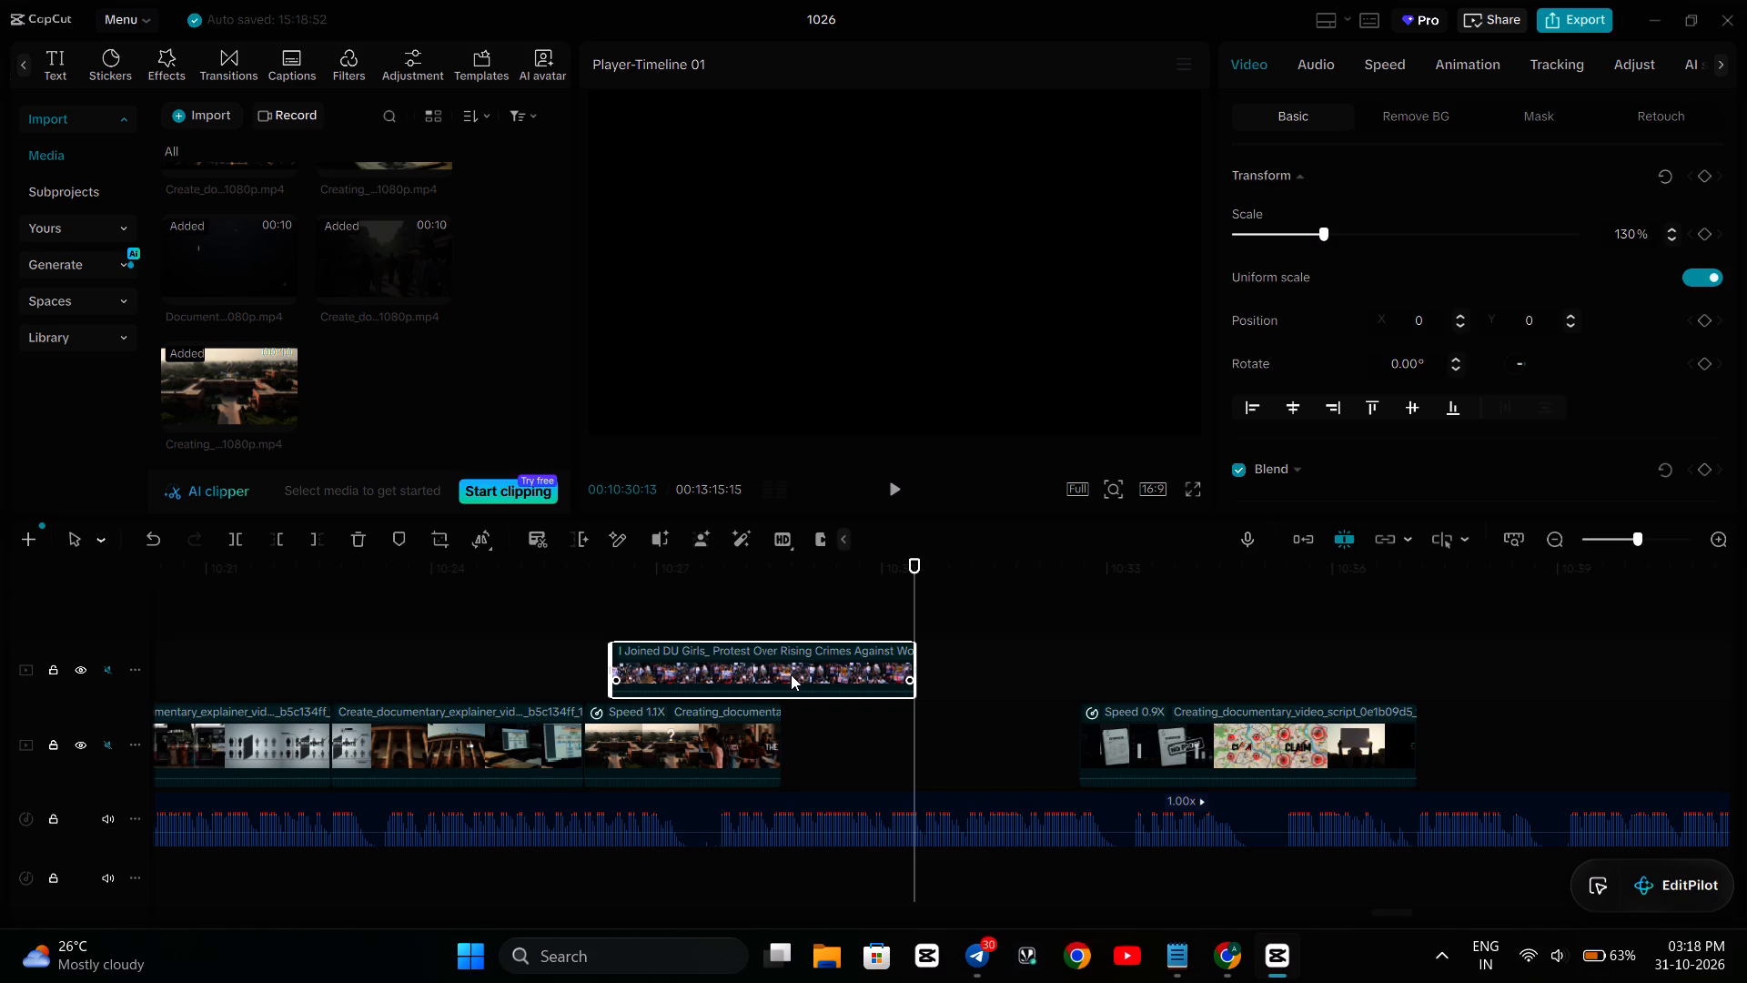
Trim about 0.3 seconds off the protest clip's end, place it on the main track directly after THE VOICE? scene and play it.
left_click_drag(792, 674, 954, 764)
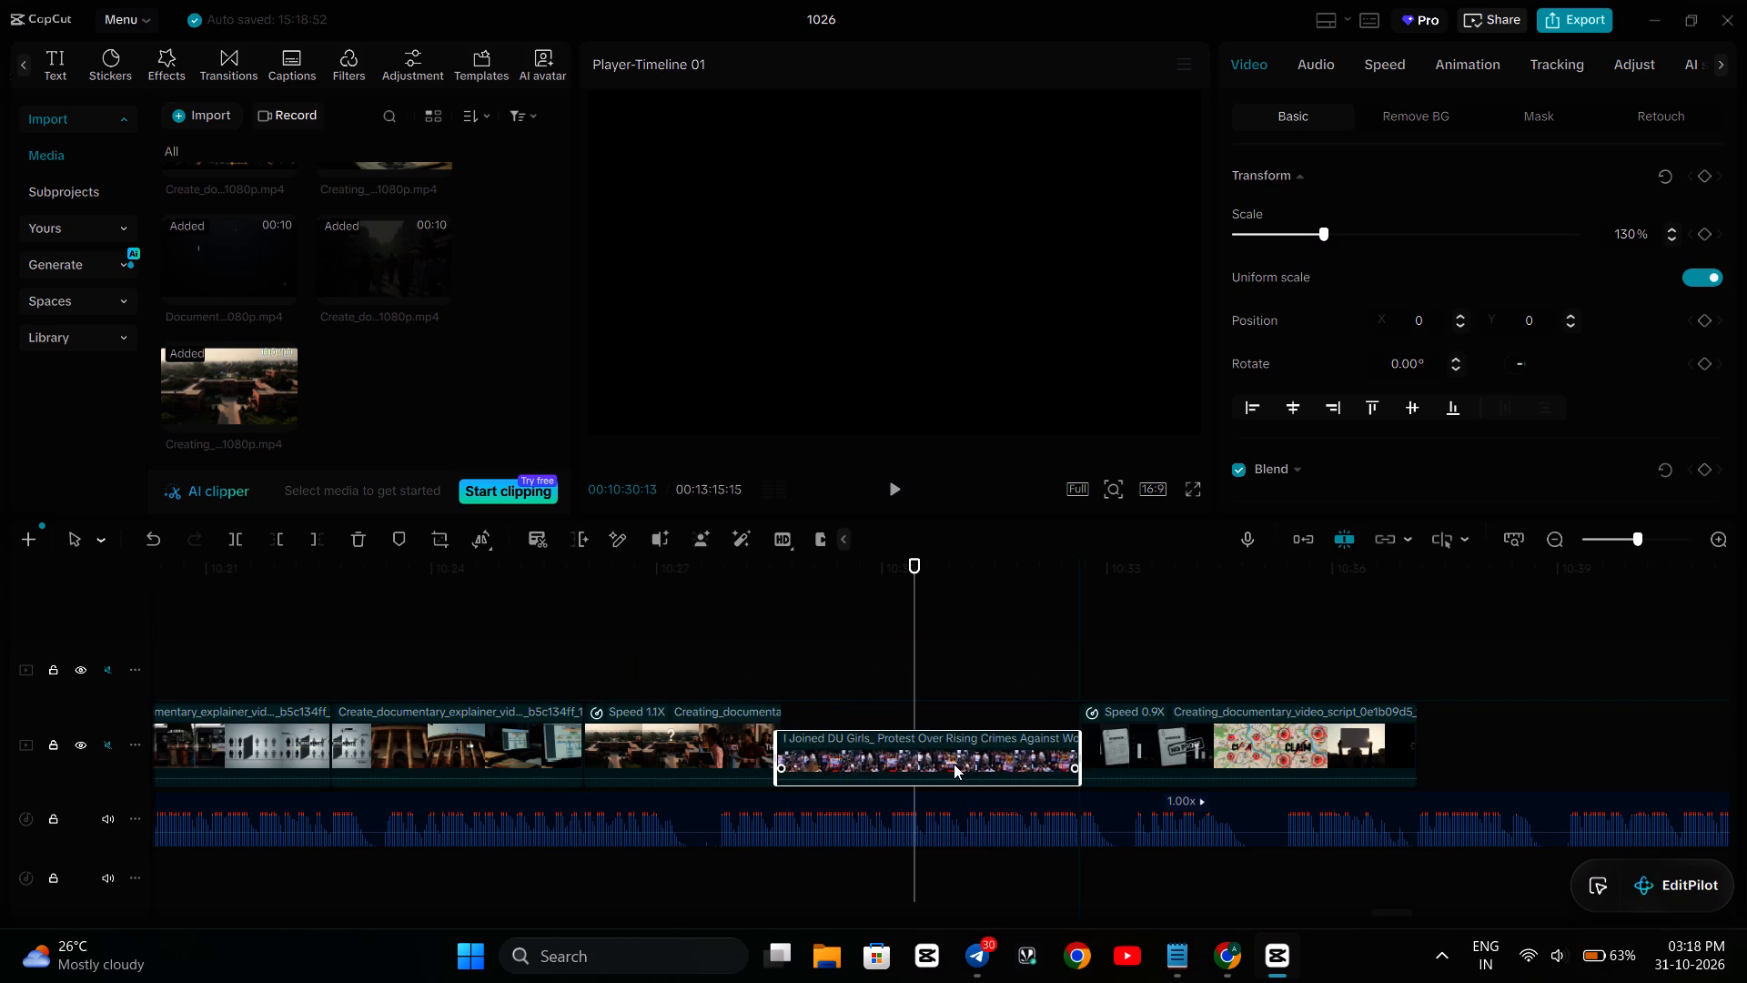
left_click_drag(954, 764, 863, 635)
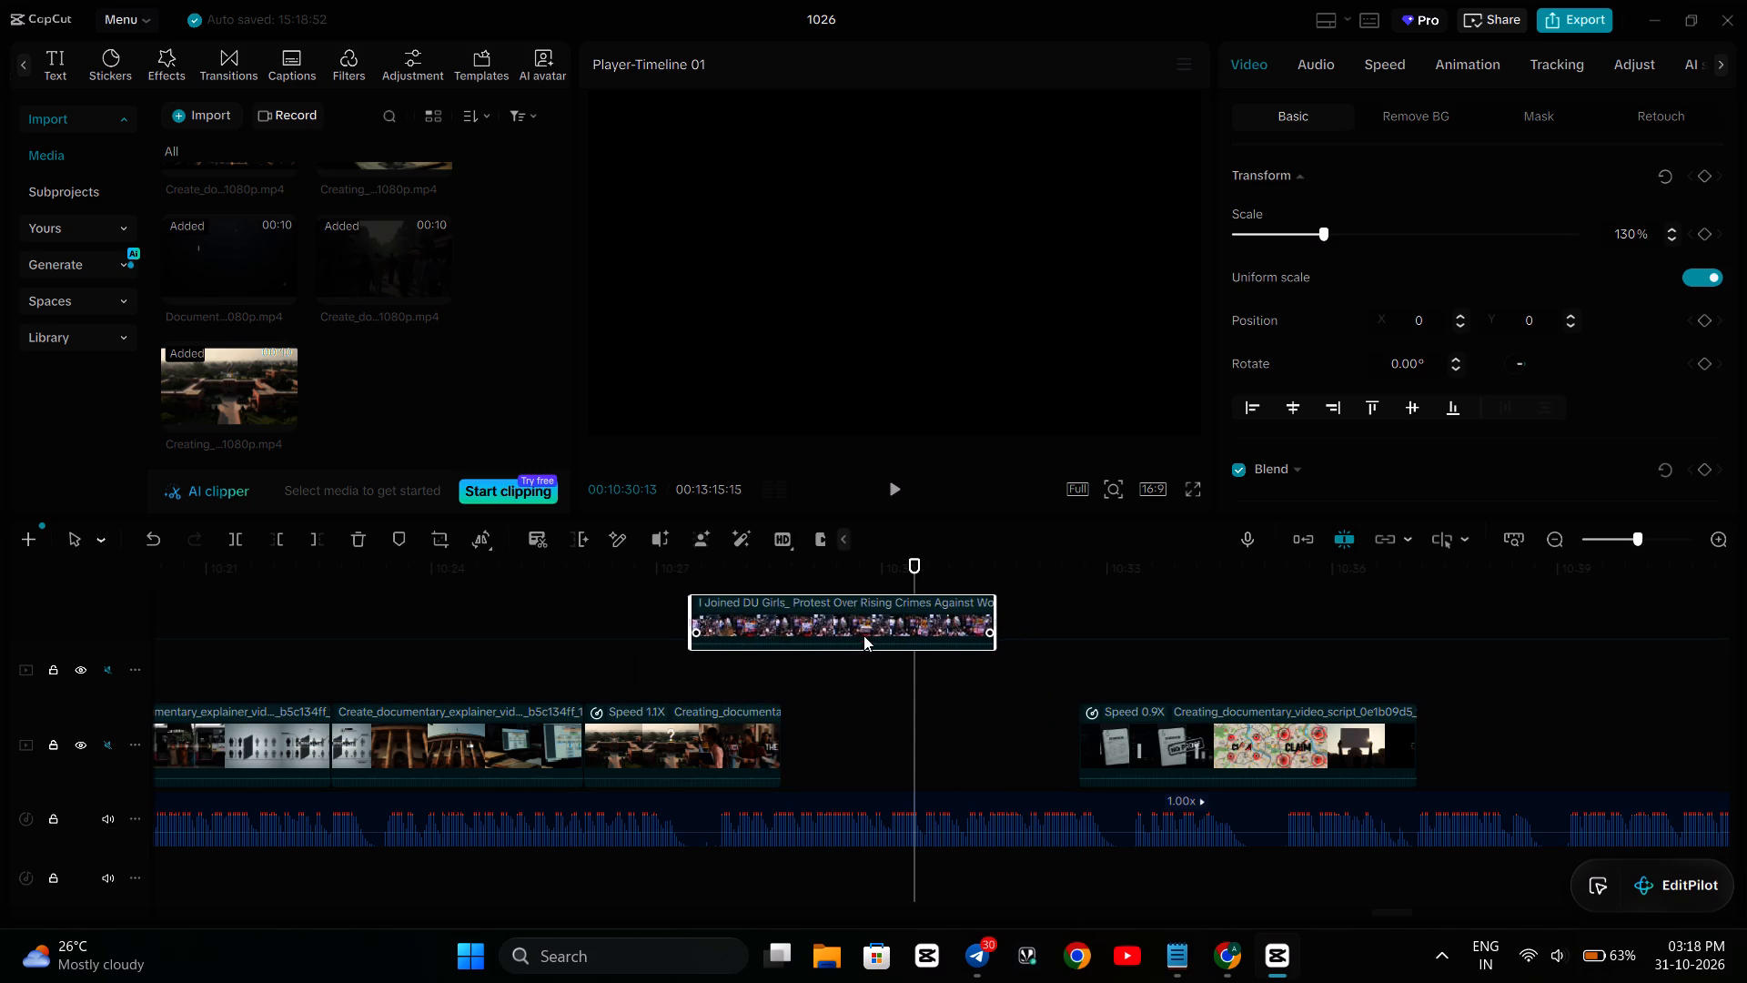
left_click_drag(863, 635, 833, 670)
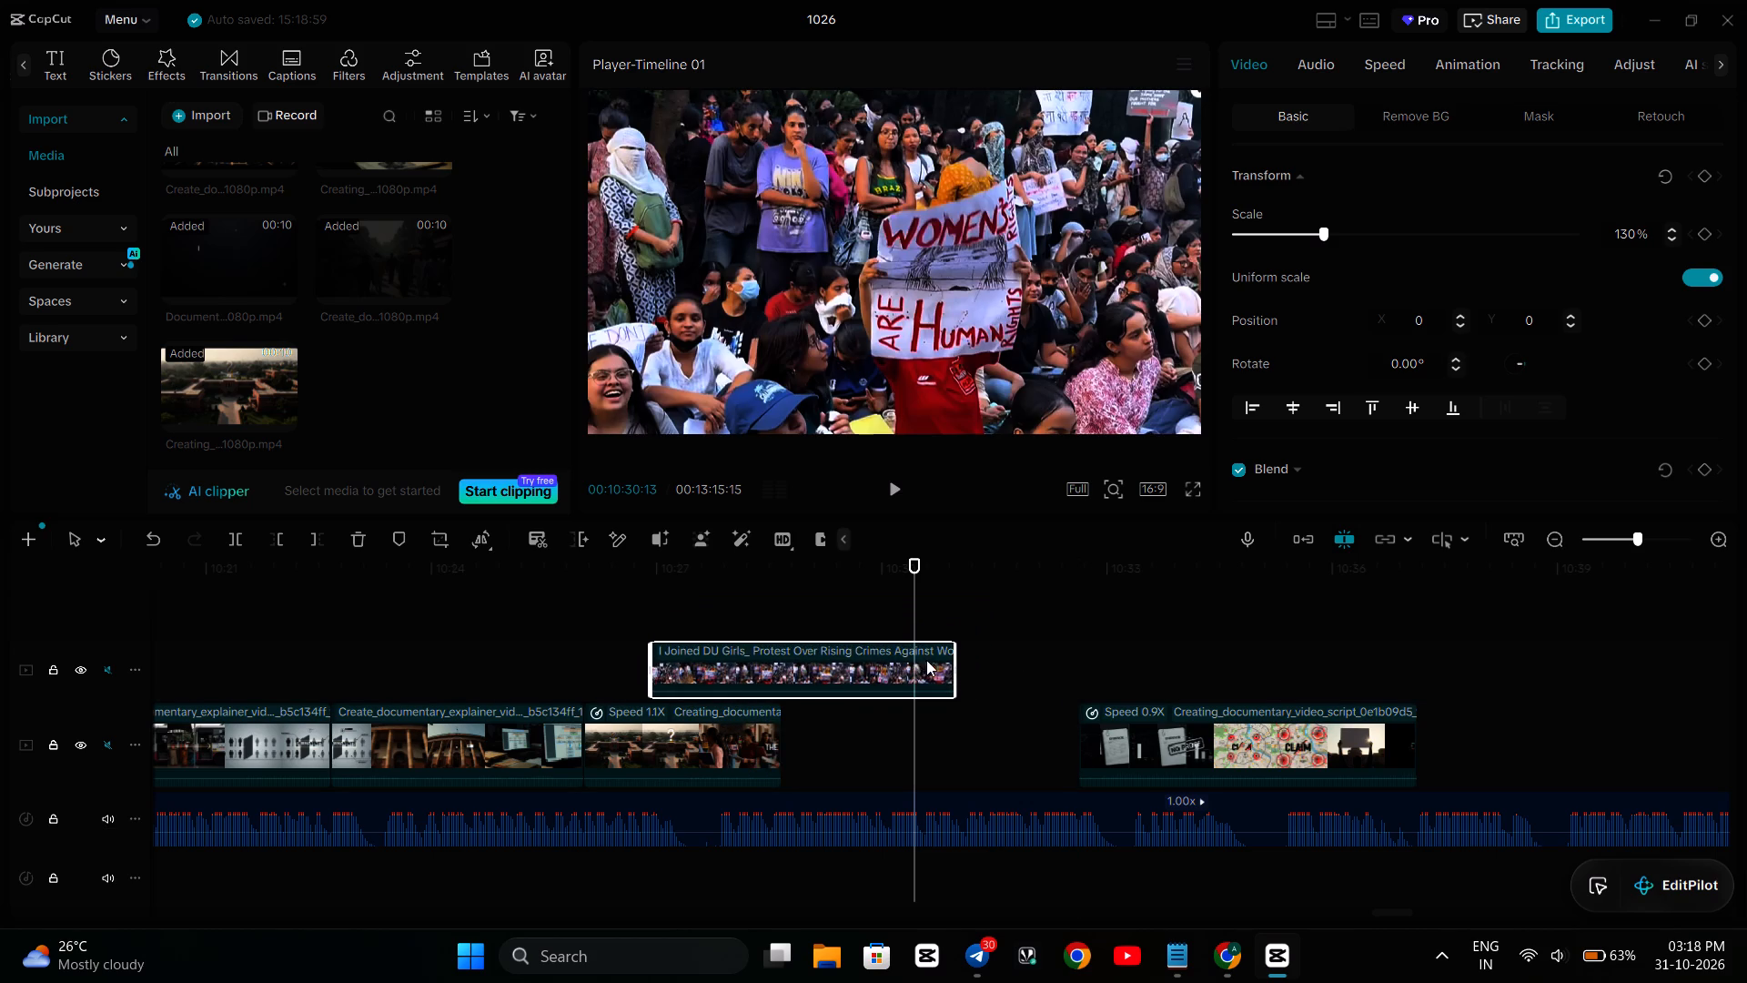
left_click_drag(954, 657, 925, 670)
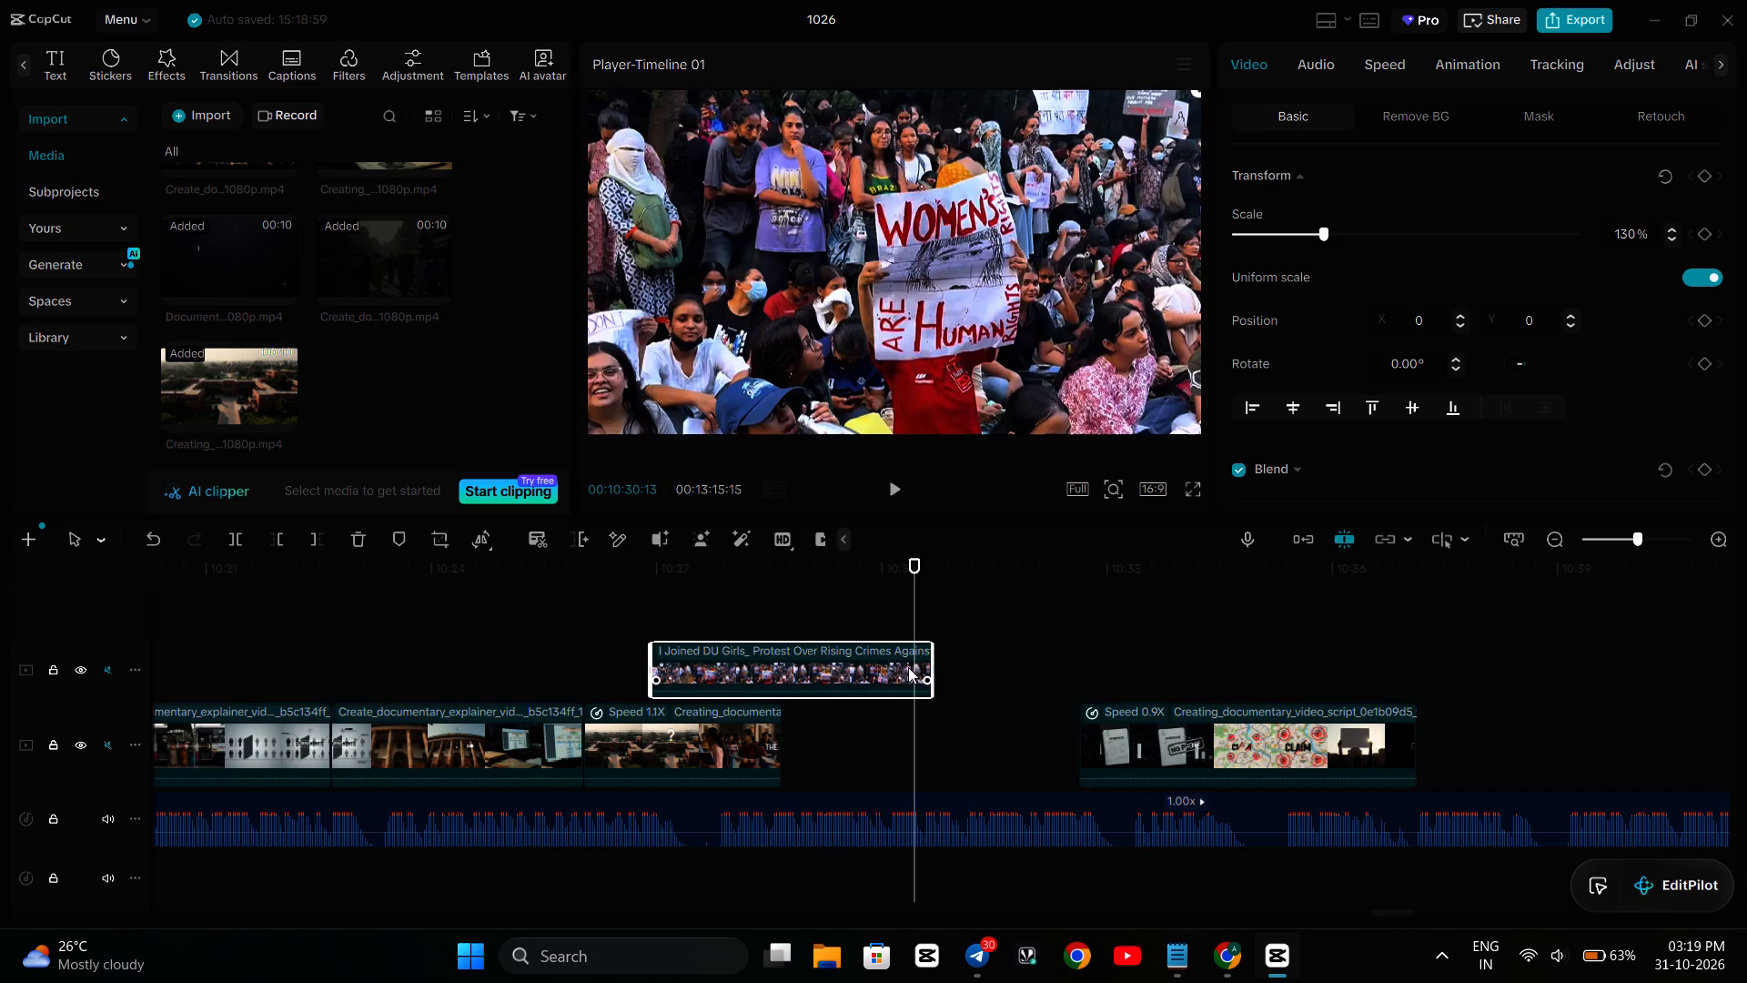
left_click_drag(879, 662, 1013, 733)
left_click(622, 634)
key("space")
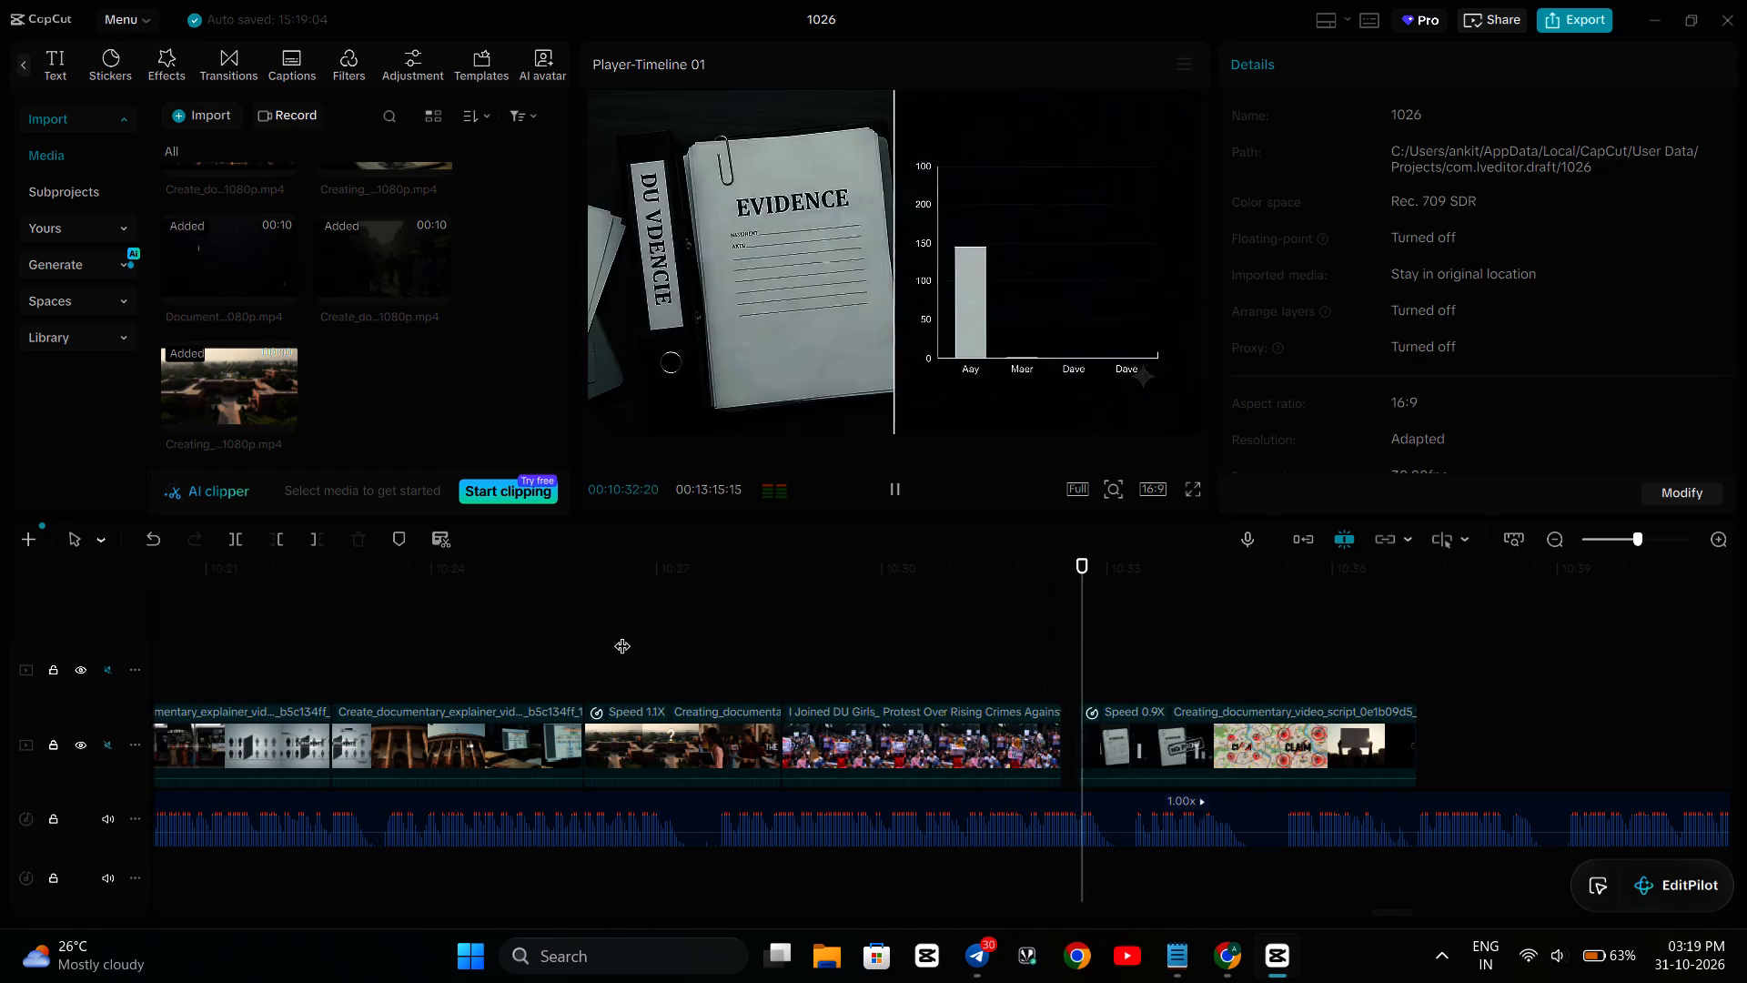
key("space")
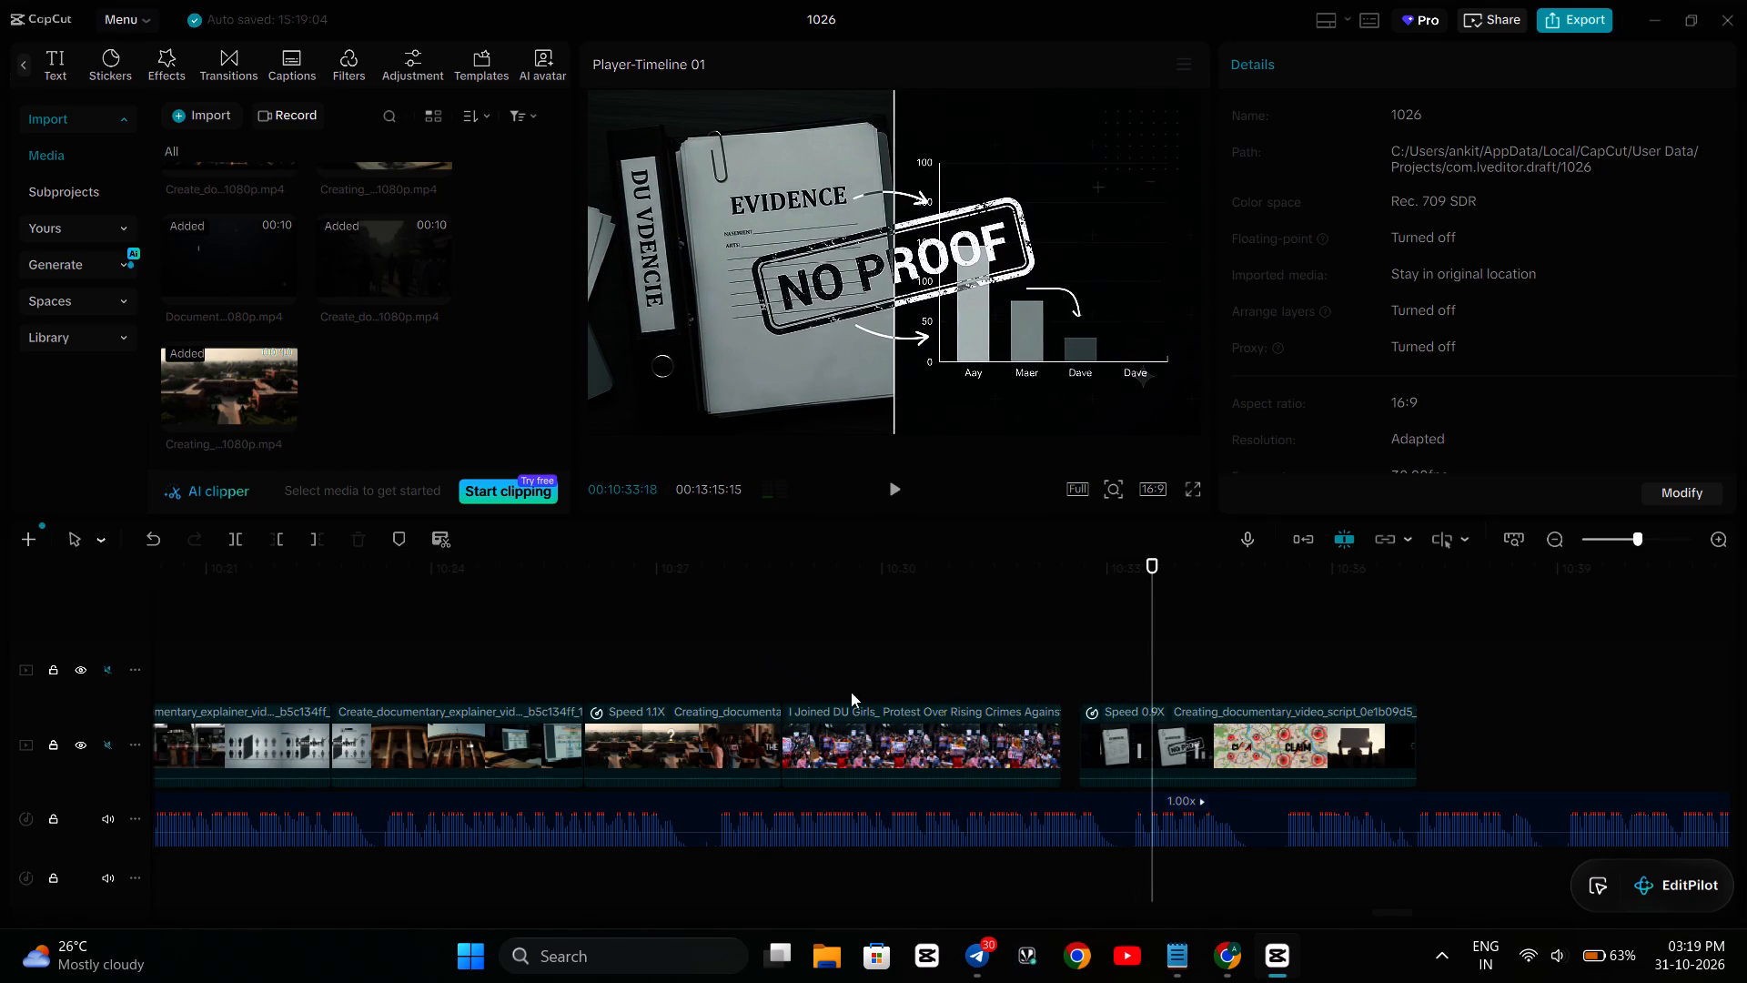
Move the NO PROOF clip about 0.7 seconds later, extend the protest clip's end to meet it at 10:33:11, and play the join.
left_click(974, 727)
left_click_drag(1065, 738, 1078, 739)
left_click_drag(1133, 741, 1173, 741)
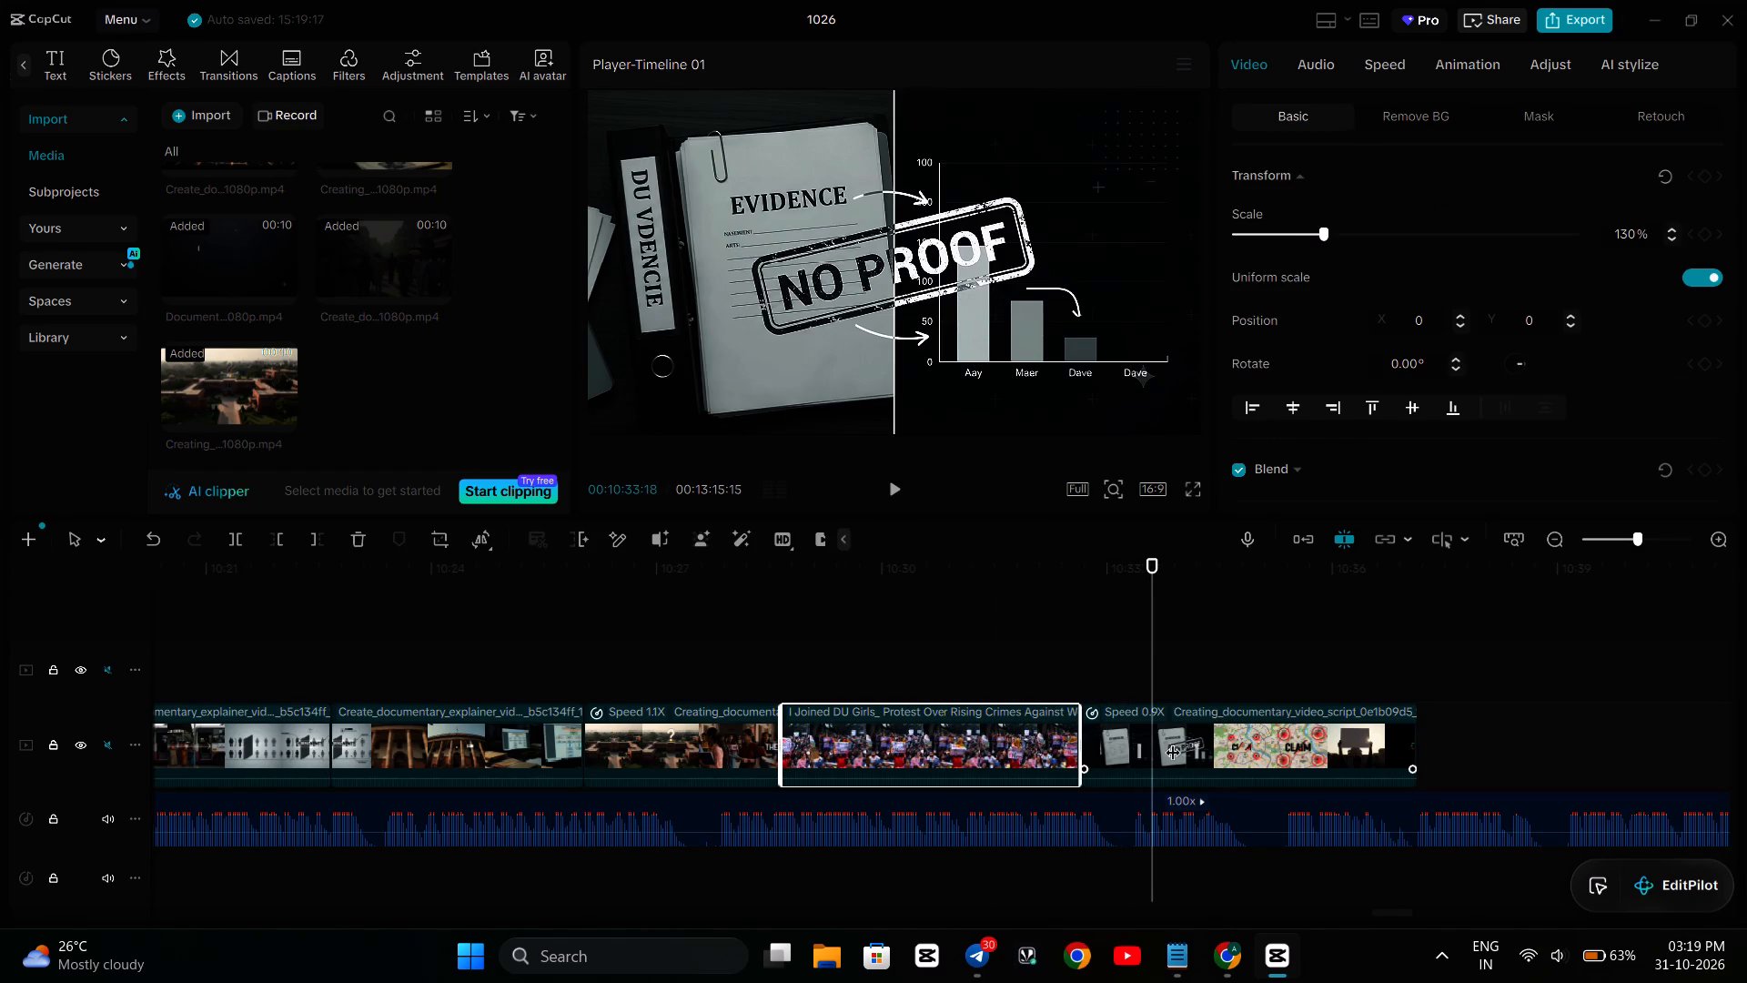
left_click_drag(1173, 741, 1187, 742)
left_click(1034, 748)
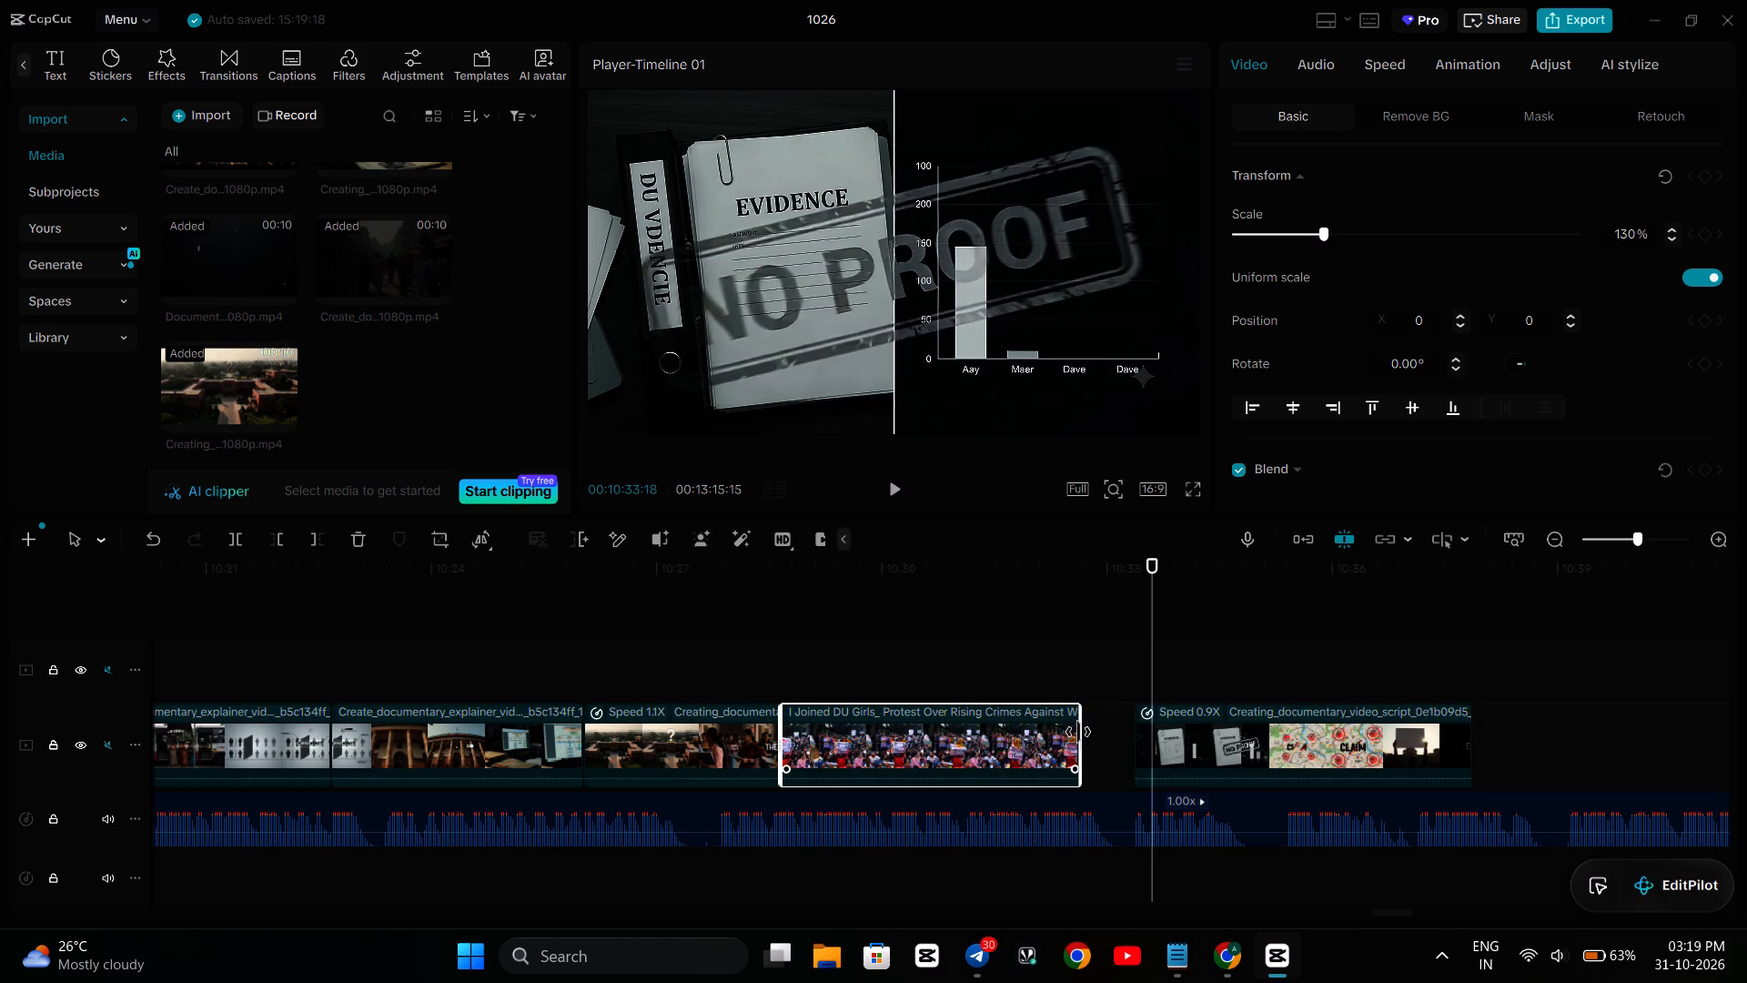
left_click_drag(1078, 732, 1137, 735)
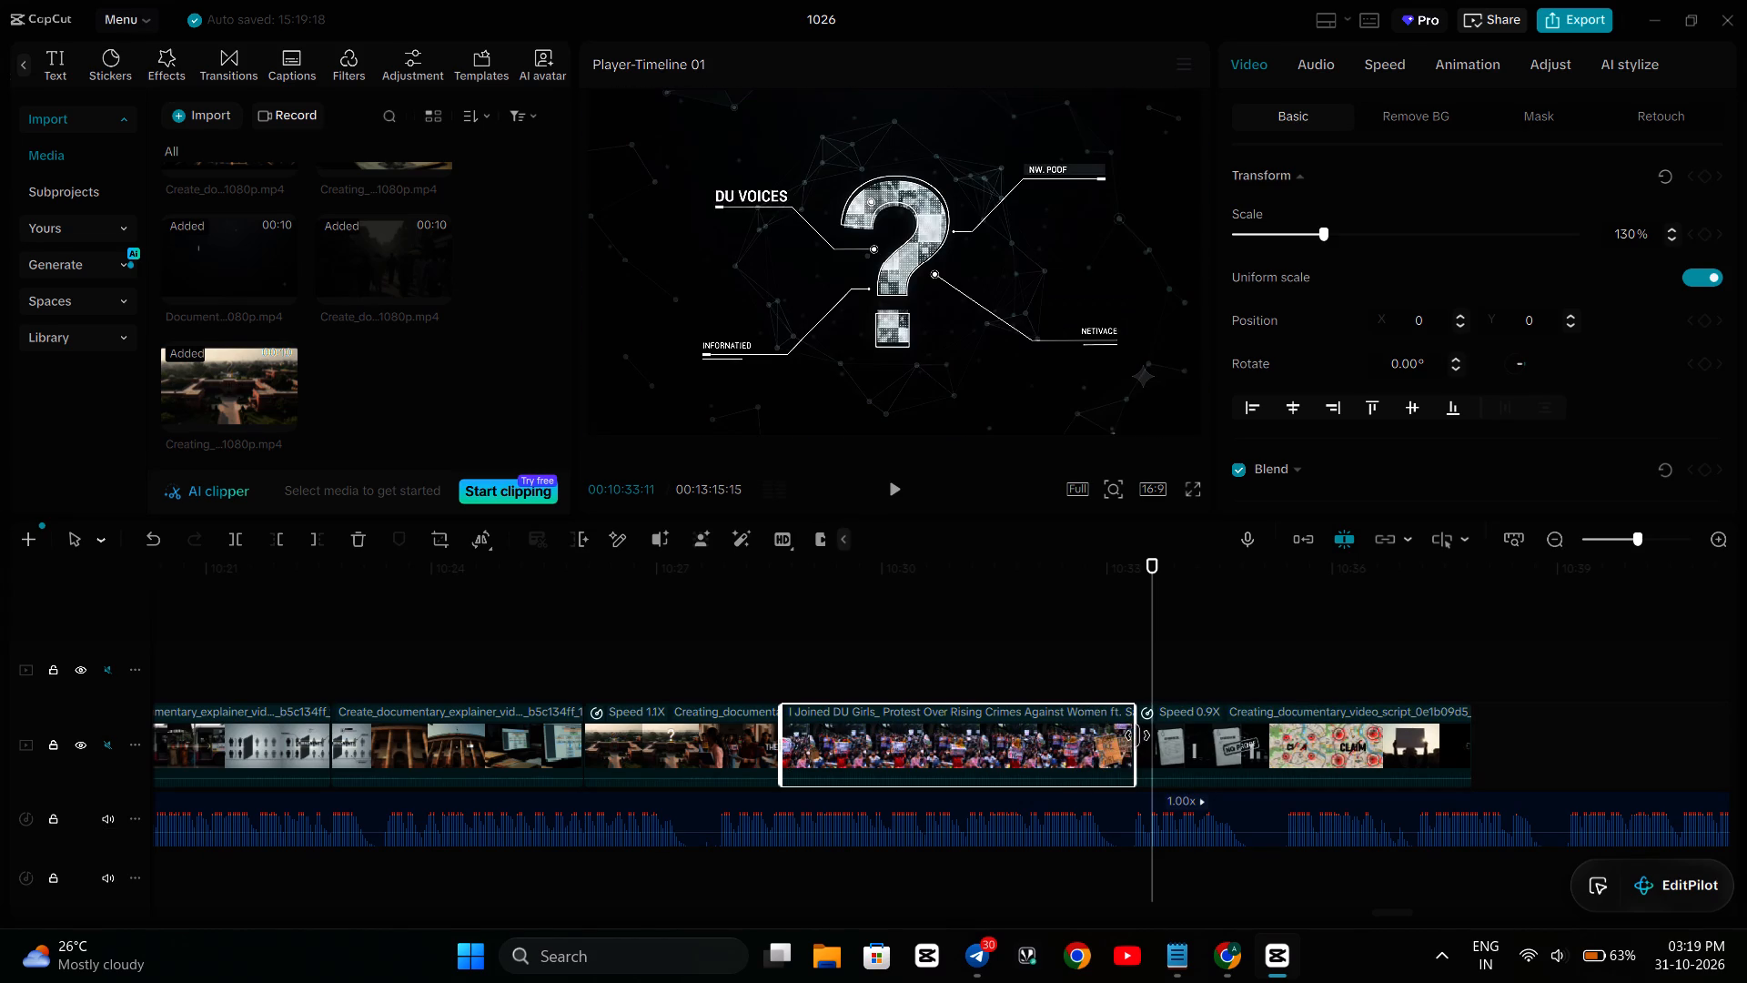
left_click_drag(1137, 735, 1126, 744)
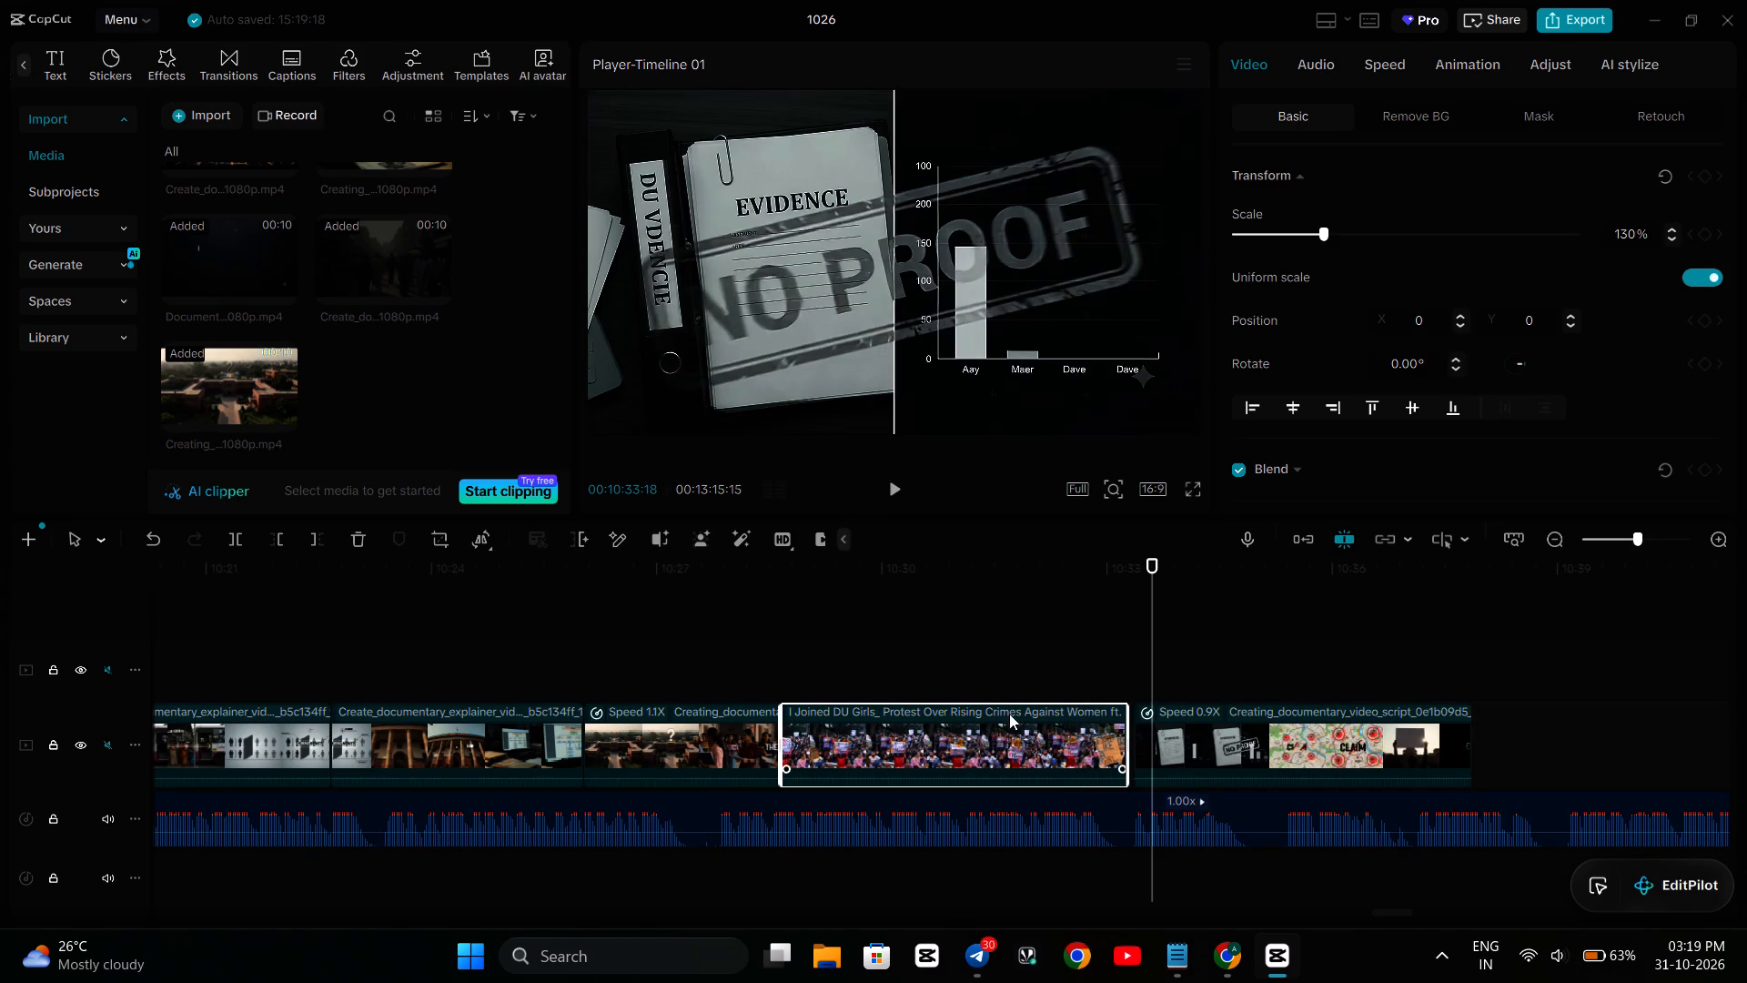
left_click(671, 663)
key("space")
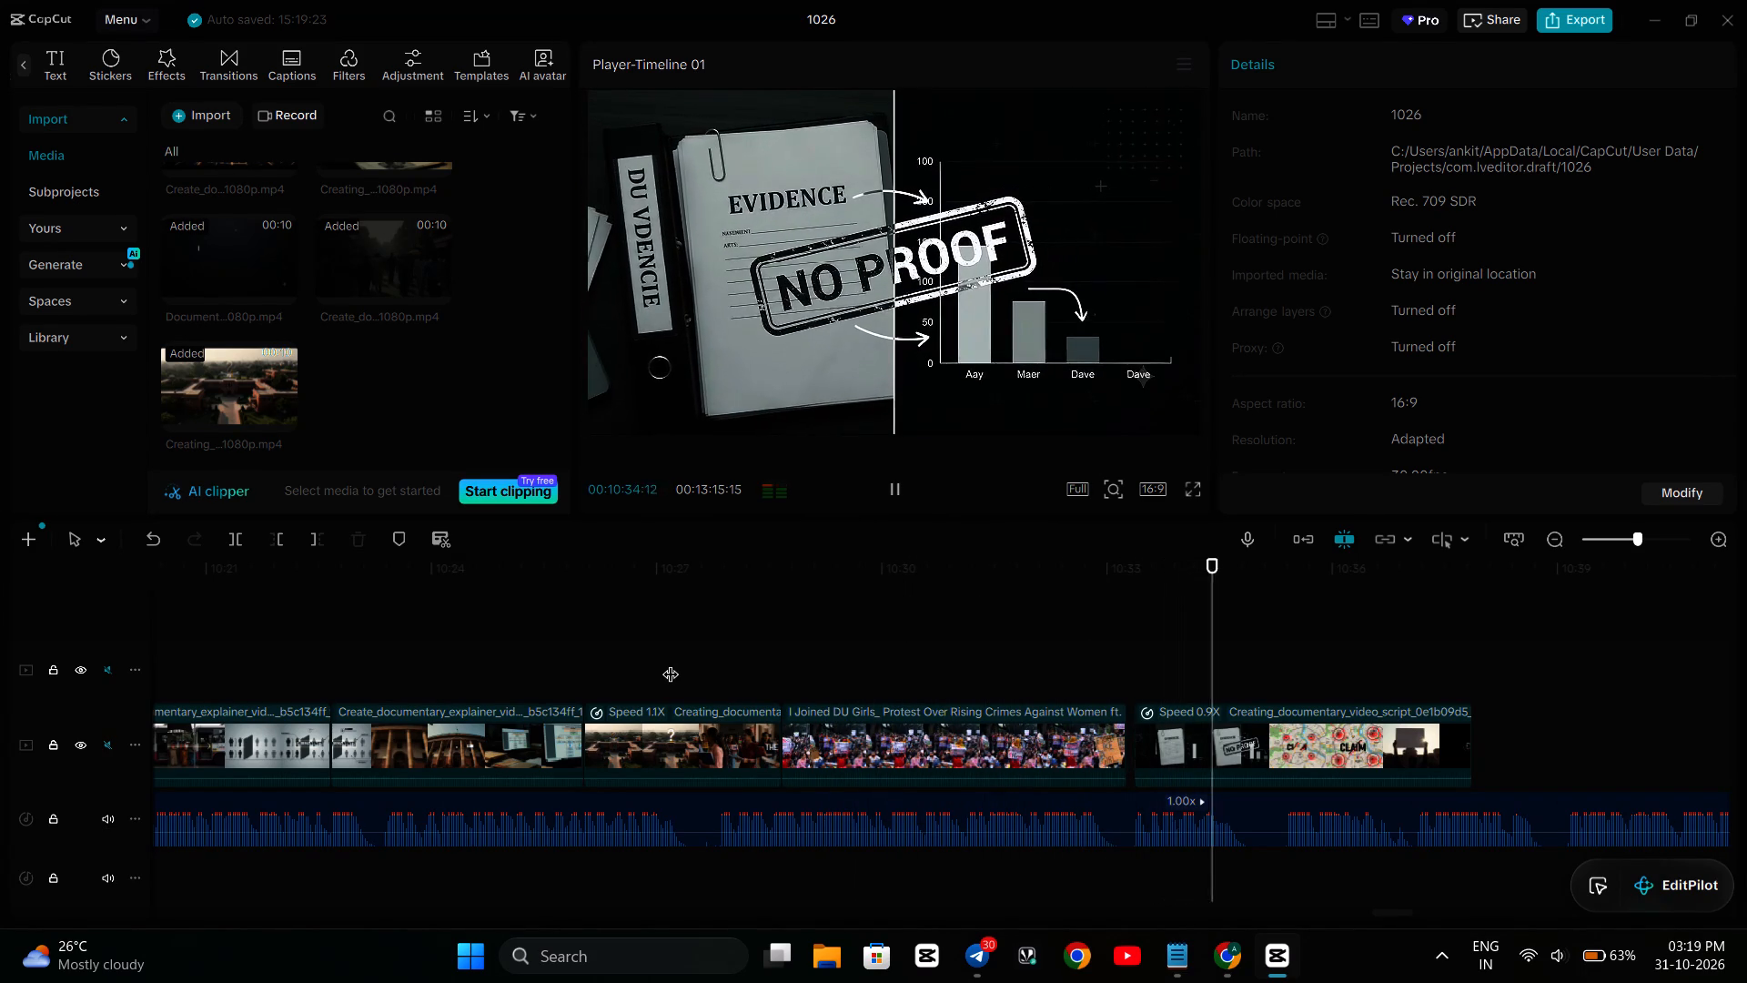
key("space")
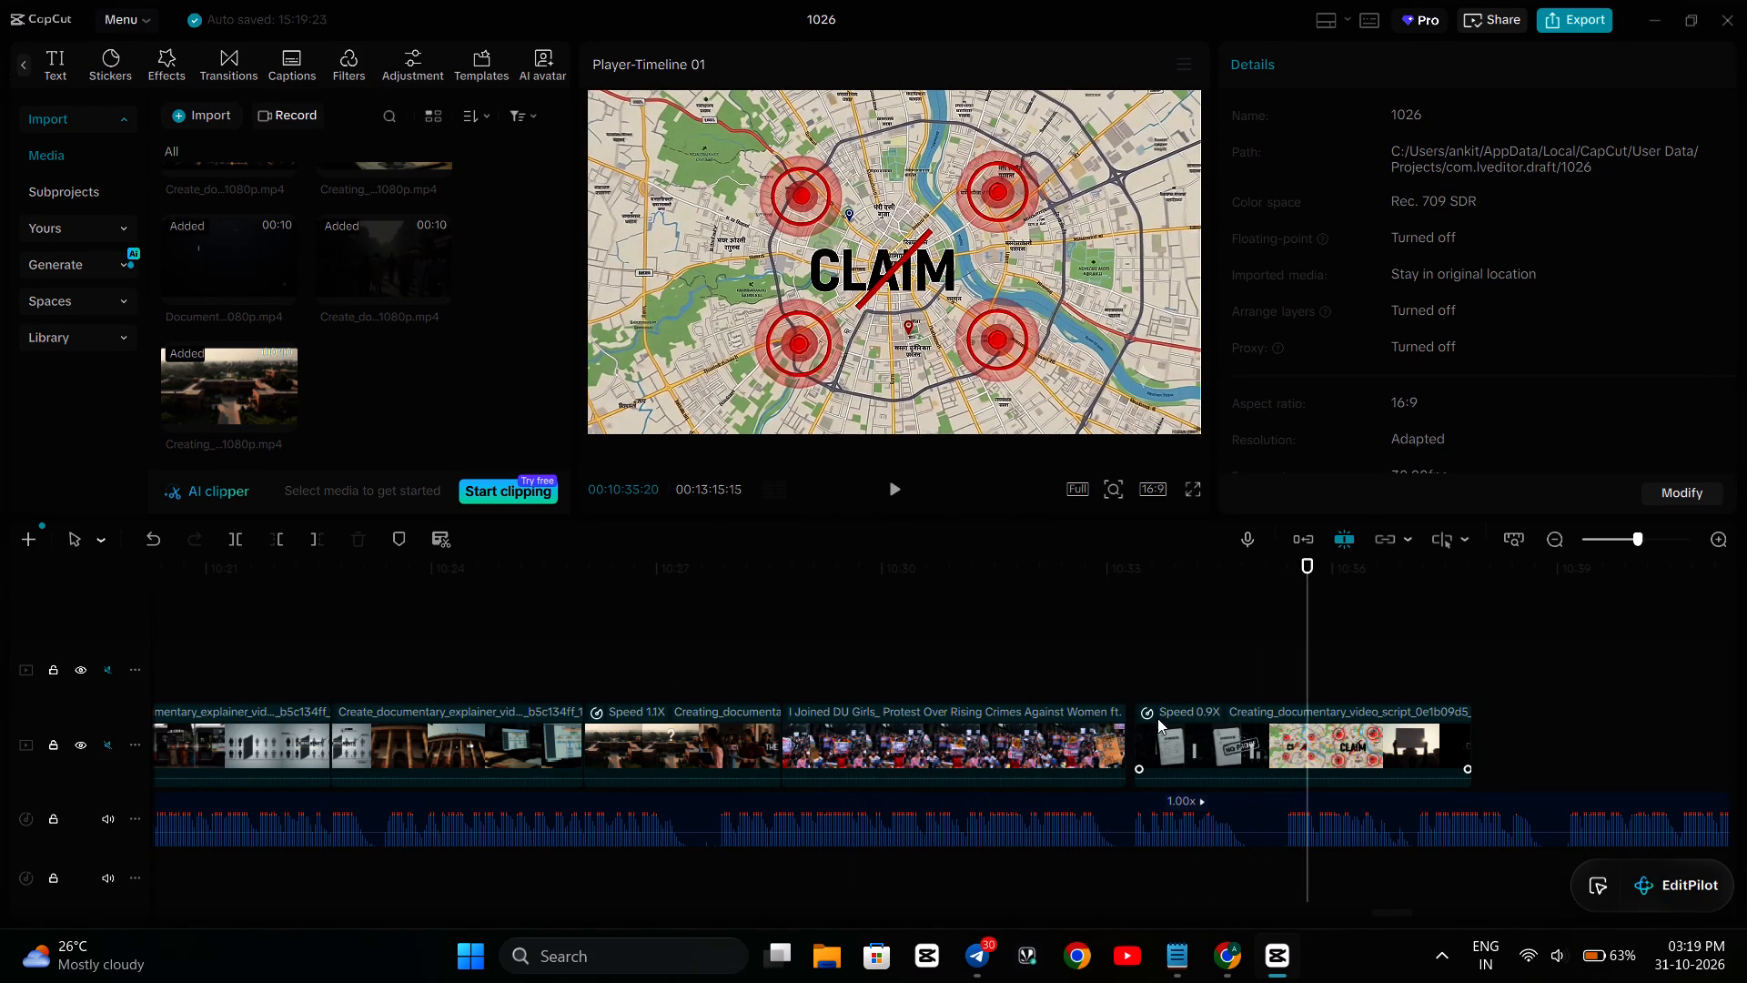
left_click(1077, 745)
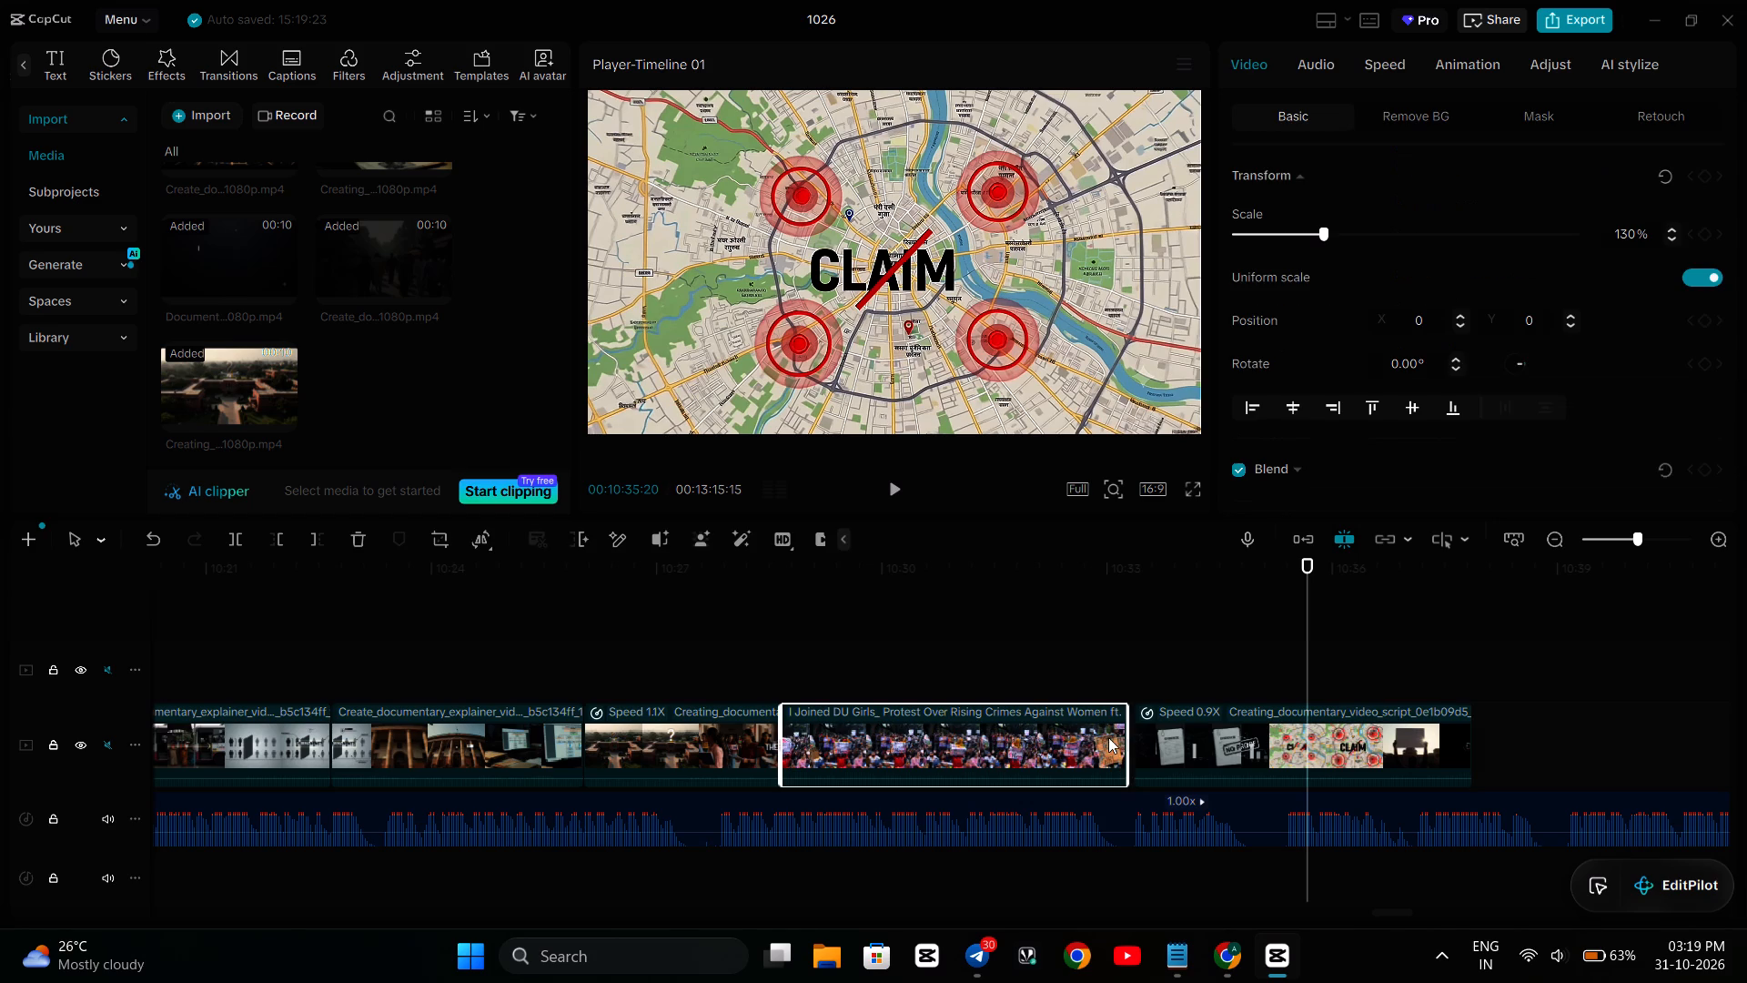
left_click(1128, 737)
left_click(926, 678)
key("space")
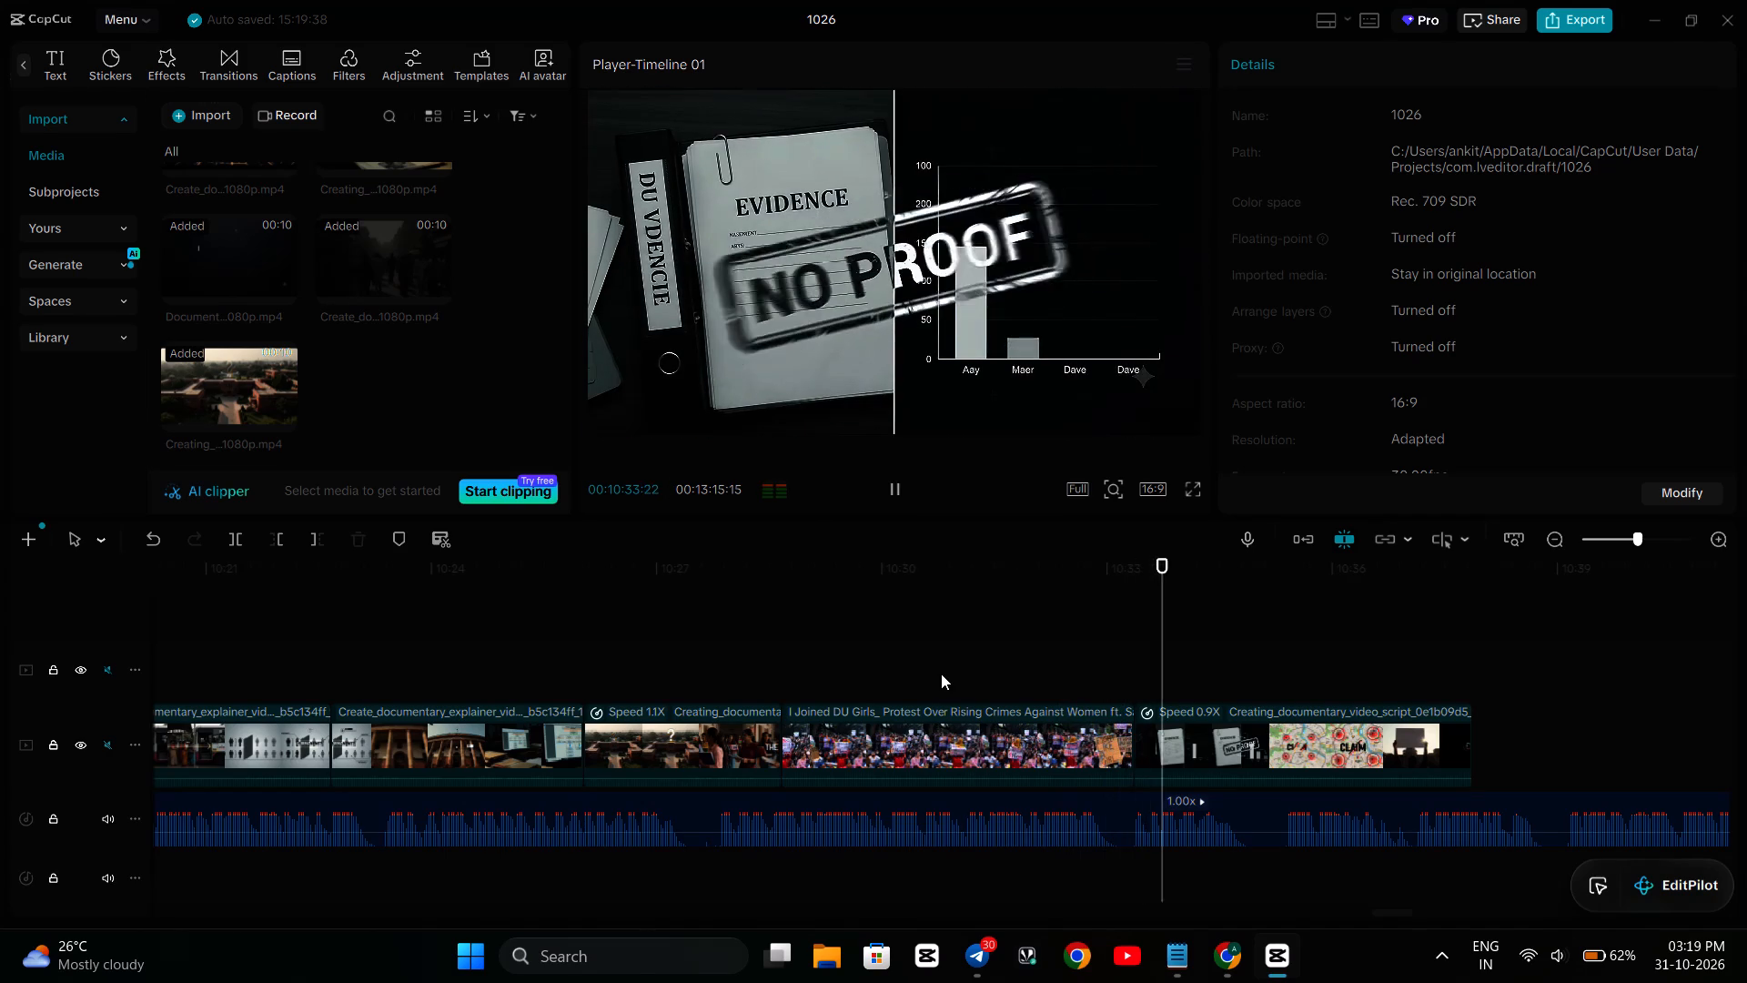
key("space")
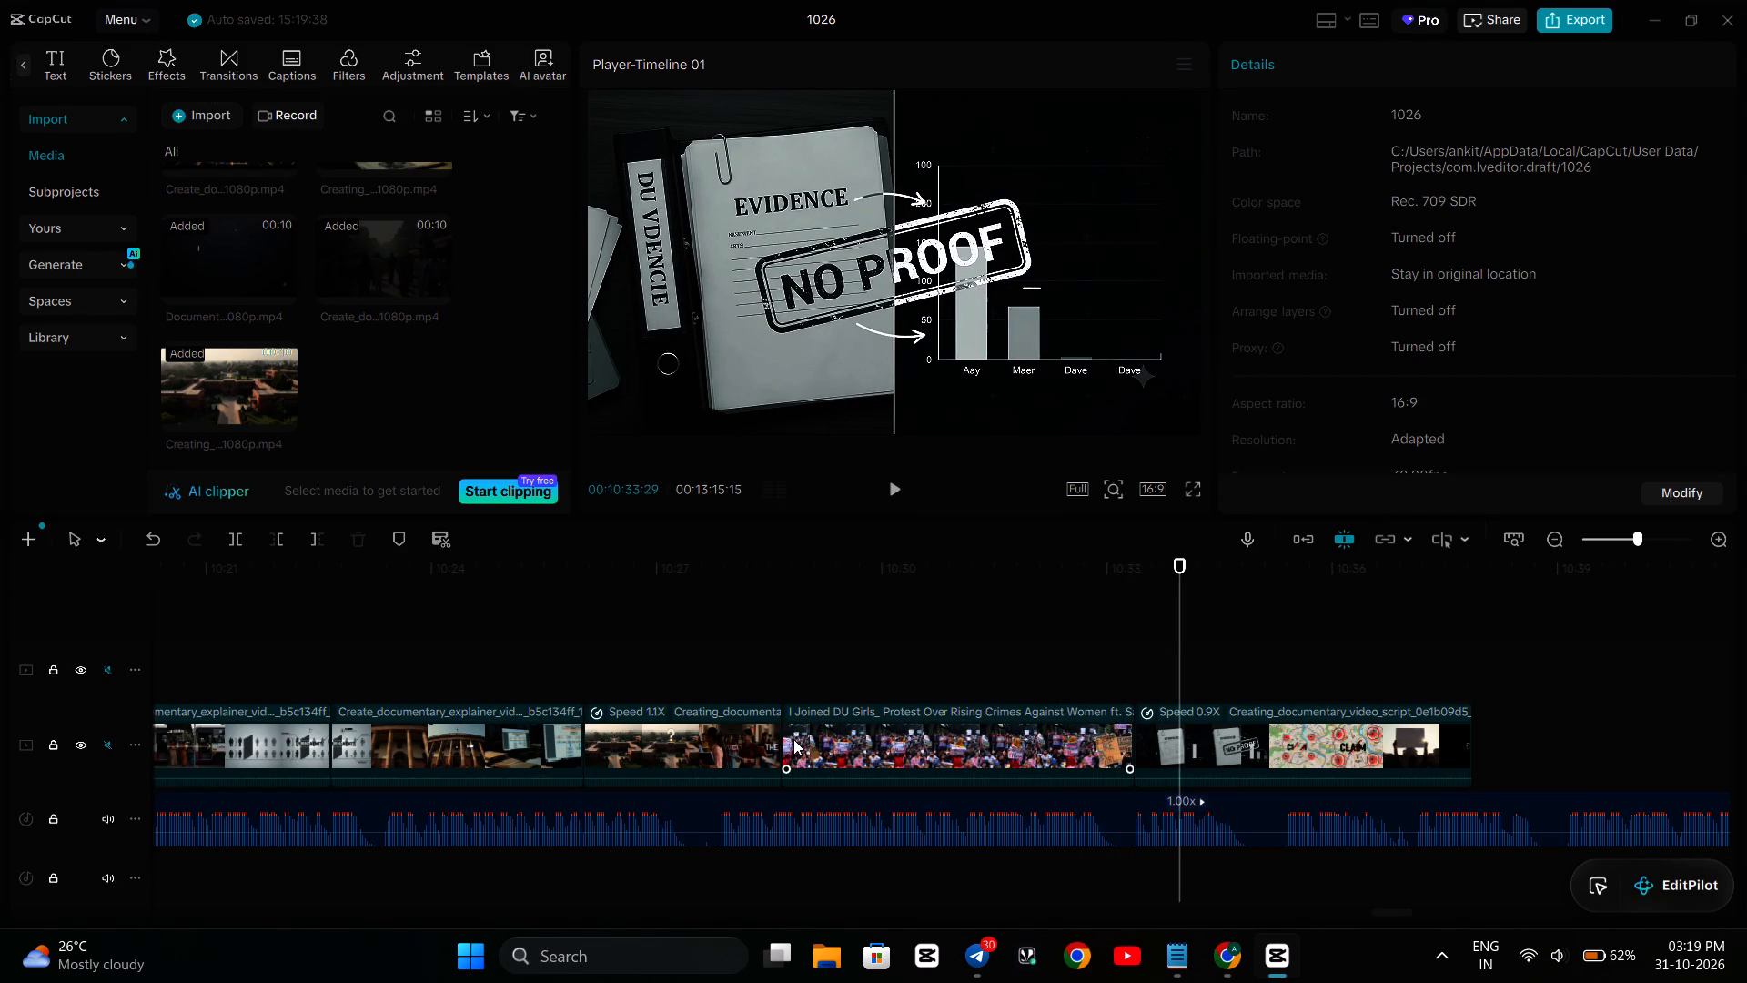
Trim about half a second off the protest clip's start, rejoin it to THE VOICE? scene, extend its end to the NO PROOF clip and play through.
left_click(793, 739)
left_click_drag(782, 741, 815, 745)
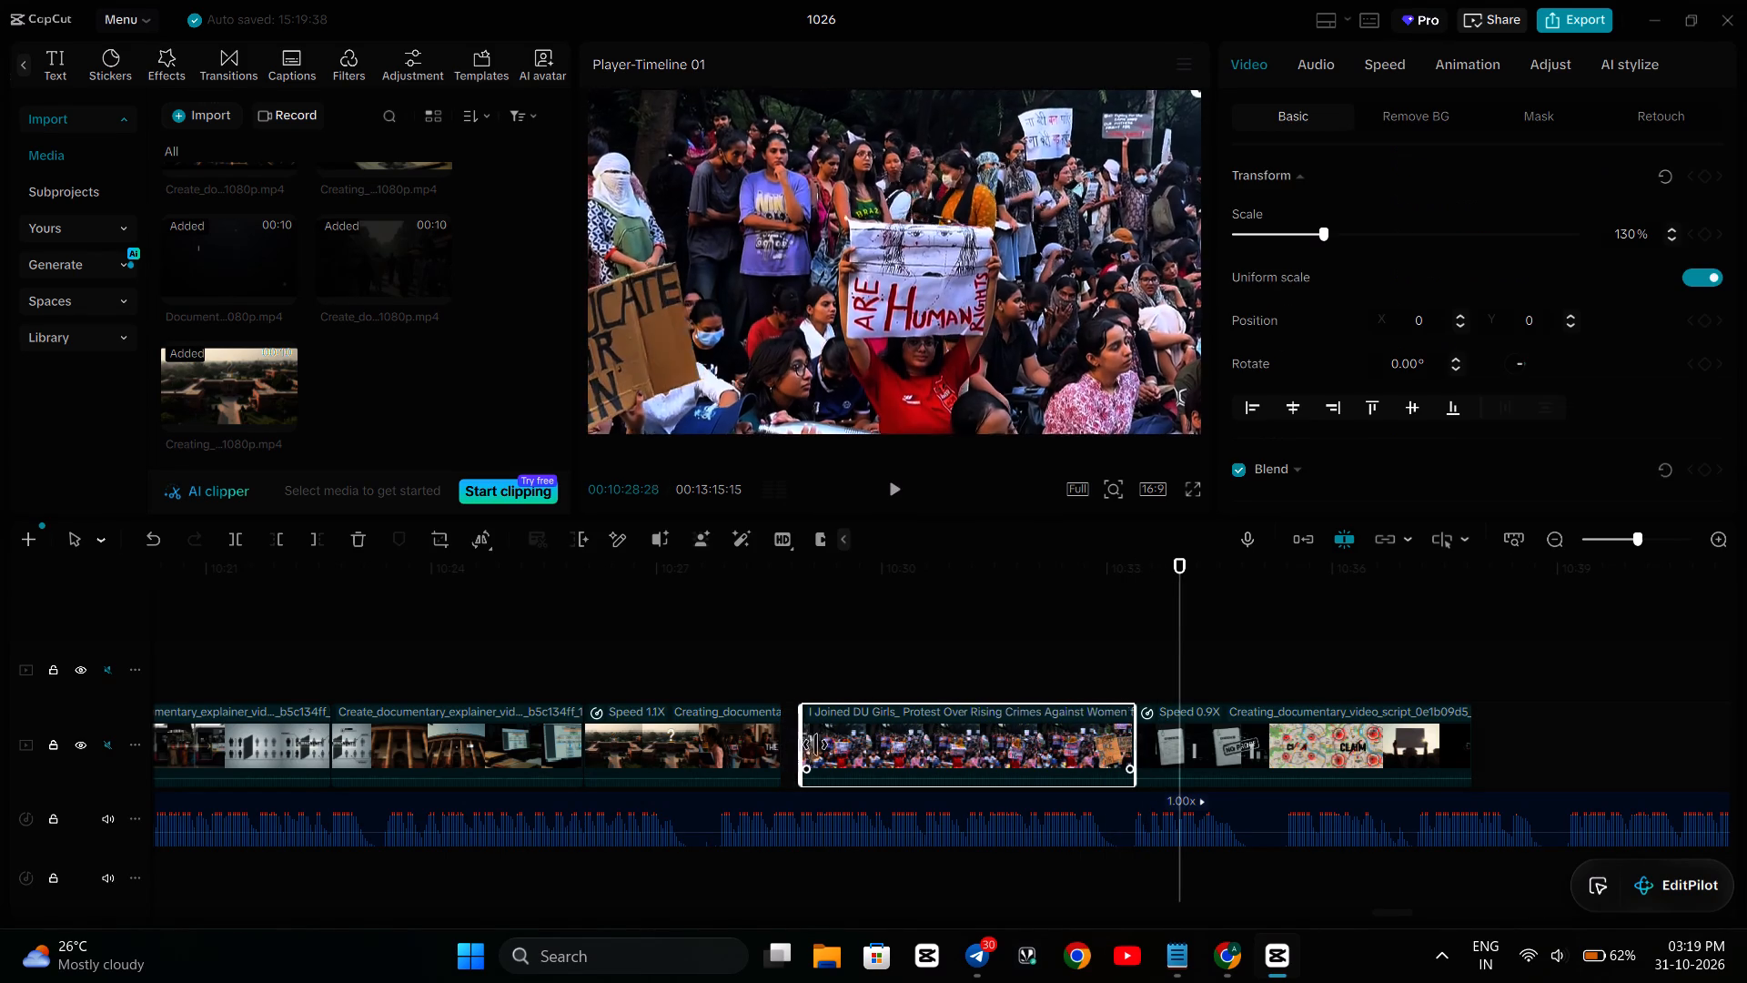
left_click_drag(815, 745, 820, 745)
left_click_drag(876, 735, 847, 739)
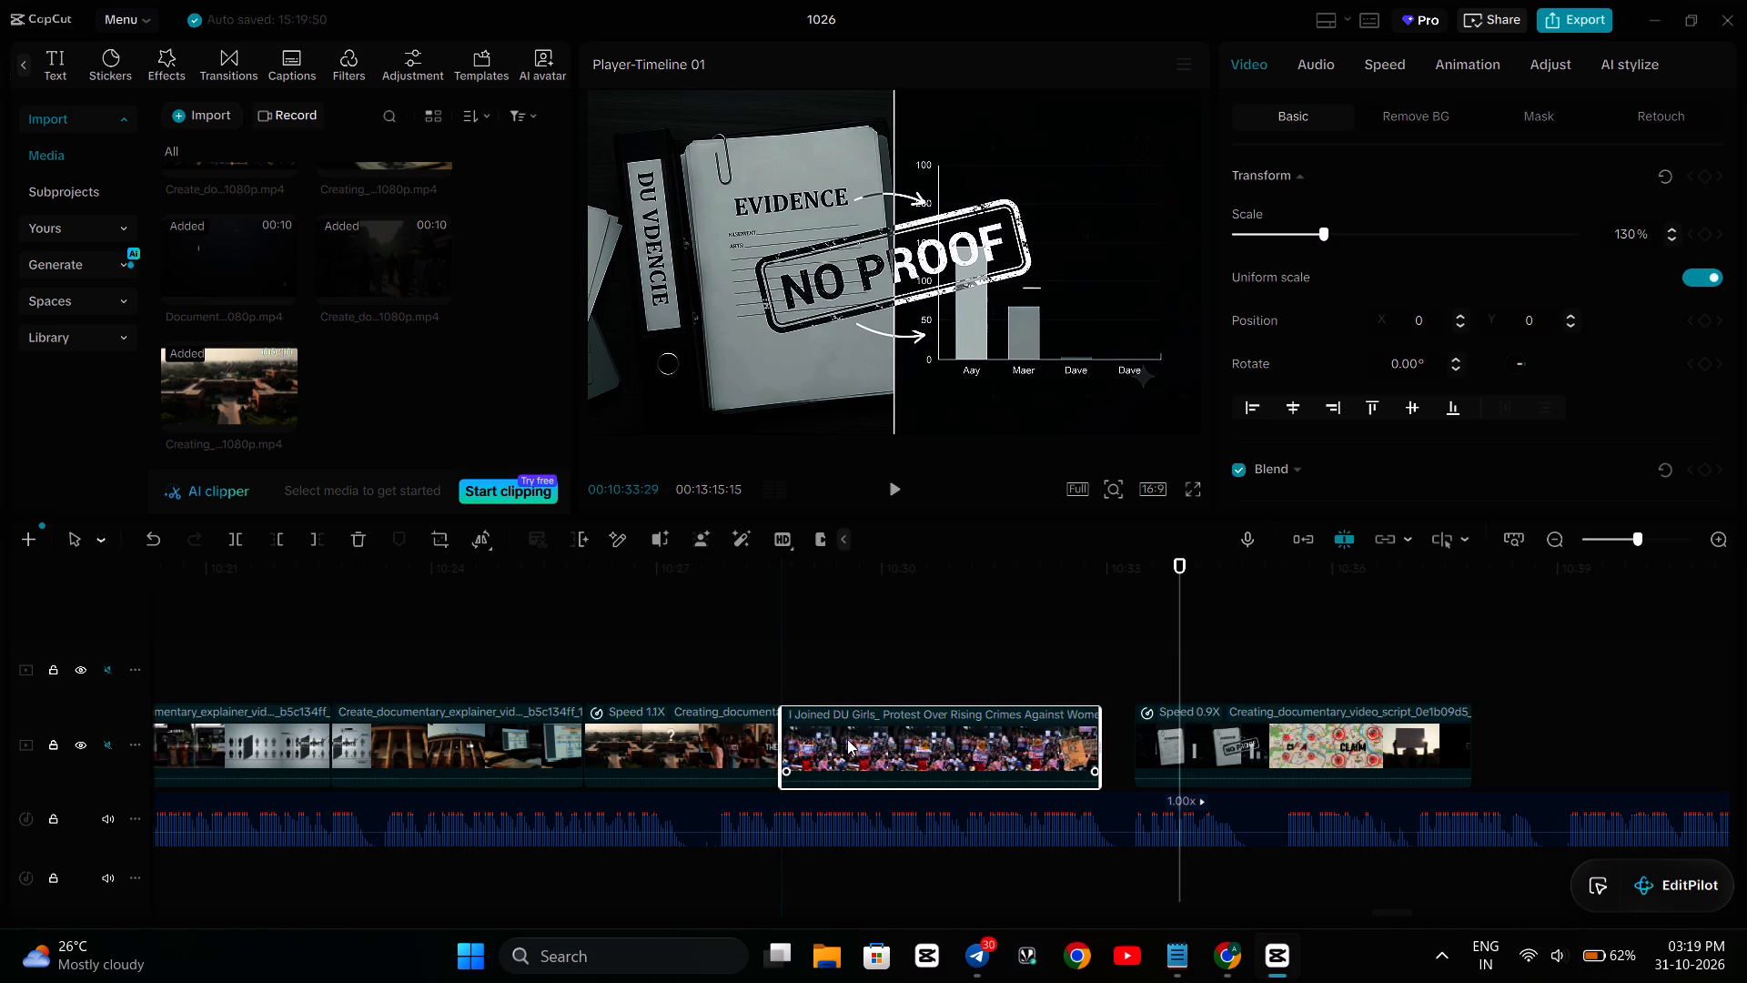
left_click_drag(847, 739, 846, 739)
left_click_drag(1102, 745, 1133, 746)
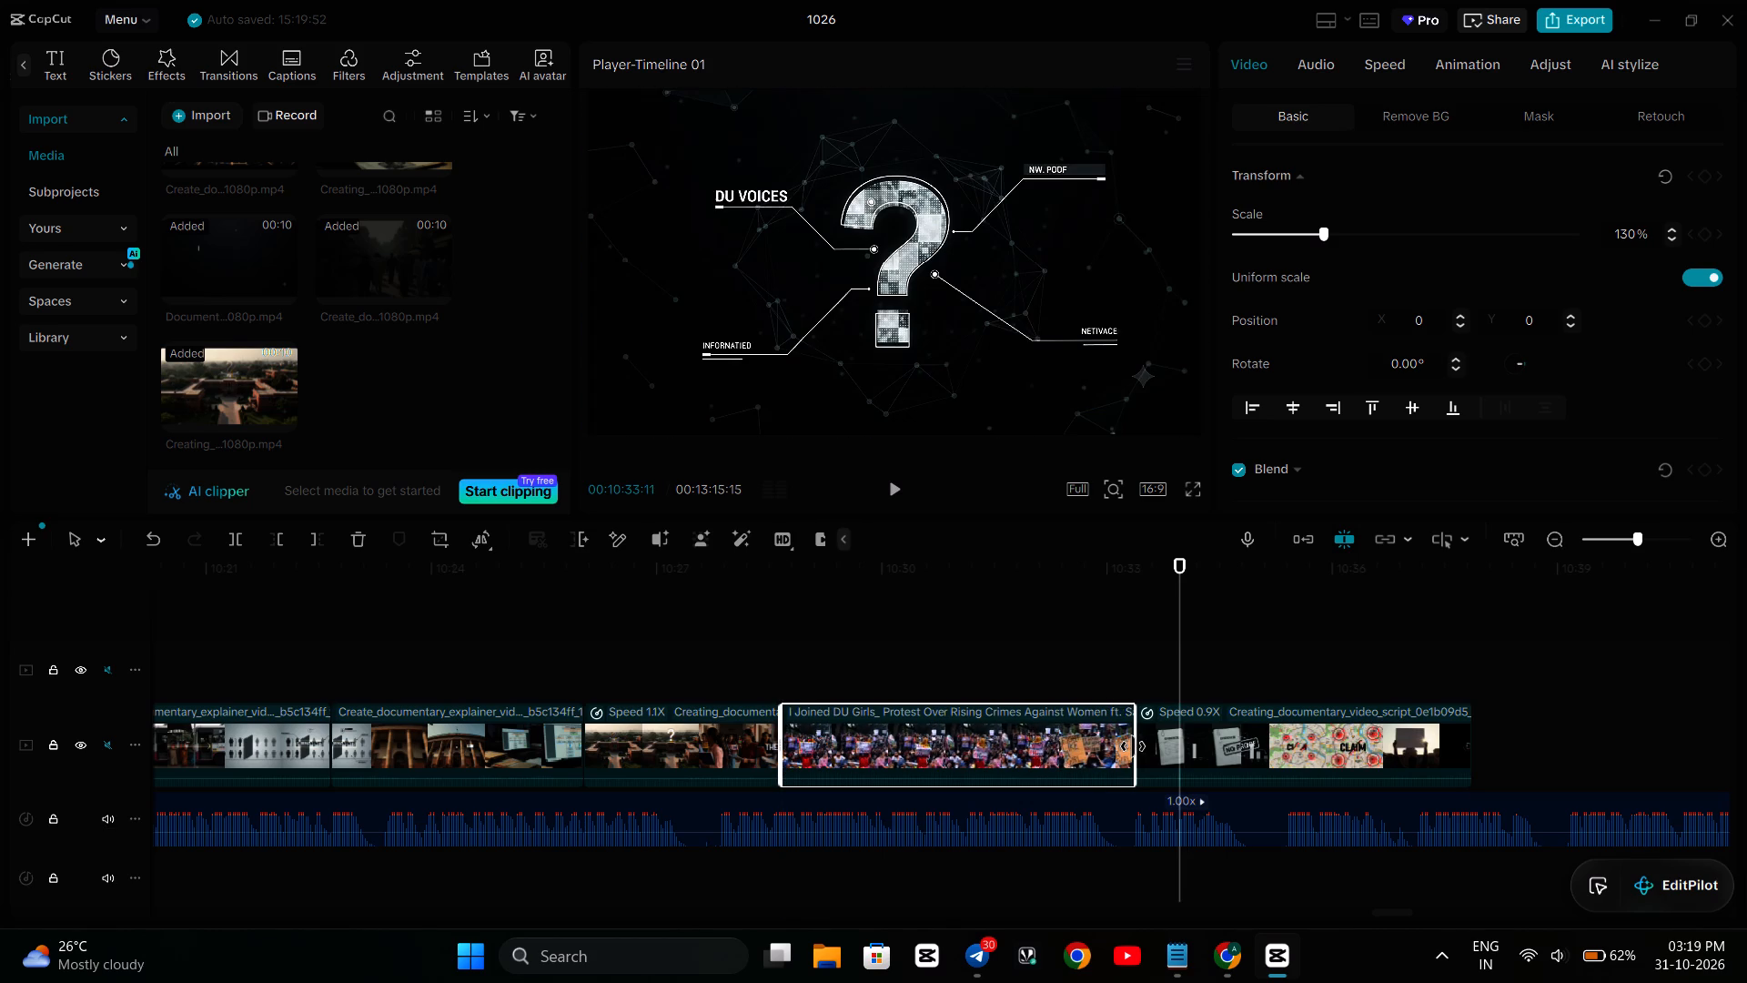
left_click_drag(1133, 746, 1135, 746)
left_click(797, 635)
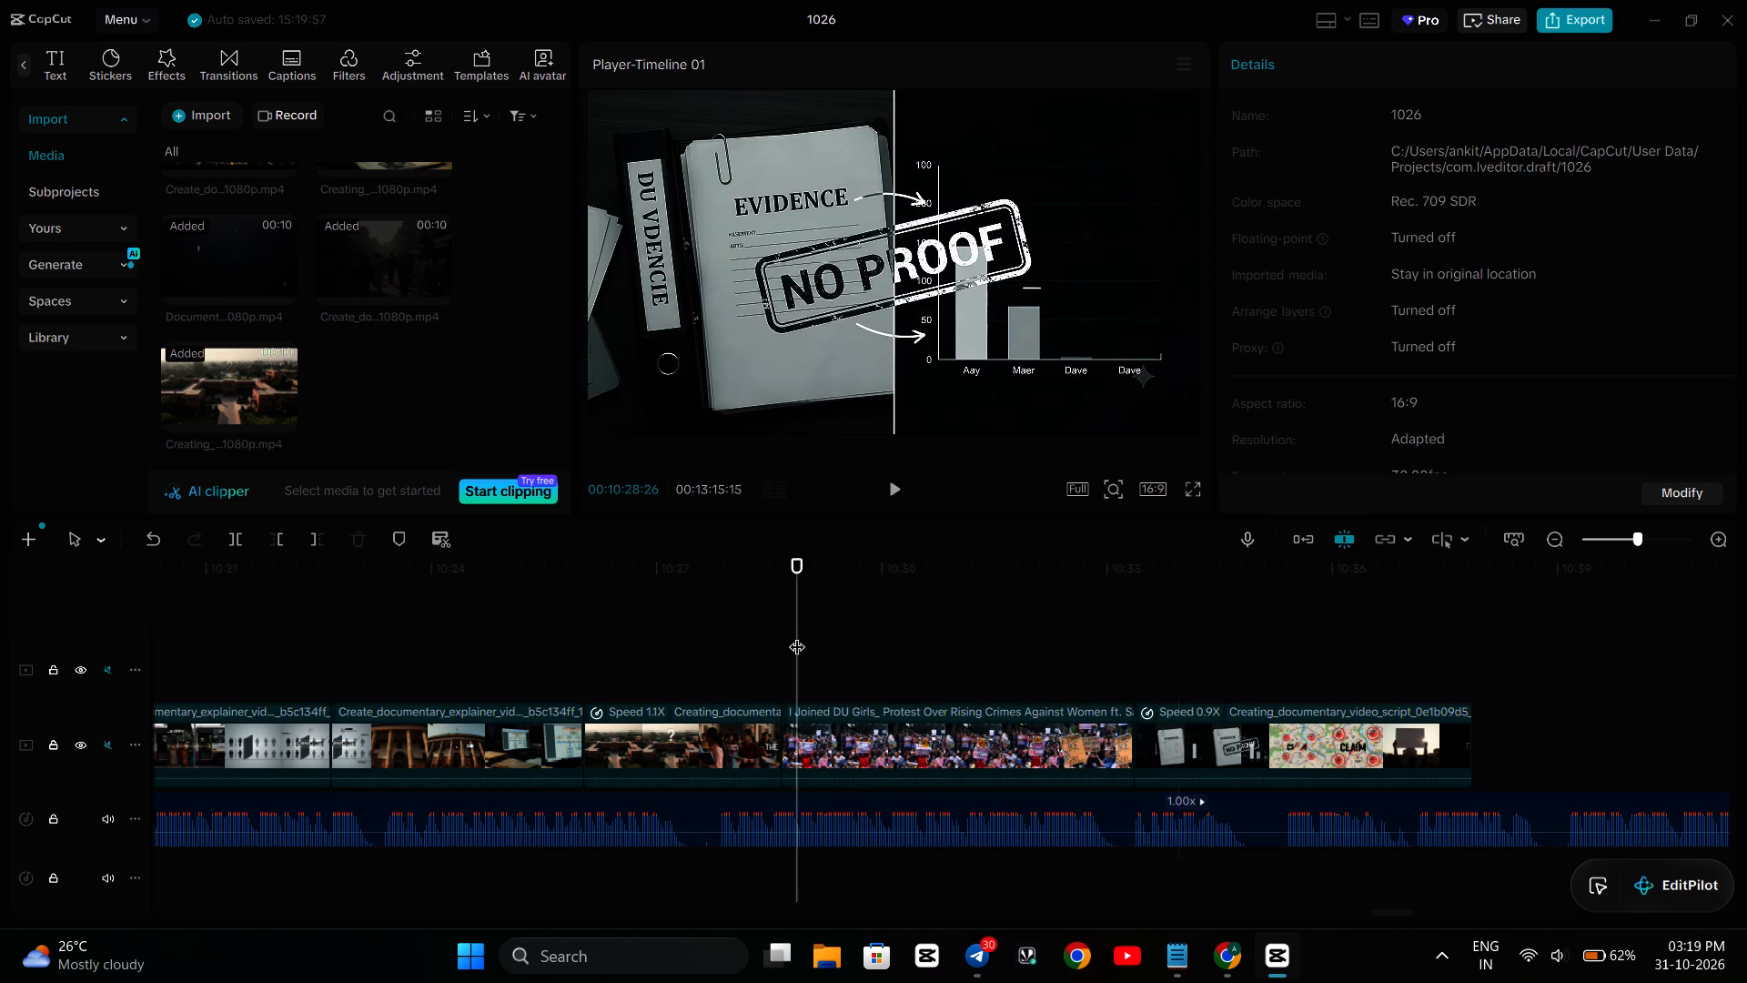
key("space")
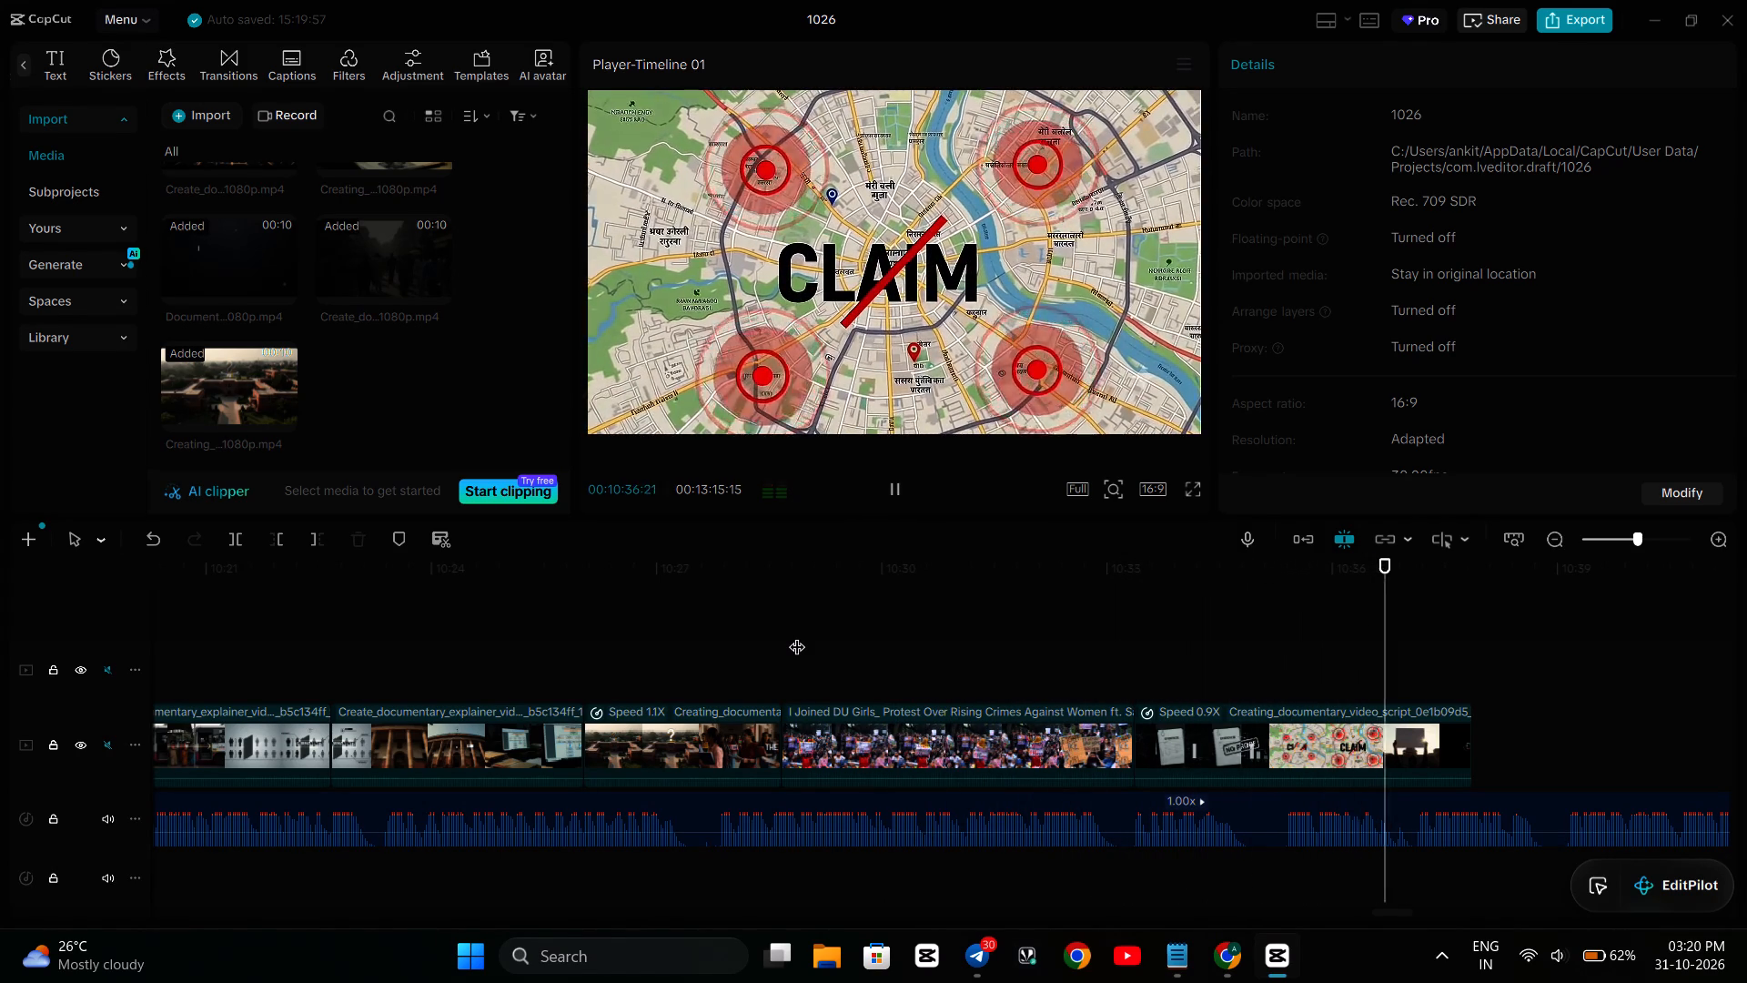
key("space")
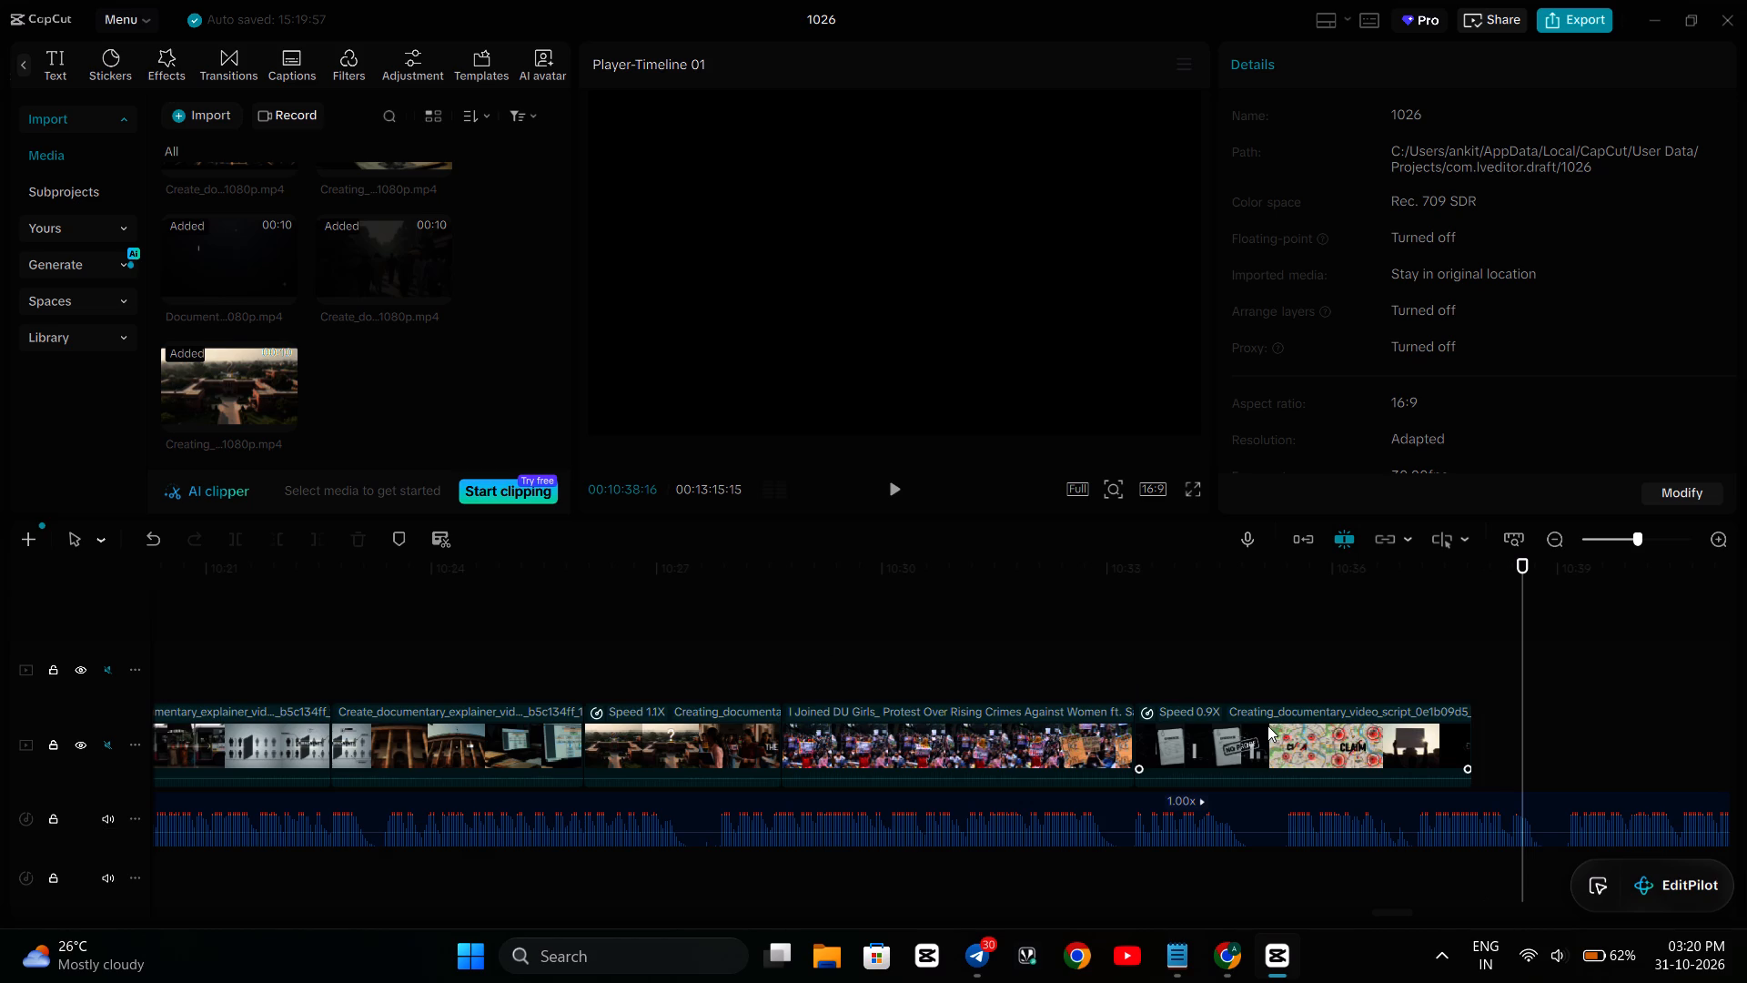
Play the CLAIM map section against the narration and trim the blank-placard shot at the clip's end to about 10:36:28.
left_click(1212, 657)
key("space")
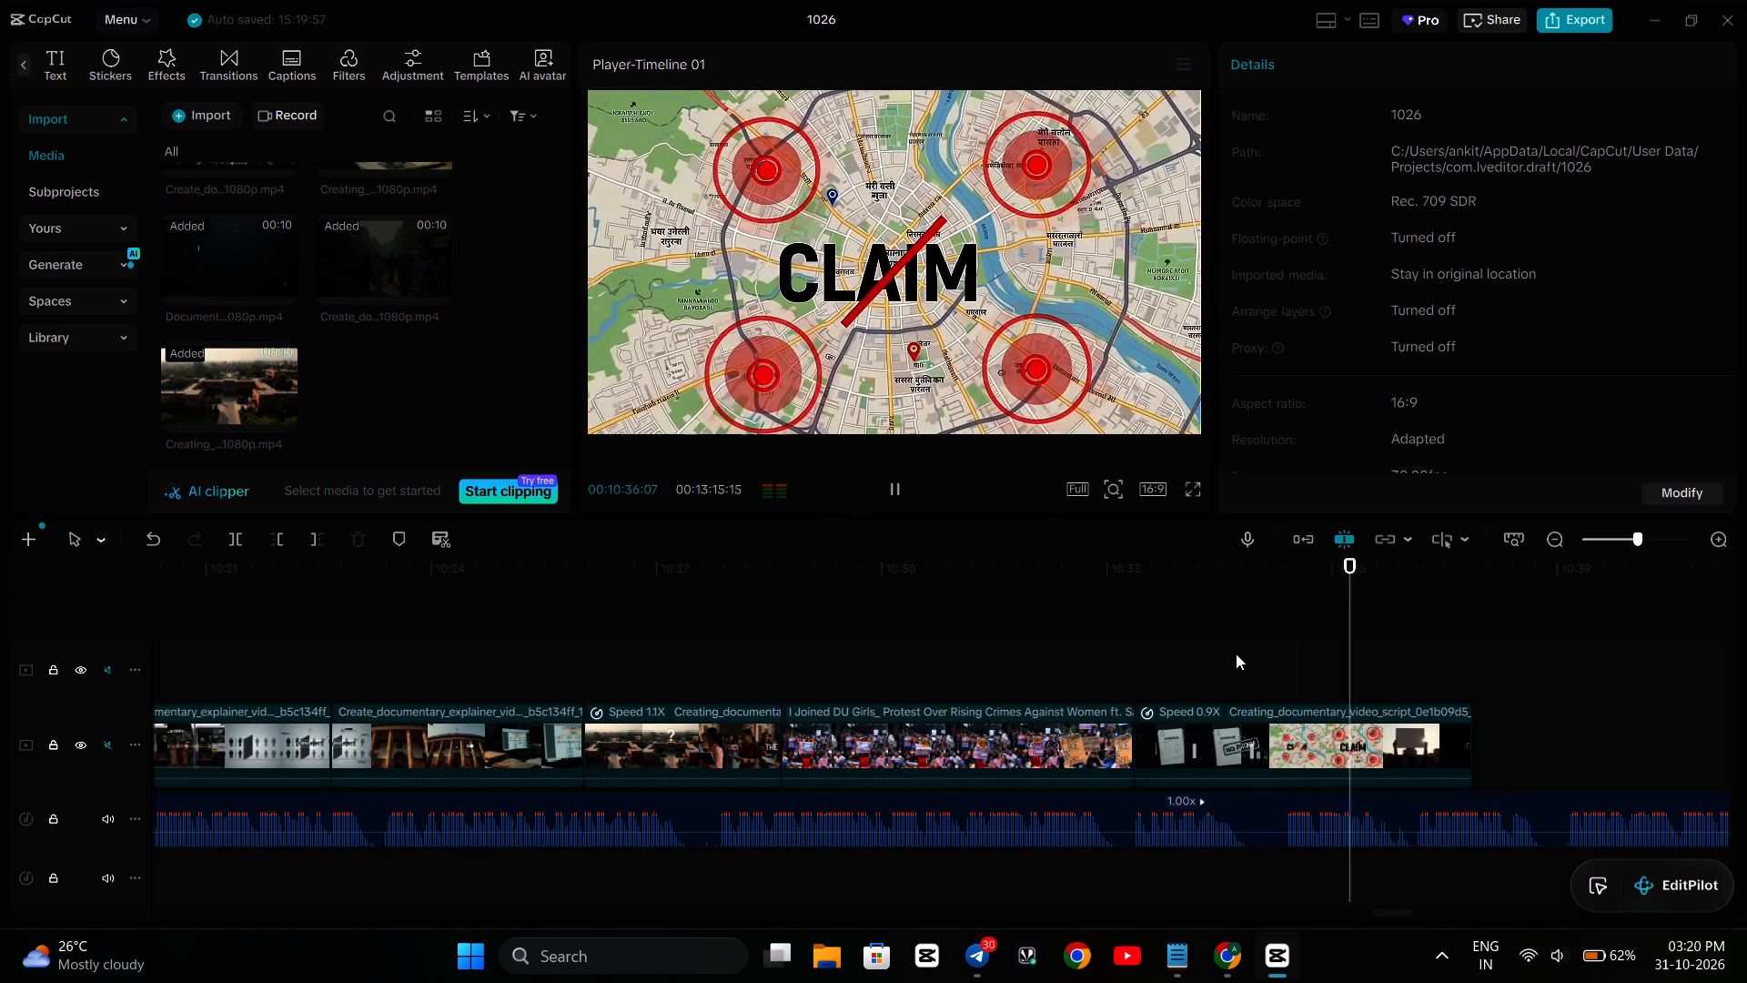
key("space")
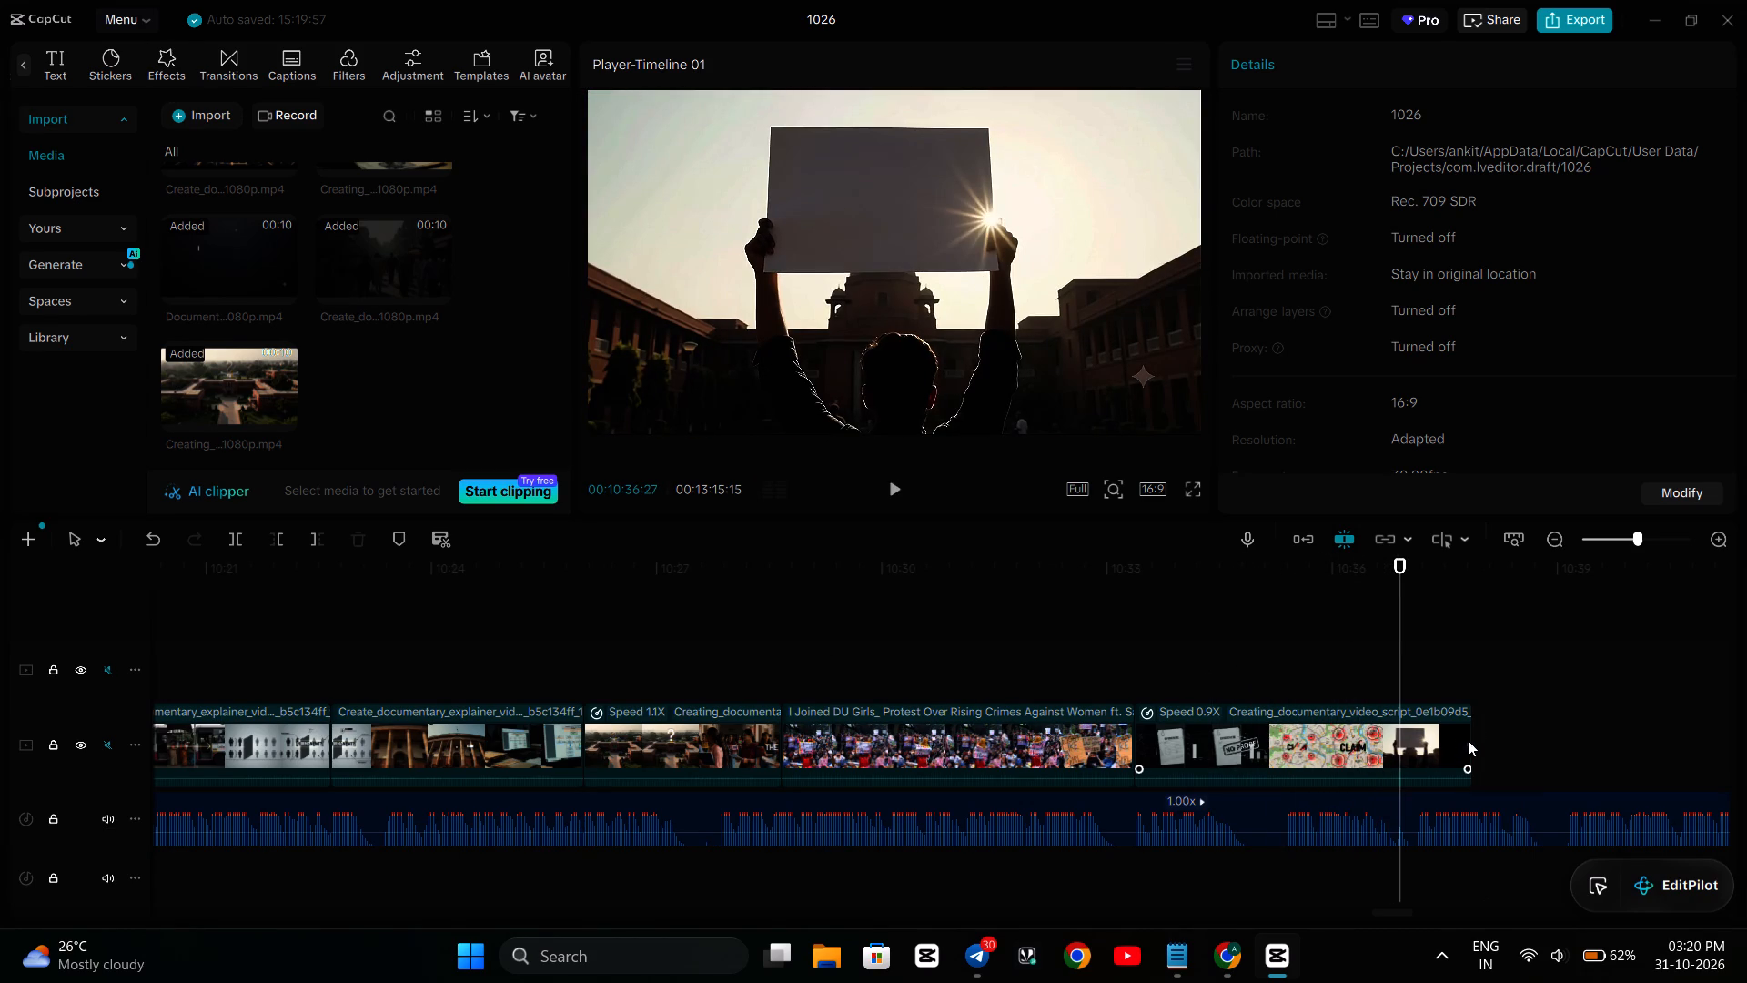
key("space")
key("space")
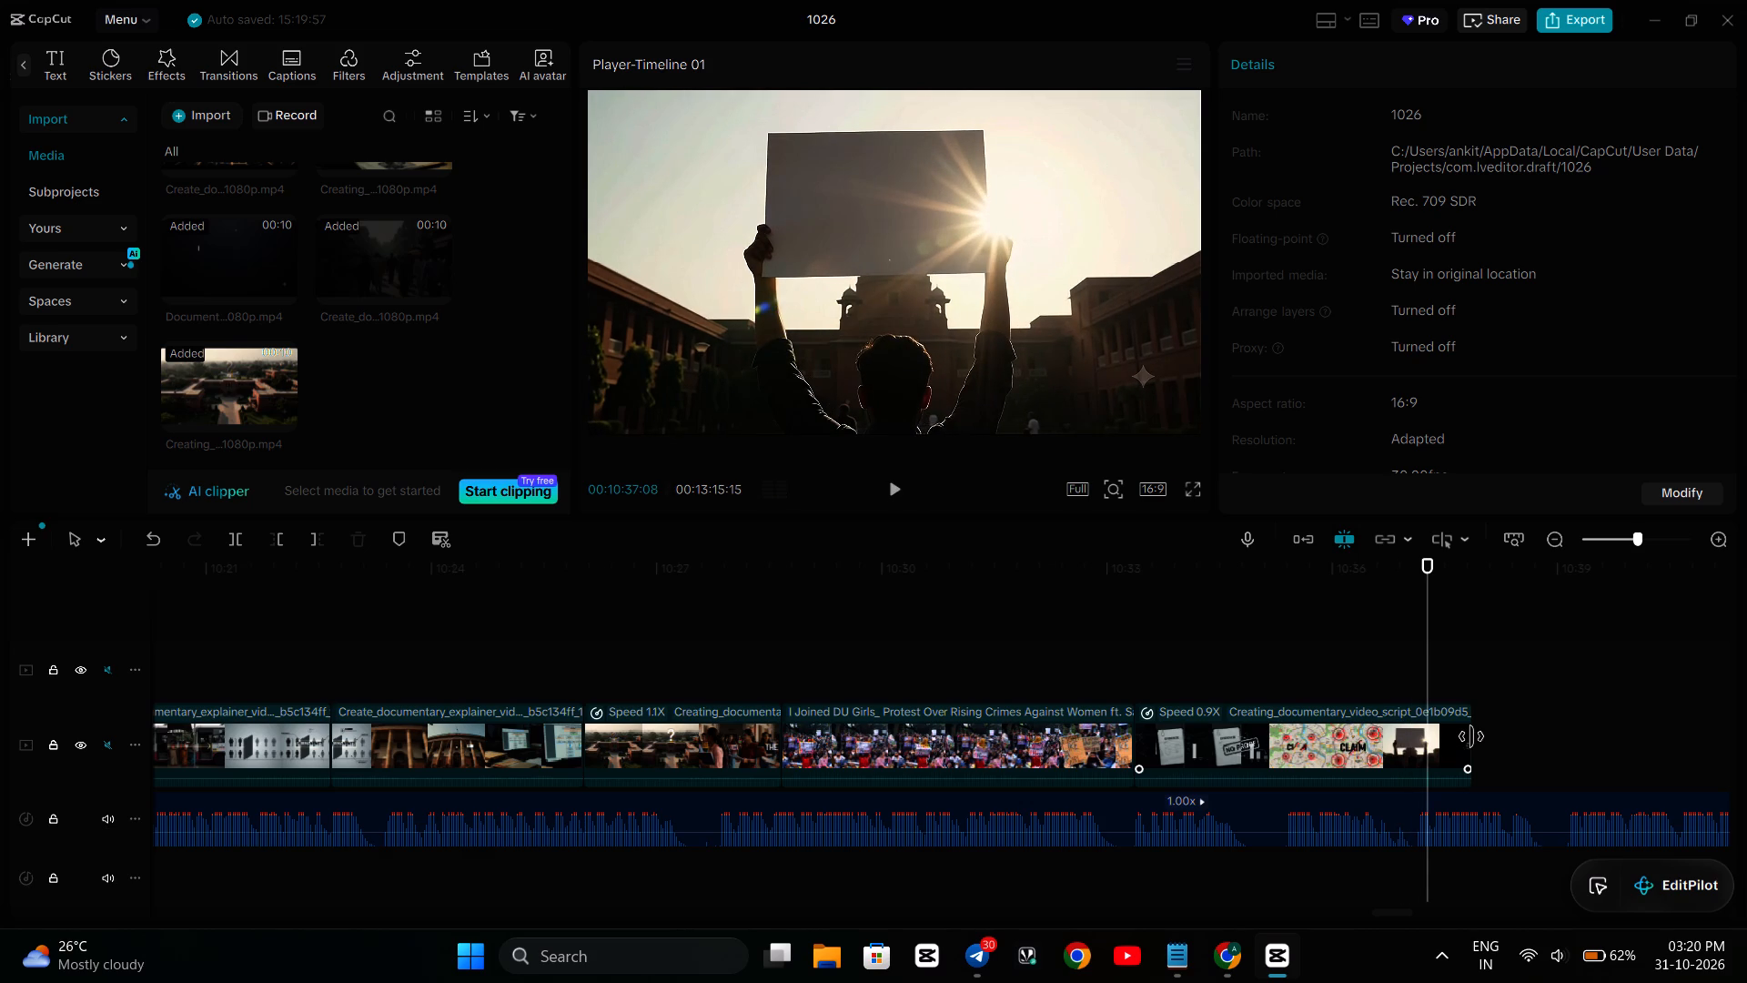
left_click_drag(1471, 736, 1416, 768)
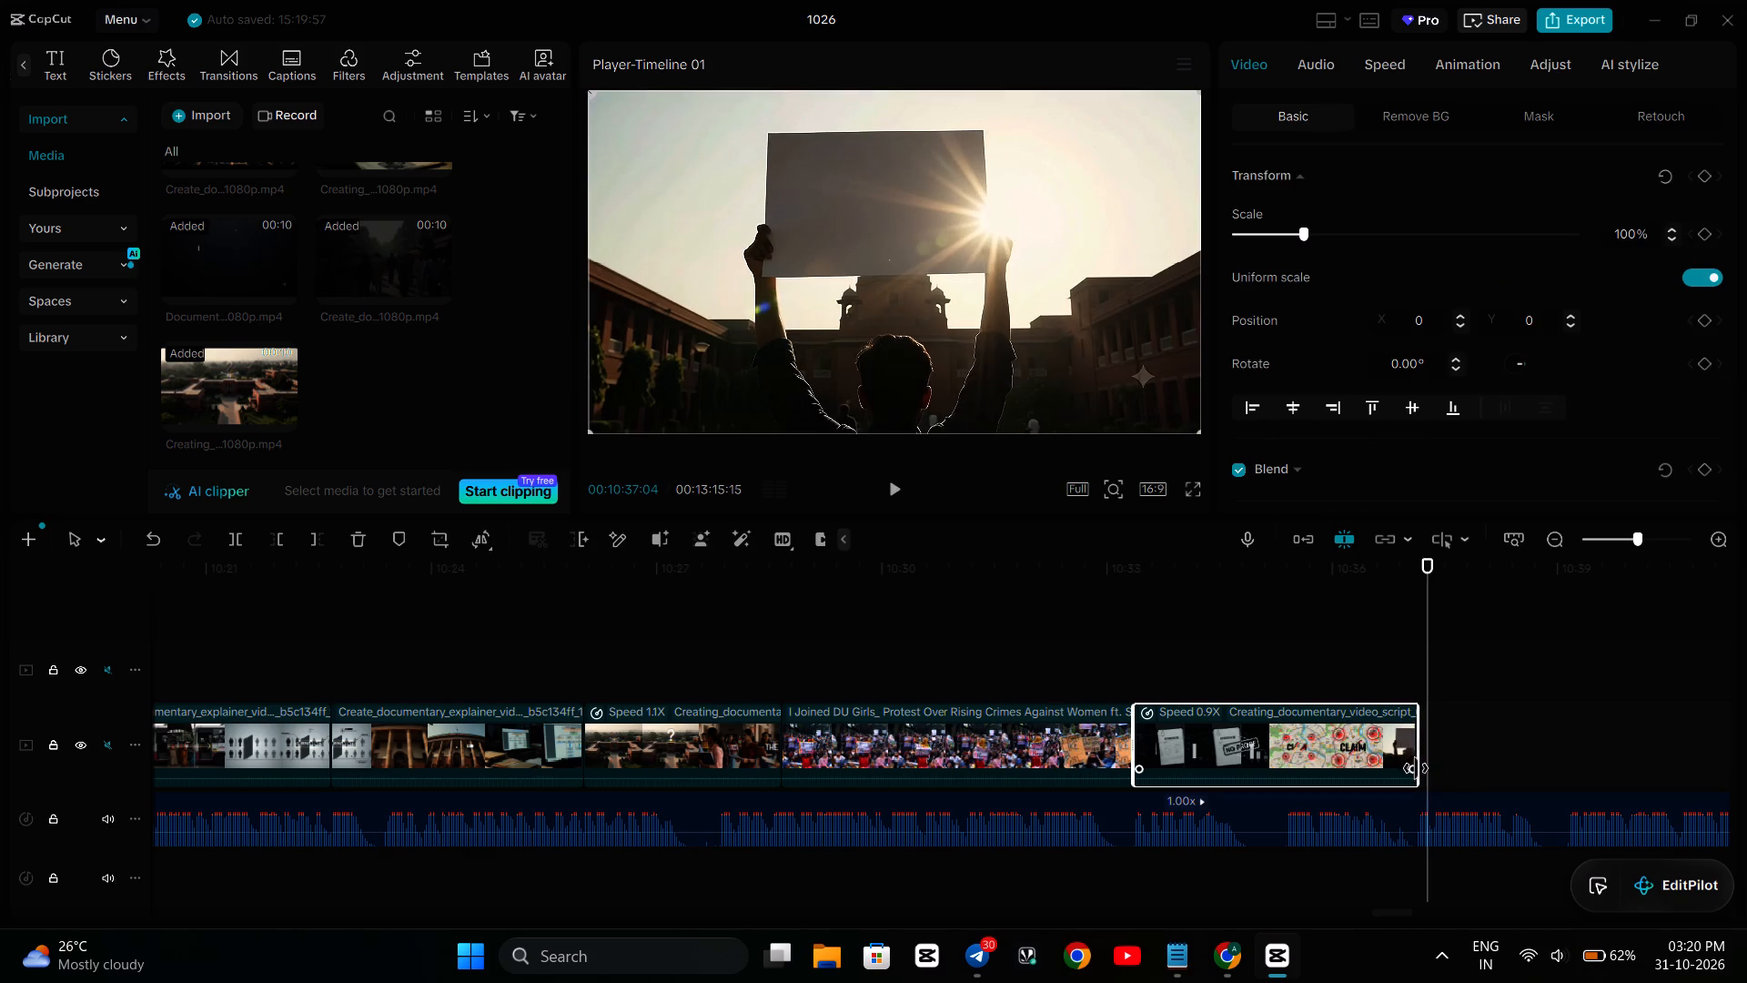
left_click_drag(1416, 768, 1402, 775)
Step frame by frame to the last CLAIM map frame and cut off the rest of the clip at 10:36:23.
left_click(1201, 671)
key("space")
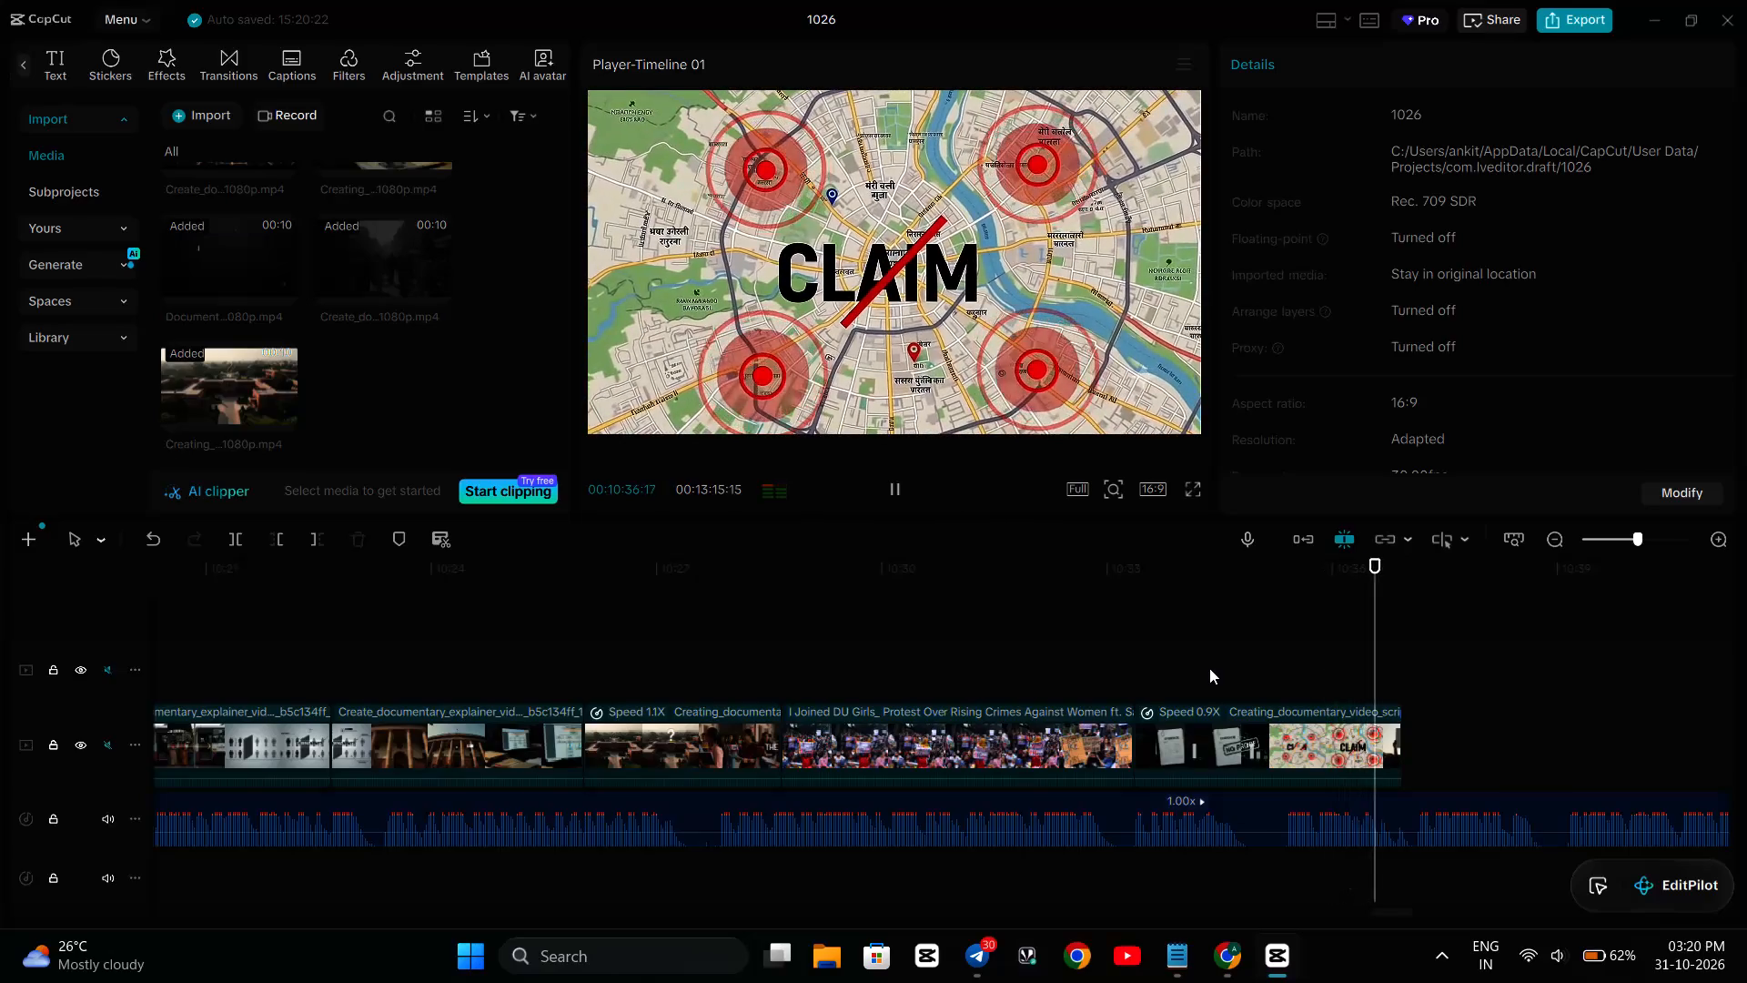
key("space")
key("Left")
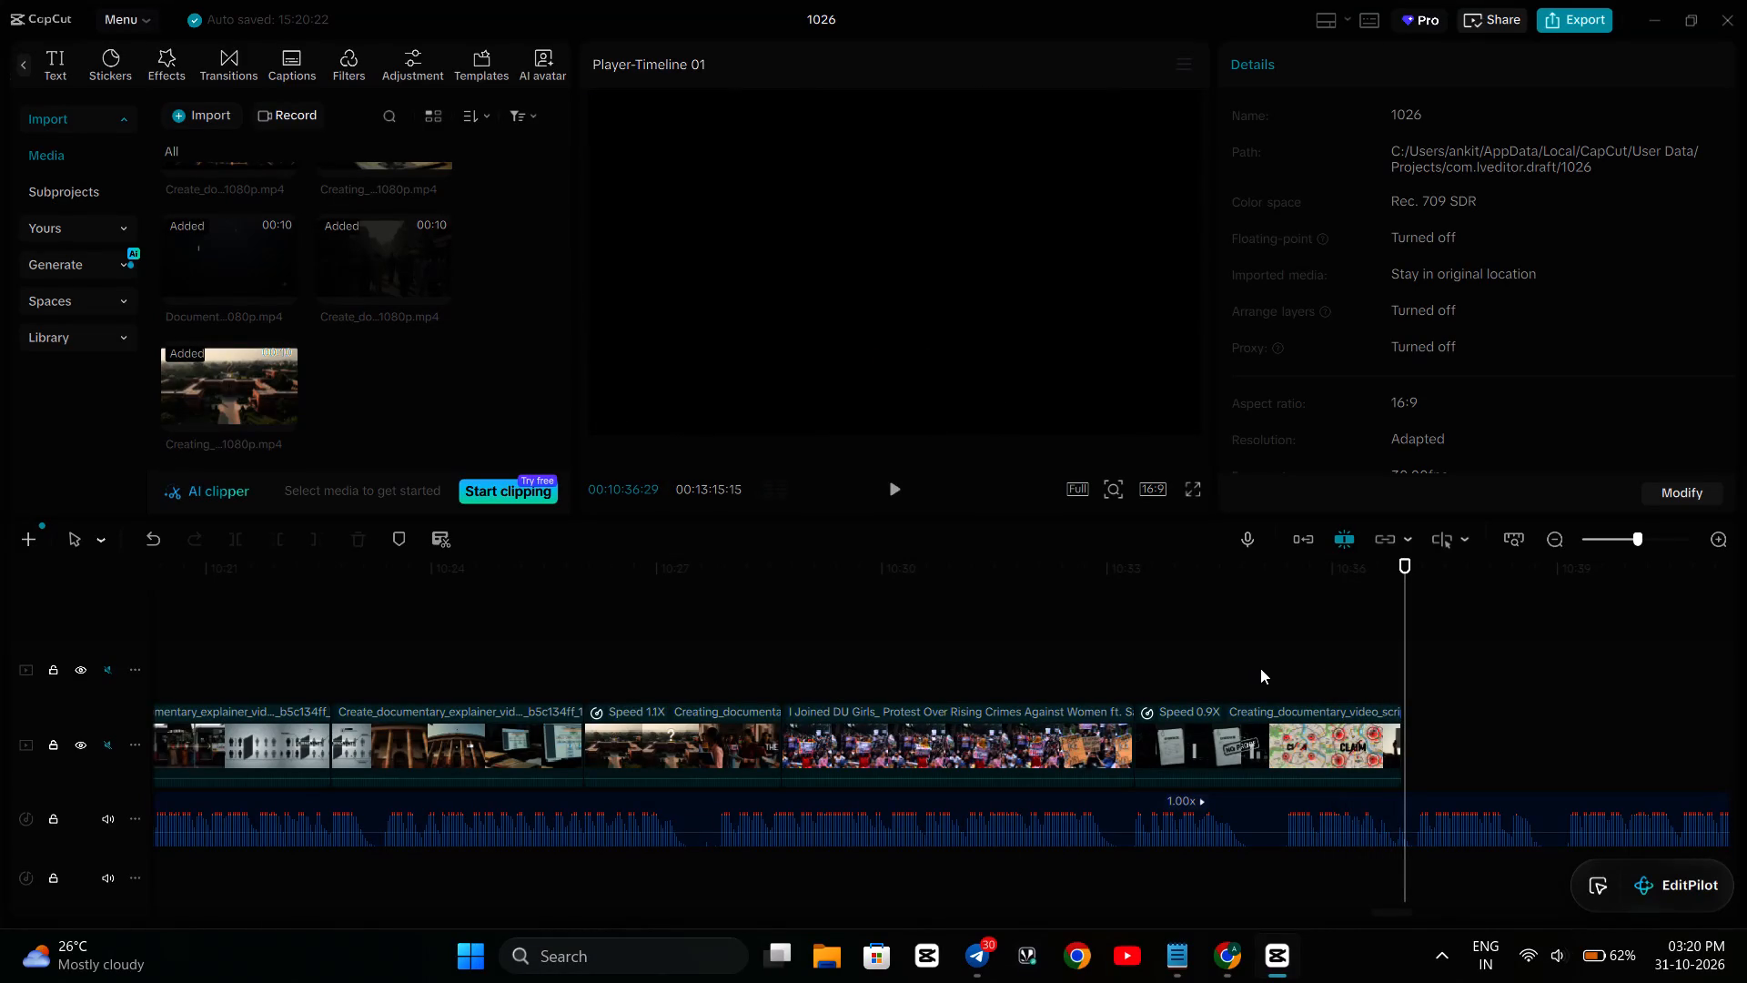
key("Left")
key("Left")
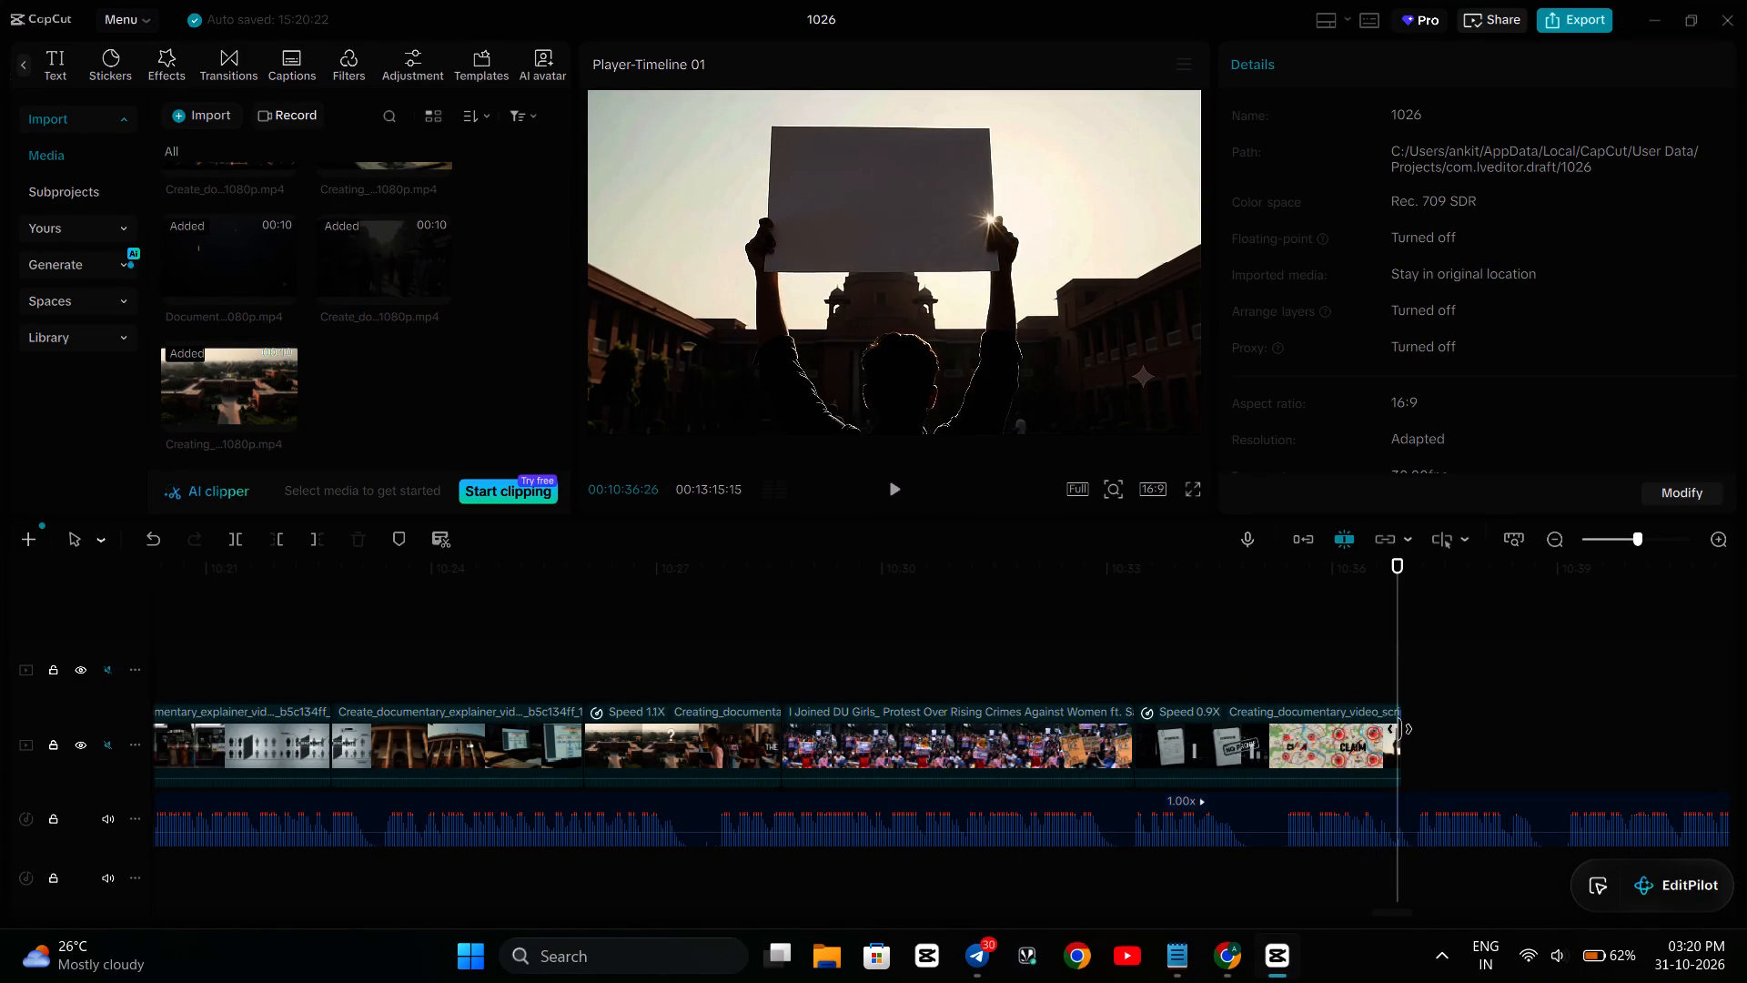
key("Left")
key("Left")
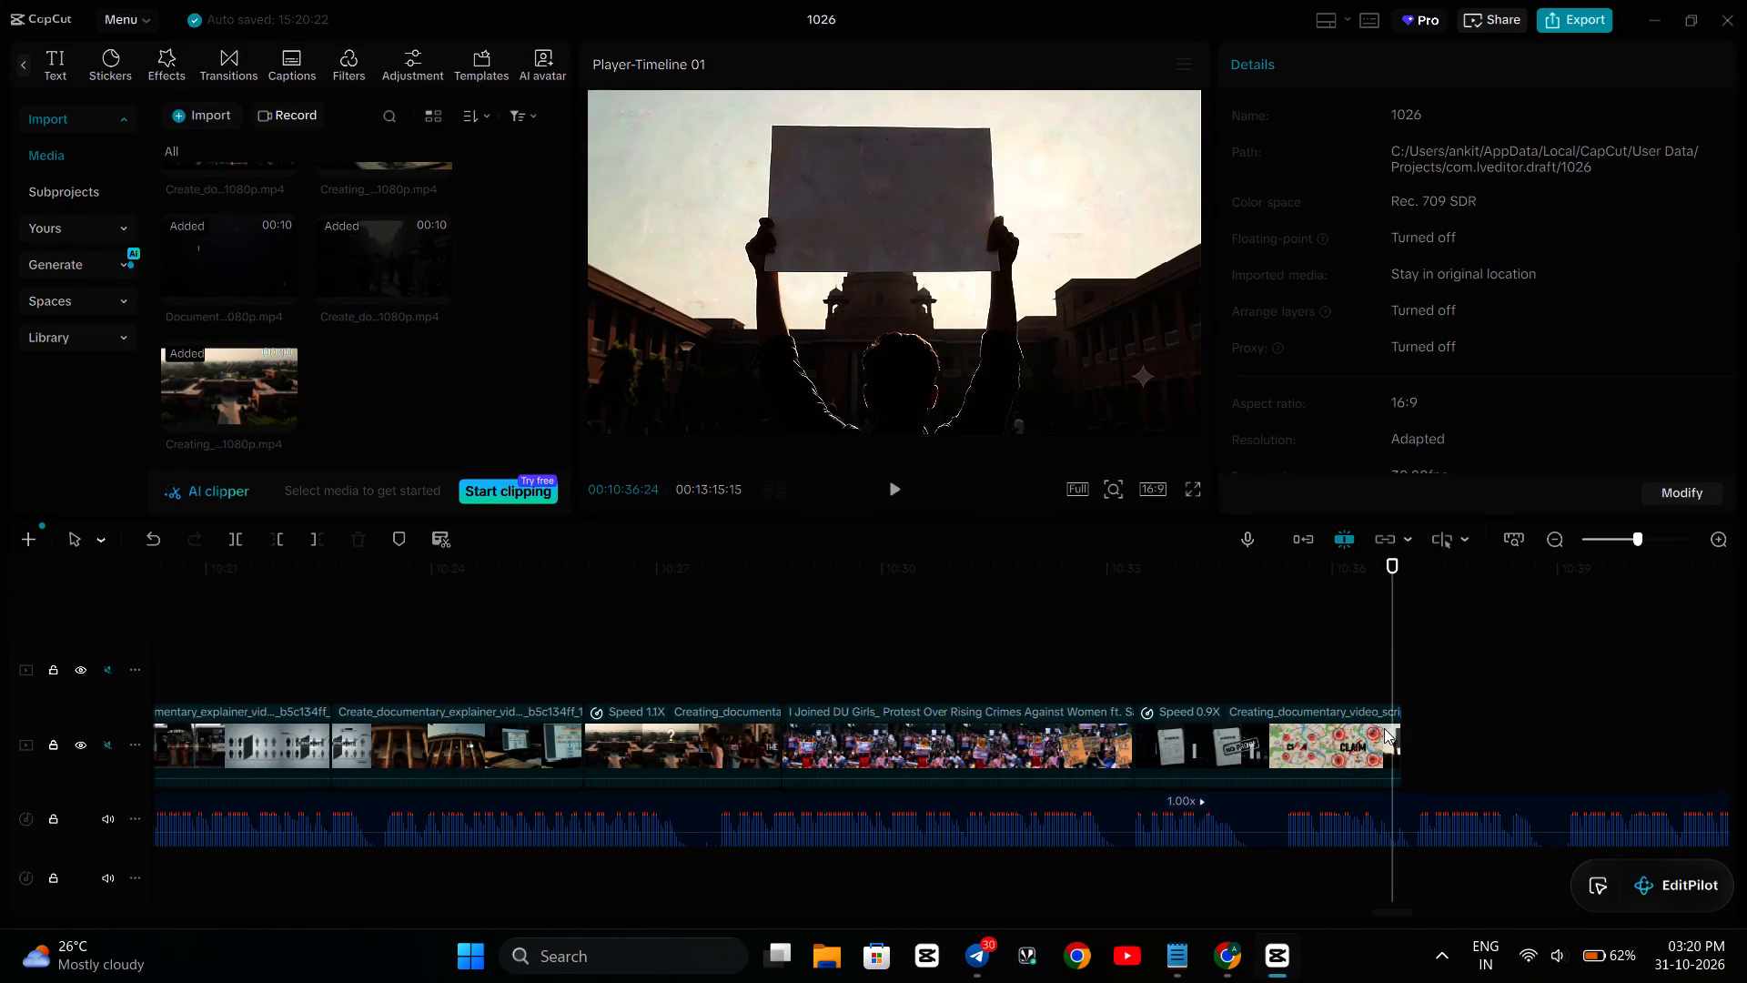
key("Left")
left_click(1332, 726)
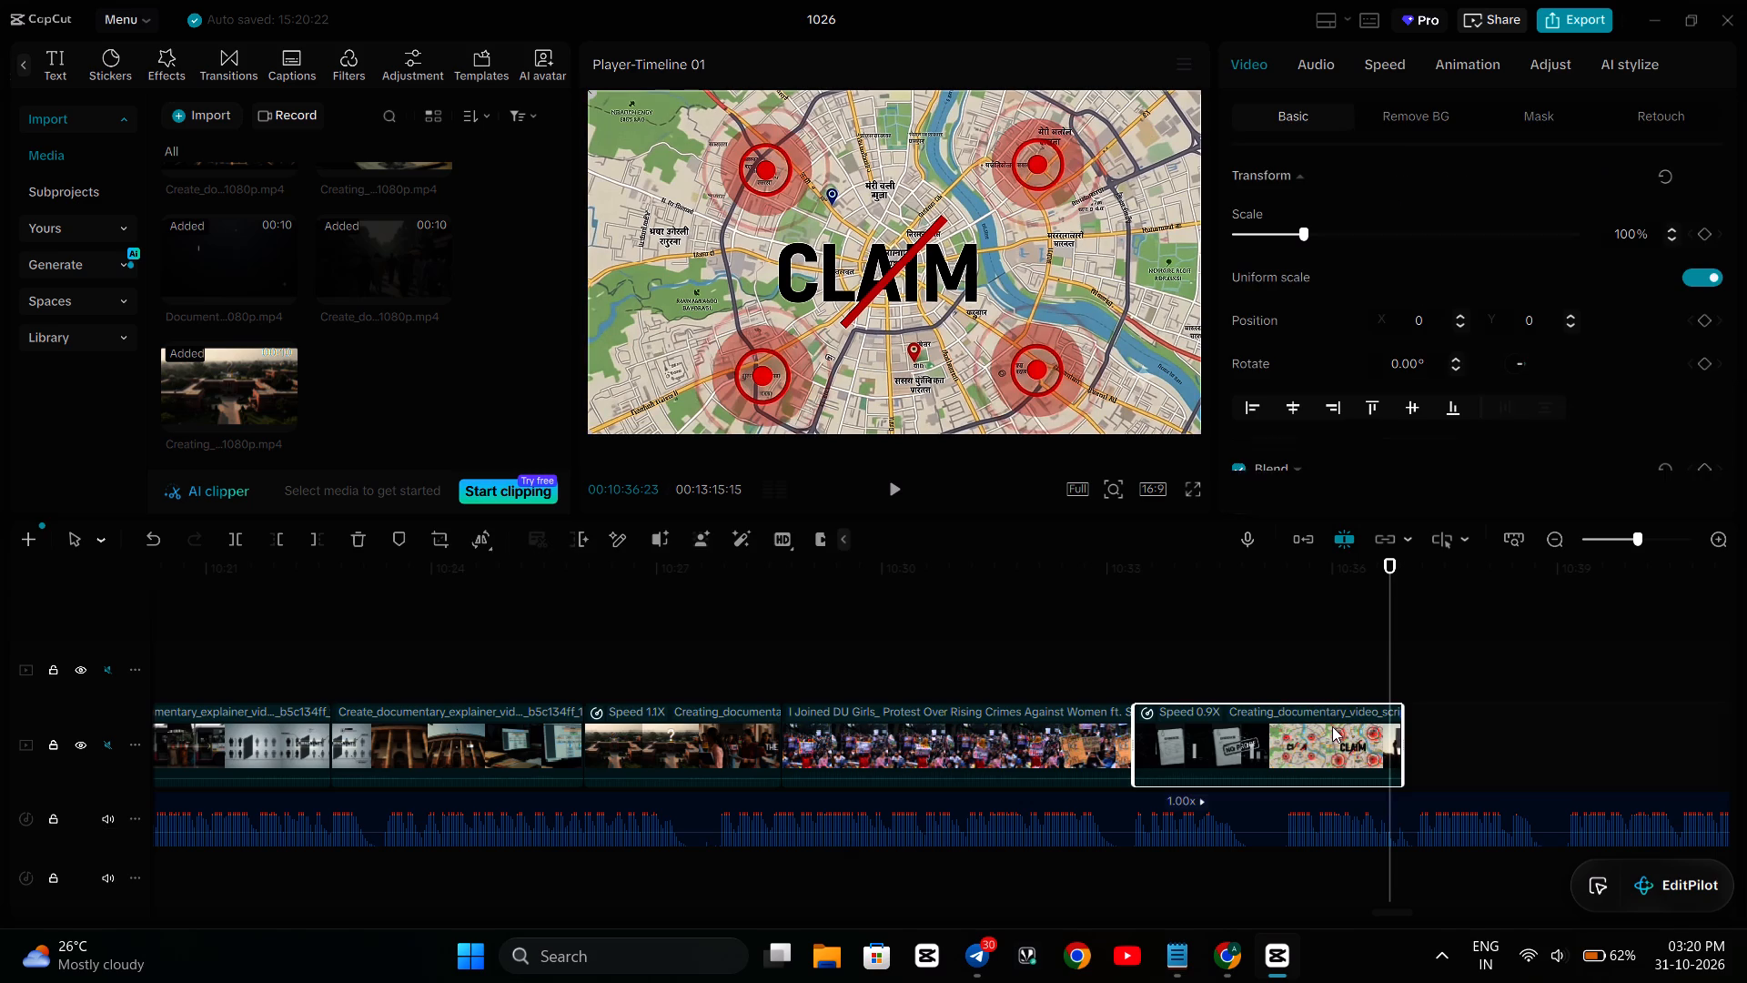
left_click(321, 539)
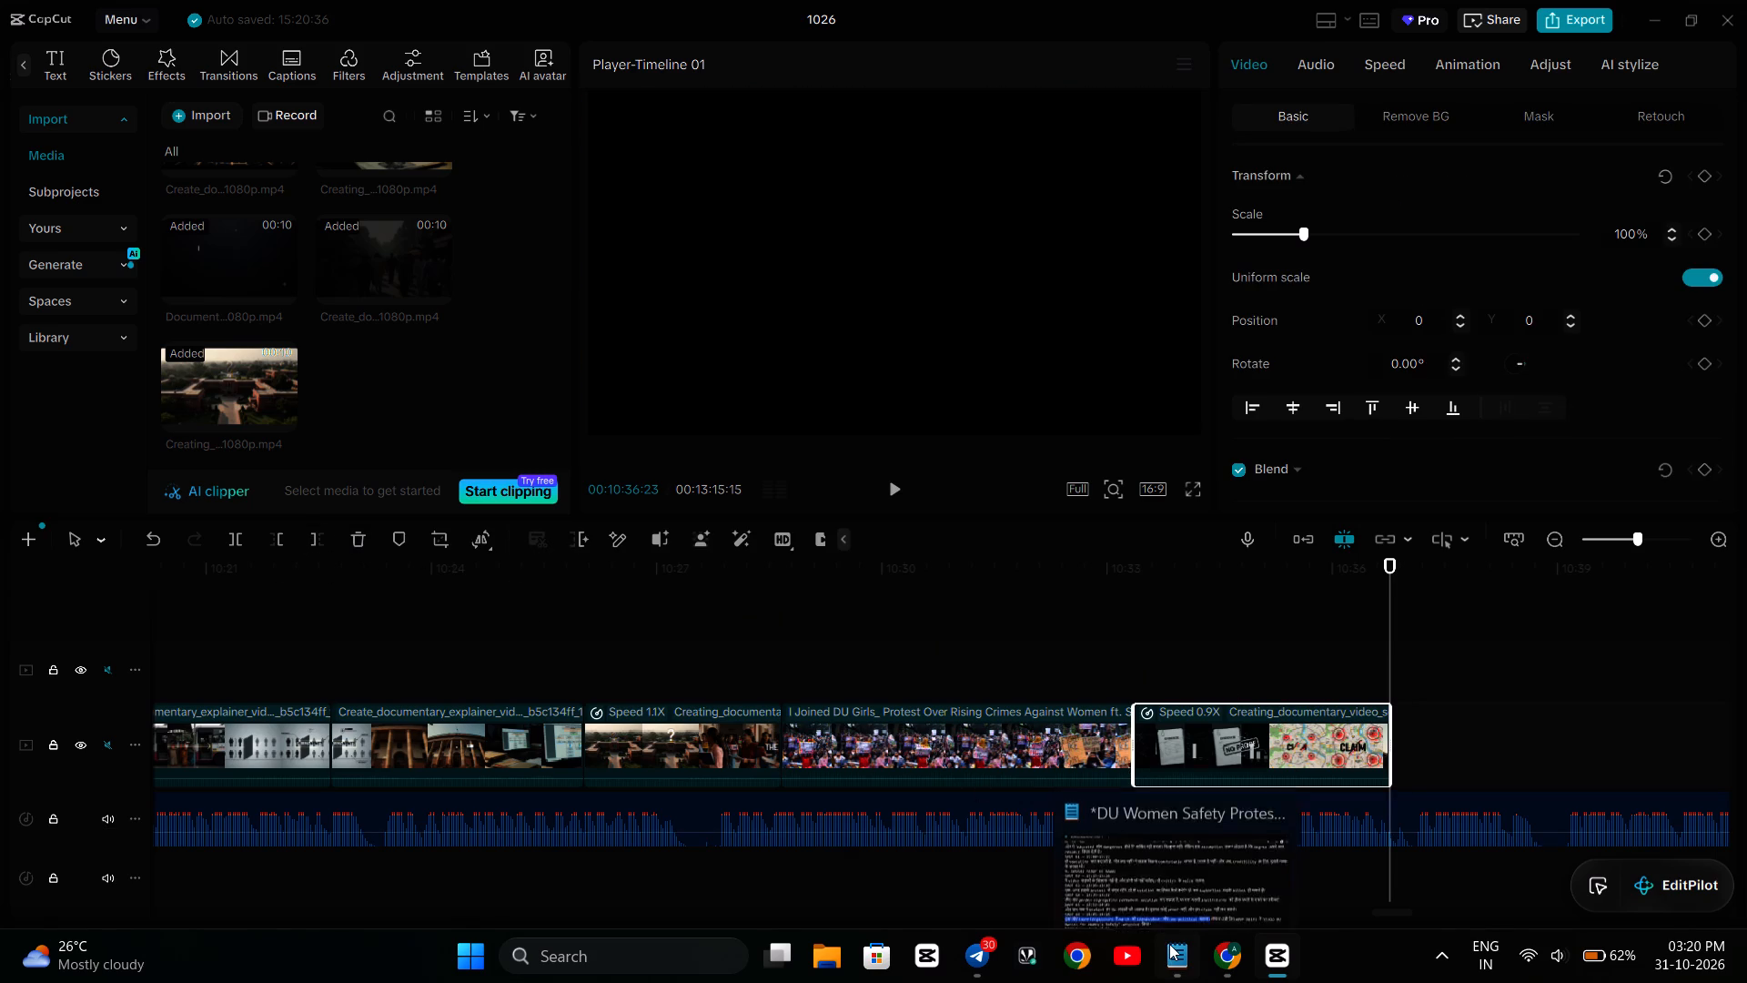
left_click(1169, 944)
scroll(752, 346, "down", 1)
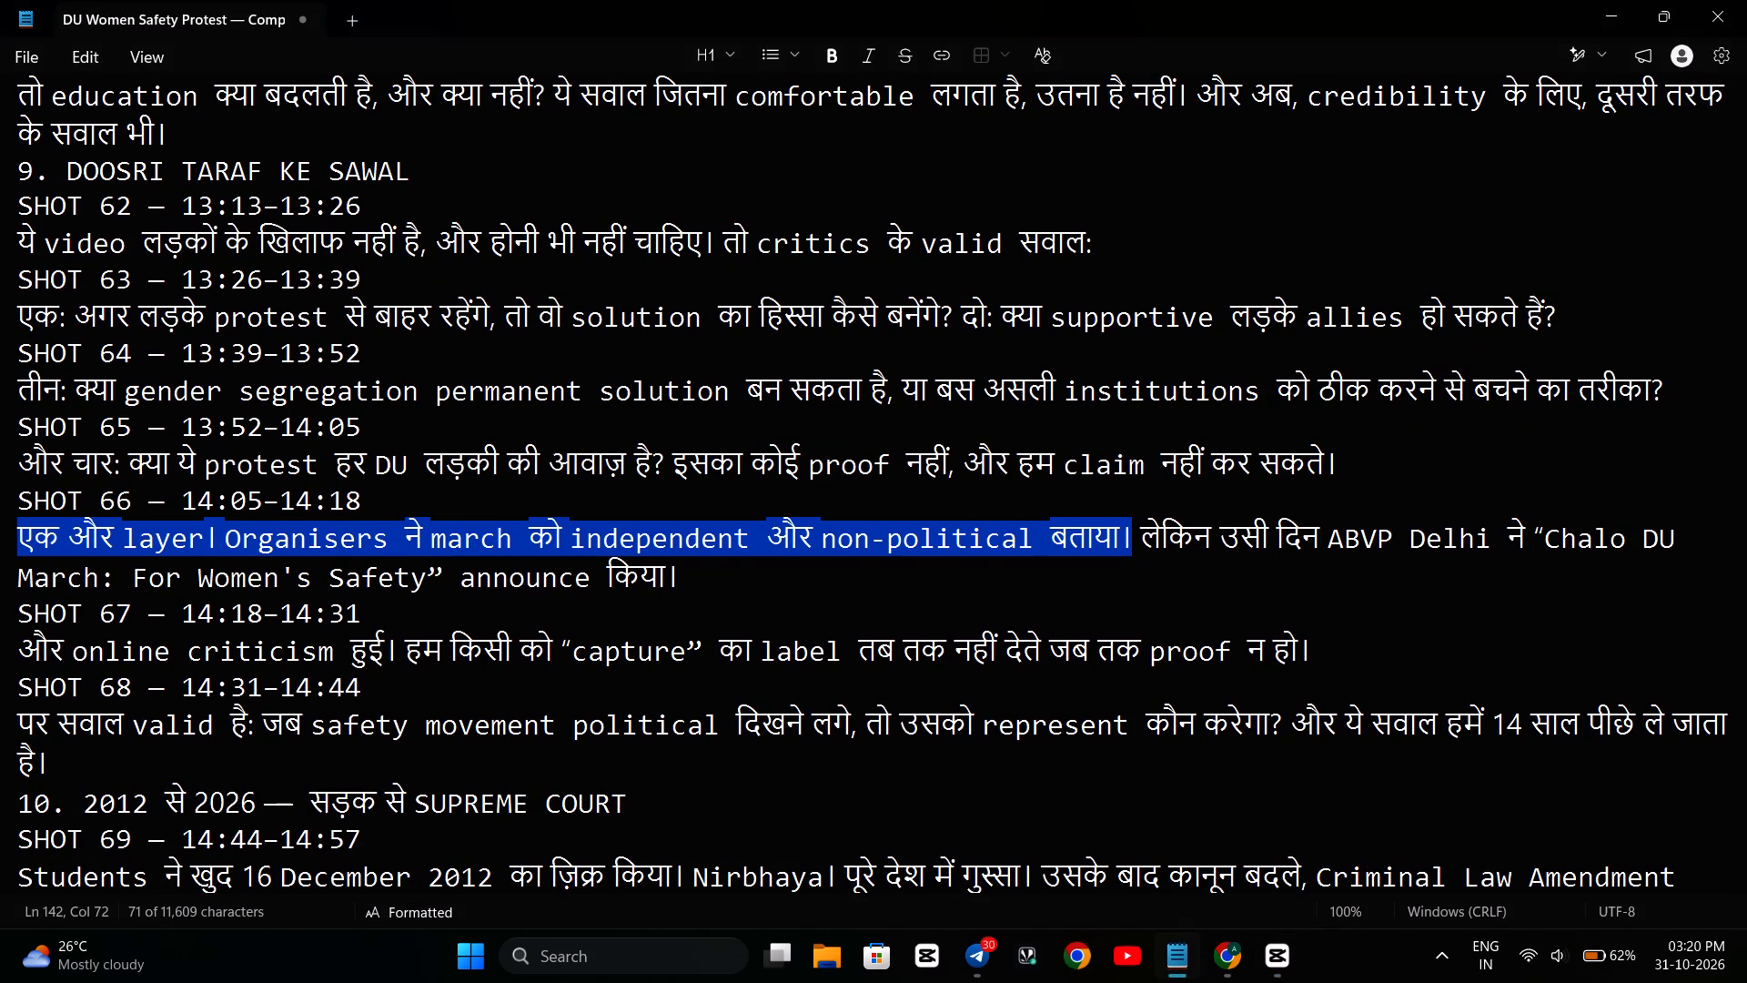
left_click(1236, 954)
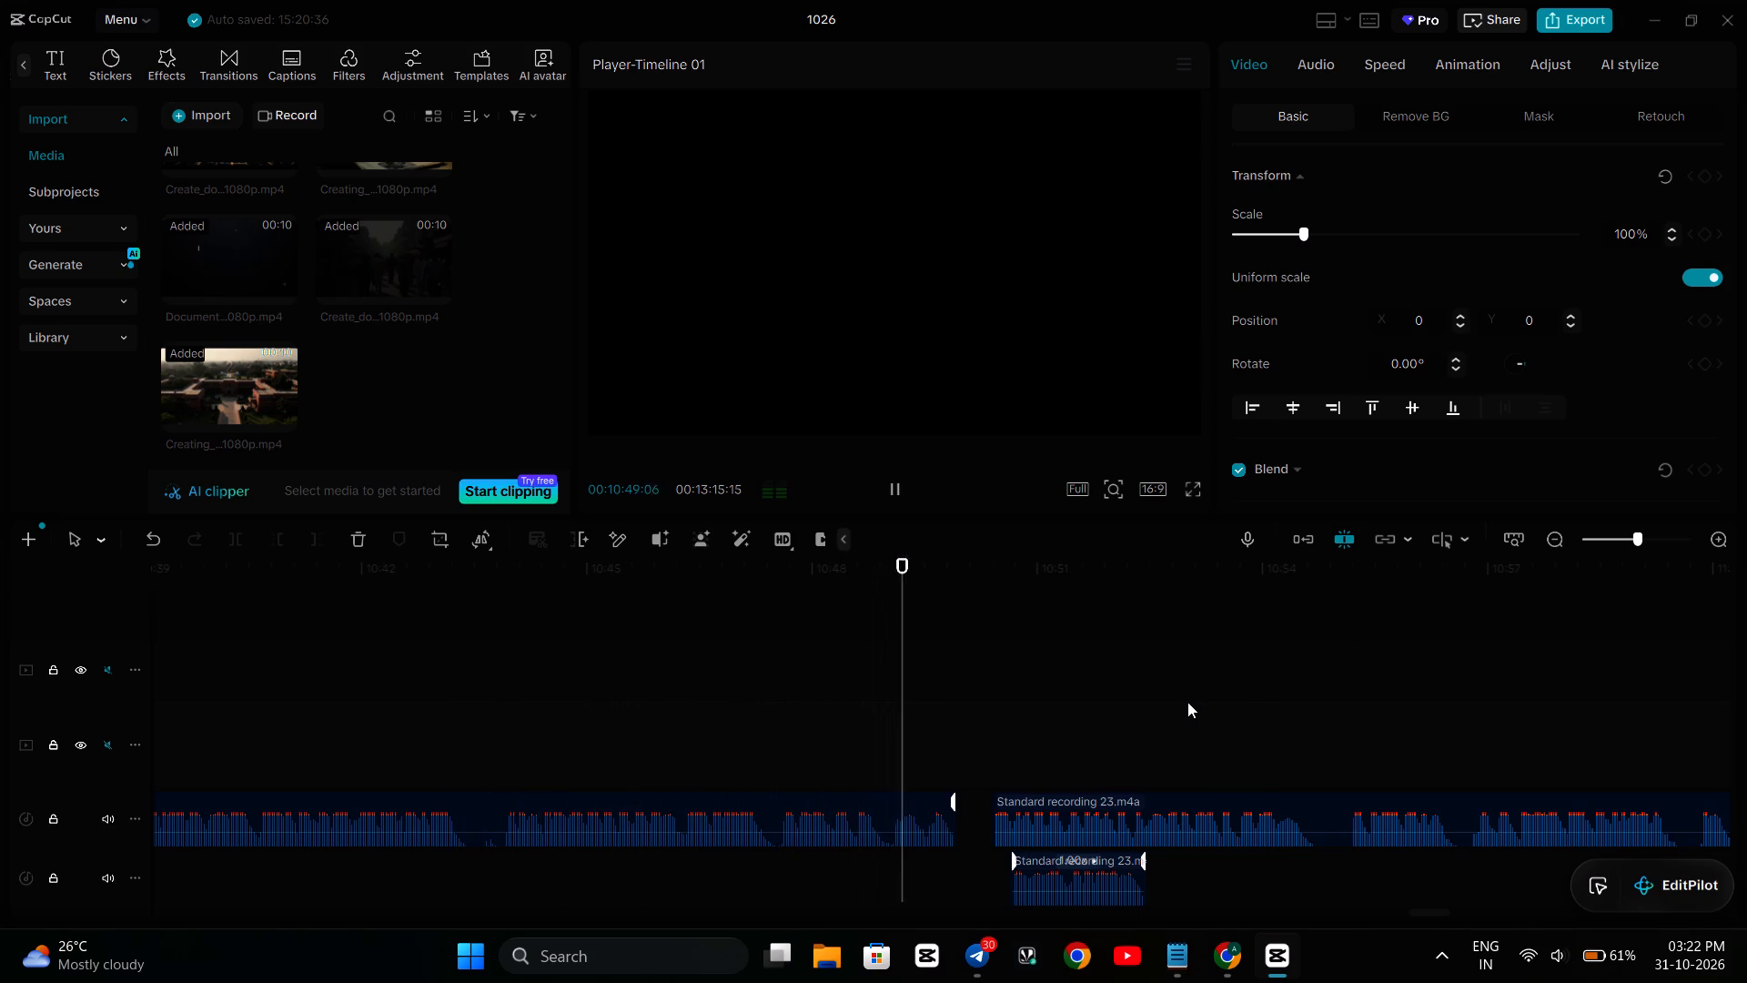
key("space")
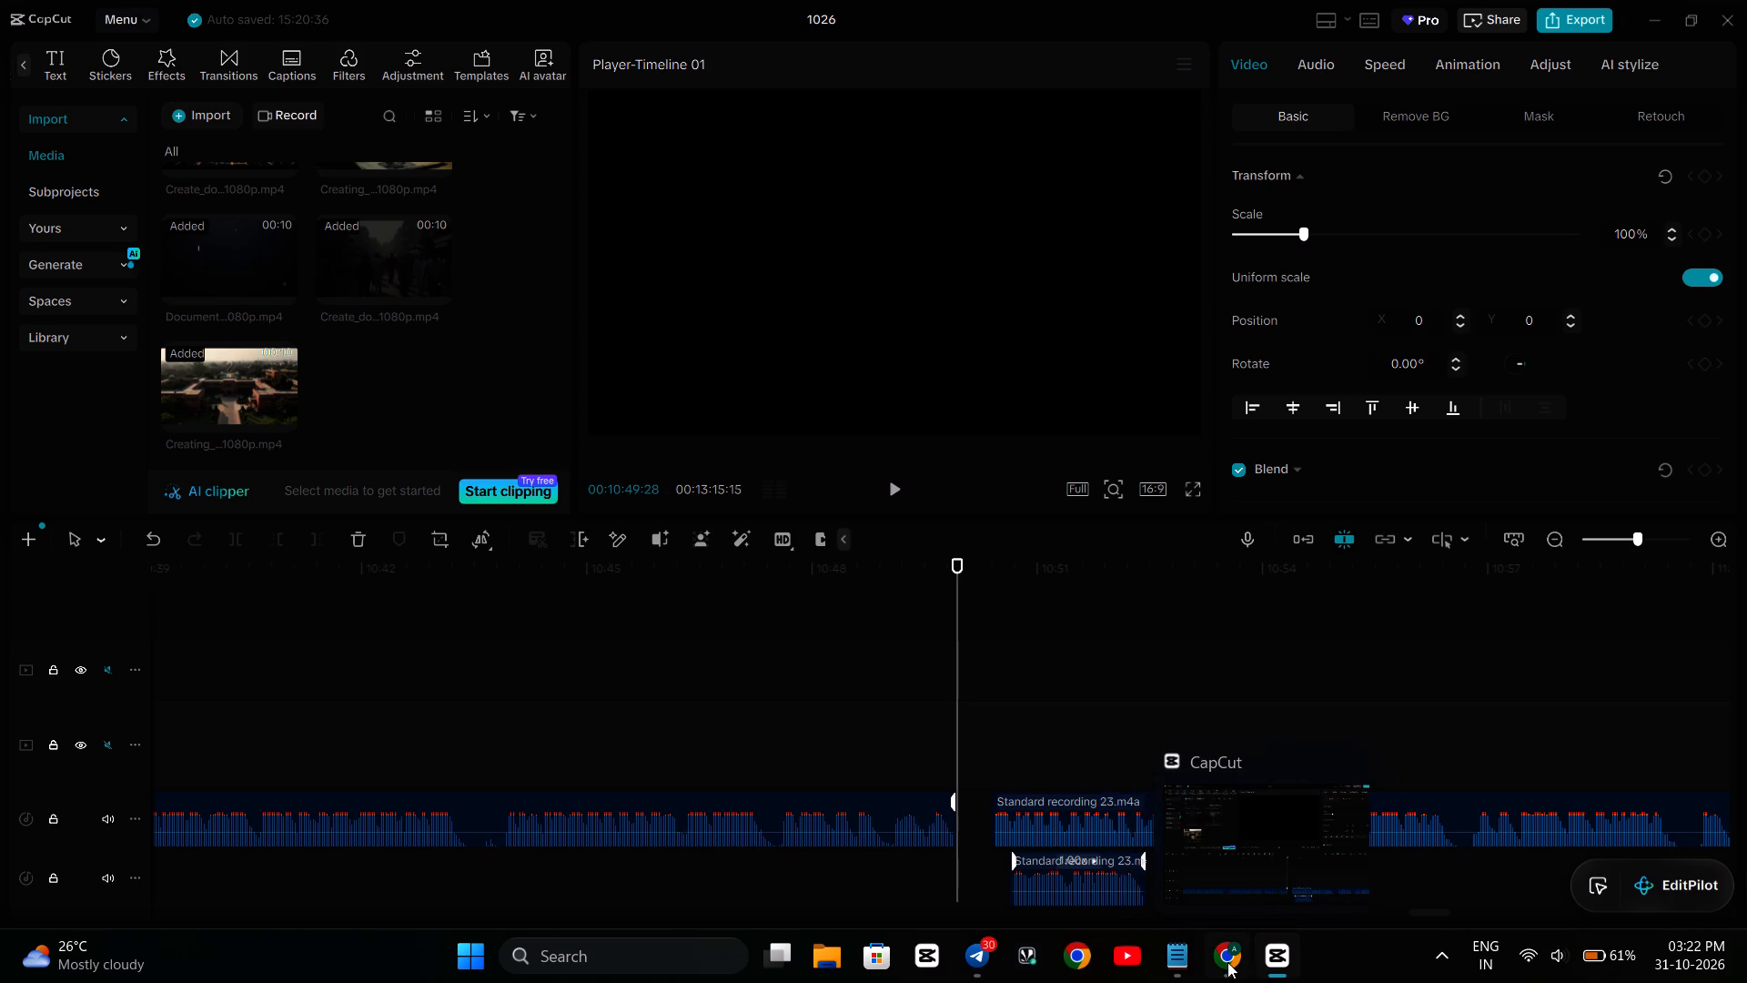
Highlight the script passage from "लेकिन उसी दिन ABVP Delhi" to "जब तक proof न हो।" in Notepad, then check the generation in Google Flow.
left_click(1182, 954)
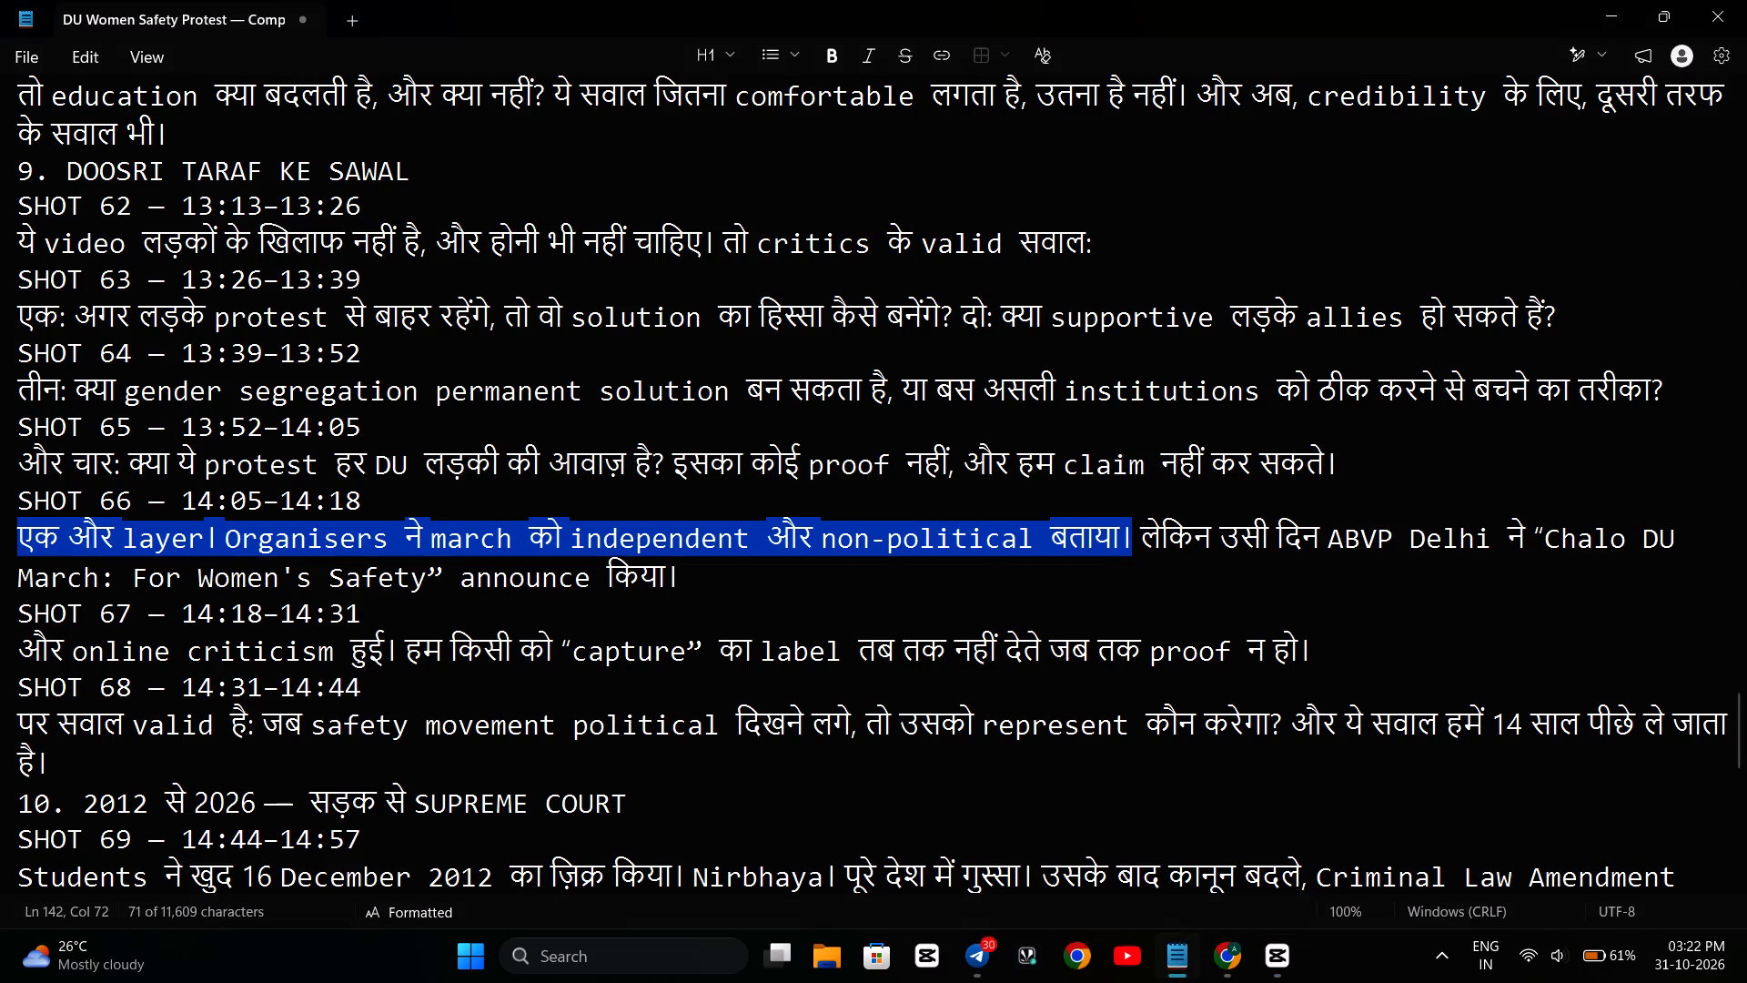
left_click_drag(1138, 532, 1355, 580)
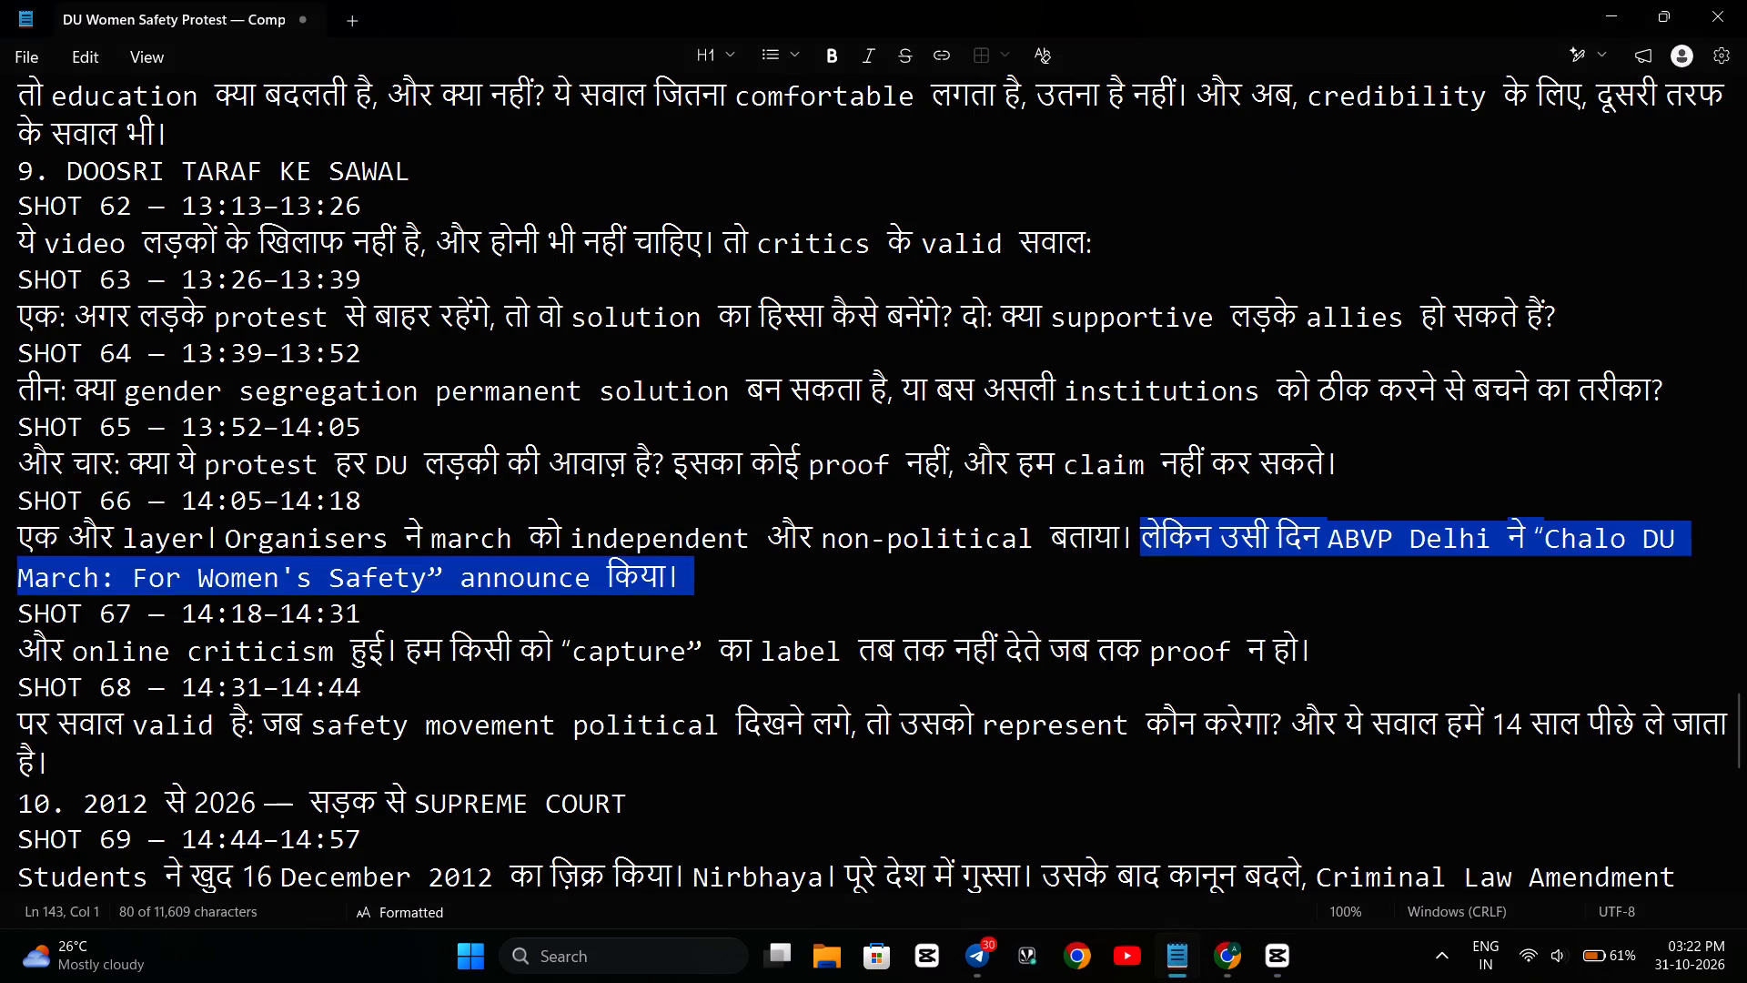
left_click_drag(1355, 580, 1388, 644)
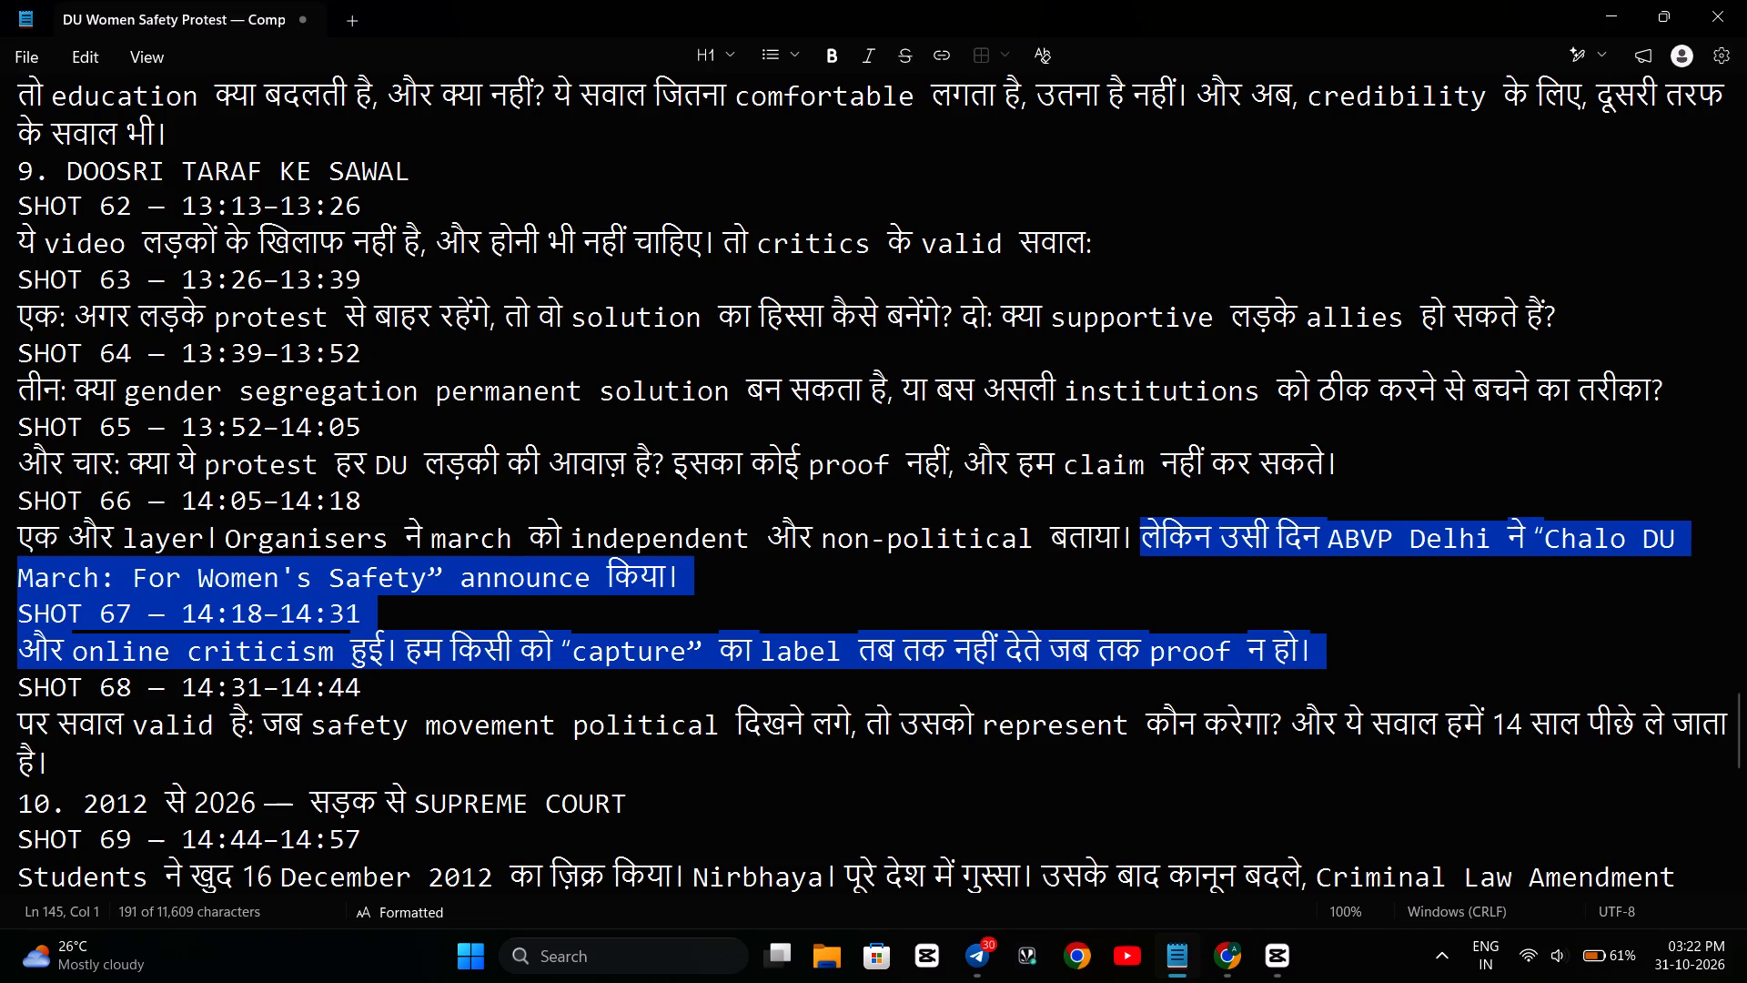
left_click_drag(1388, 644, 1388, 648)
left_click(1242, 968)
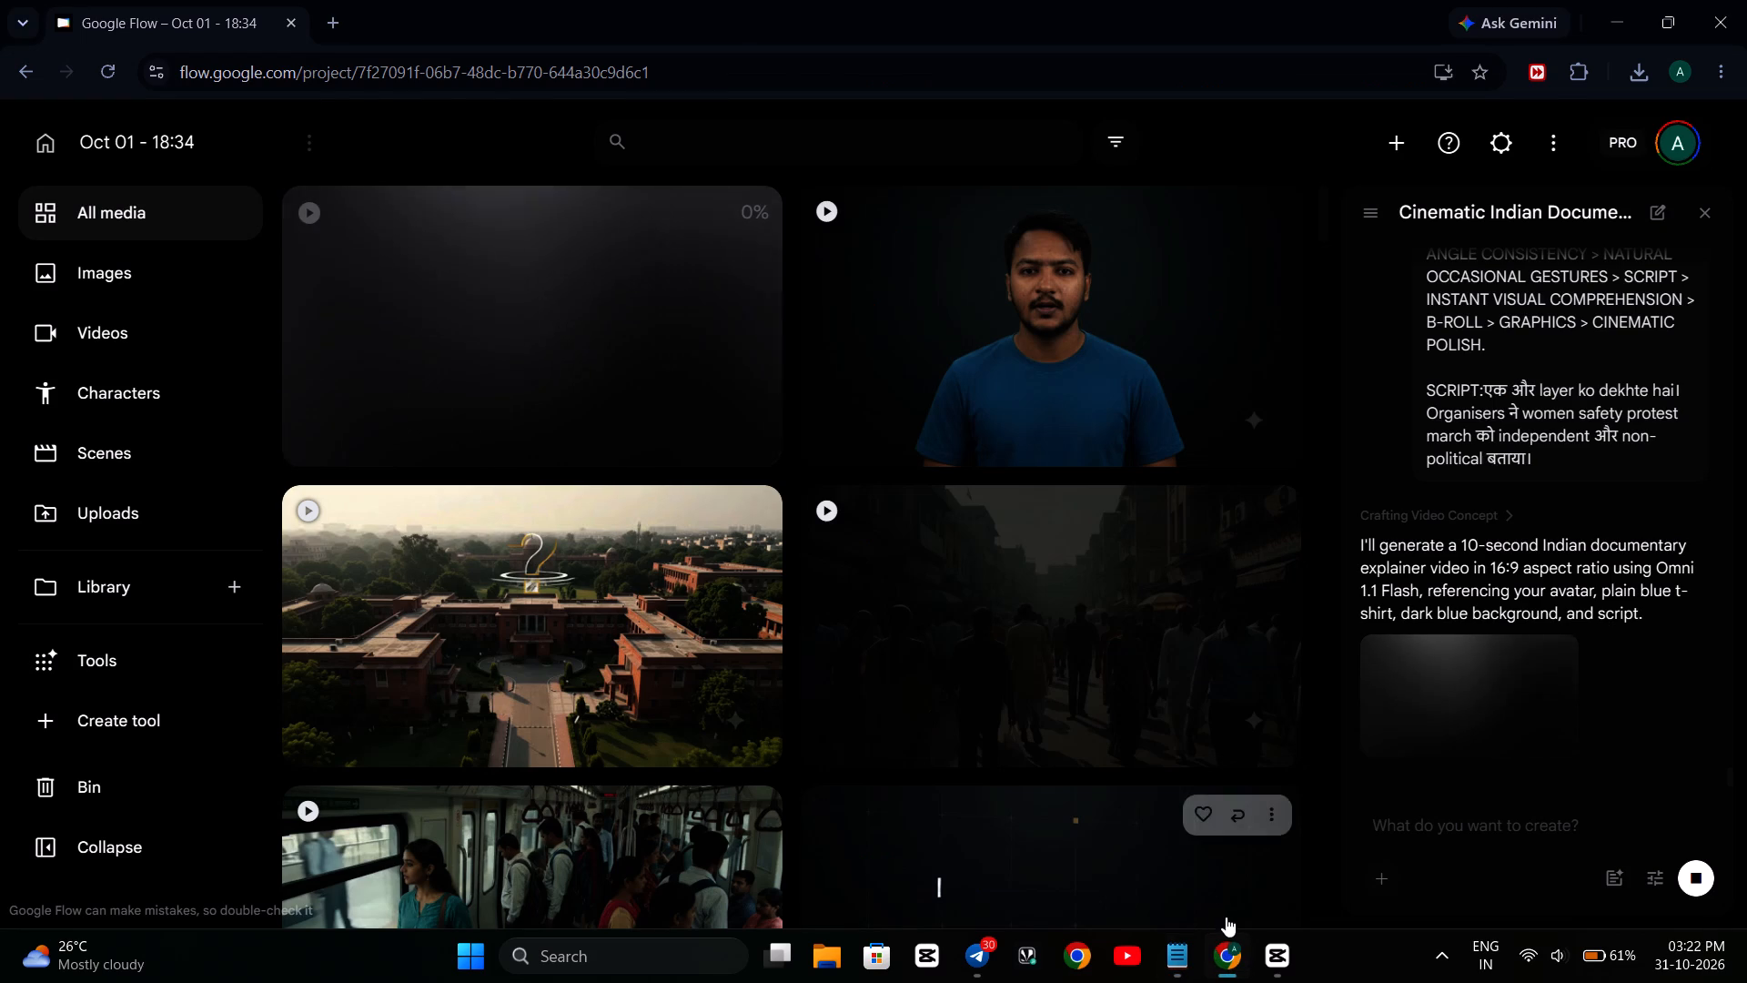
In CapCut, move the 21.6-second recording to a separate track and join the 1.8-second piece to the narration at 10:49:28.
left_click(1260, 943)
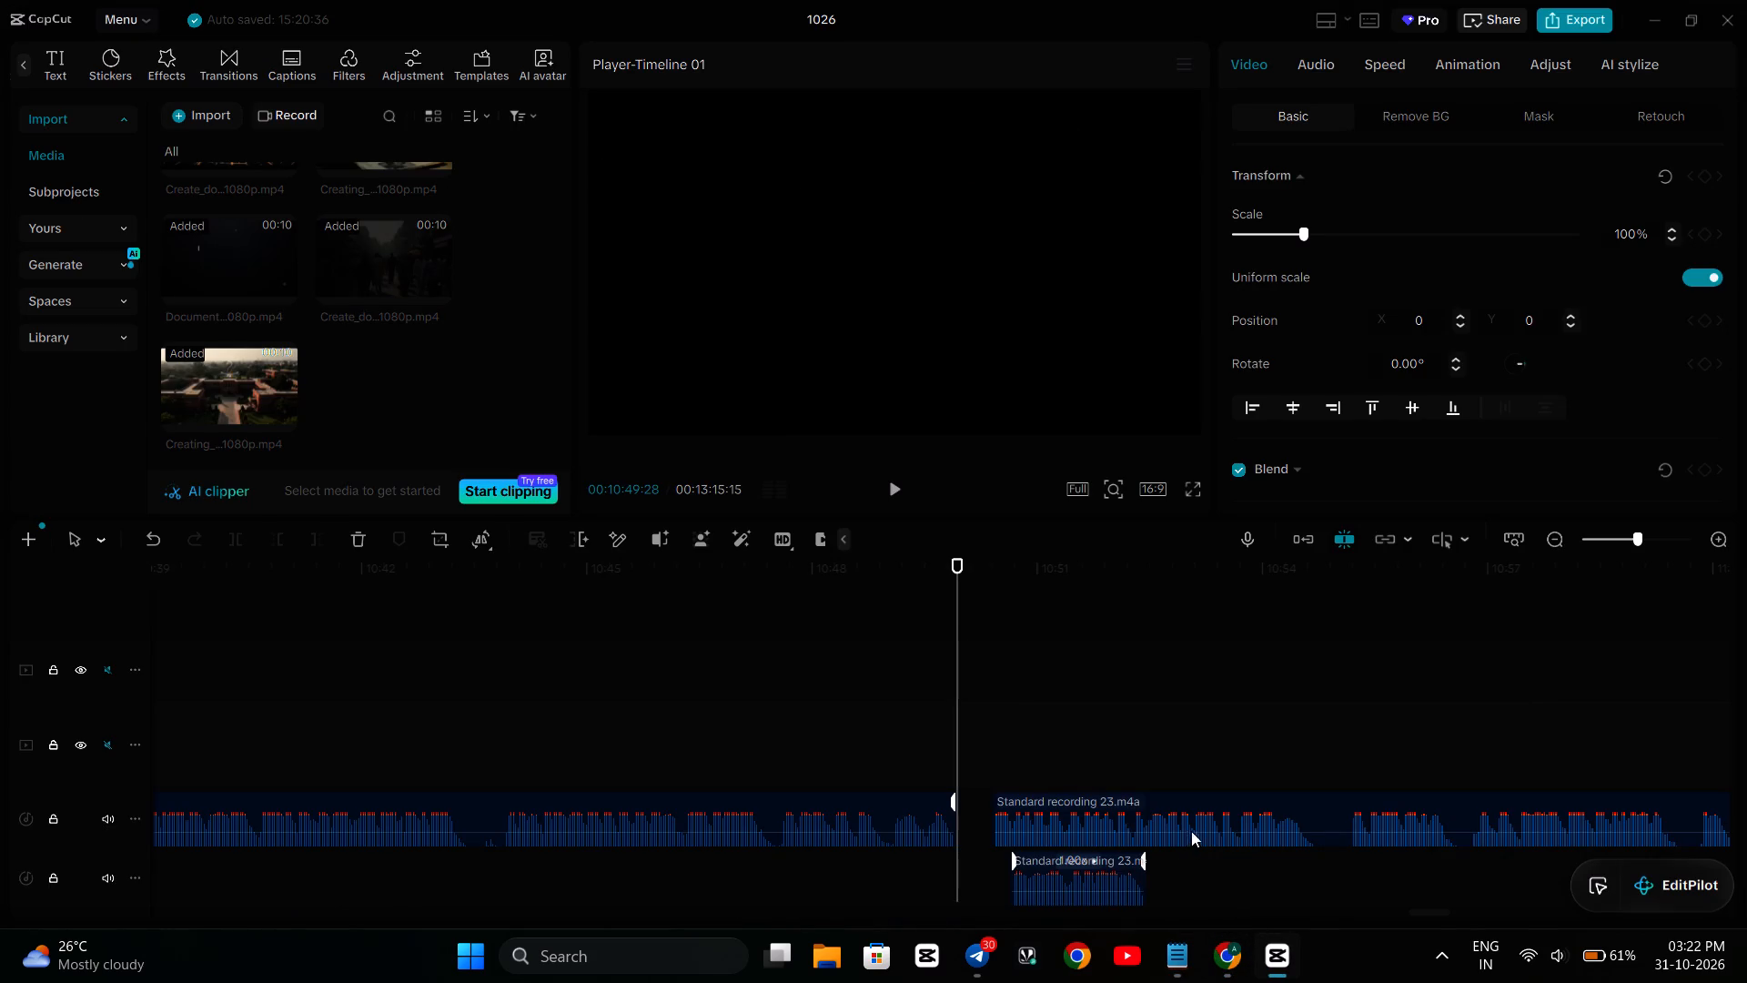
left_click_drag(1208, 816, 1363, 737)
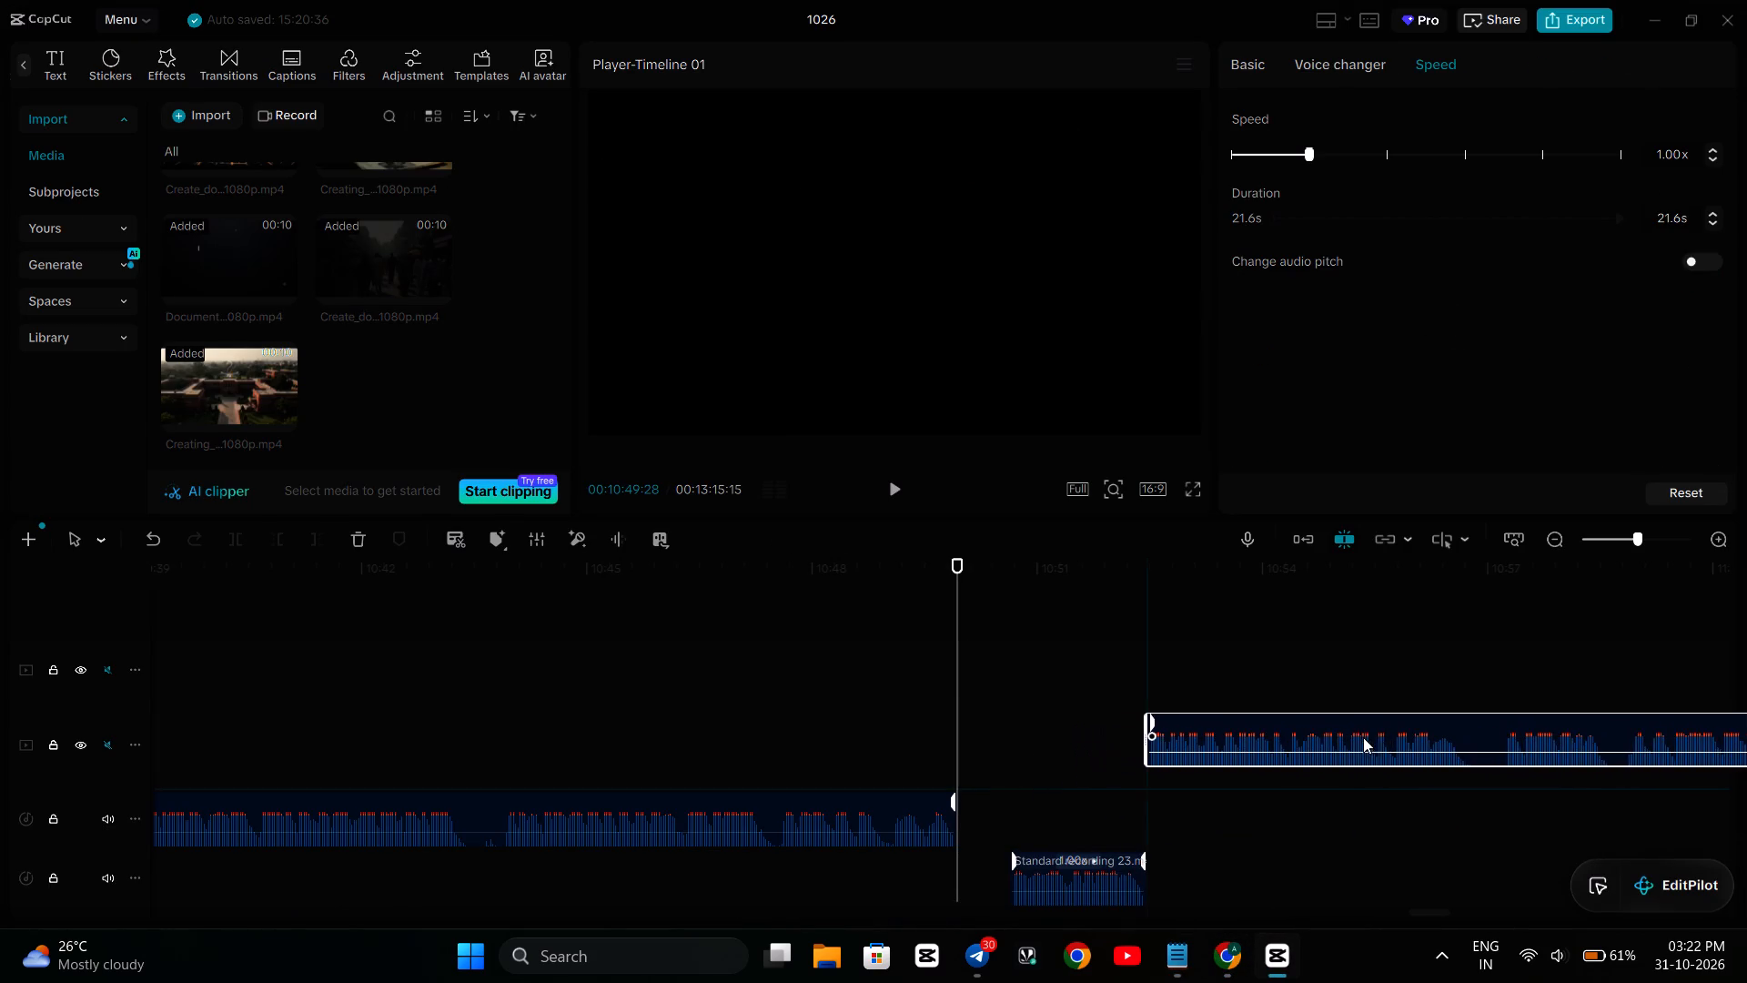
left_click_drag(1363, 737, 1368, 760)
scroll(1118, 844, "down", 2)
left_click_drag(1065, 876, 1028, 836)
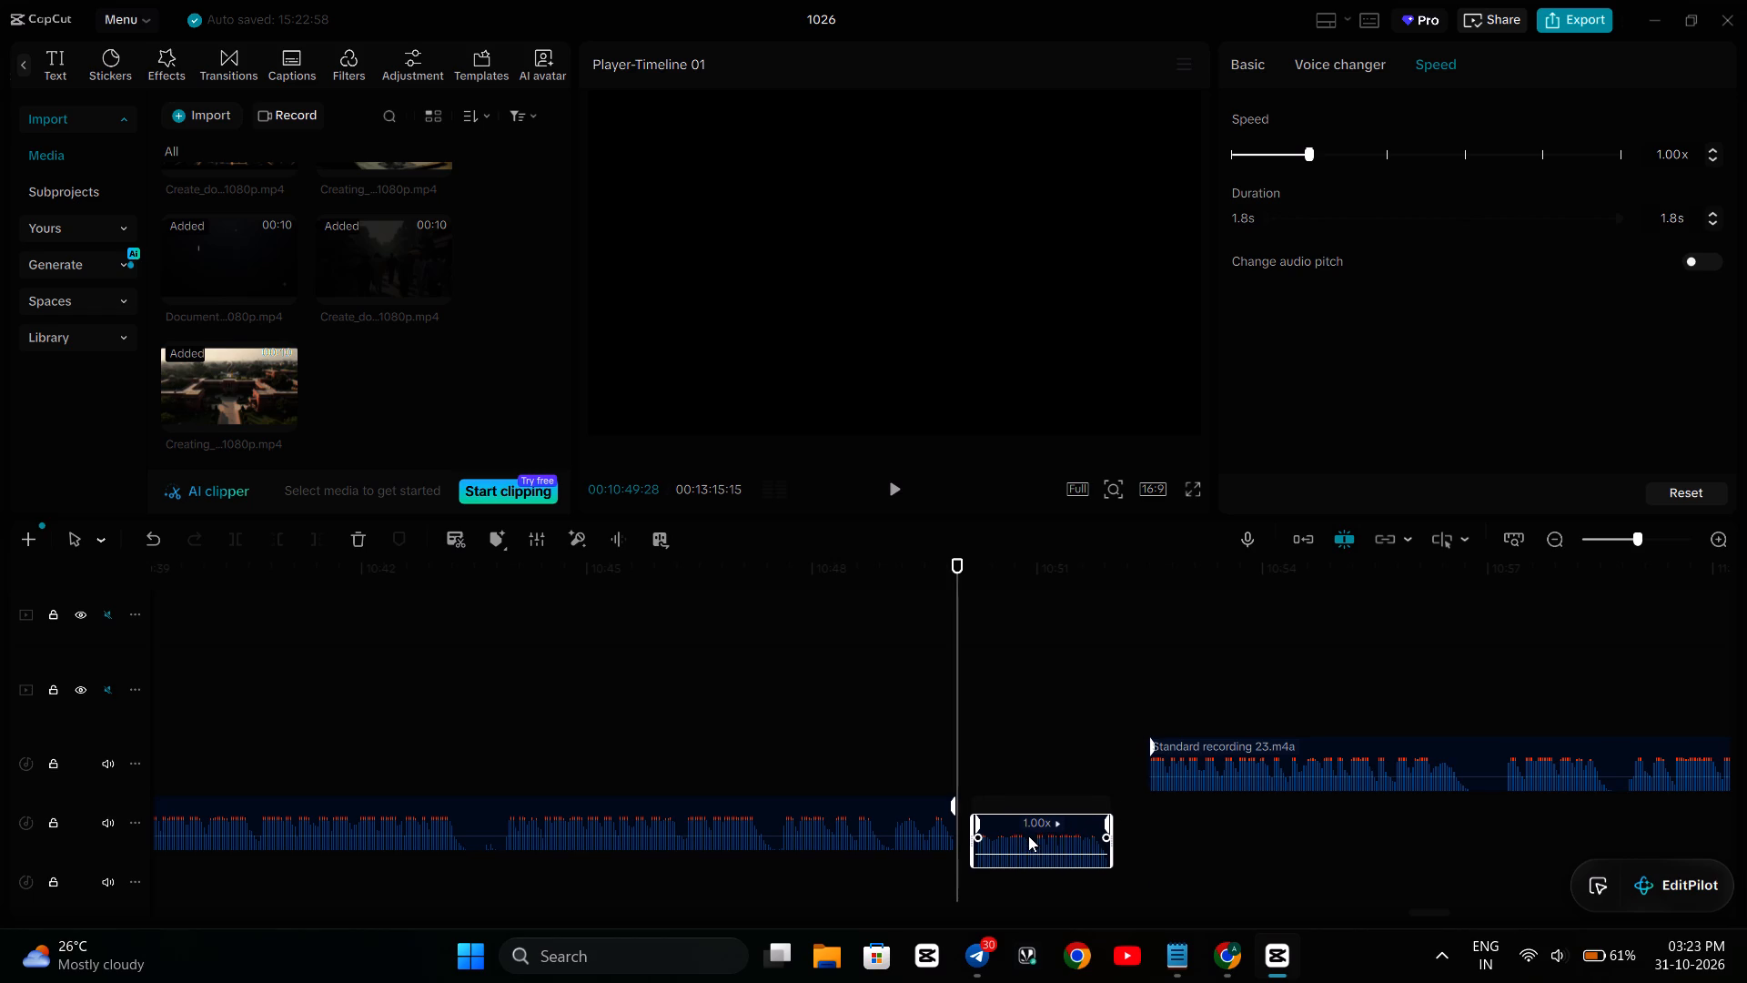
left_click_drag(1028, 836, 1011, 834)
Move the 20.0-second recording to a separate track and join the 21.6-second recording to the end of the 1.8-second piece on the narration track.
left_click_drag(1255, 757, 1230, 785)
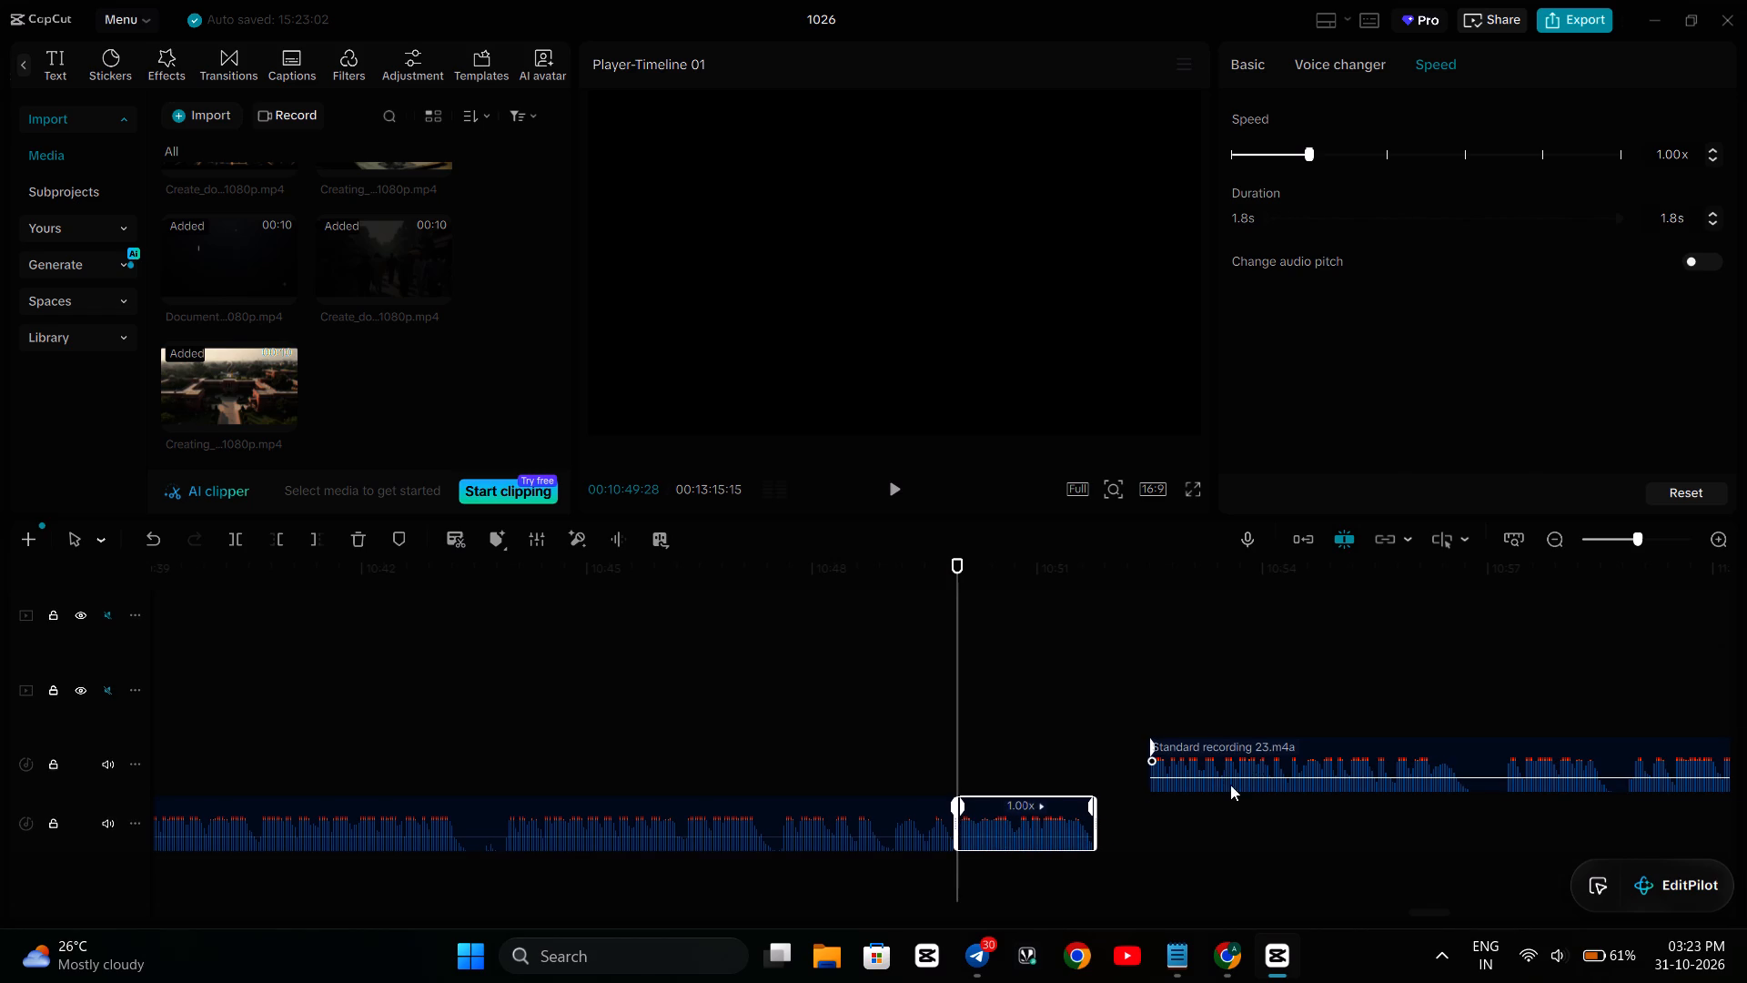
left_click_drag(1230, 785, 1207, 818)
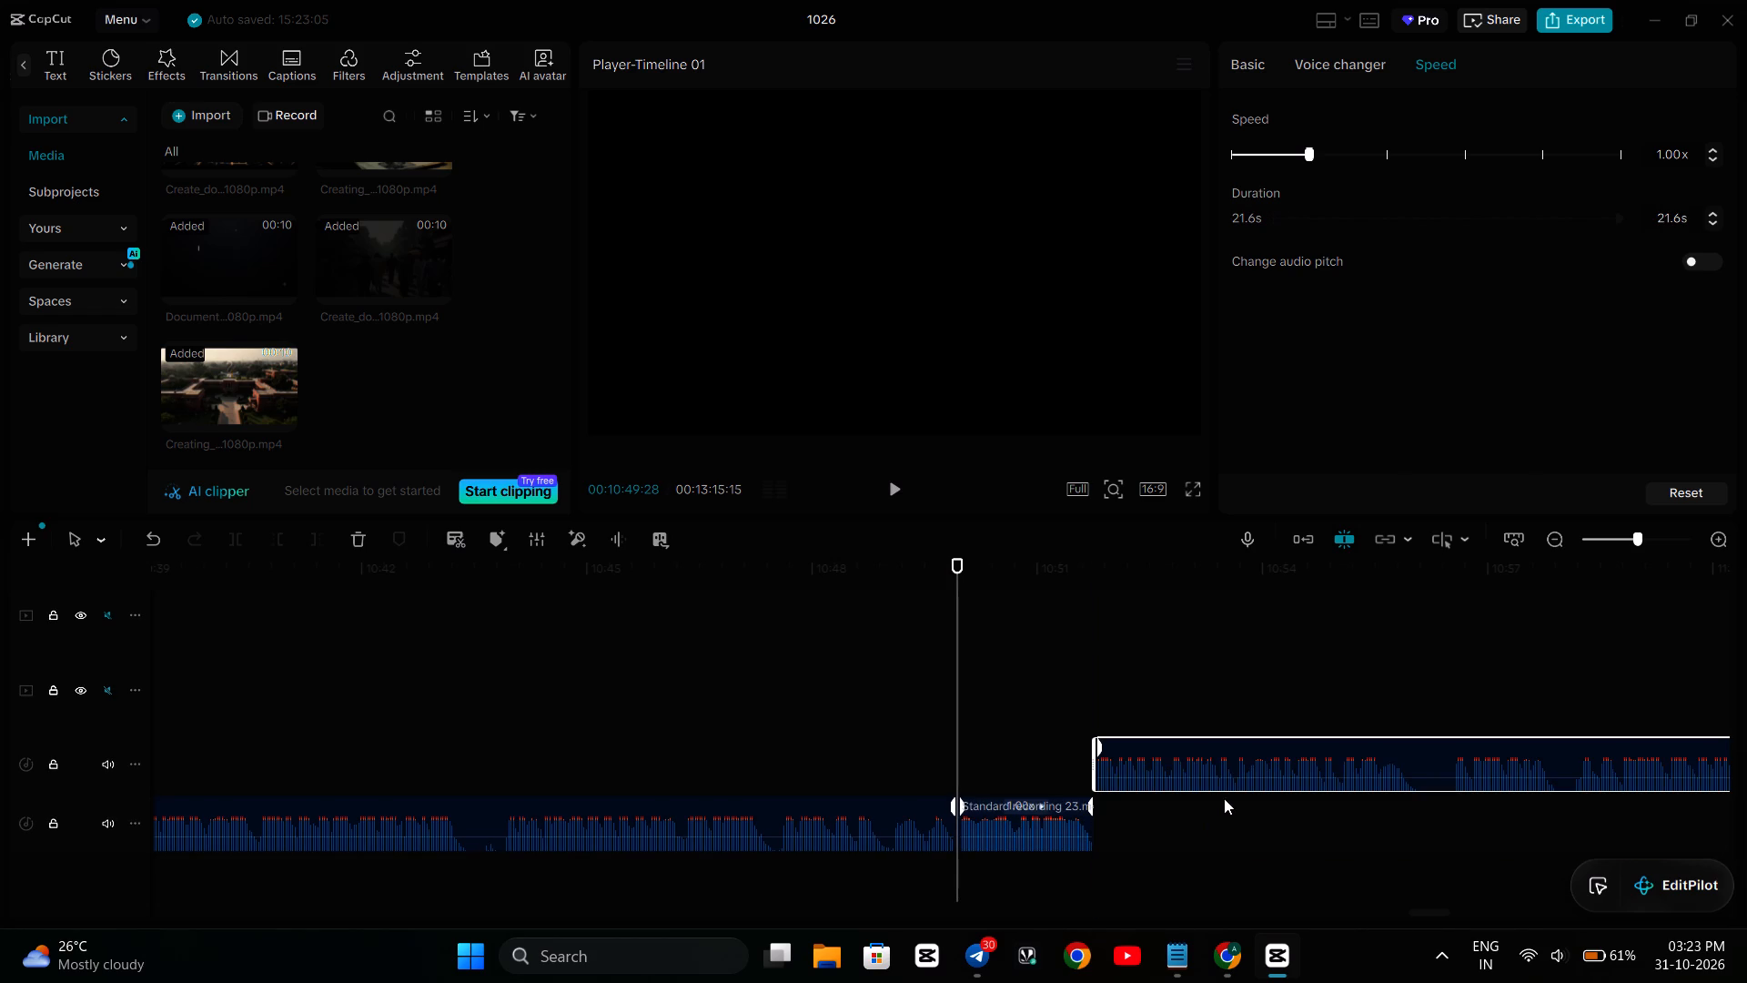
scroll(1275, 807, "left", 4)
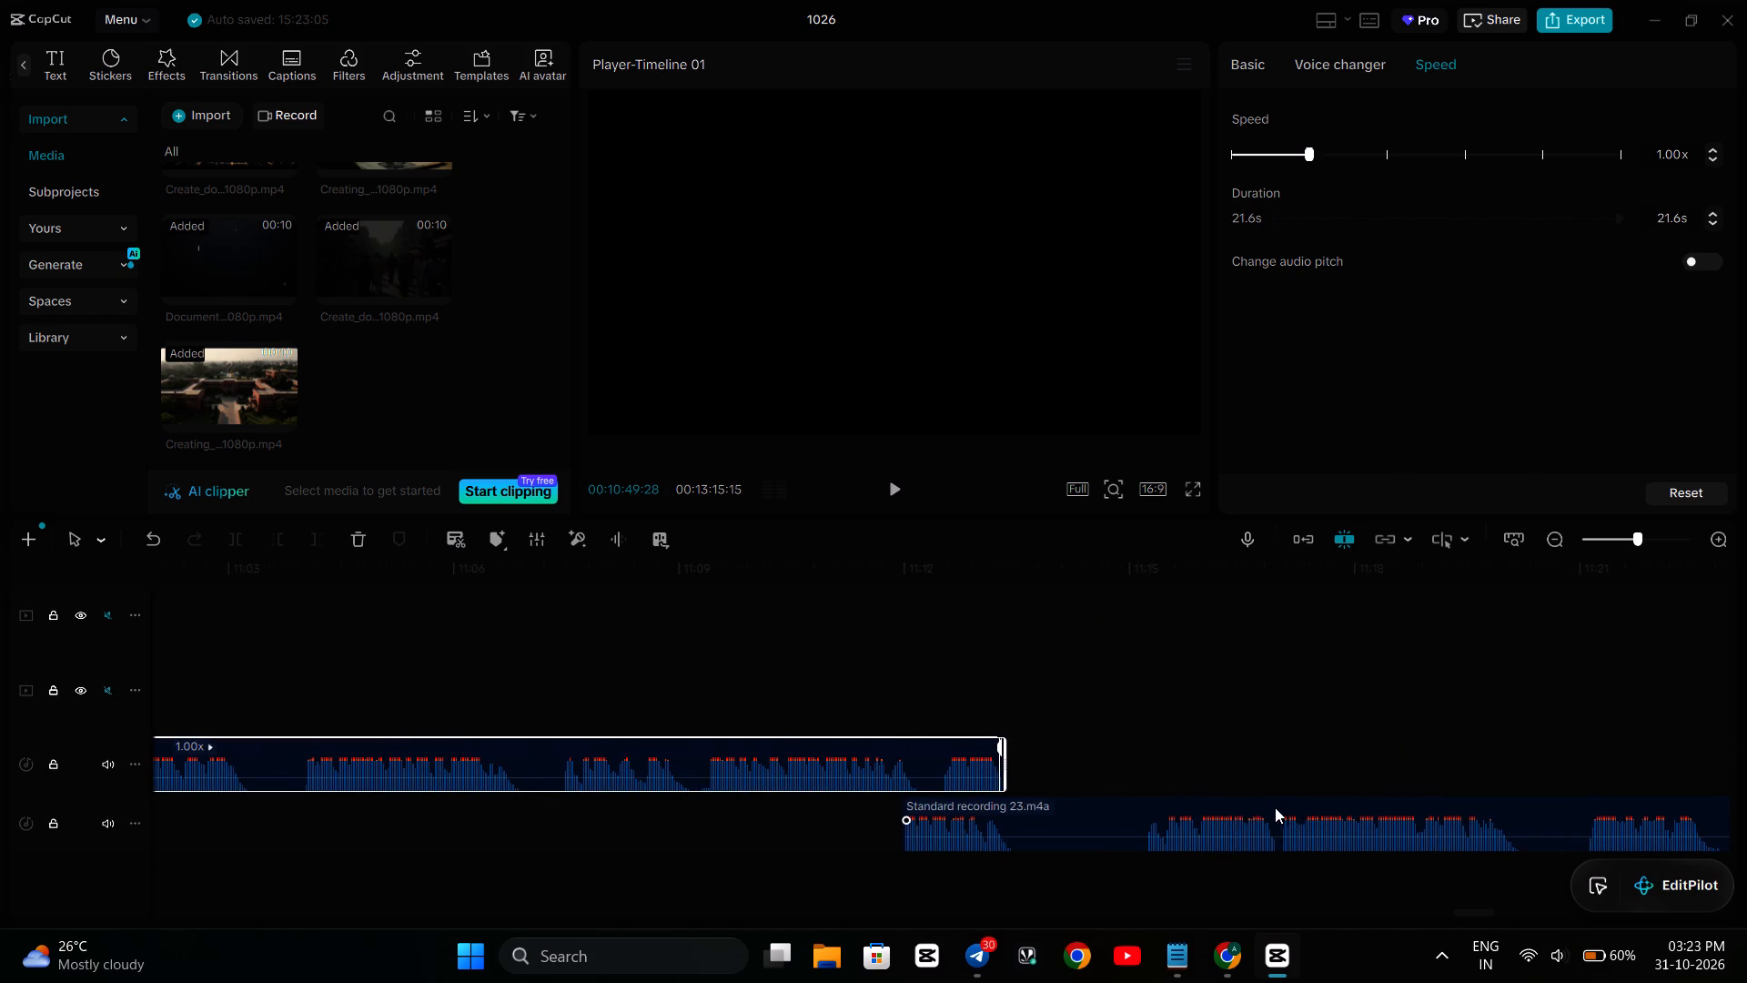
left_click_drag(1227, 803, 1256, 864)
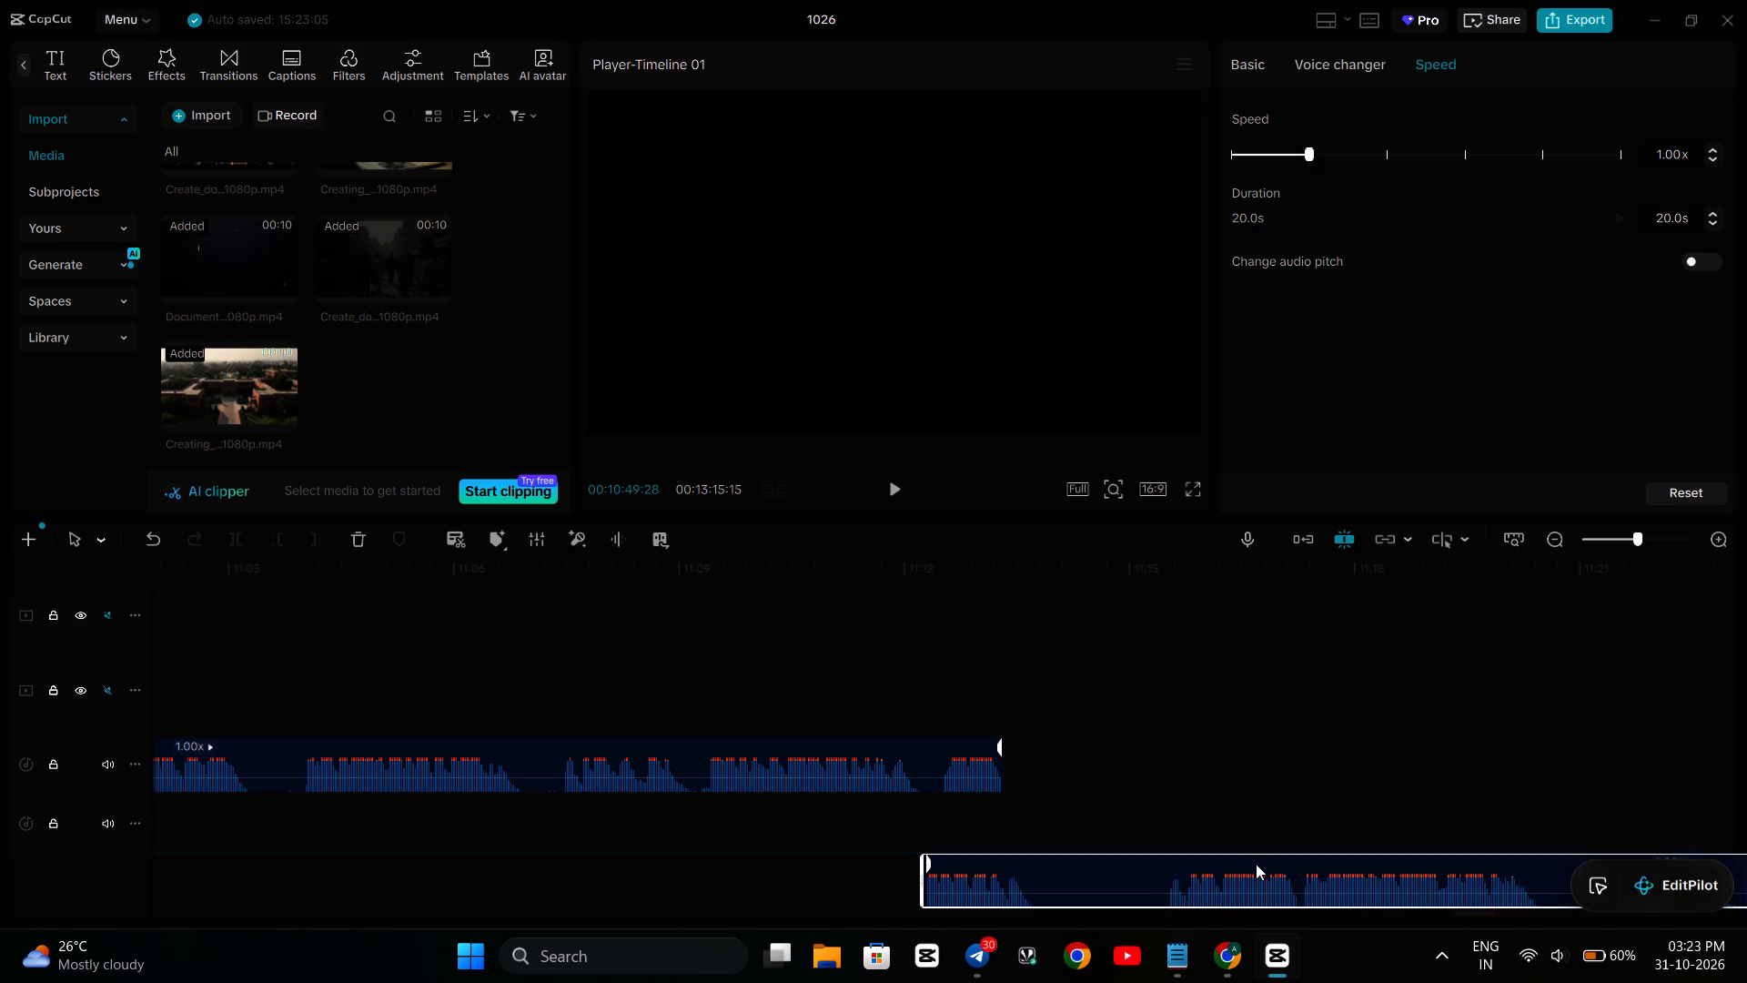
left_click_drag(1256, 864, 1367, 859)
scroll(1368, 859, "right", 9)
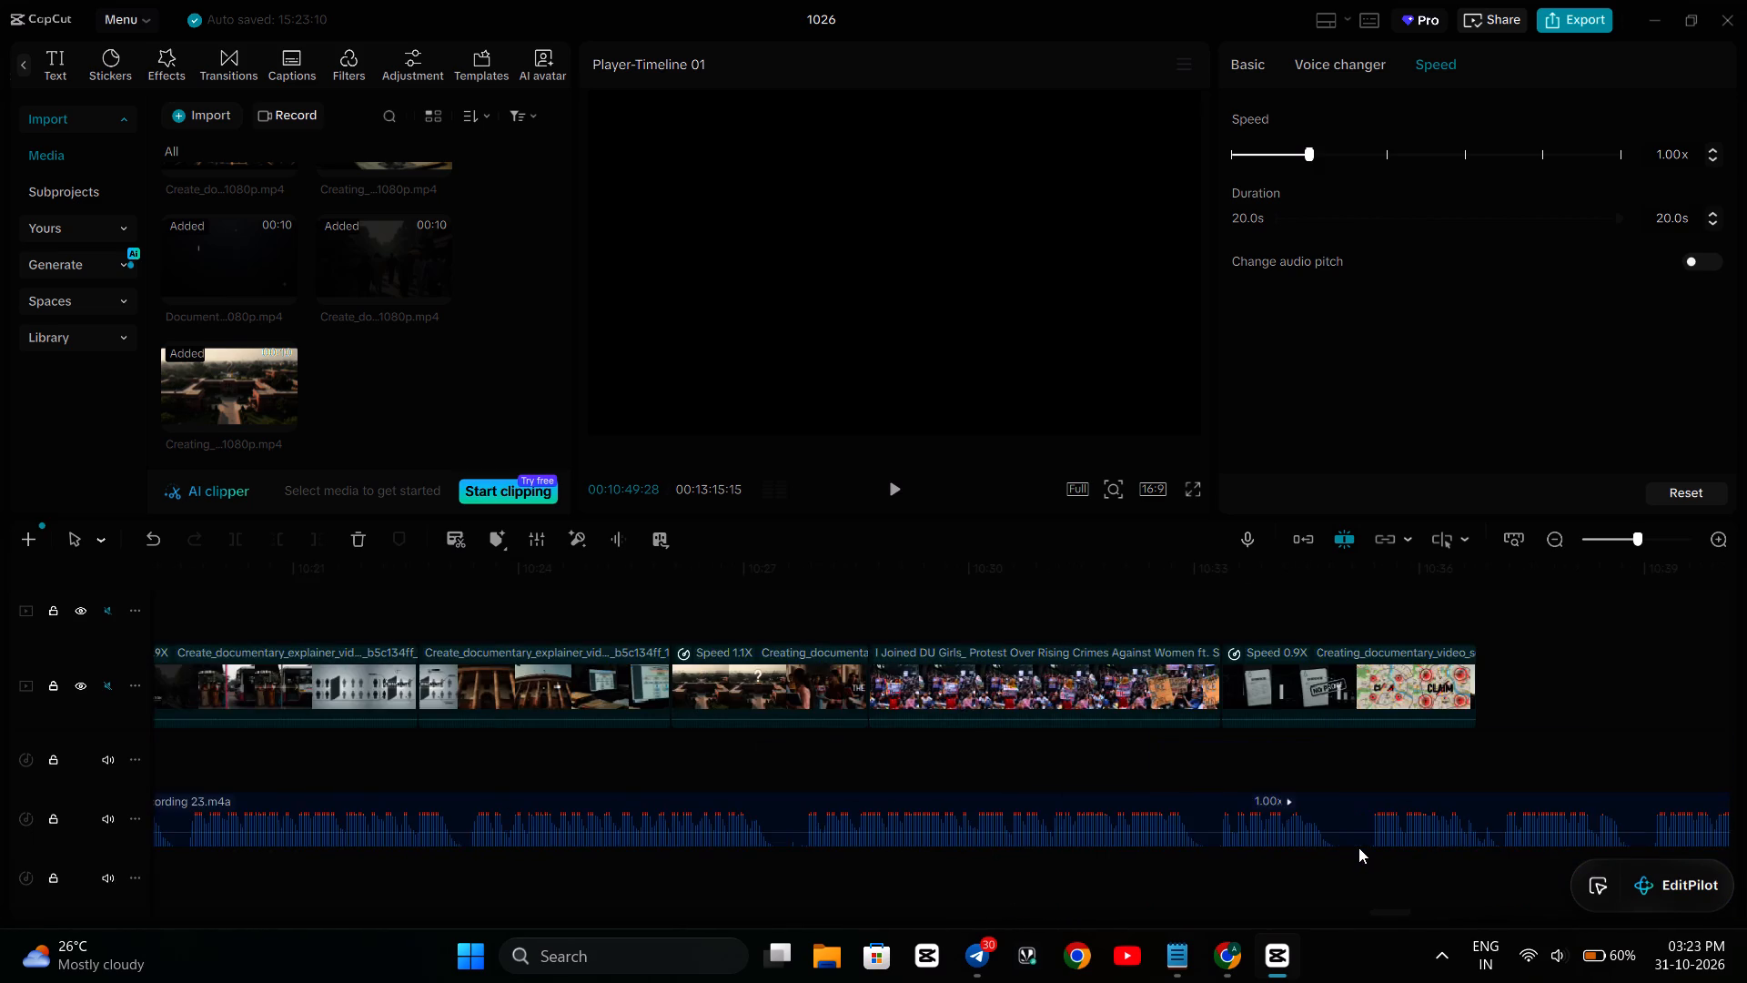
scroll(1358, 847, "left", 3)
left_click_drag(1357, 769, 1358, 754)
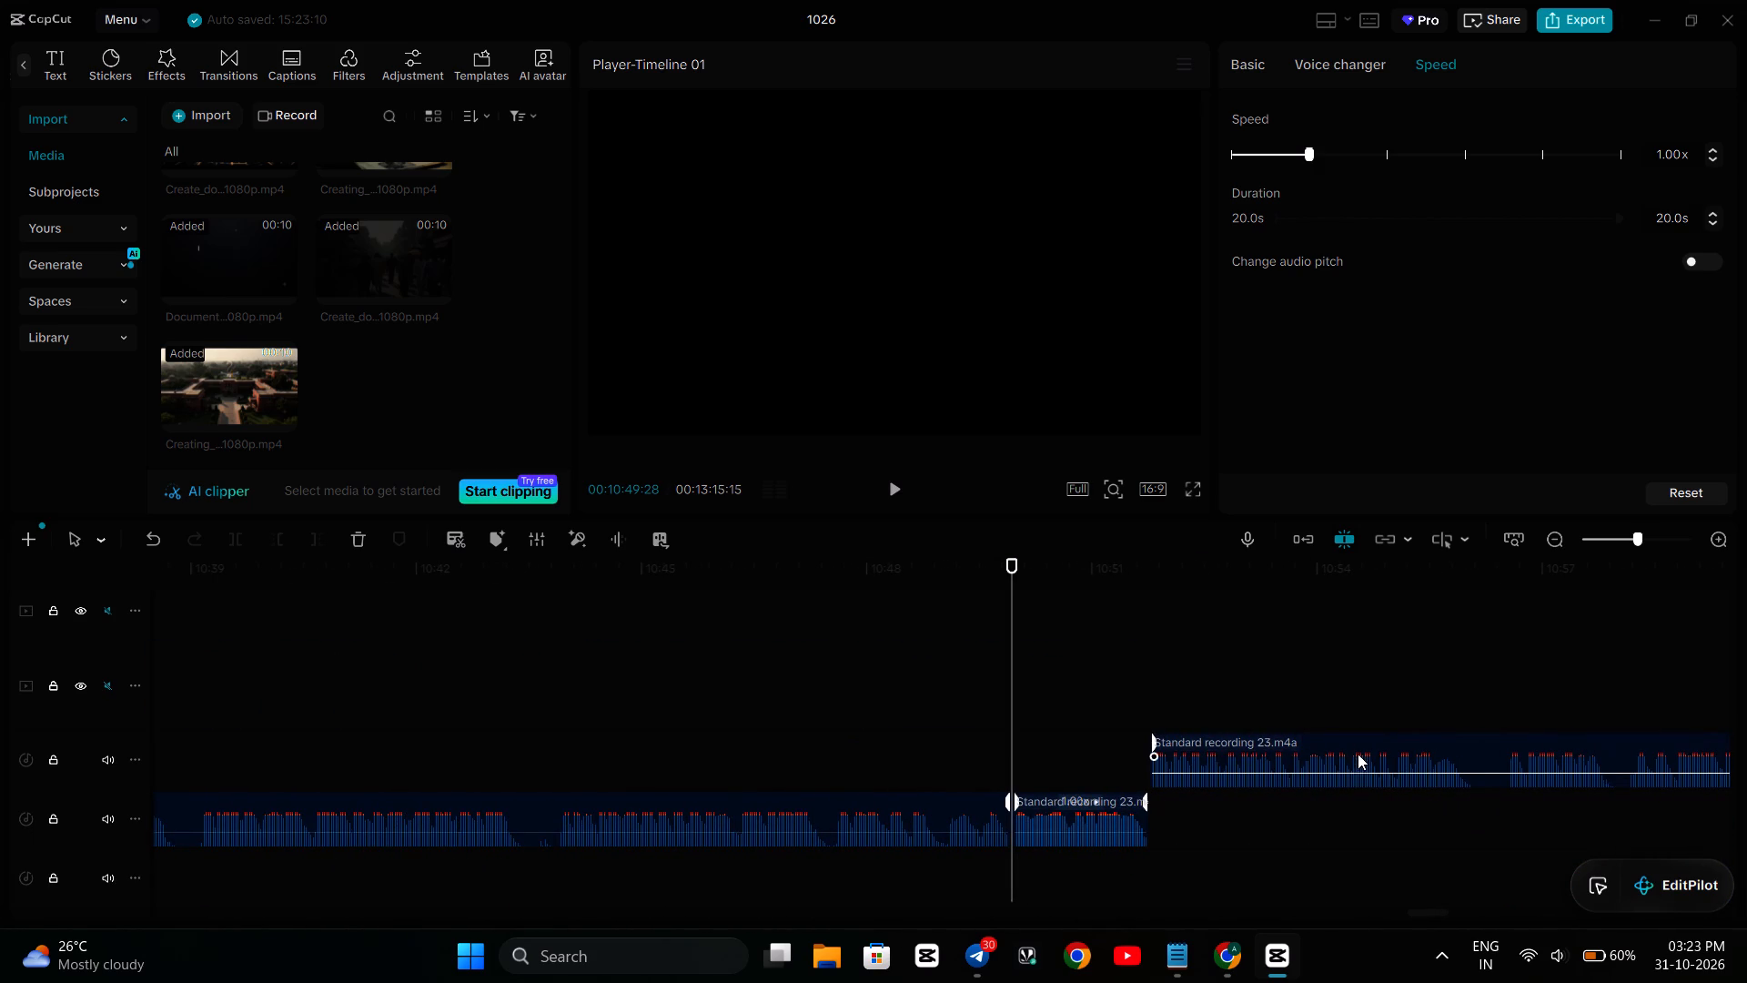
left_click_drag(1358, 754, 1356, 816)
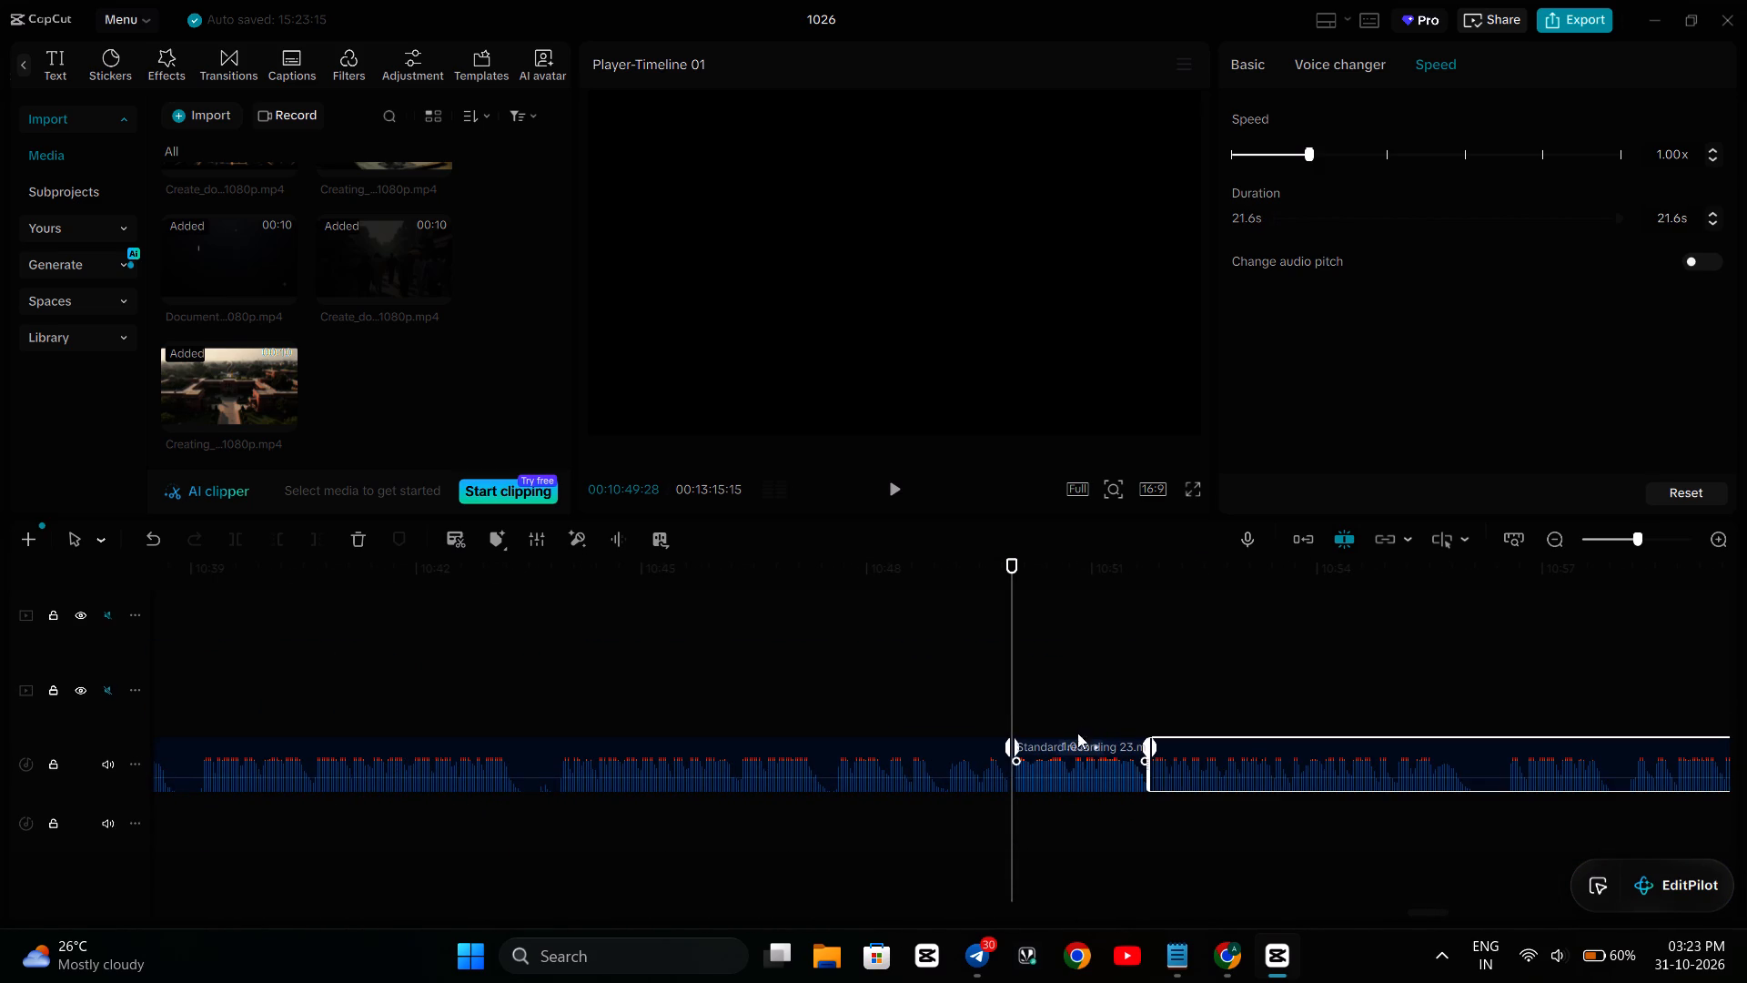
Play the narration across the joins before and after the 1.8-second piece.
left_click(1066, 707)
key("space")
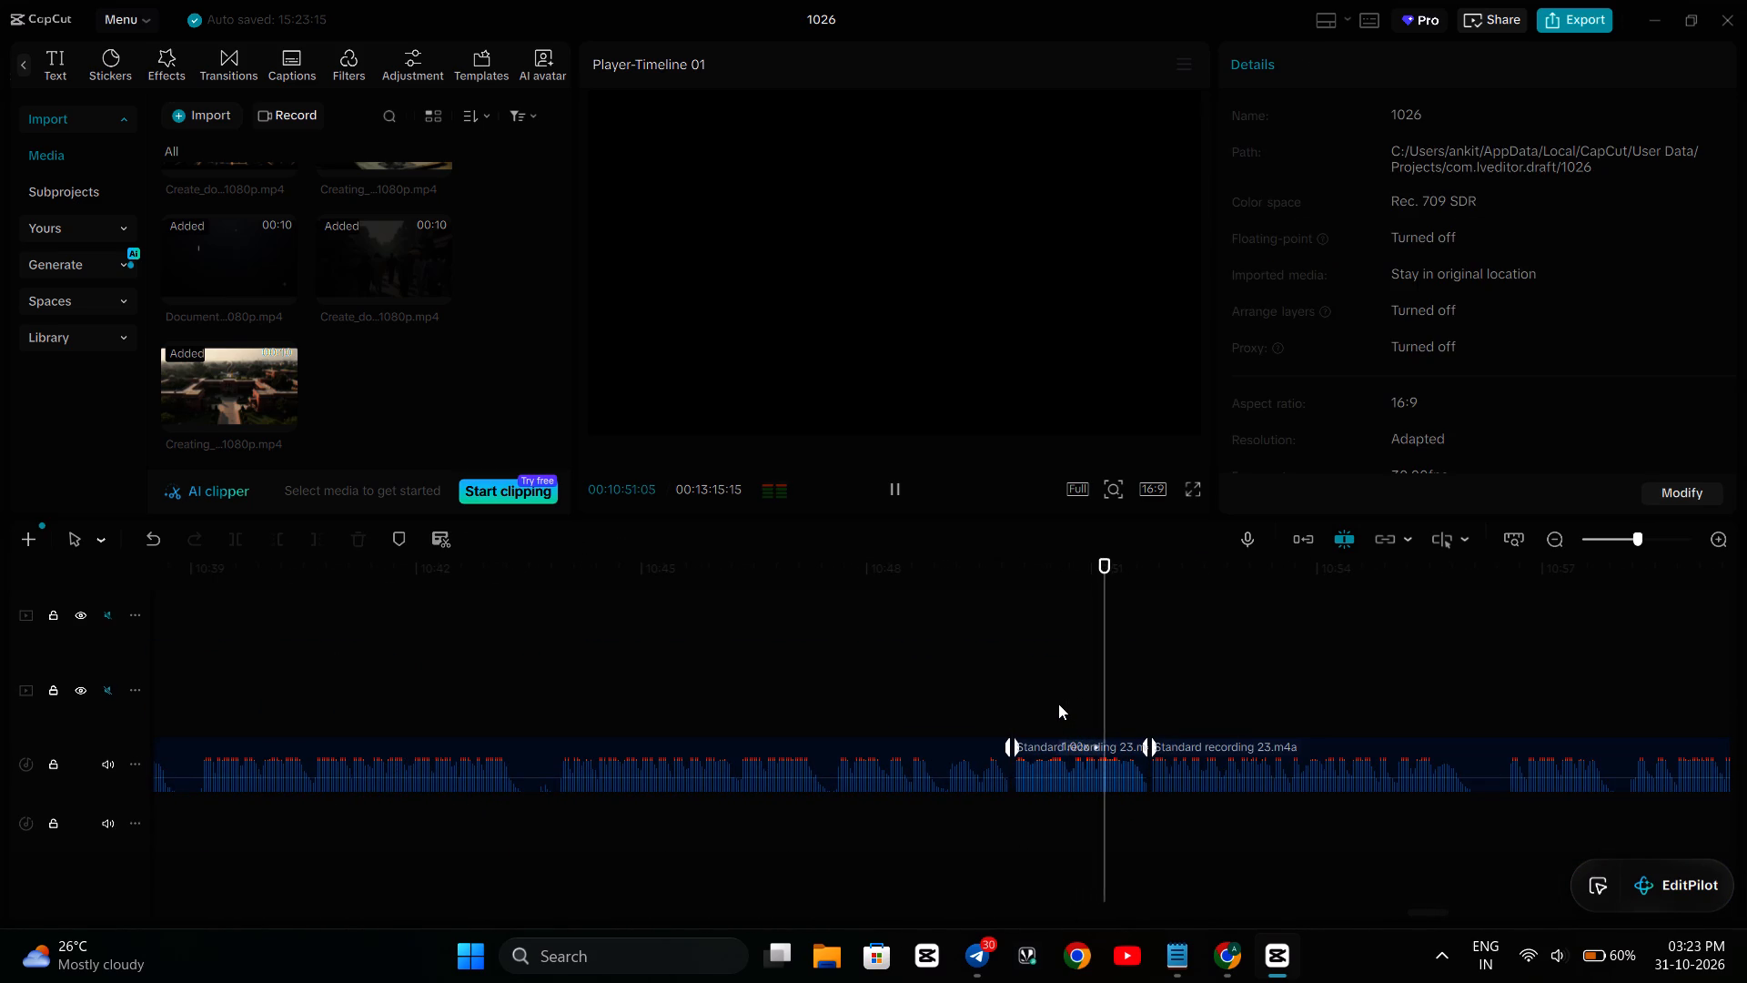
key("space")
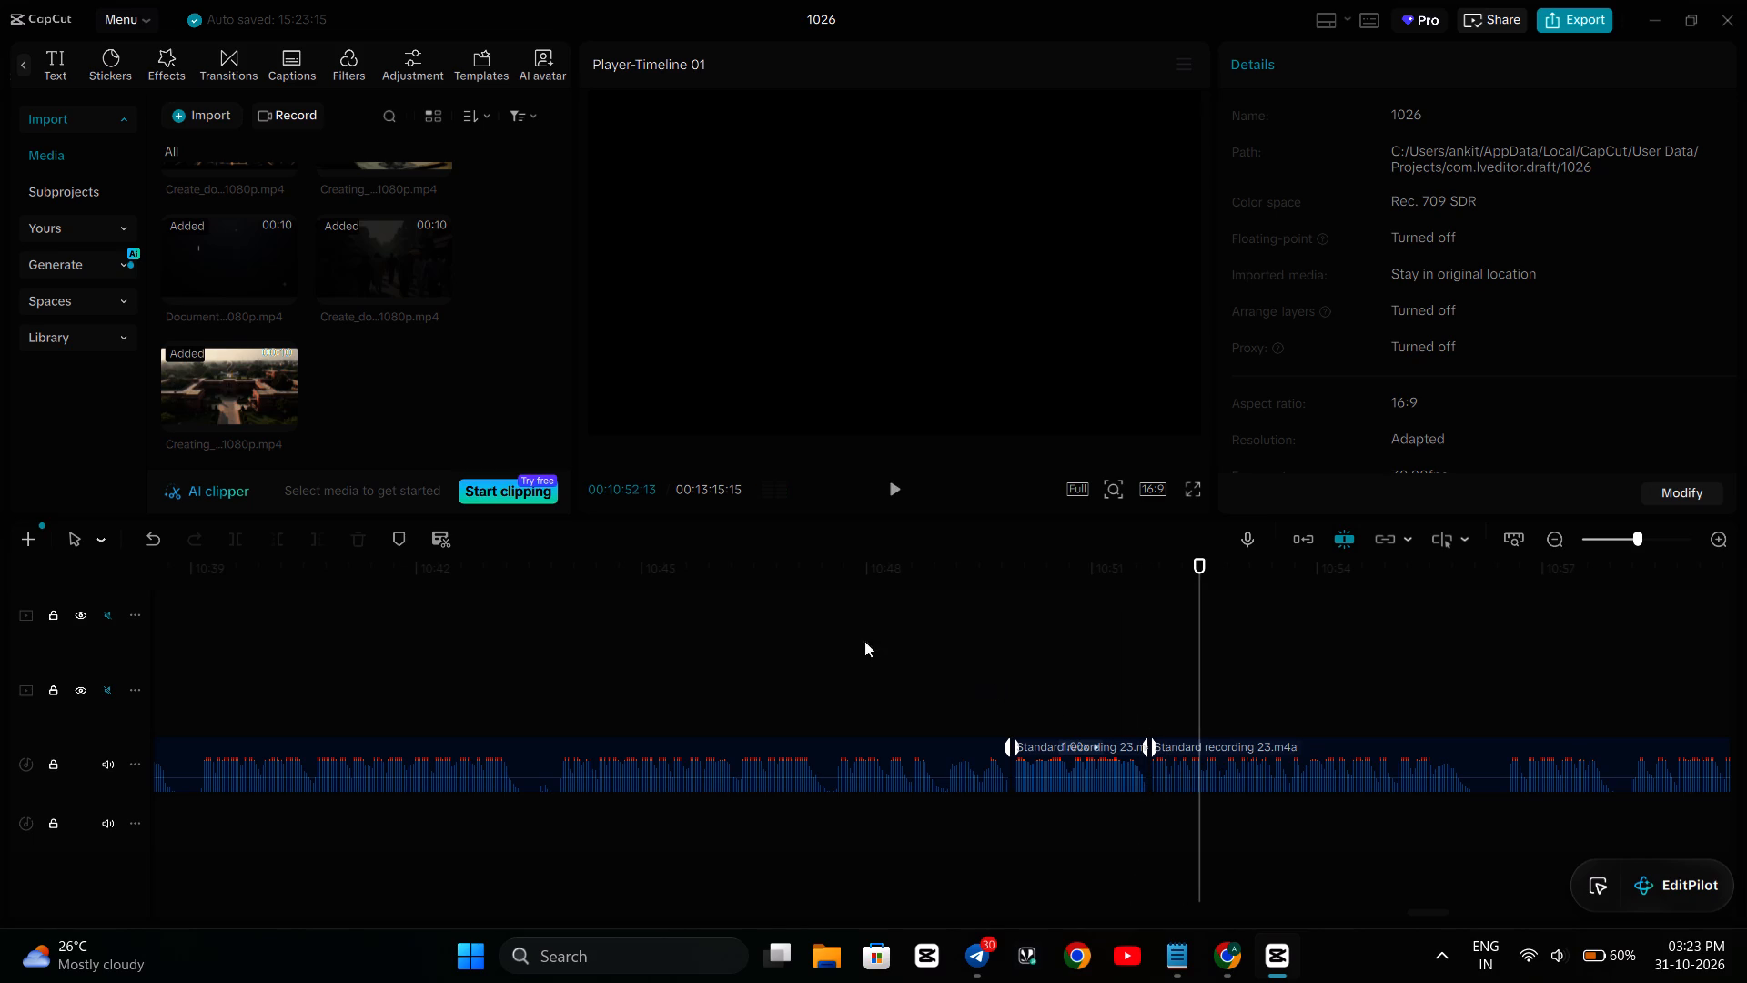
left_click(781, 682)
key("space")
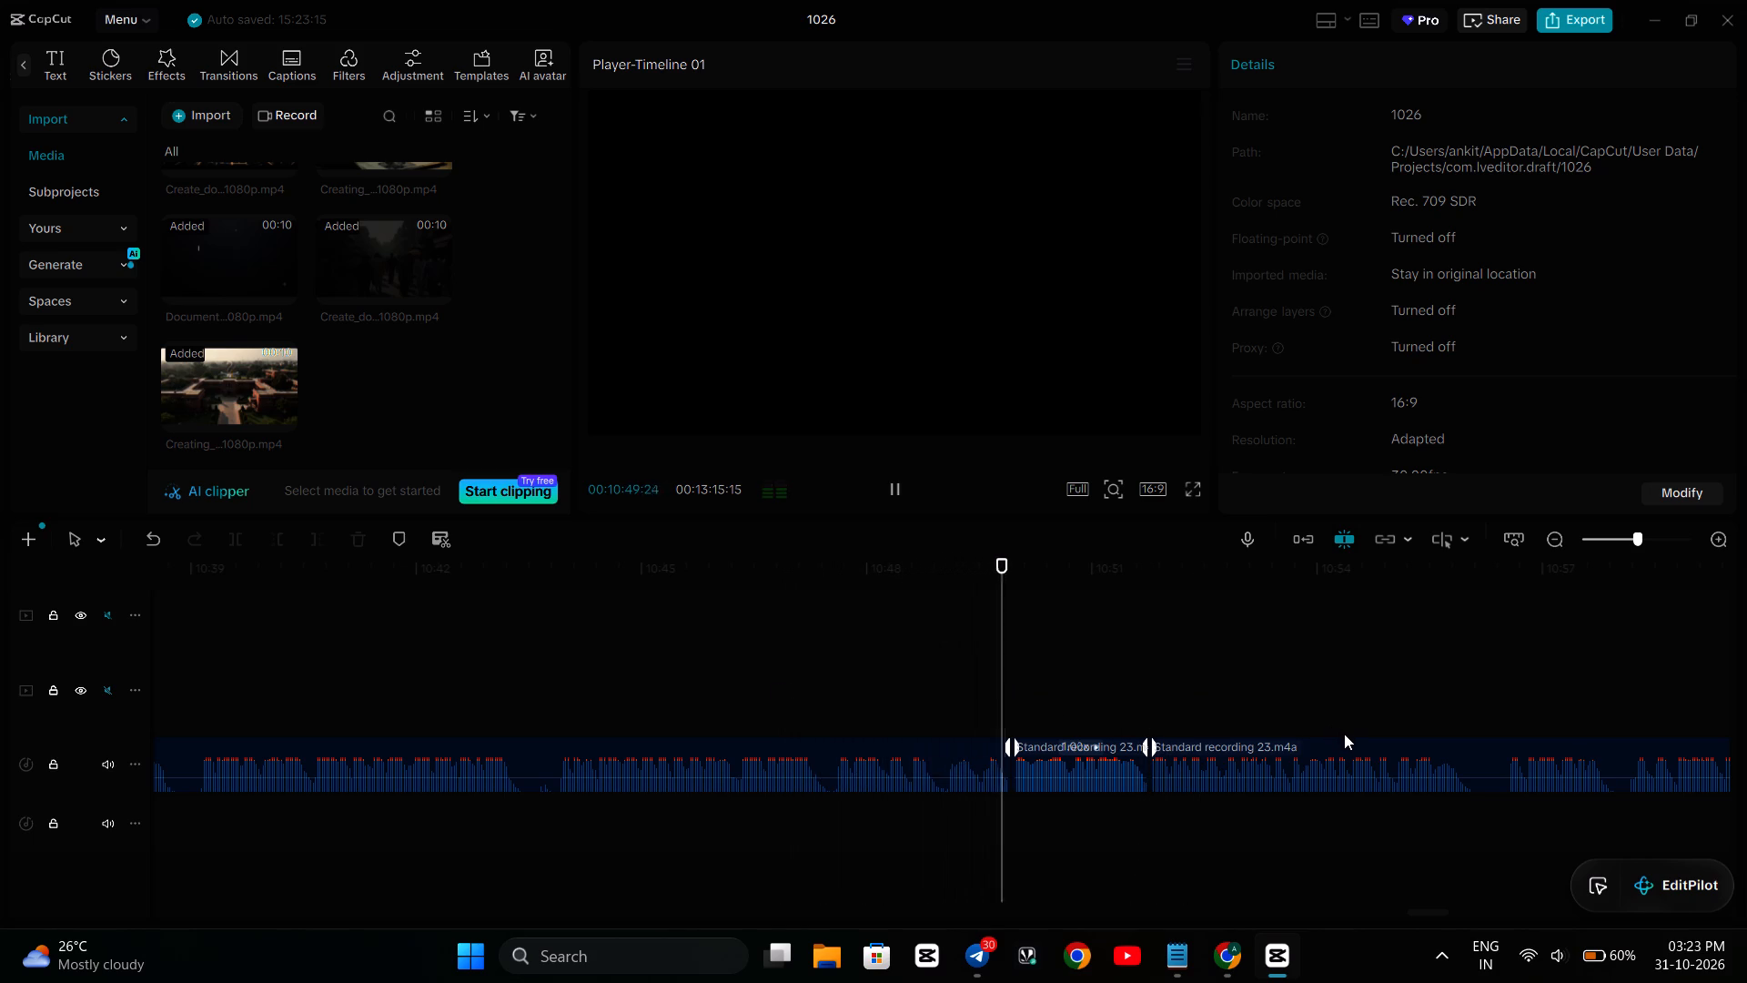
key("space")
Shift the 21.6-second recording and the 1.8-second piece slightly later, leaving short pauses between the narration pieces.
left_click_drag(1474, 756, 1520, 757)
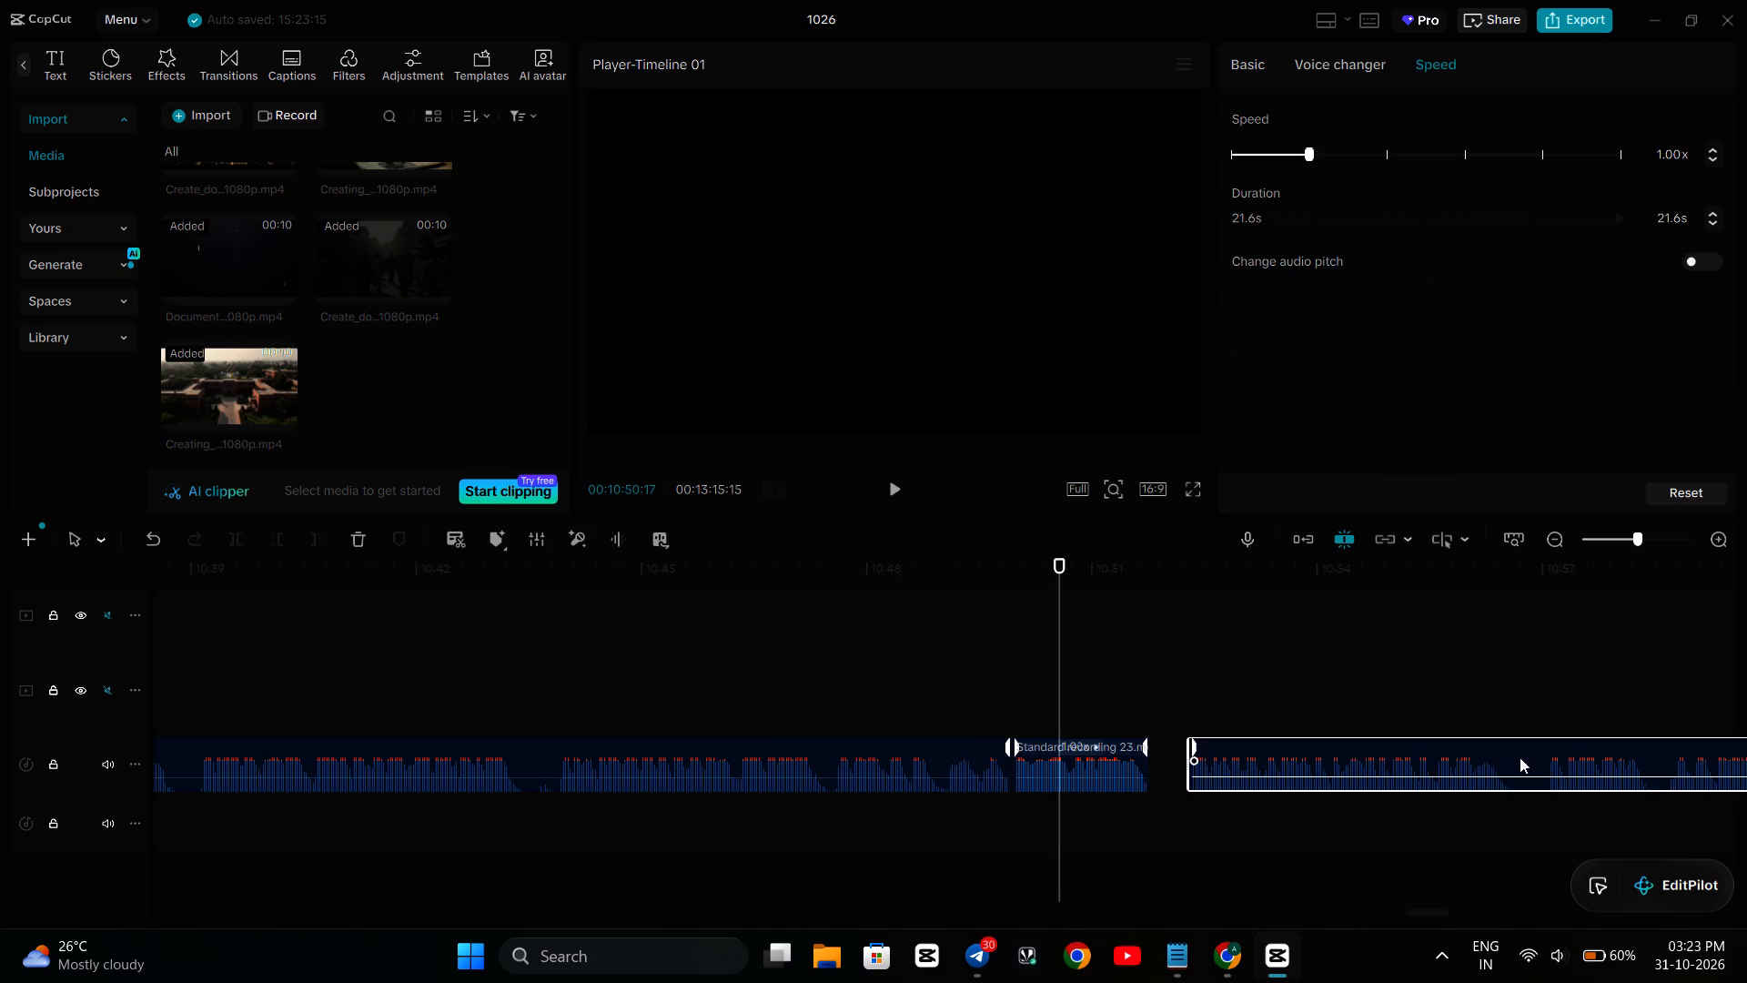
left_click_drag(1520, 757, 1527, 757)
left_click_drag(1068, 758, 1083, 763)
Play the respaced narration from about 10:47 to 10:57:25.
left_click(816, 693)
key("space")
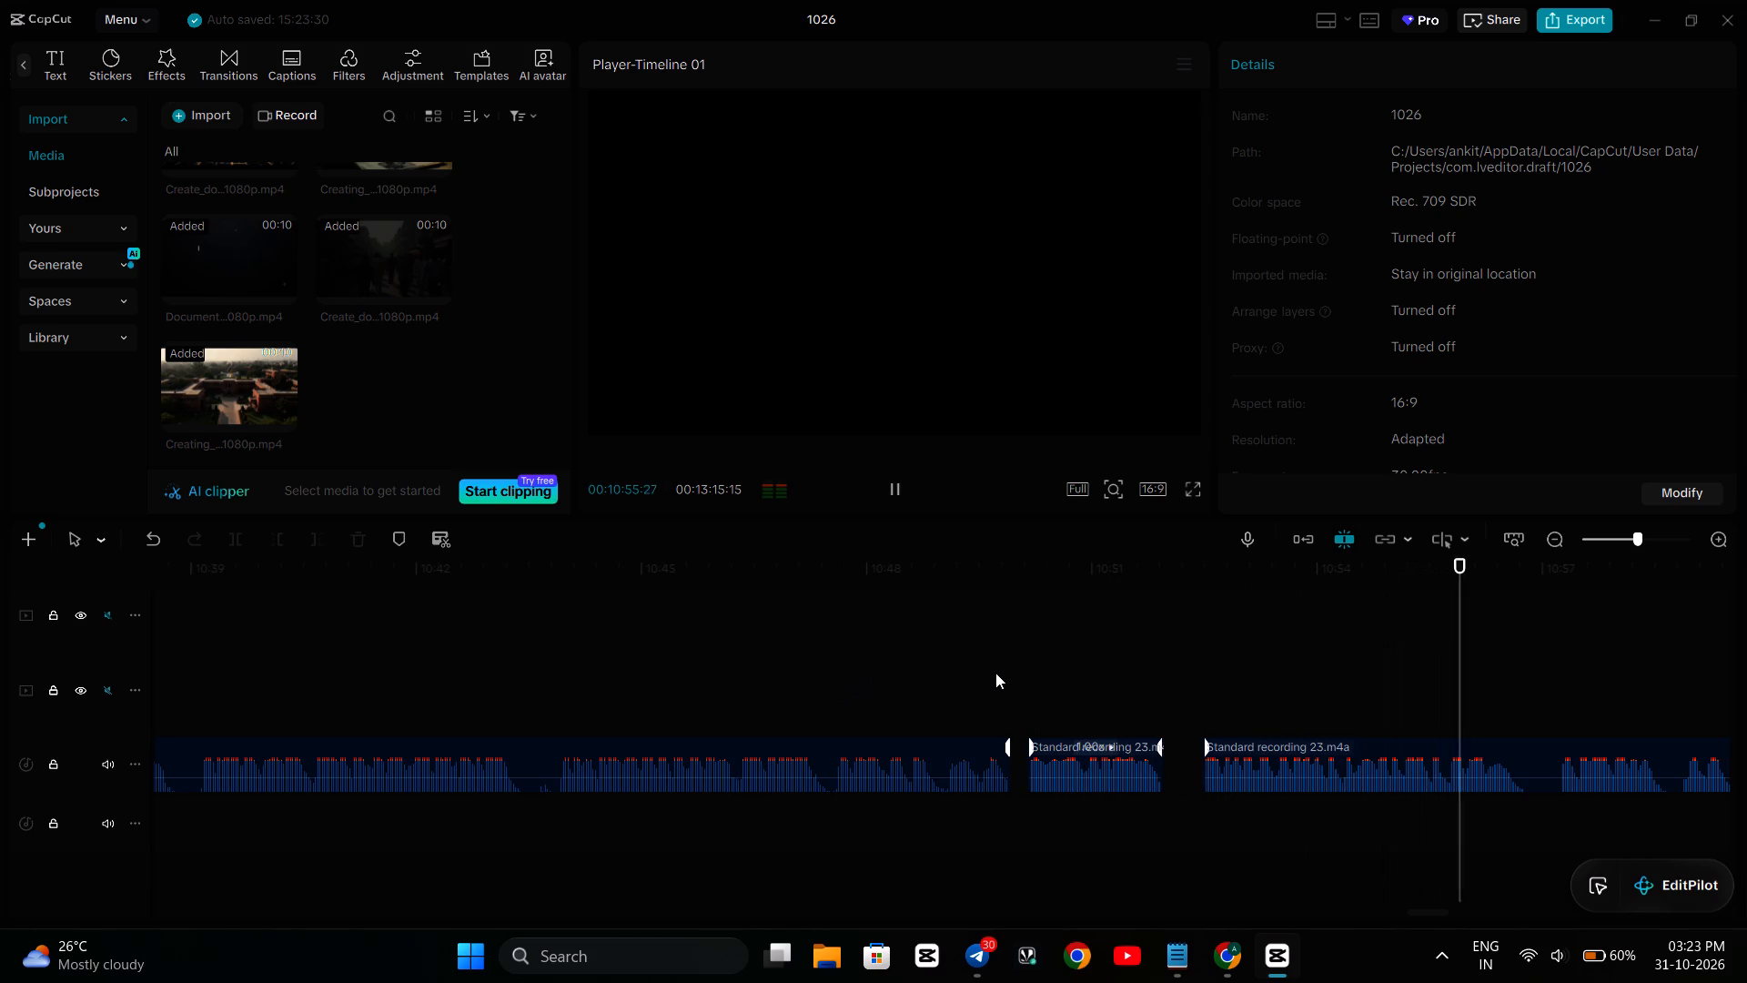
key("space")
key("space")
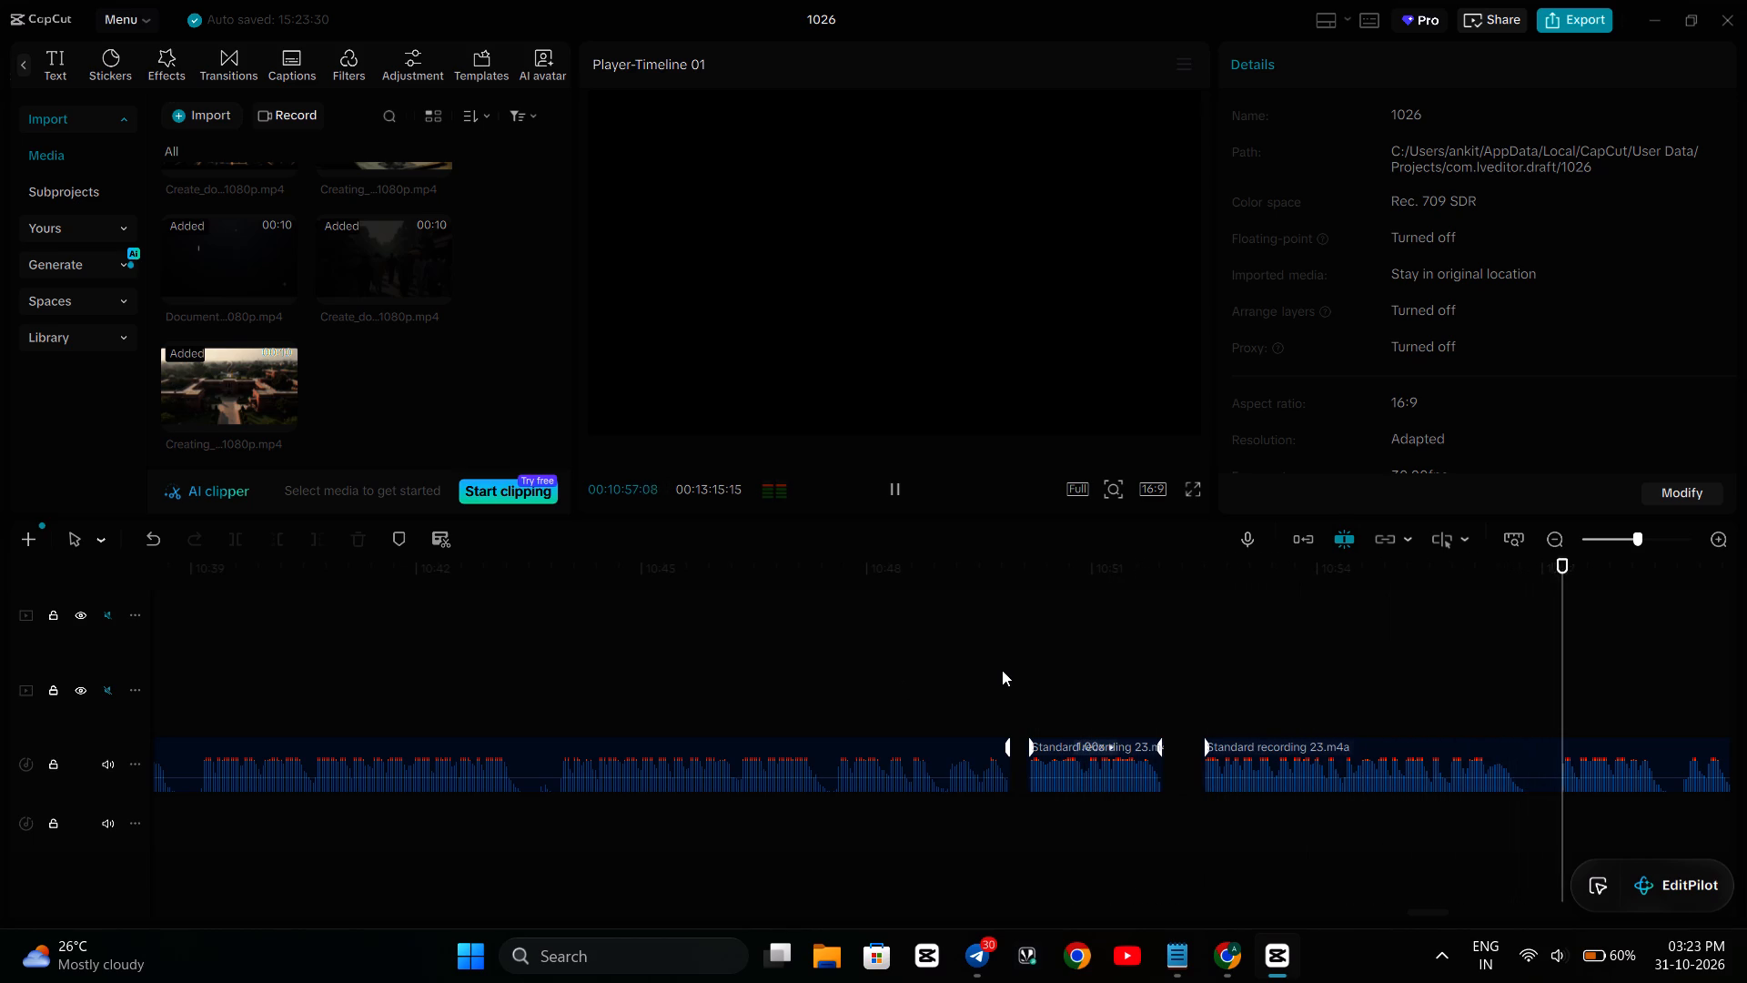
key("space")
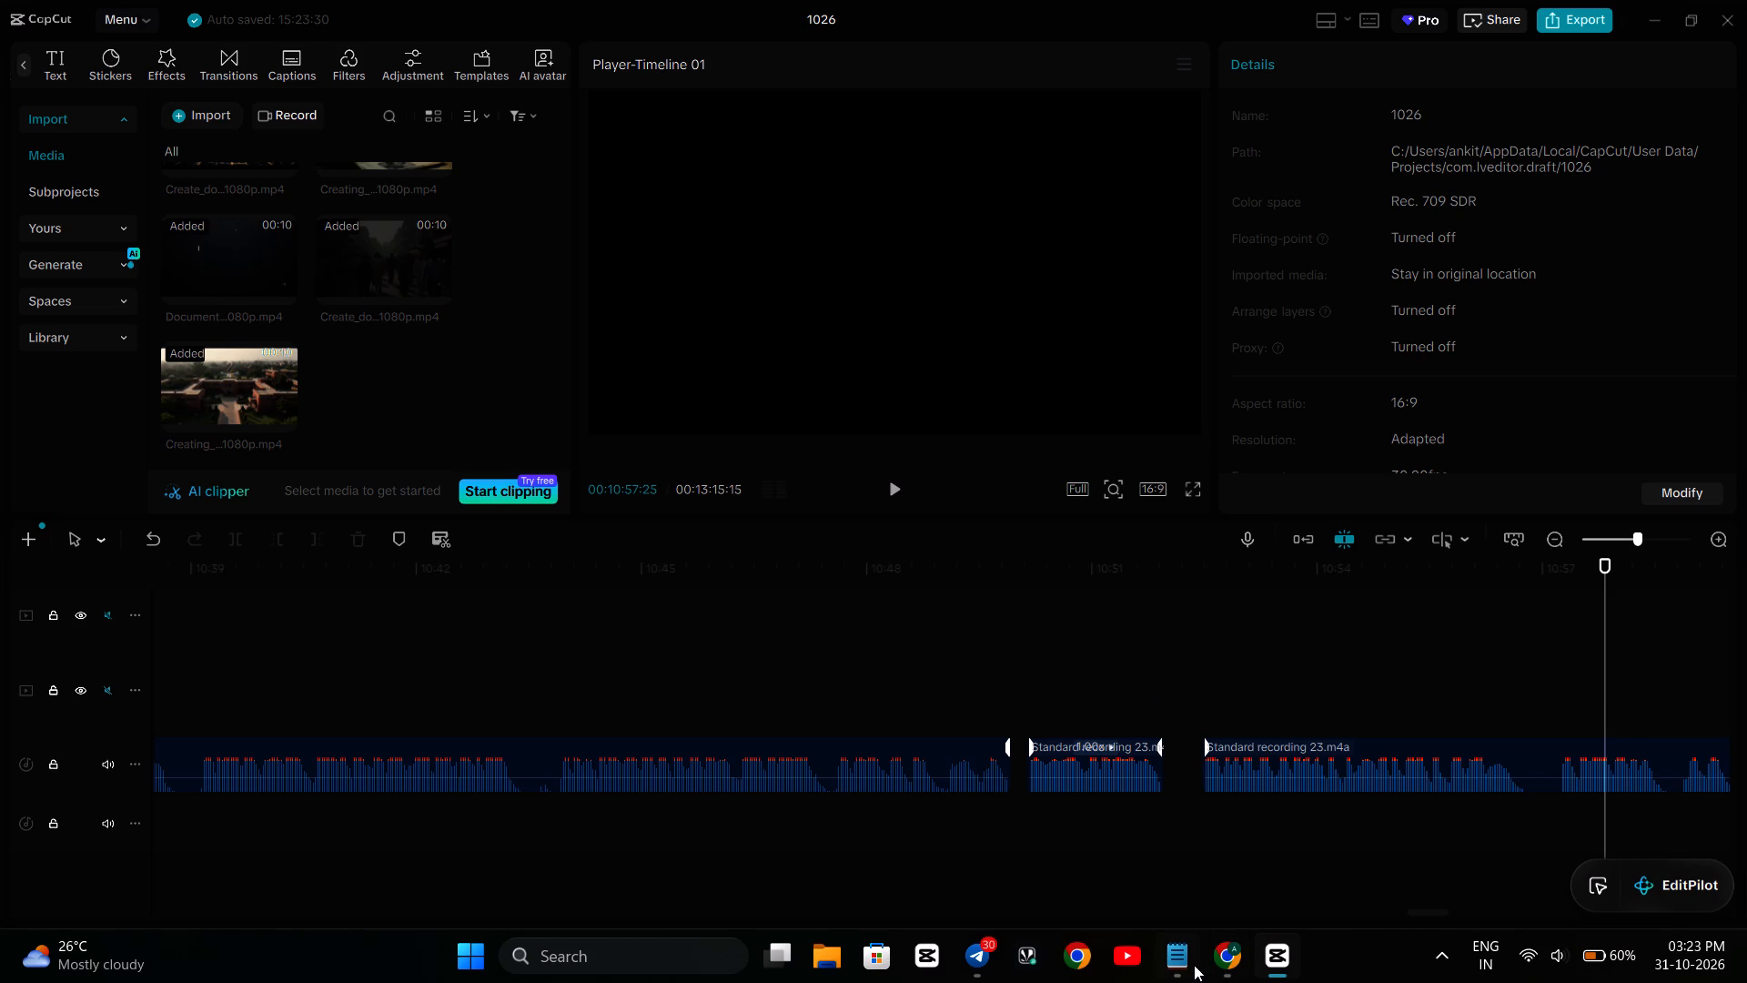
In Notepad, copy the script passage from "लेकिन उसी दिन ABVP Delhi" to "और online criticism हुई।".
left_click(1194, 965)
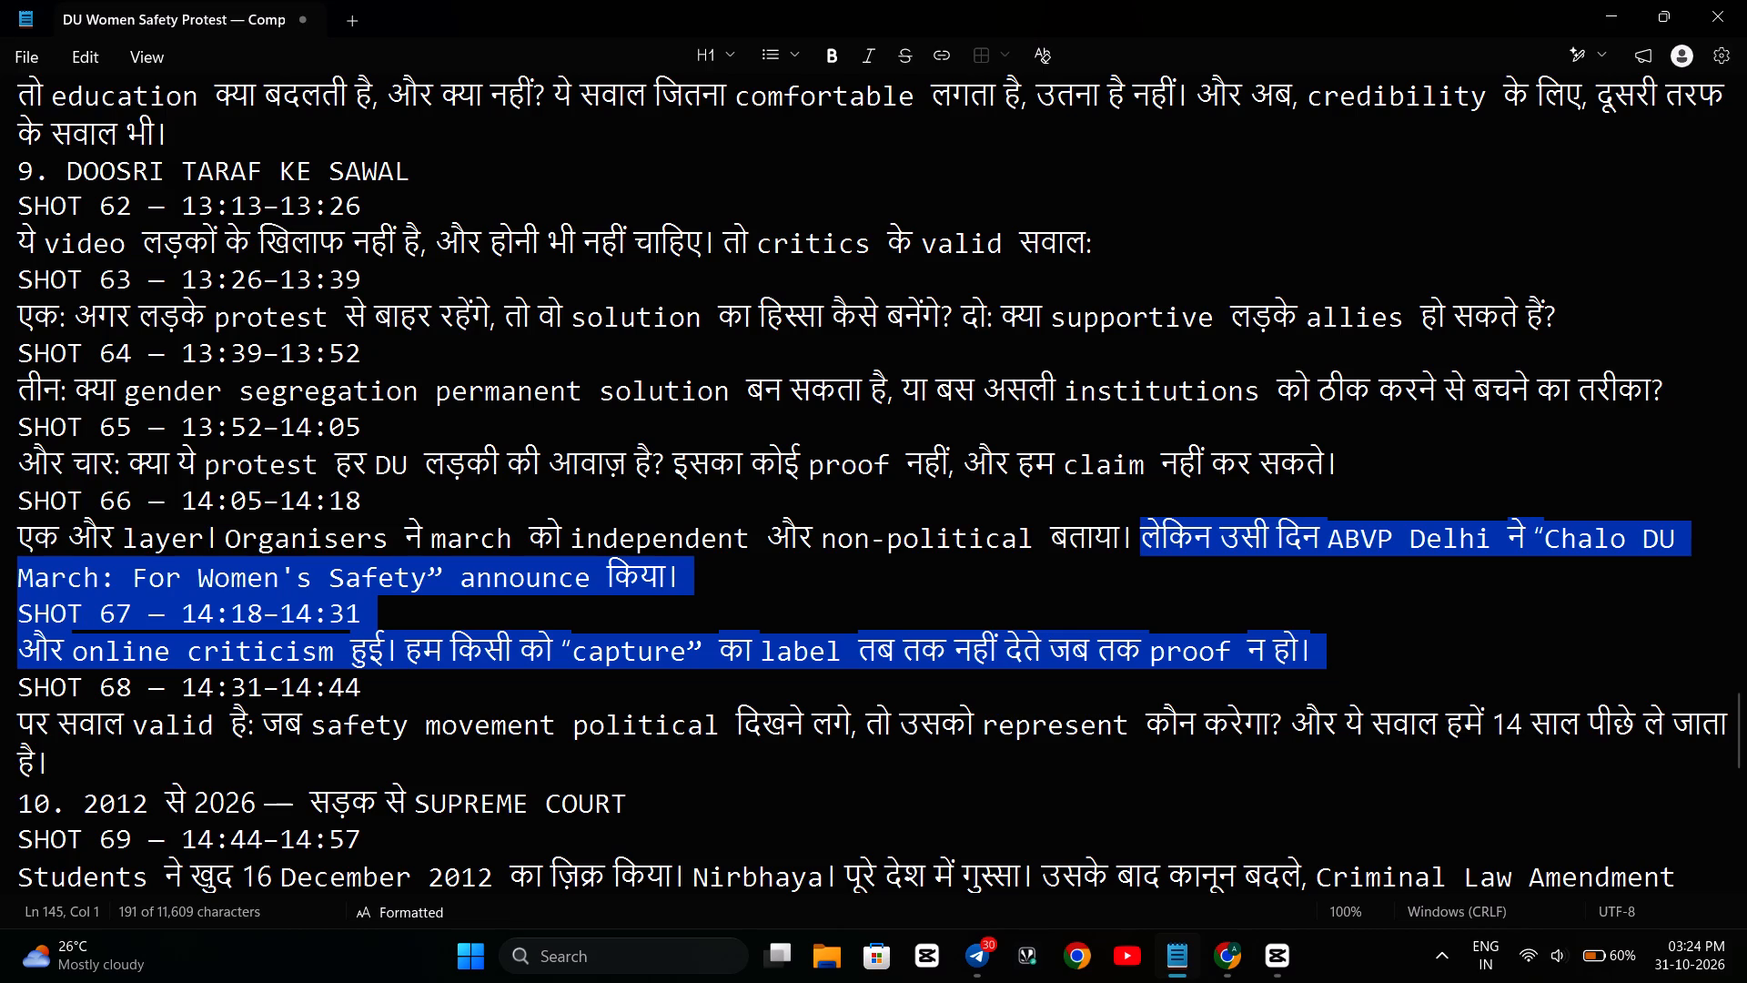
left_click(1071, 586)
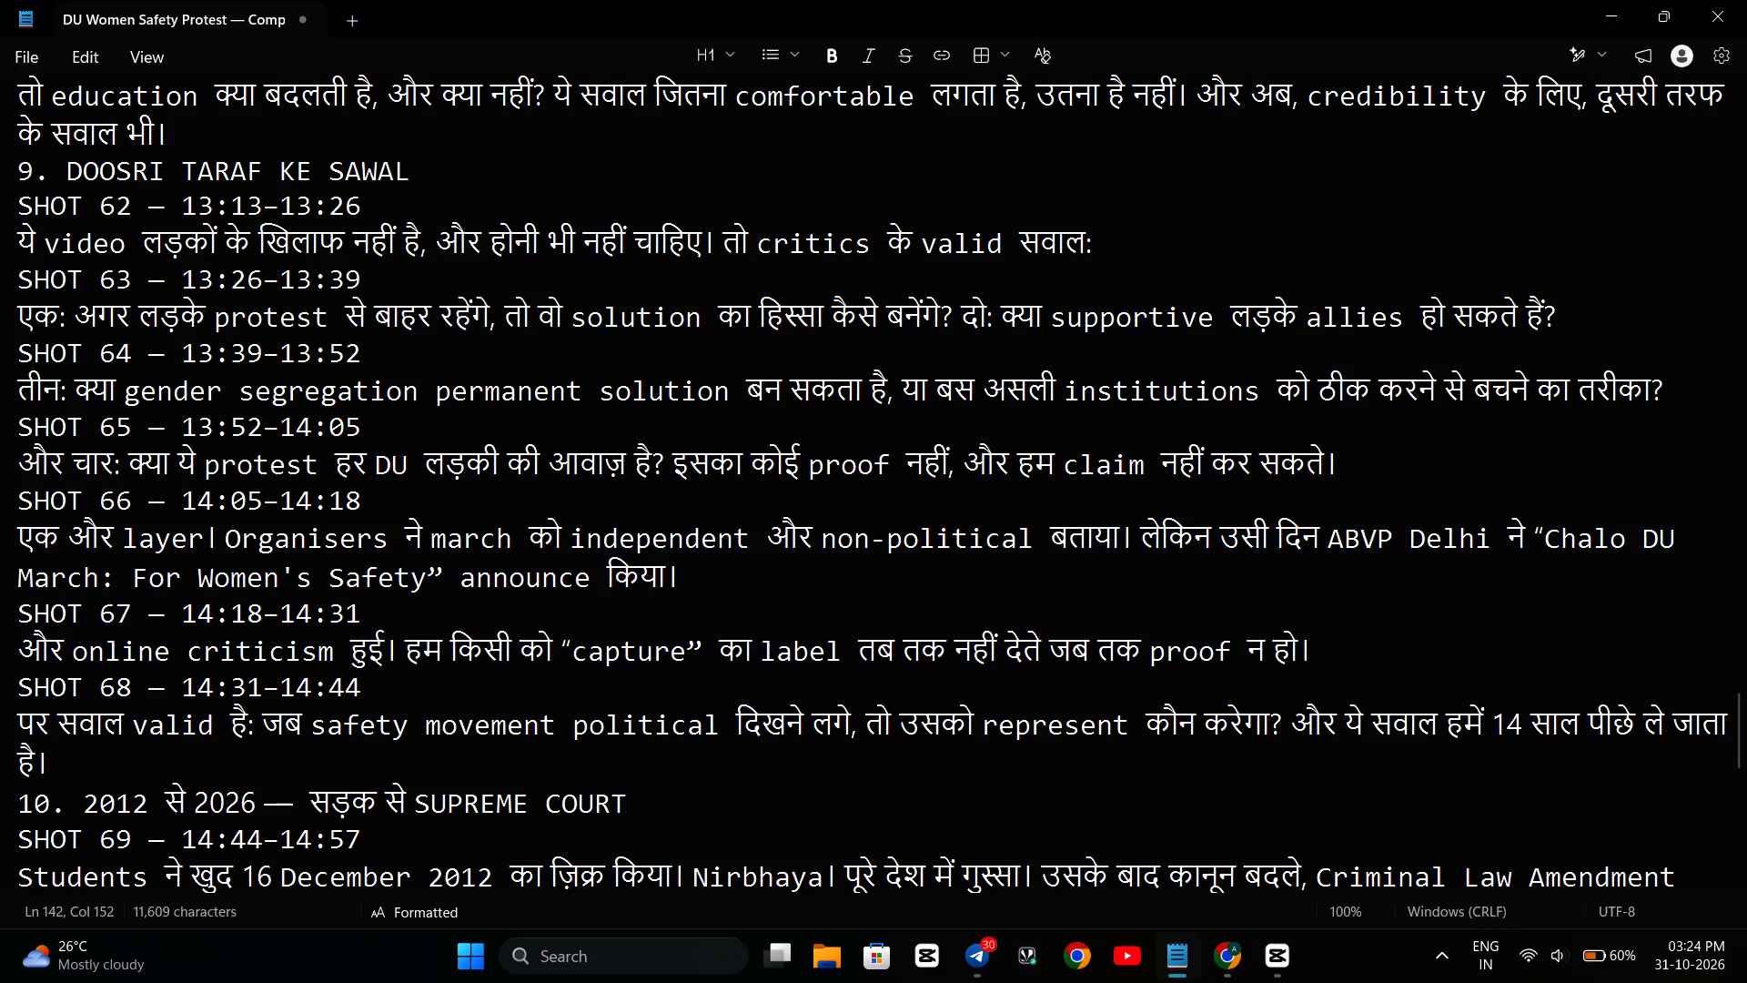
left_click_drag(1140, 533, 824, 616)
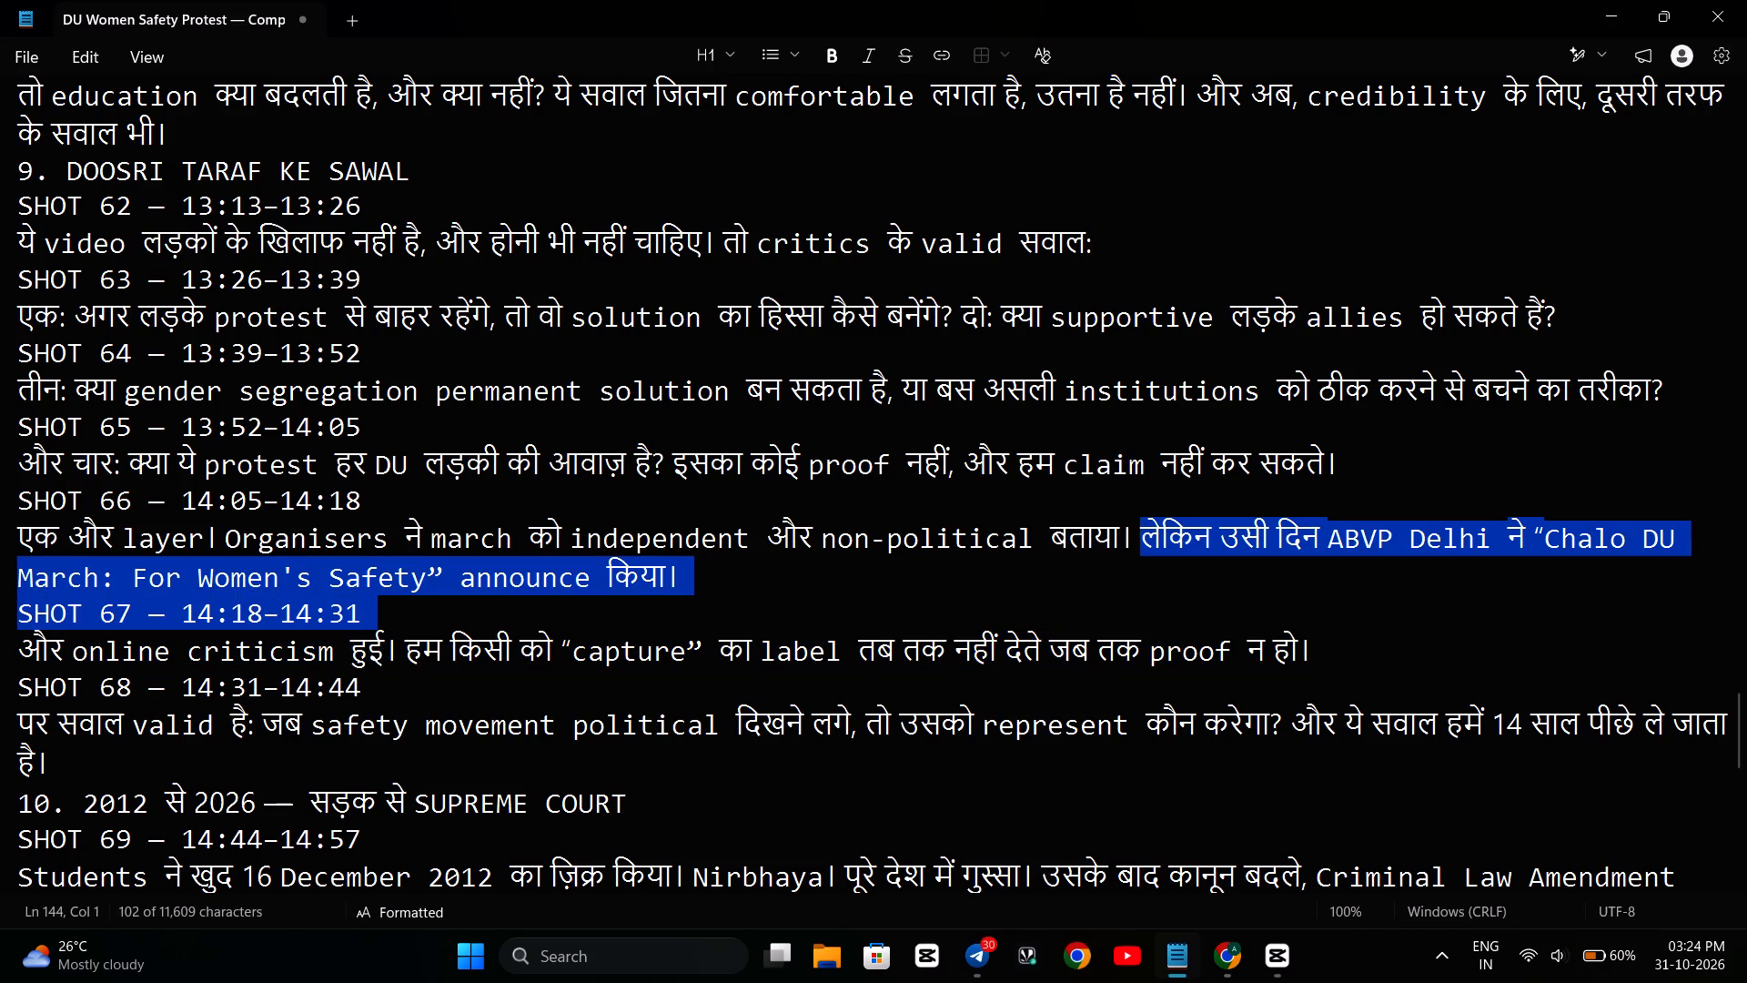
left_click_drag(824, 616, 389, 645)
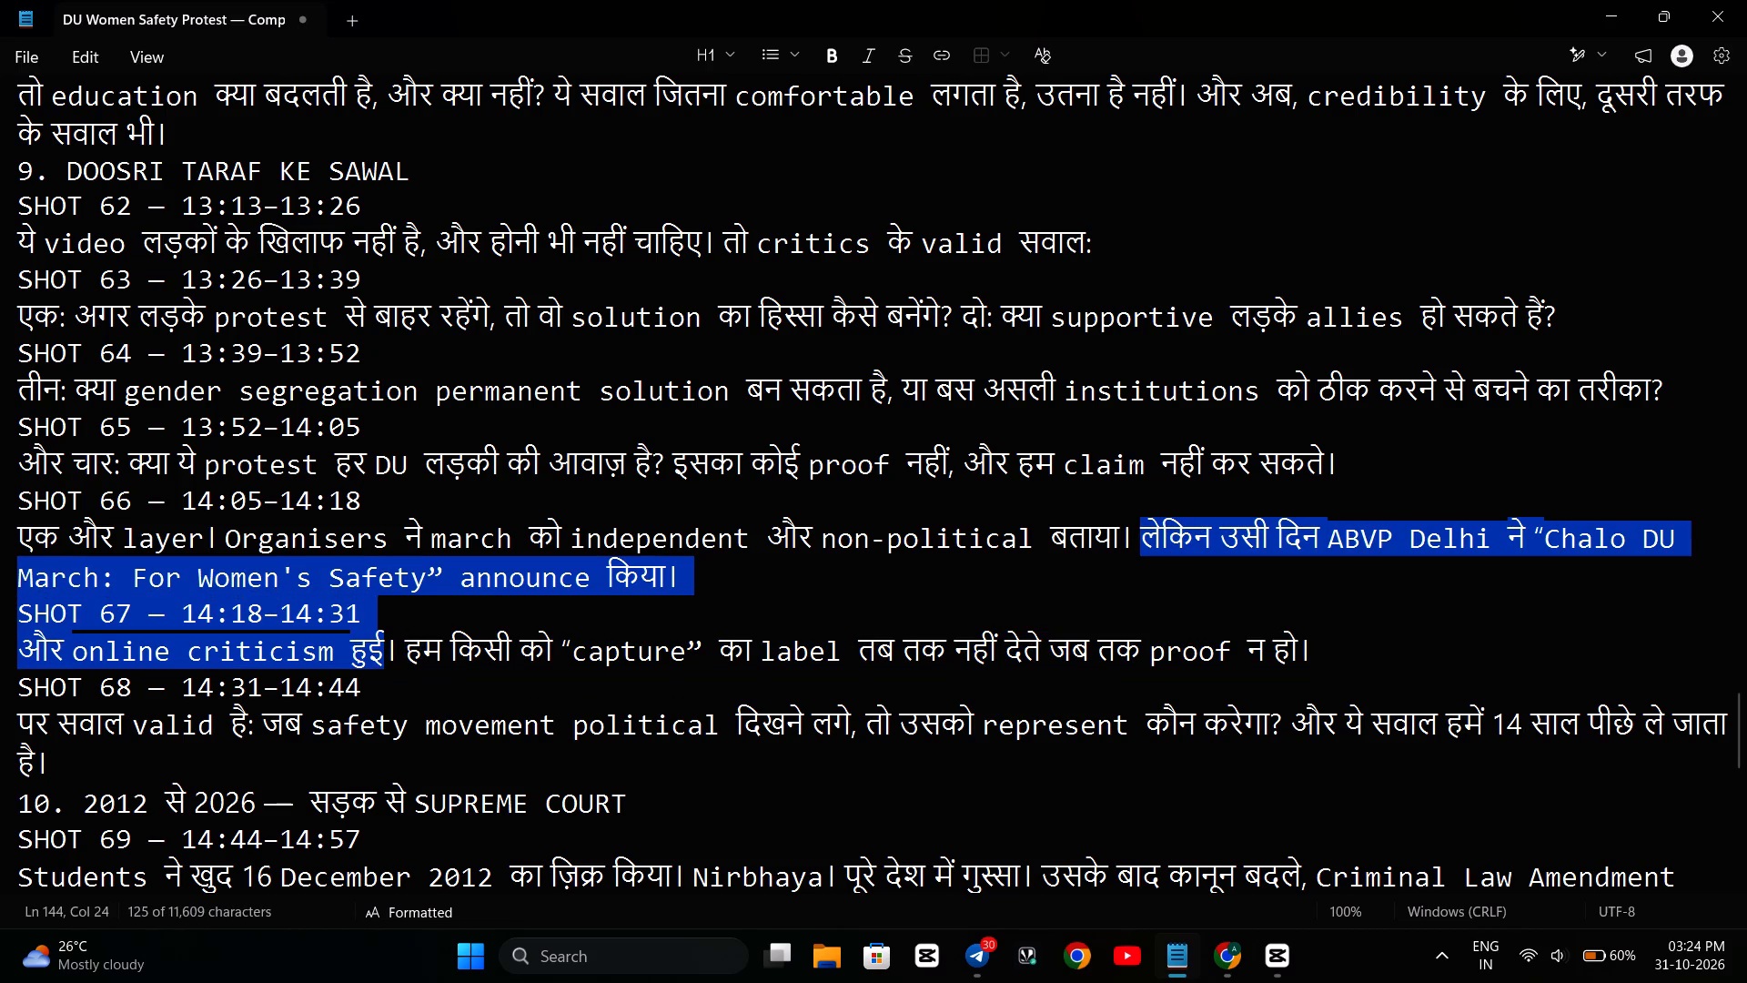
left_click_drag(389, 645, 396, 646)
key("ctrl+c")
left_click(1265, 967)
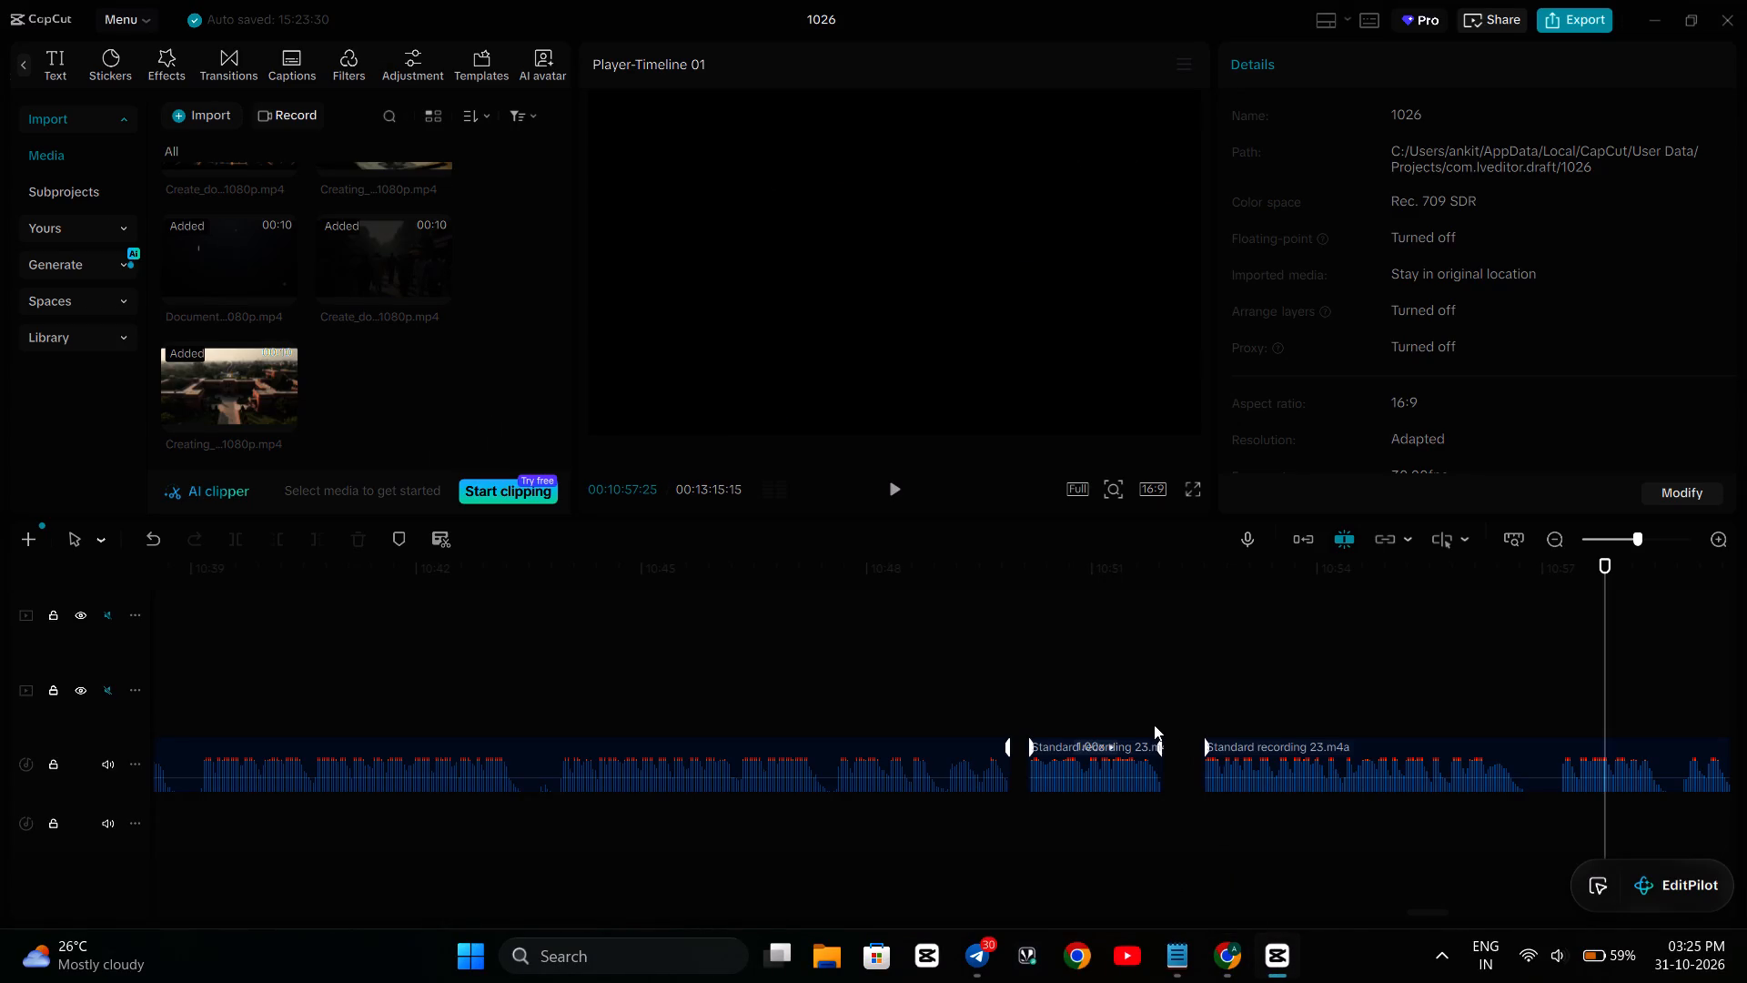
key("space")
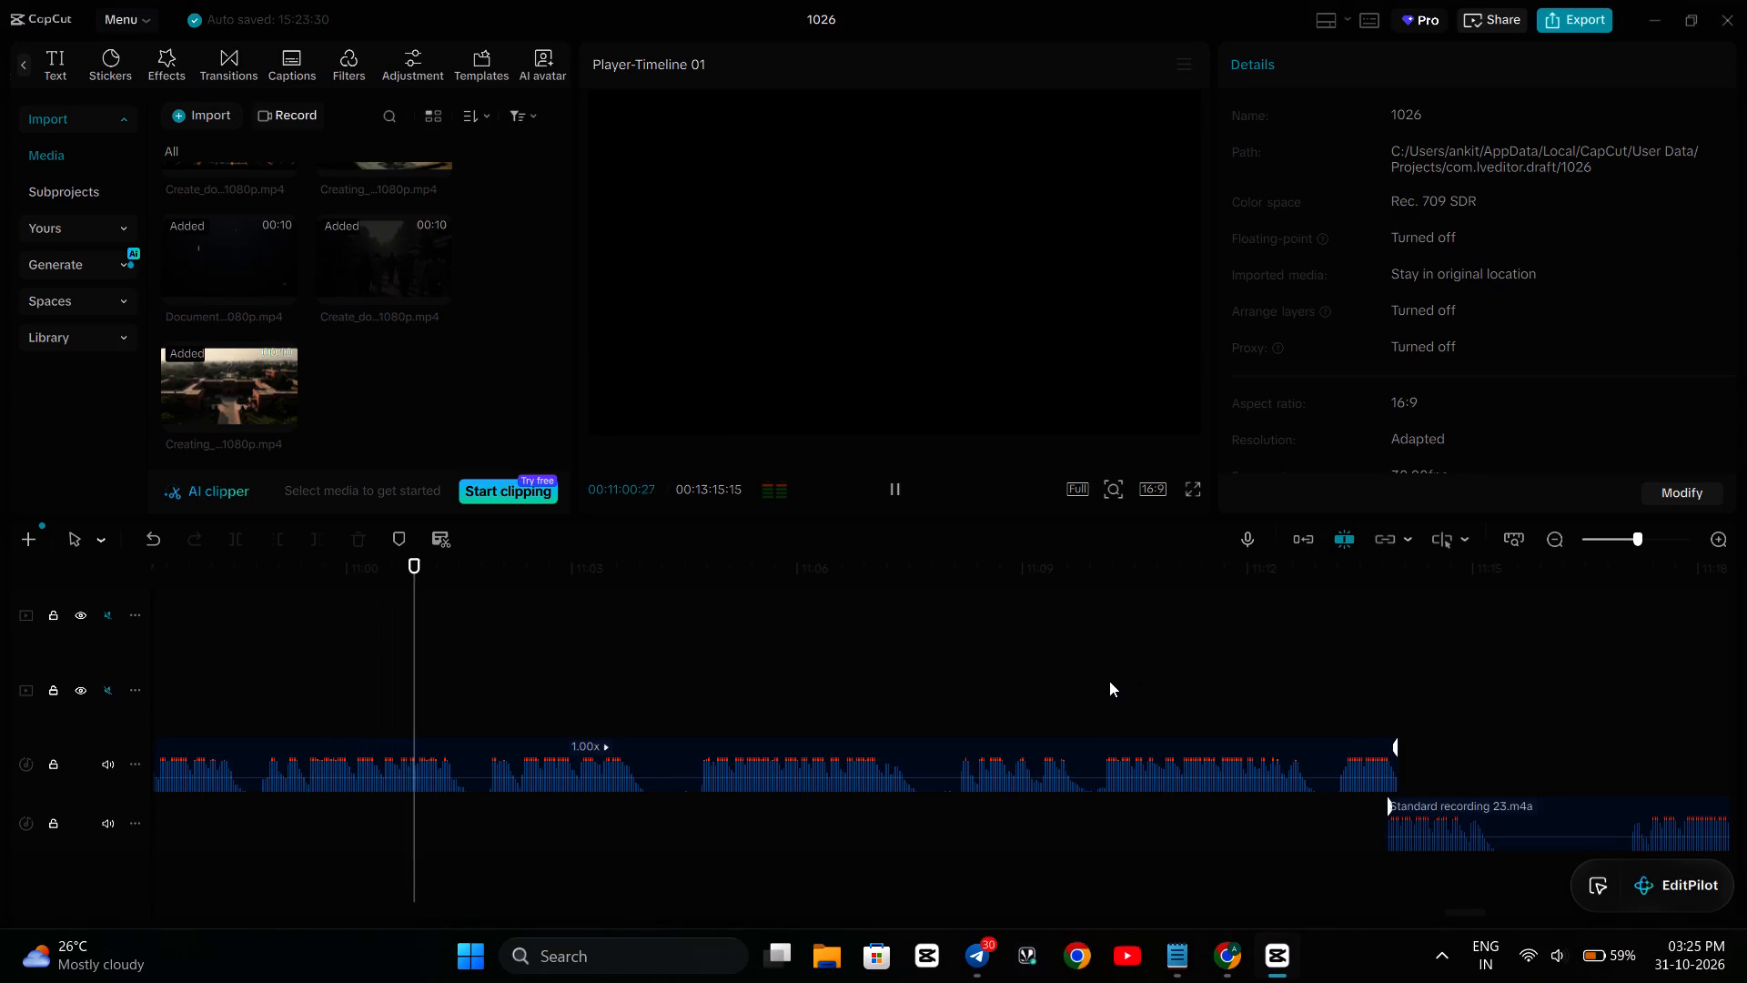
key("space")
scroll(797, 672, "right", 1)
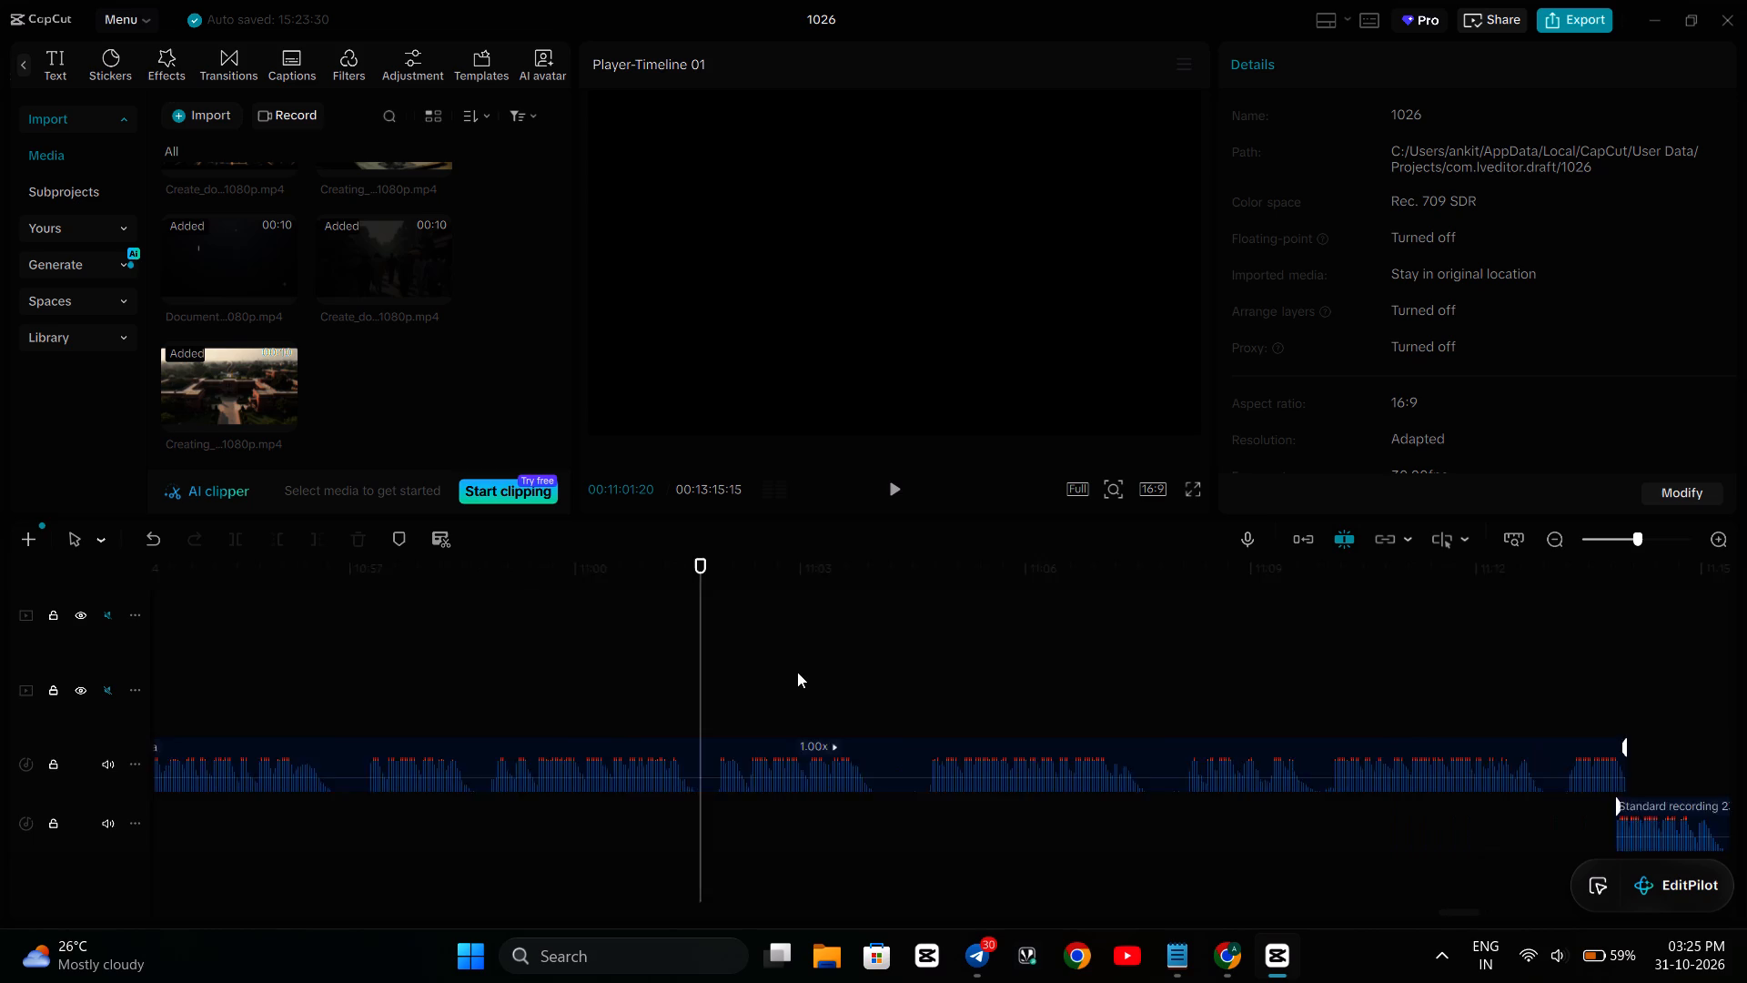
scroll(797, 672, "right", 1)
left_click(547, 673)
key("space")
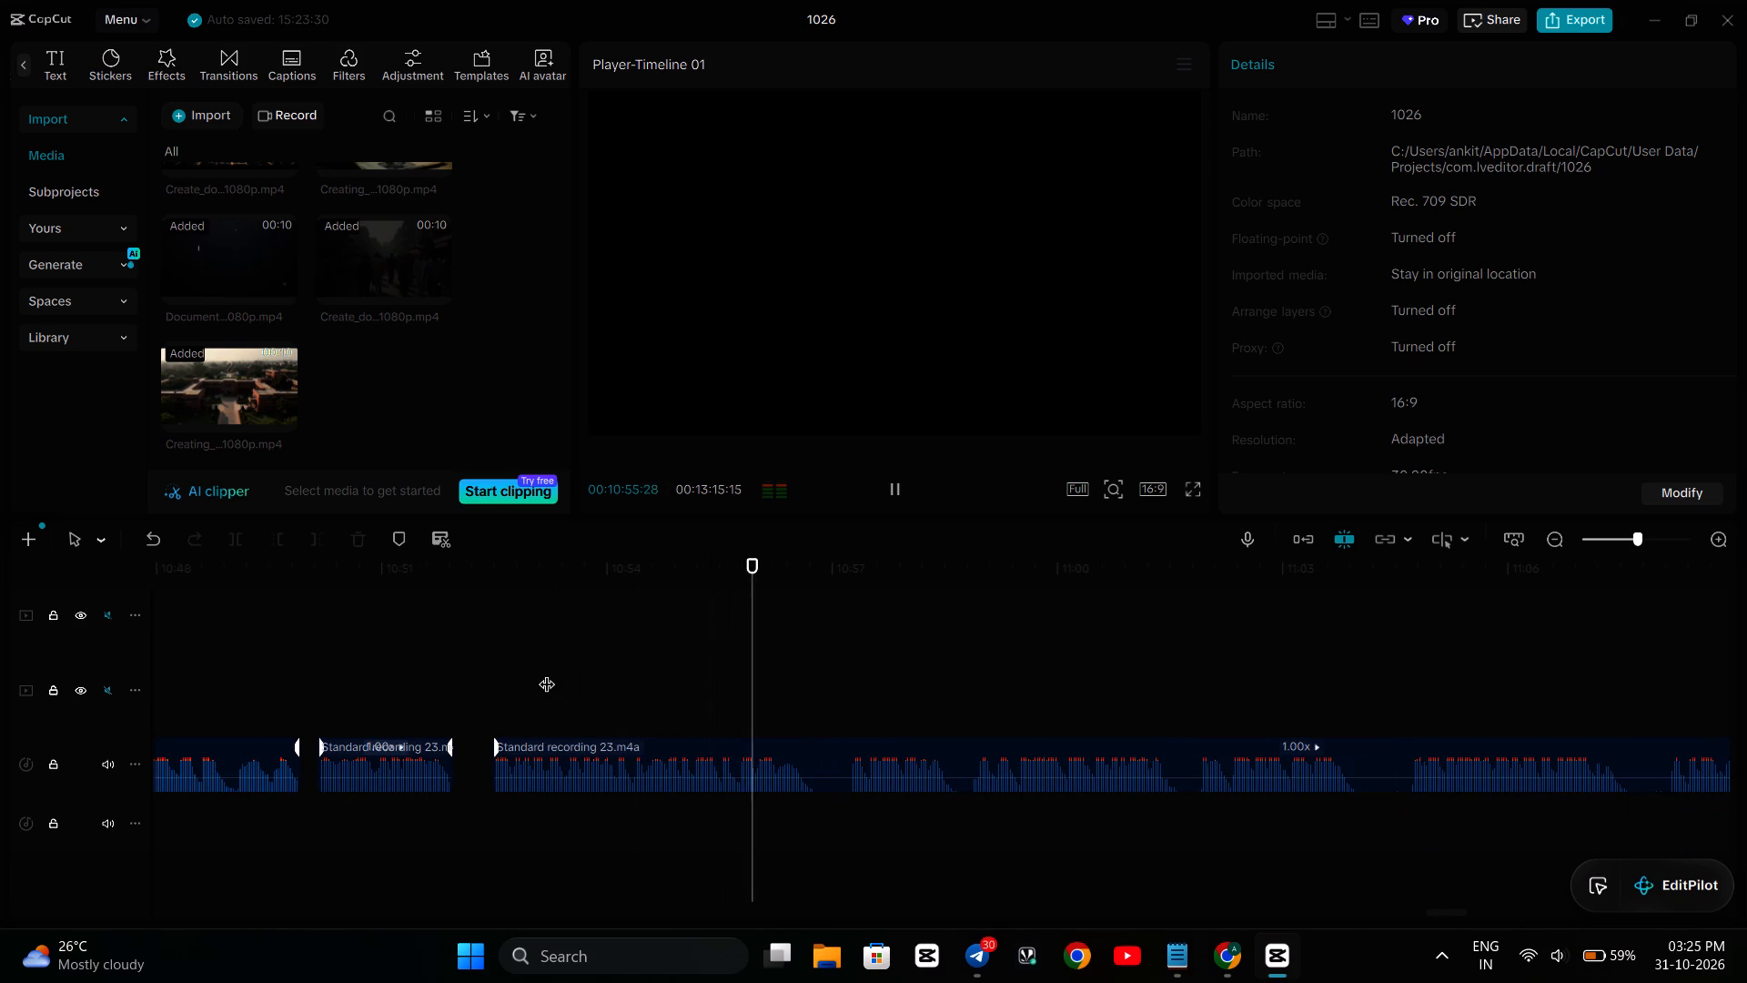
key("space")
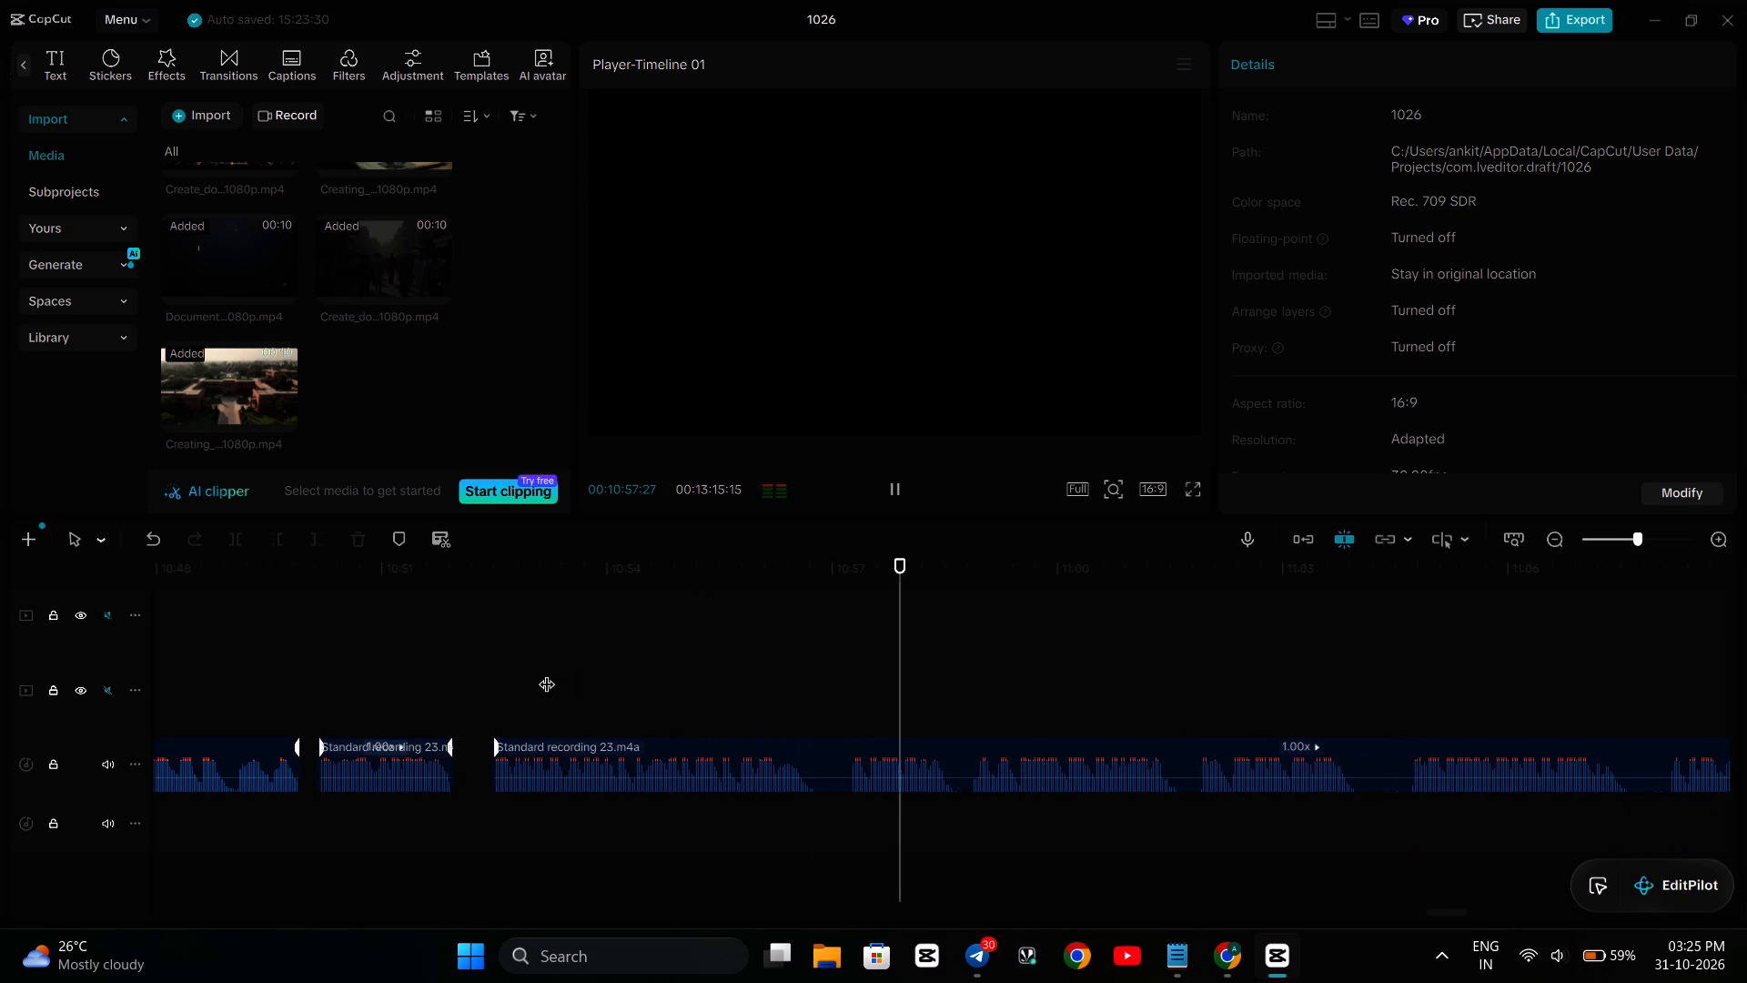
Preview the unused avatar clips in the imported media to find one that suits this part of the narration.
scroll(444, 344, "up", 8)
scroll(475, 266, "up", 4)
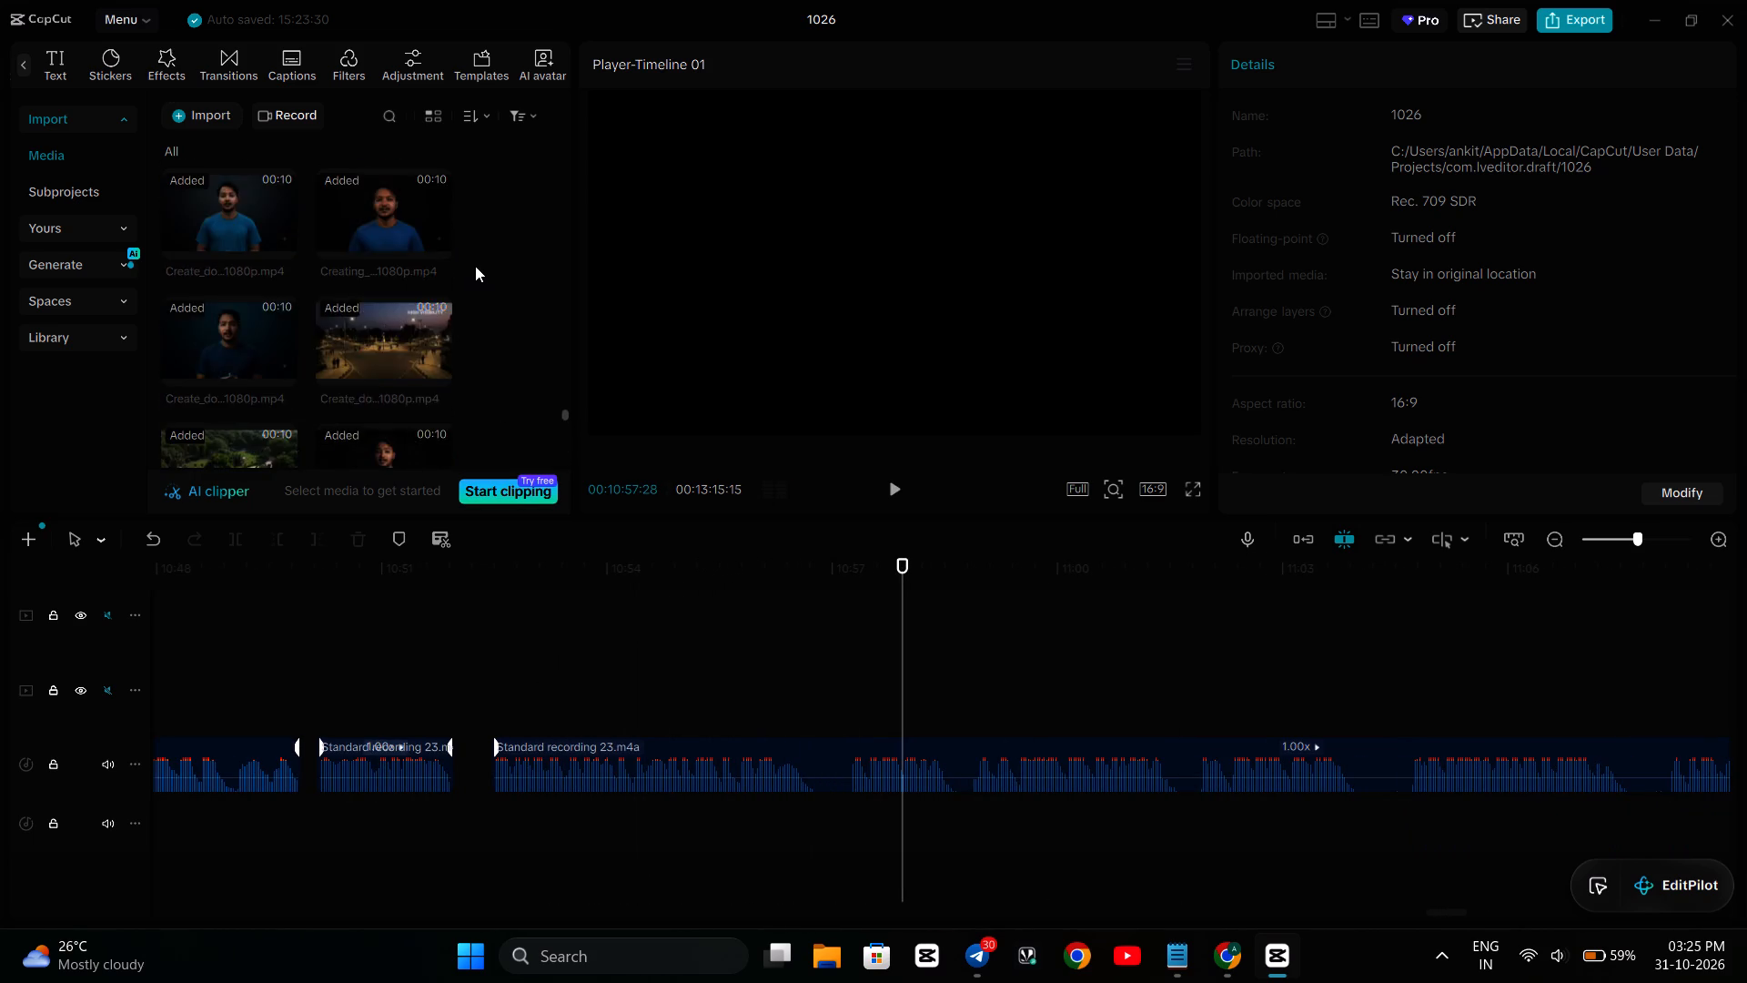
scroll(475, 266, "up", 11)
scroll(475, 266, "up", 16)
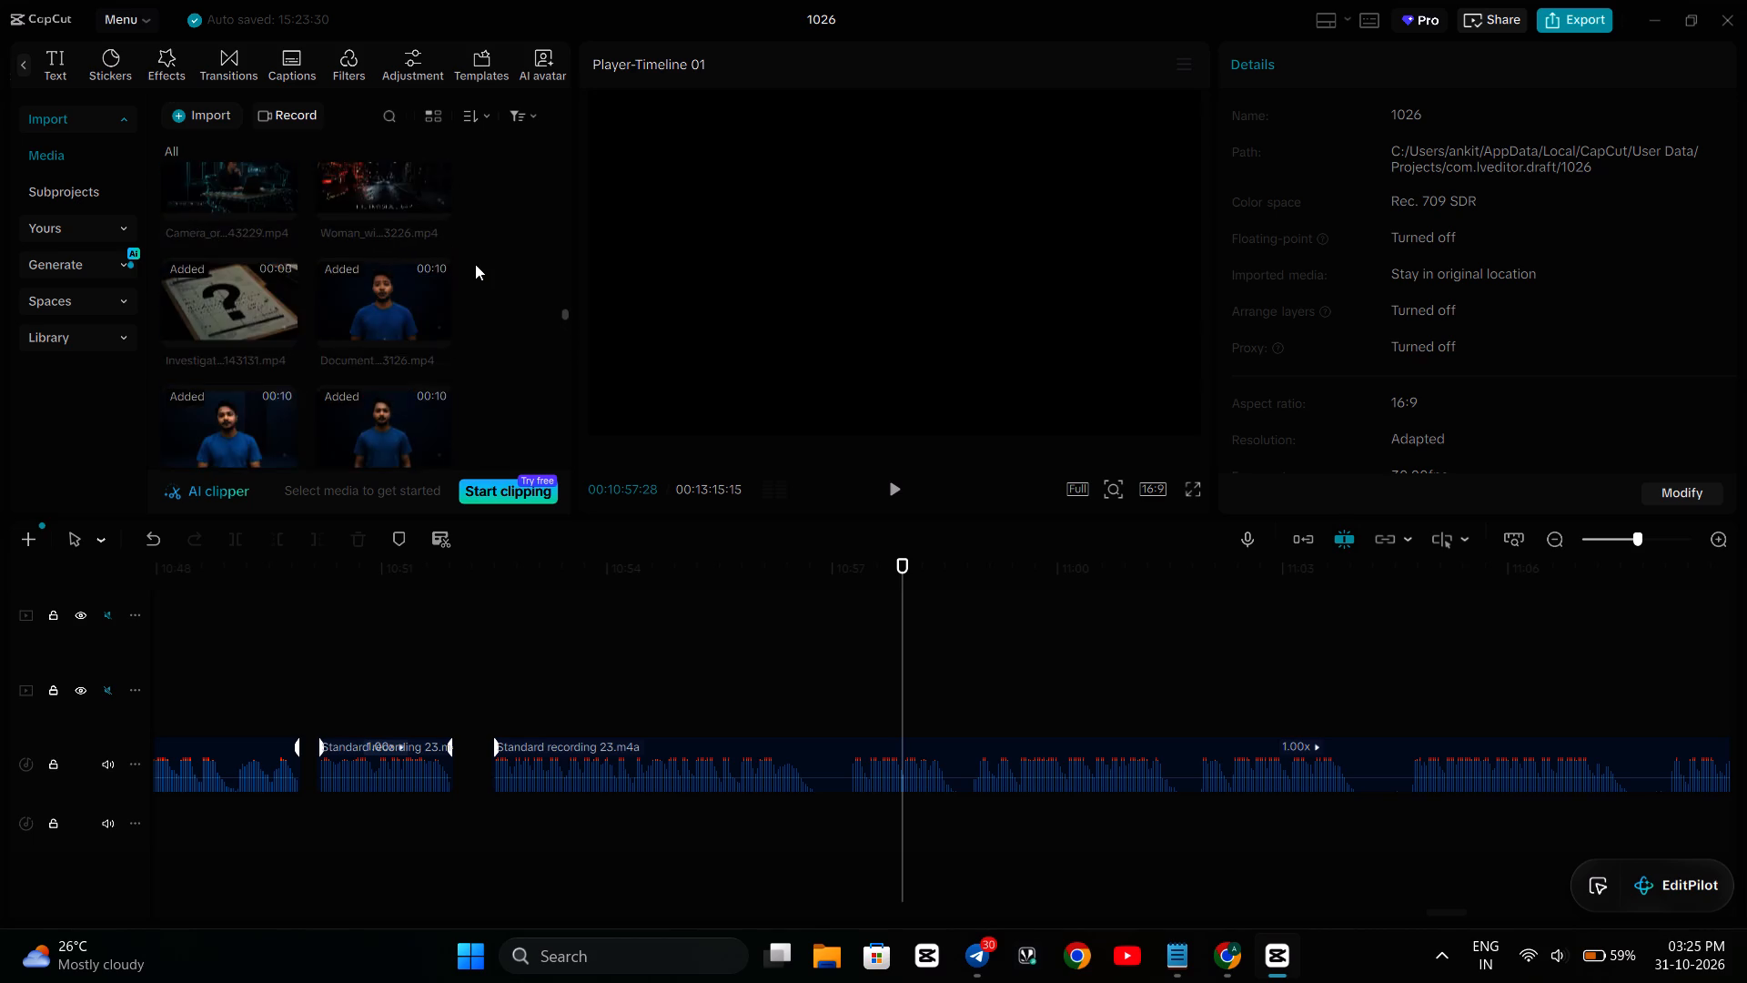
scroll(475, 264, "up", 18)
scroll(475, 264, "up", 14)
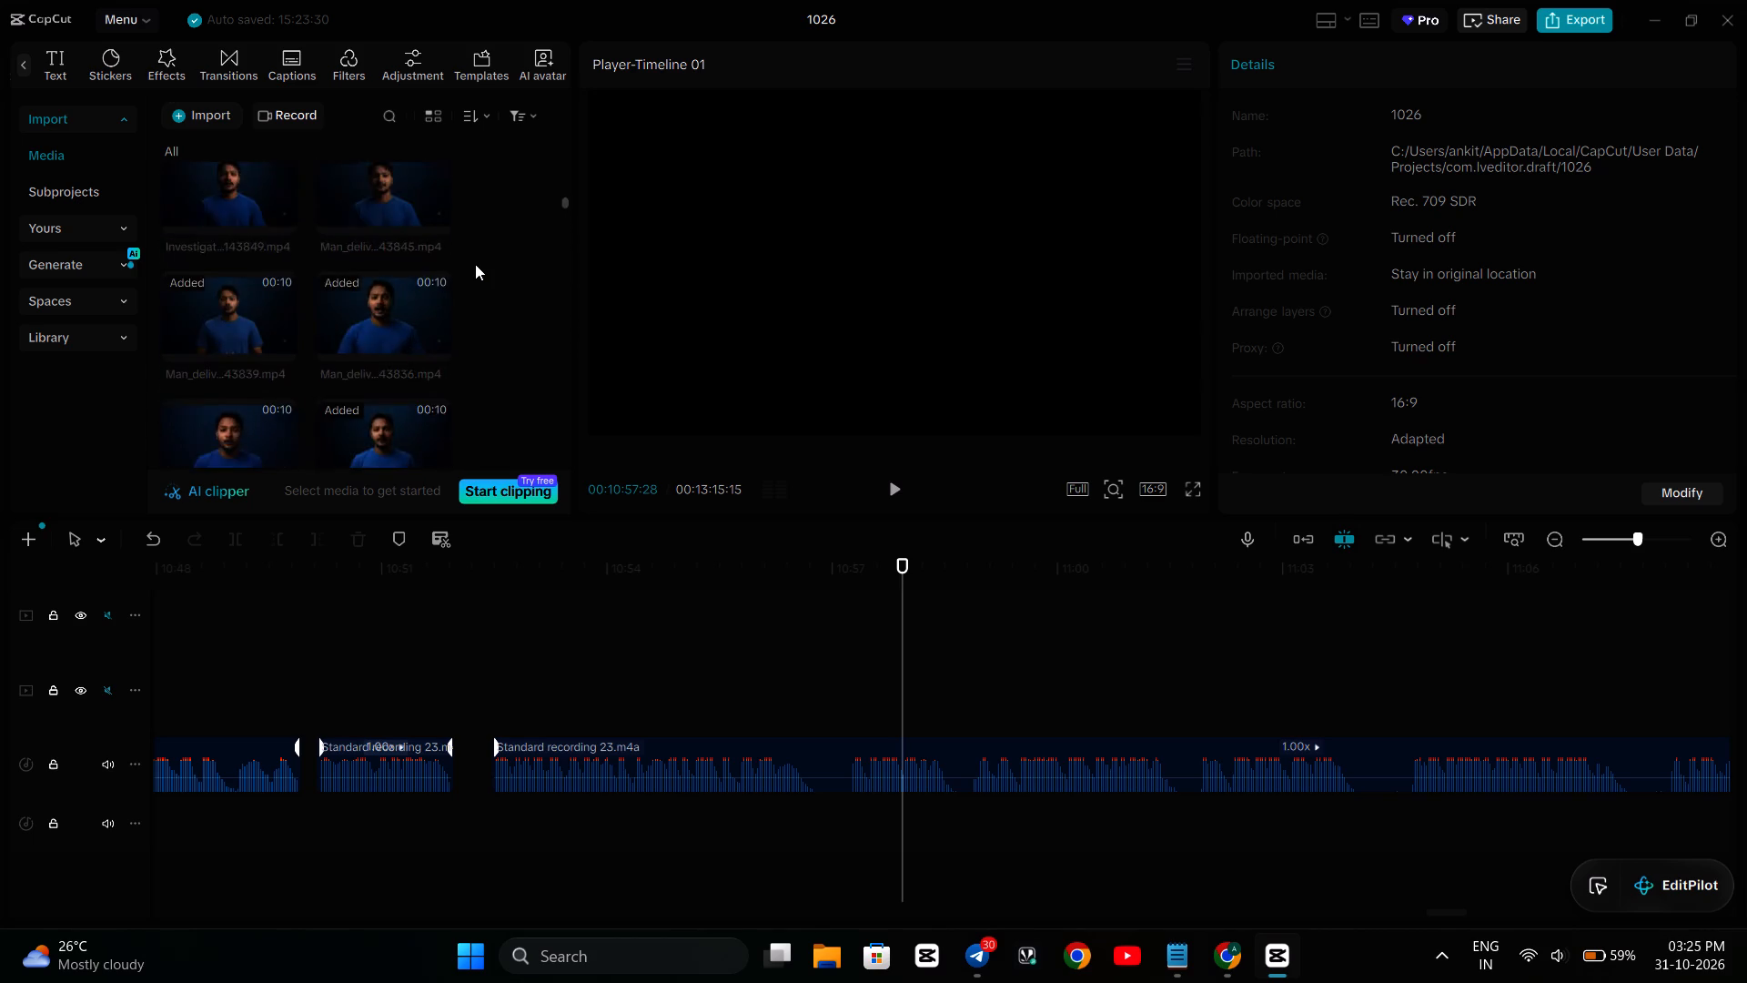
scroll(475, 264, "up", 14)
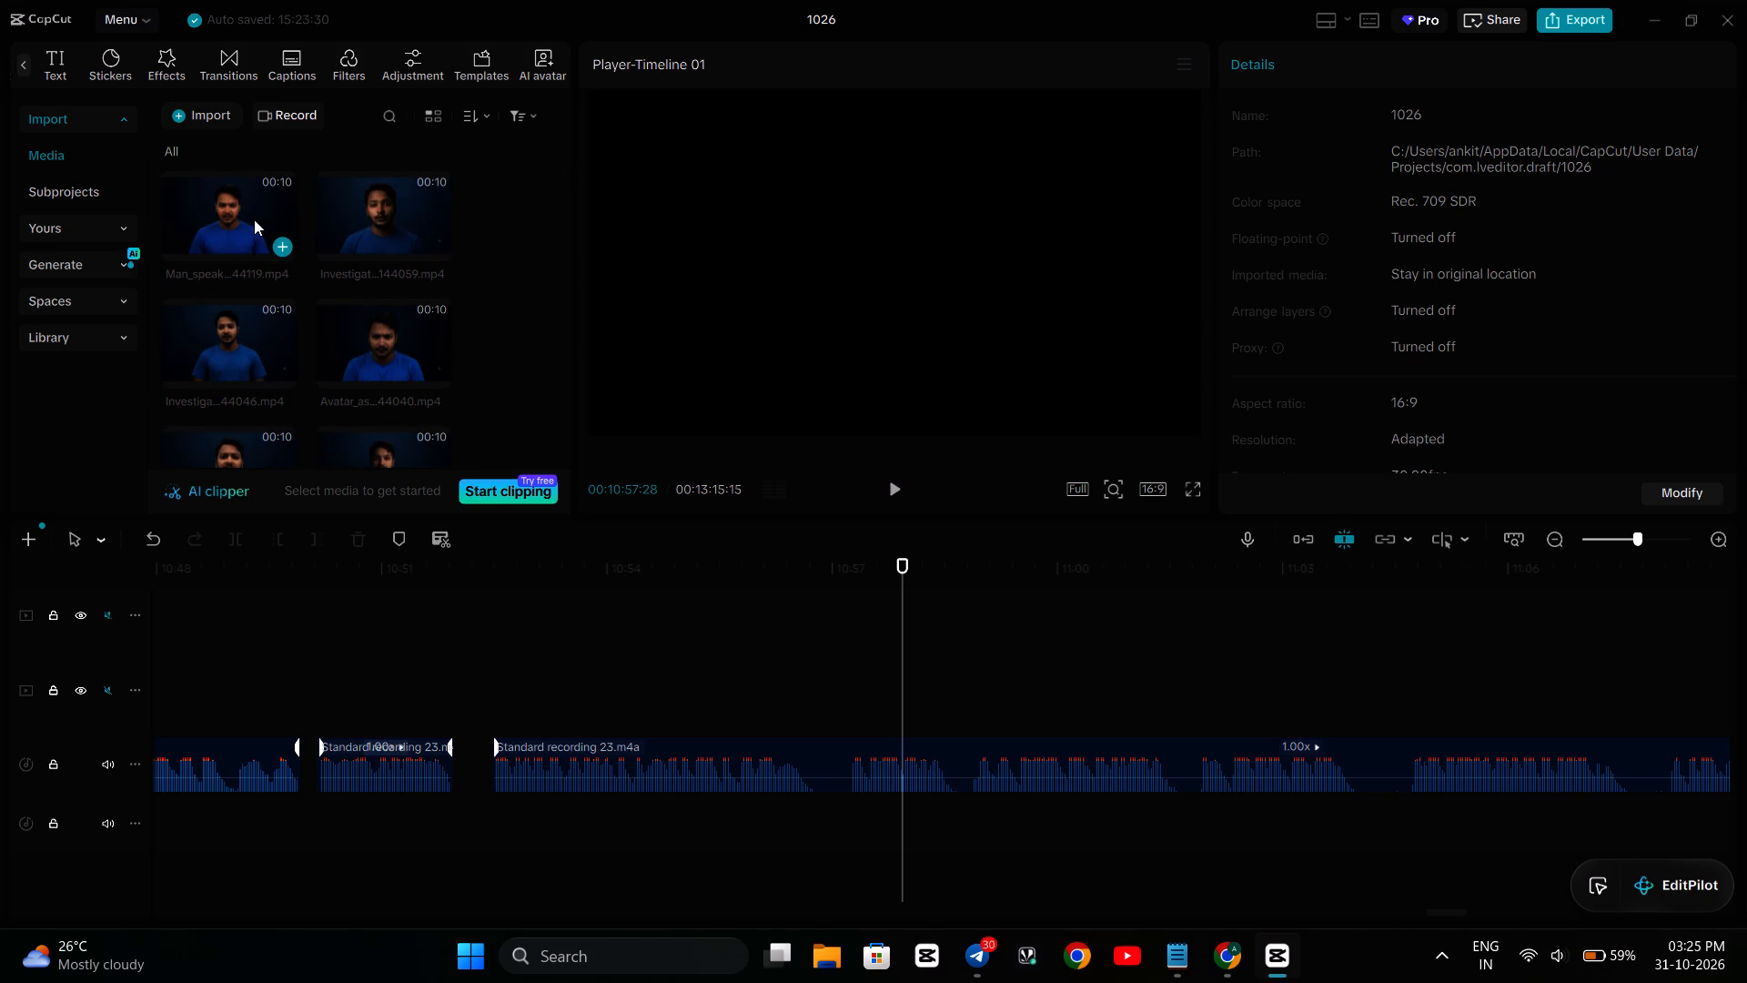
double_click(254, 219)
double_click(389, 219)
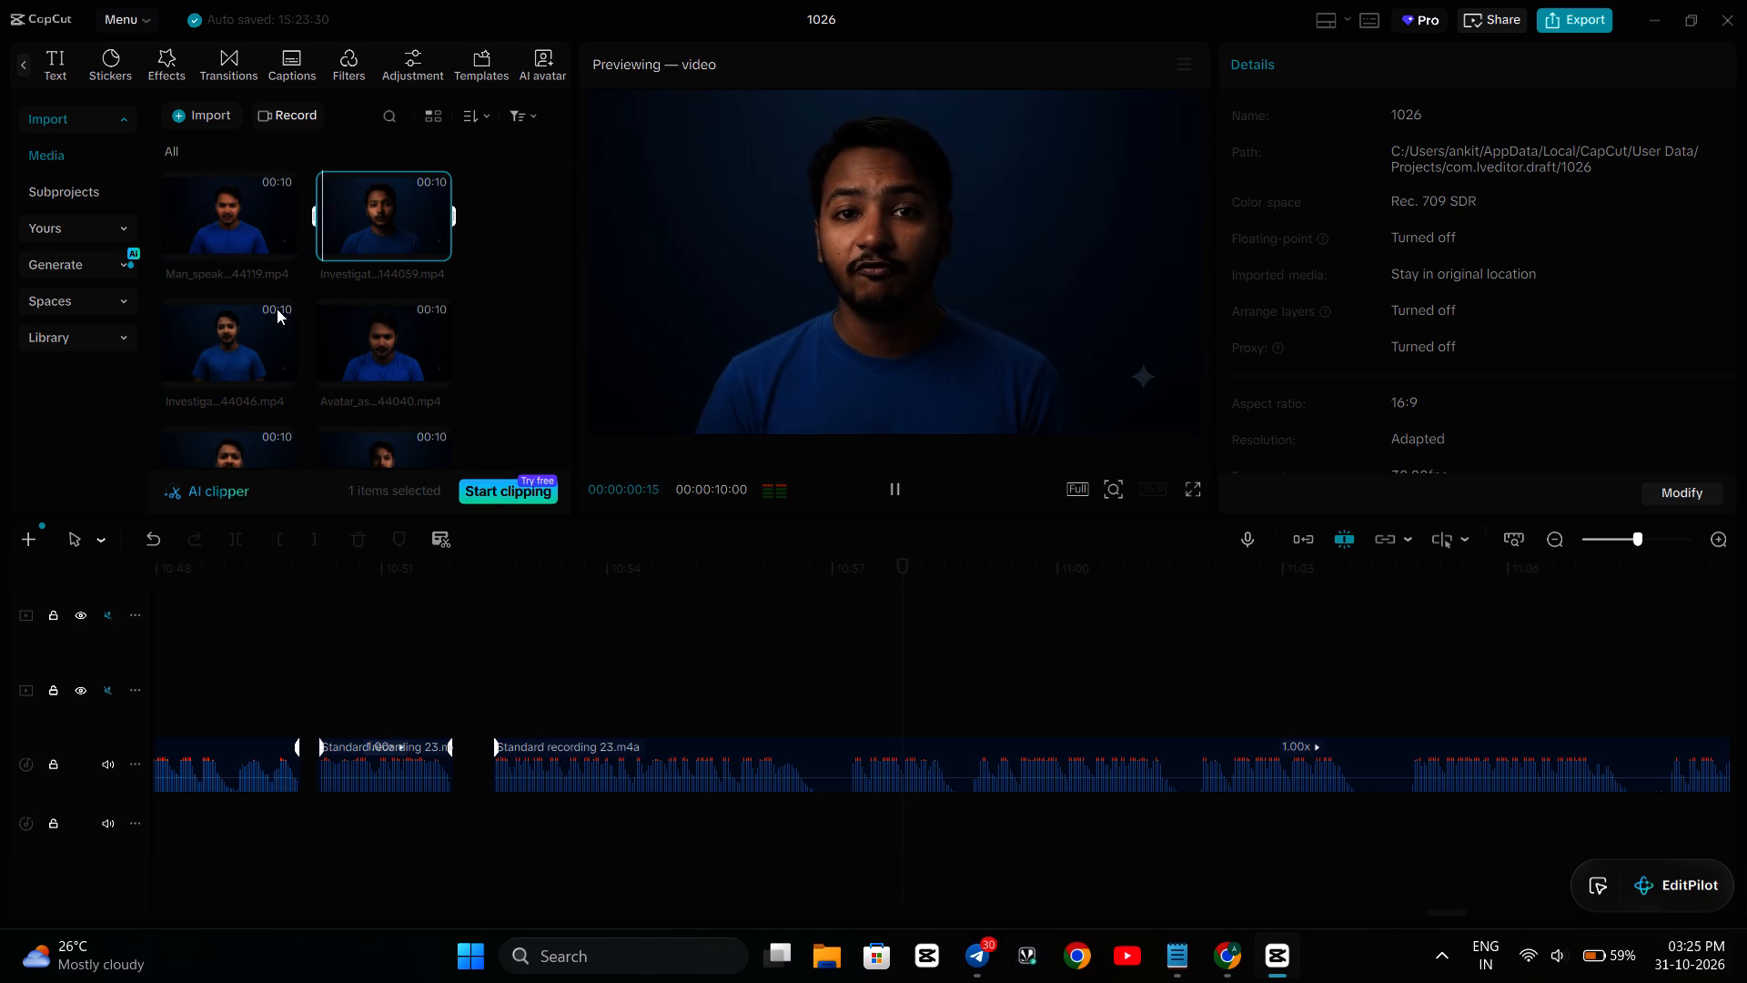
double_click(265, 318)
double_click(397, 316)
scroll(398, 313, "down", 1)
double_click(362, 331)
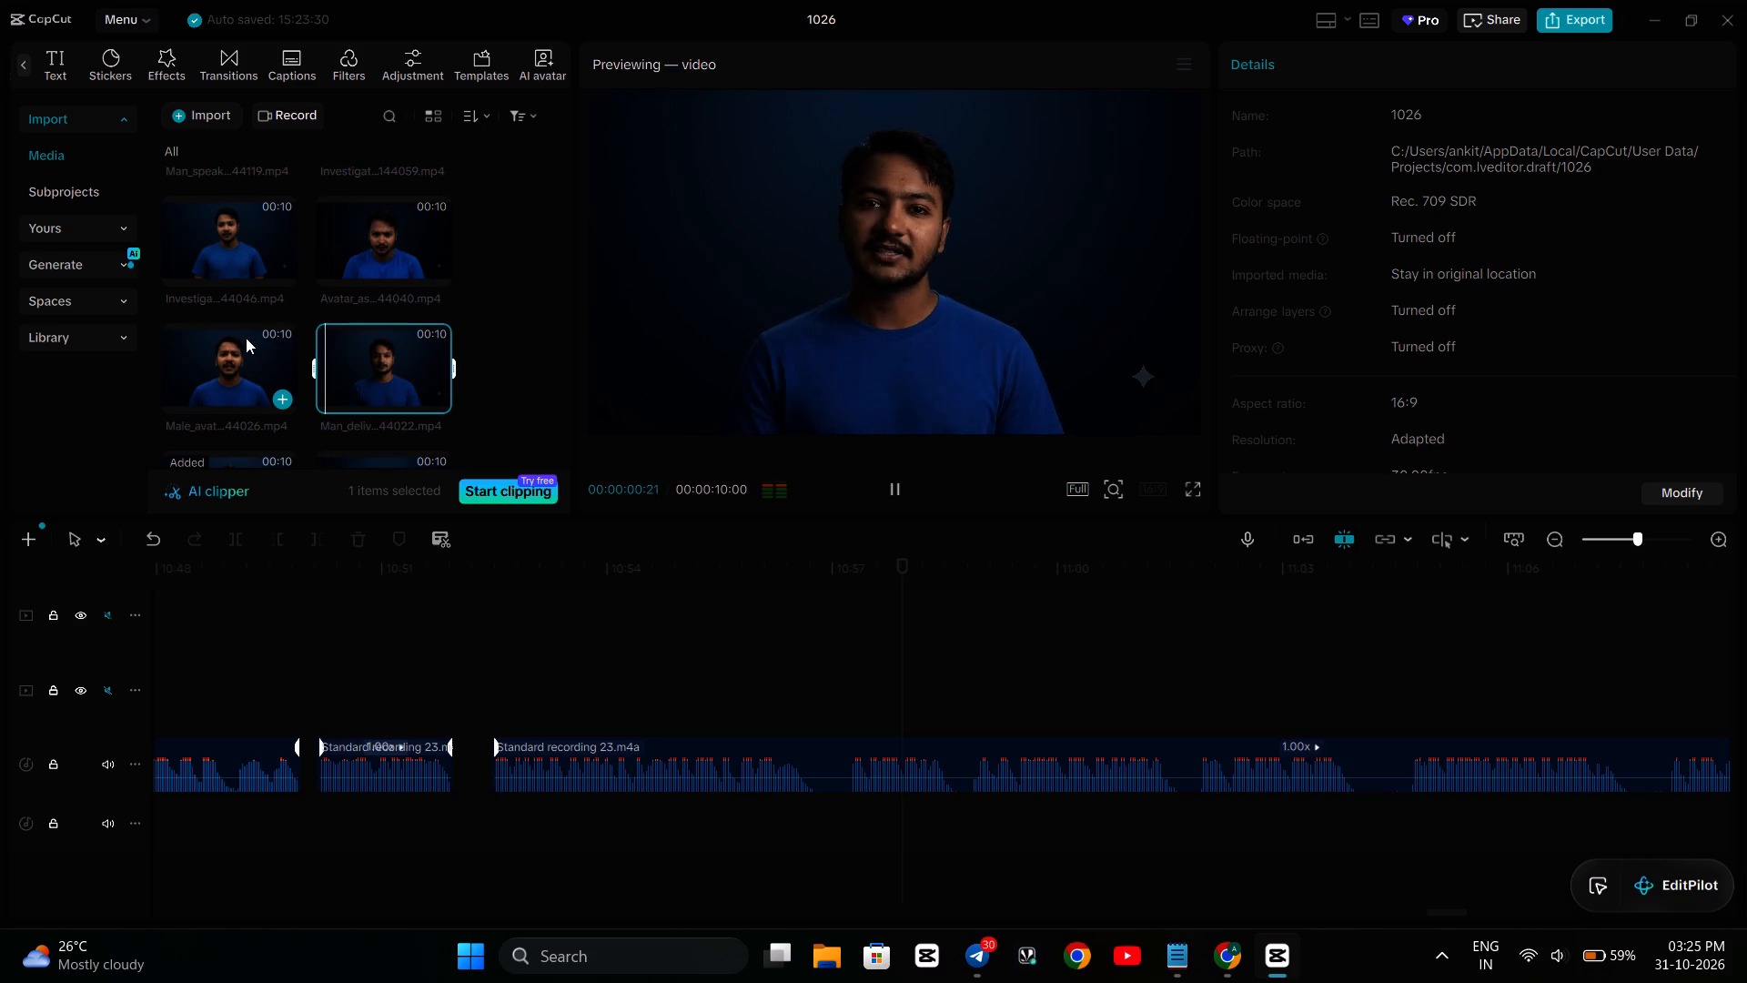
double_click(246, 338)
scroll(248, 335, "down", 2)
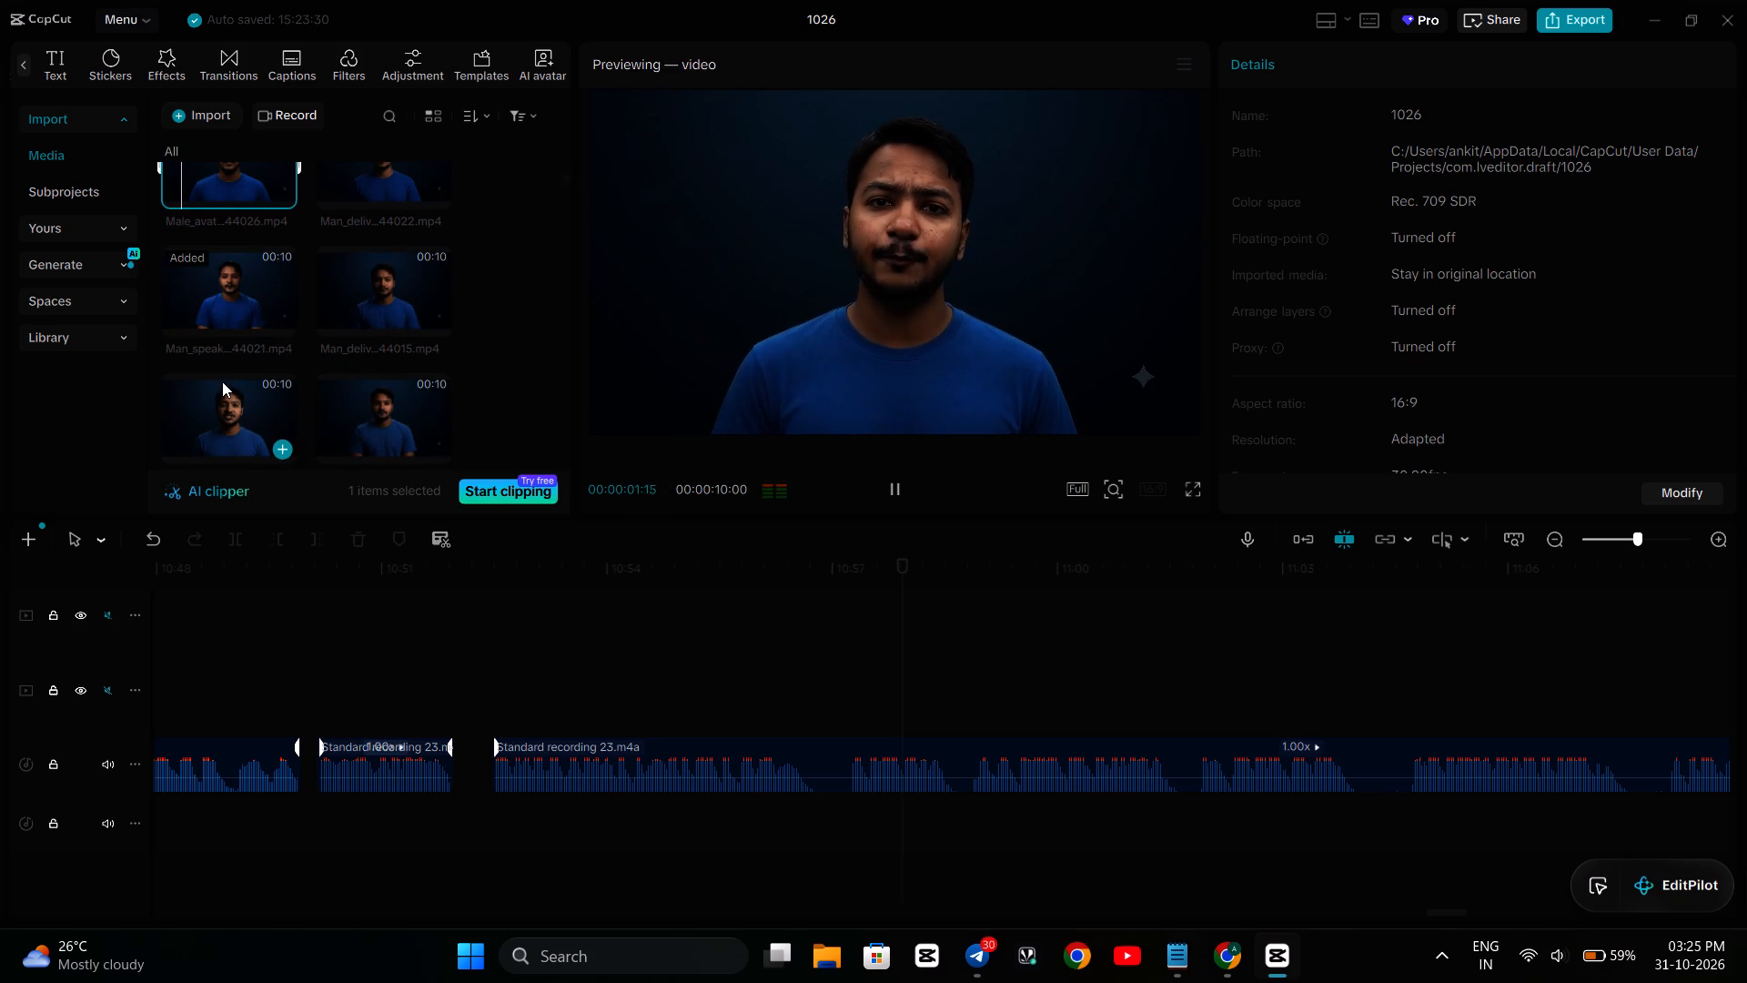
double_click(222, 381)
scroll(366, 320, "down", 1)
double_click(366, 320)
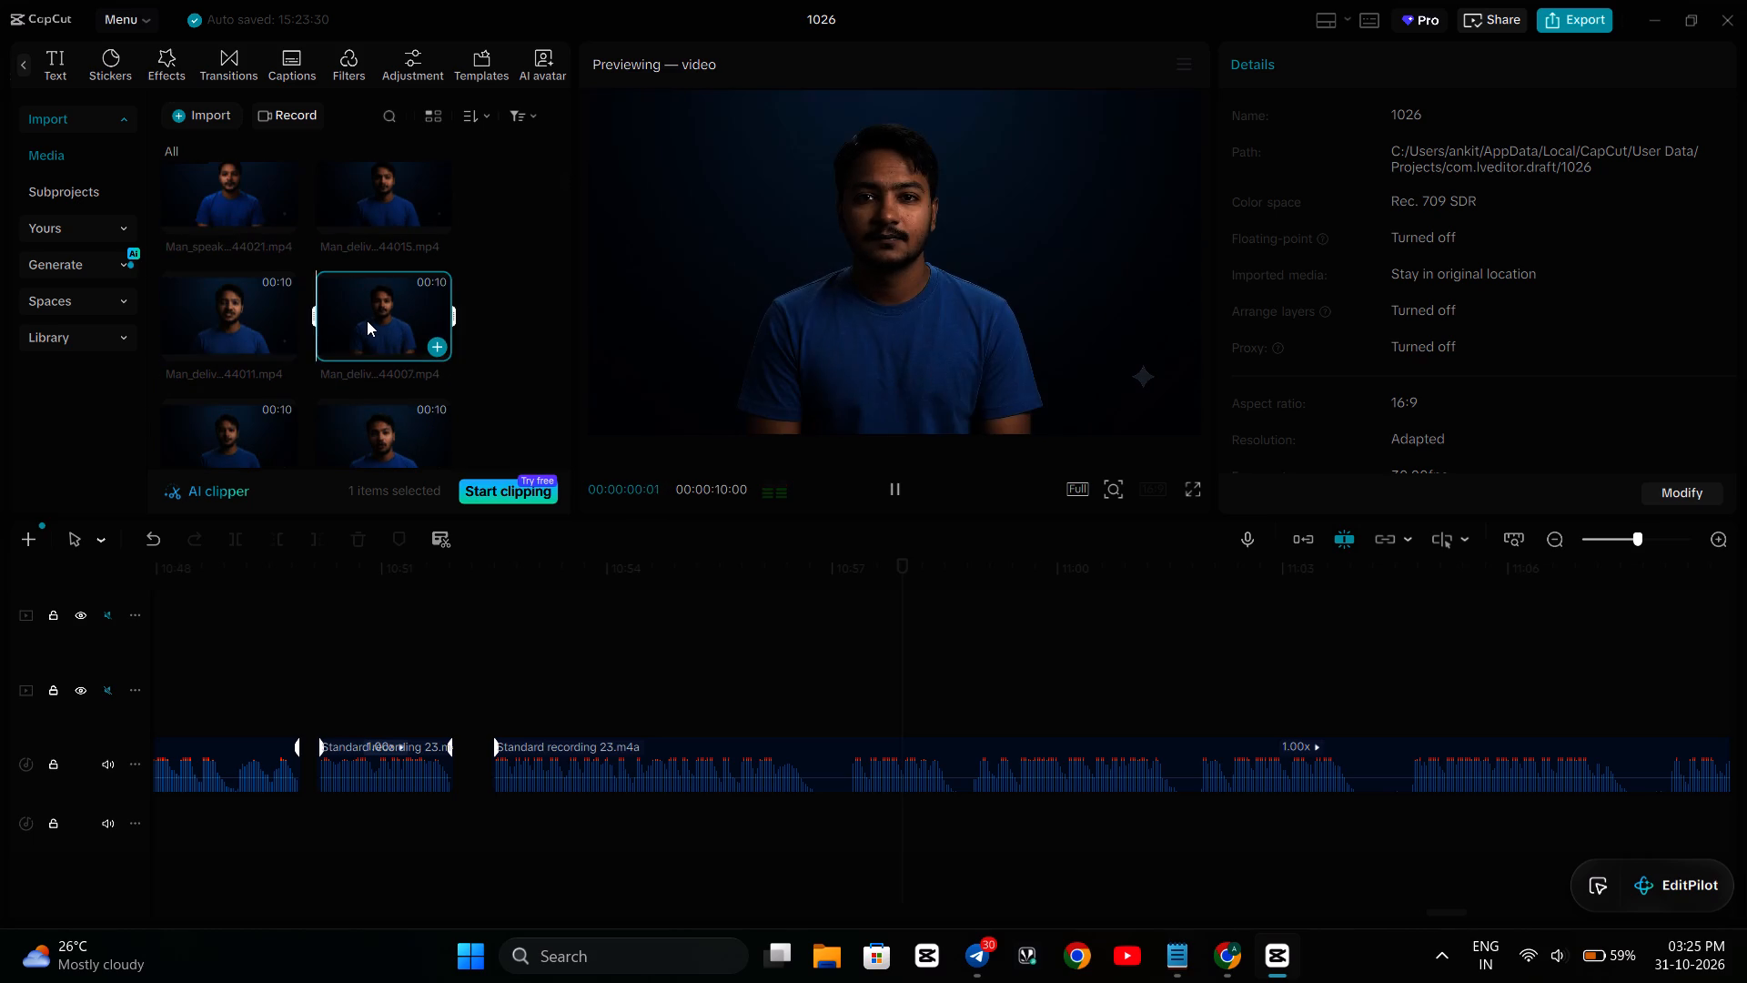
scroll(367, 320, "down", 2)
left_click(369, 270)
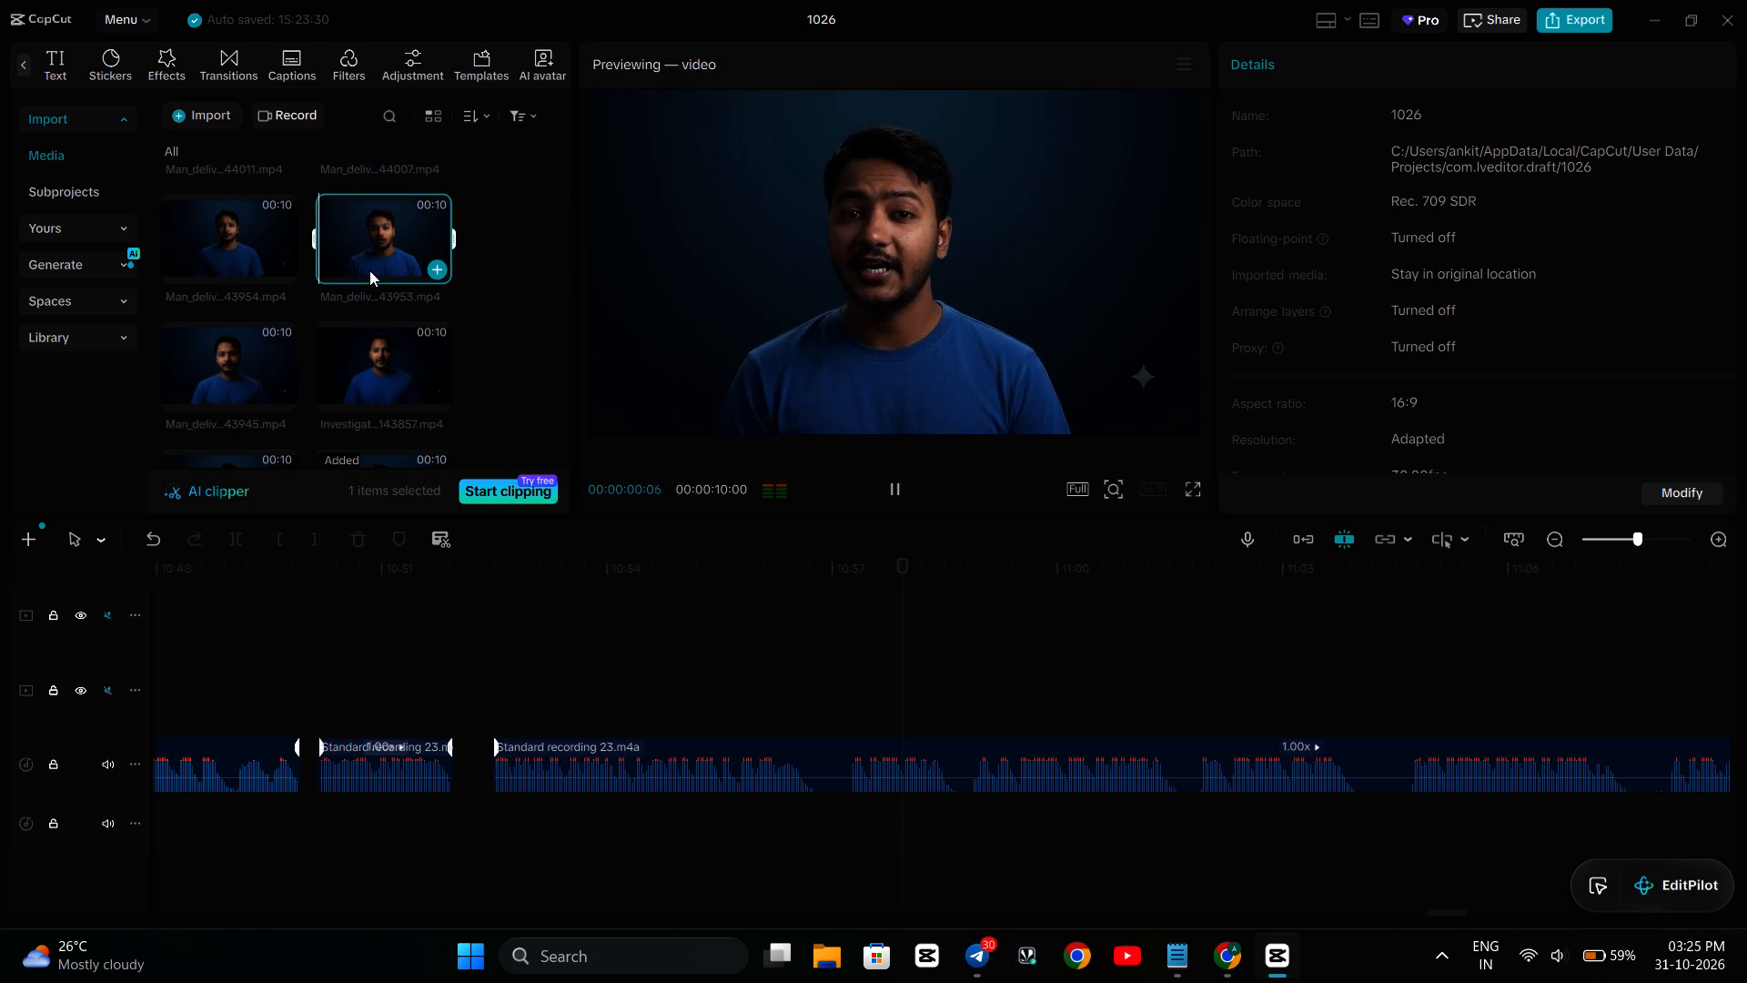
left_click(258, 248)
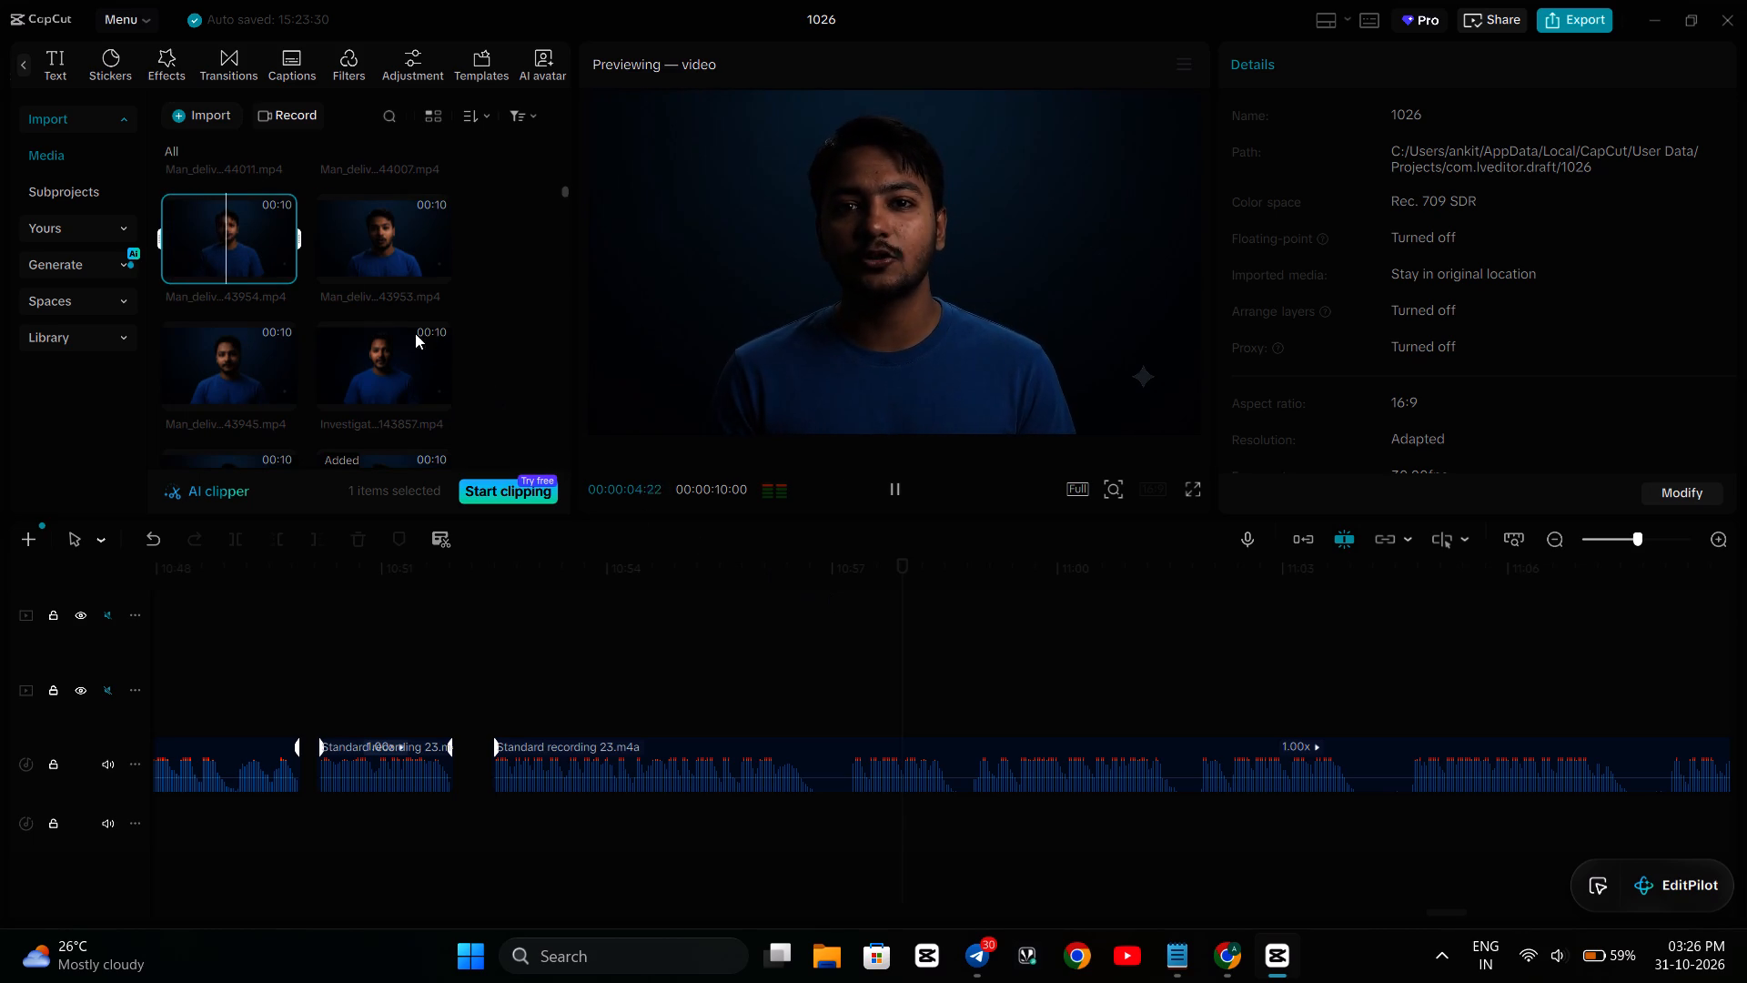
Add the avatar clip ending in 43954.mp4 to the timeline and align its start with the narration phrase at about 10:57.
left_click(278, 266)
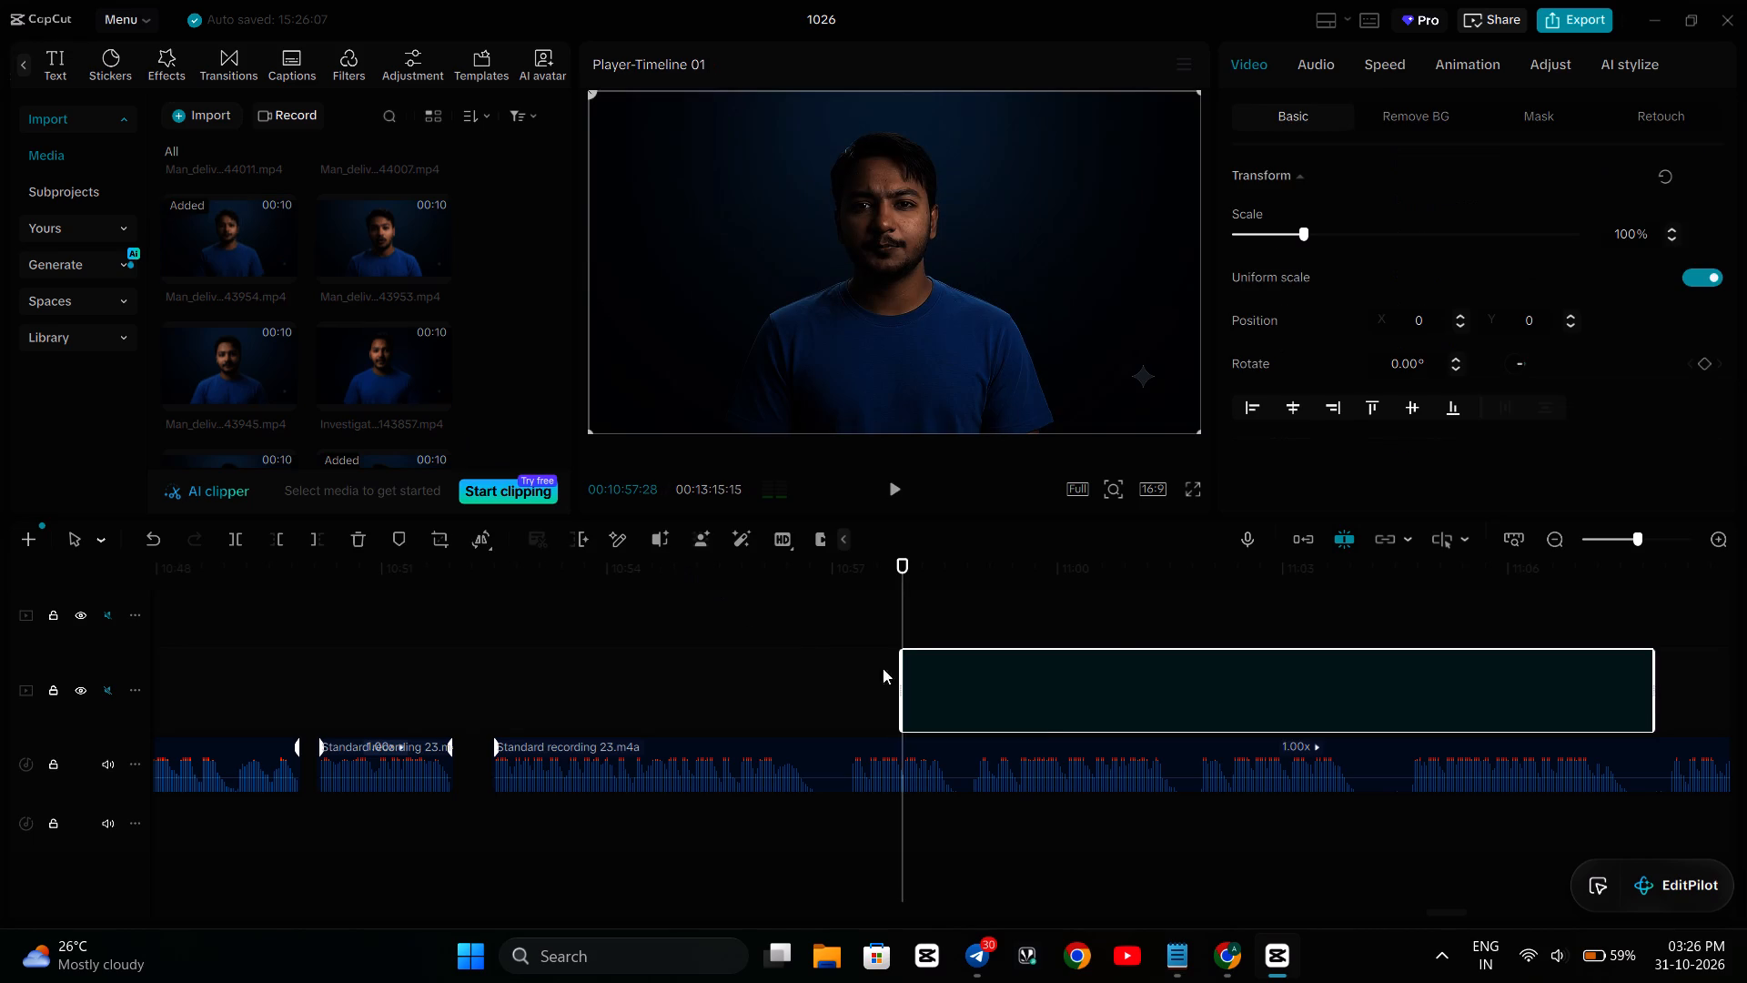
left_click_drag(1026, 702, 956, 703)
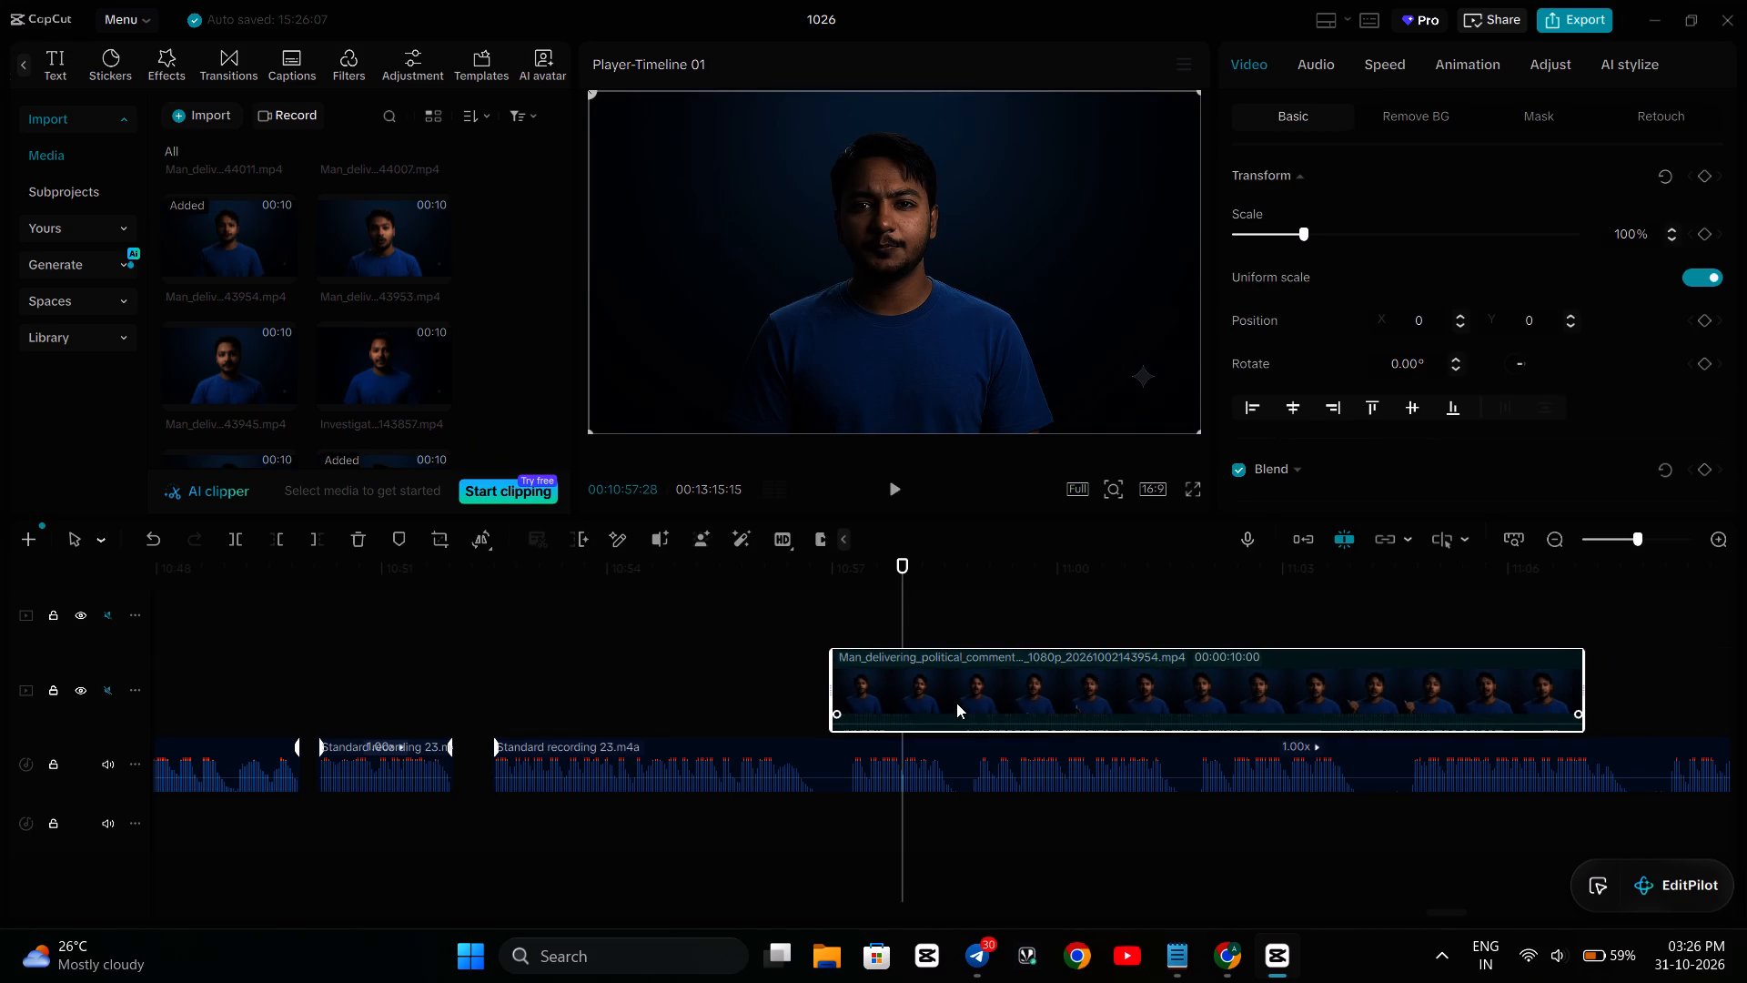
left_click_drag(956, 703, 971, 706)
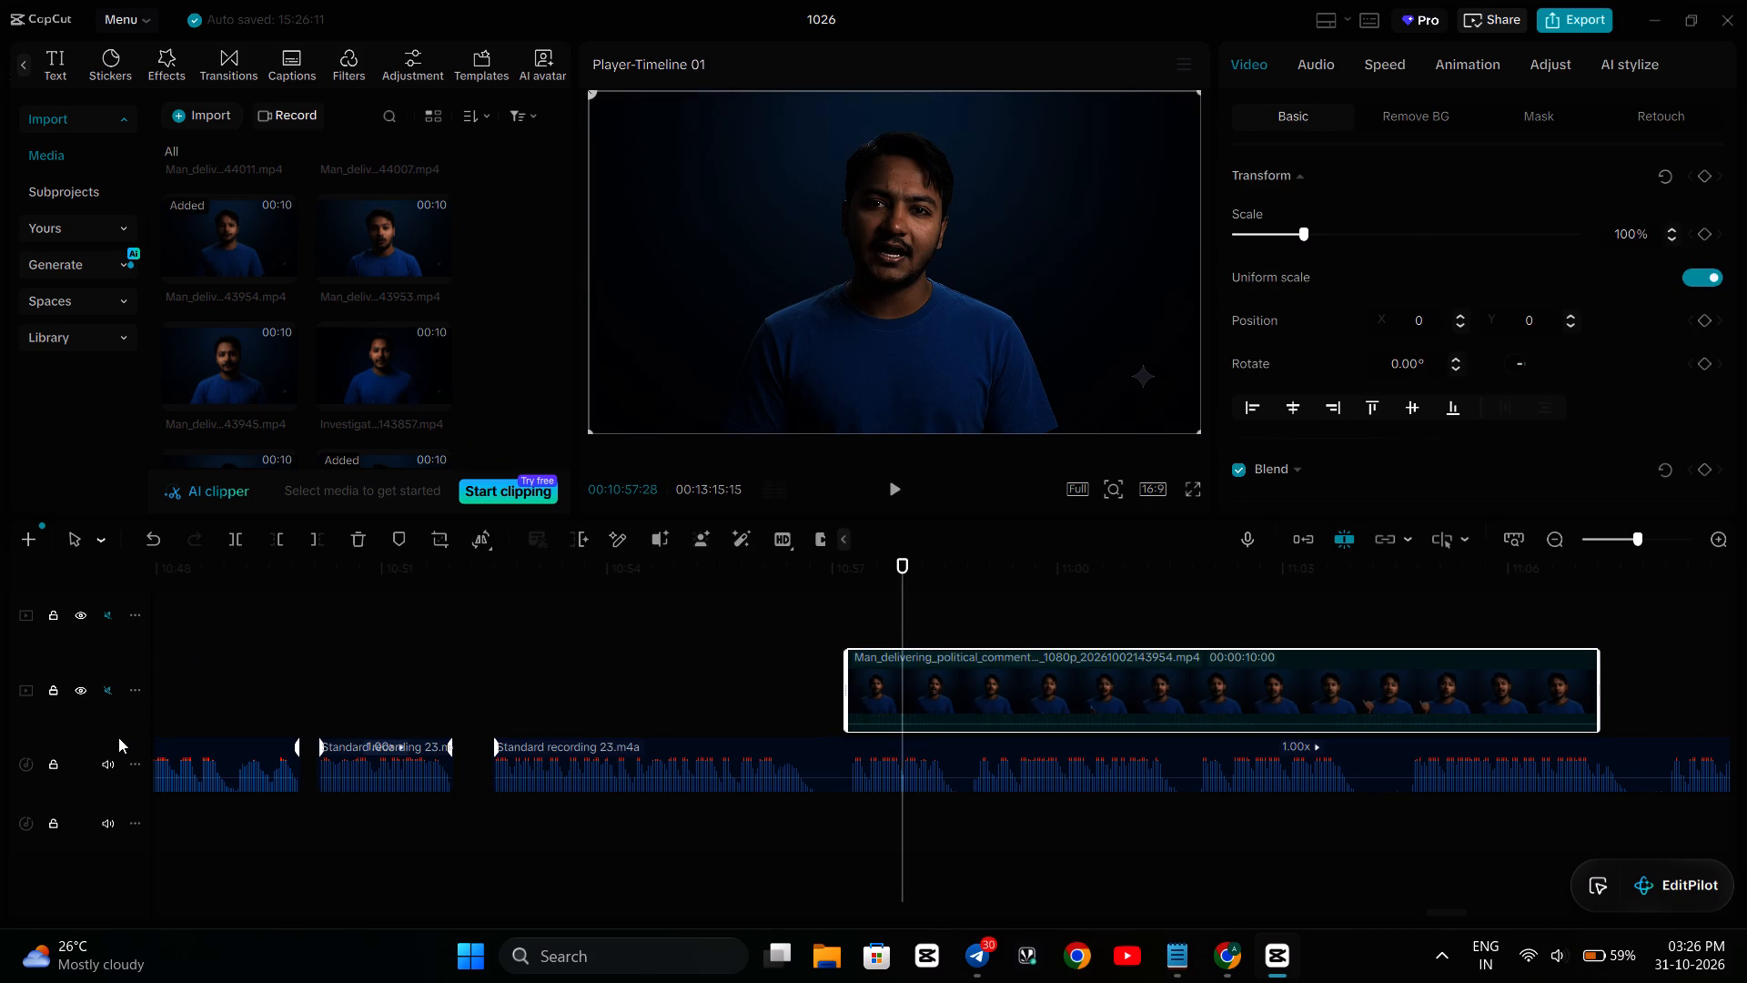
Unmute the video track that holds the new avatar clip.
scroll(333, 683, "up", 1)
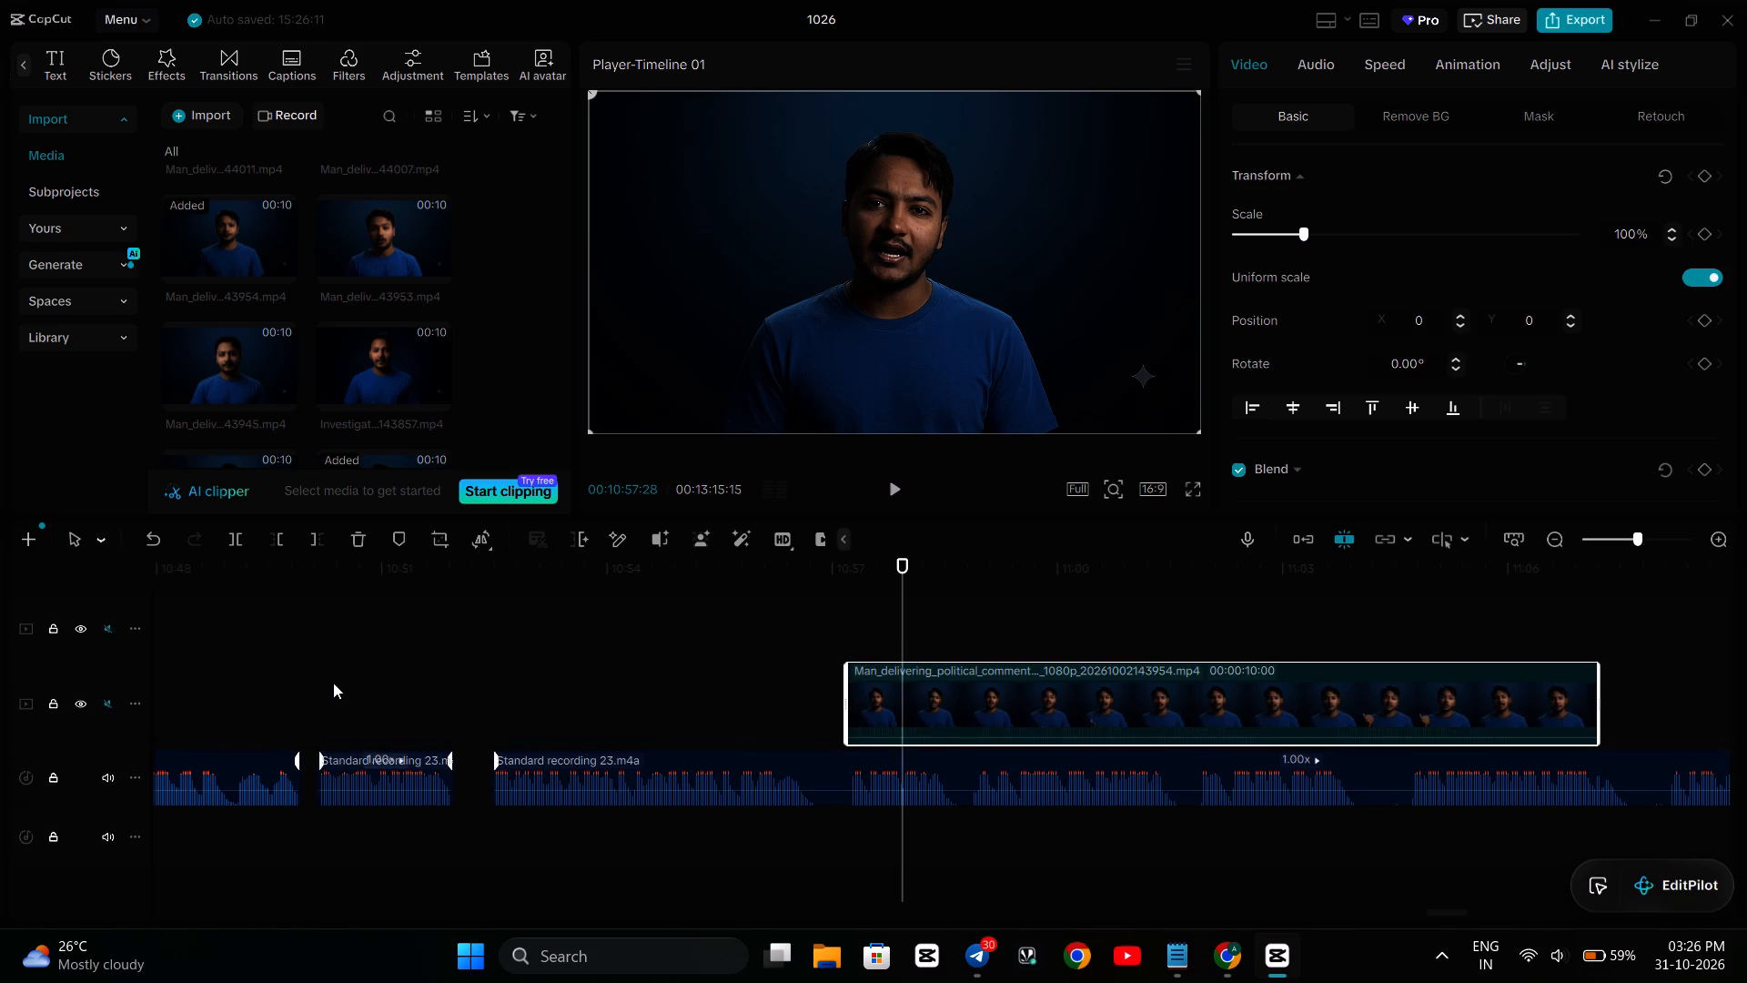
scroll(333, 683, "up", 1)
left_click(104, 704)
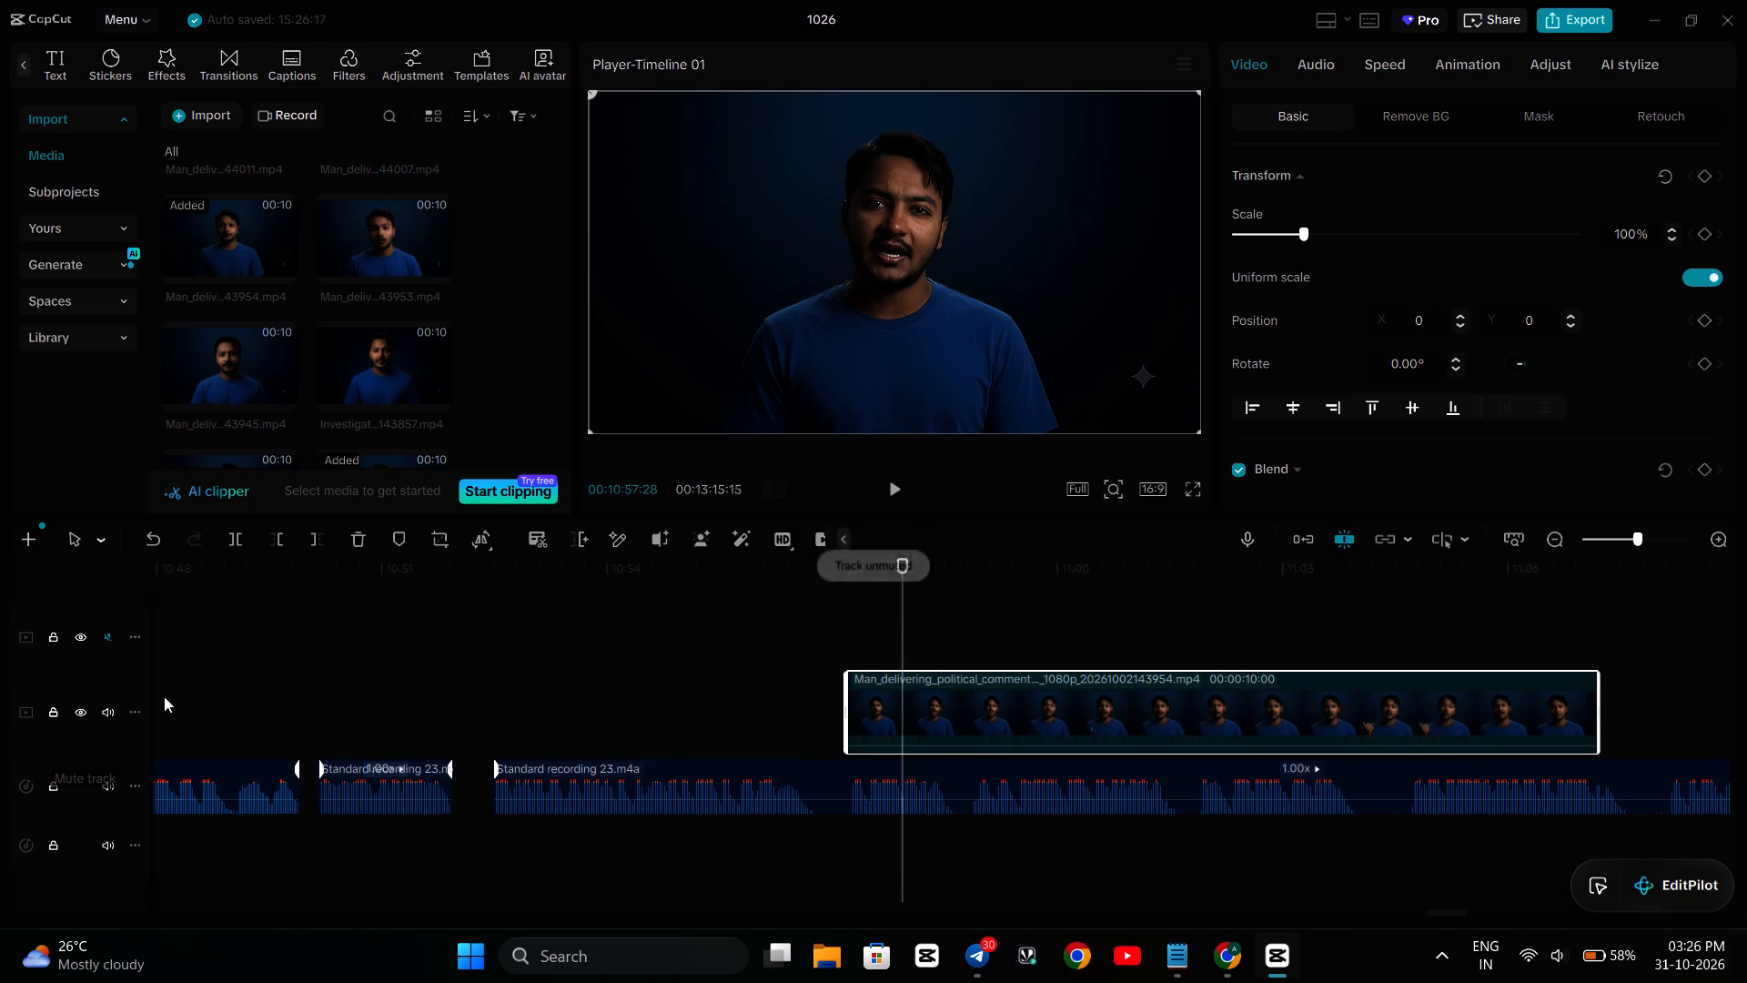
Play the timeline from about 10:54 to 11:02 to compare the avatar clip's speech with the narration.
left_click(621, 654)
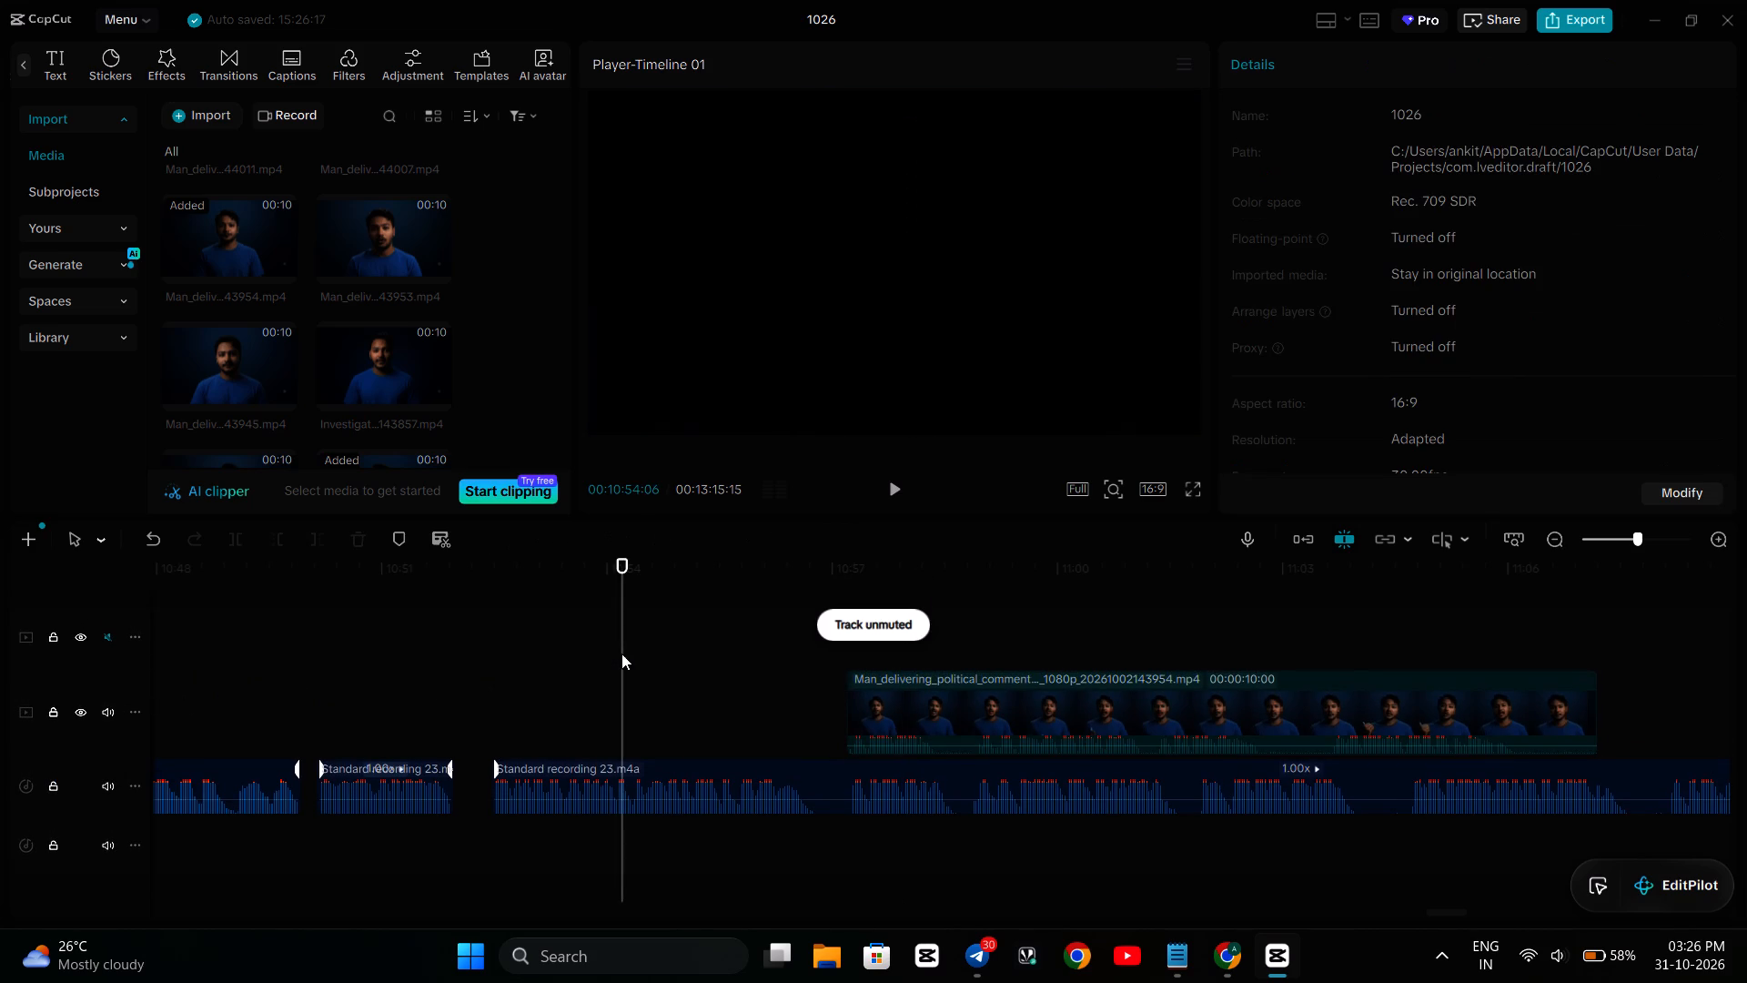
key("space")
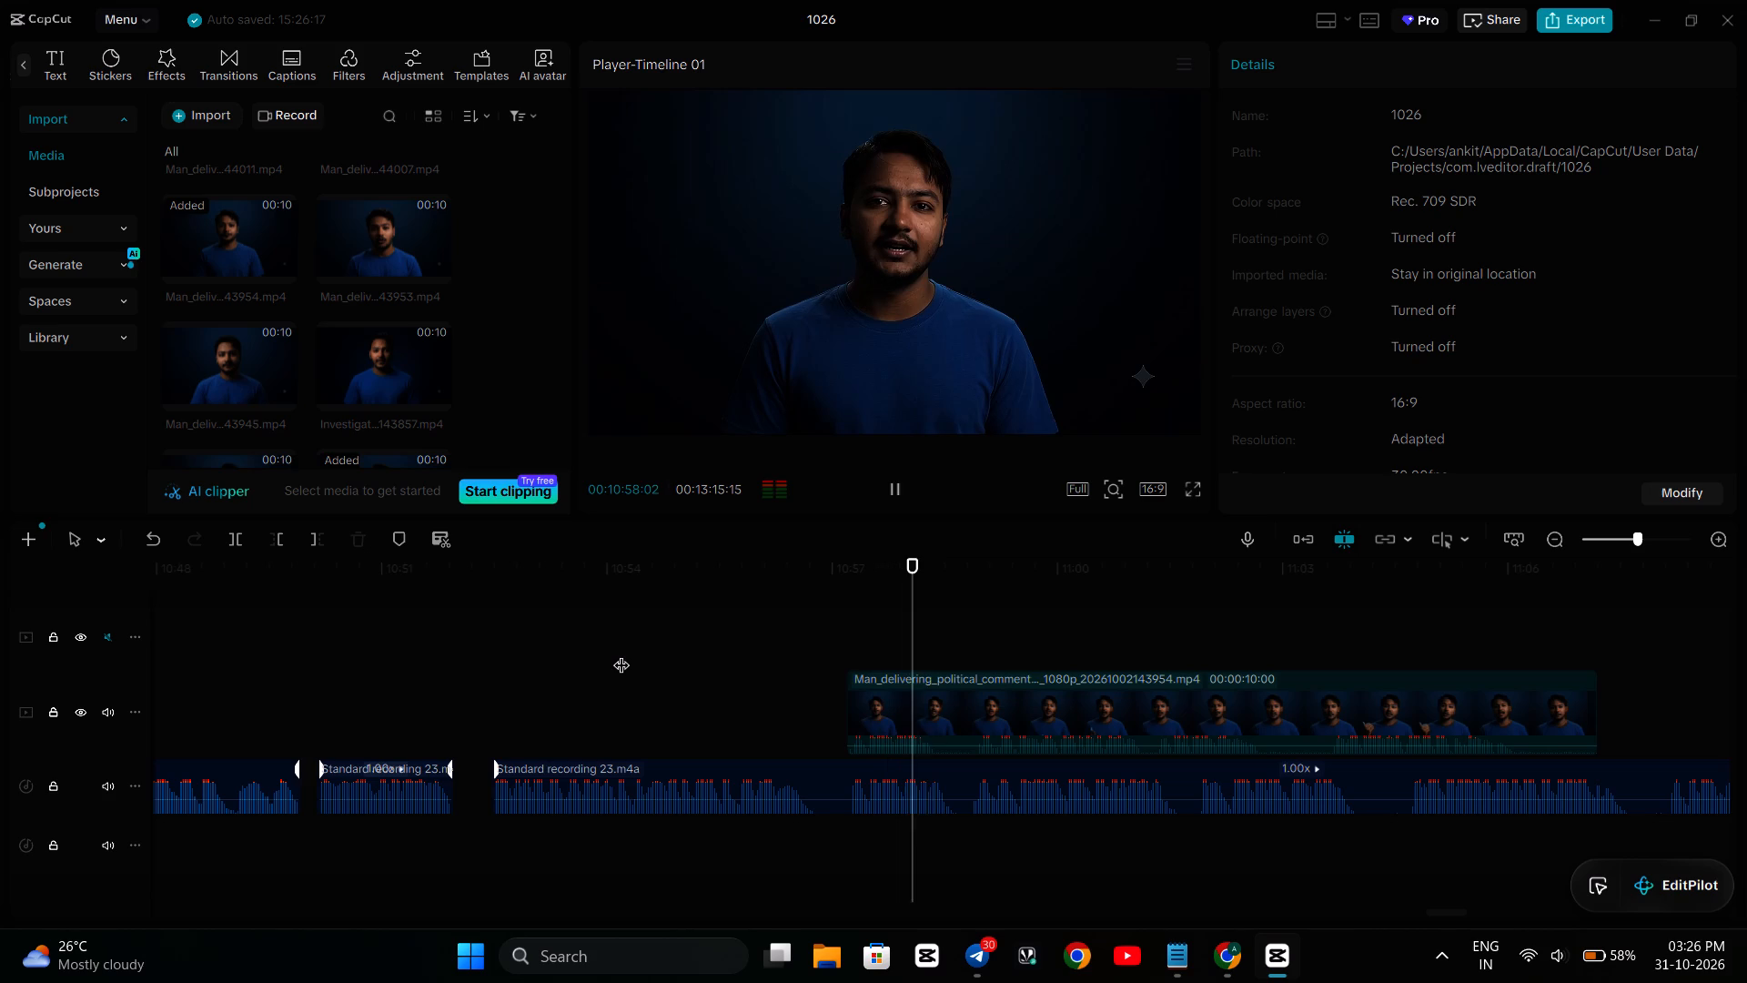
key("space")
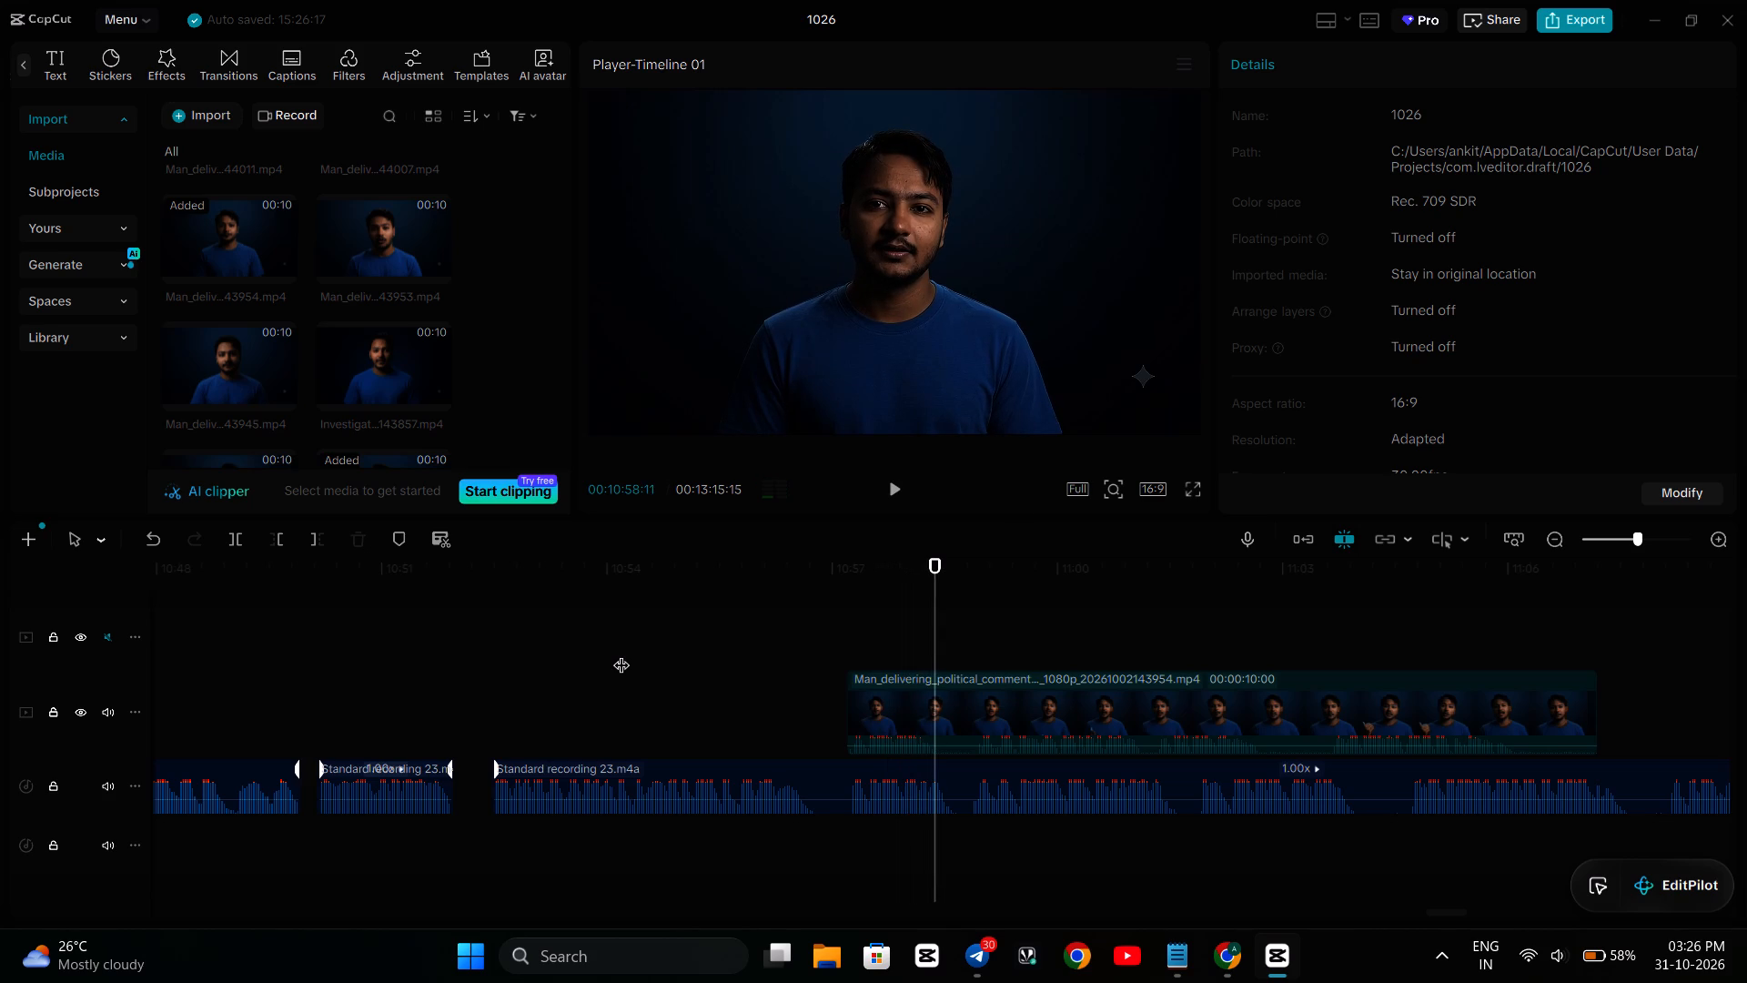
key("space")
key("space")
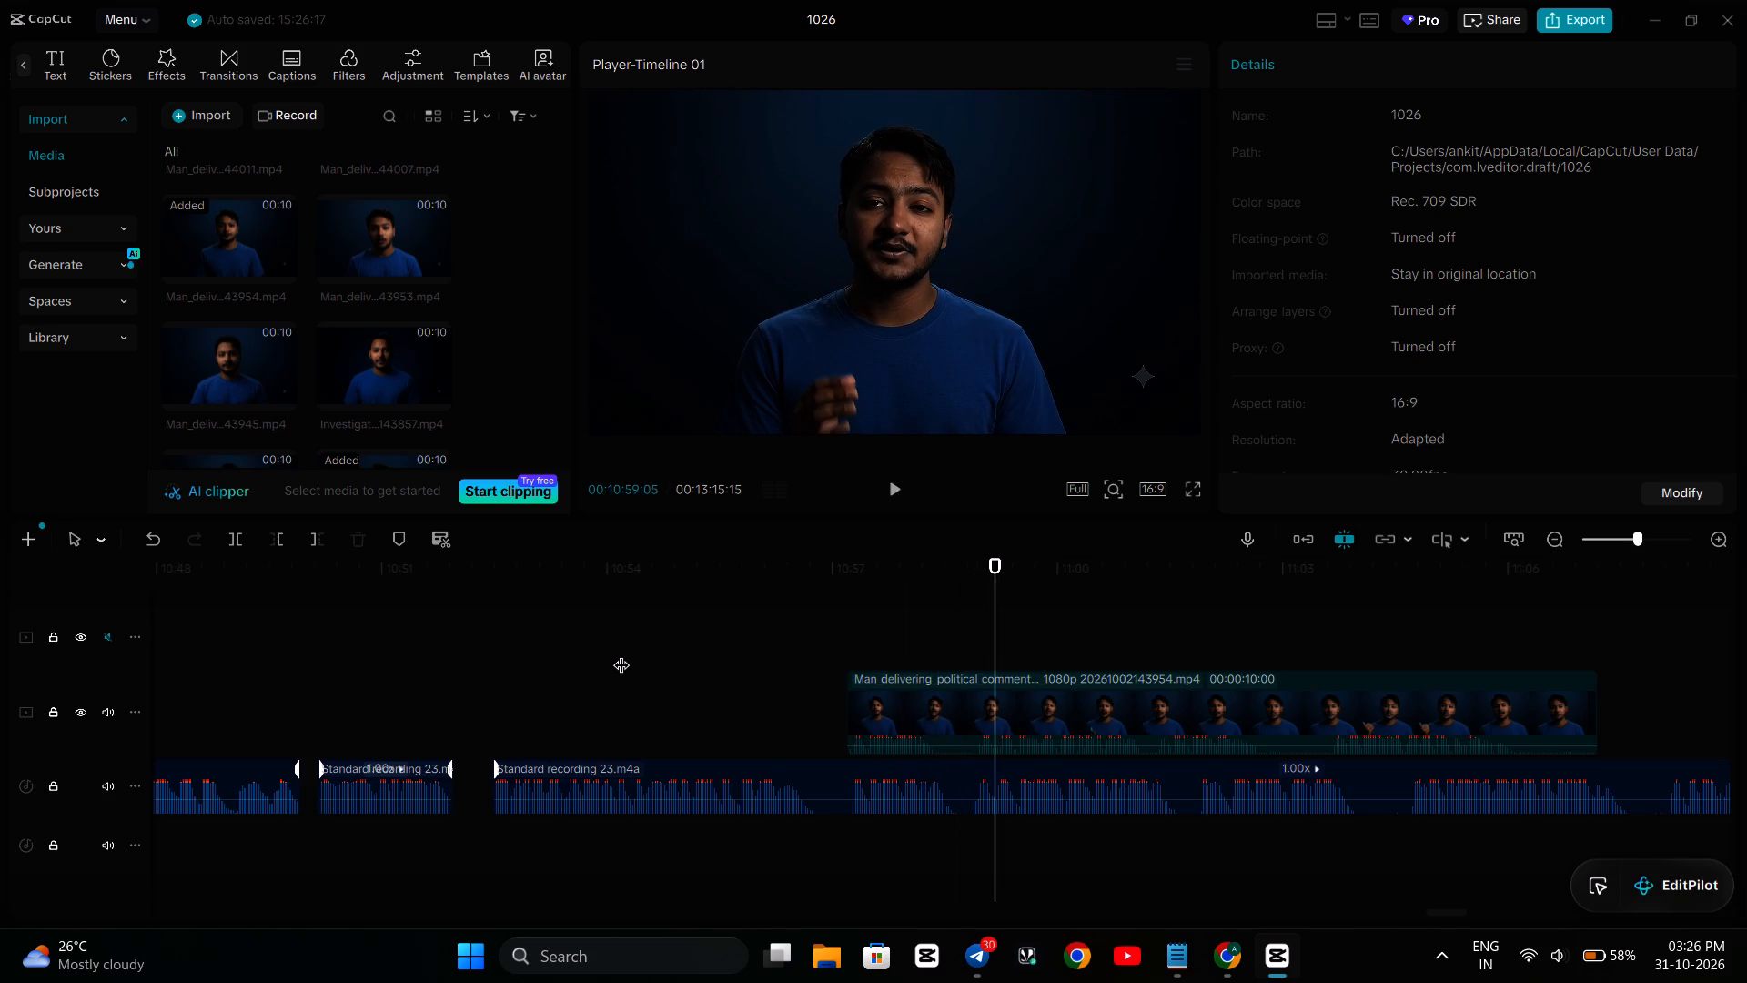
key("space")
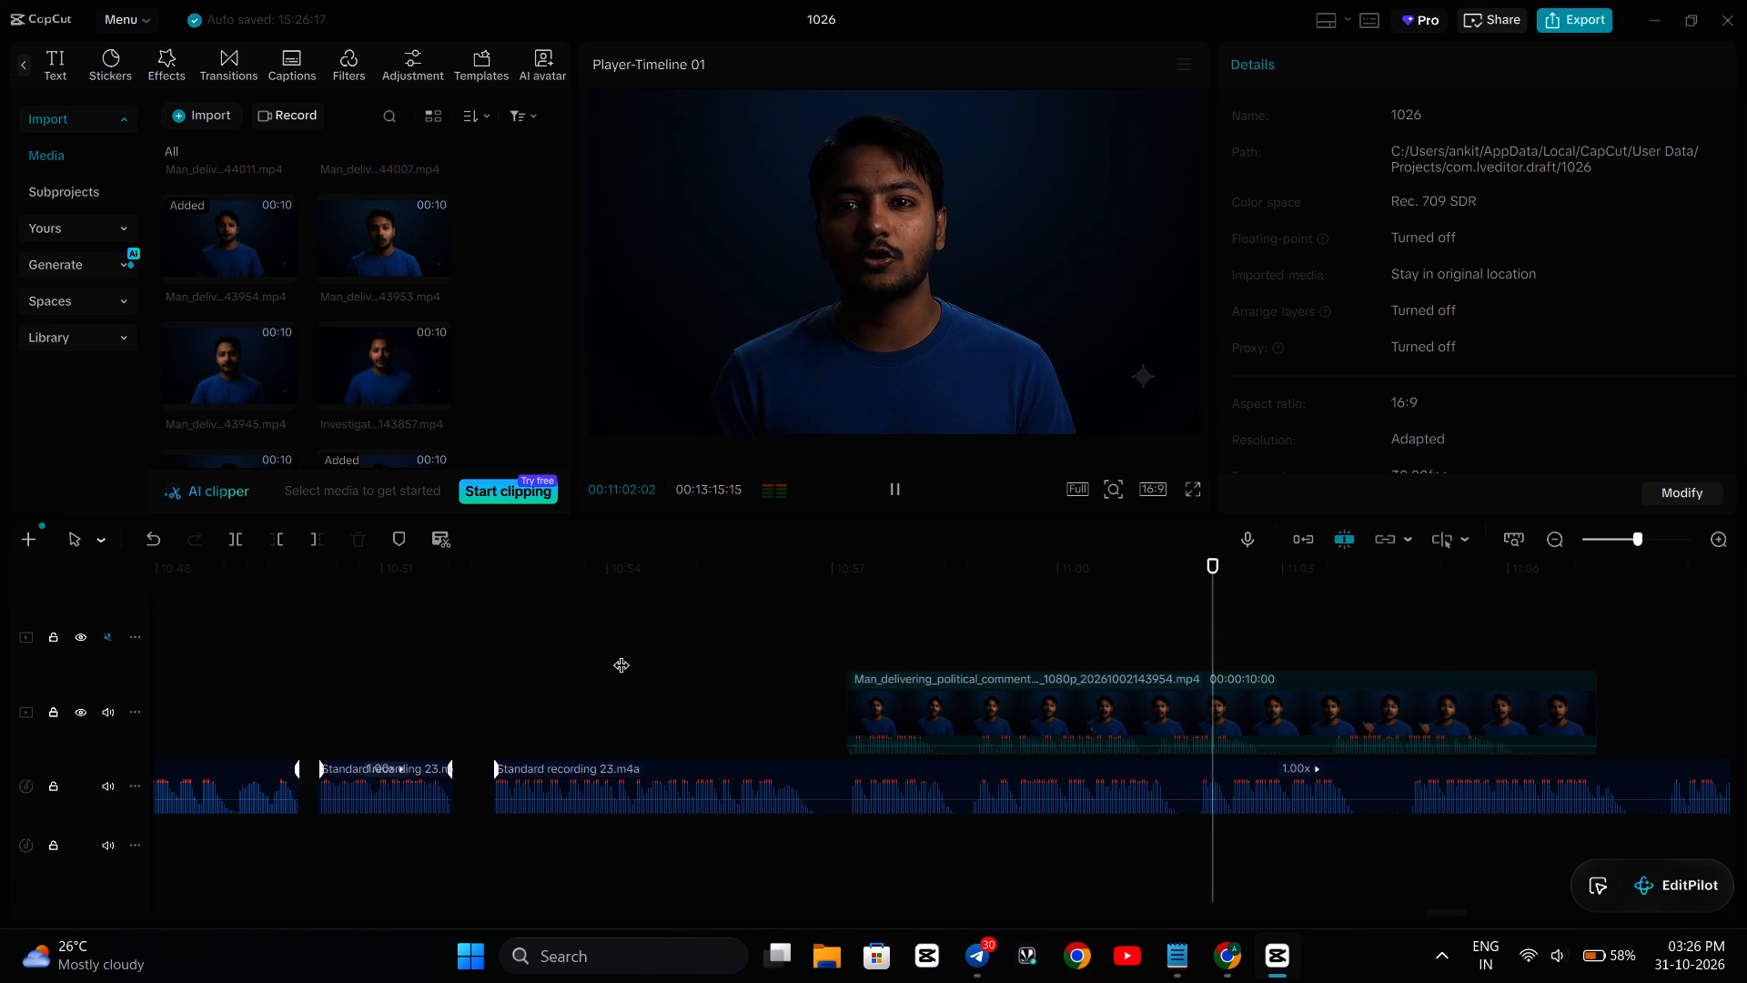
key("space")
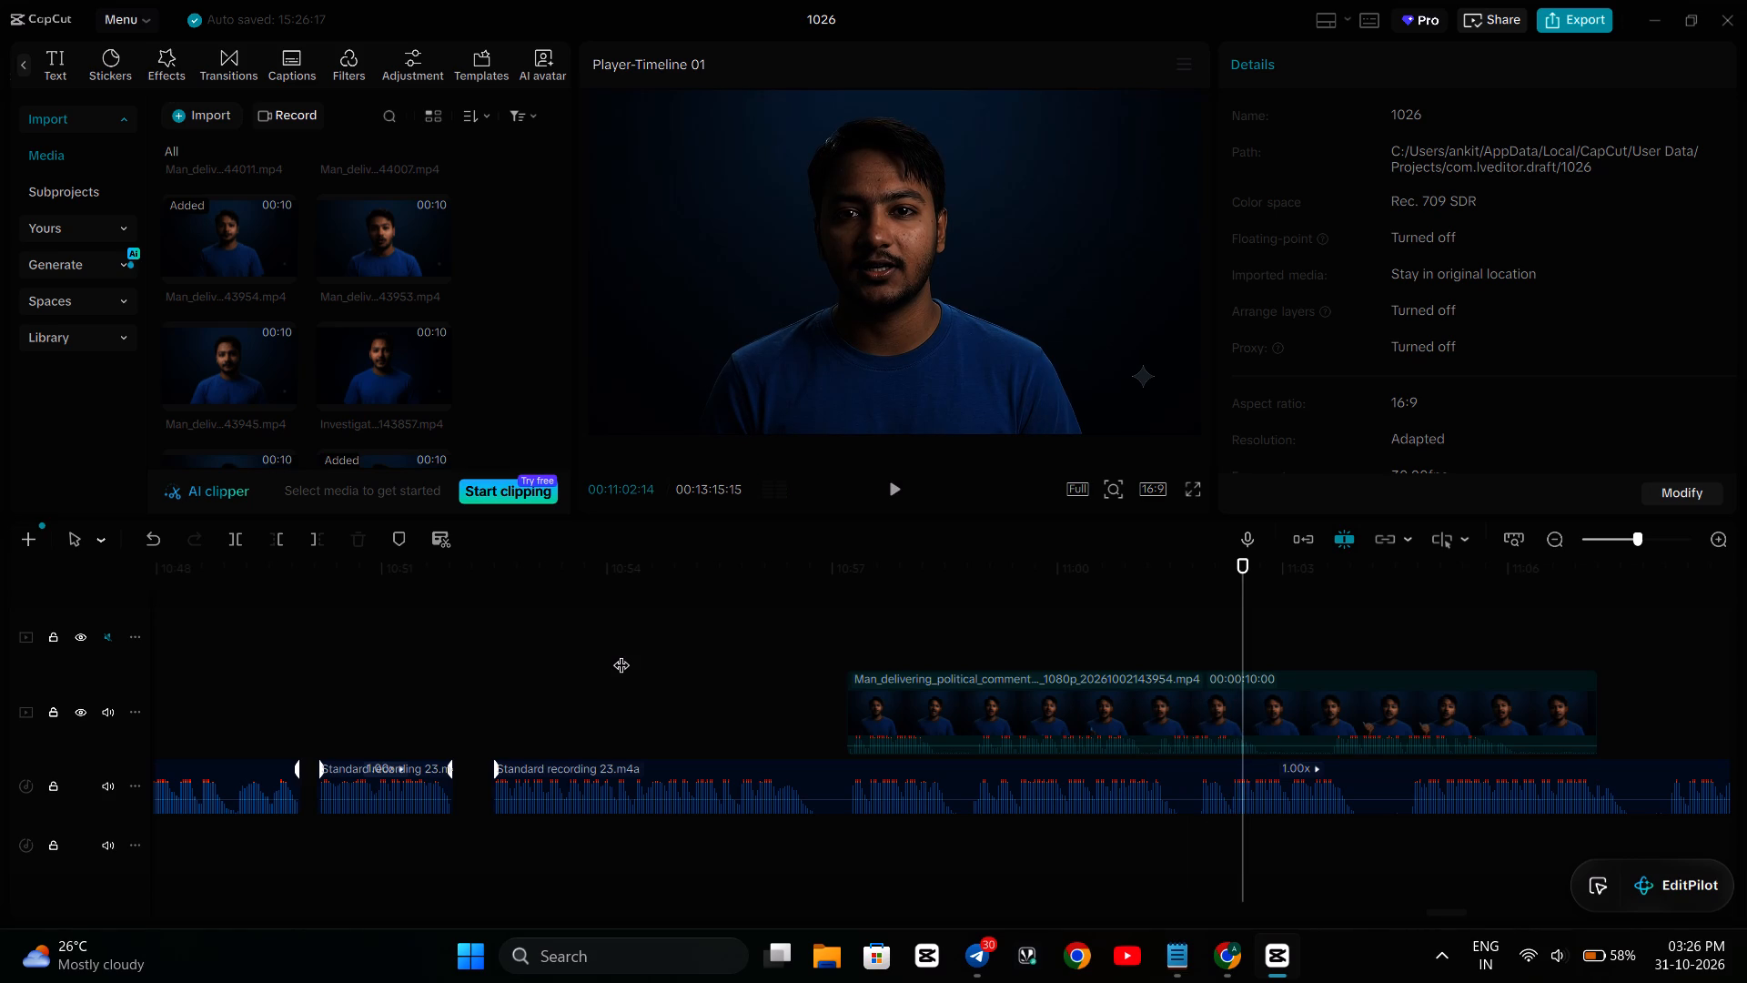
left_click(926, 649)
key("space")
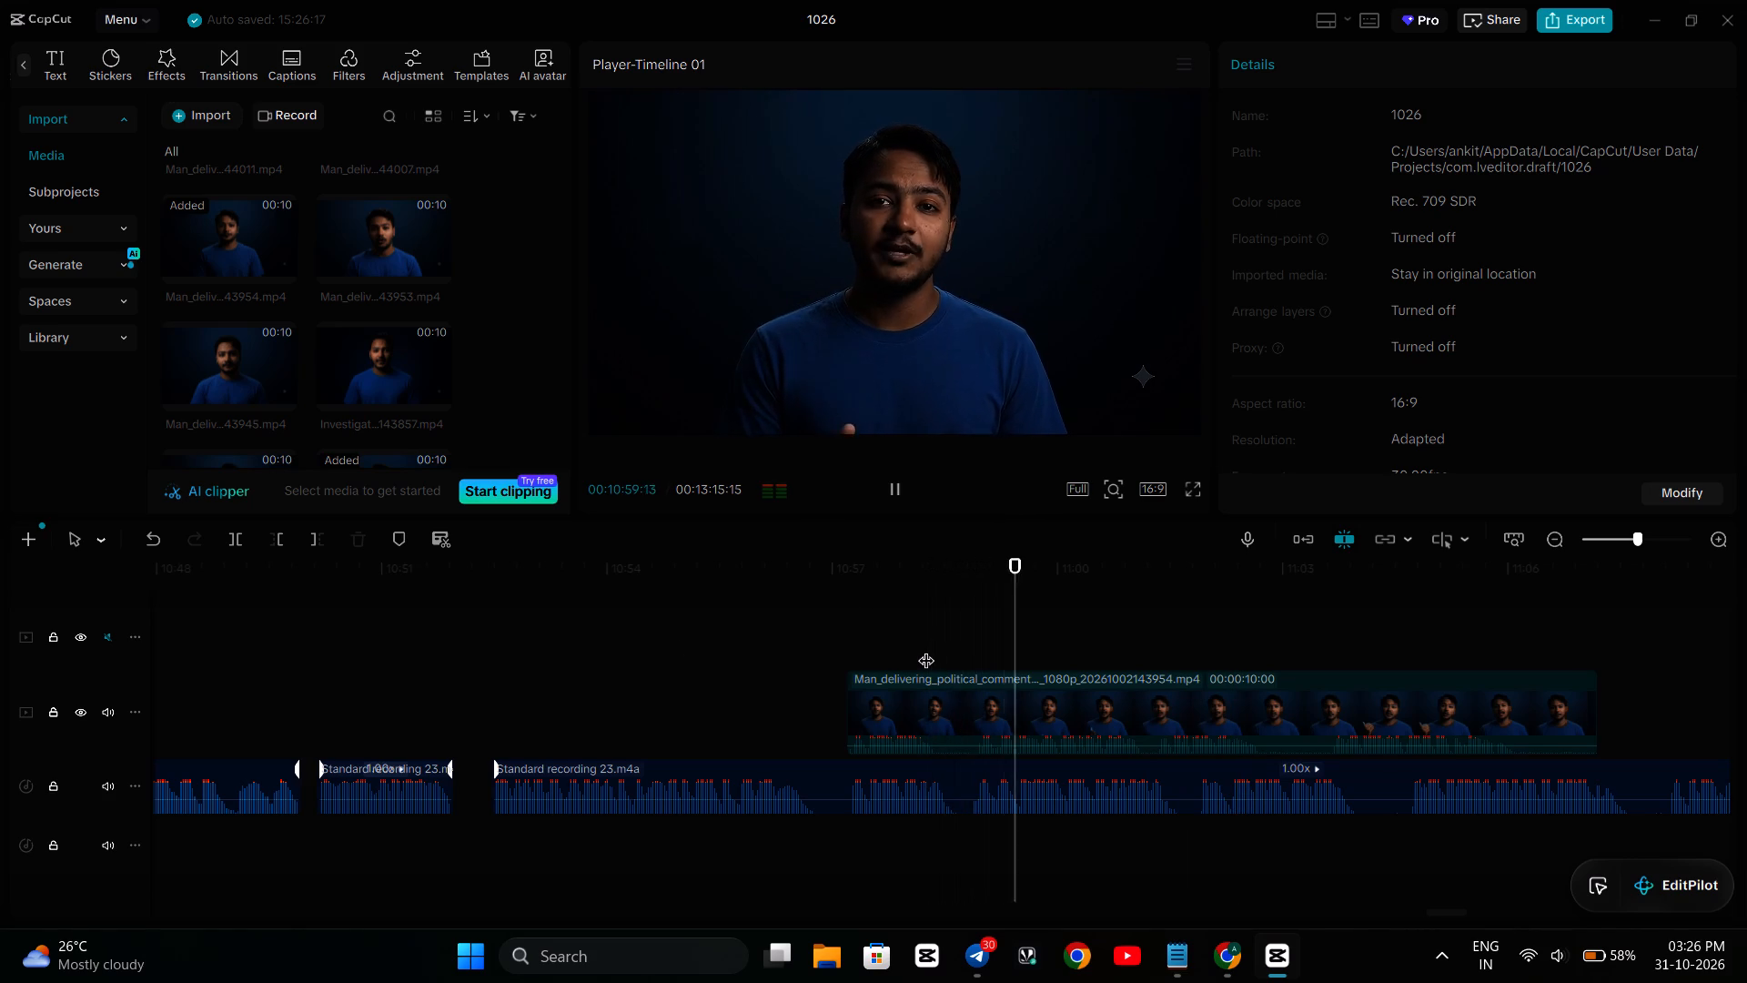
key("space")
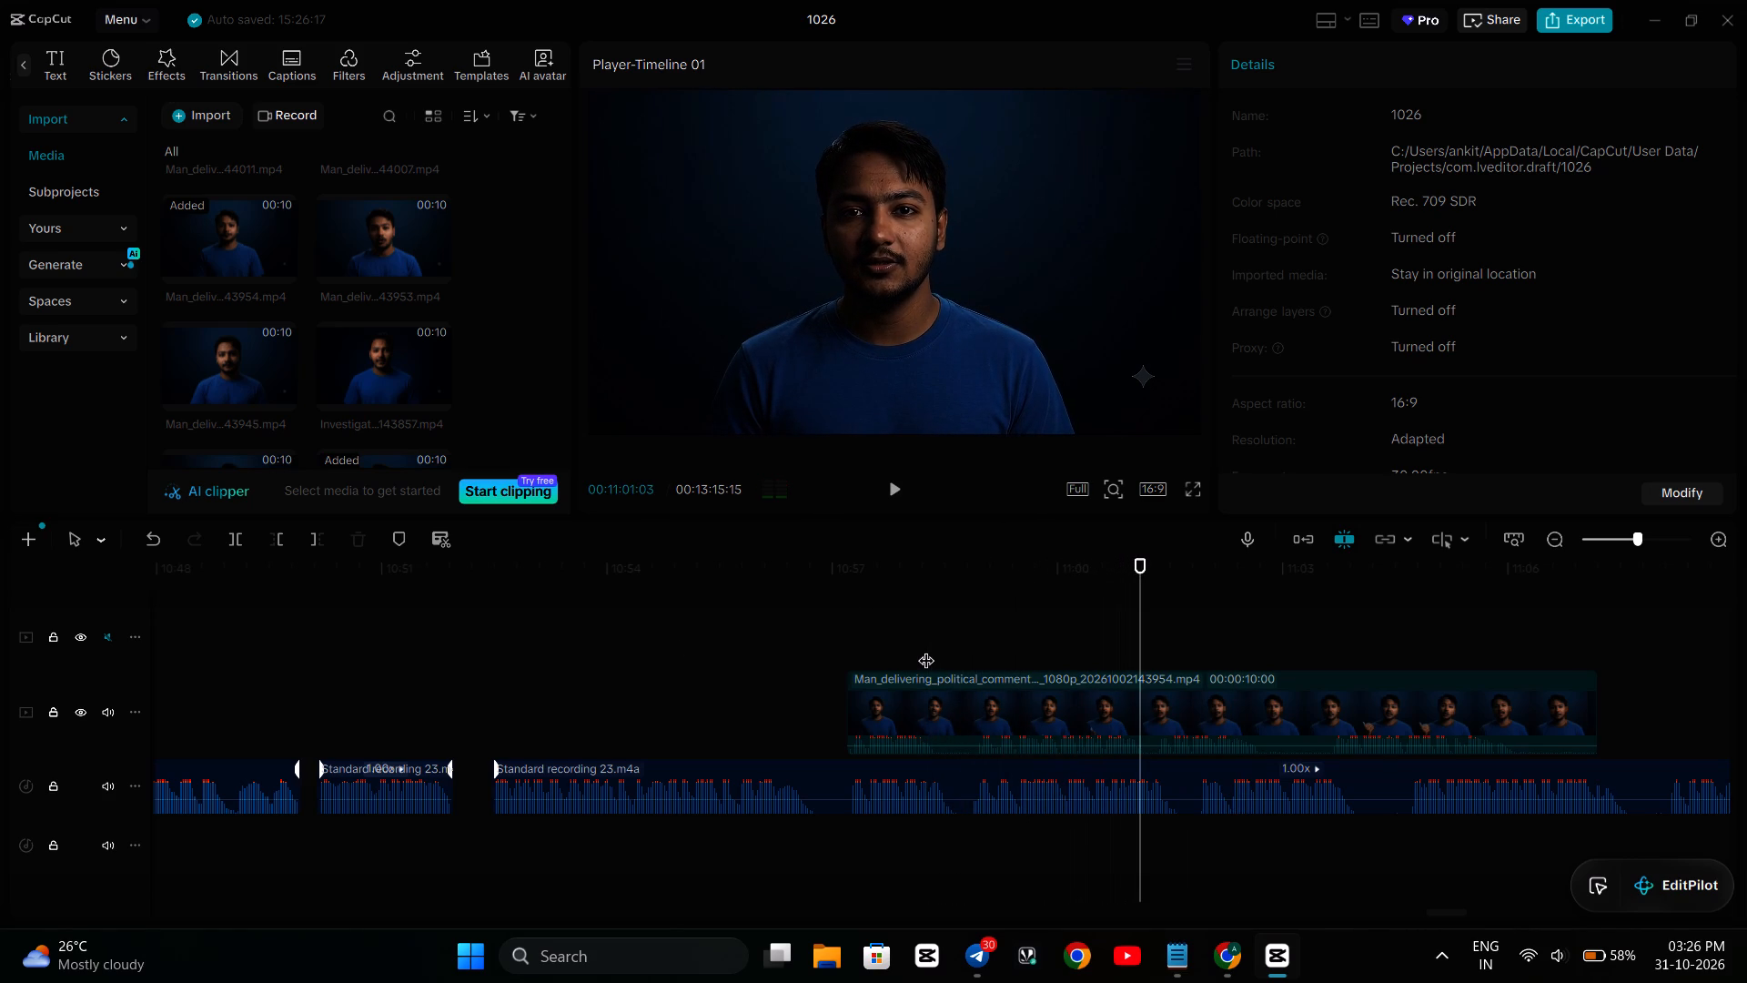
key("space")
key("space")
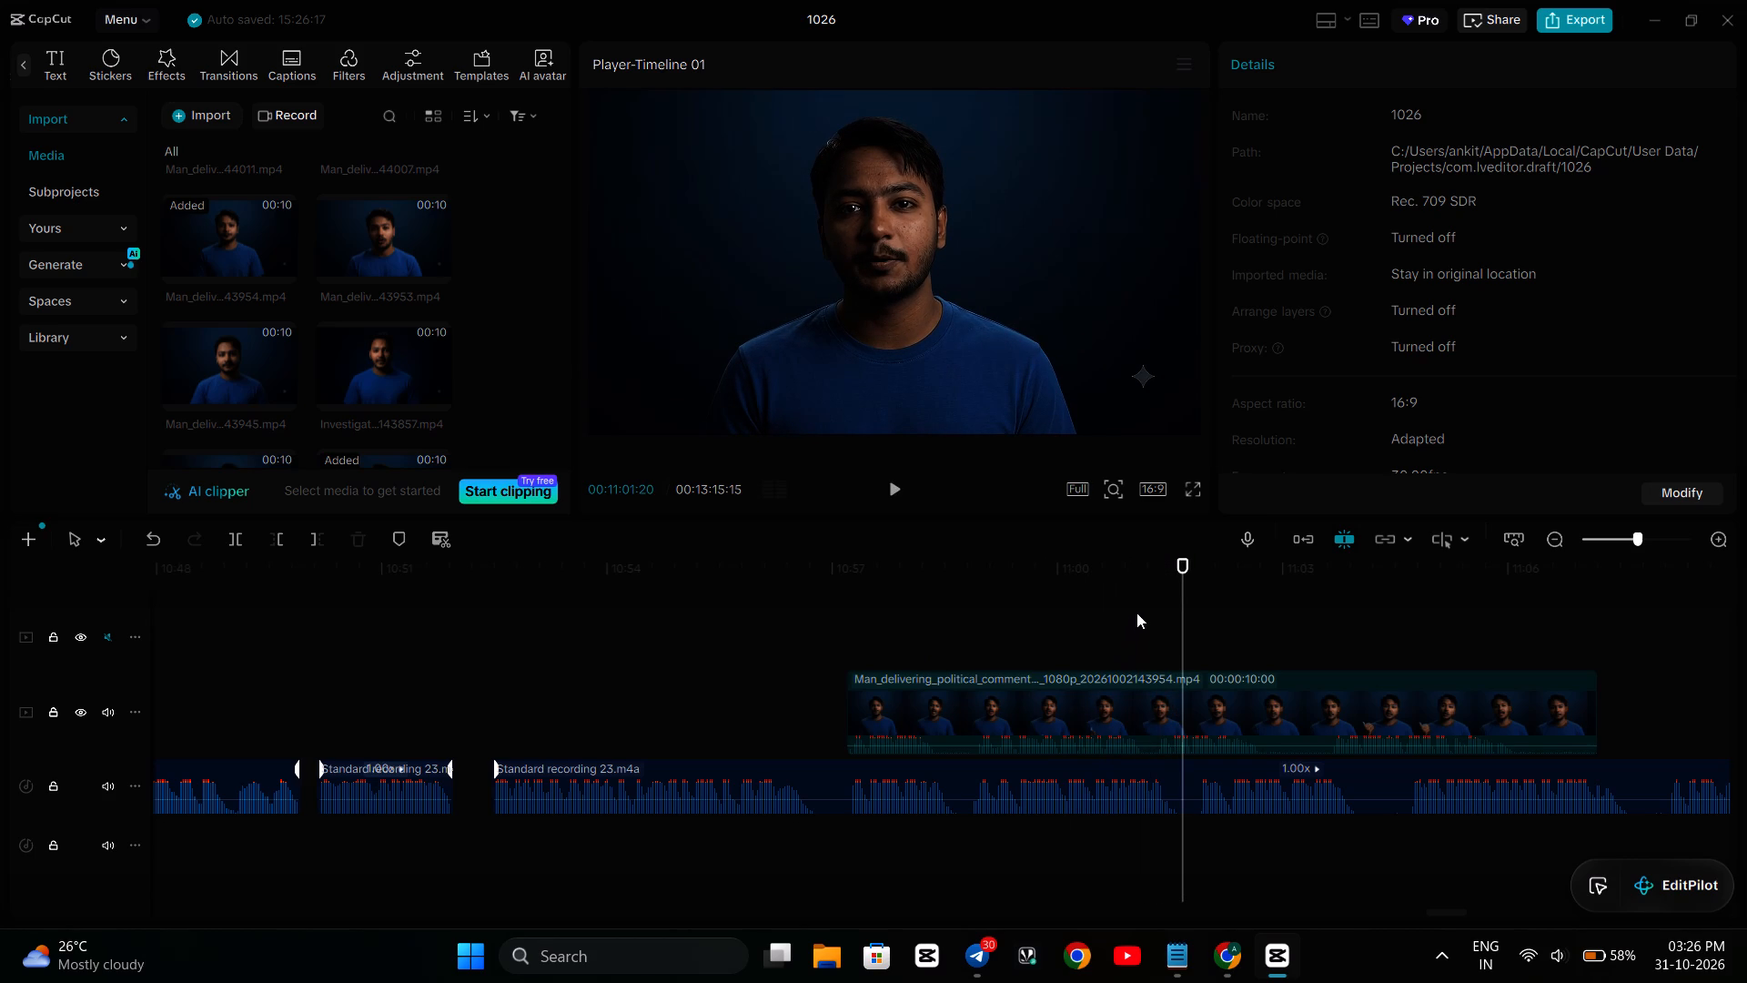
Split the narration recording under the avatar clip at 00:11:01:15.
left_click(1142, 795)
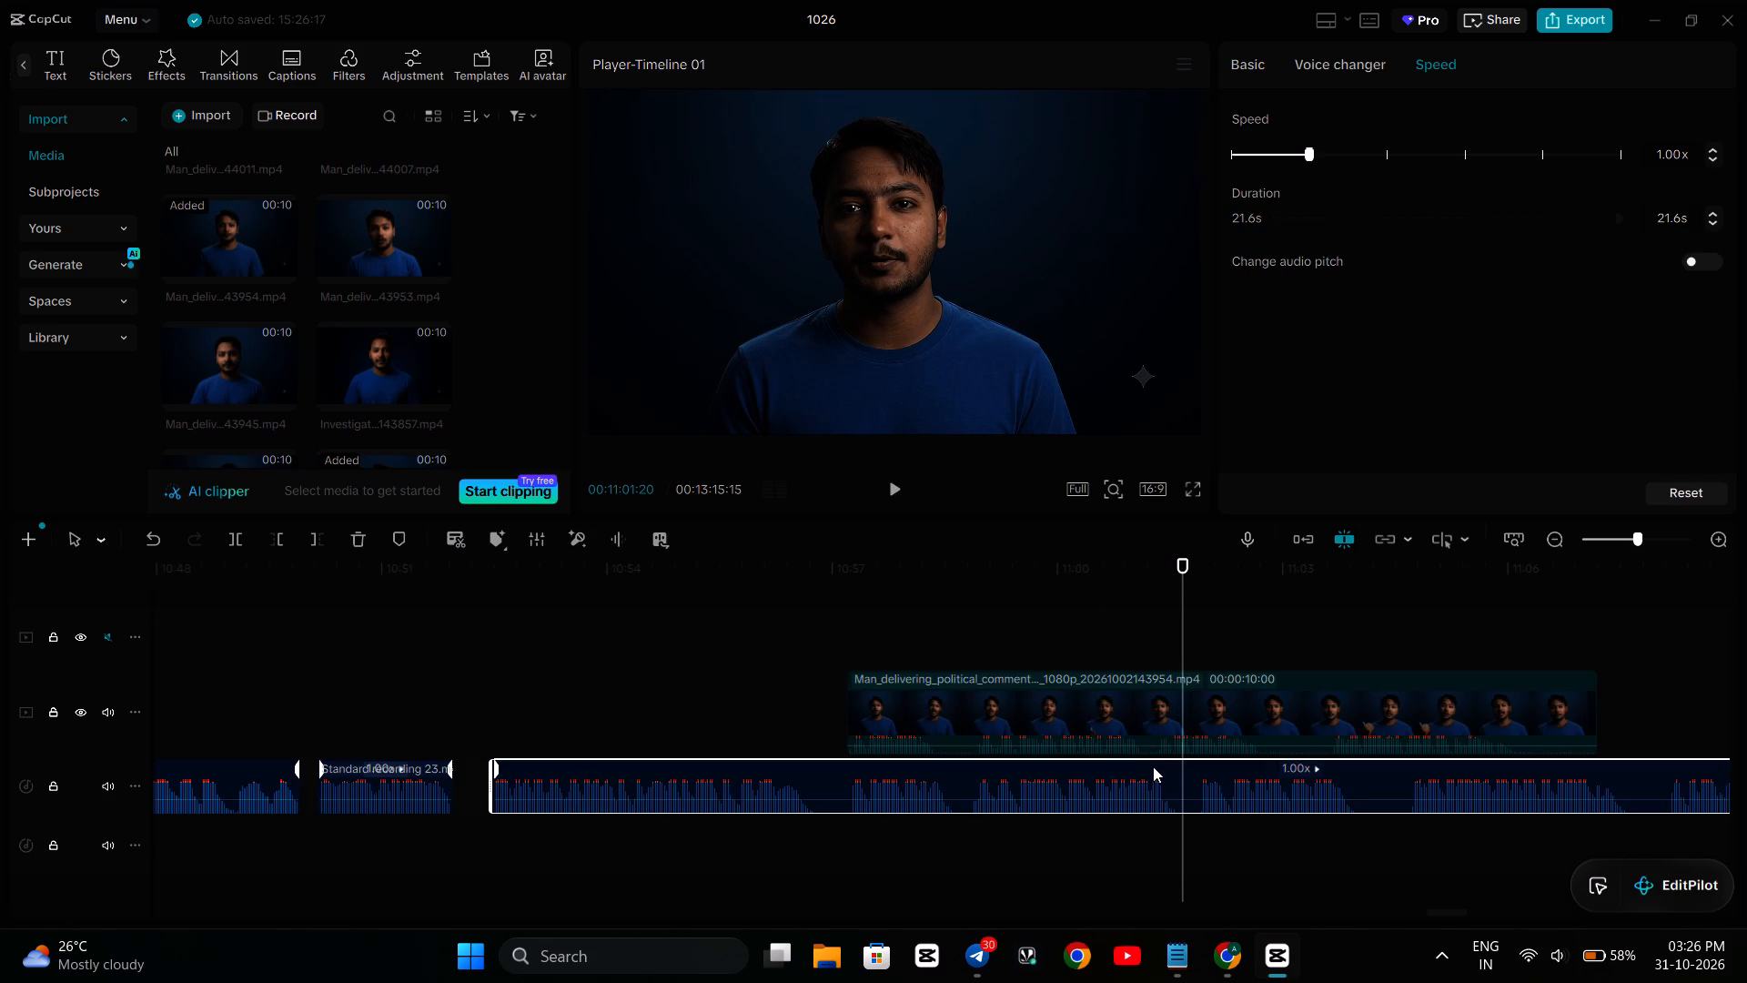
key("Left")
key("Left")
key("Left")
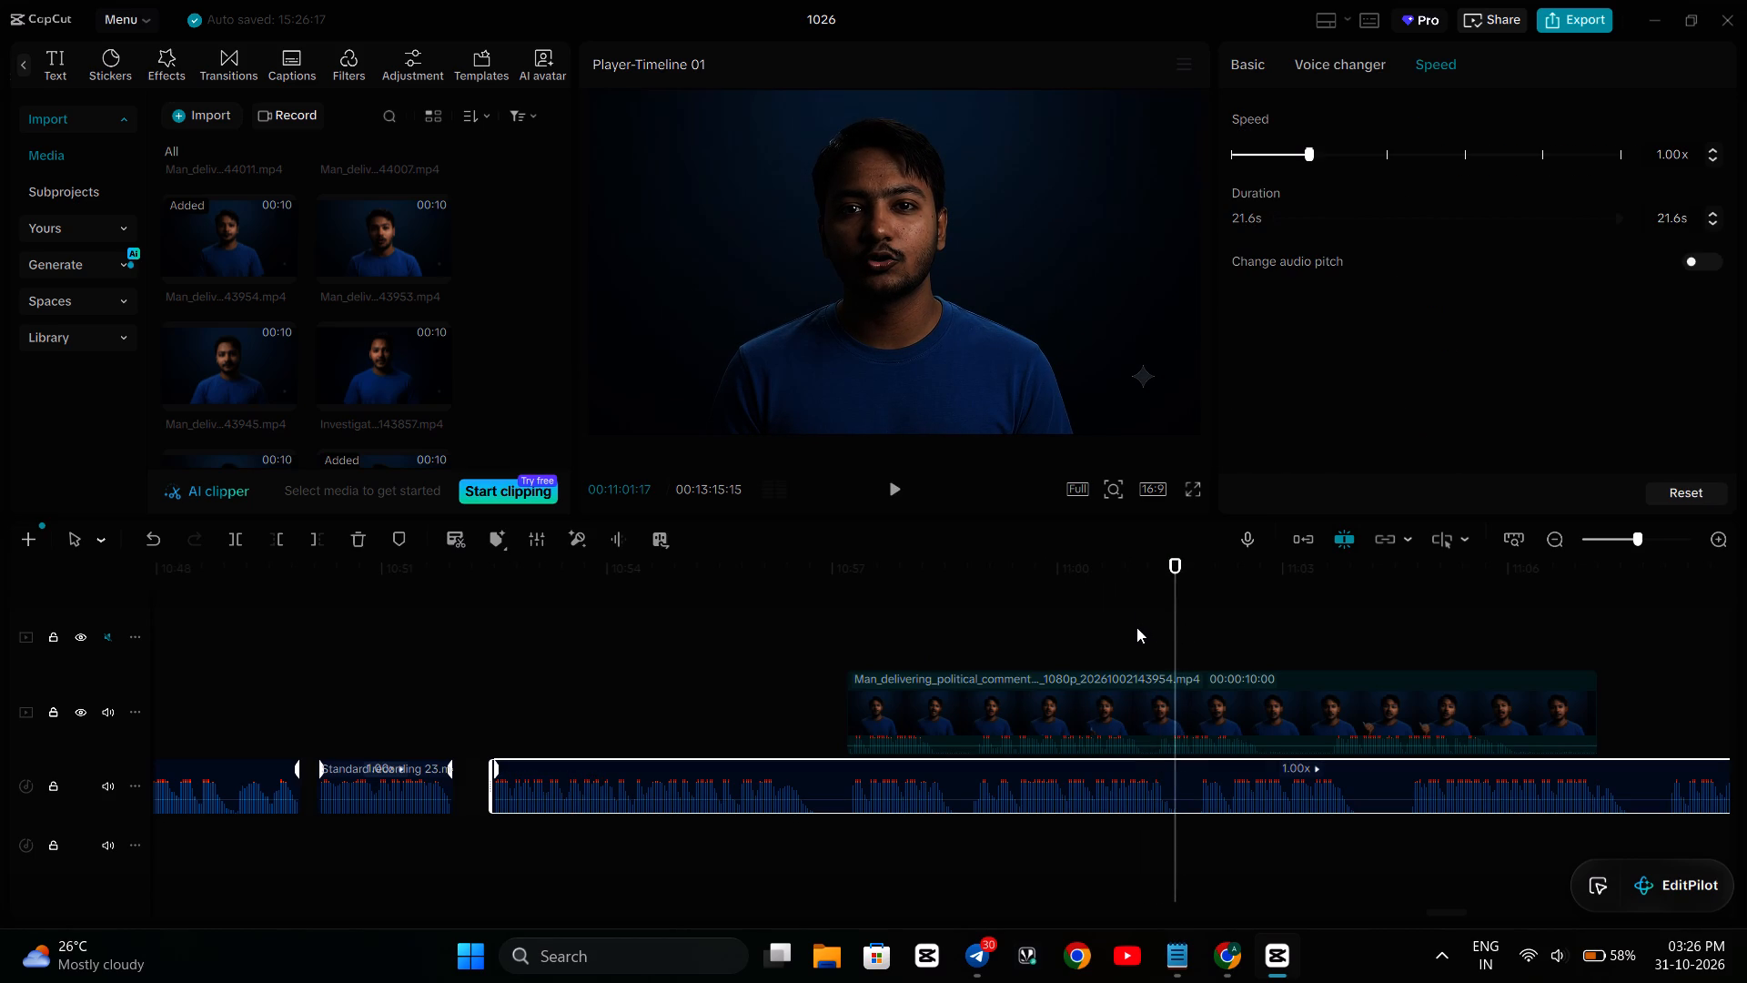
key("Left")
key("Left")
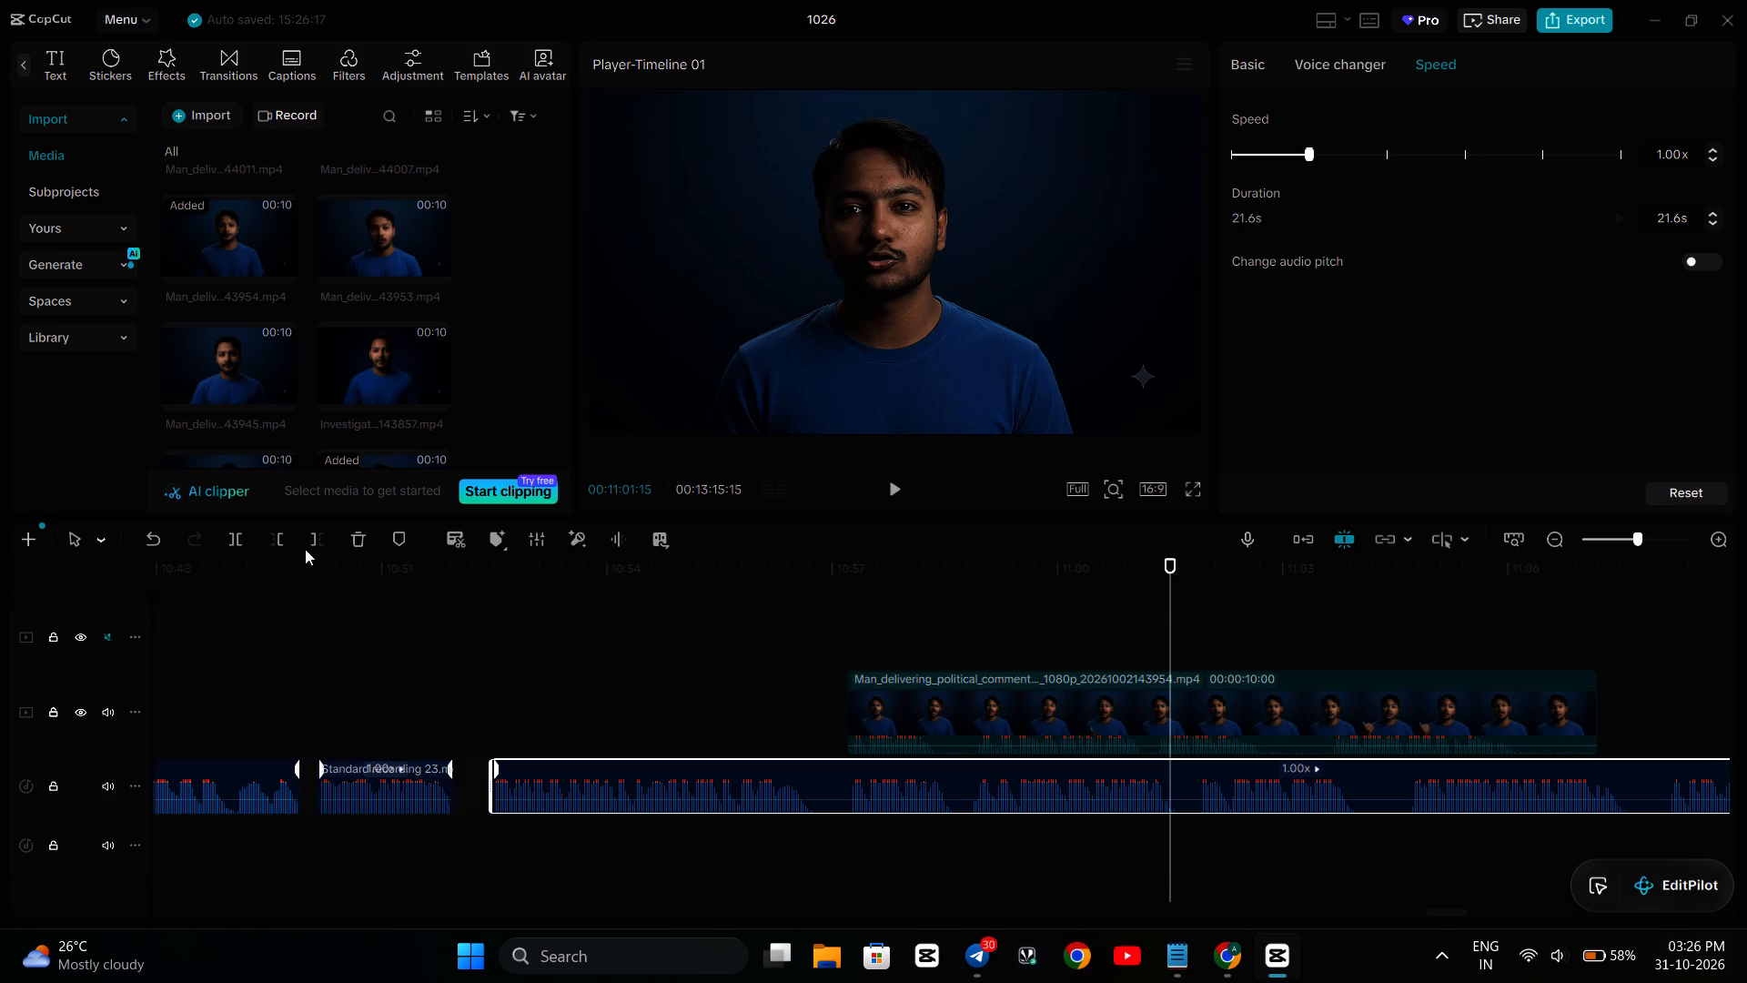
left_click(234, 540)
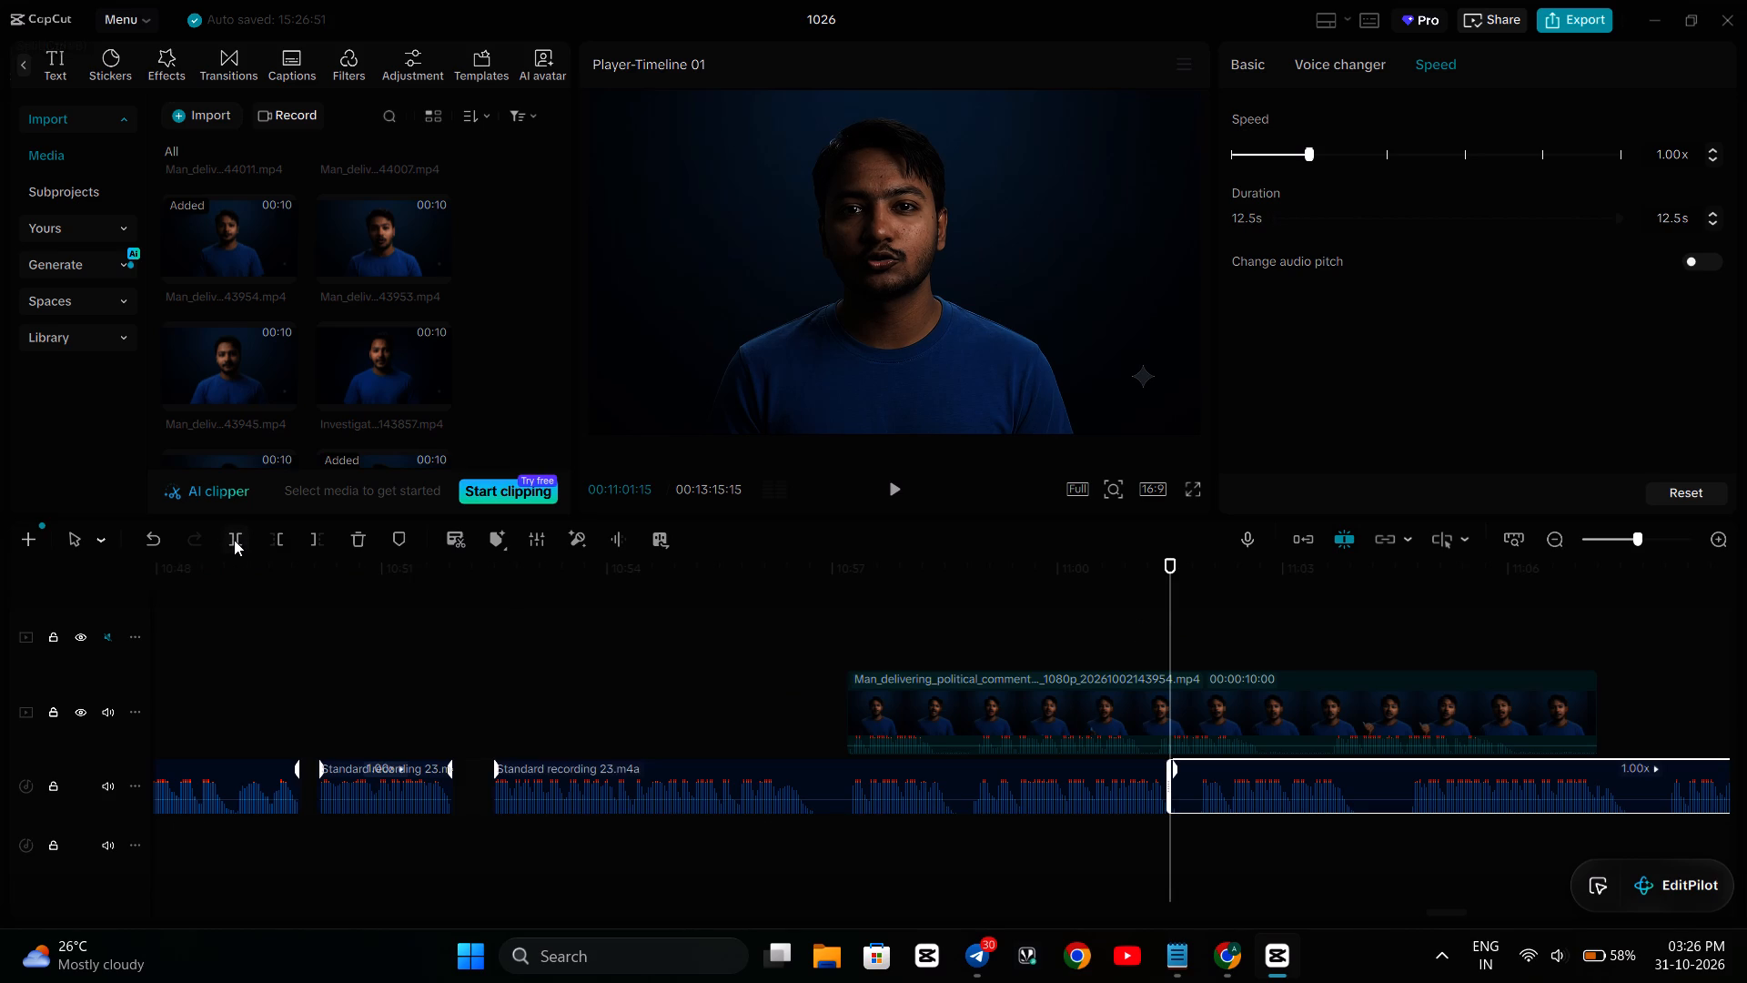
Trim the beginning of the narration segment after the split so it starts at 00:11:01:27.
key("Right")
key("Right")
key("Right")
key("Right")
key("Right")
key("Right")
key("Right")
key("Right")
key("Right")
key("Right")
key("Right")
key("Right")
key("Right")
key("Right")
key("Right")
key("Right")
key("Right")
key("Right")
key("Right")
key("Left")
key("Left")
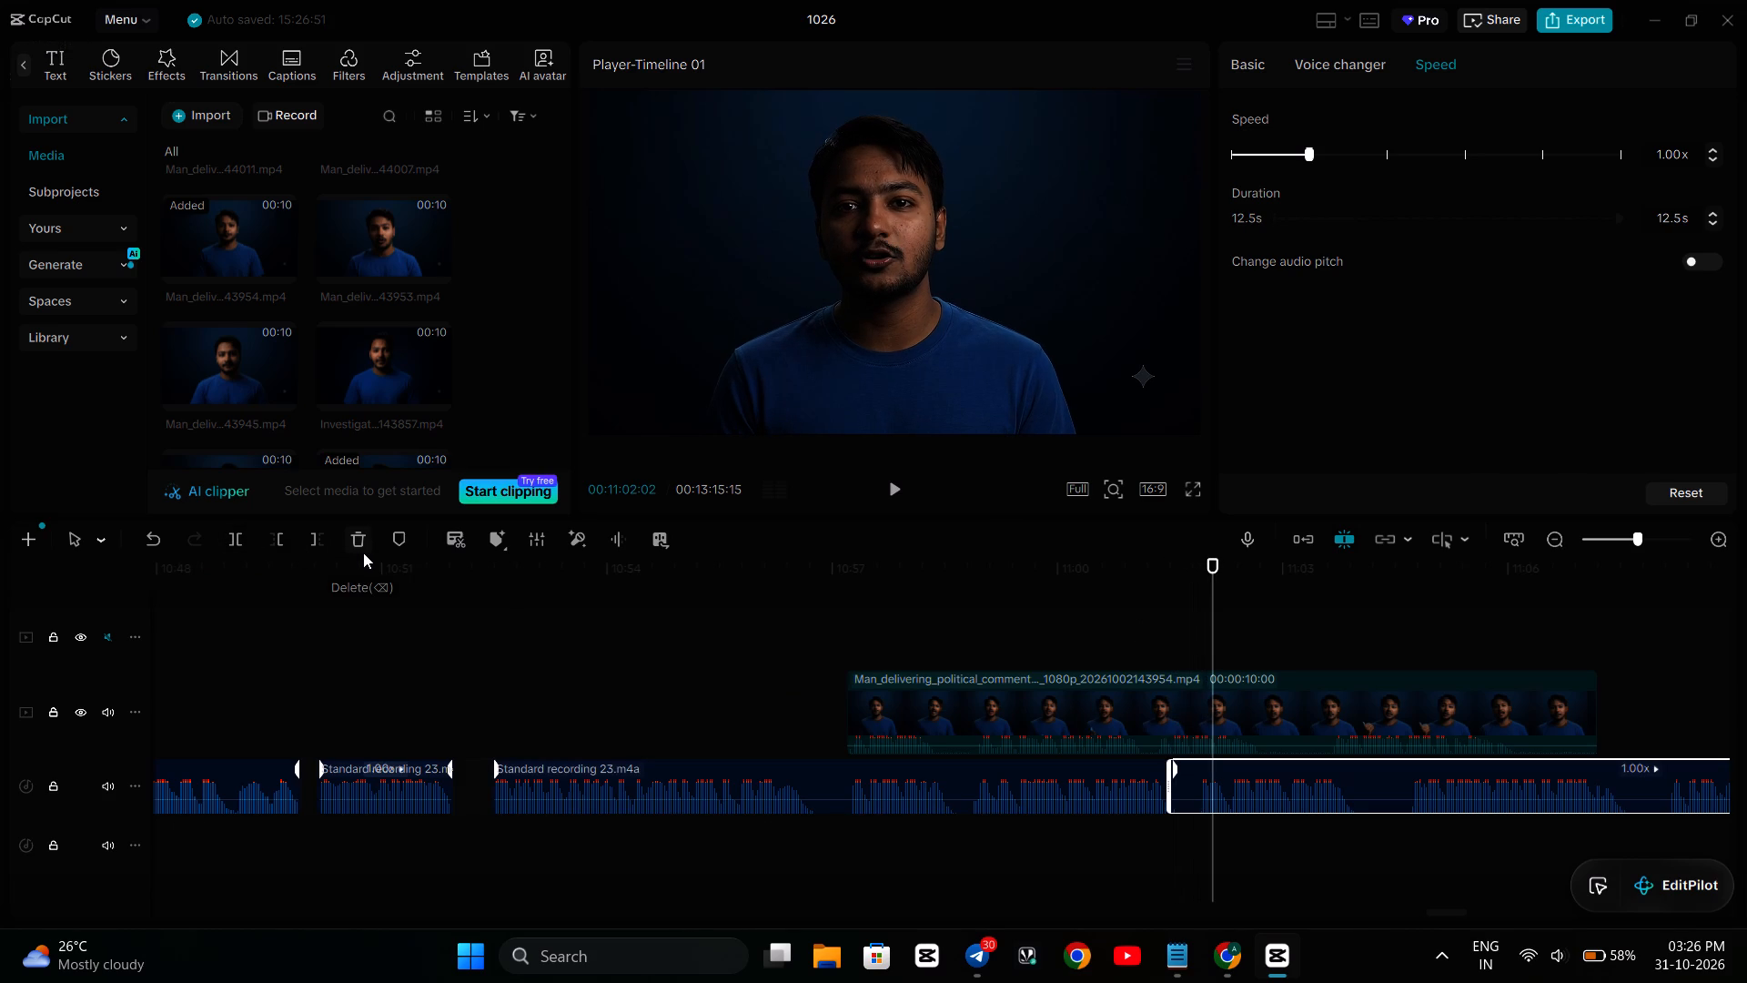
key("Left")
key("Left")
key("Left")
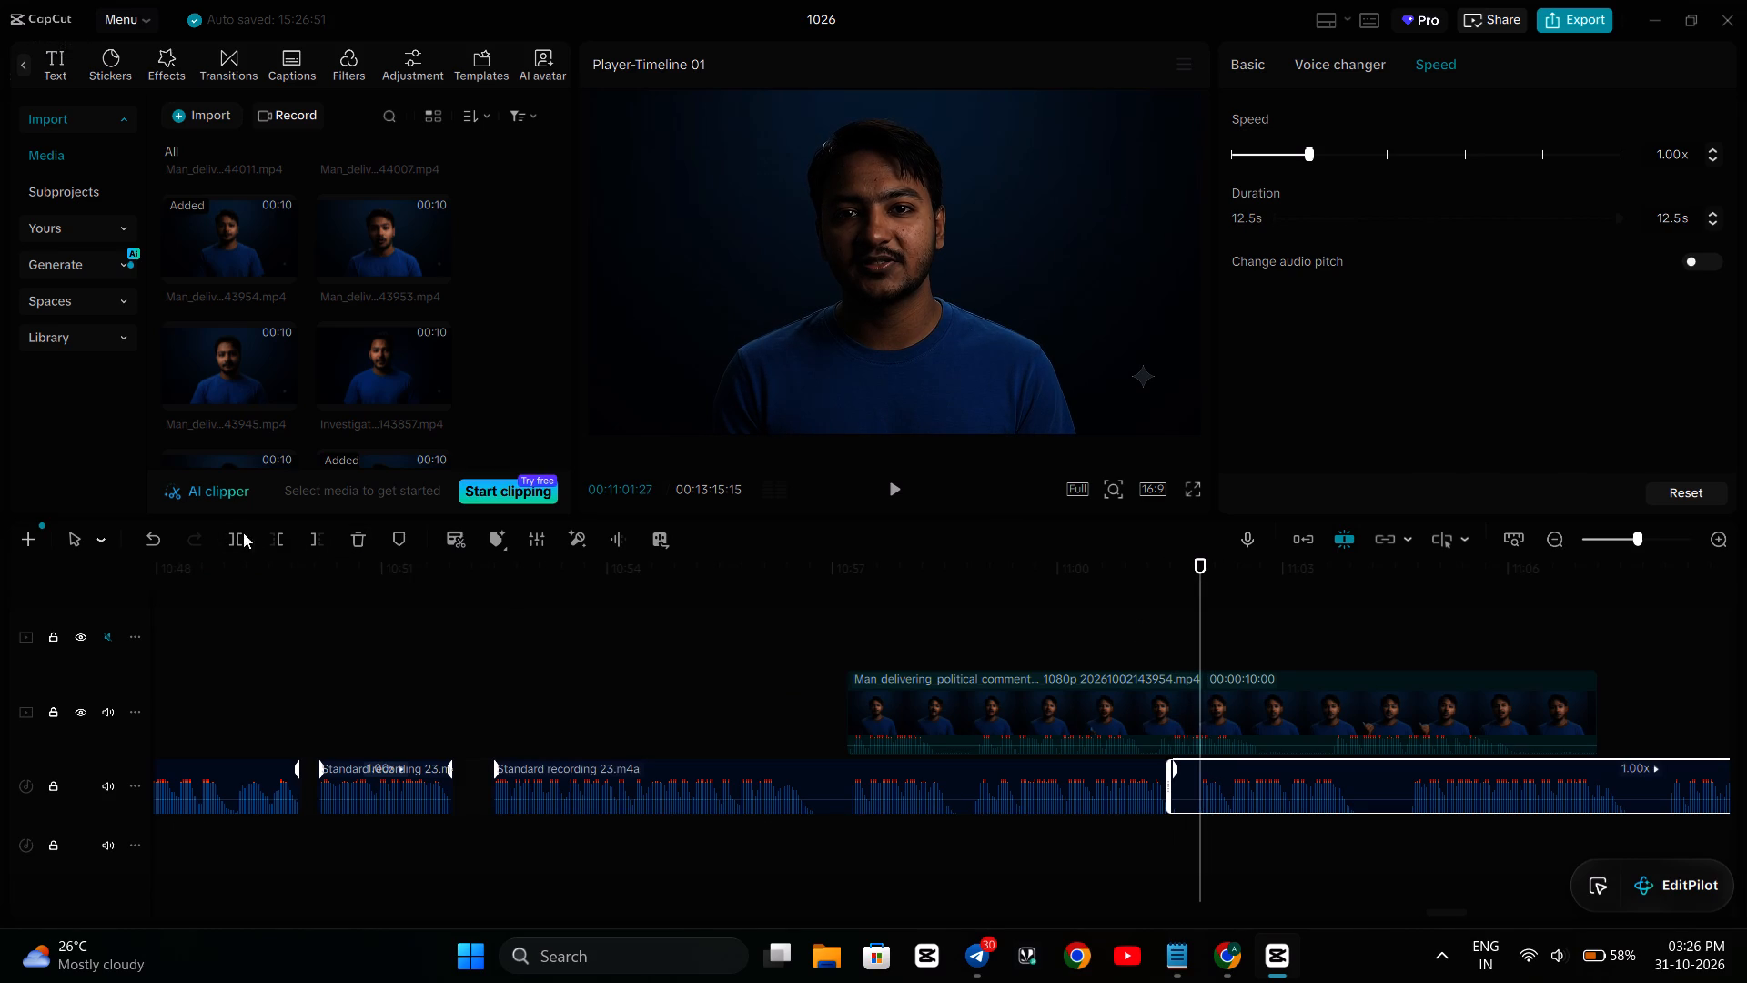
left_click(268, 537)
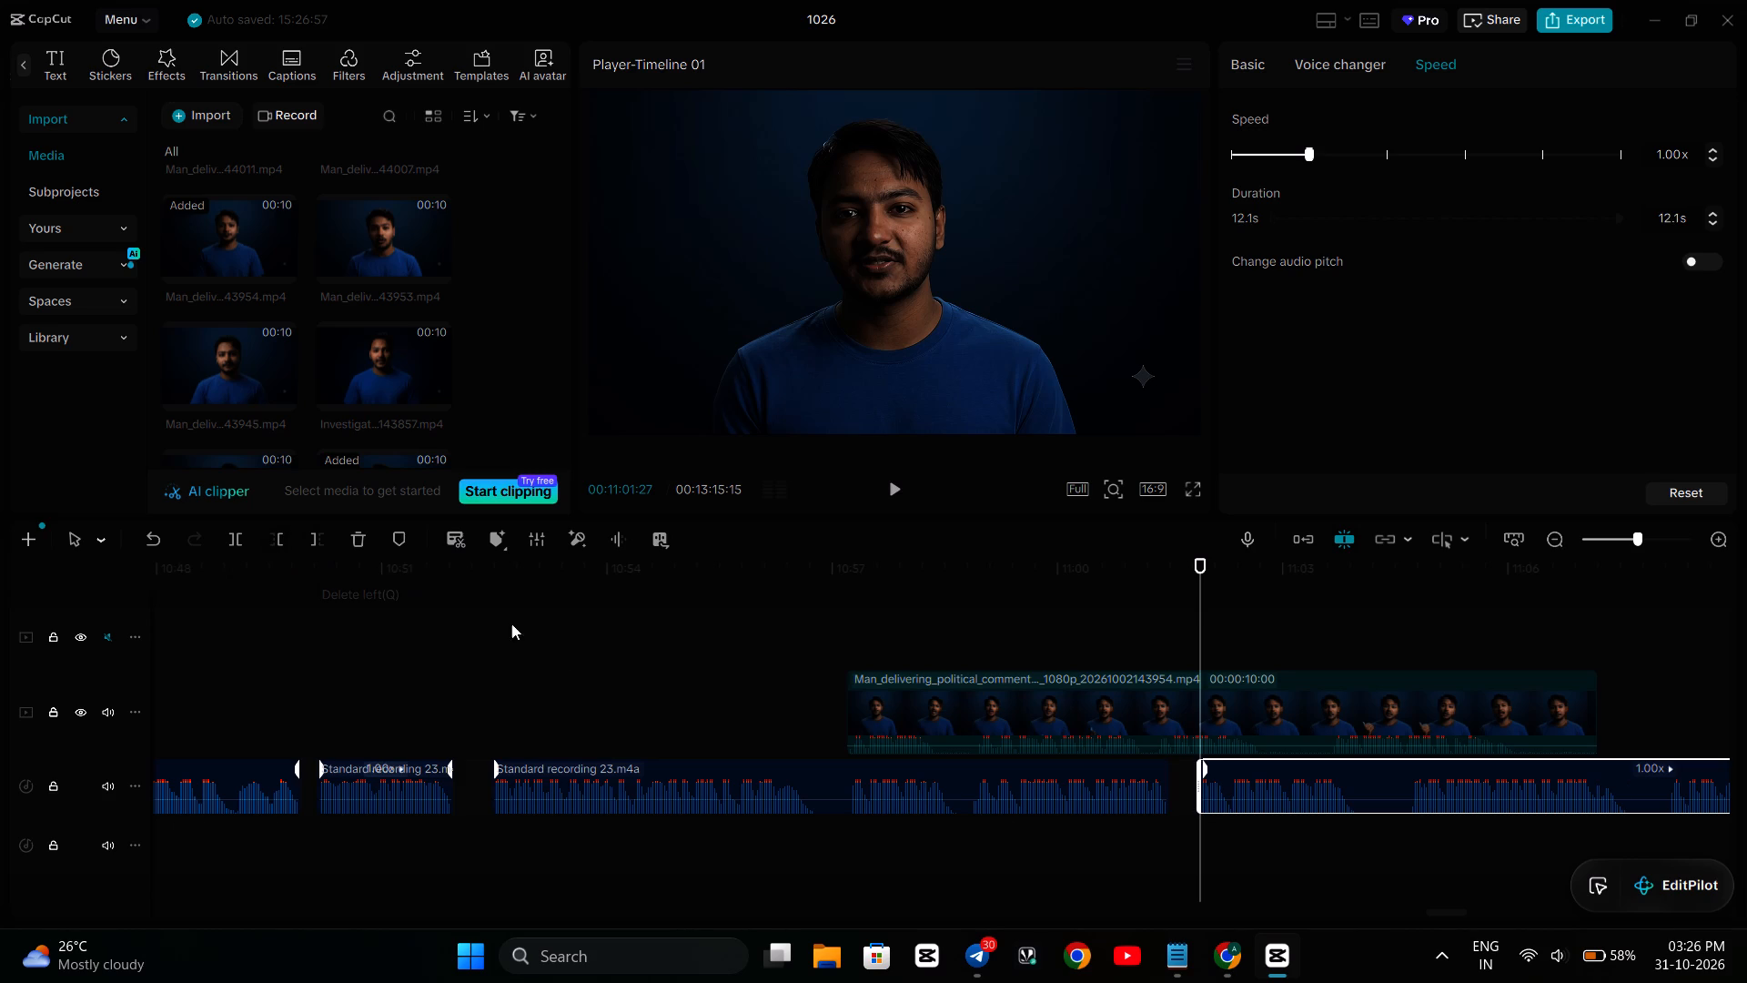
Move the trimmed narration segment earlier to close the gap, butting it against the preceding segment at about 00:11:01:15.
left_click_drag(1363, 780, 1342, 786)
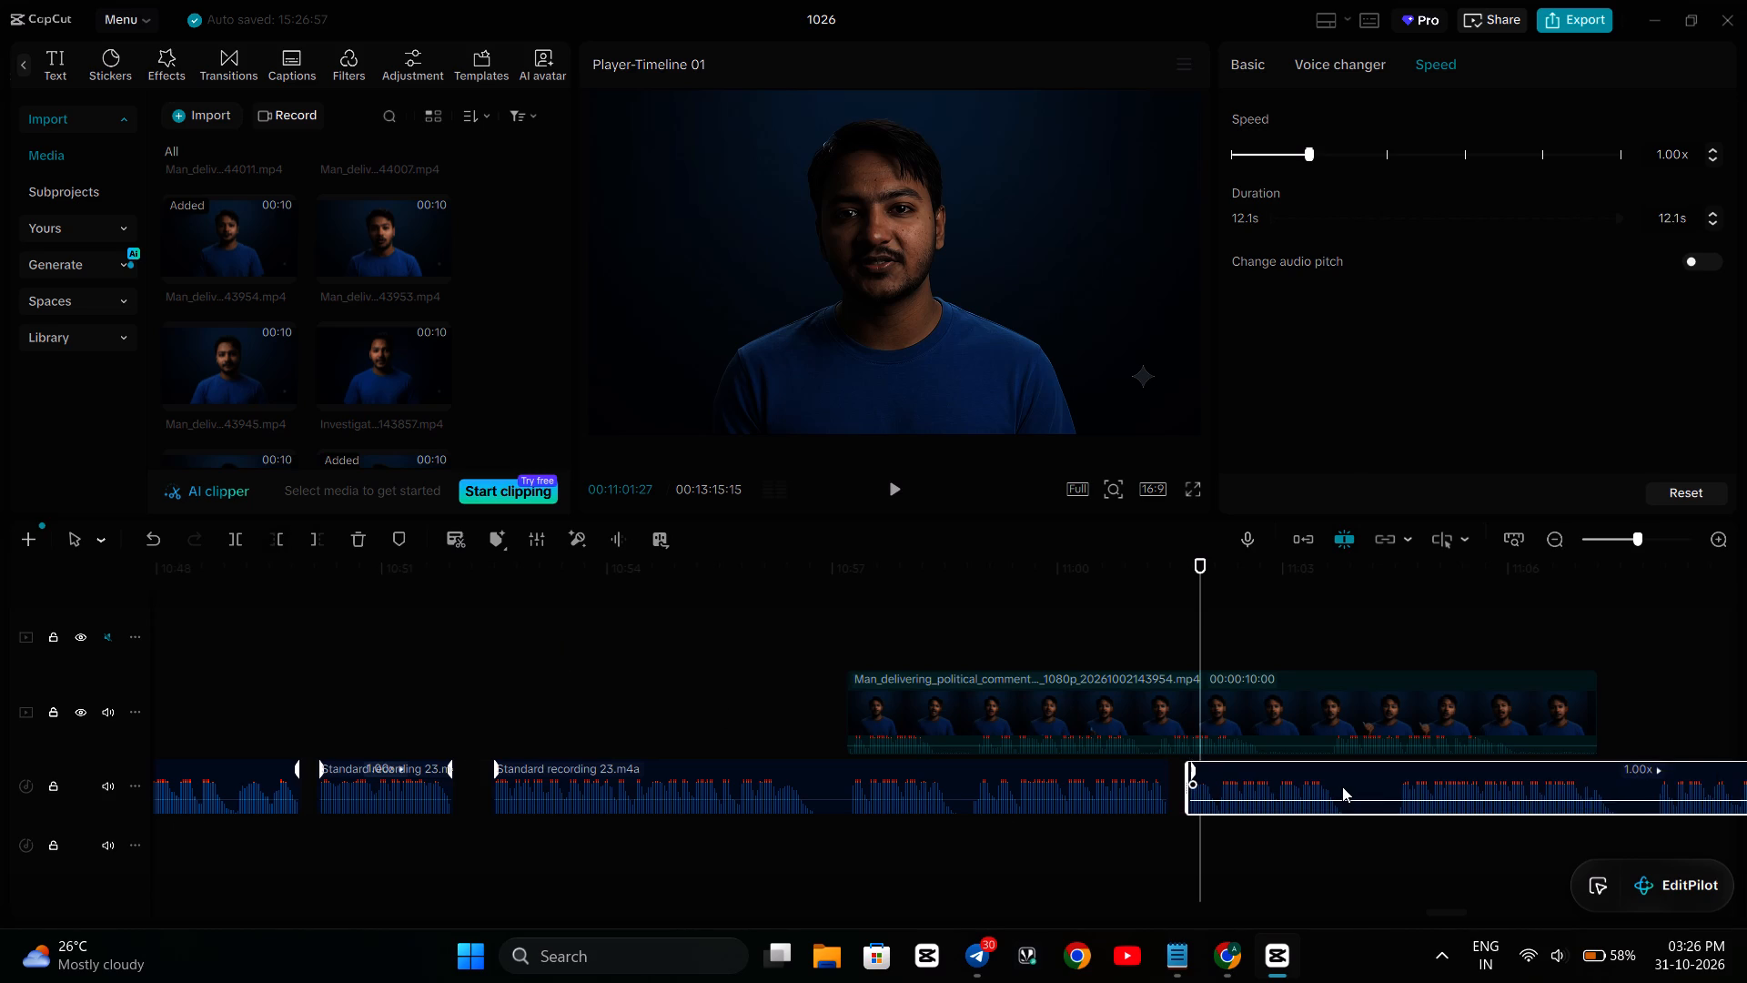
left_click_drag(1342, 786, 1336, 785)
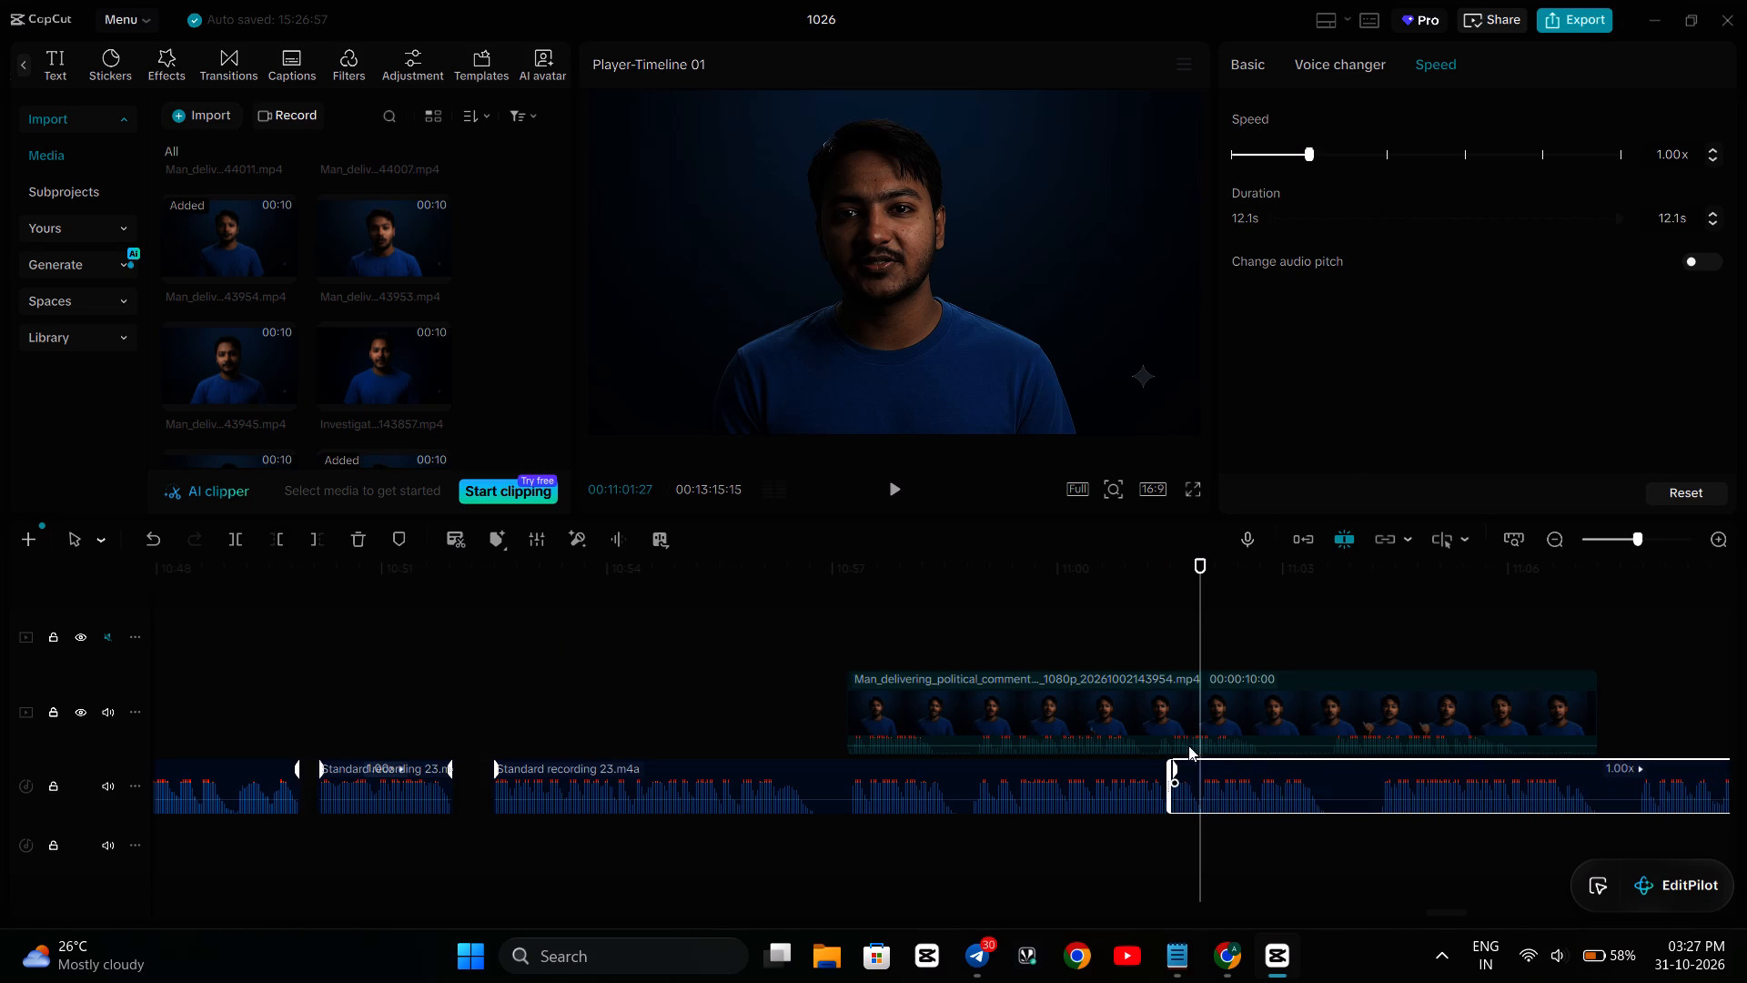
Play the timeline from about 10:57 to 11:03 to check the moved narration against the avatar clip's speech.
left_click(861, 650)
key("space")
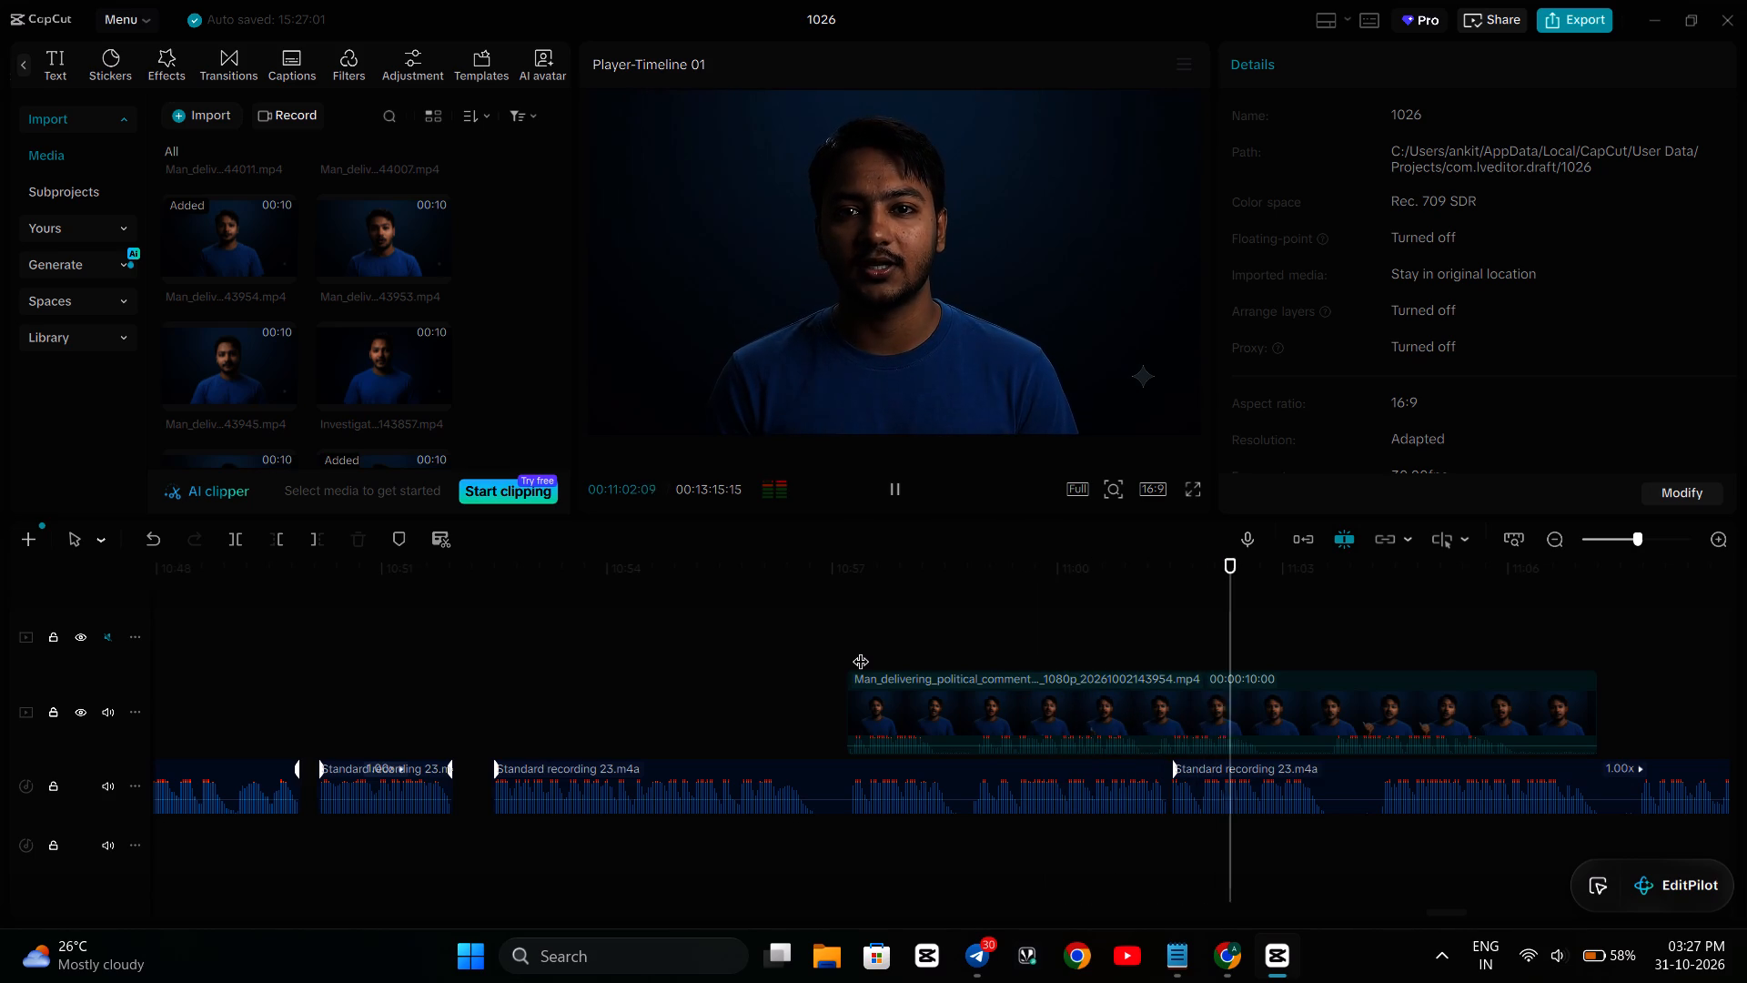
key("space")
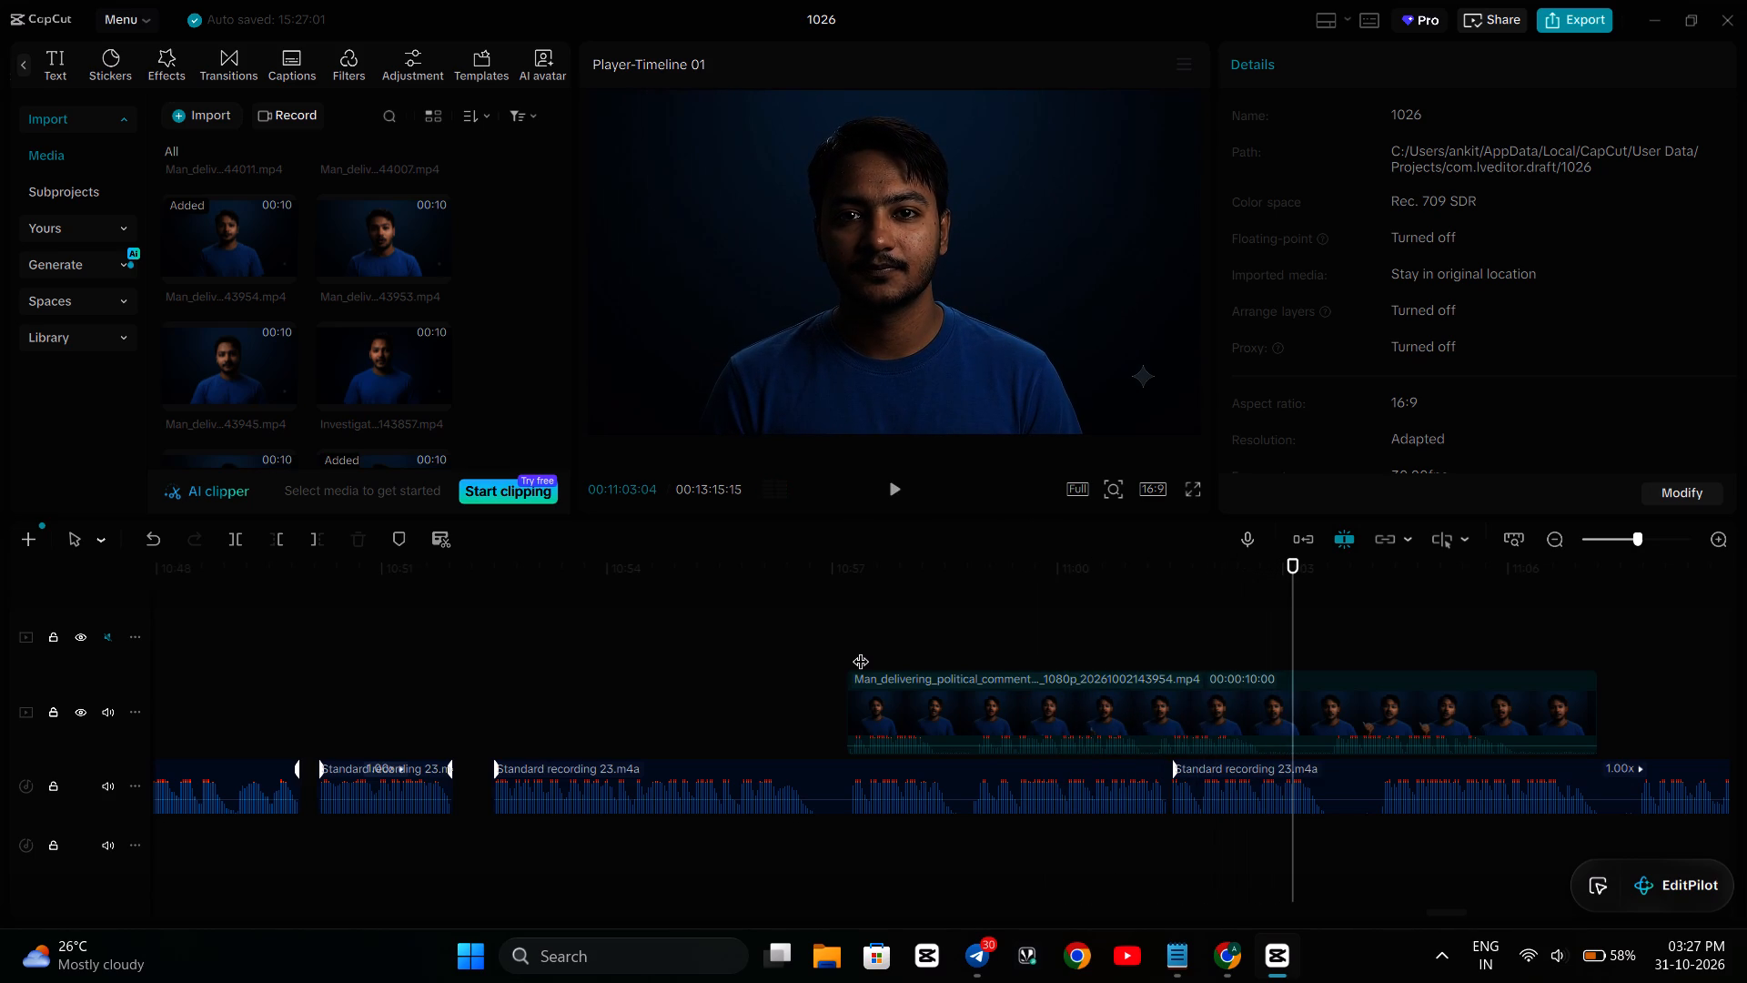
Mute the avatar clip's video track and play from 10:58 to 11:03 to check the lip sync with the narration.
left_click(911, 642)
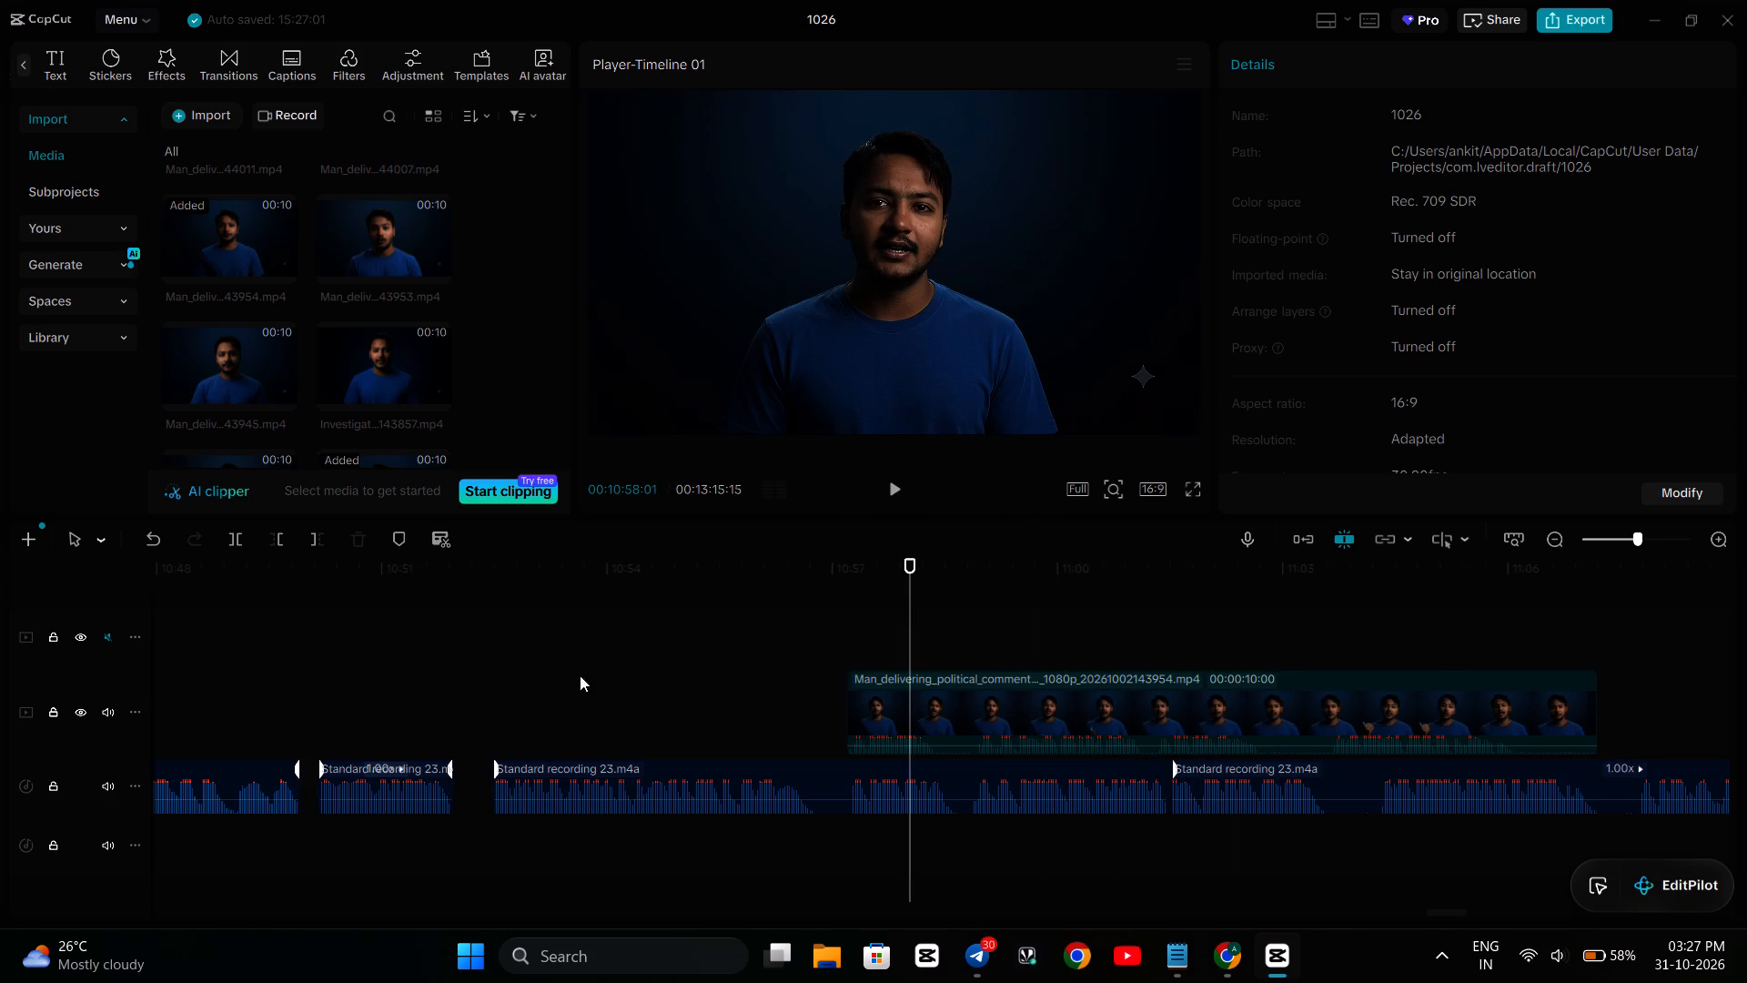
left_click(109, 704)
key("space")
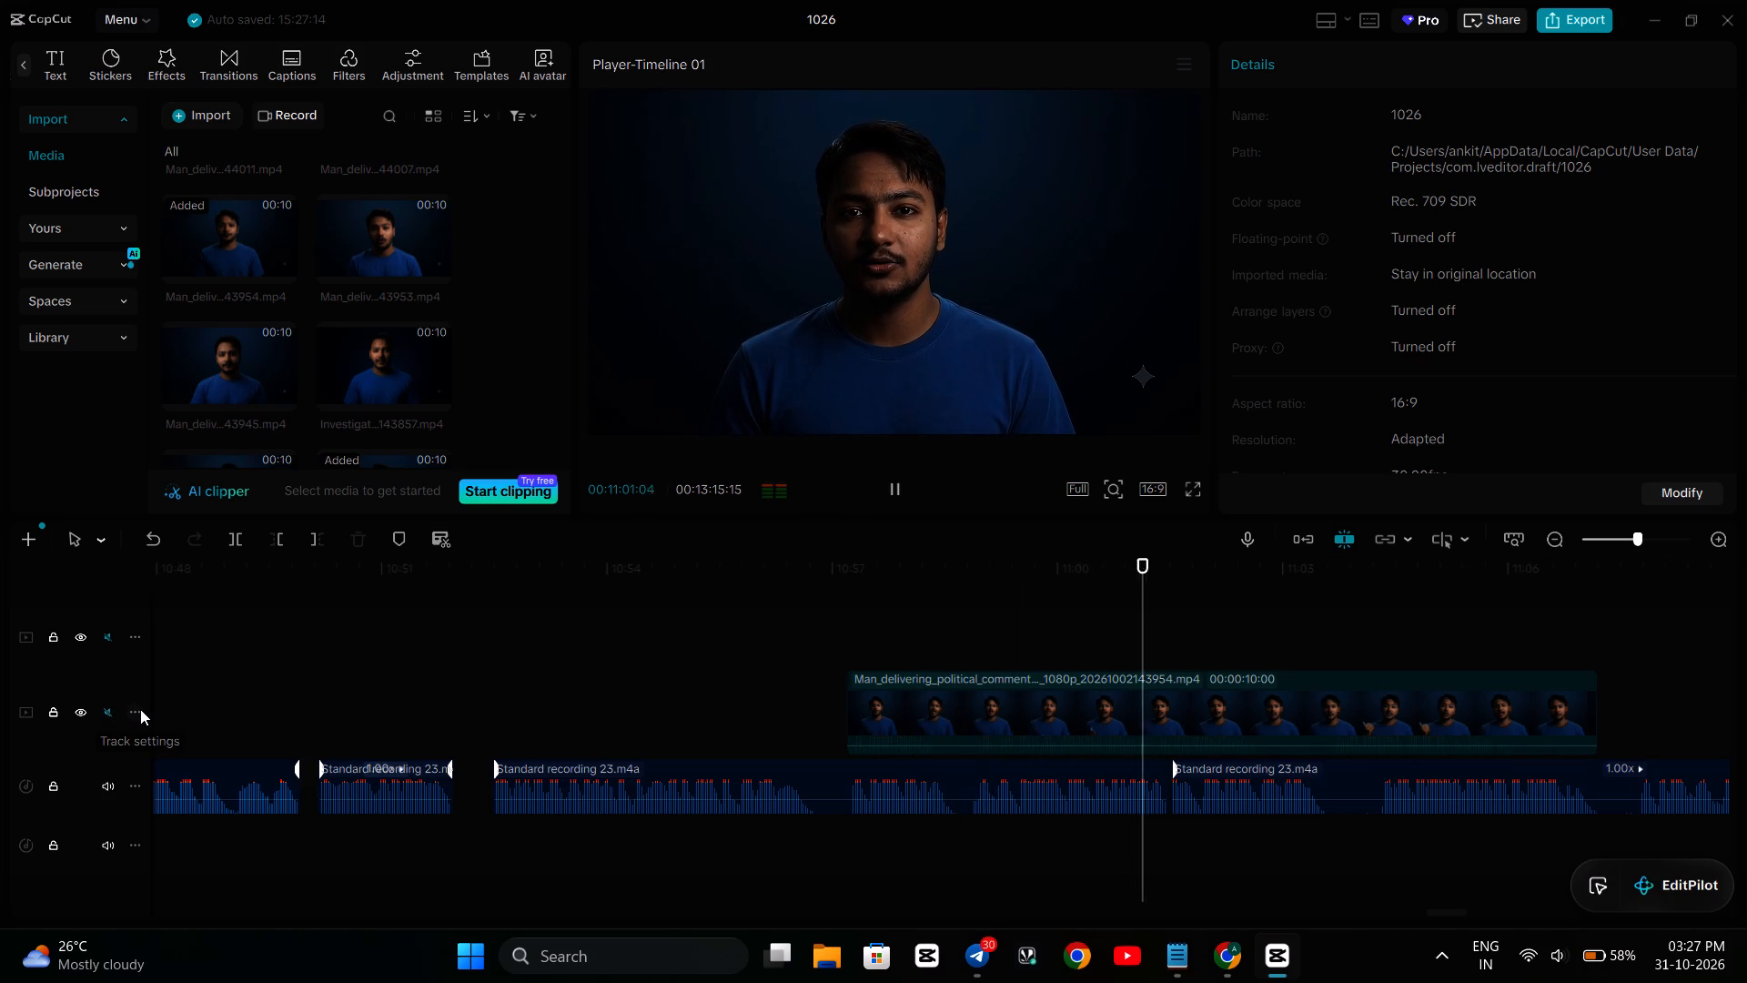
key("space")
key("space")
key("space")
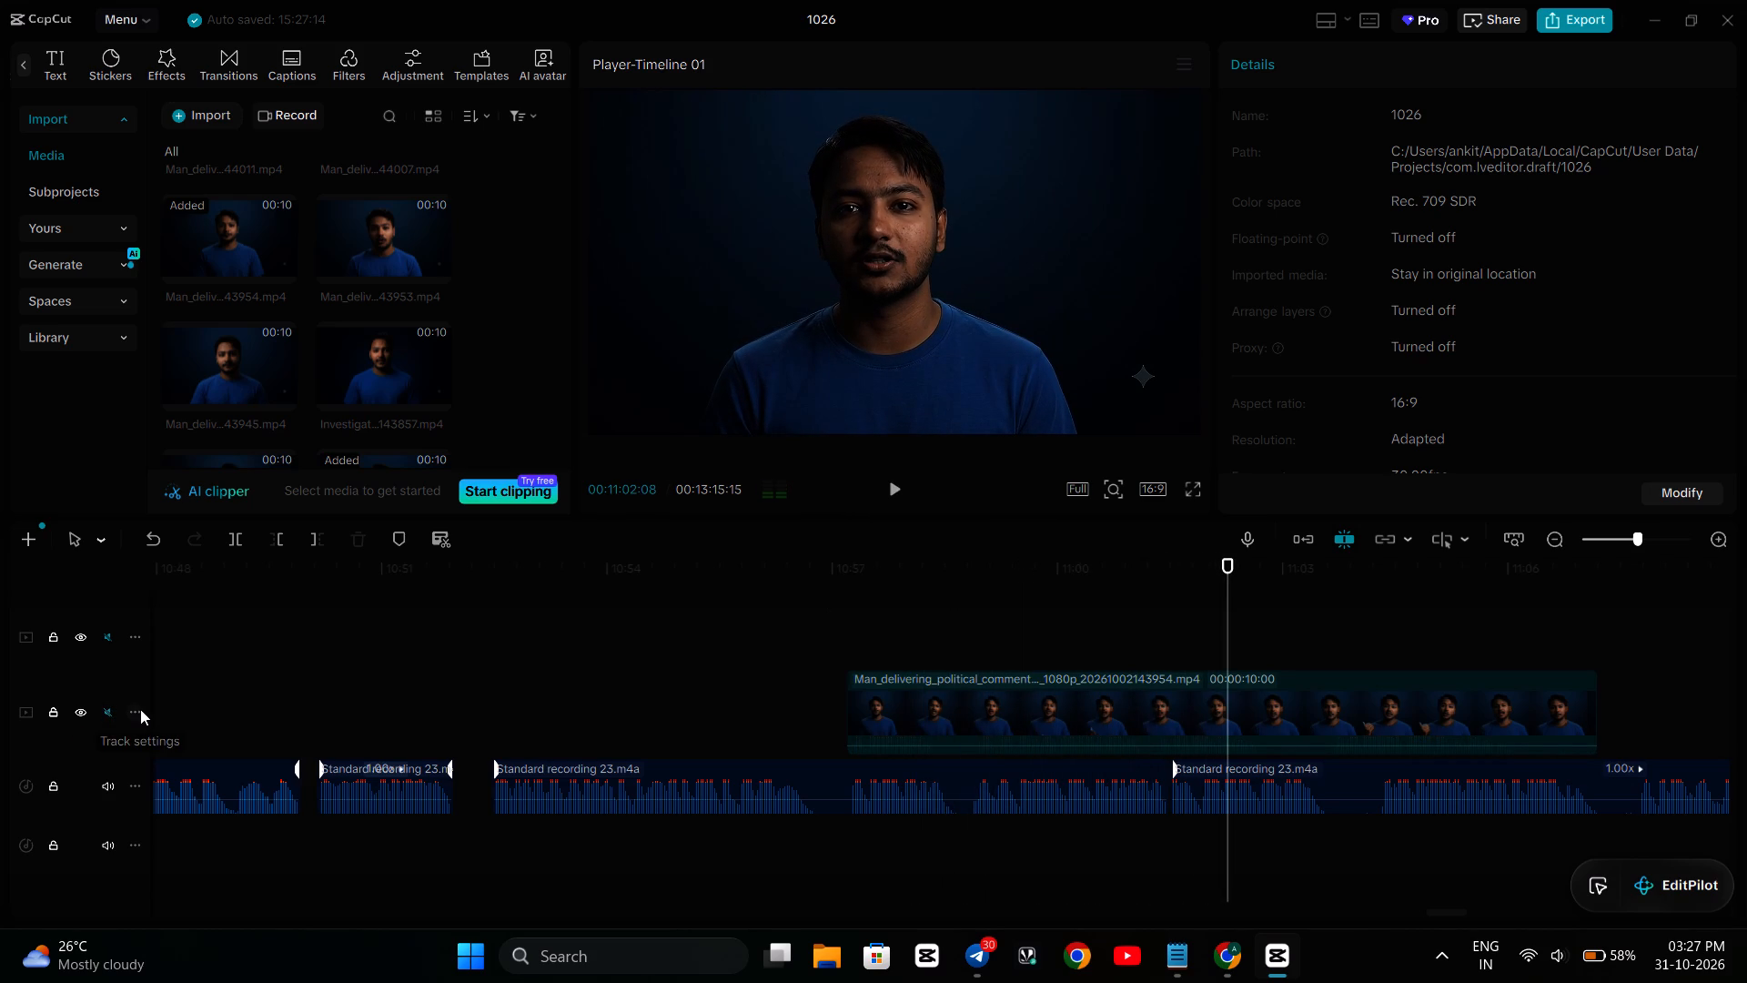
key("space")
key("space")
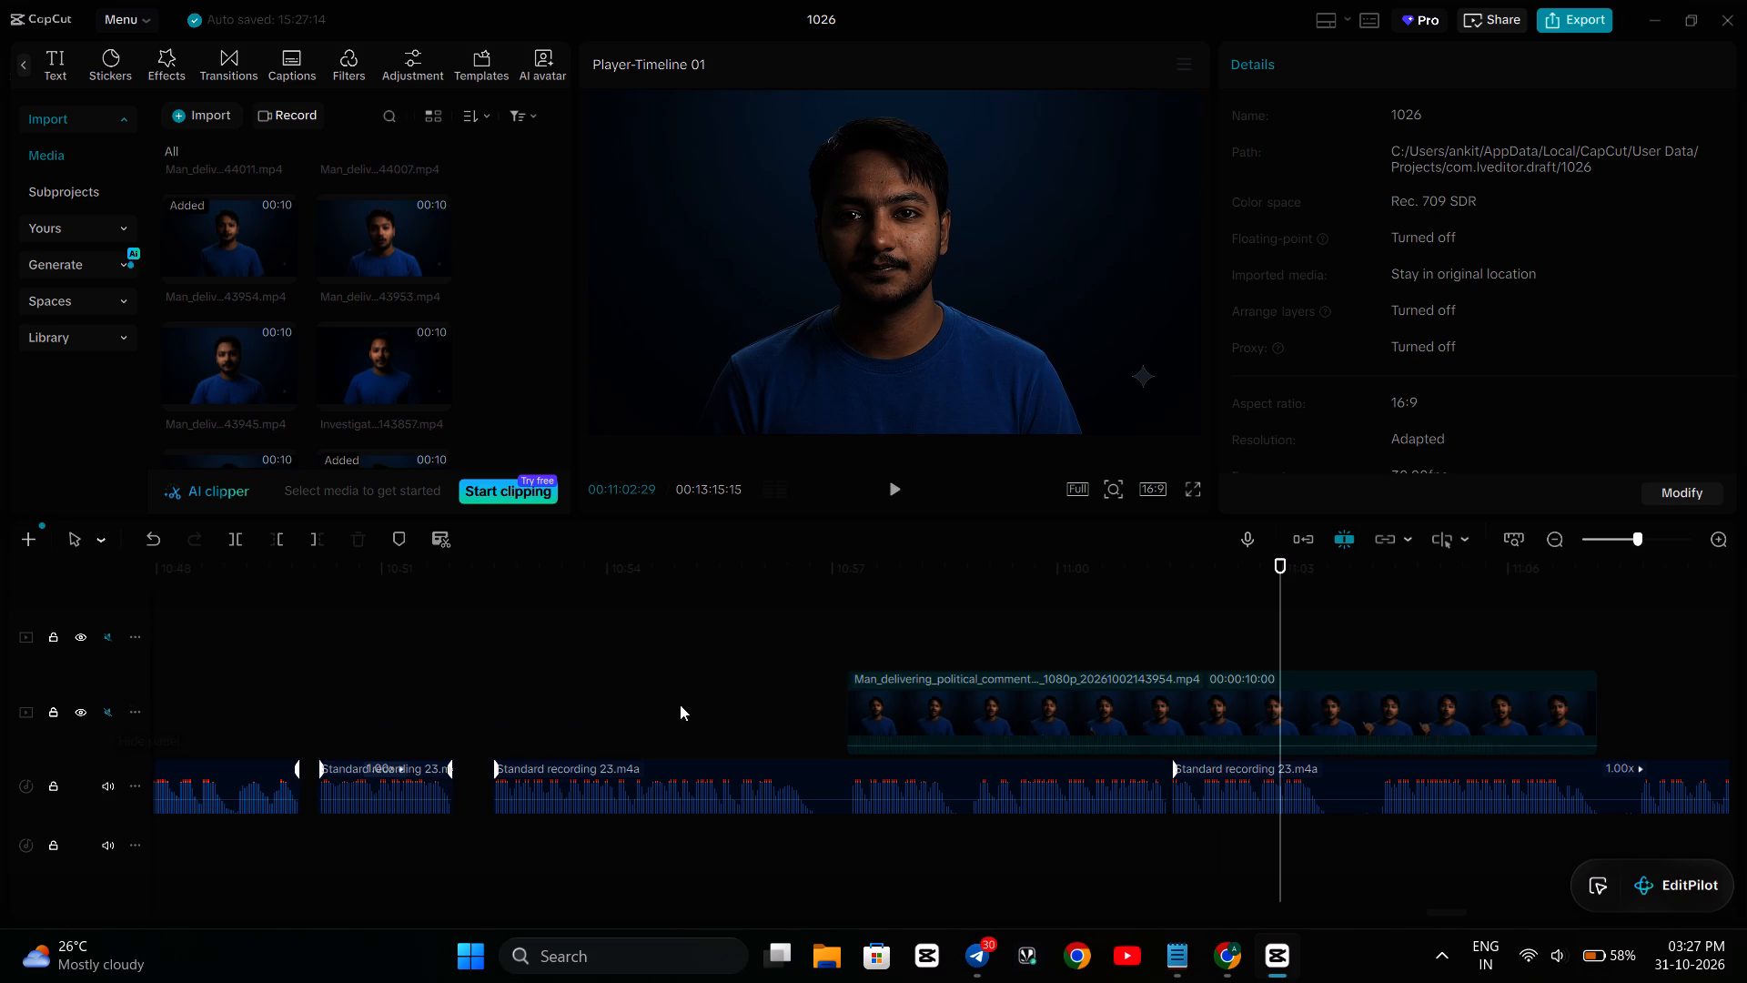
Split the avatar clip at 00:11:01:10, just before the moved narration segment begins.
left_click(1155, 626)
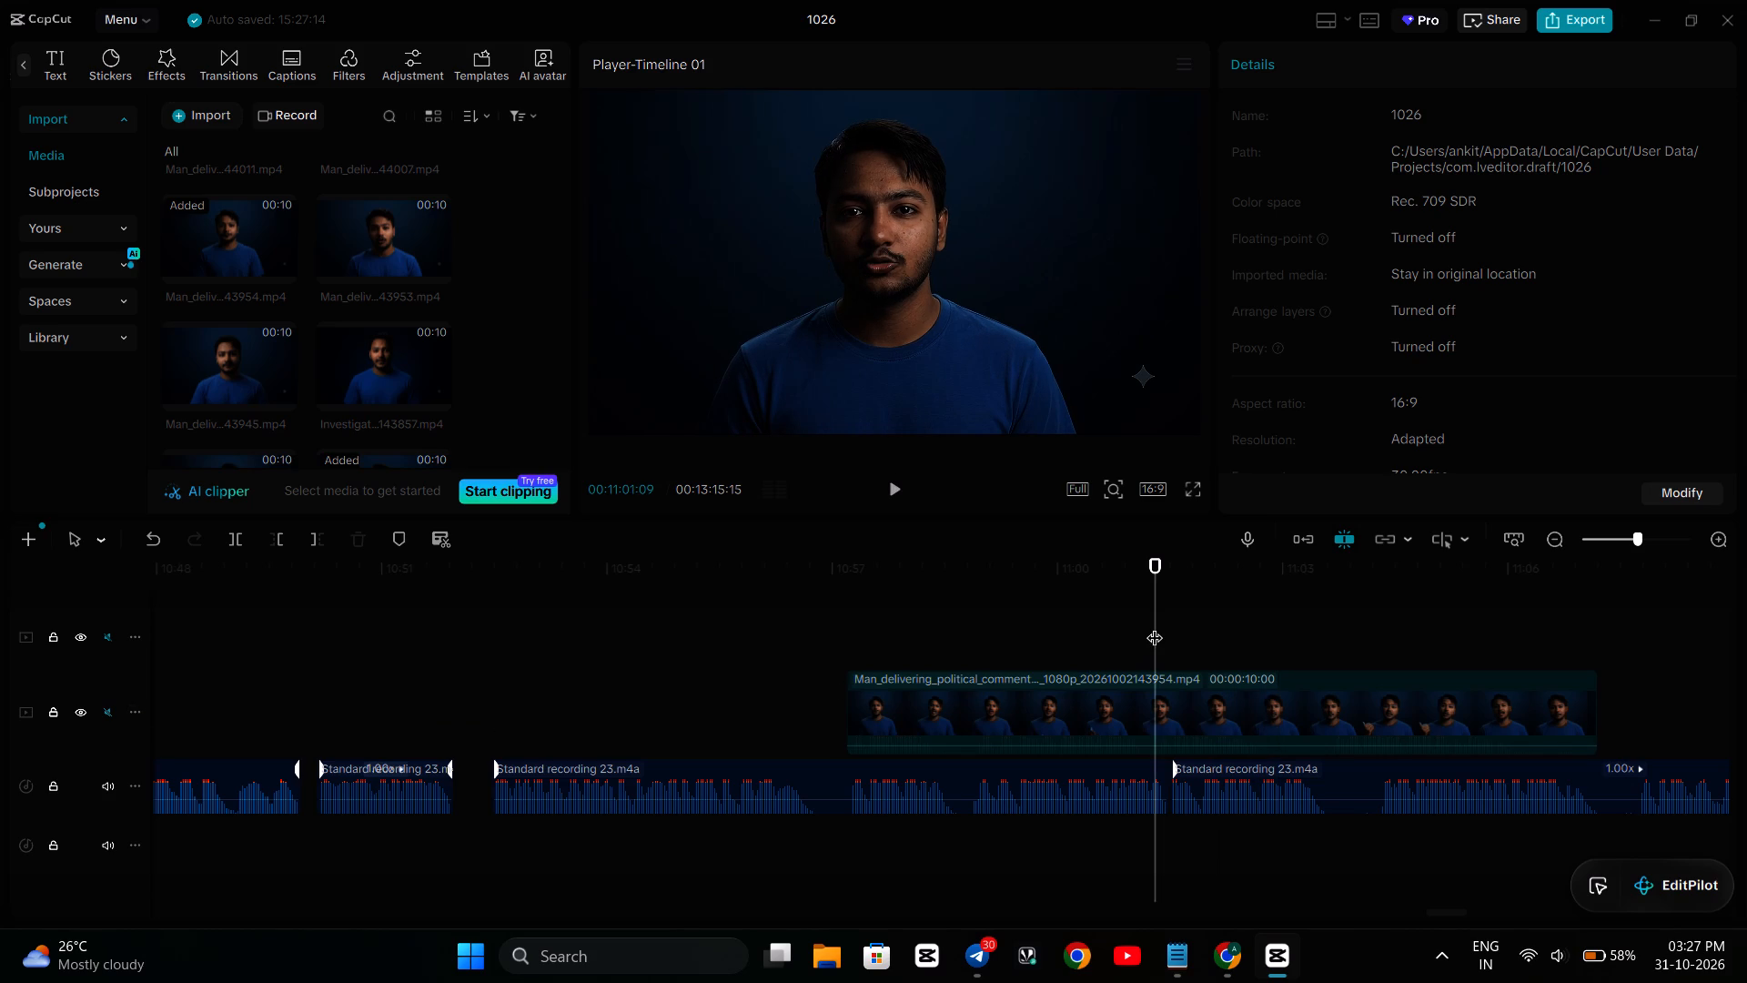
key("Right")
key("Right")
key("Left")
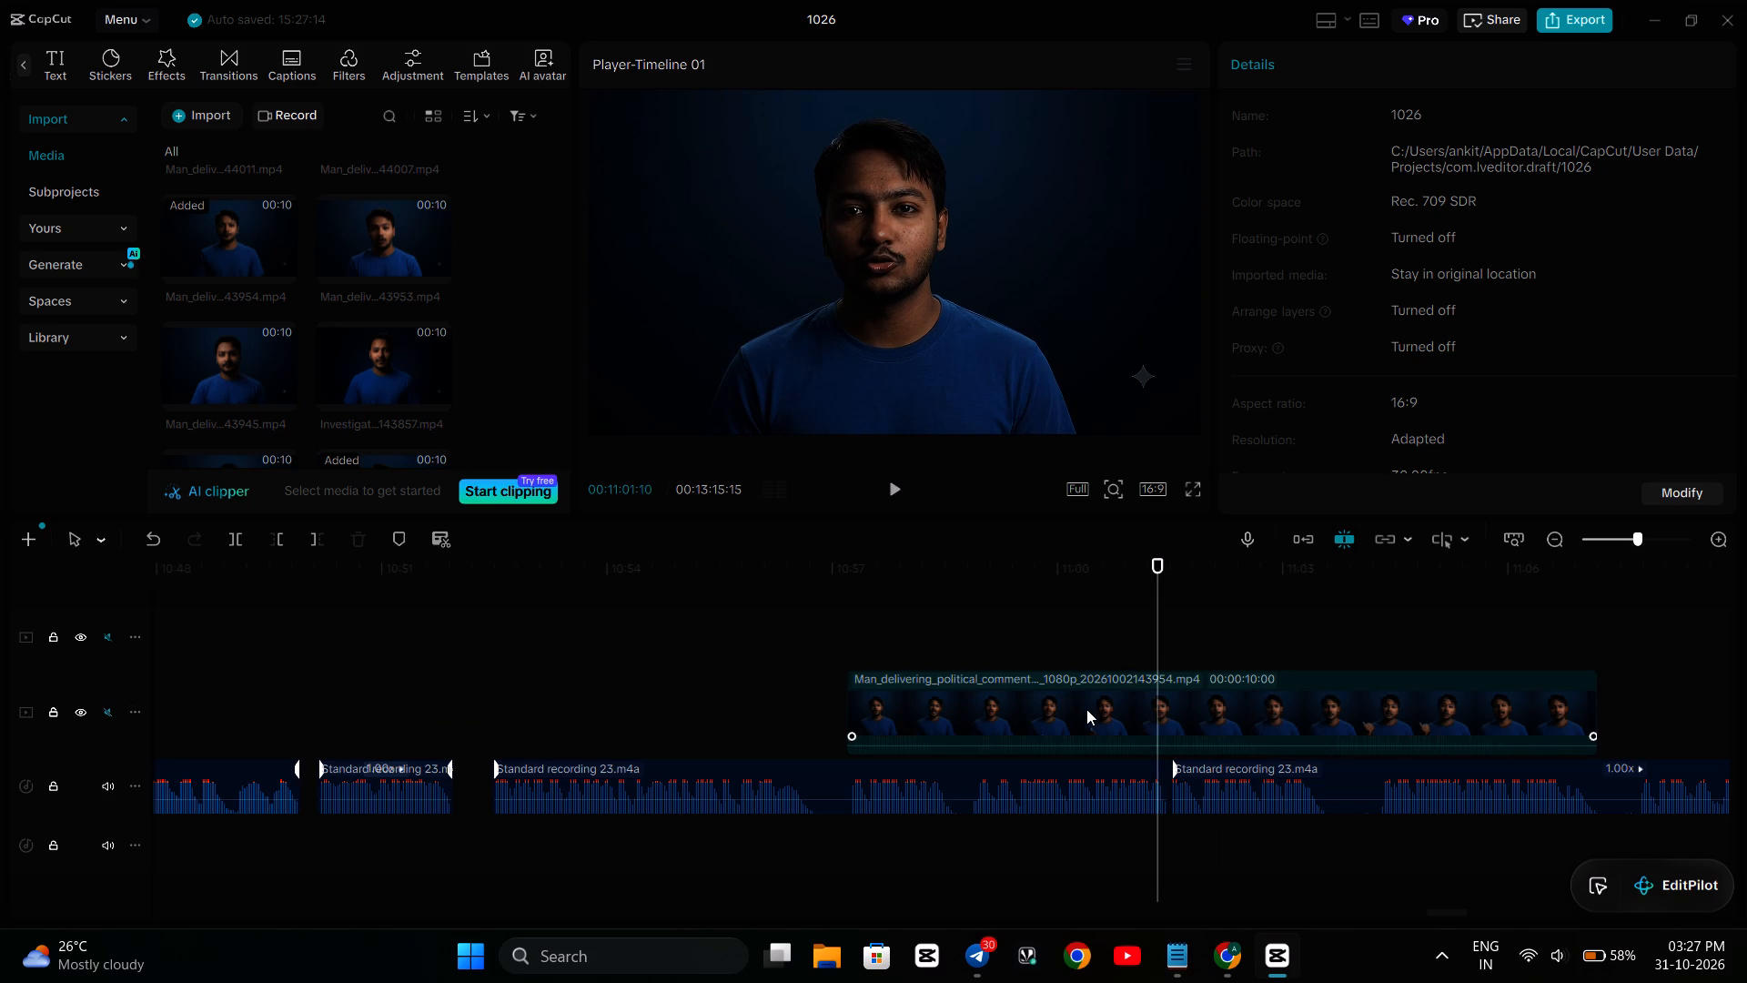
left_click(1086, 709)
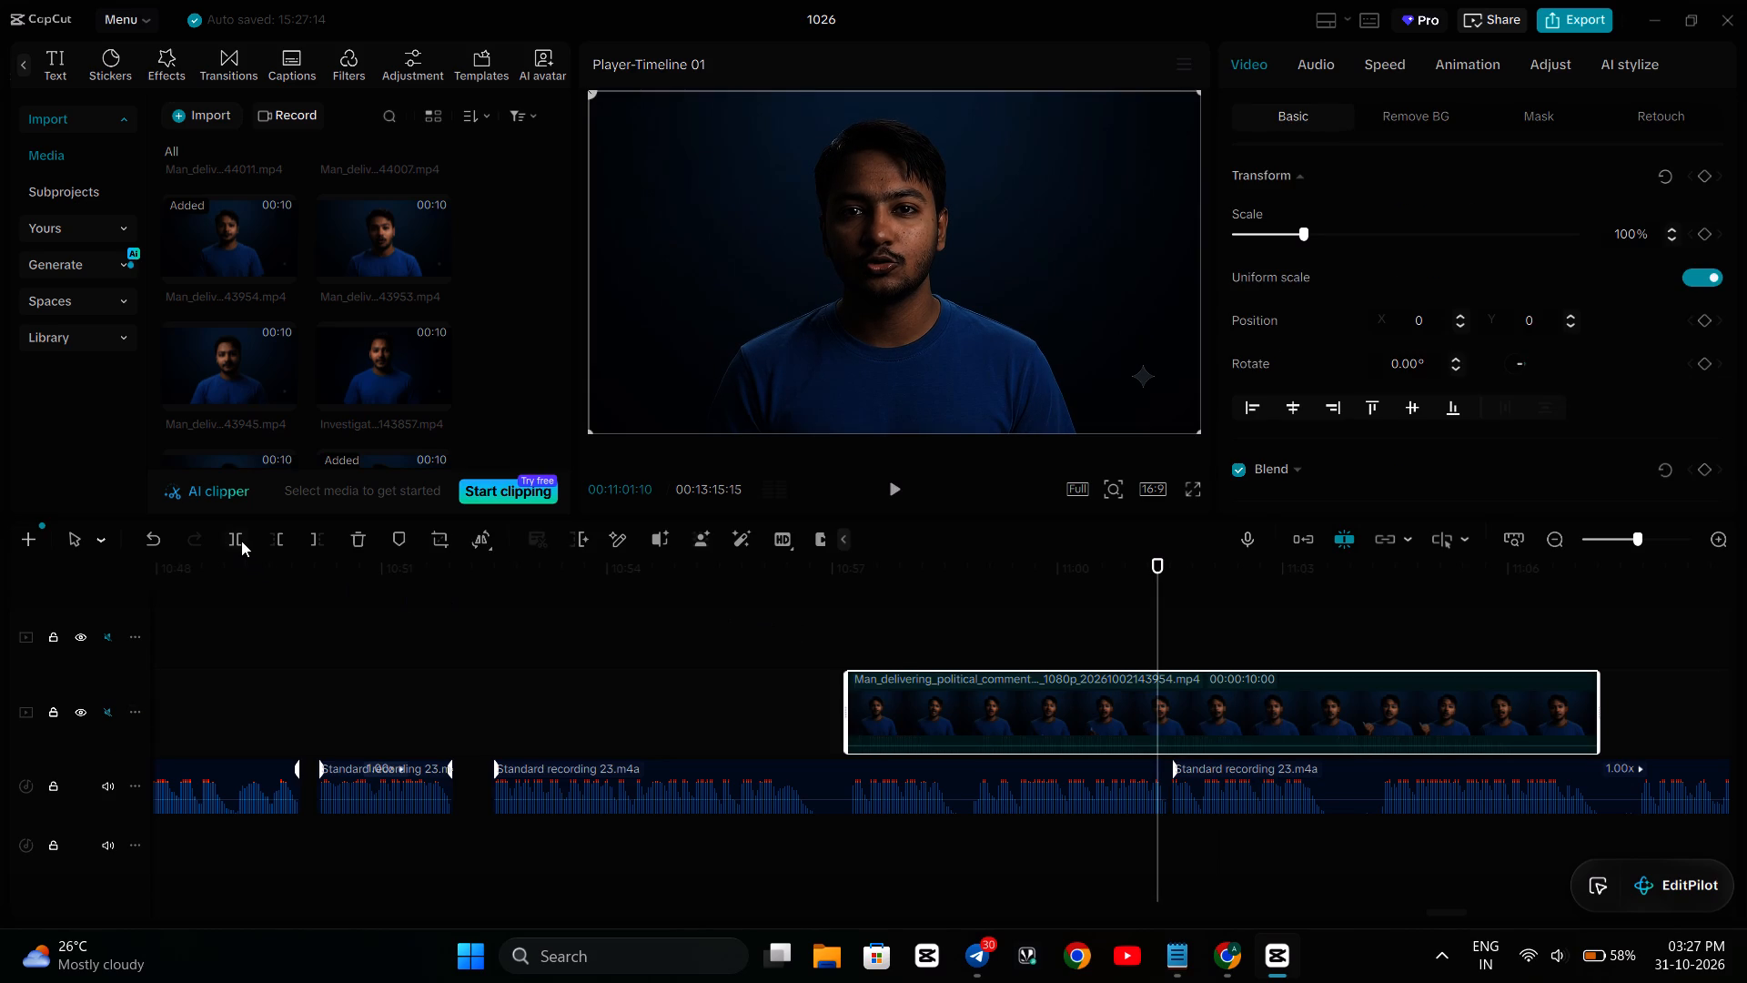
left_click(241, 541)
Play the second avatar piece from 11:01 to about 11:07 to check its lip sync with the narration.
key("Right")
key("Right")
key("Right")
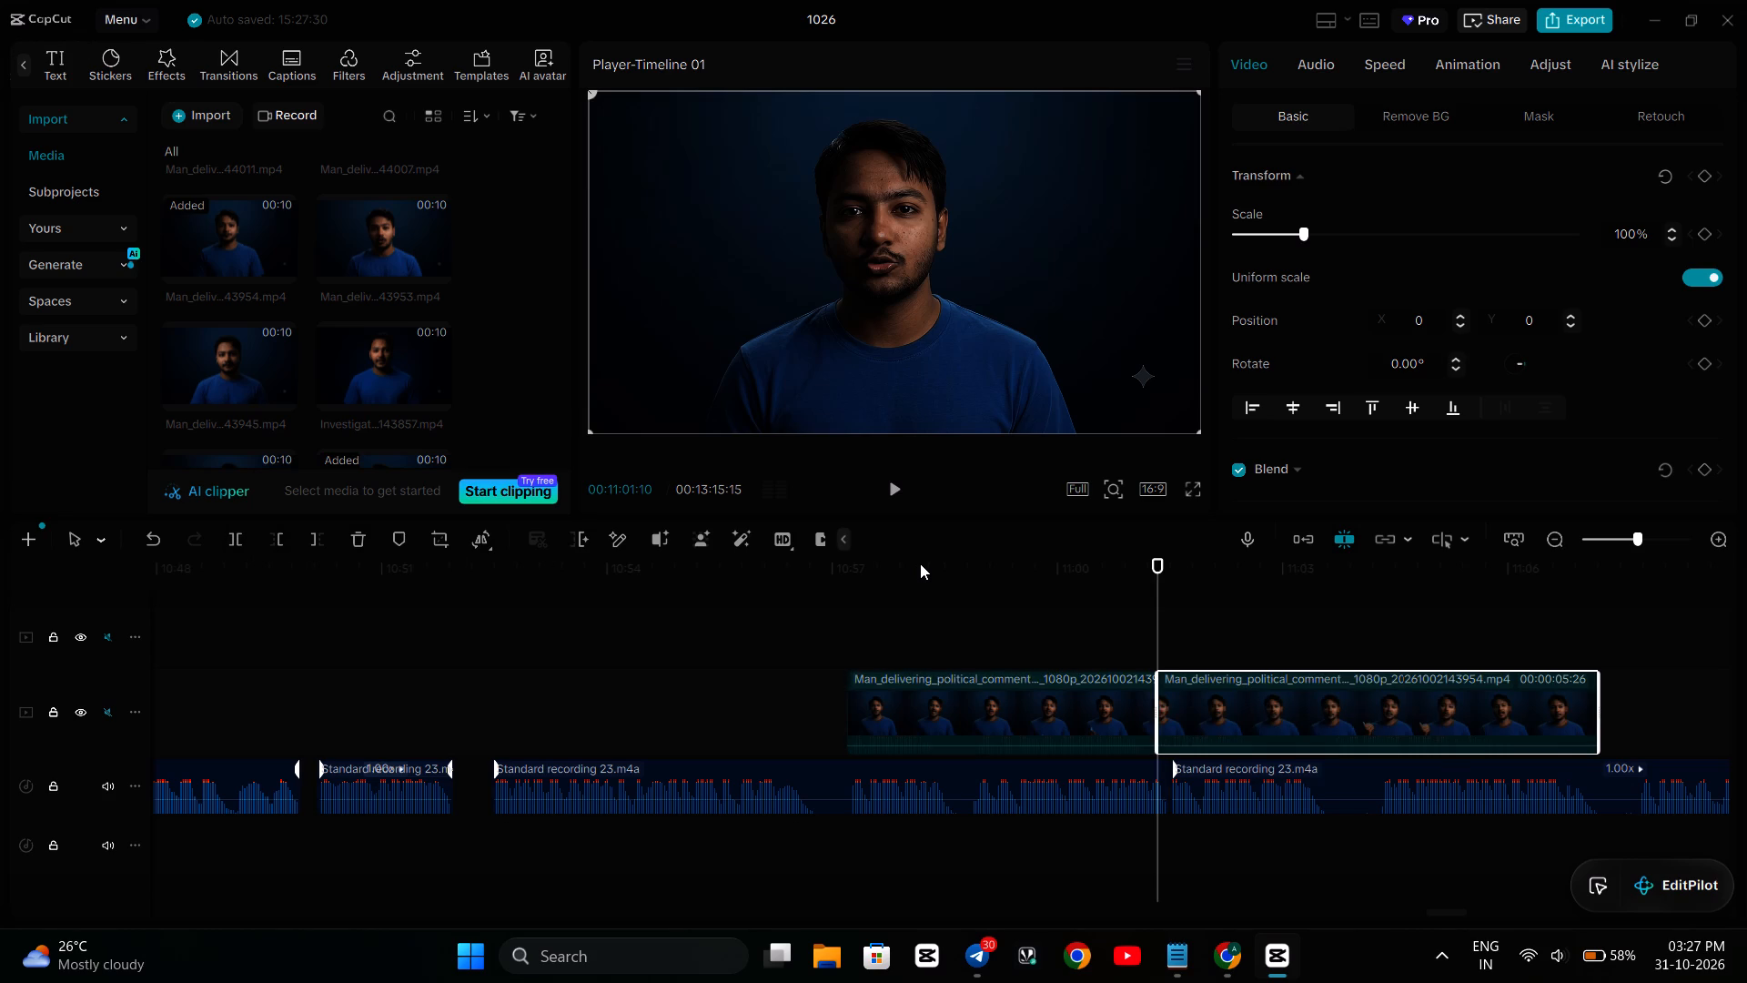
key("space")
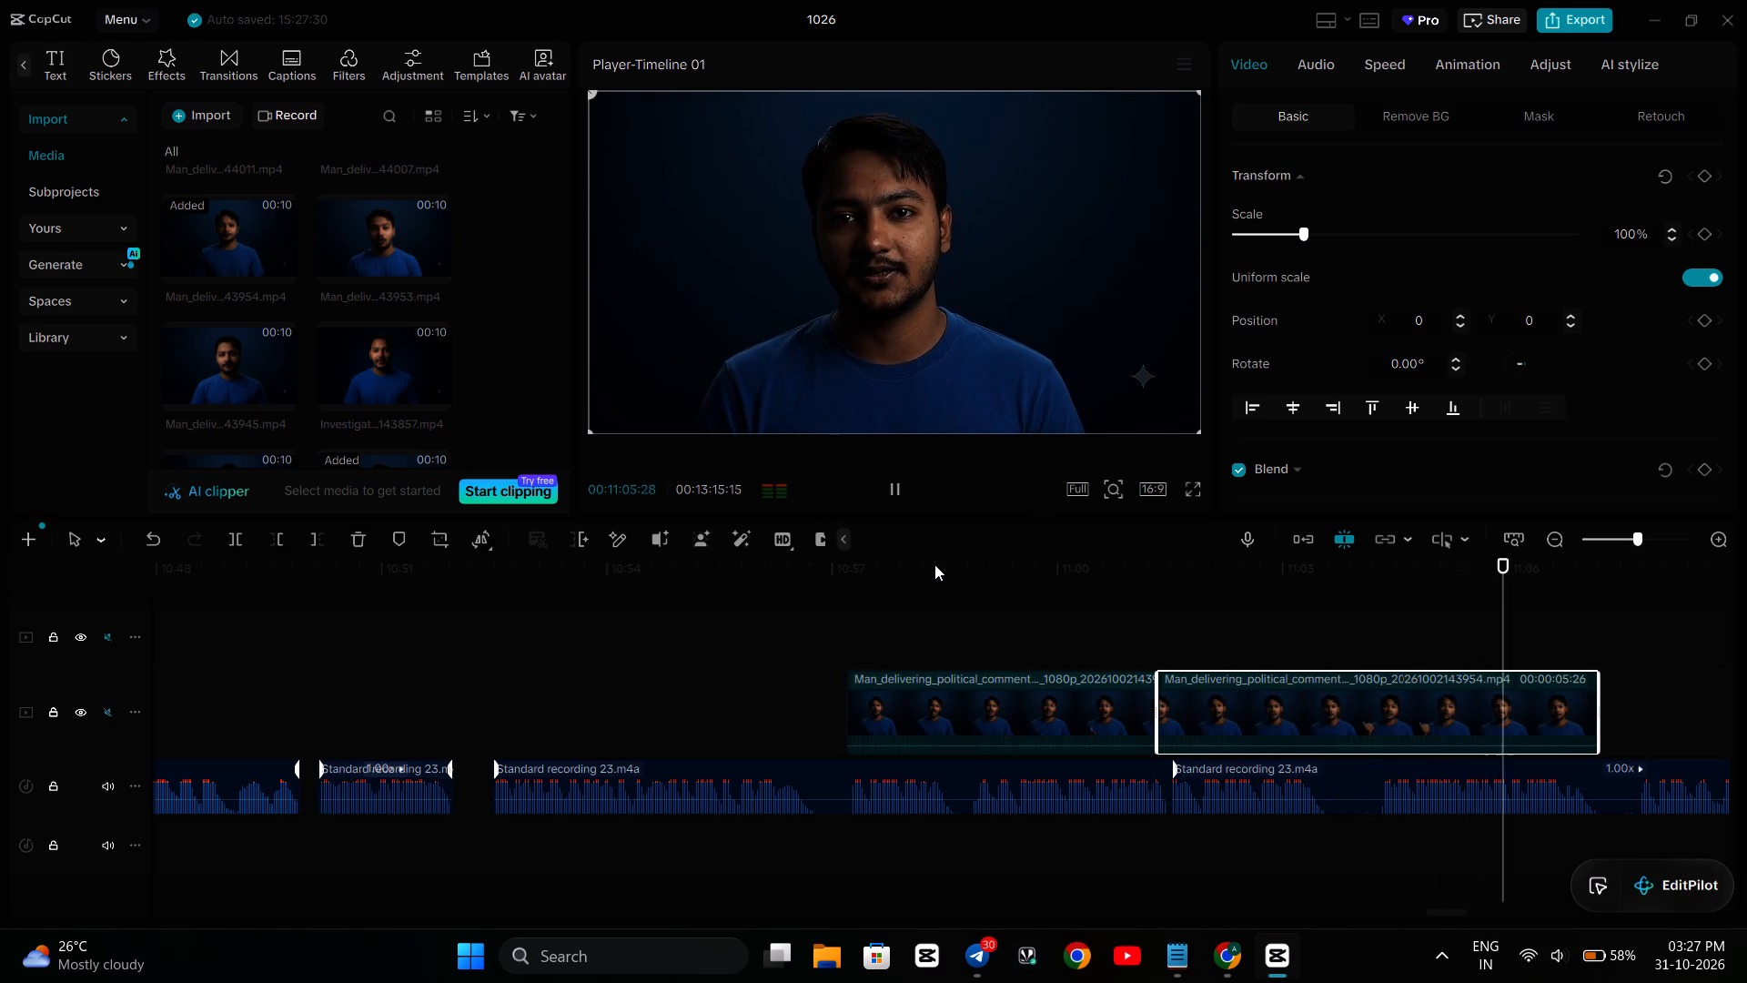
key("space")
key("space")
key("space")
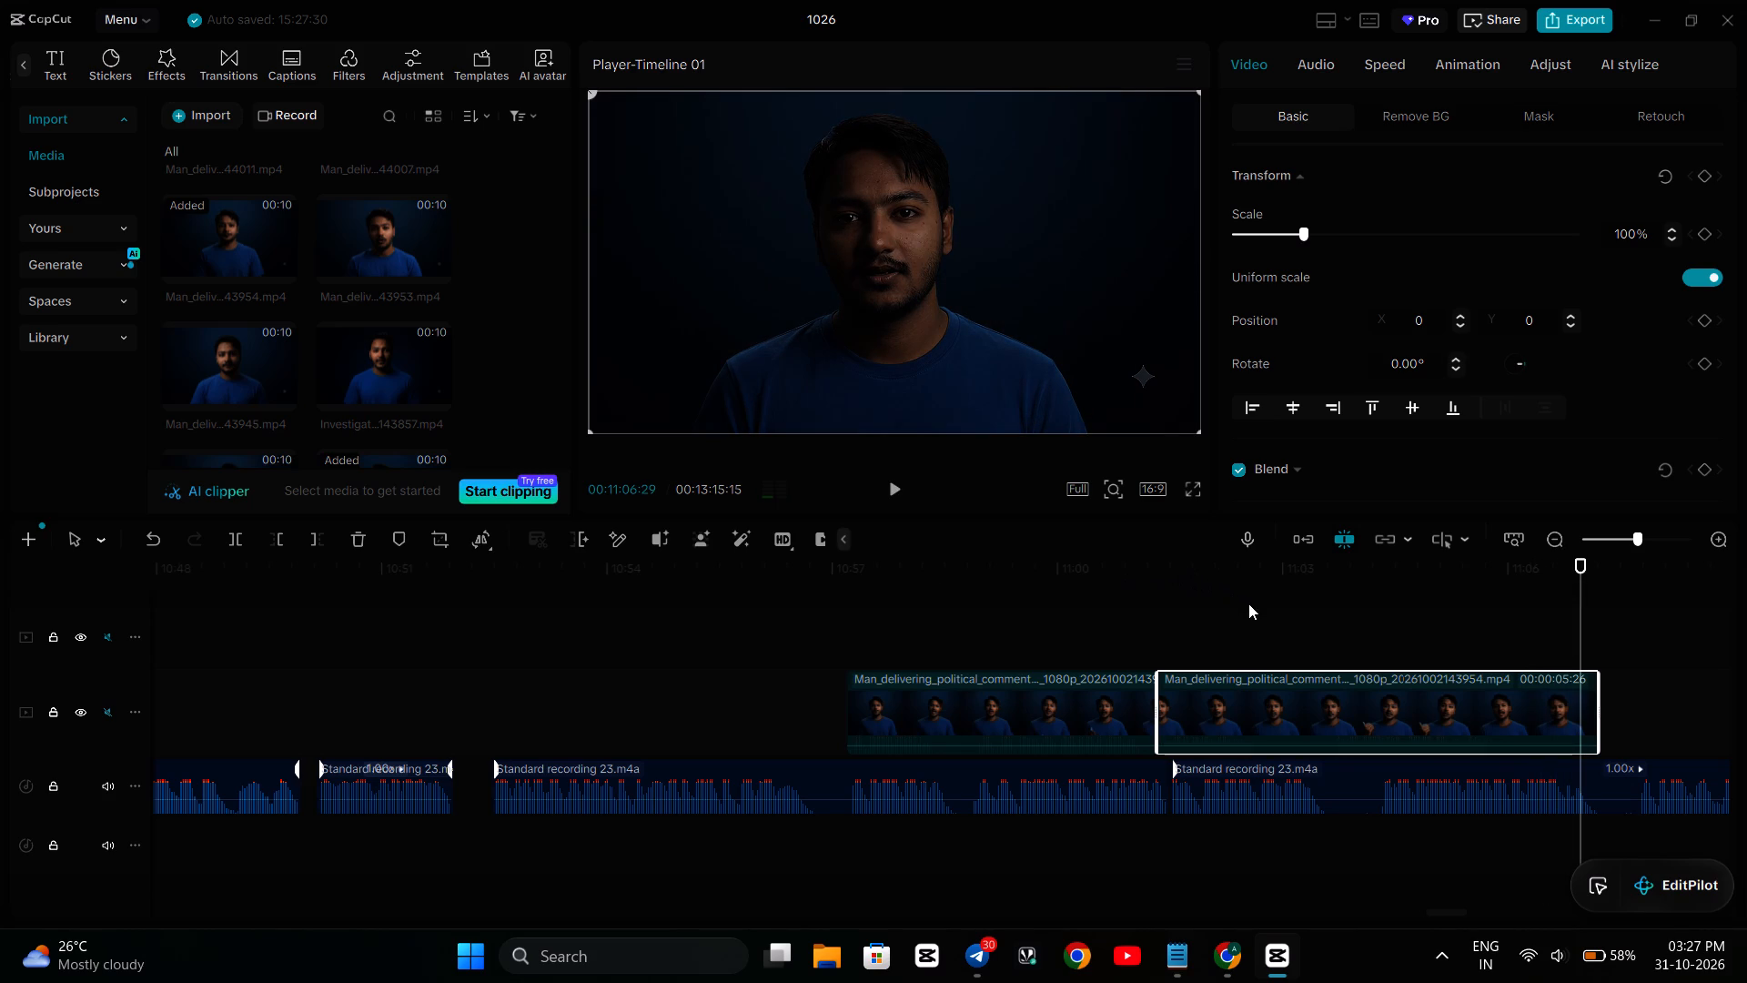
Unmute the avatar clips' video track and split the second avatar piece at 00:11:02:28.
left_click(1272, 625)
left_click(110, 712)
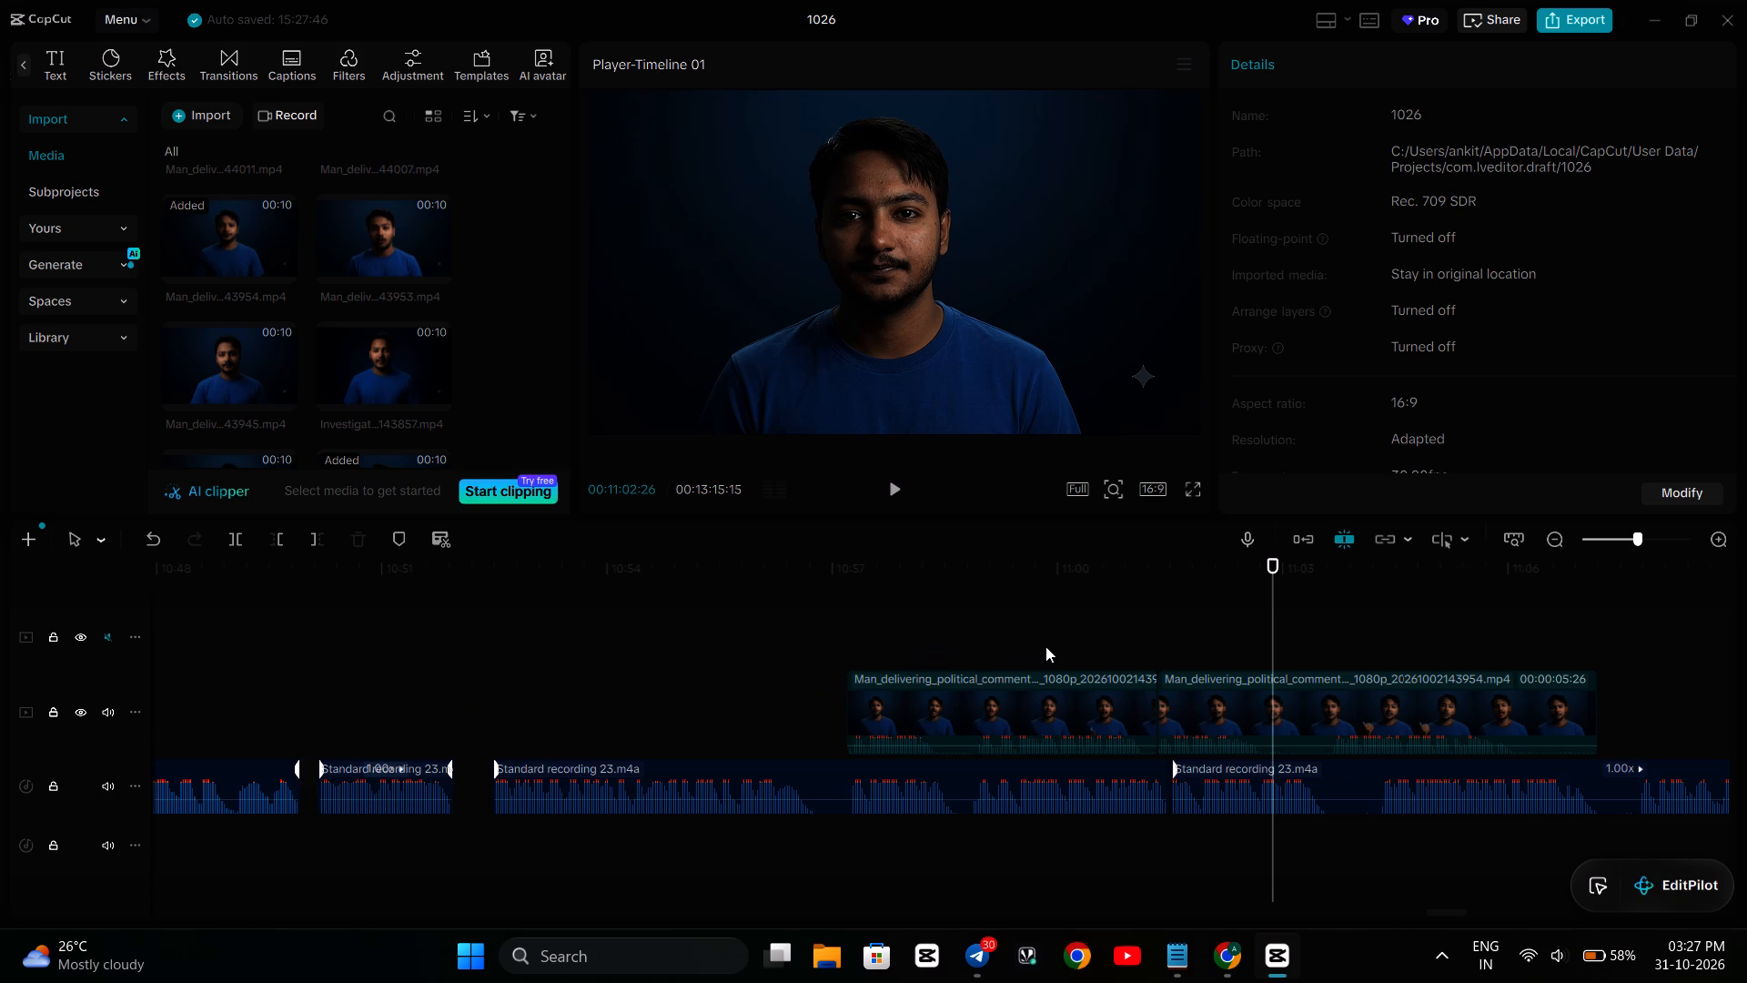
key("Right")
key("Right")
key("Right")
key("Right")
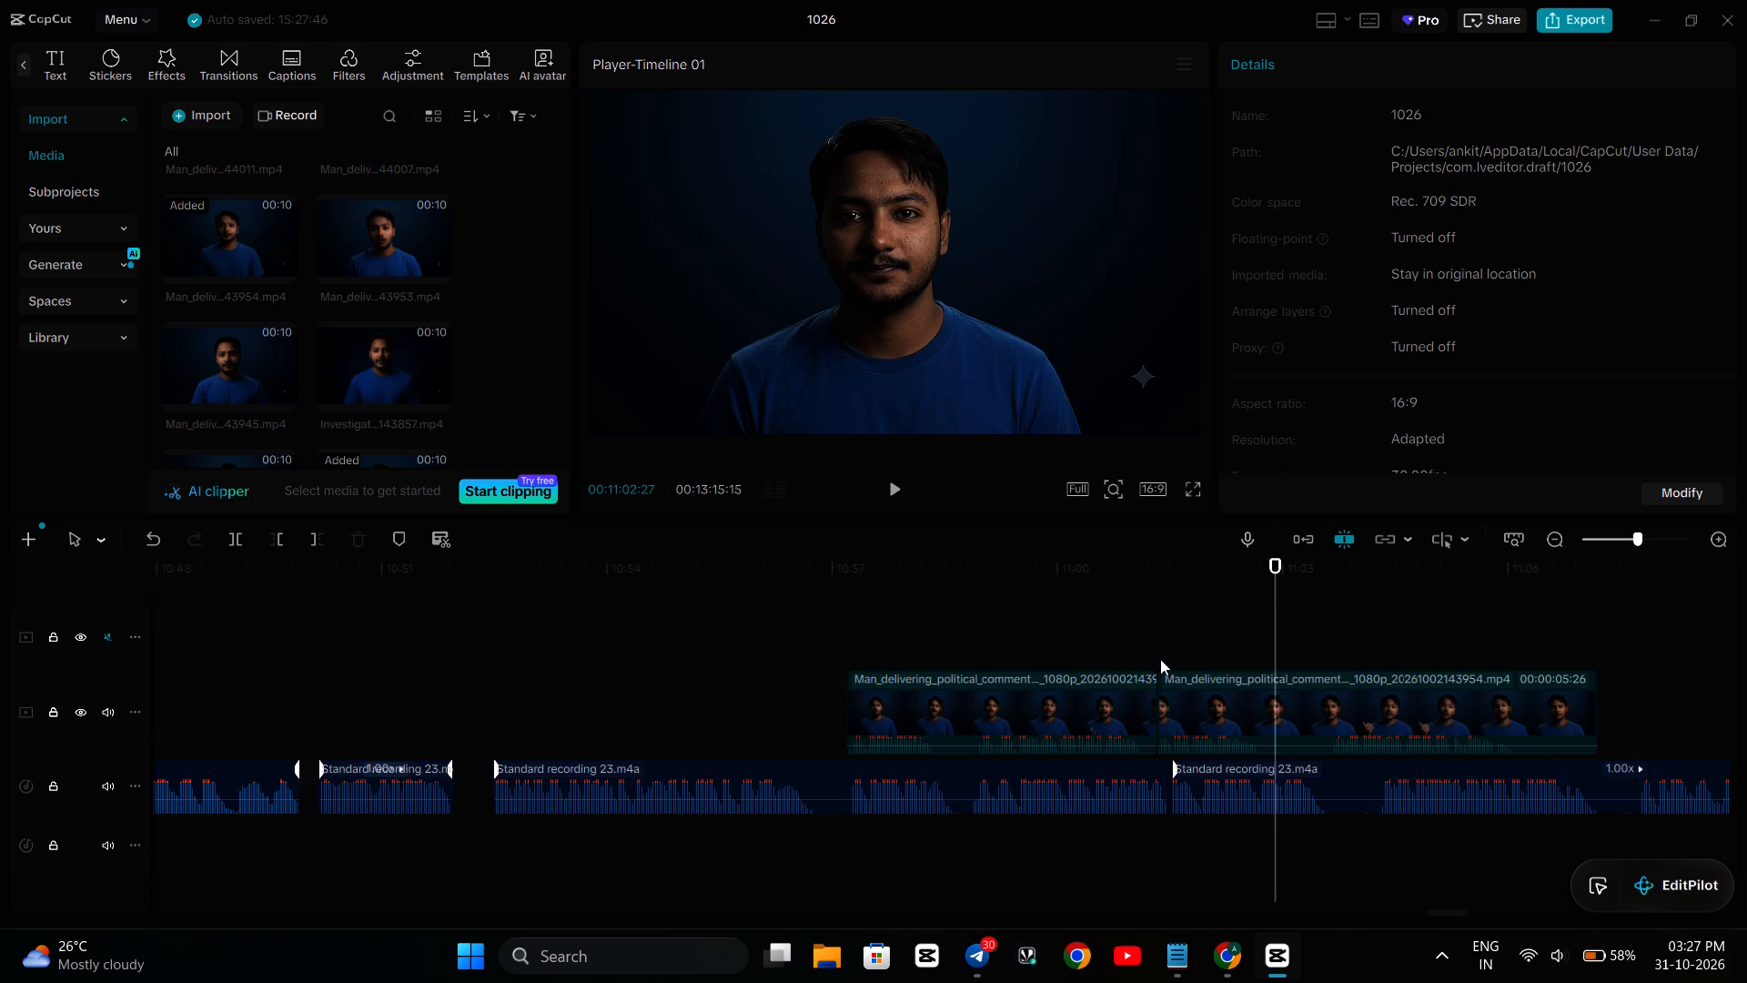
key("Left")
key("Left")
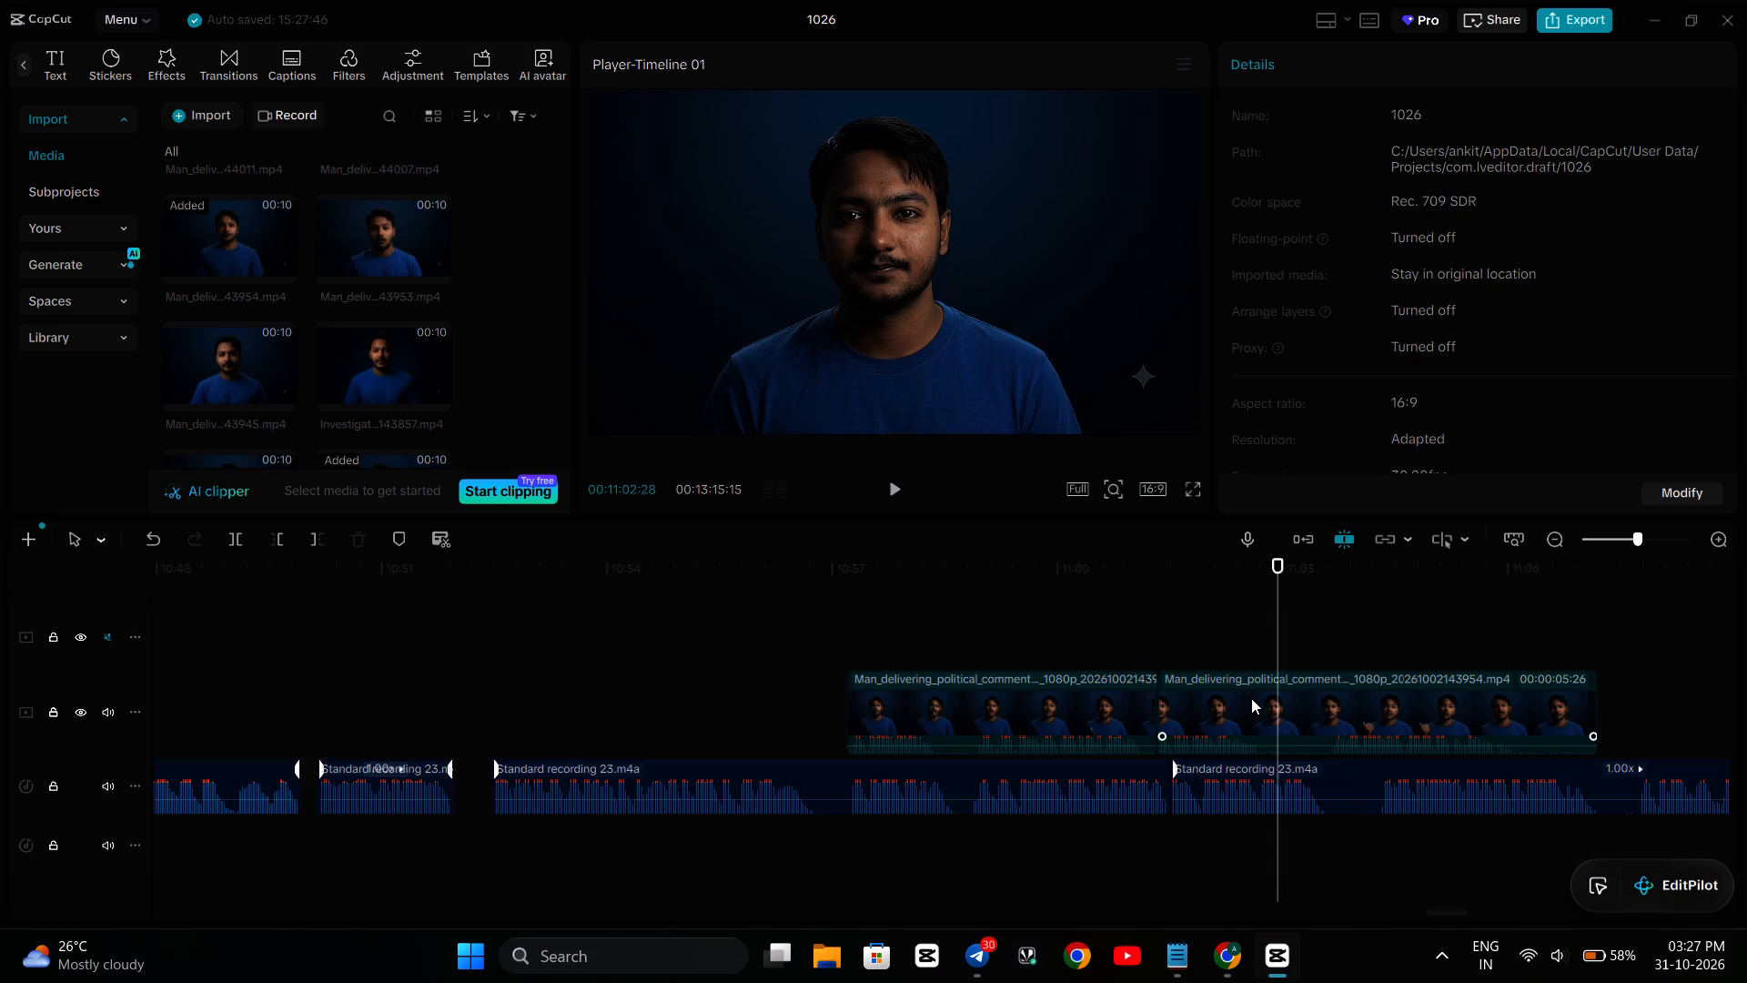
left_click(1251, 698)
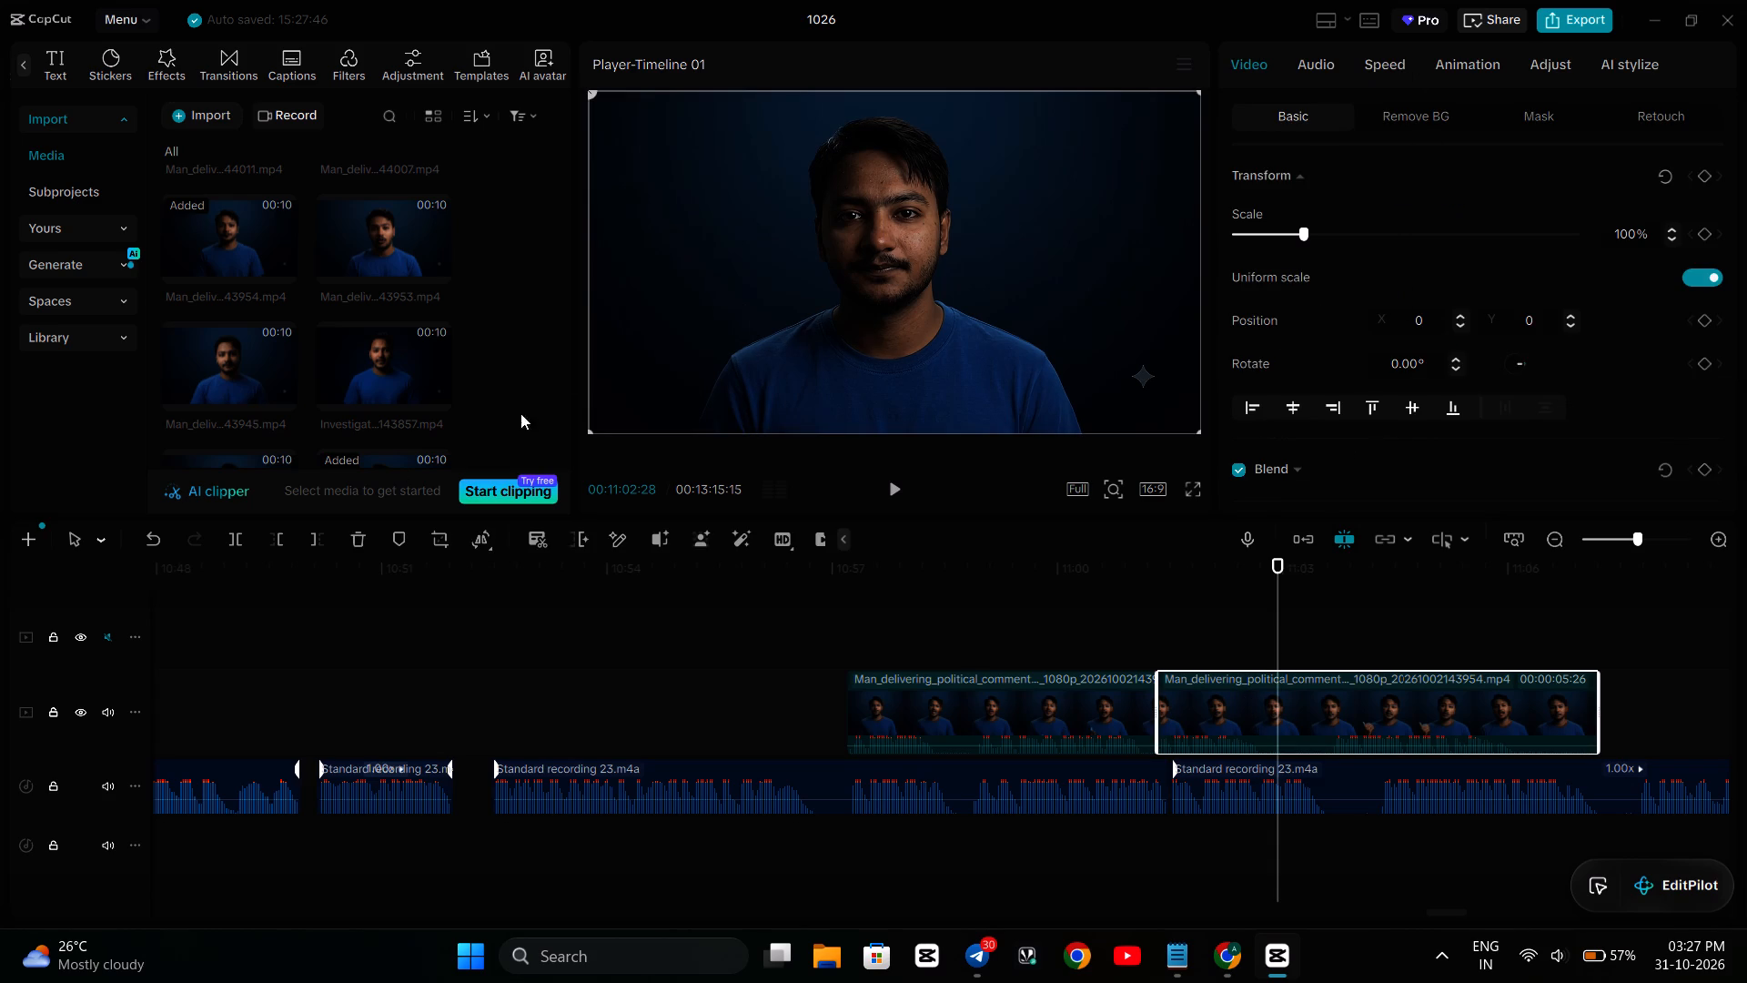
left_click(241, 535)
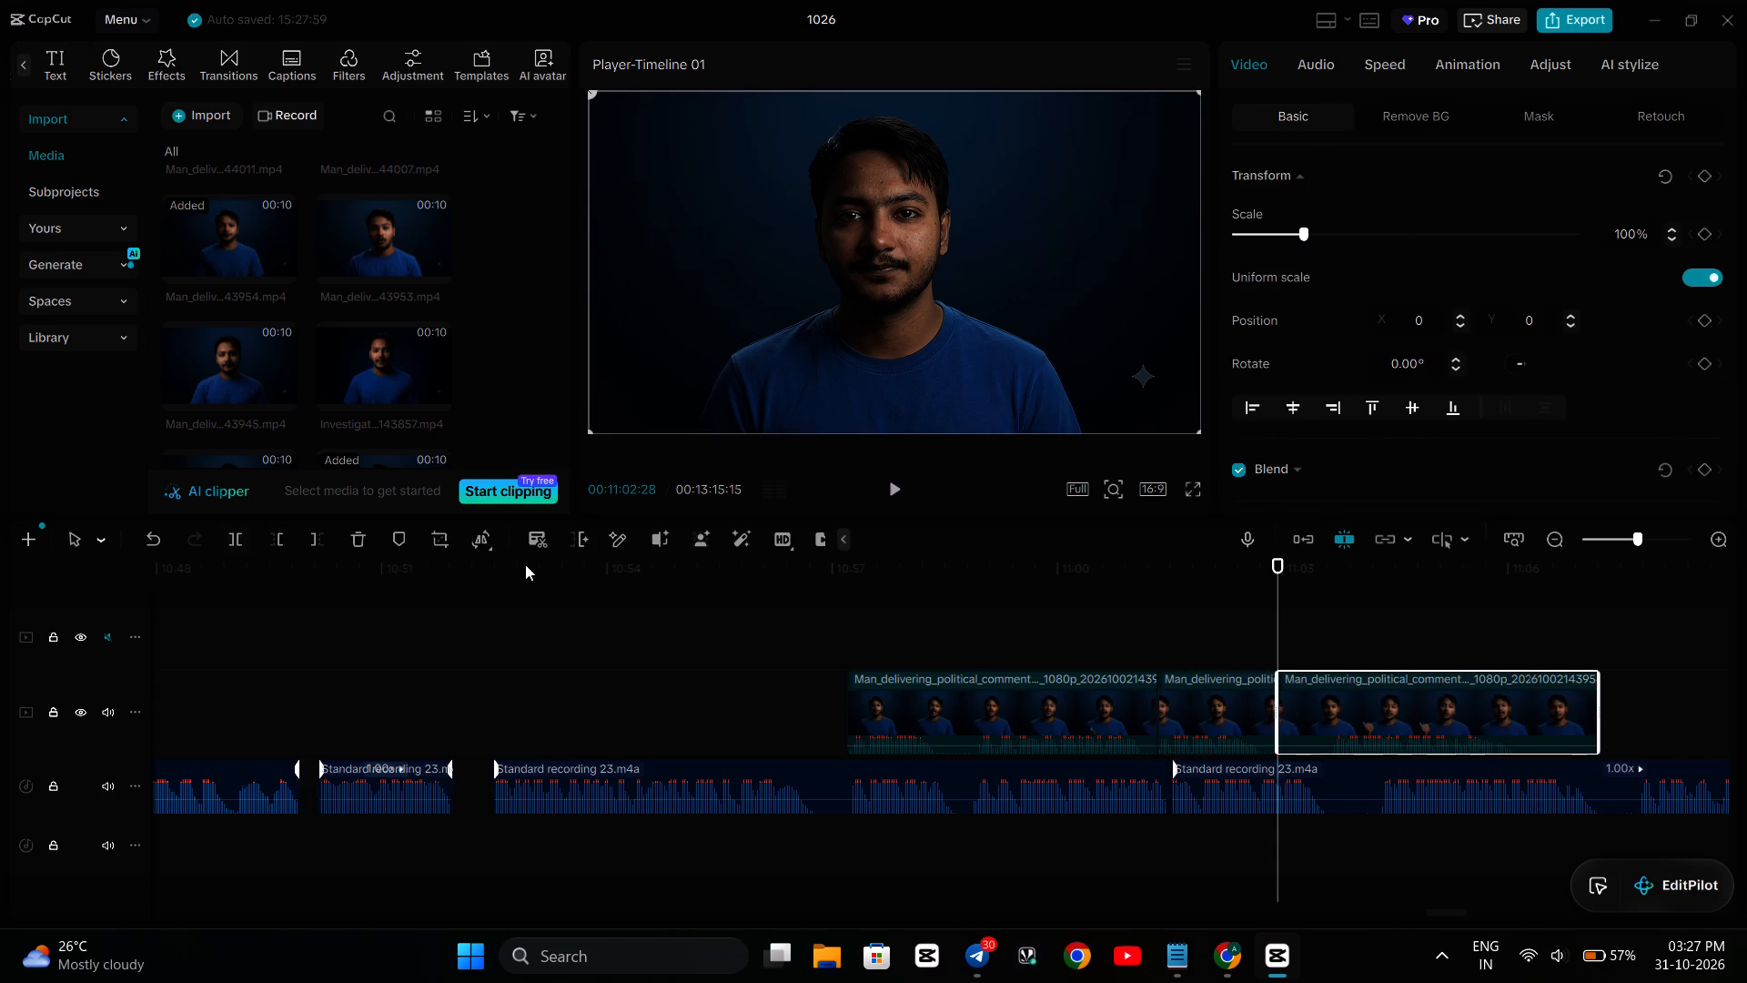
Move the last avatar piece about half a second later, leaving a gap after the middle piece.
left_click_drag(1305, 678, 1373, 685)
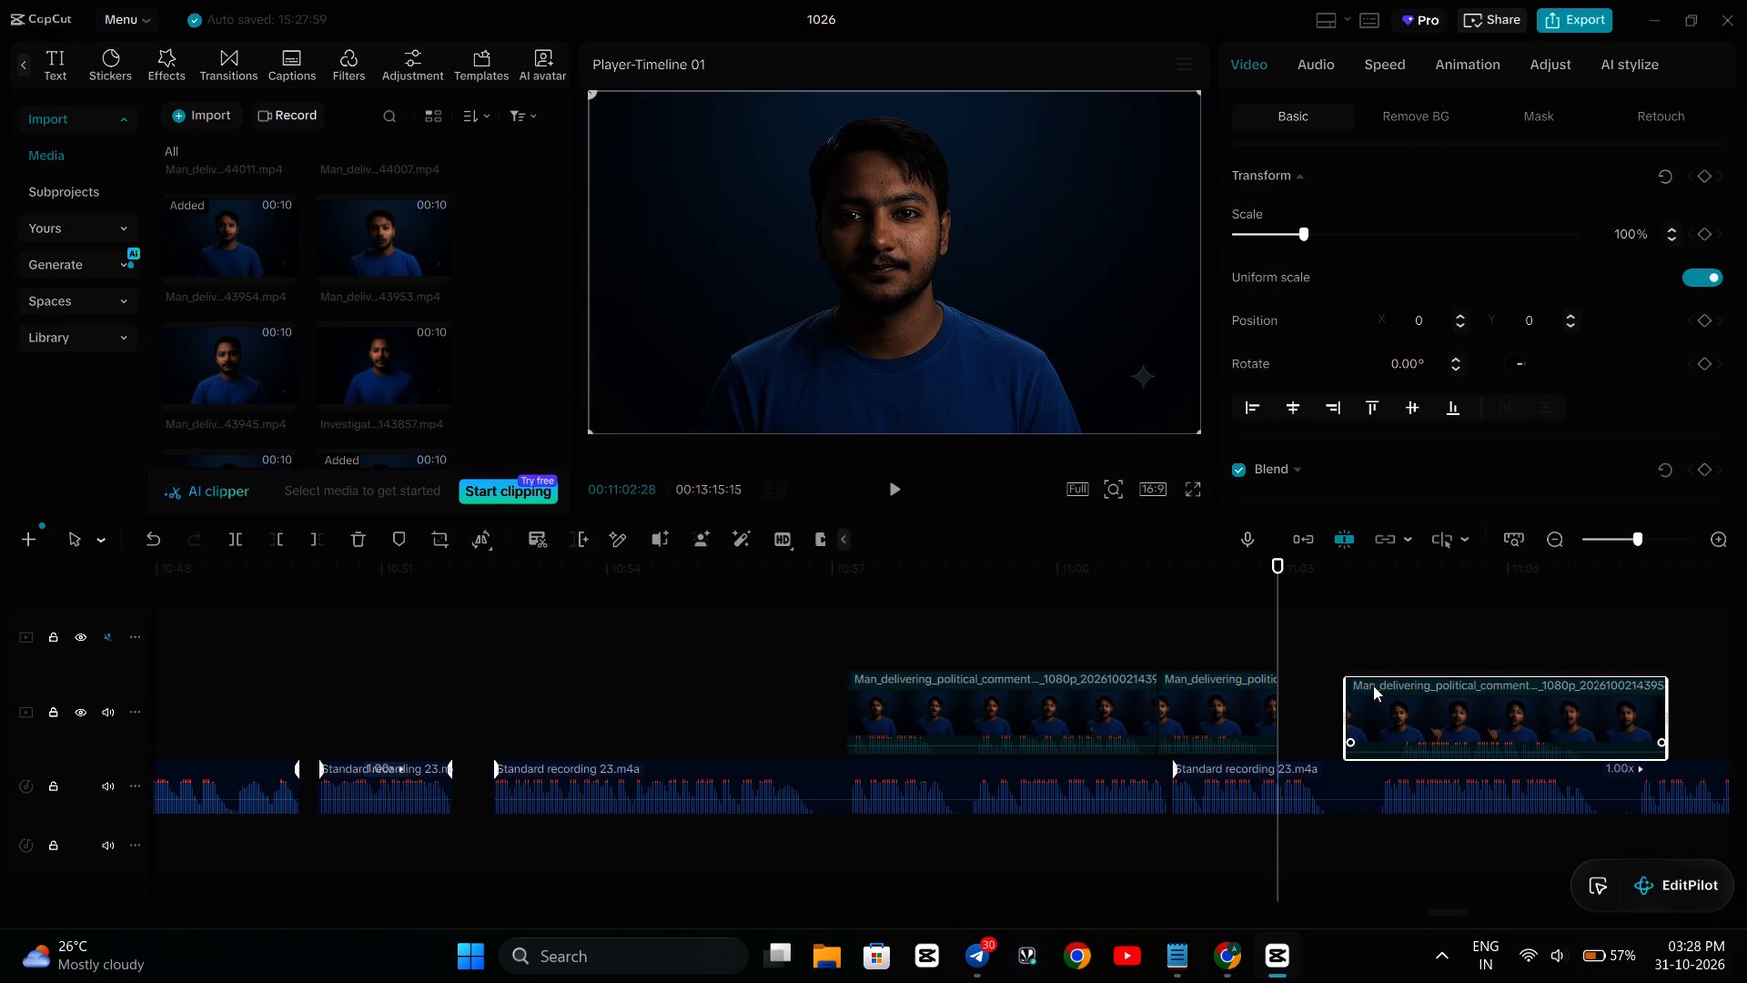
left_click_drag(1373, 685, 1346, 685)
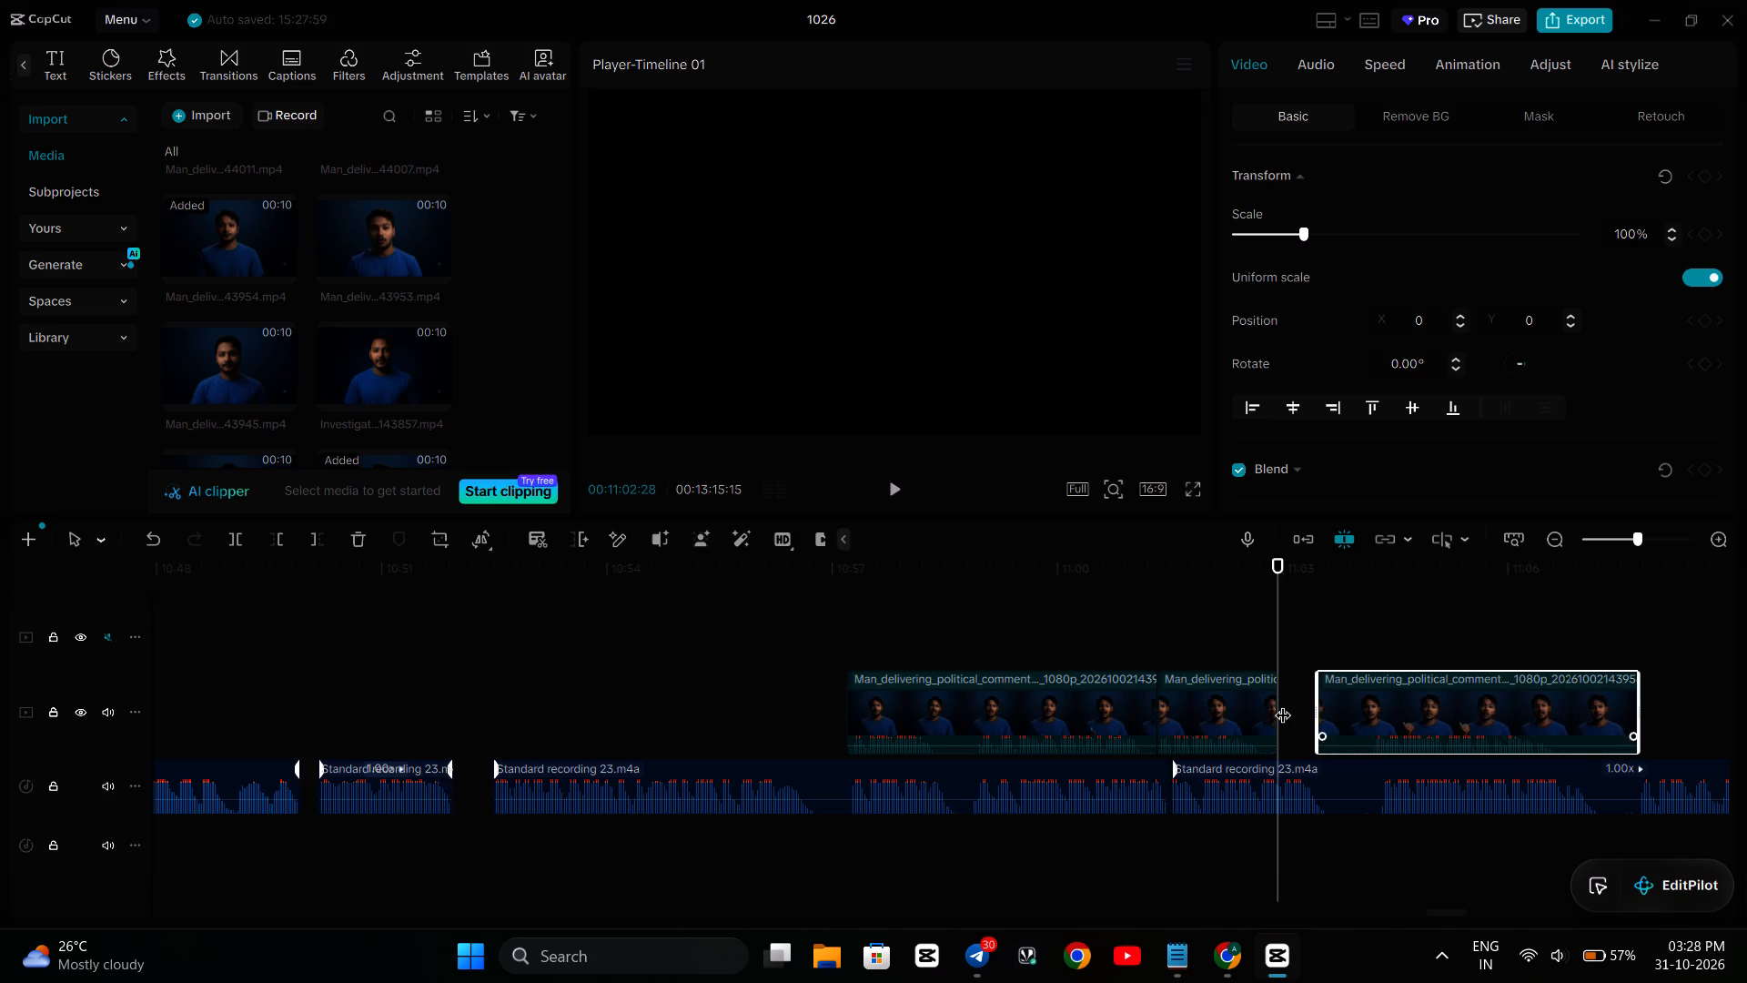
Slow the middle avatar piece to a speed of 0.80x.
left_click(1253, 705)
left_click(1384, 66)
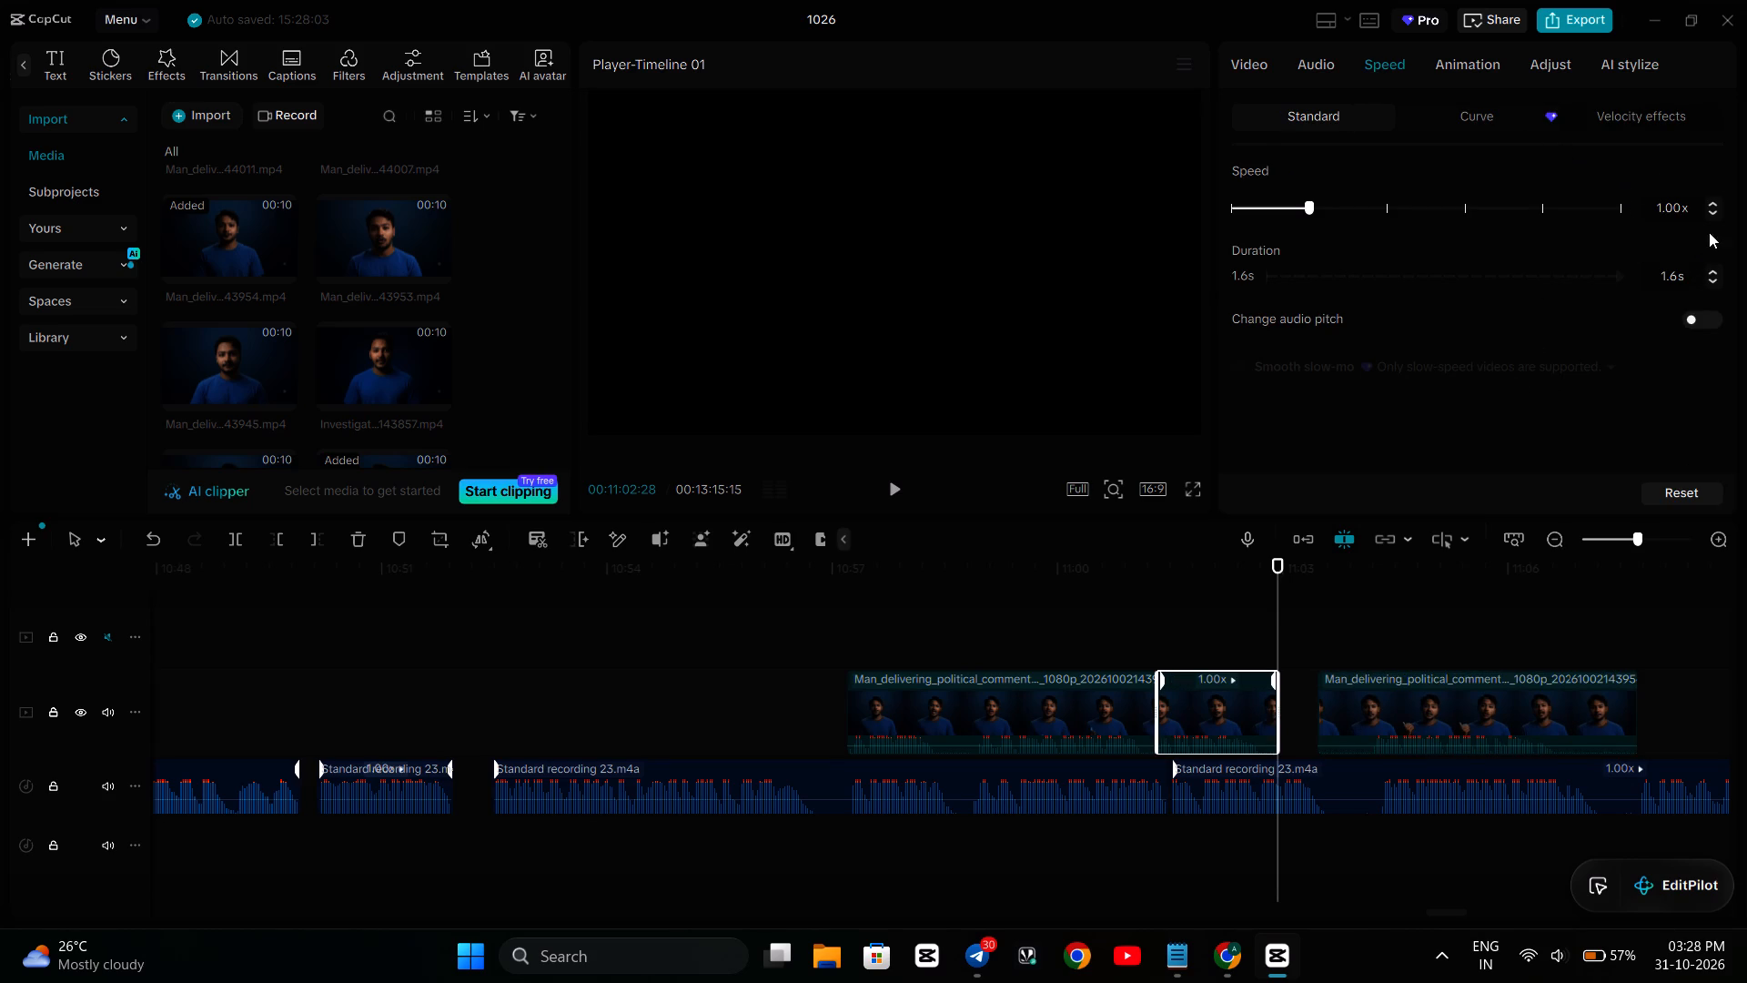
left_click(1712, 213)
left_click(1712, 213)
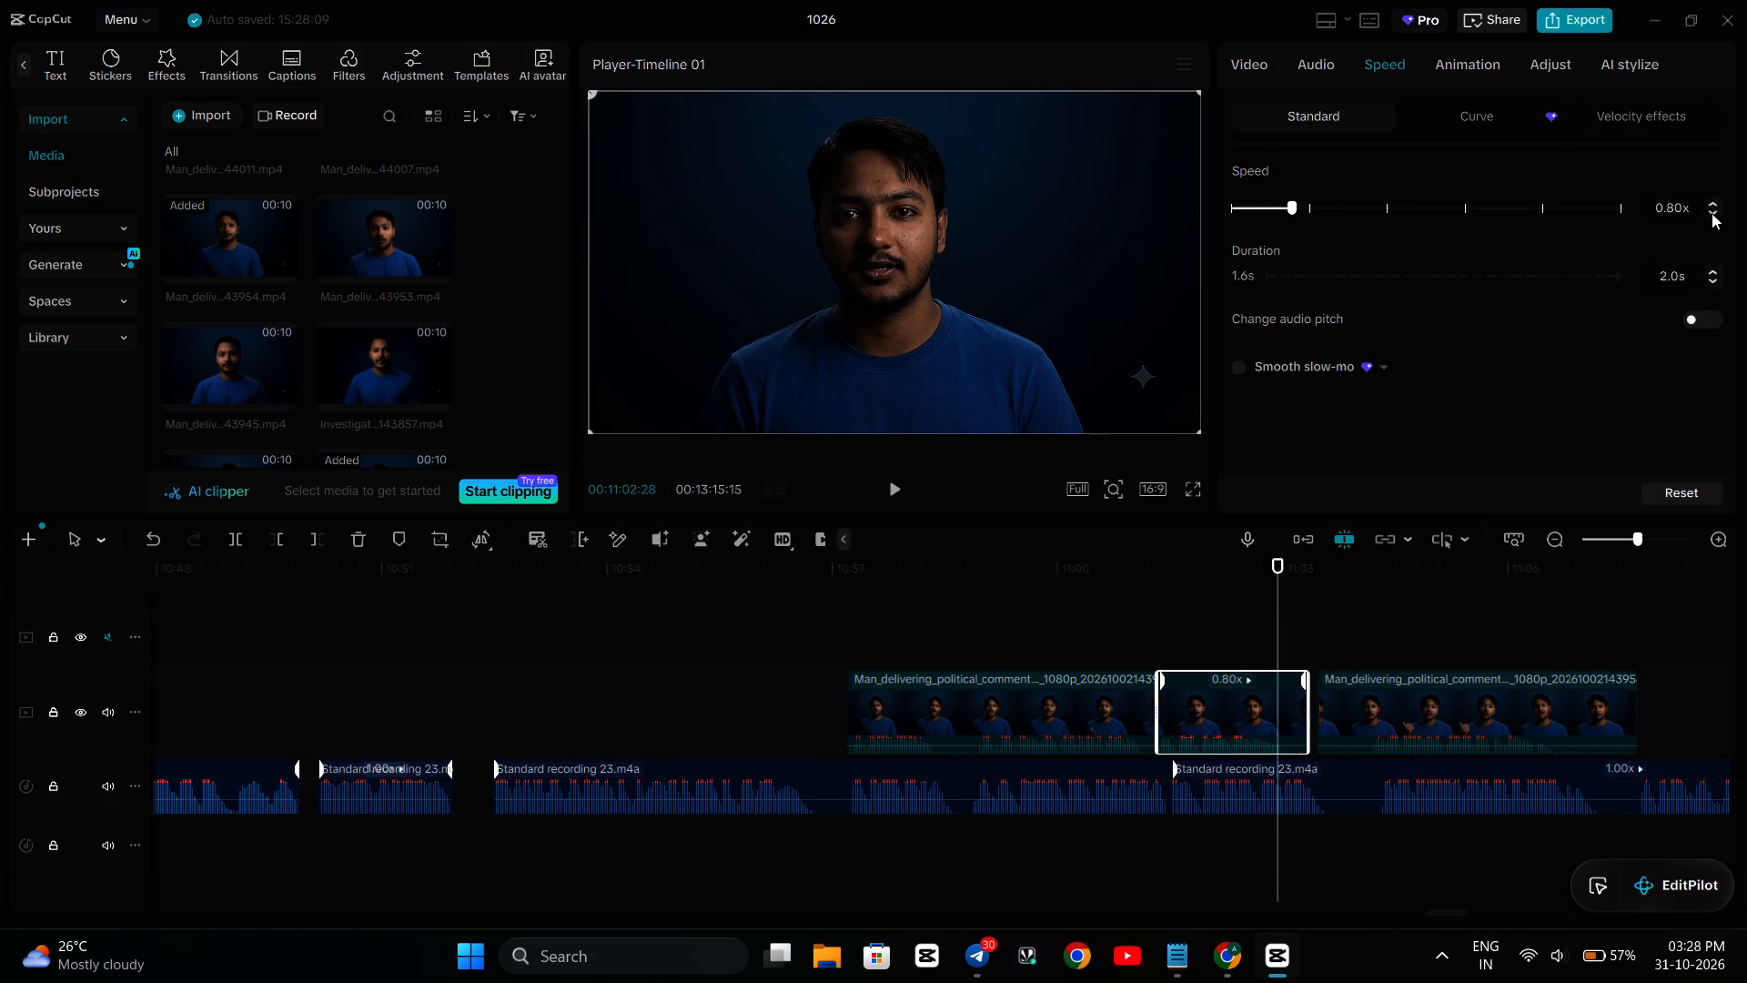
Play from about 10:57 to 11:03:15 to compare the slowed avatar piece's speech with the narration.
left_click(869, 639)
key("space")
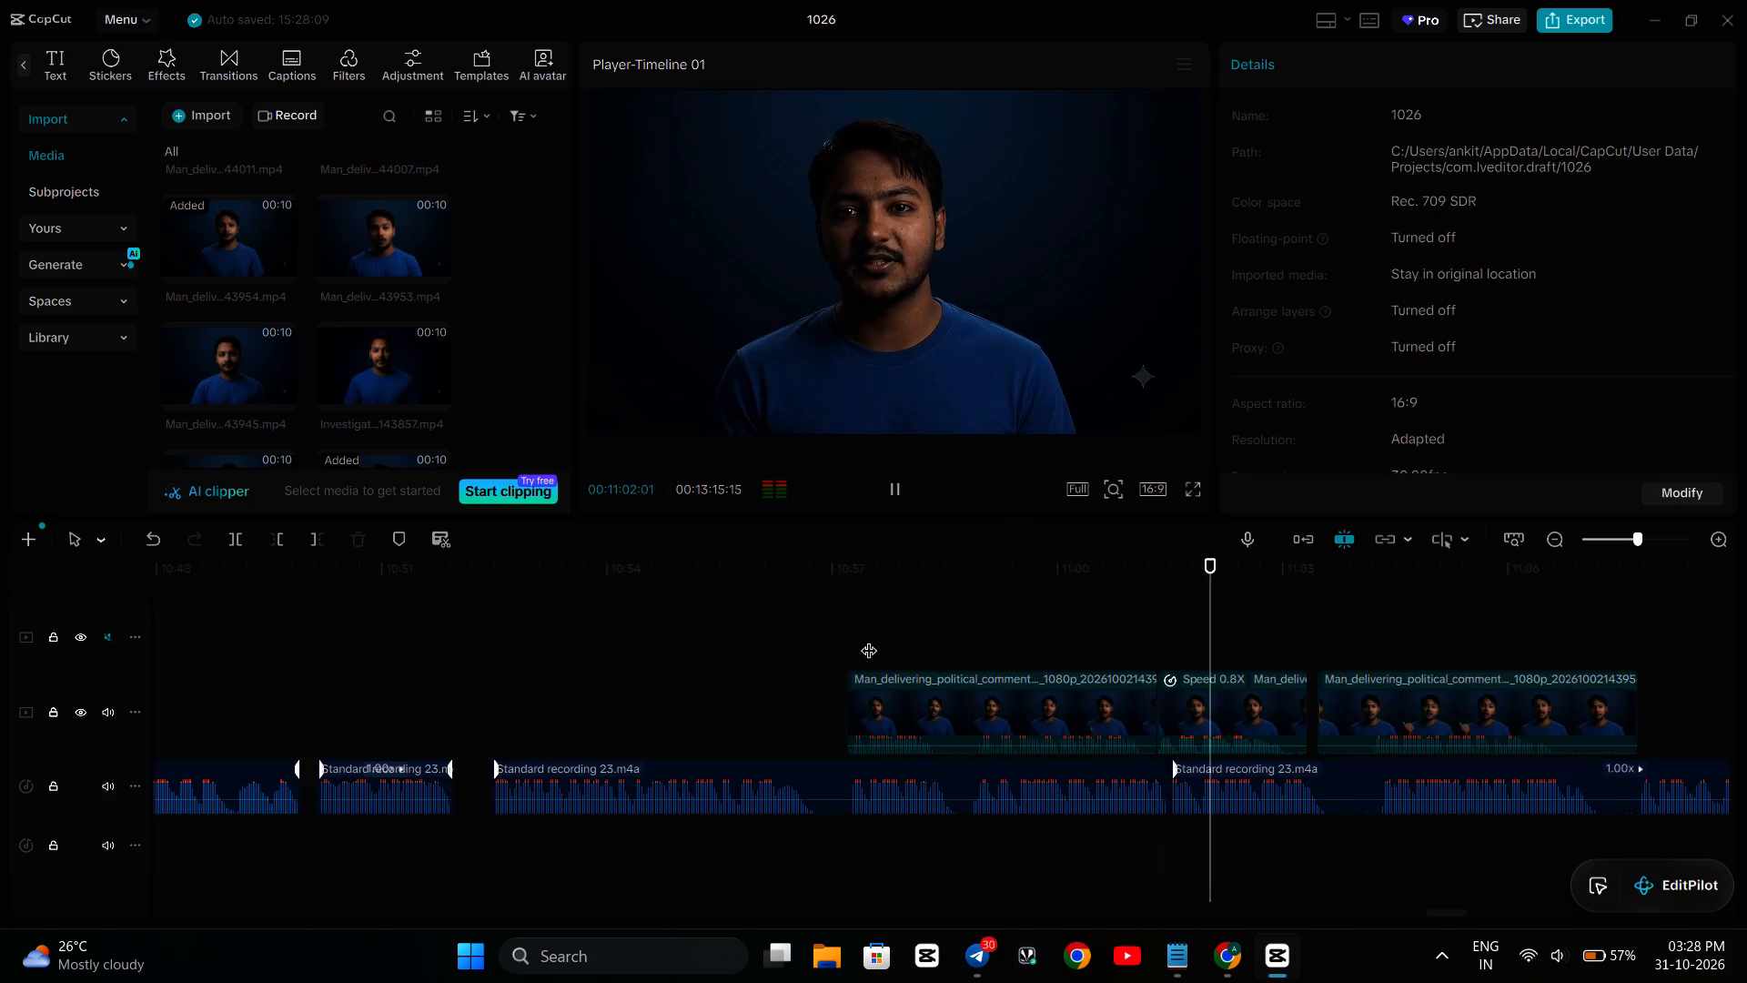
key("space")
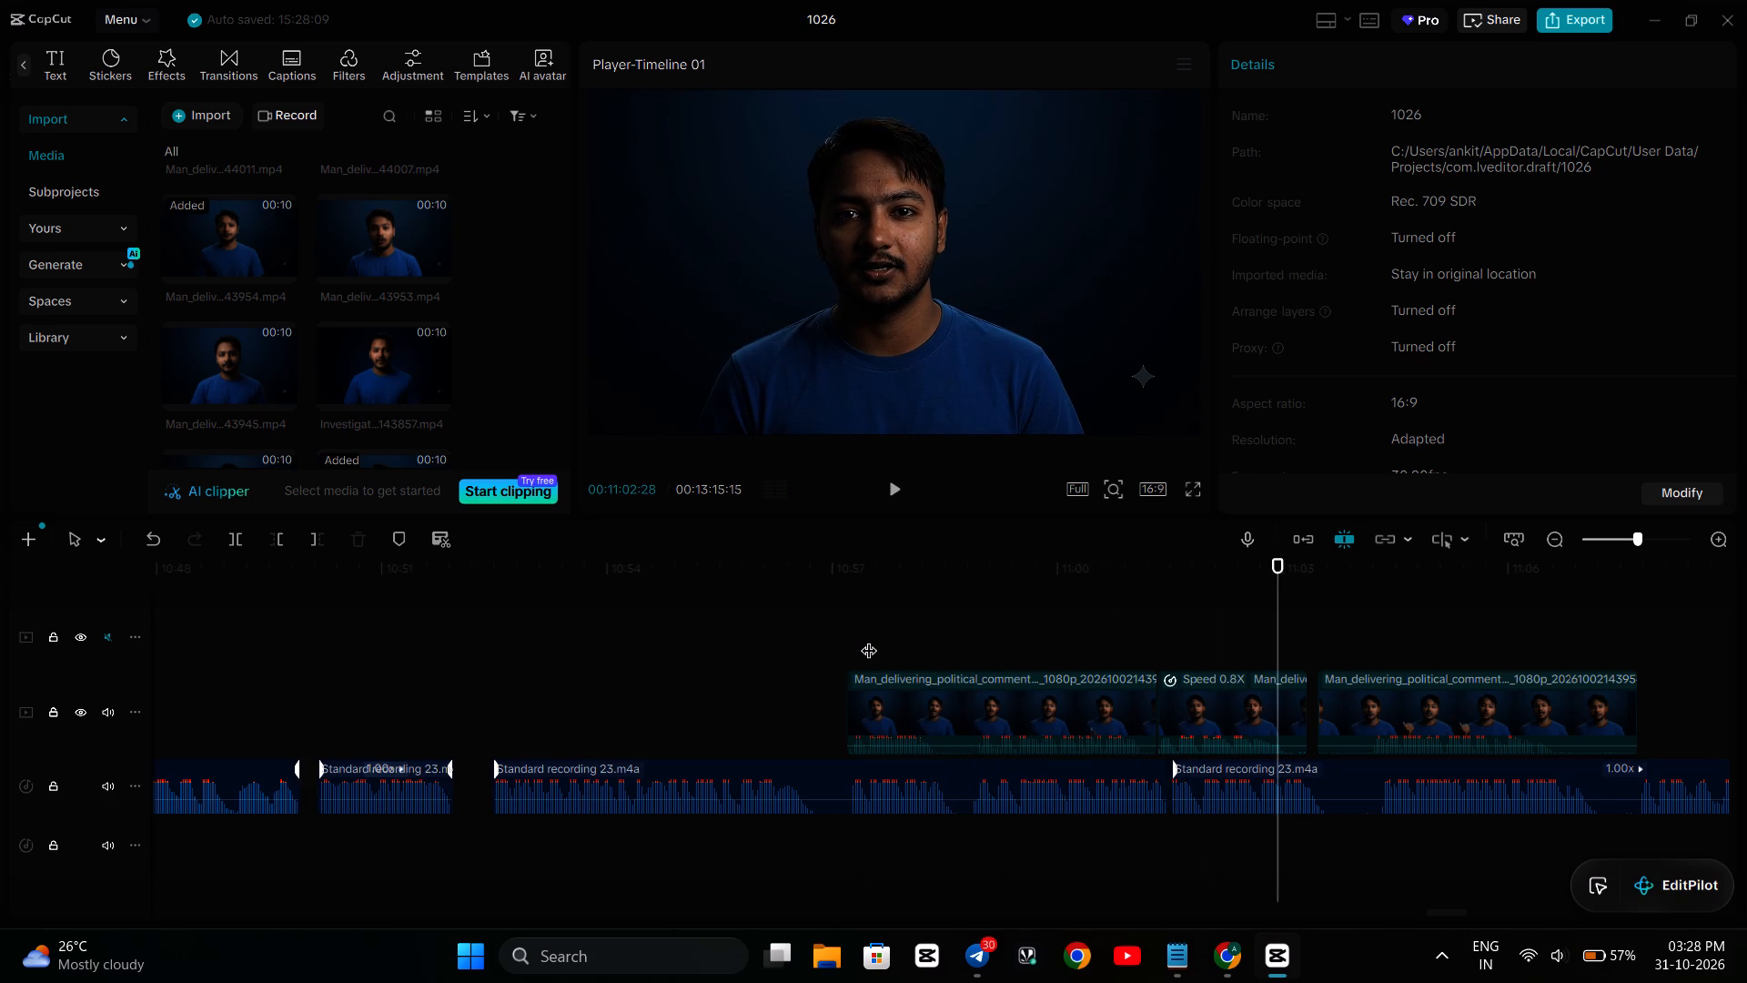
key("space")
key("space")
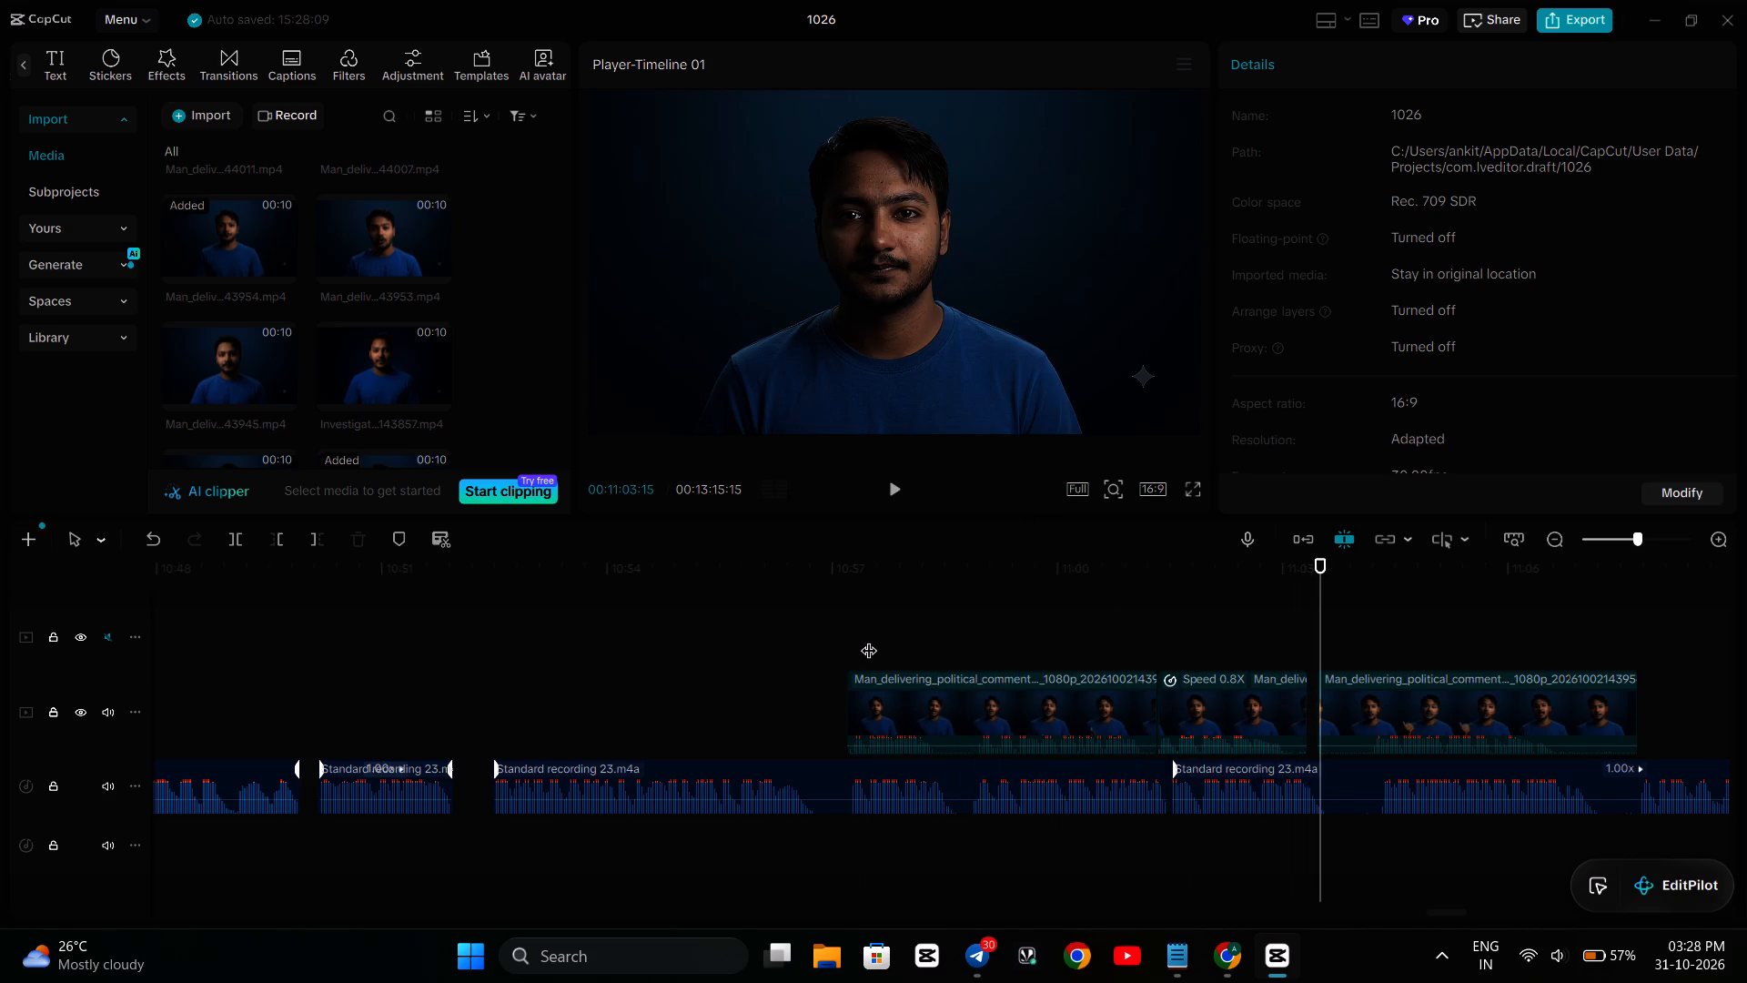
Mute the video track that holds the avatar pieces.
left_click(1026, 618)
left_click(108, 707)
Play from 10:59:18 to 11:03:15 to check the slowed avatar piece's lip sync with only the narration audible.
key("space")
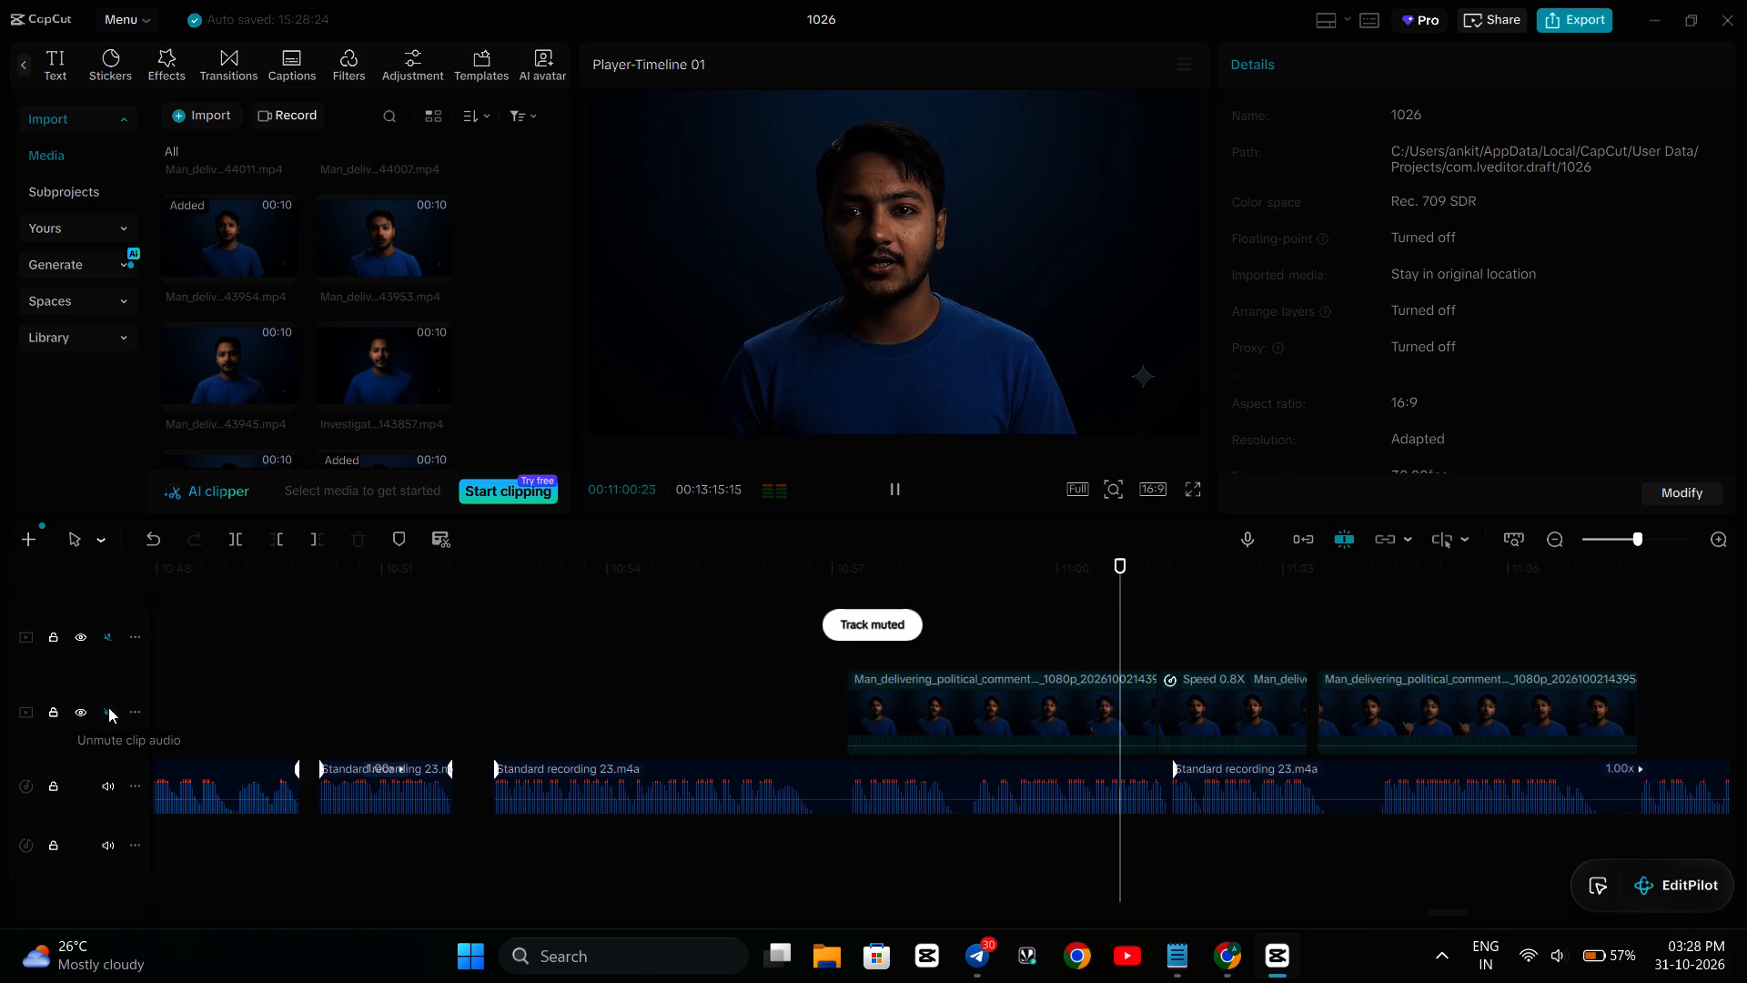
key("space")
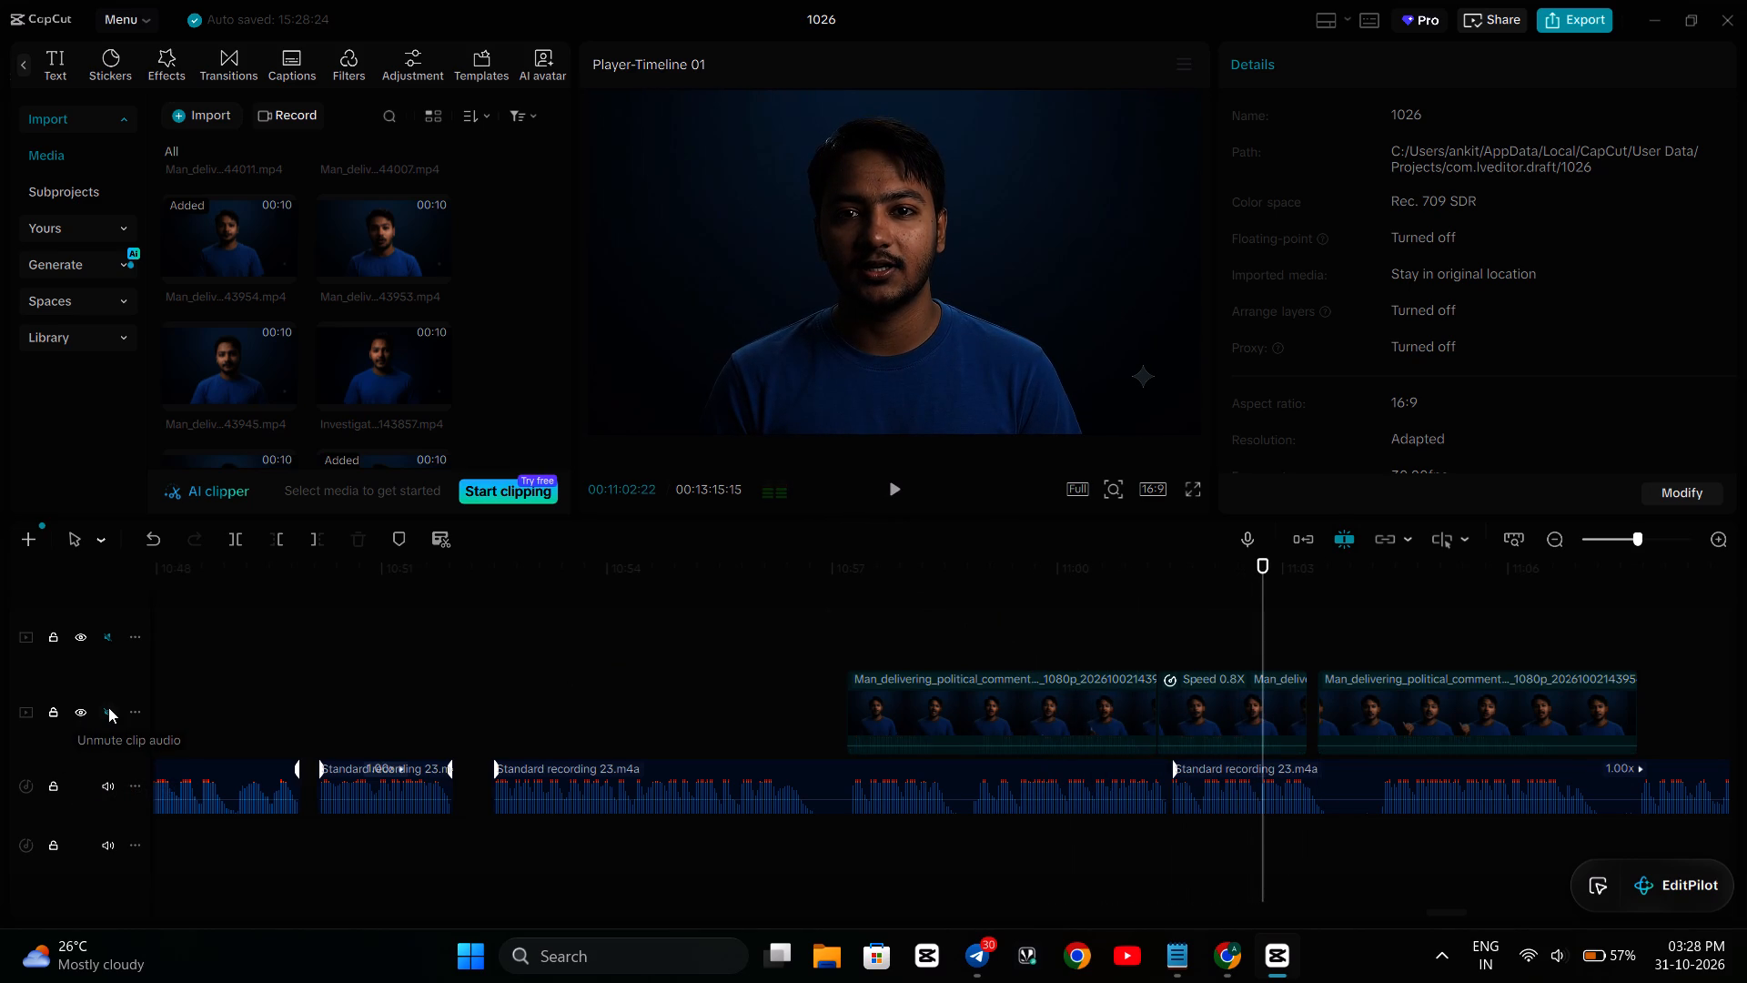
key("space")
key("space")
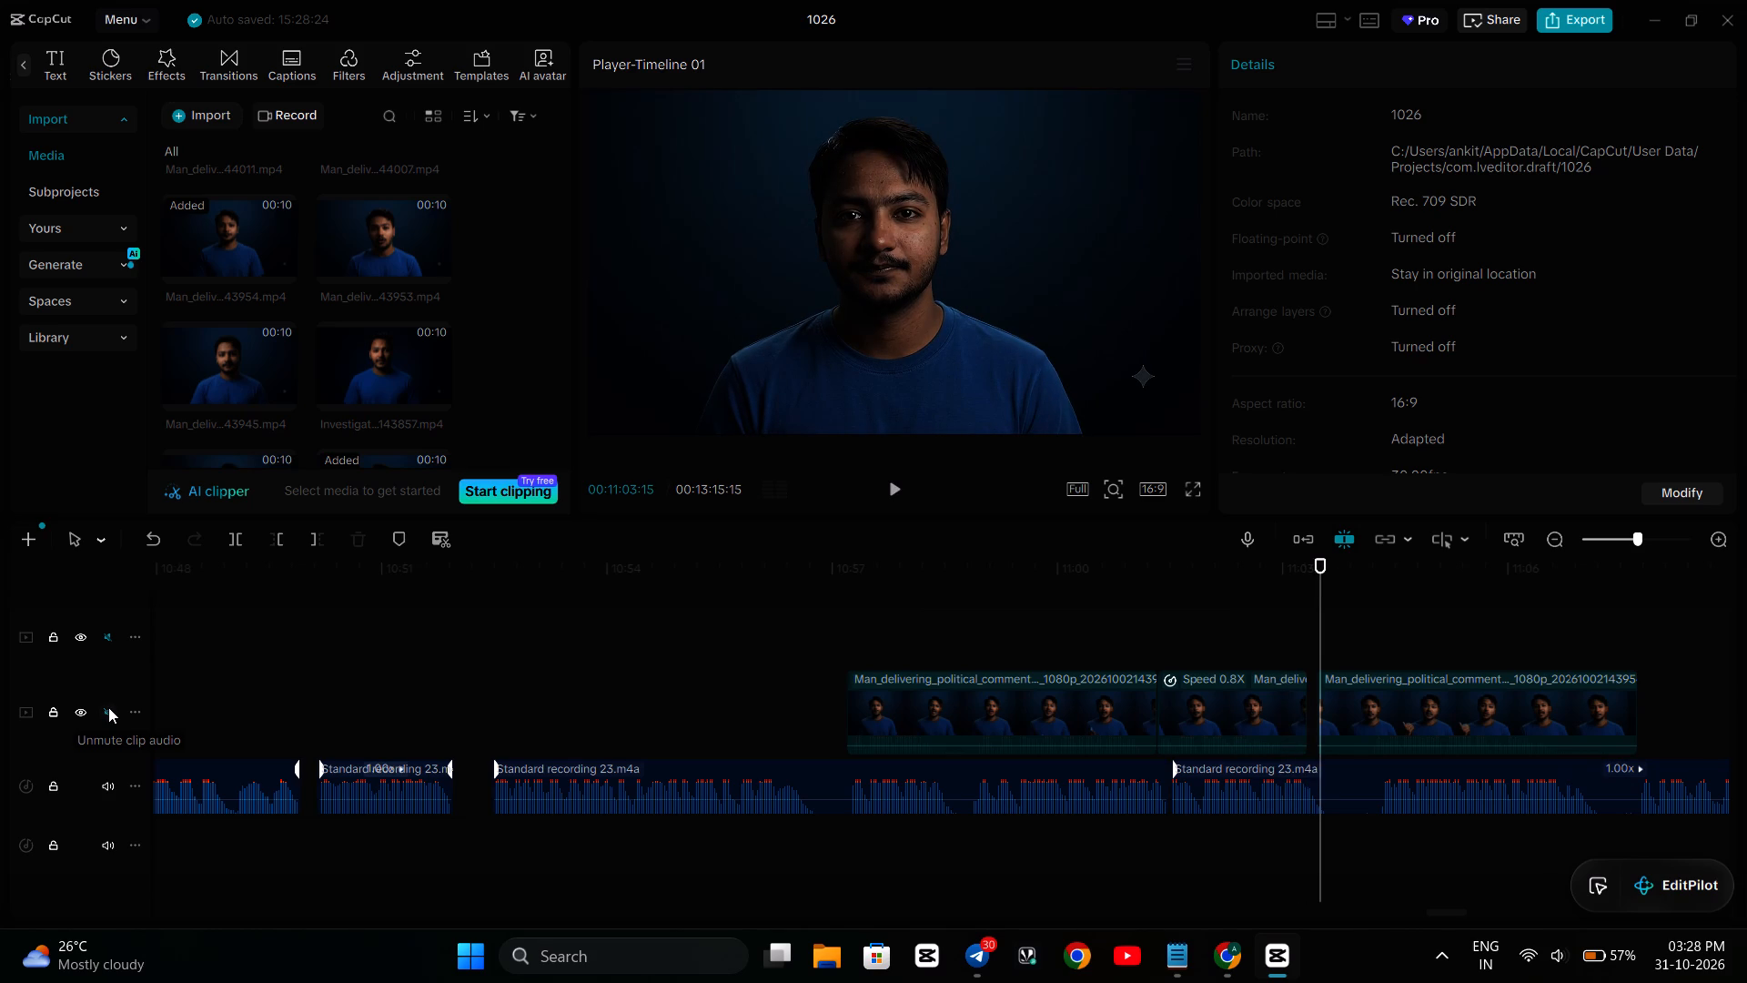
Play from about 10:58 to 11:03:13 to recheck the slowed avatar piece's lip sync against the narration.
left_click(964, 636)
key("space")
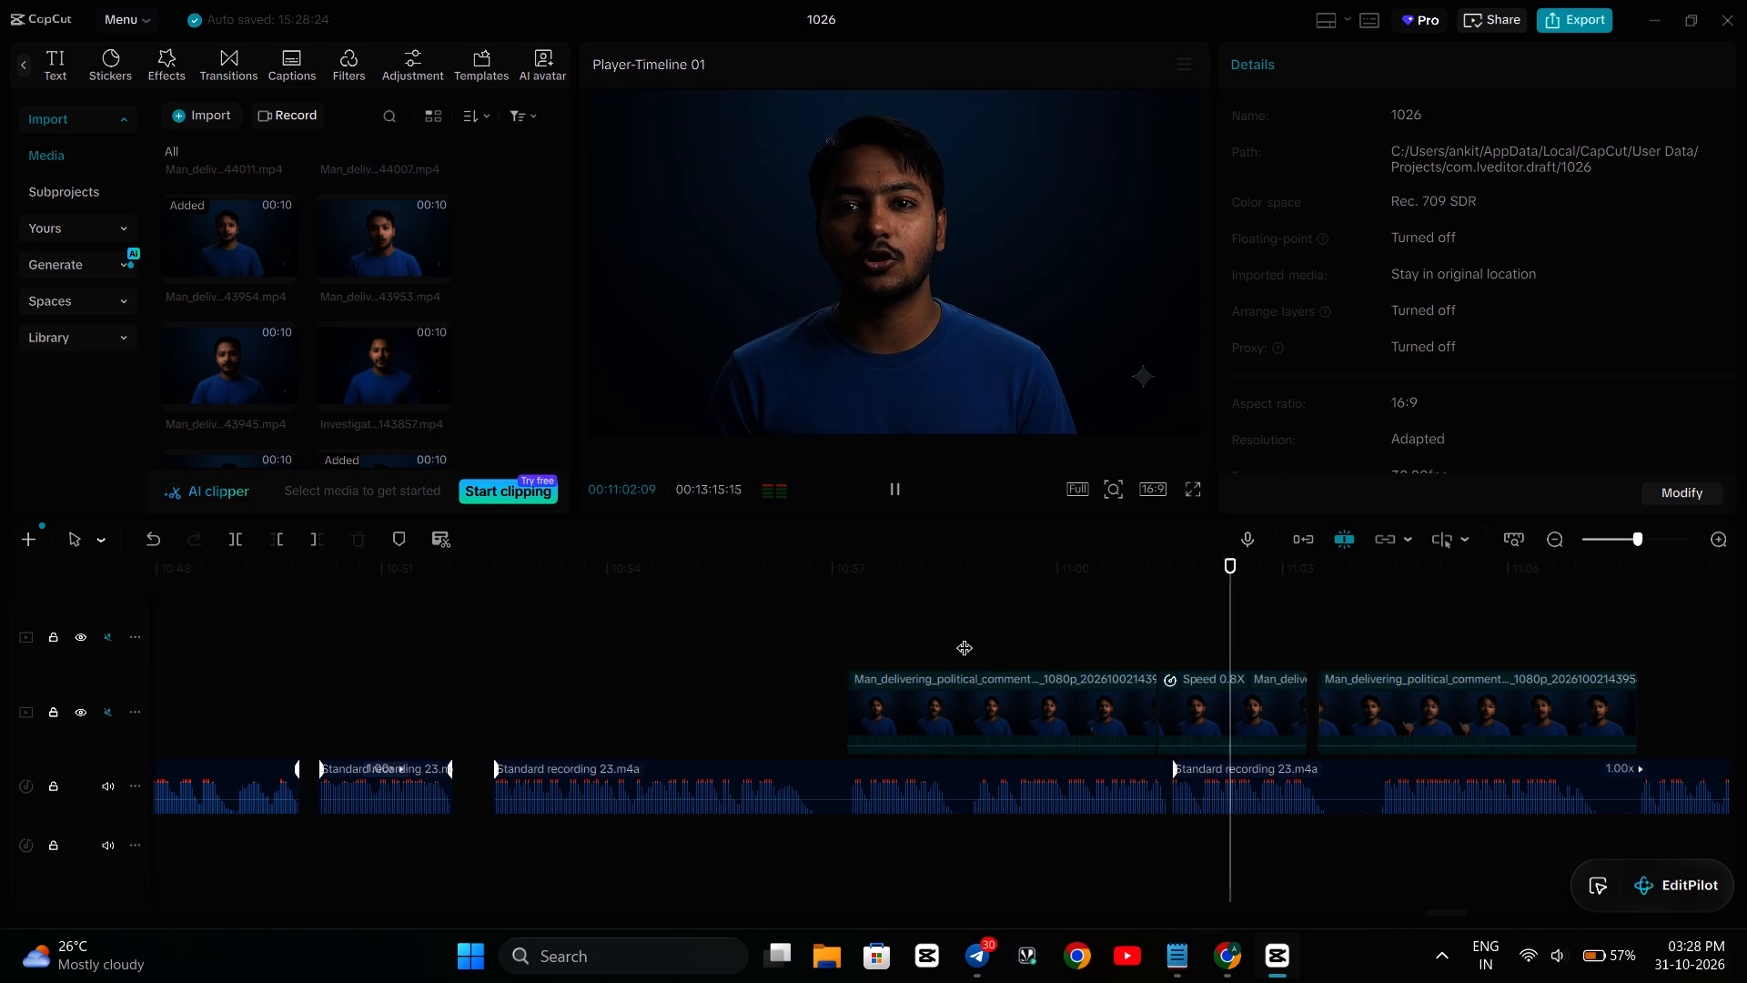
key("space")
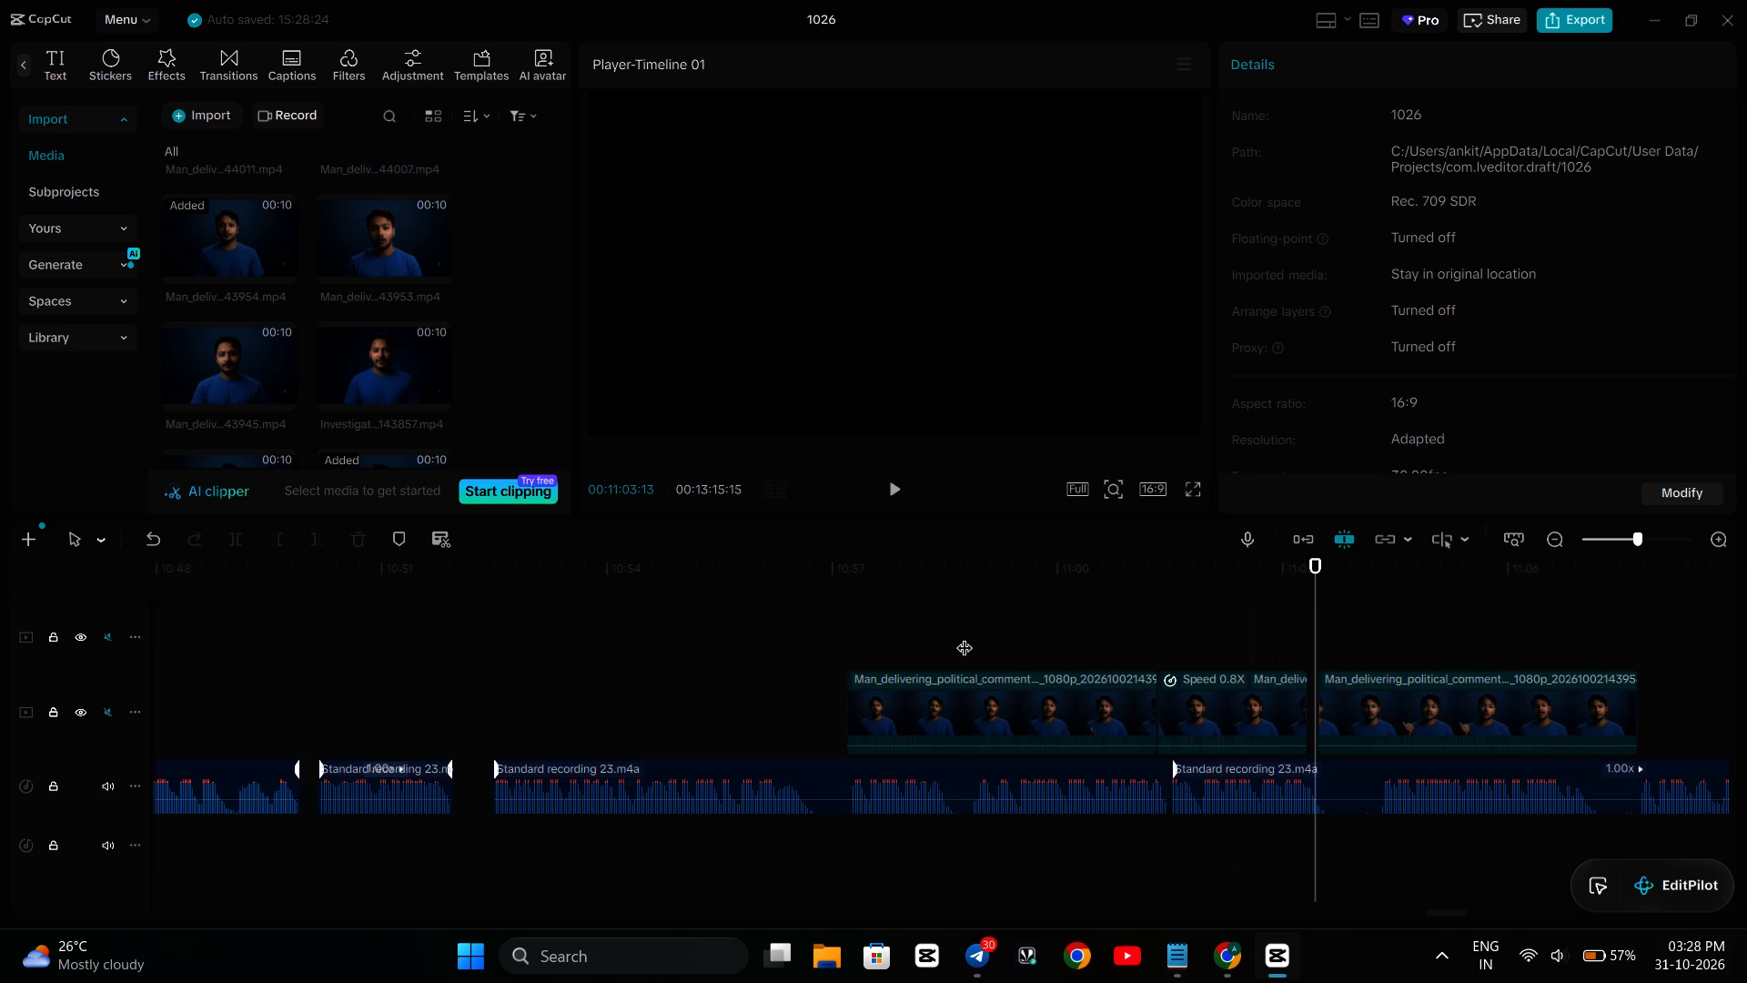
Shift the last avatar piece slightly later to make room, and slow the middle avatar piece to a speed of 0.75x.
left_click(1272, 709)
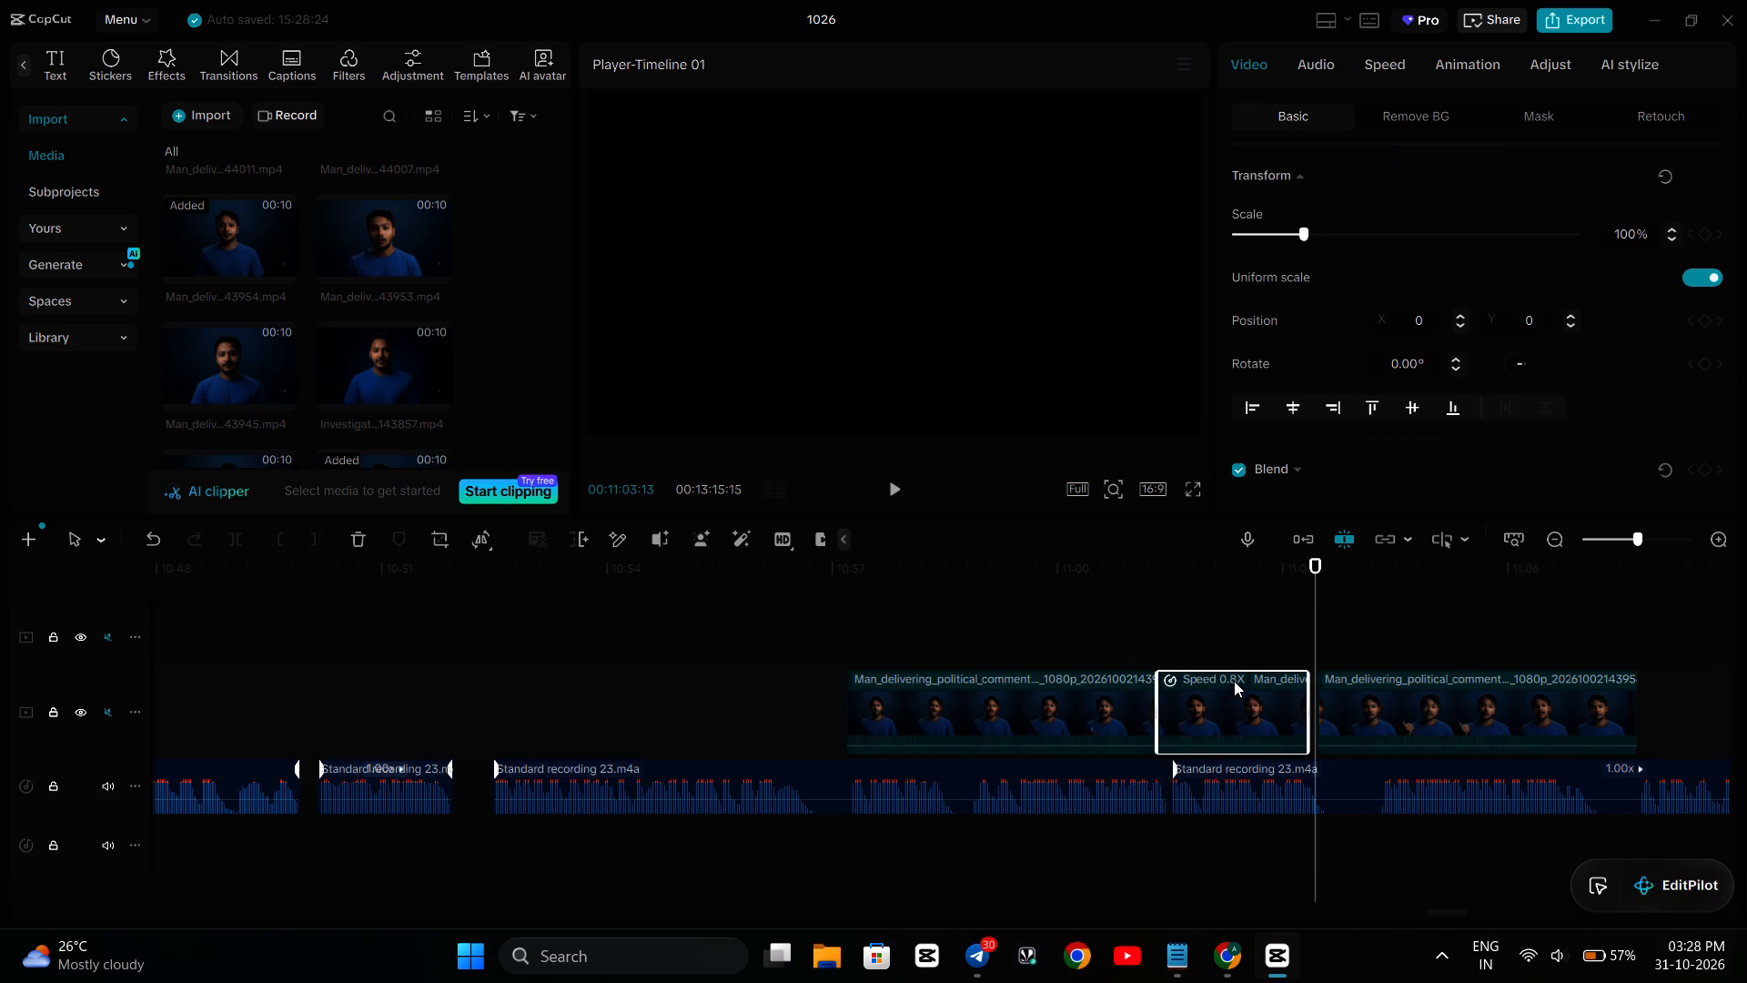
left_click(1388, 60)
left_click_drag(1425, 692, 1452, 693)
left_click(1297, 717)
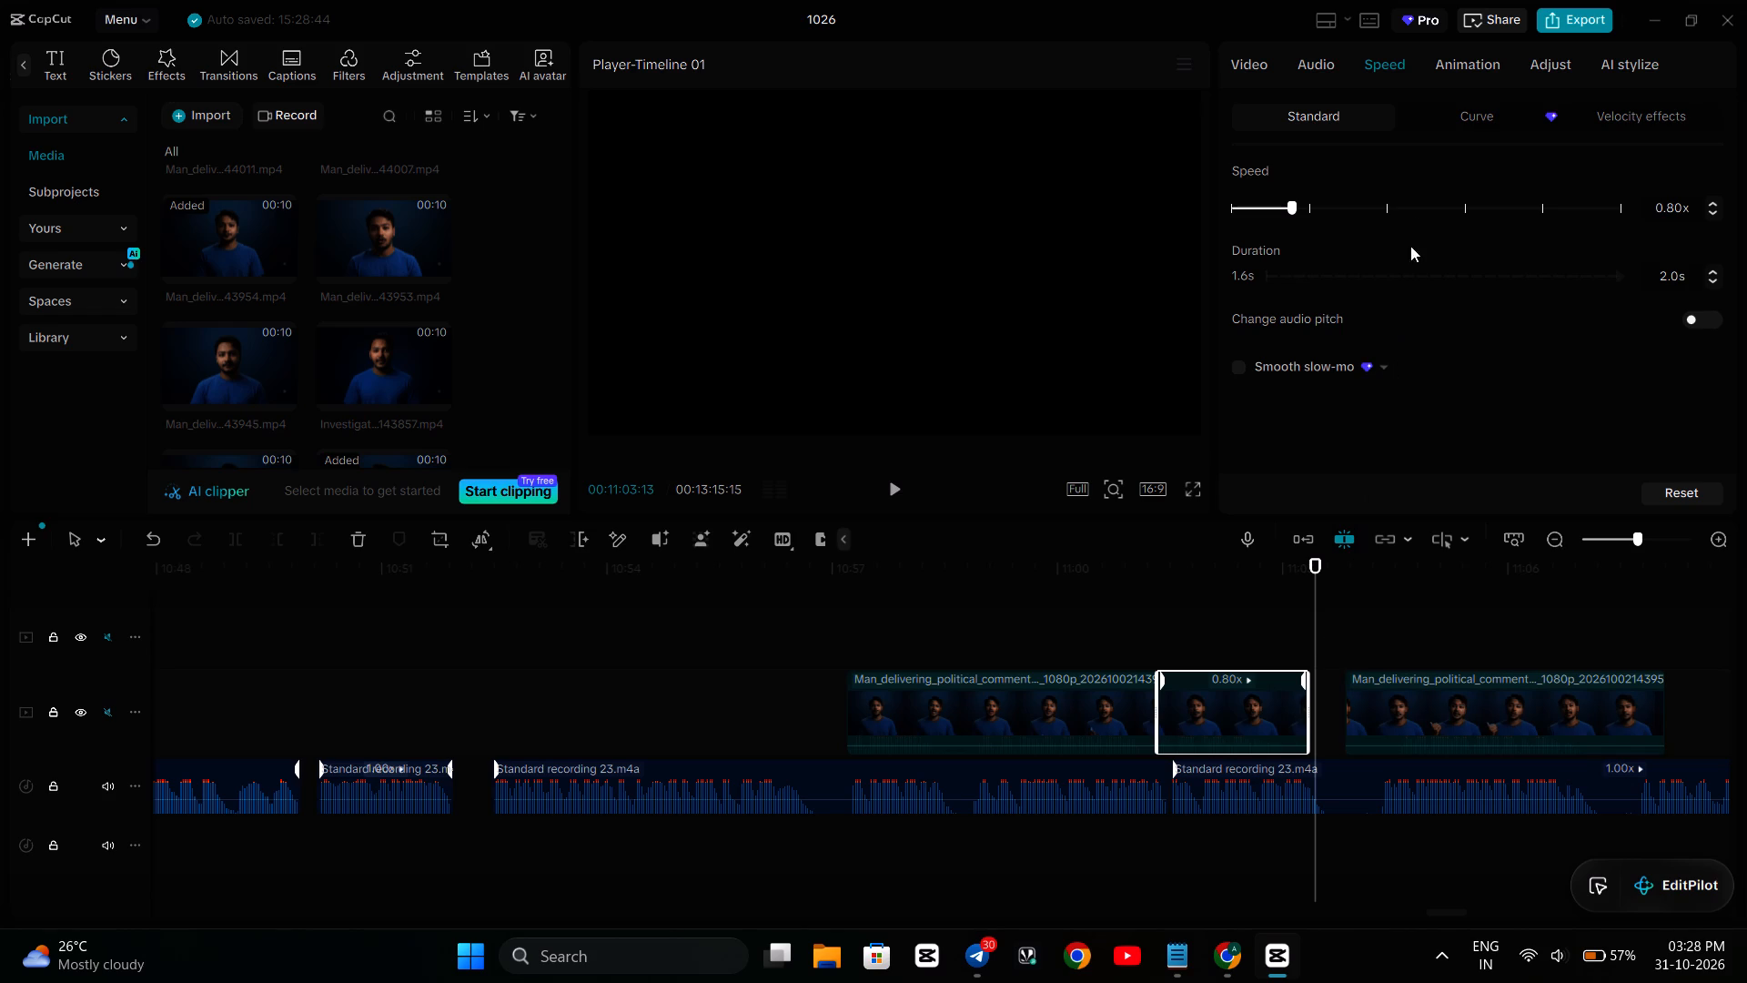
left_click(1679, 204)
key("BackSpace")
key("BackSpace")
type("75")
key("Return")
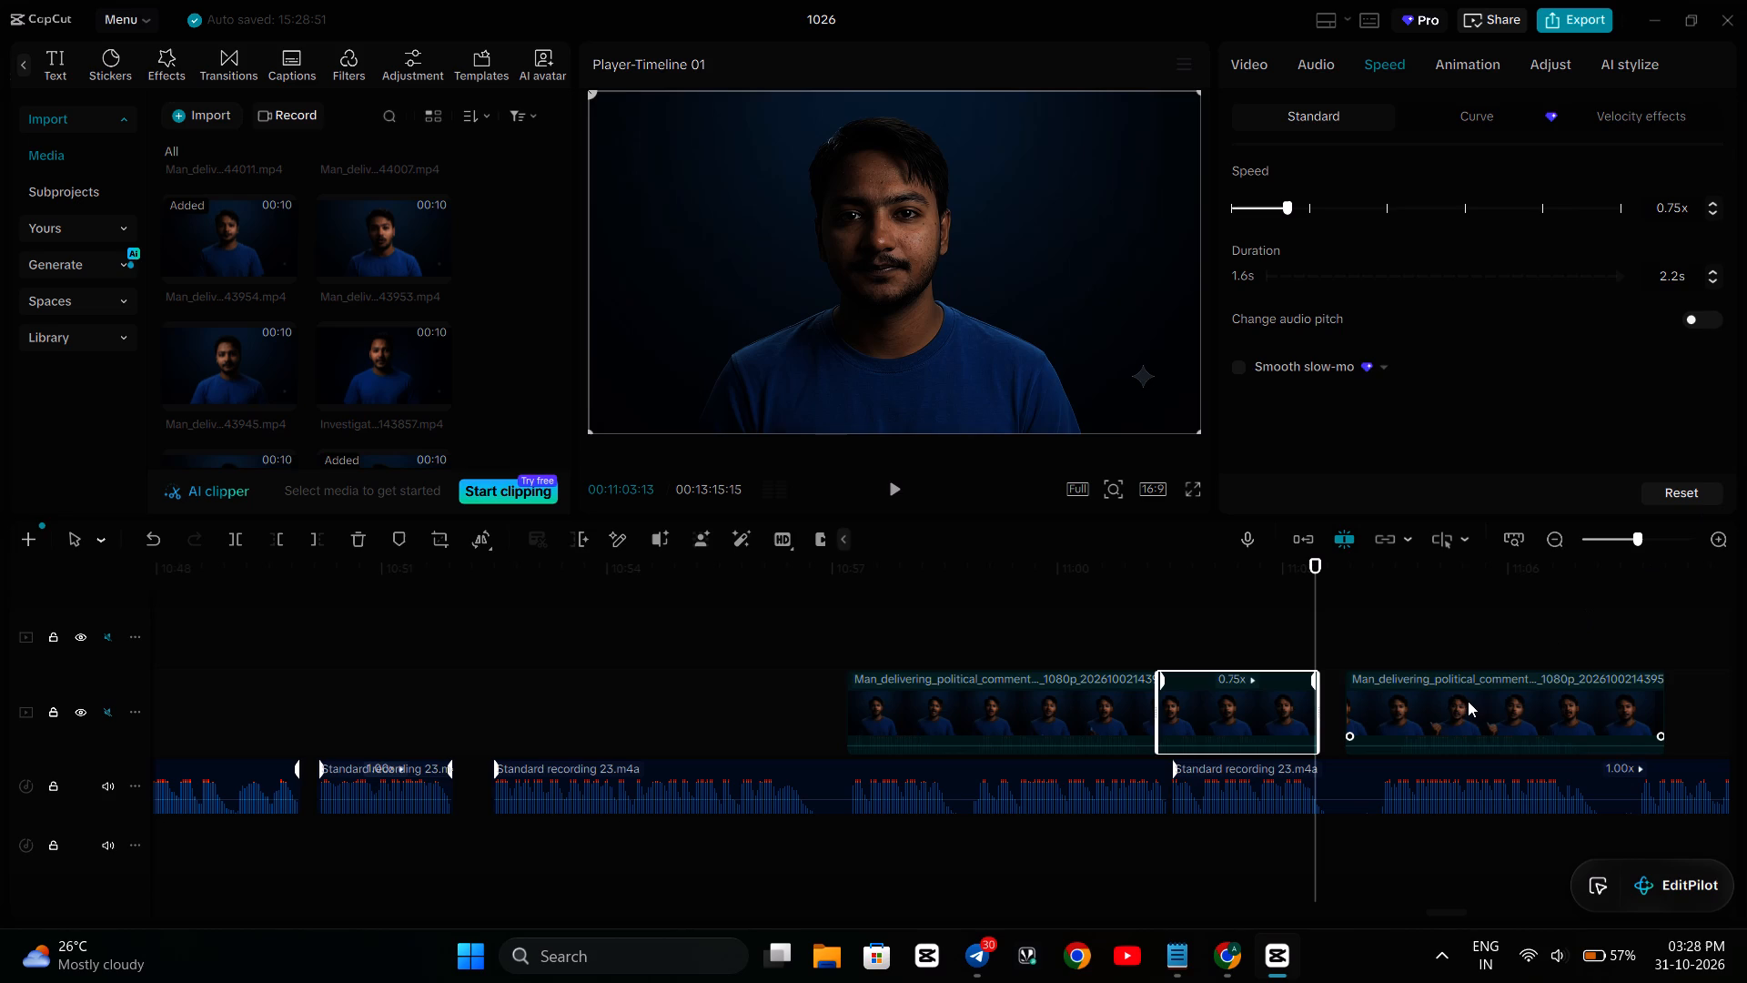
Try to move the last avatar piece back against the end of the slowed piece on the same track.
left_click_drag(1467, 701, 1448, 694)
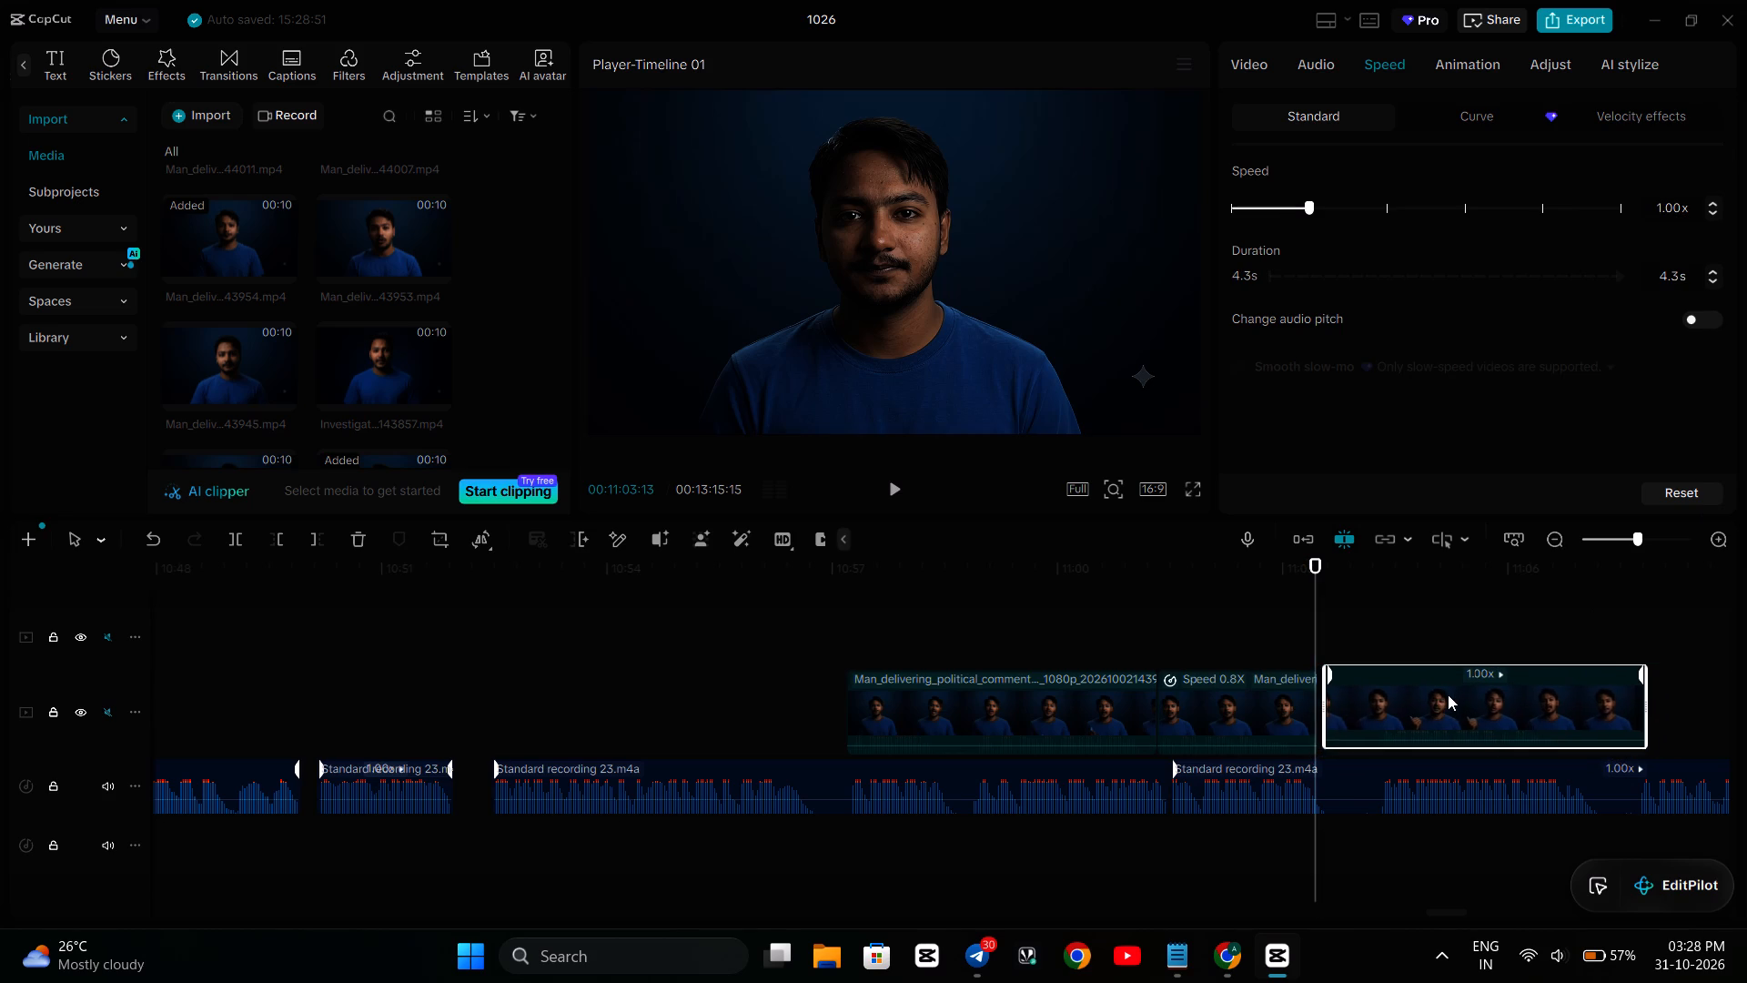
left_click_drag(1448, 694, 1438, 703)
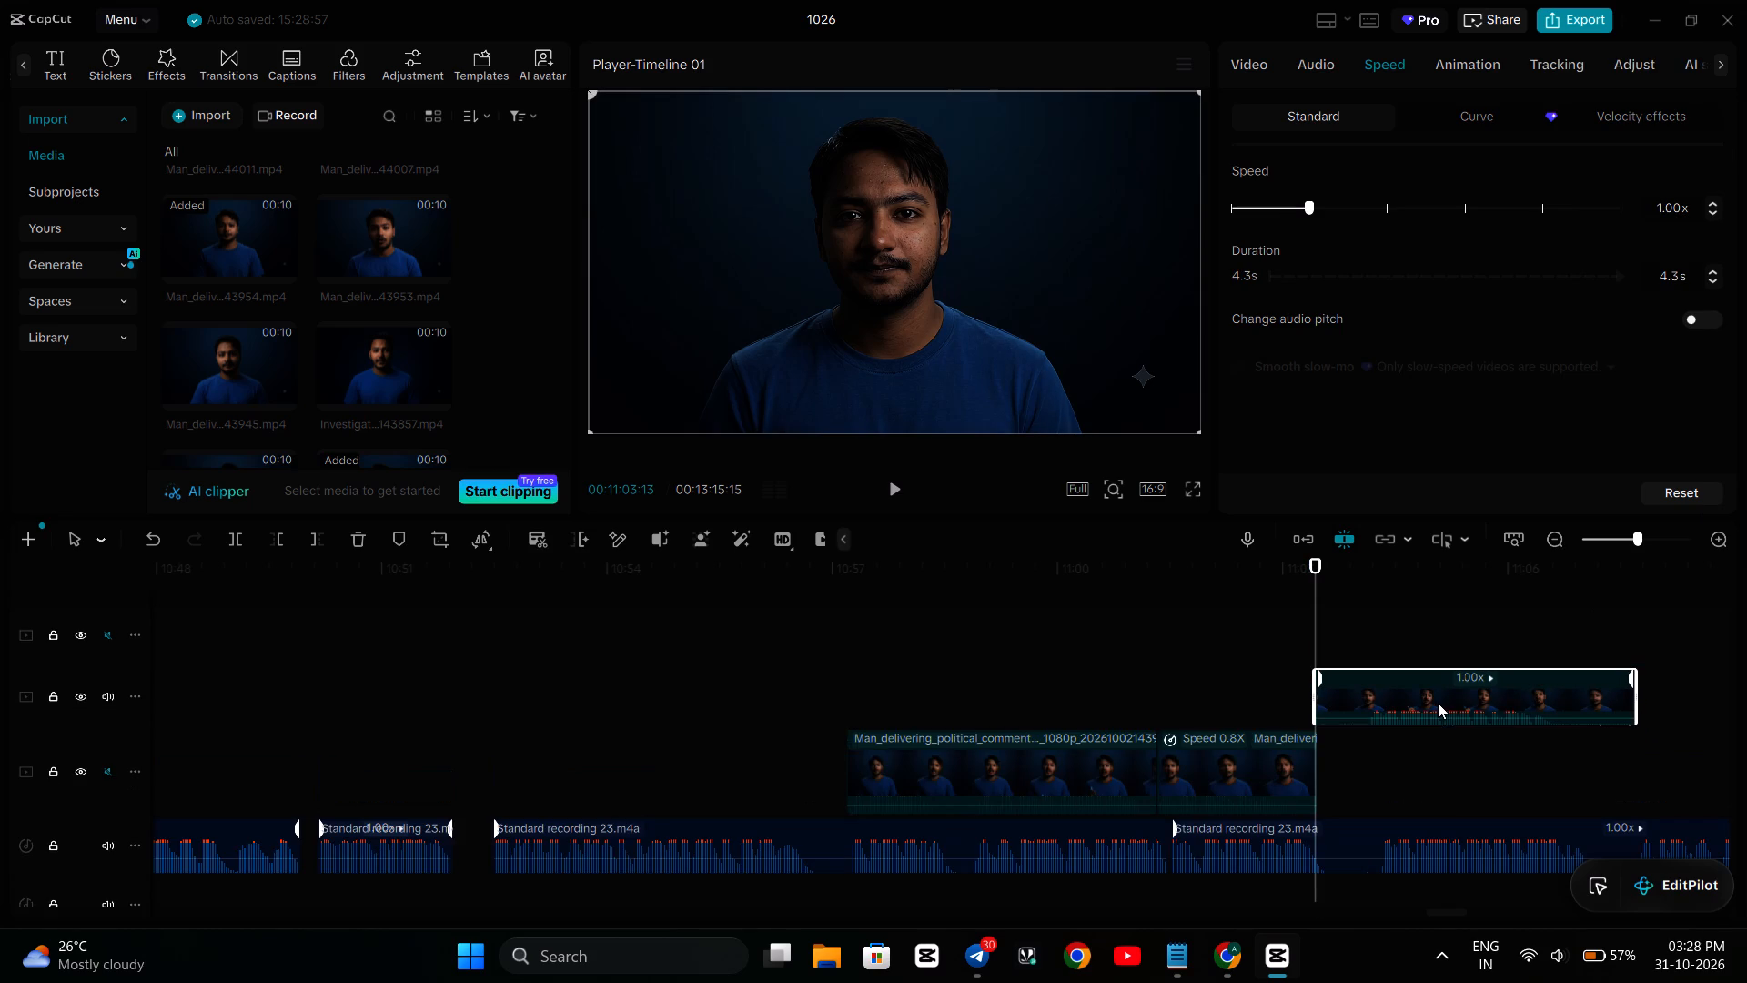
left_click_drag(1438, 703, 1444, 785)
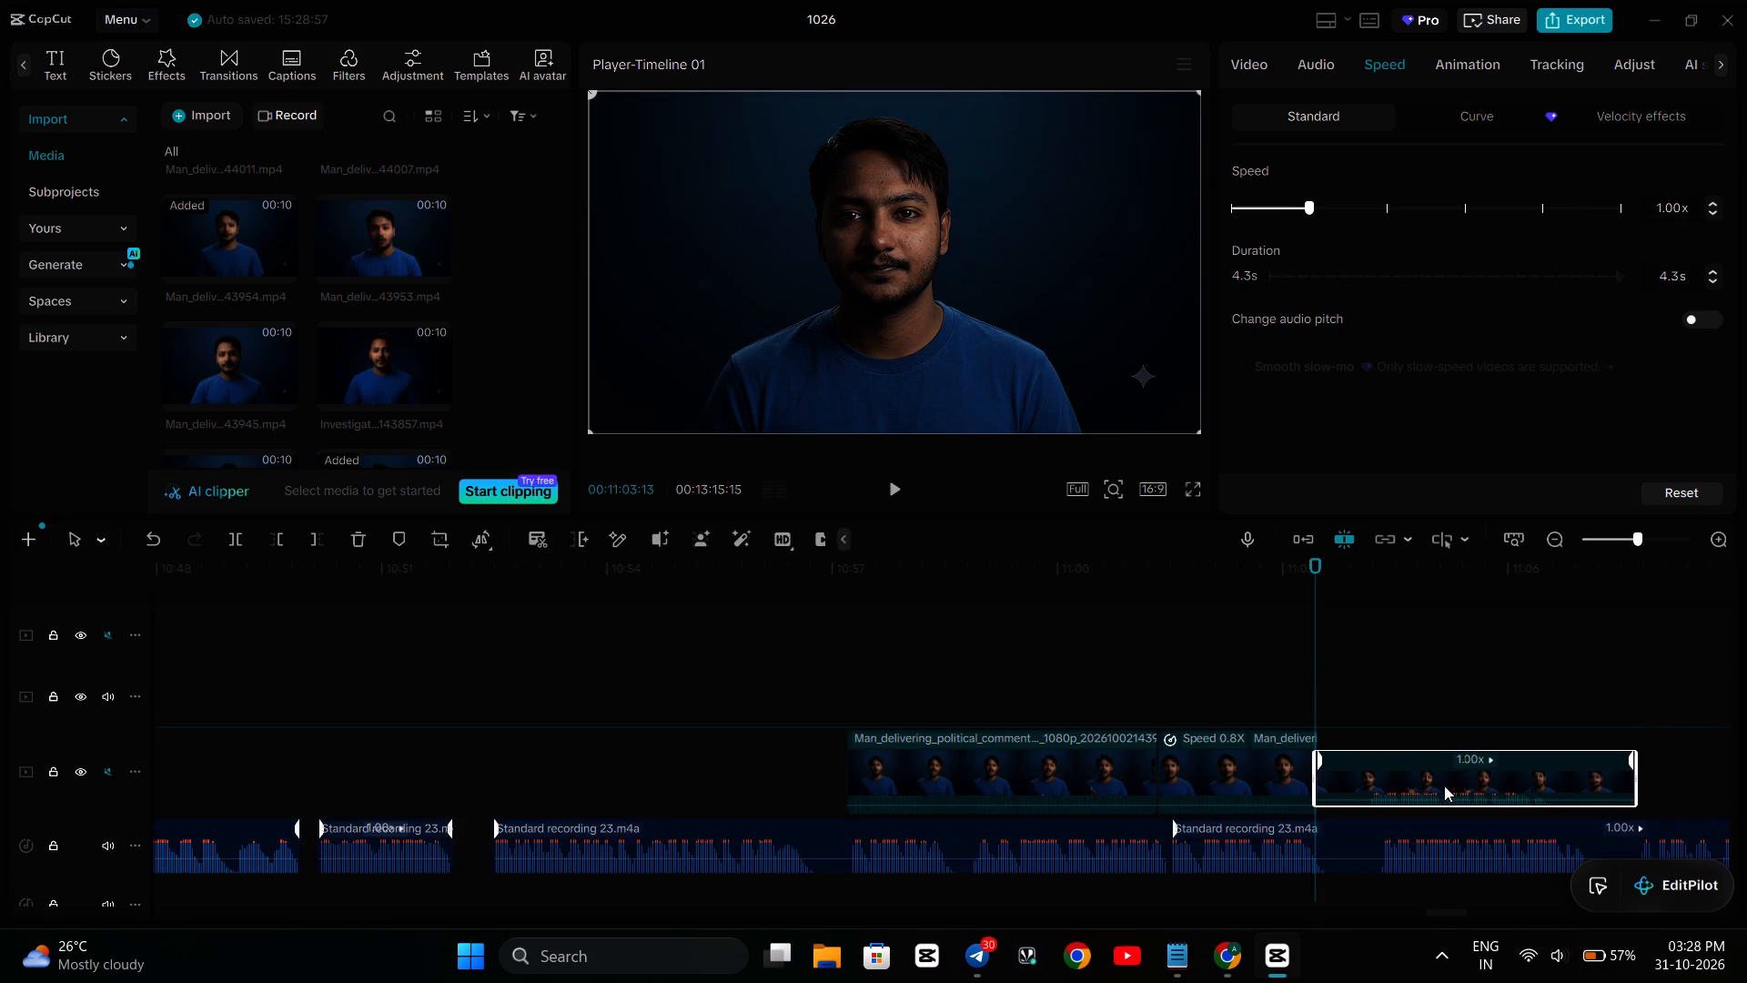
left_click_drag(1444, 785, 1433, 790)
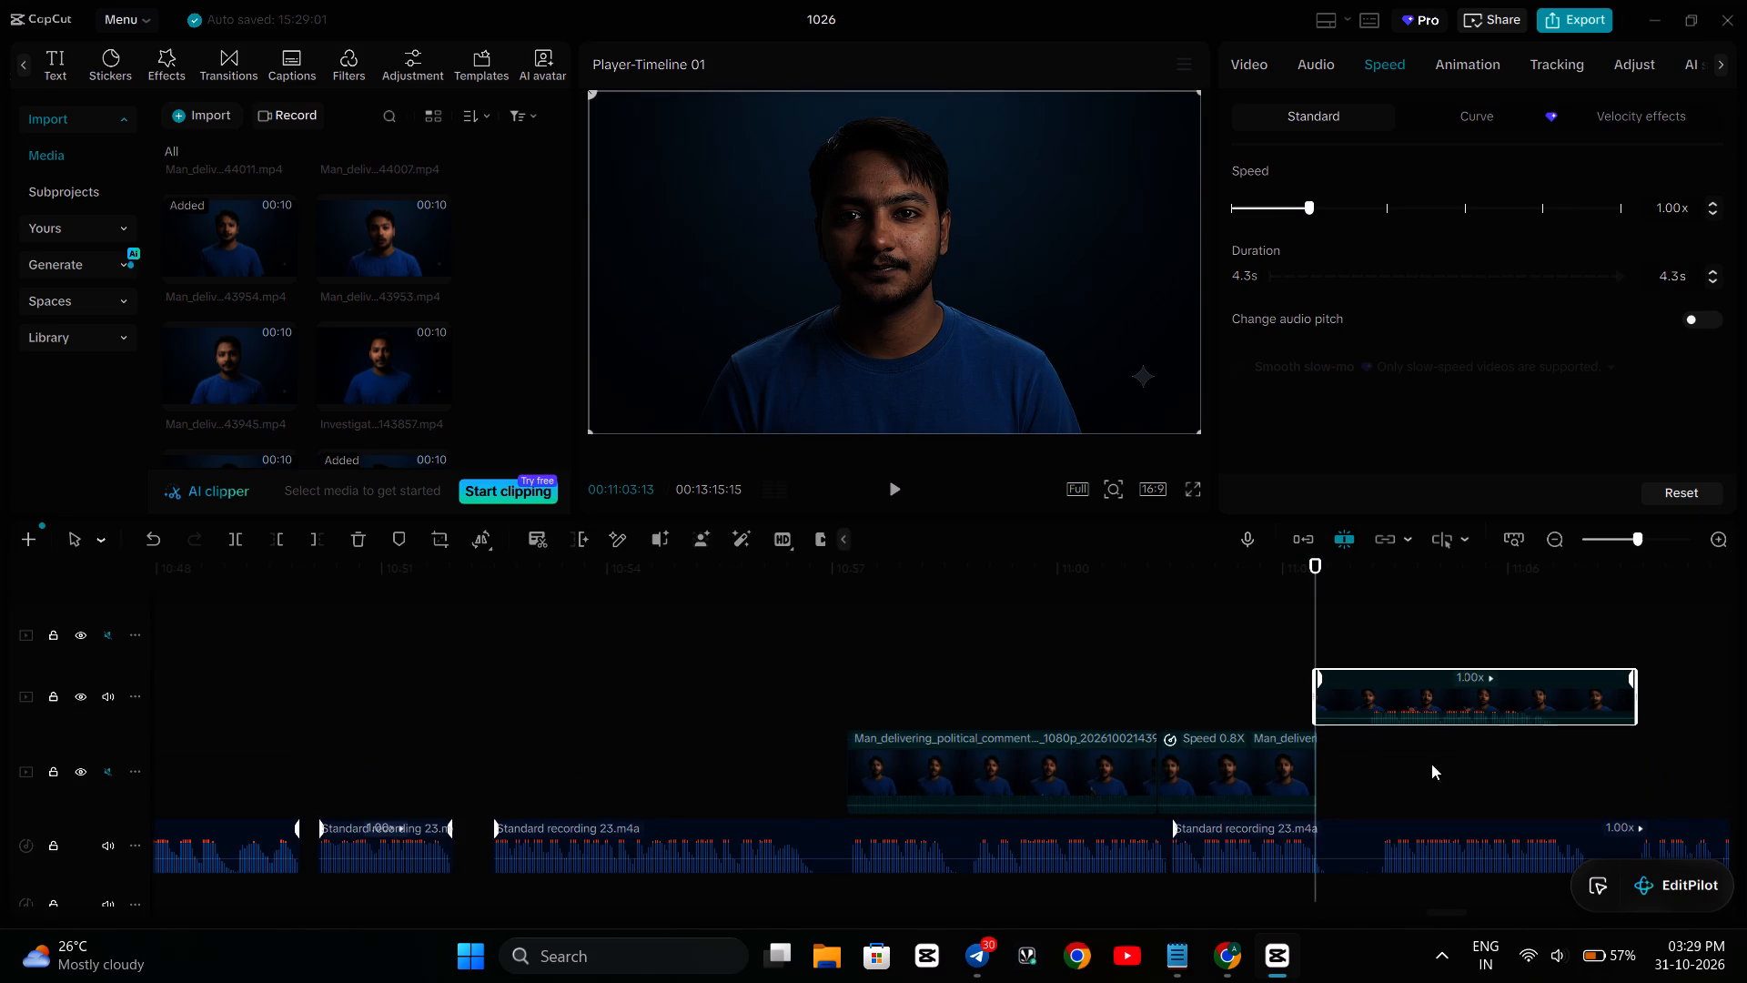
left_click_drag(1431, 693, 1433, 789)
Play the stretches from about 11:01 to 11:04 and 10:59 to 11:03 to check the 0.75x piece's lip sync.
left_click(1138, 682)
key("space")
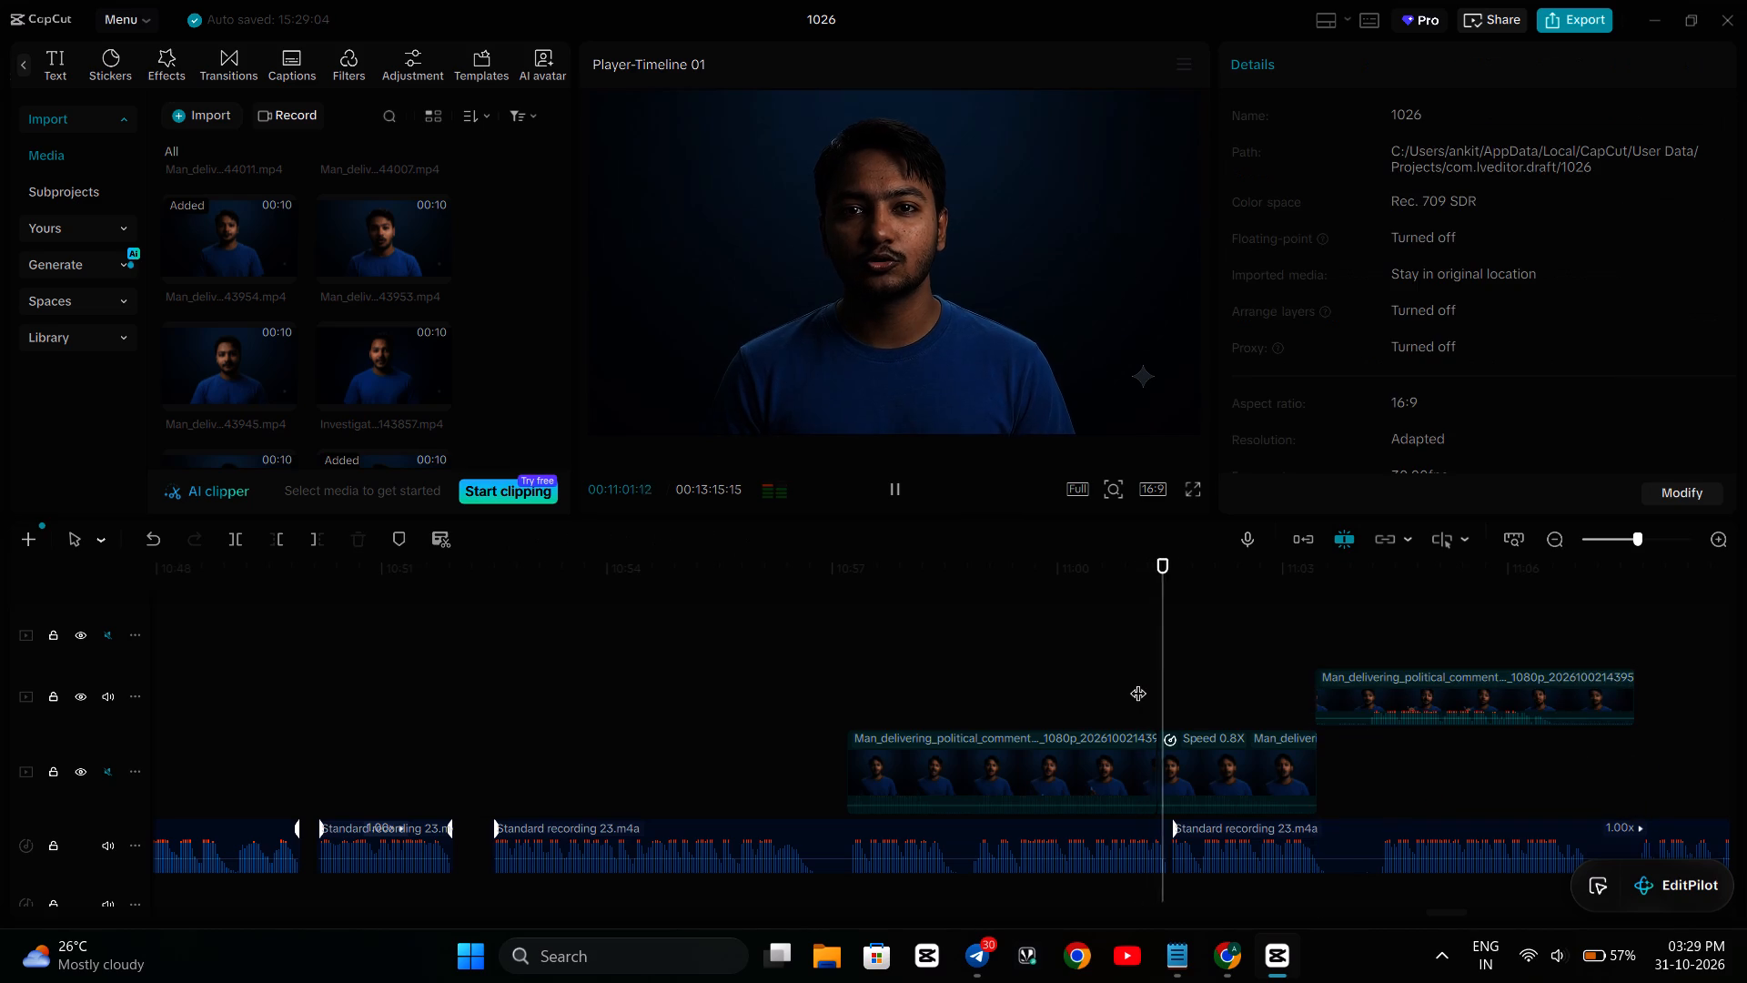
key("space")
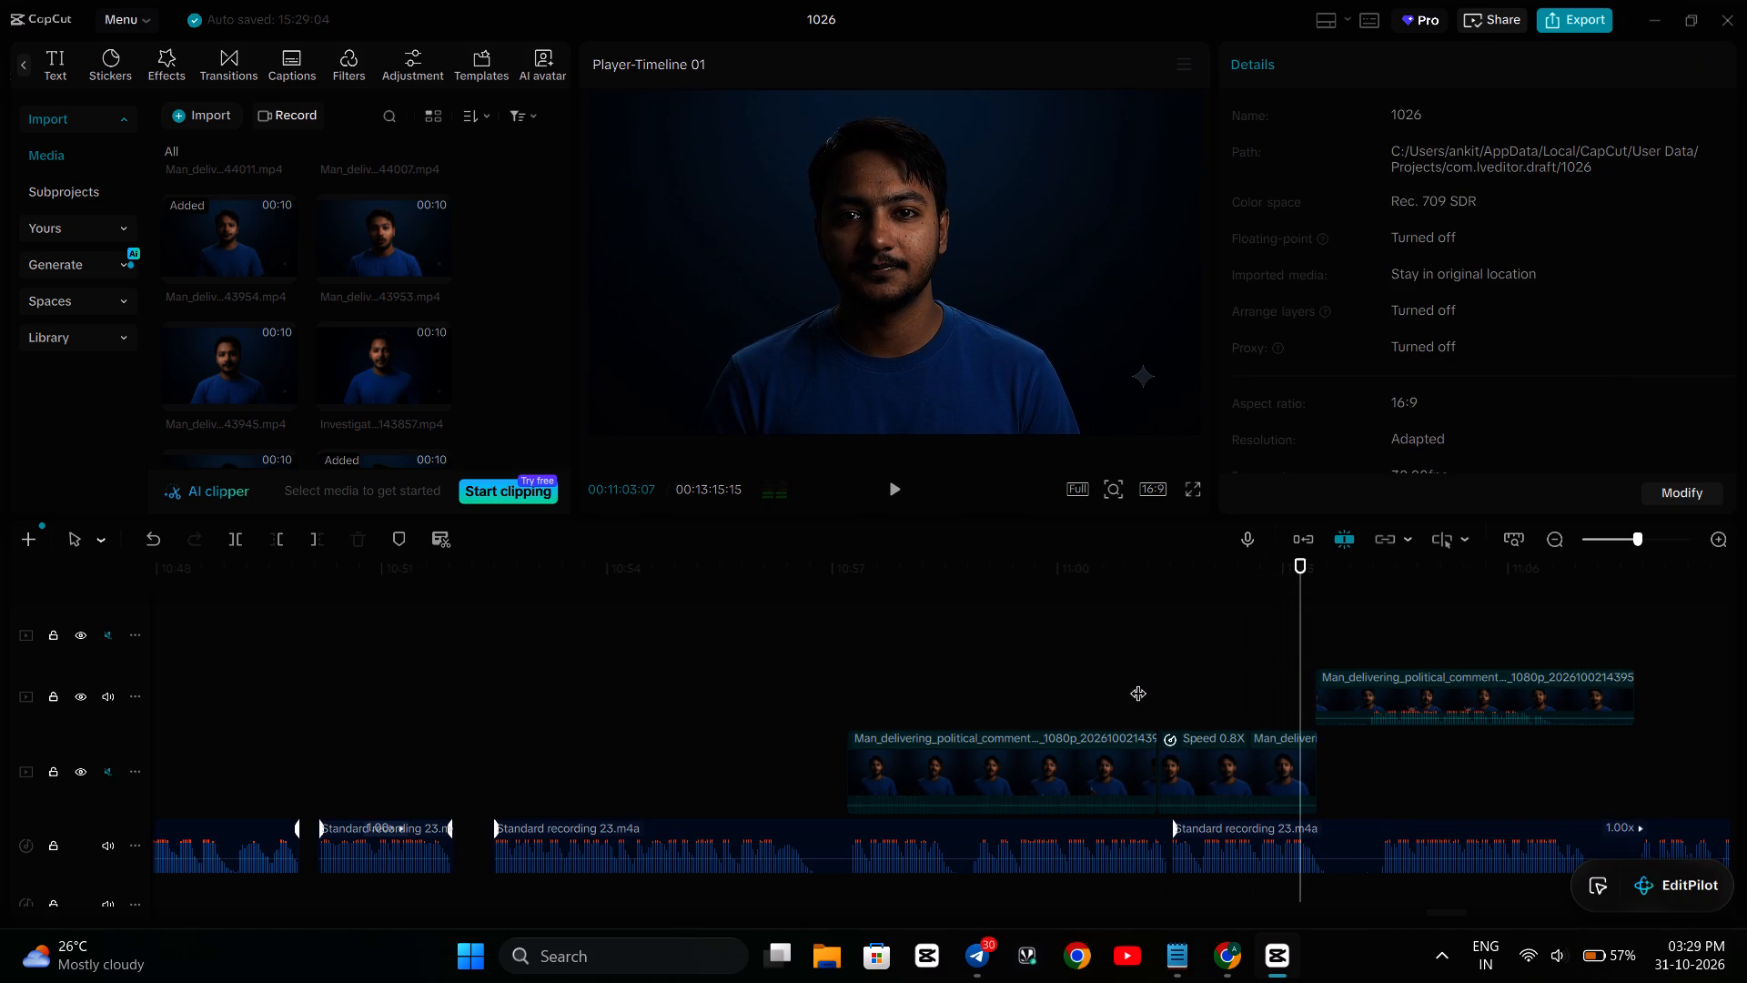
key("space")
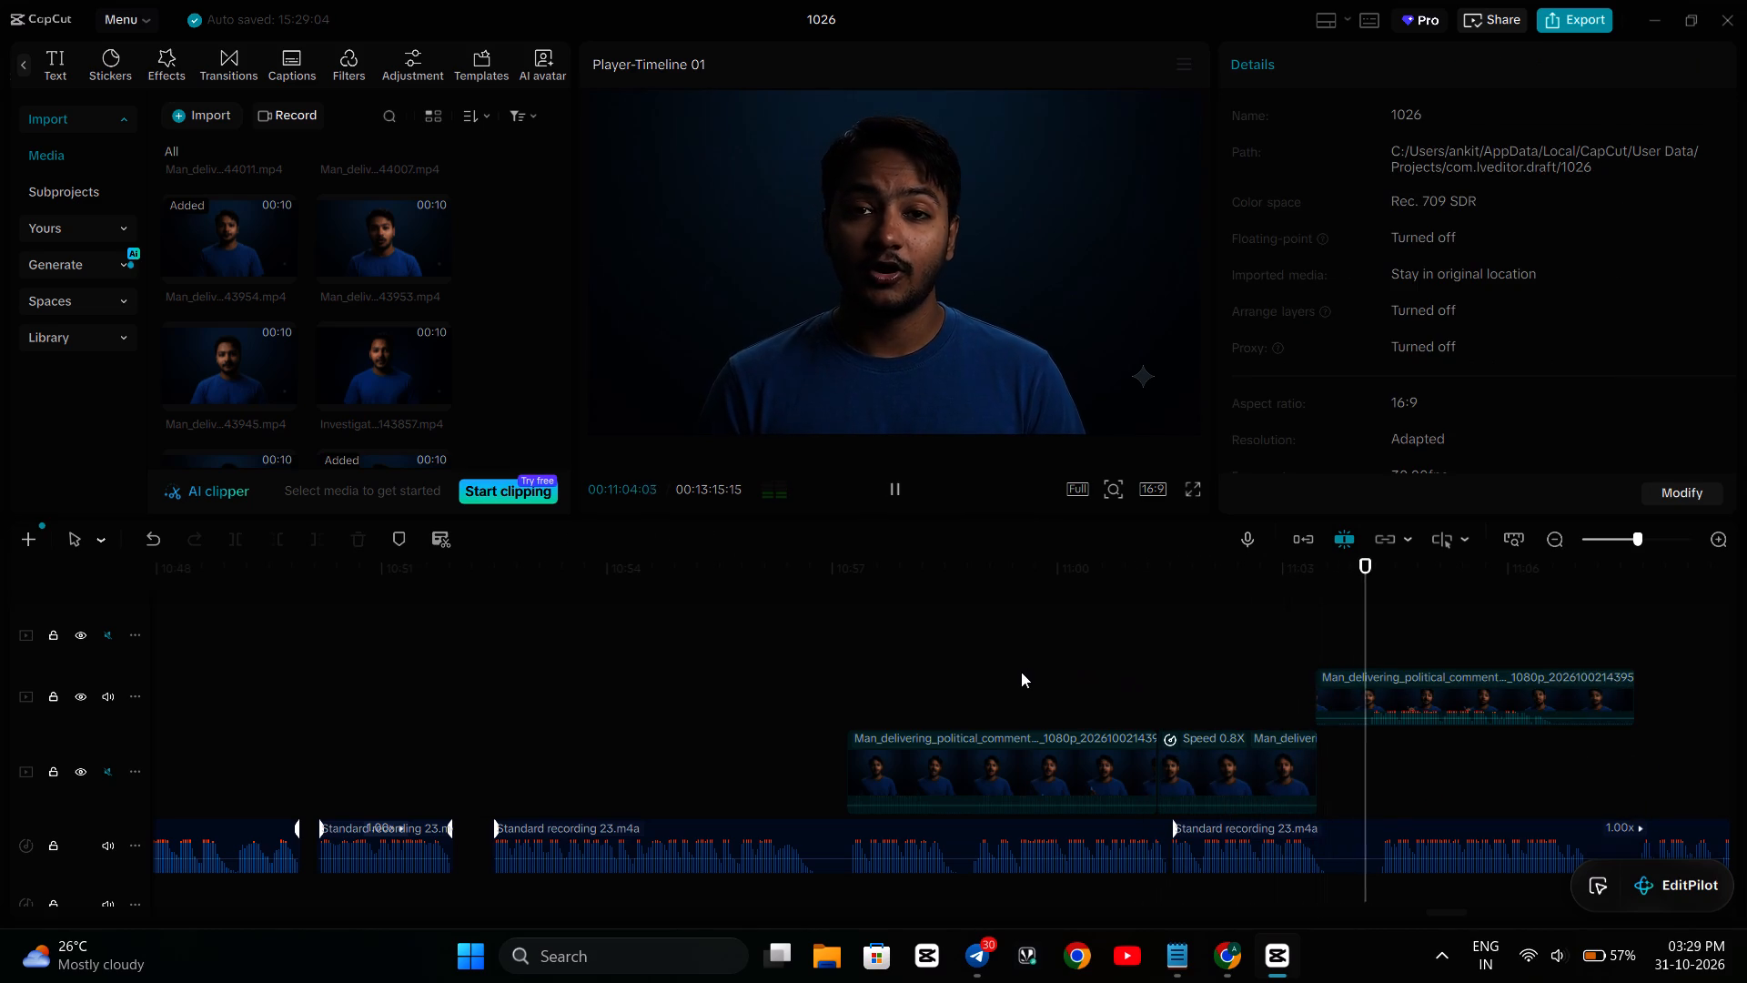
left_click(1021, 672)
key("space")
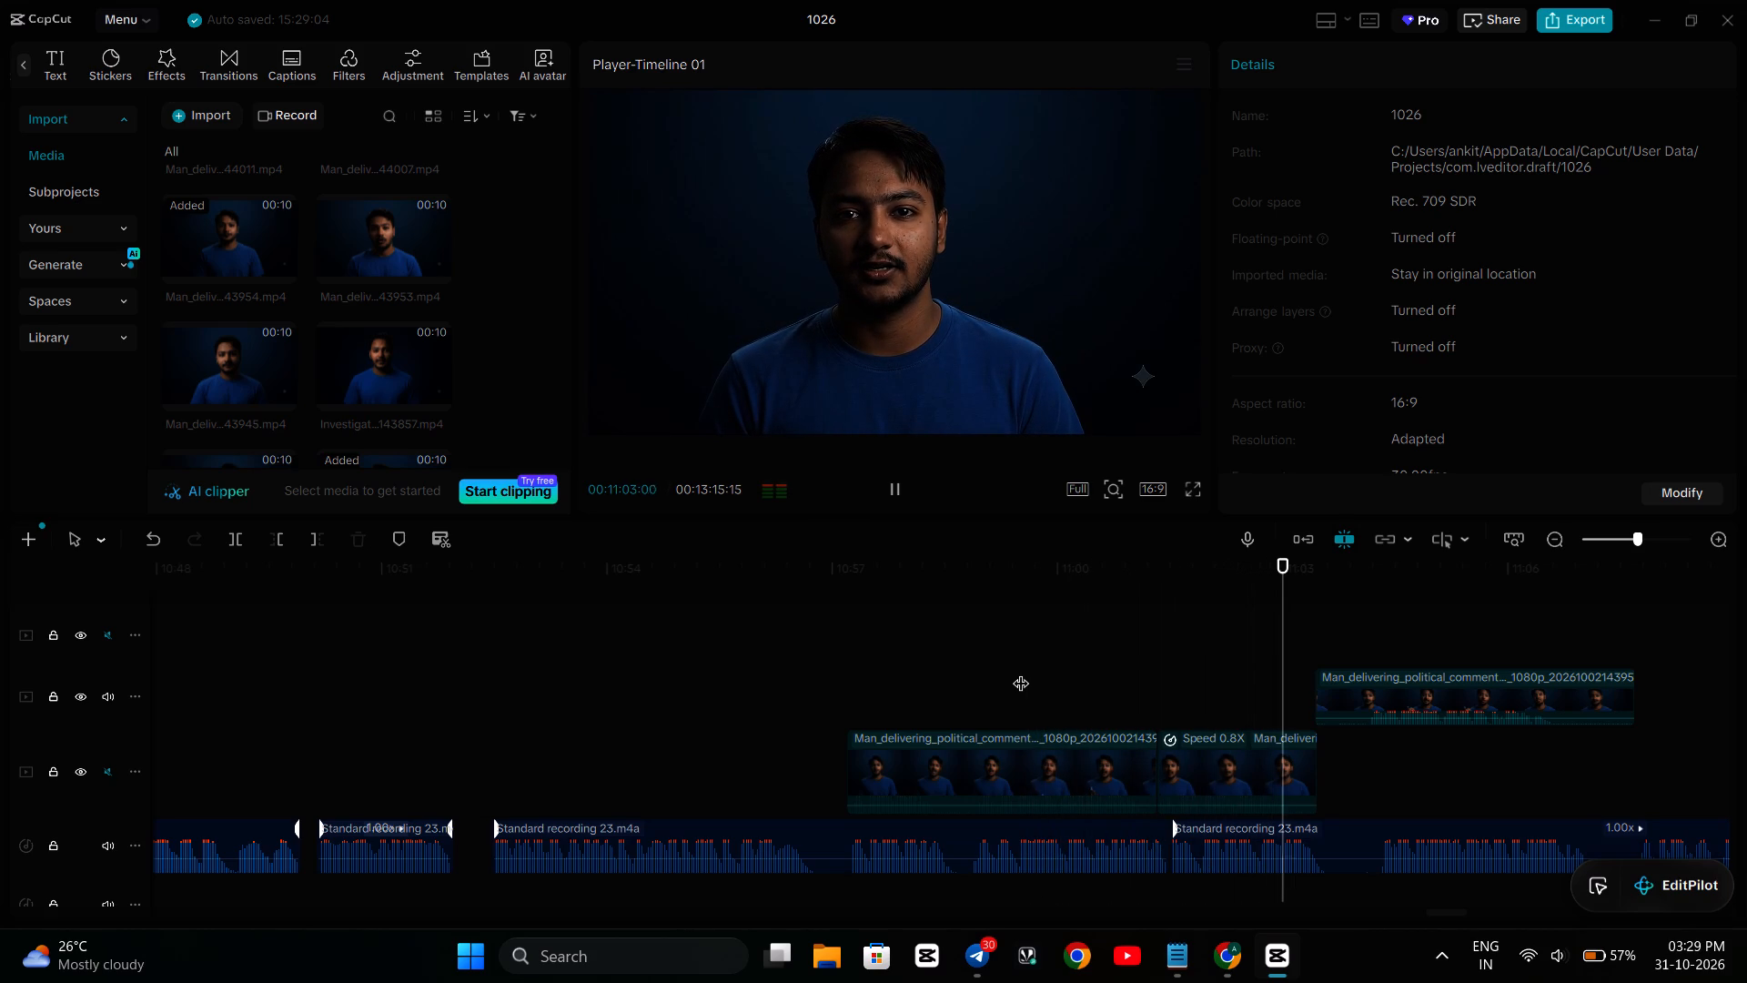
key("space")
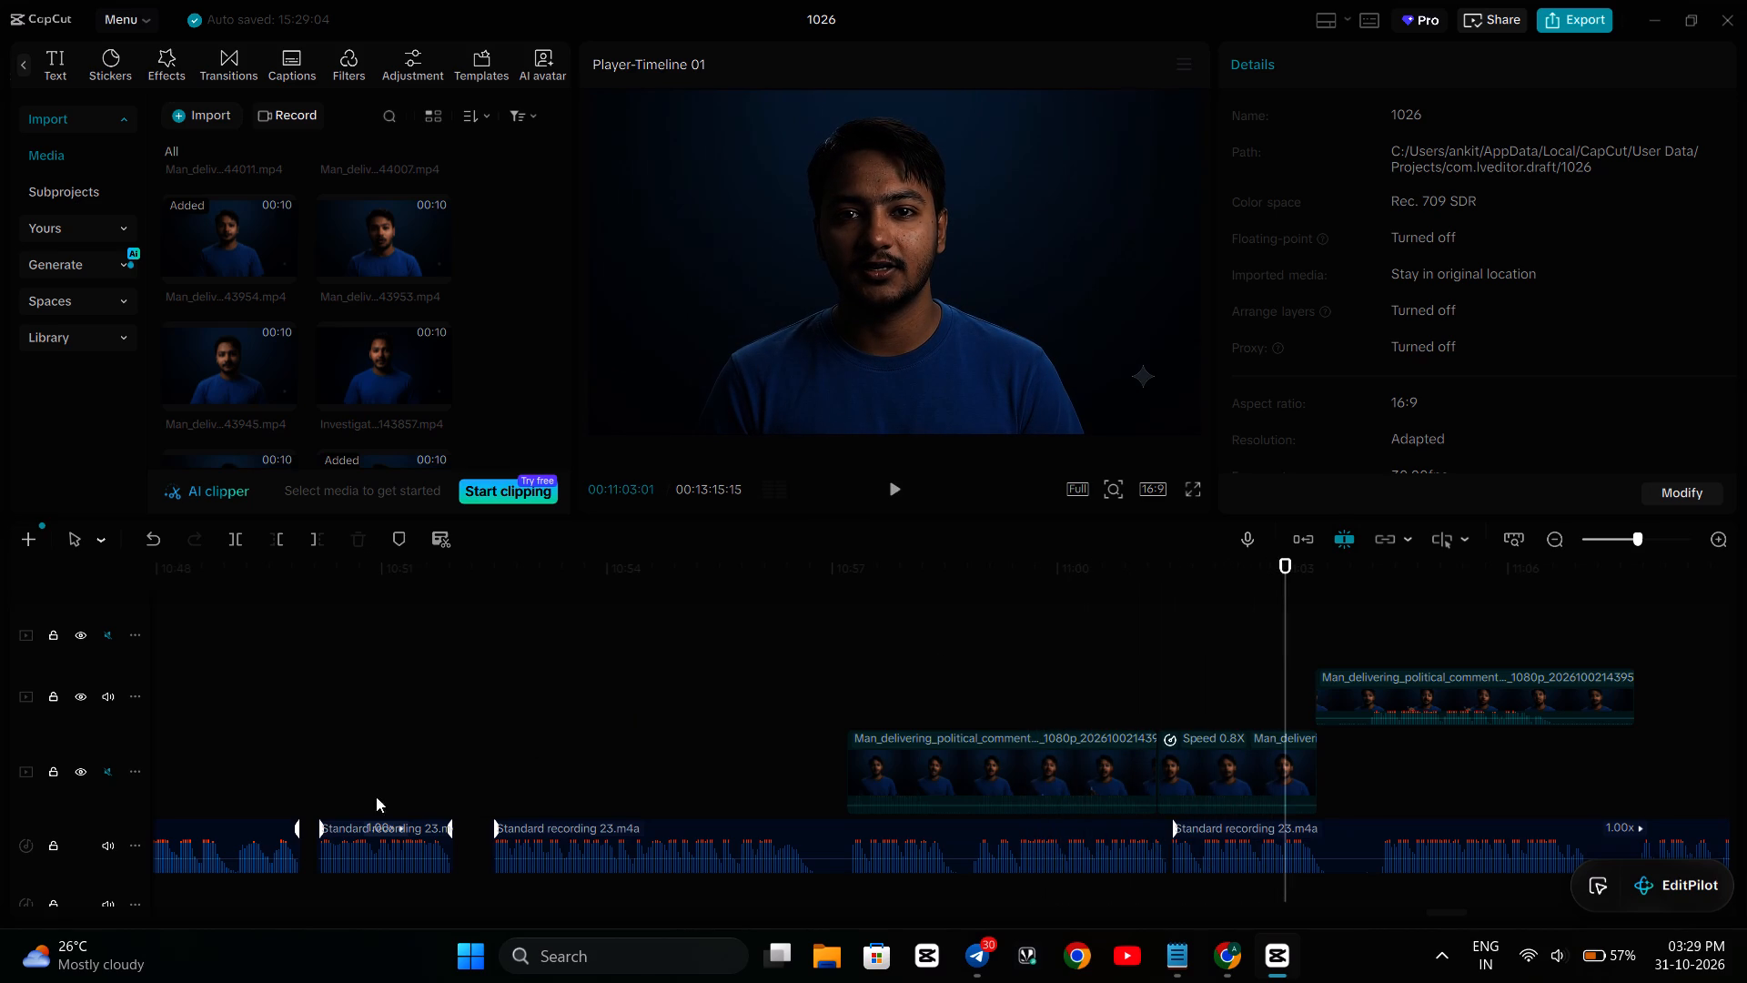
Unmute the slowed piece's video track and play from about 10:59 to 11:04:08 to compare the avatar's speech with the narration.
left_click(106, 770)
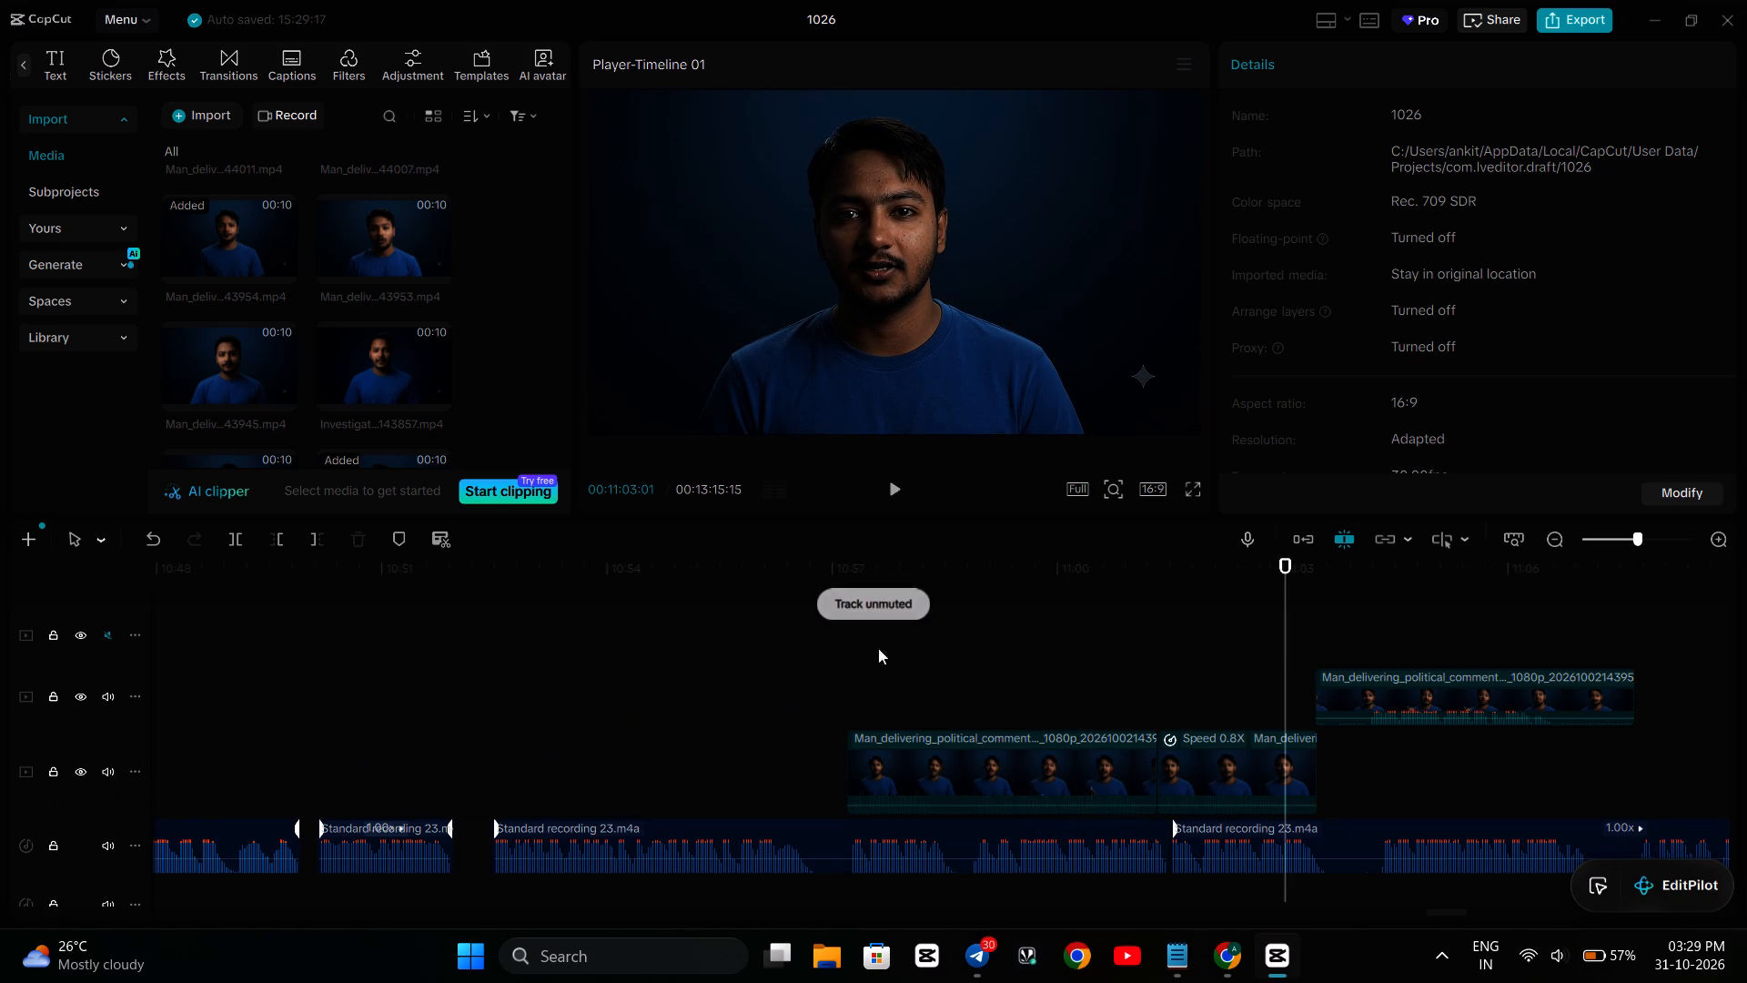
left_click(1031, 618)
key("space")
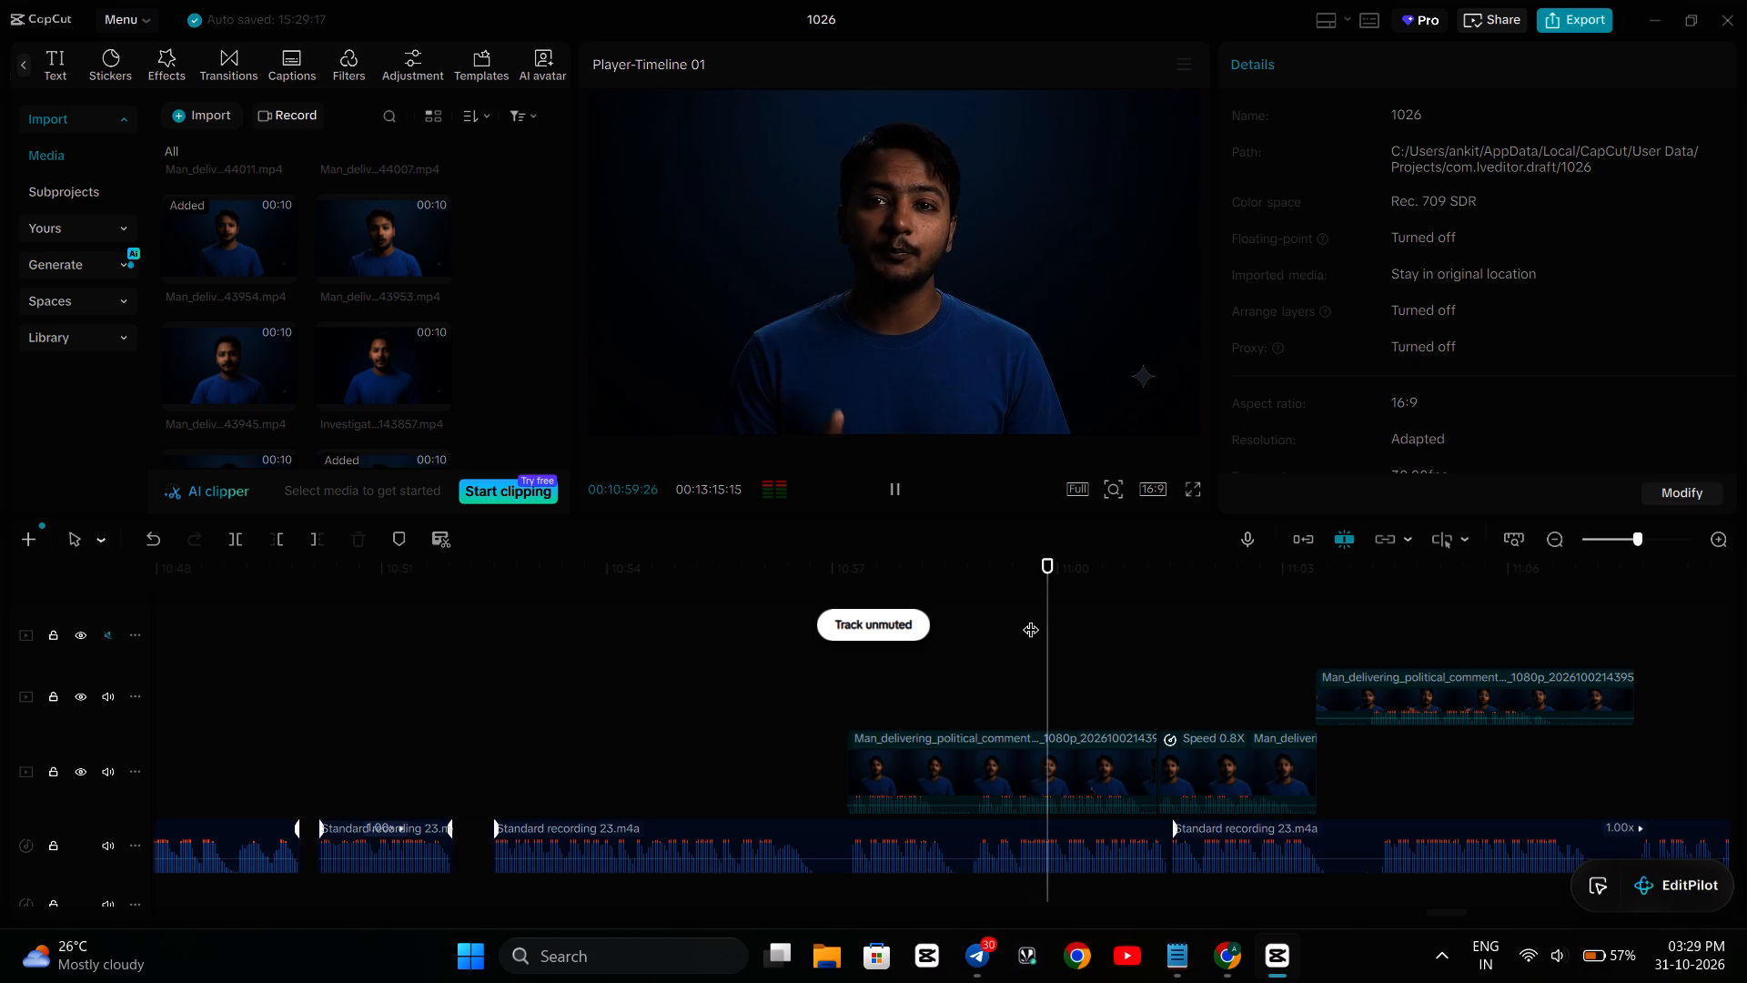
key("space")
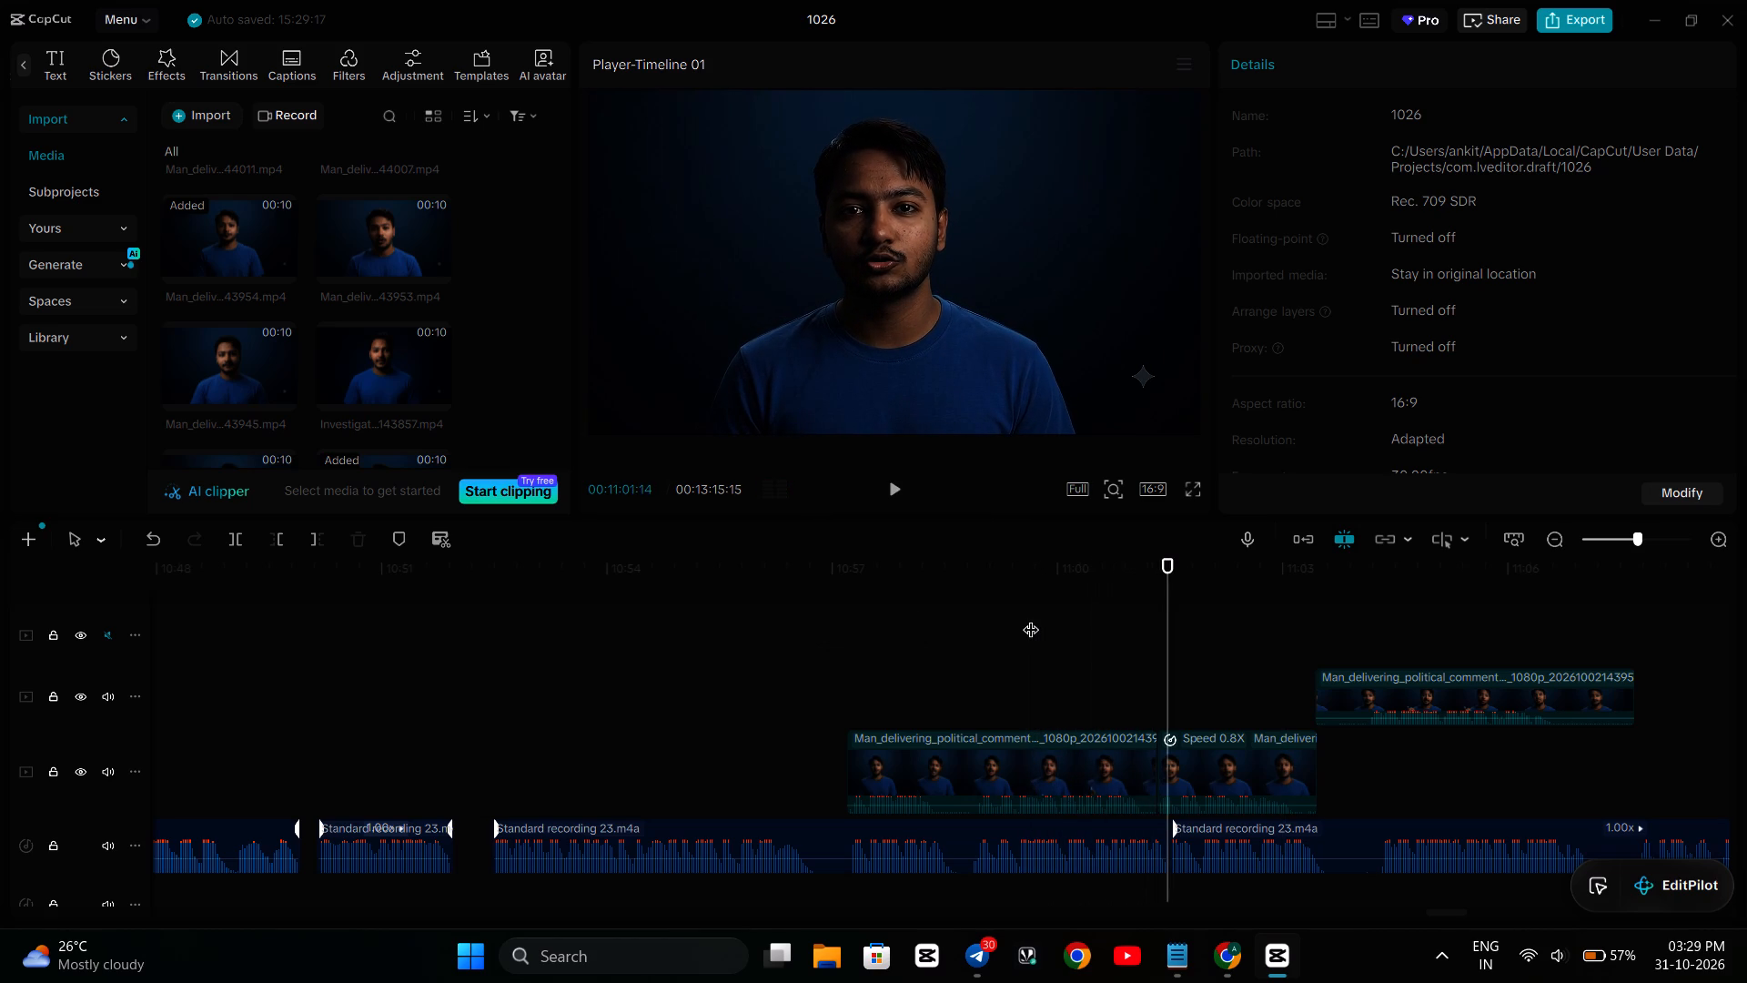
key("space")
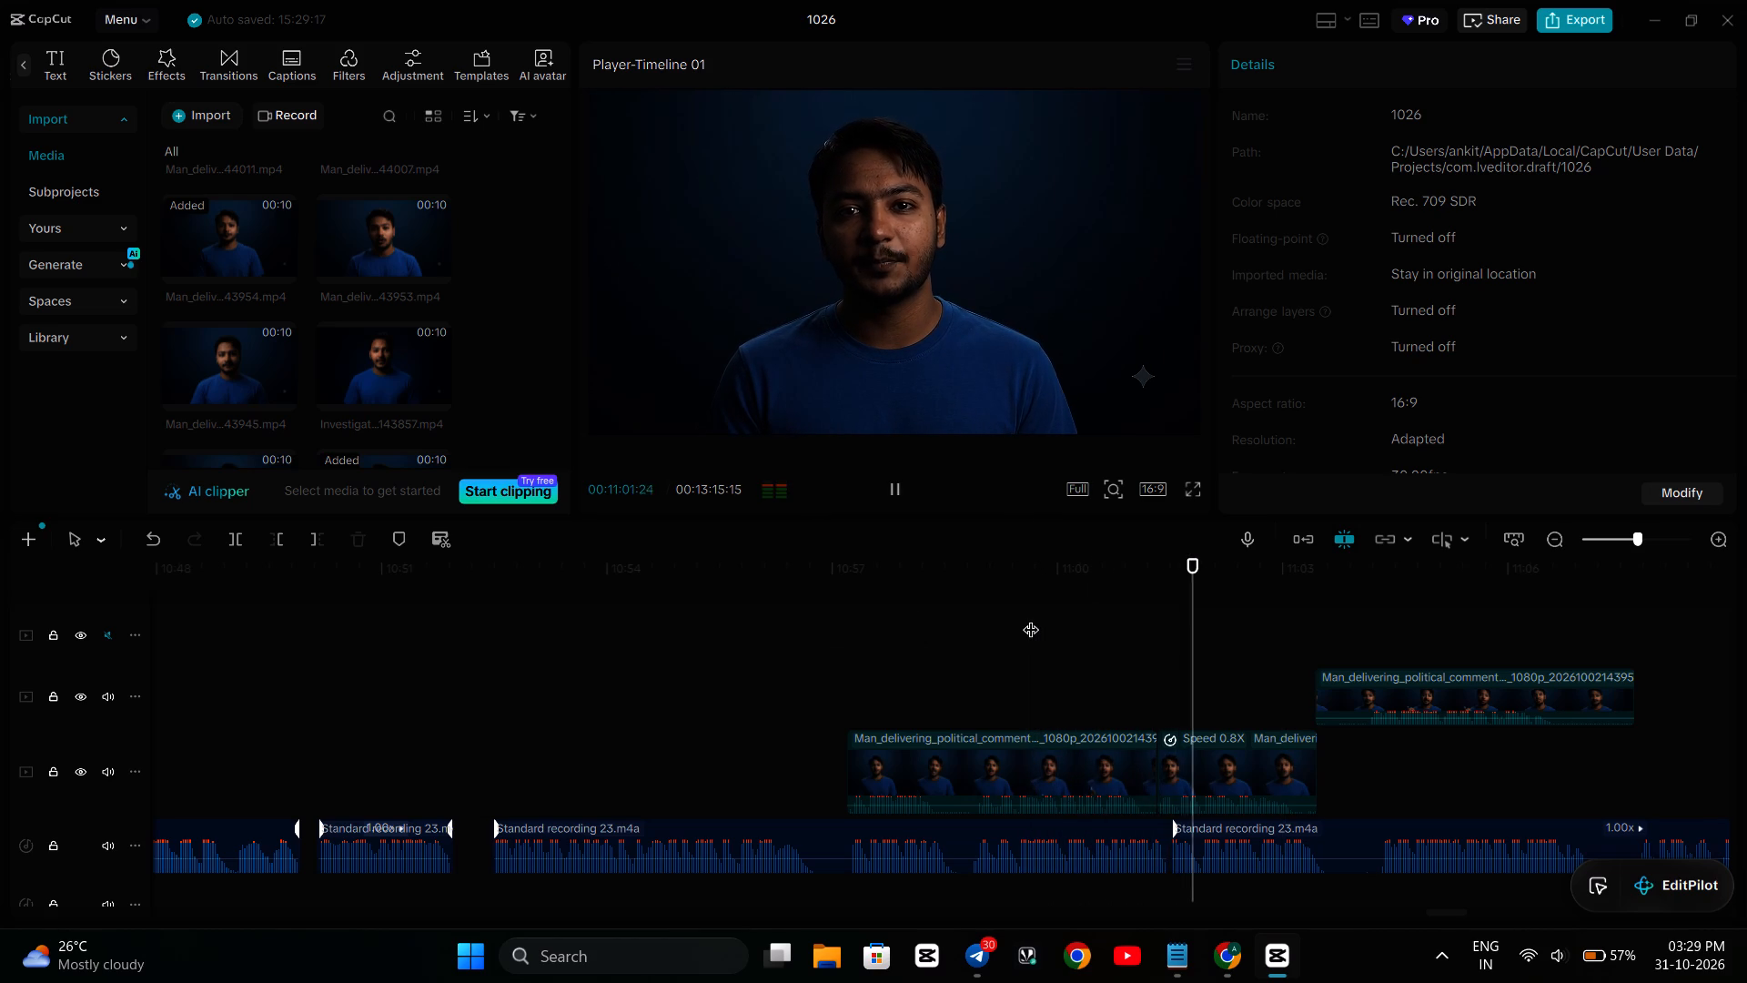
key("space")
key("space")
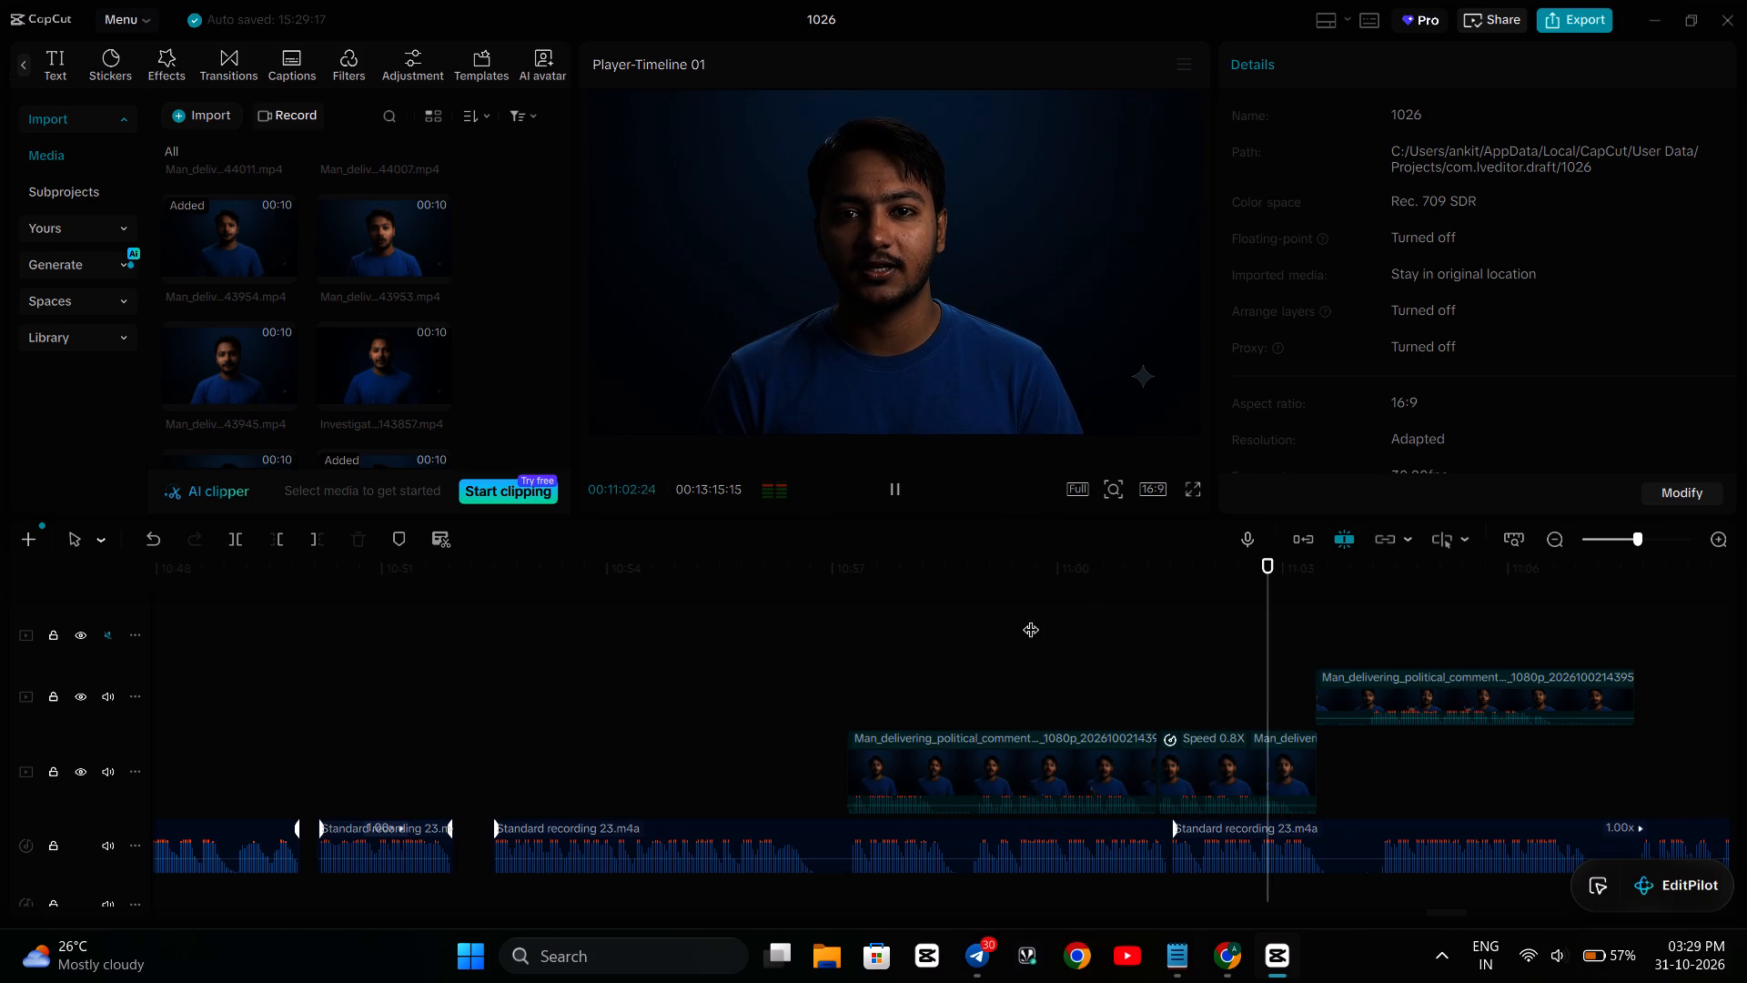
key("space")
key("space")
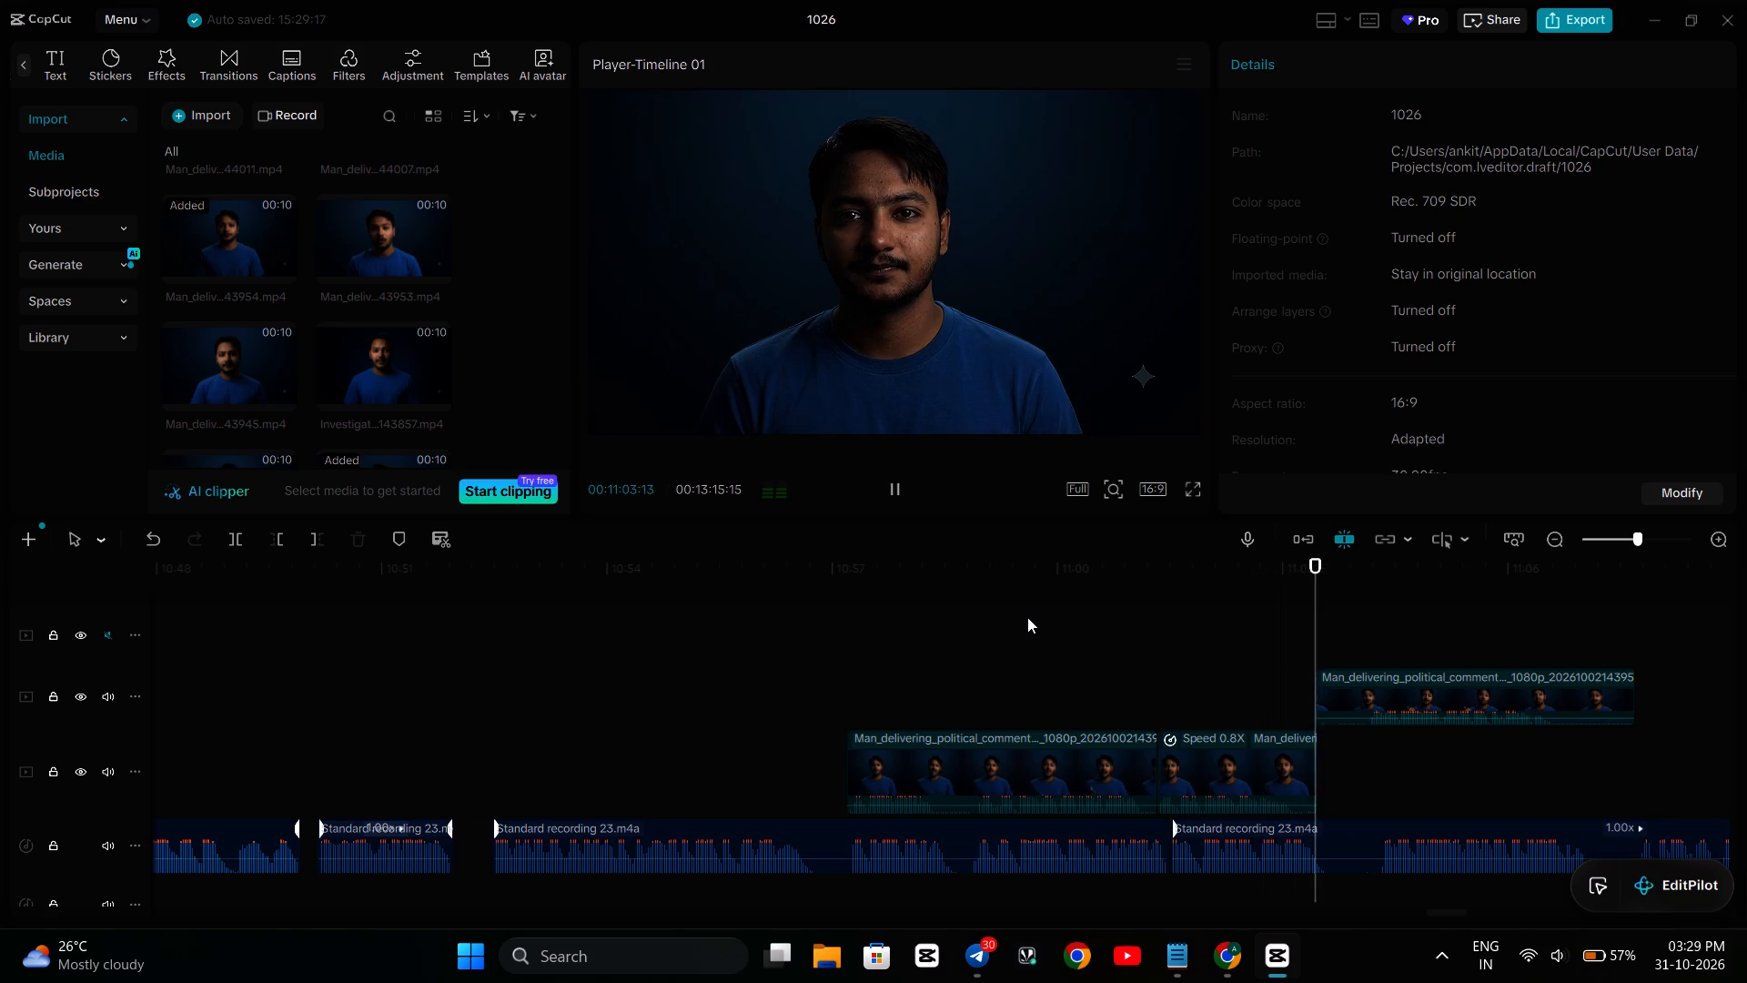
key("space")
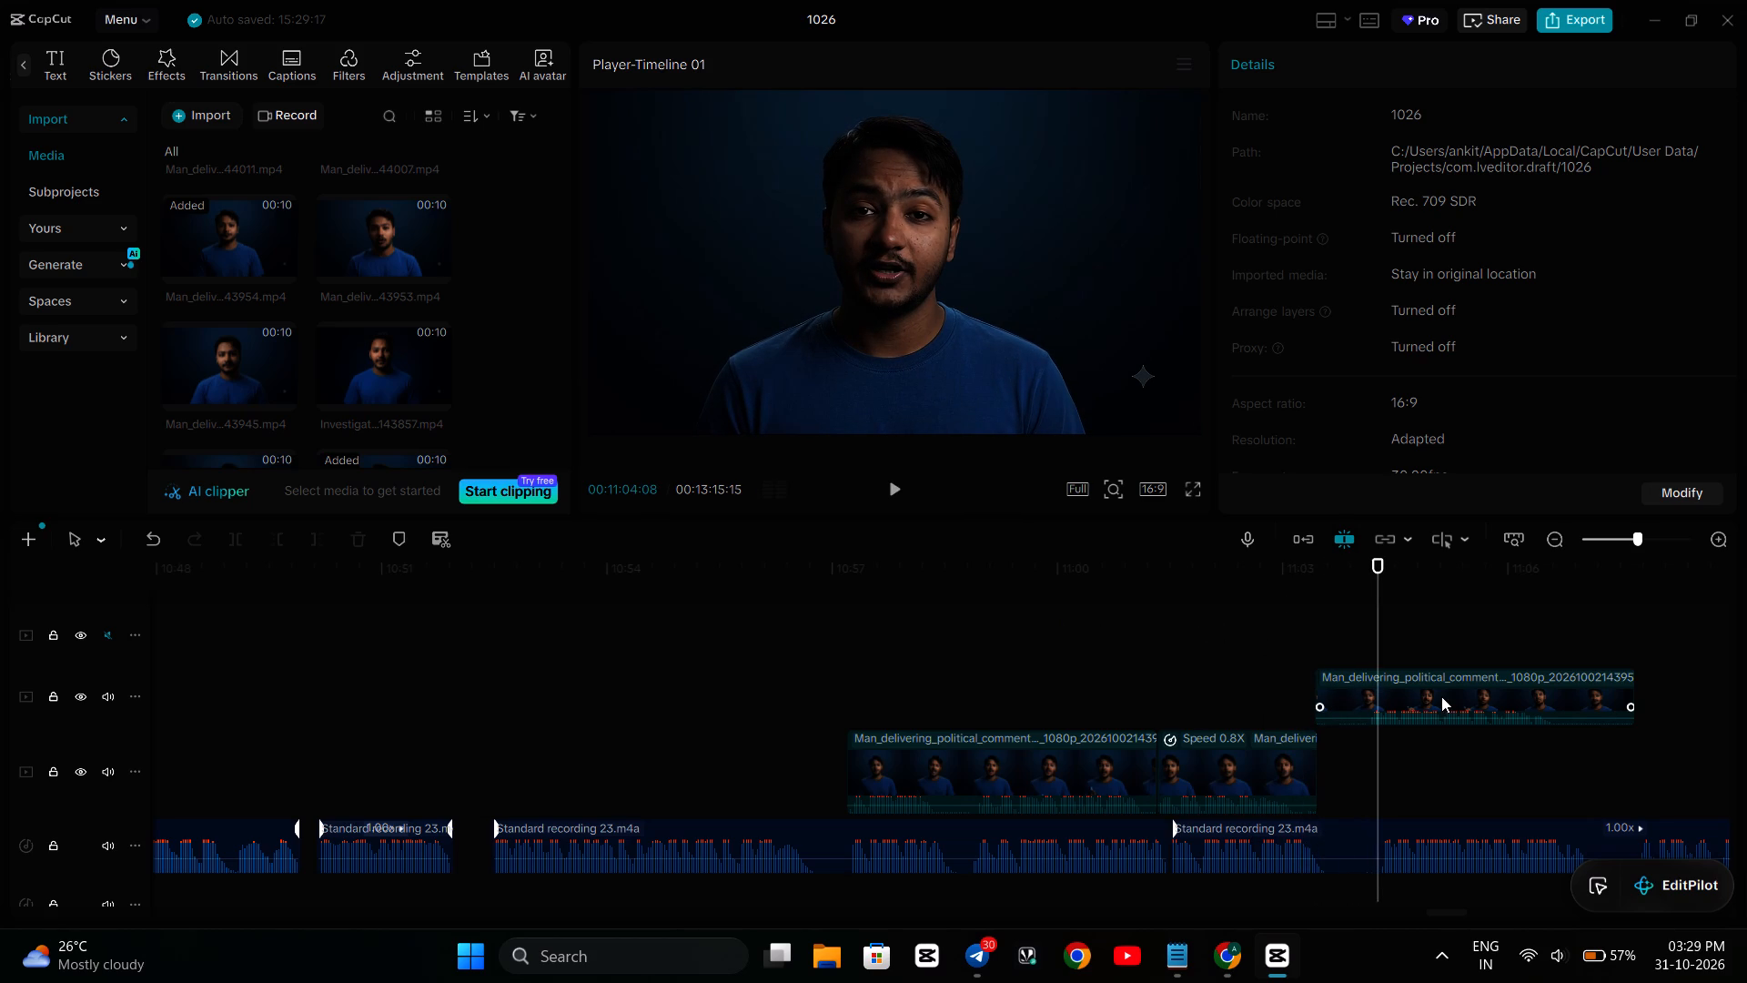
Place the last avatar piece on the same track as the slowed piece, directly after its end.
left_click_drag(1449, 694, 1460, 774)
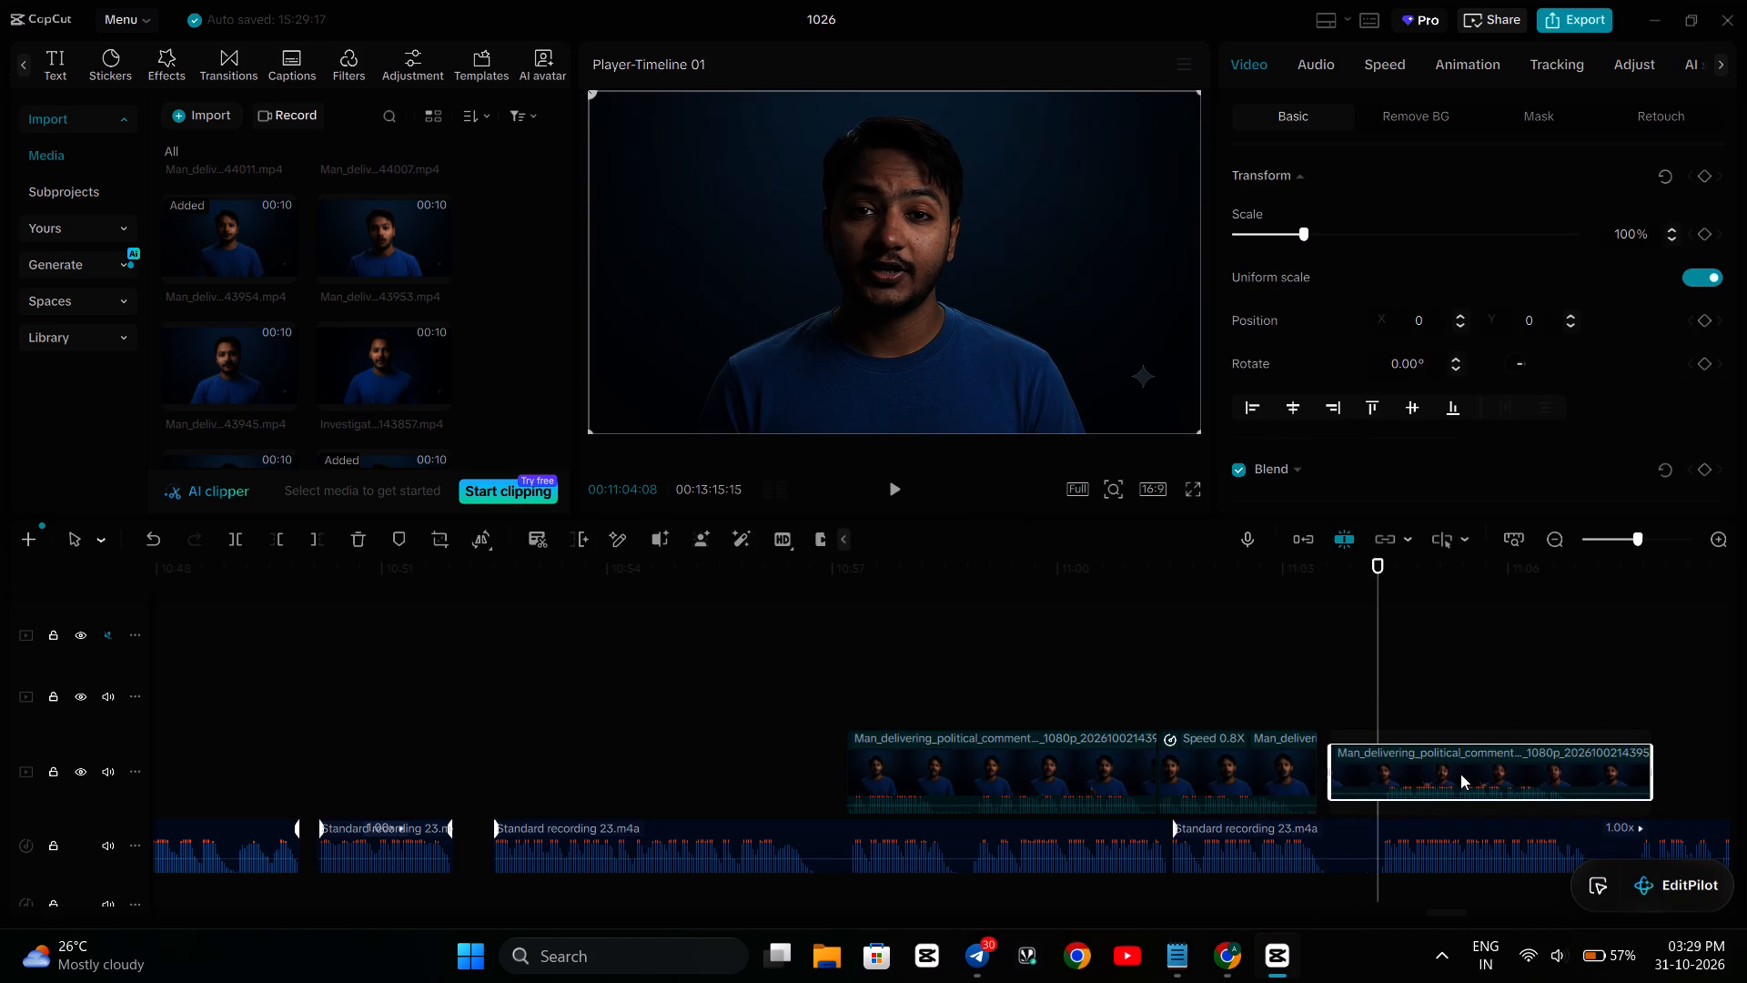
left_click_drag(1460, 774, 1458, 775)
Play from about 11:01 to 11:06:16 to compare the last avatar piece's speech with the narration.
left_click(1187, 654)
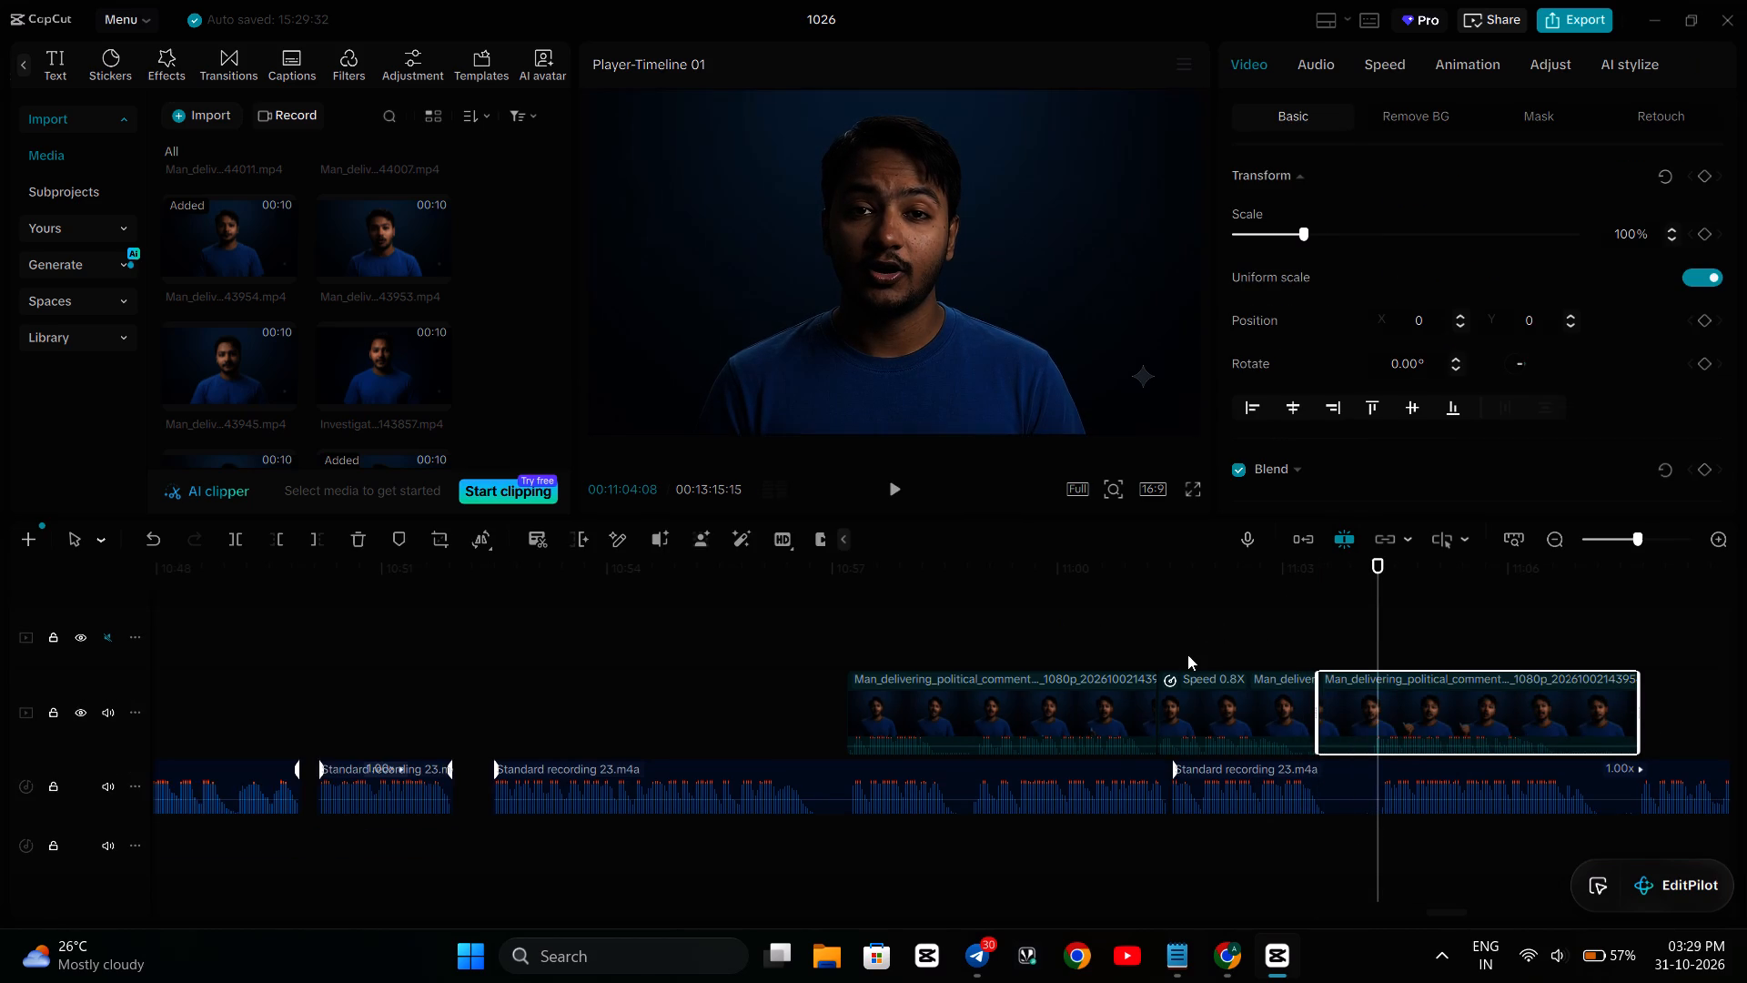
key("space")
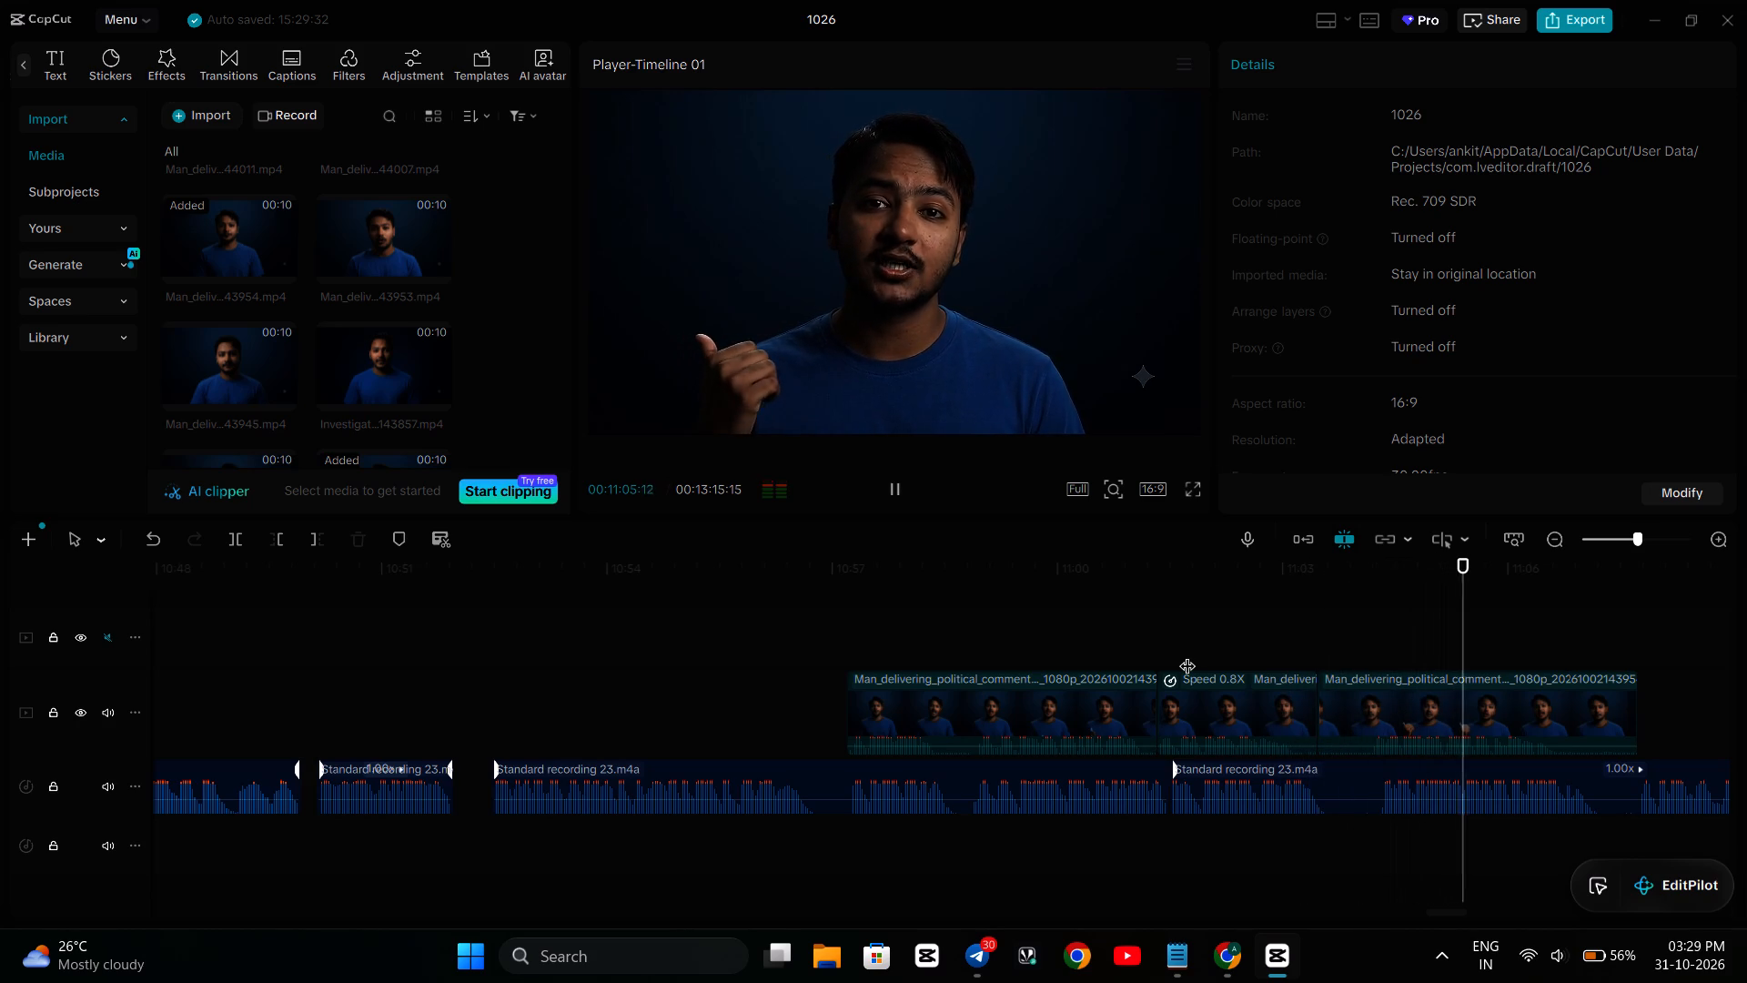
key("space")
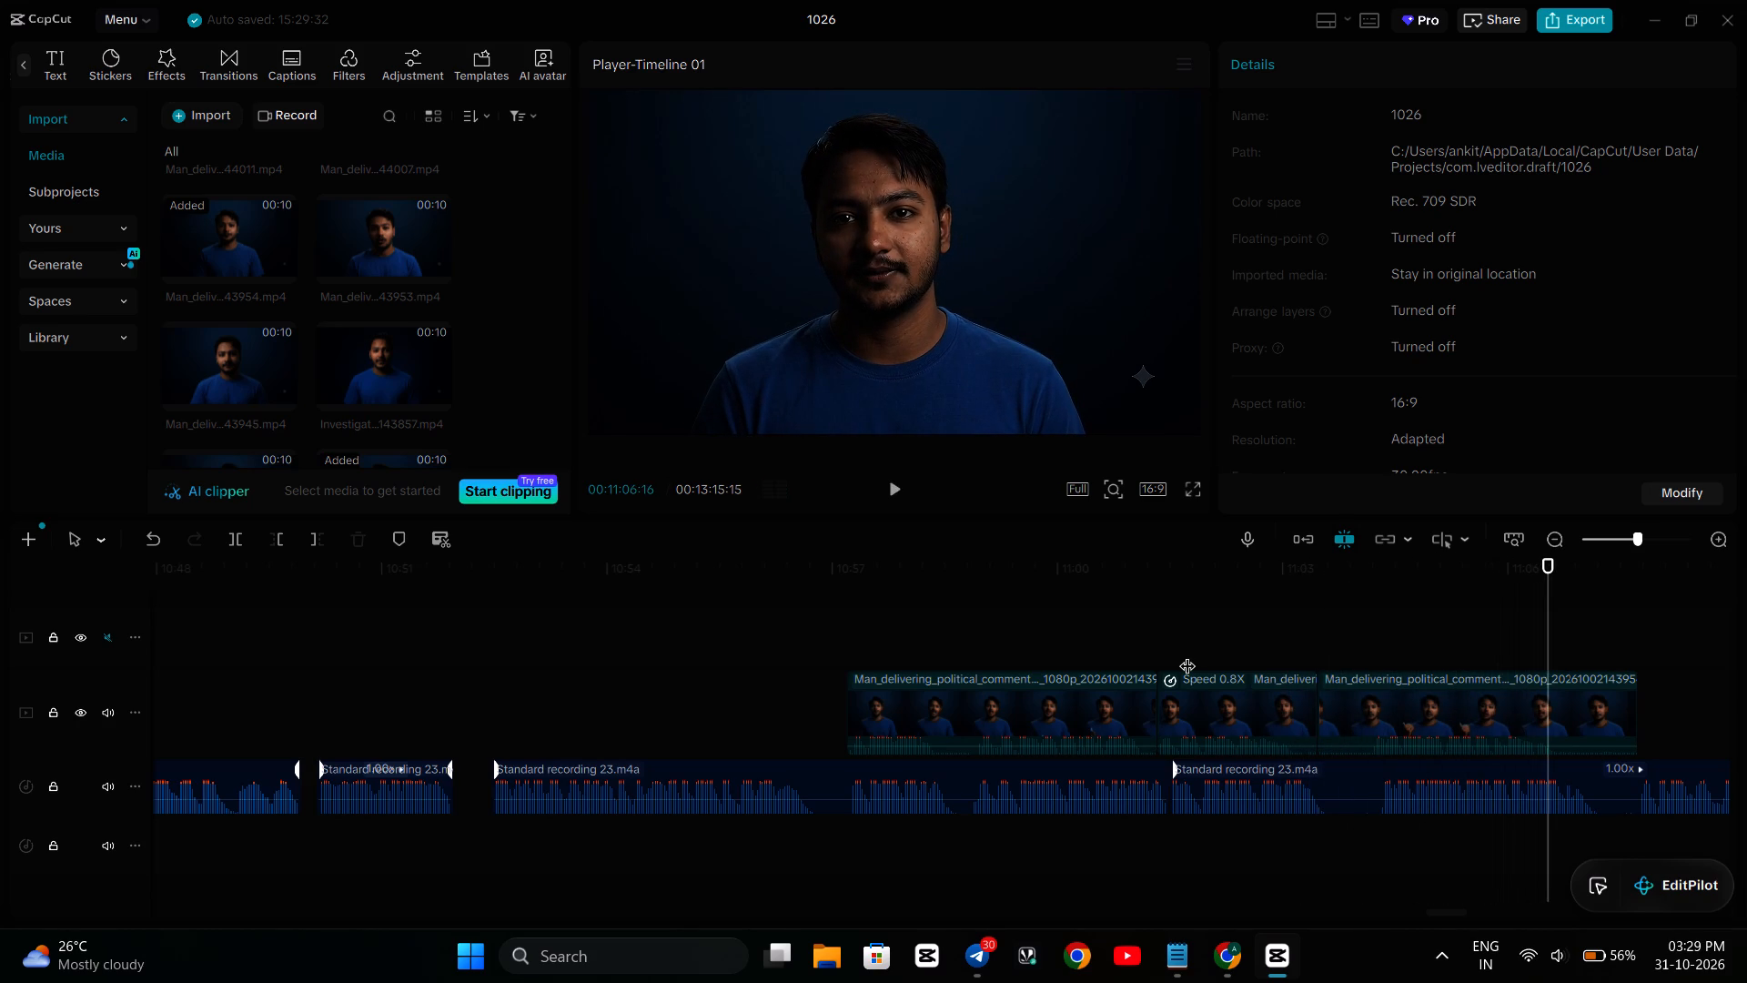
Mute the avatar pieces' video track and play from about 11:00 to 11:06:07 to check lip sync with only the narration.
left_click(106, 712)
left_click(1088, 633)
key("space")
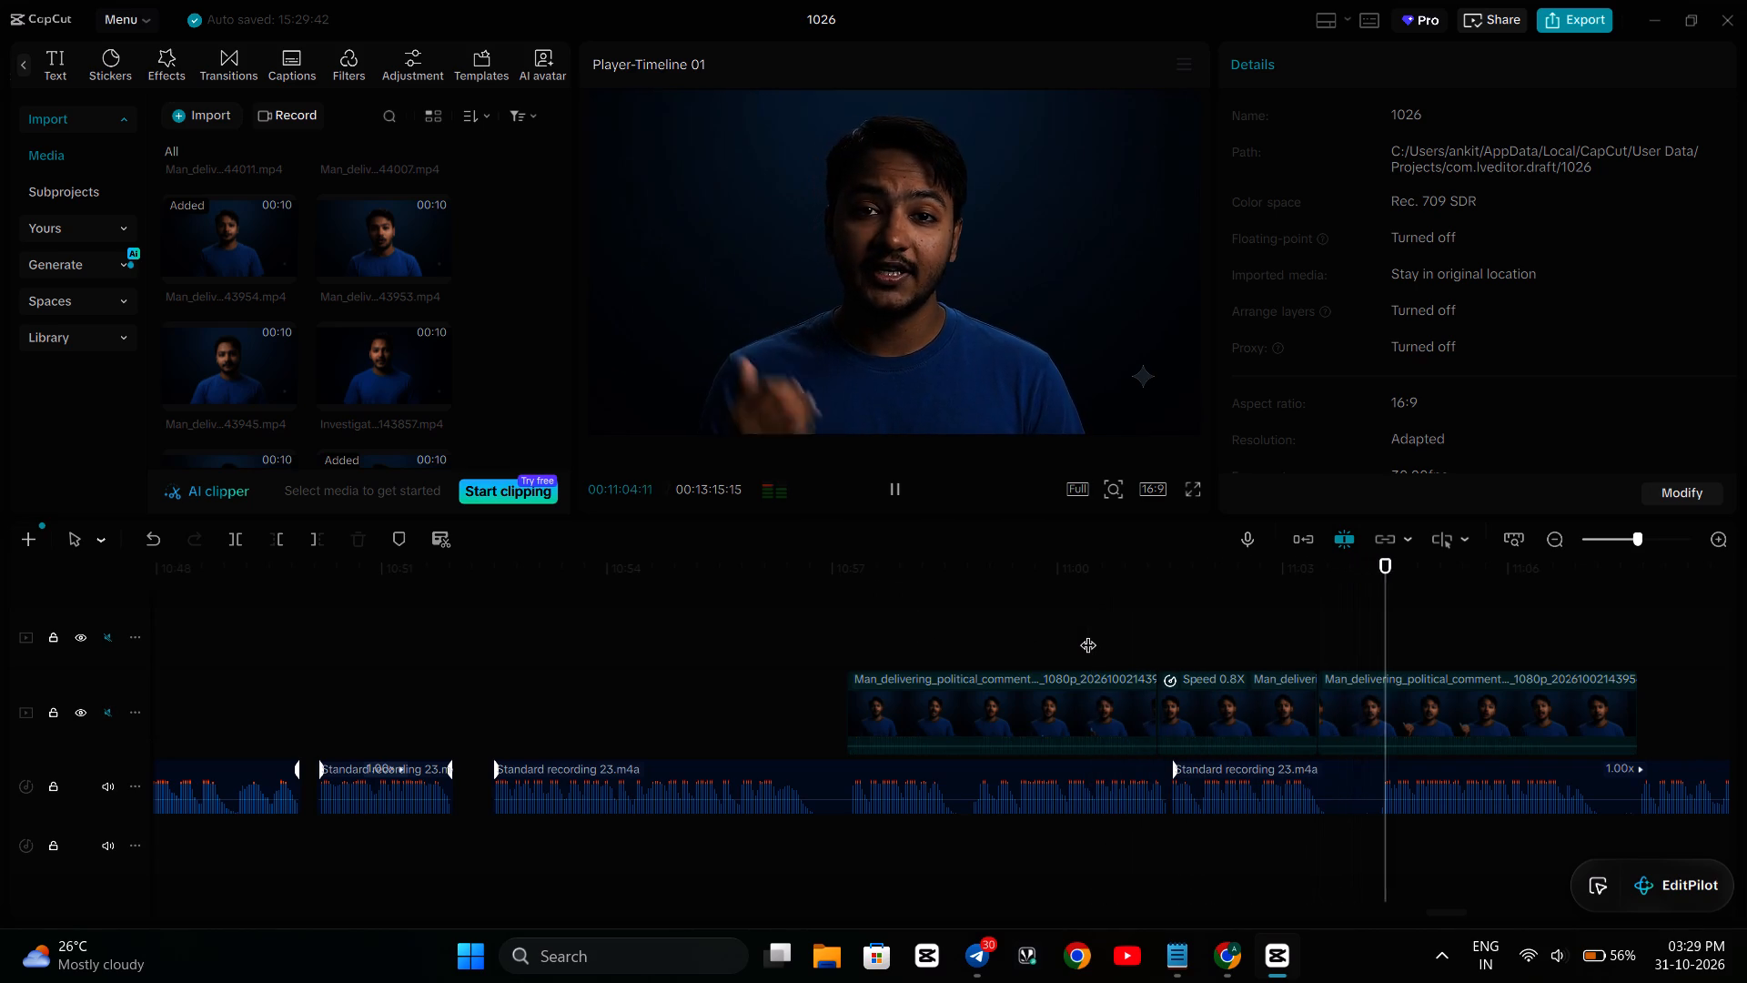
key("space")
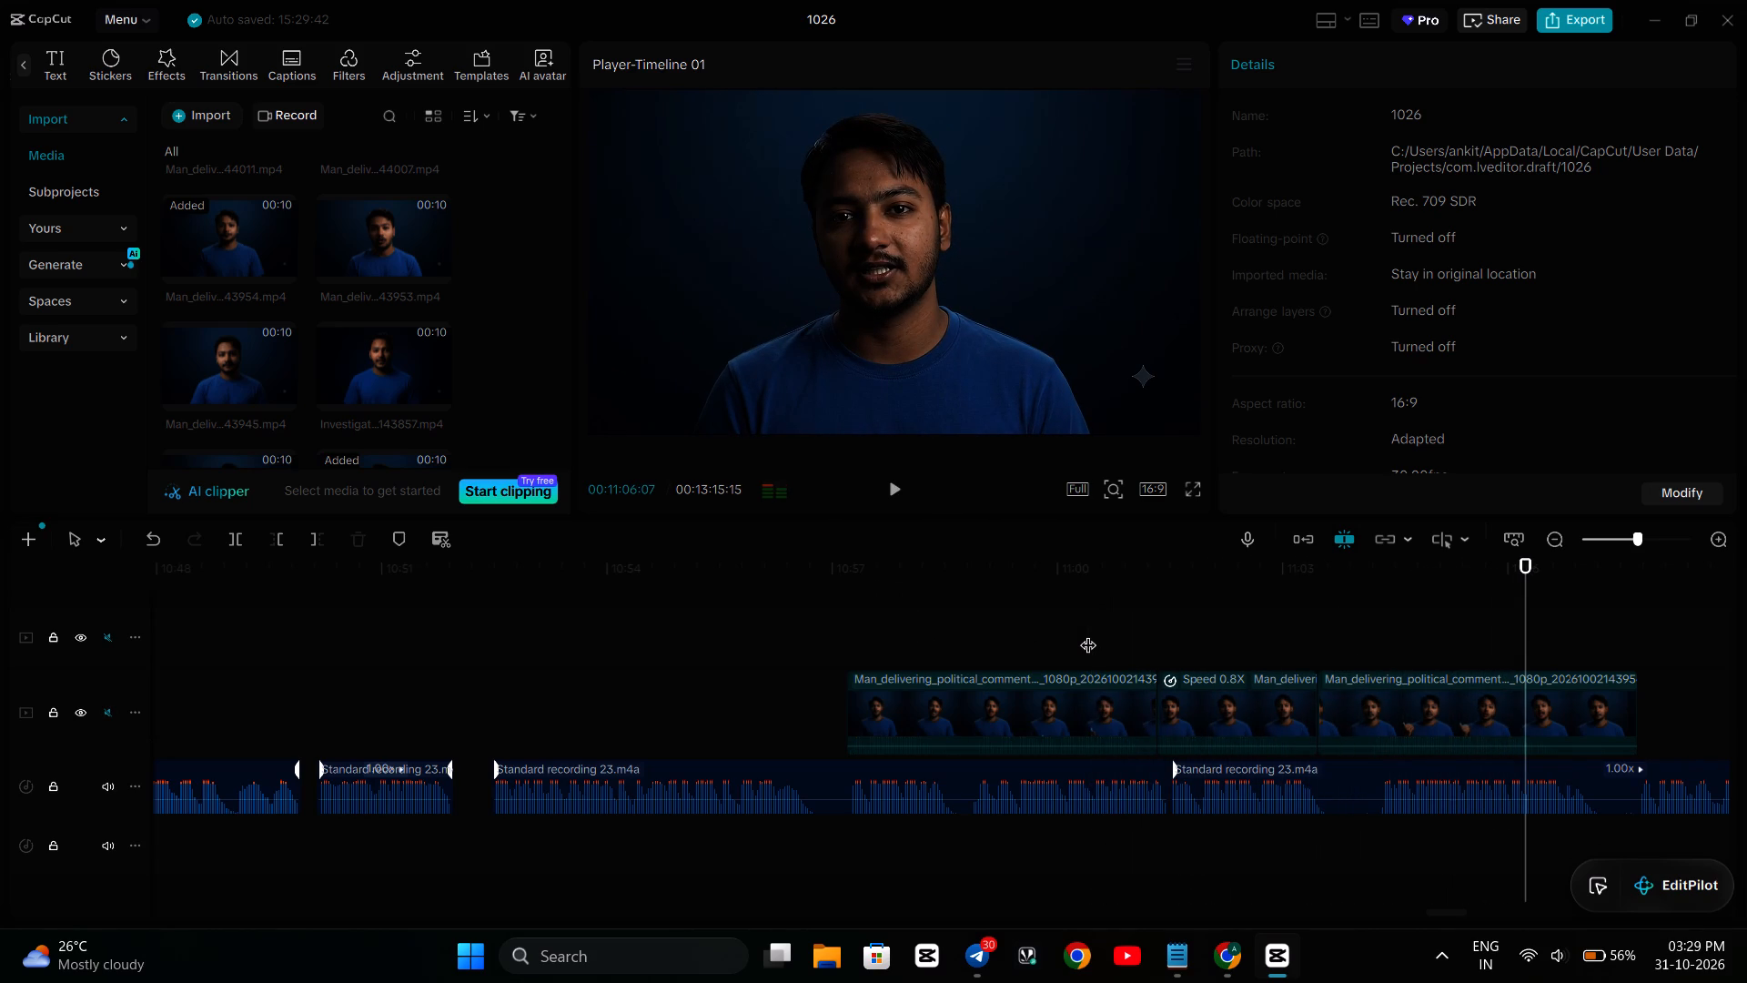
Delete the last avatar piece, which follows the slowed piece at about 11:03.
scroll(1010, 643, "right", 3)
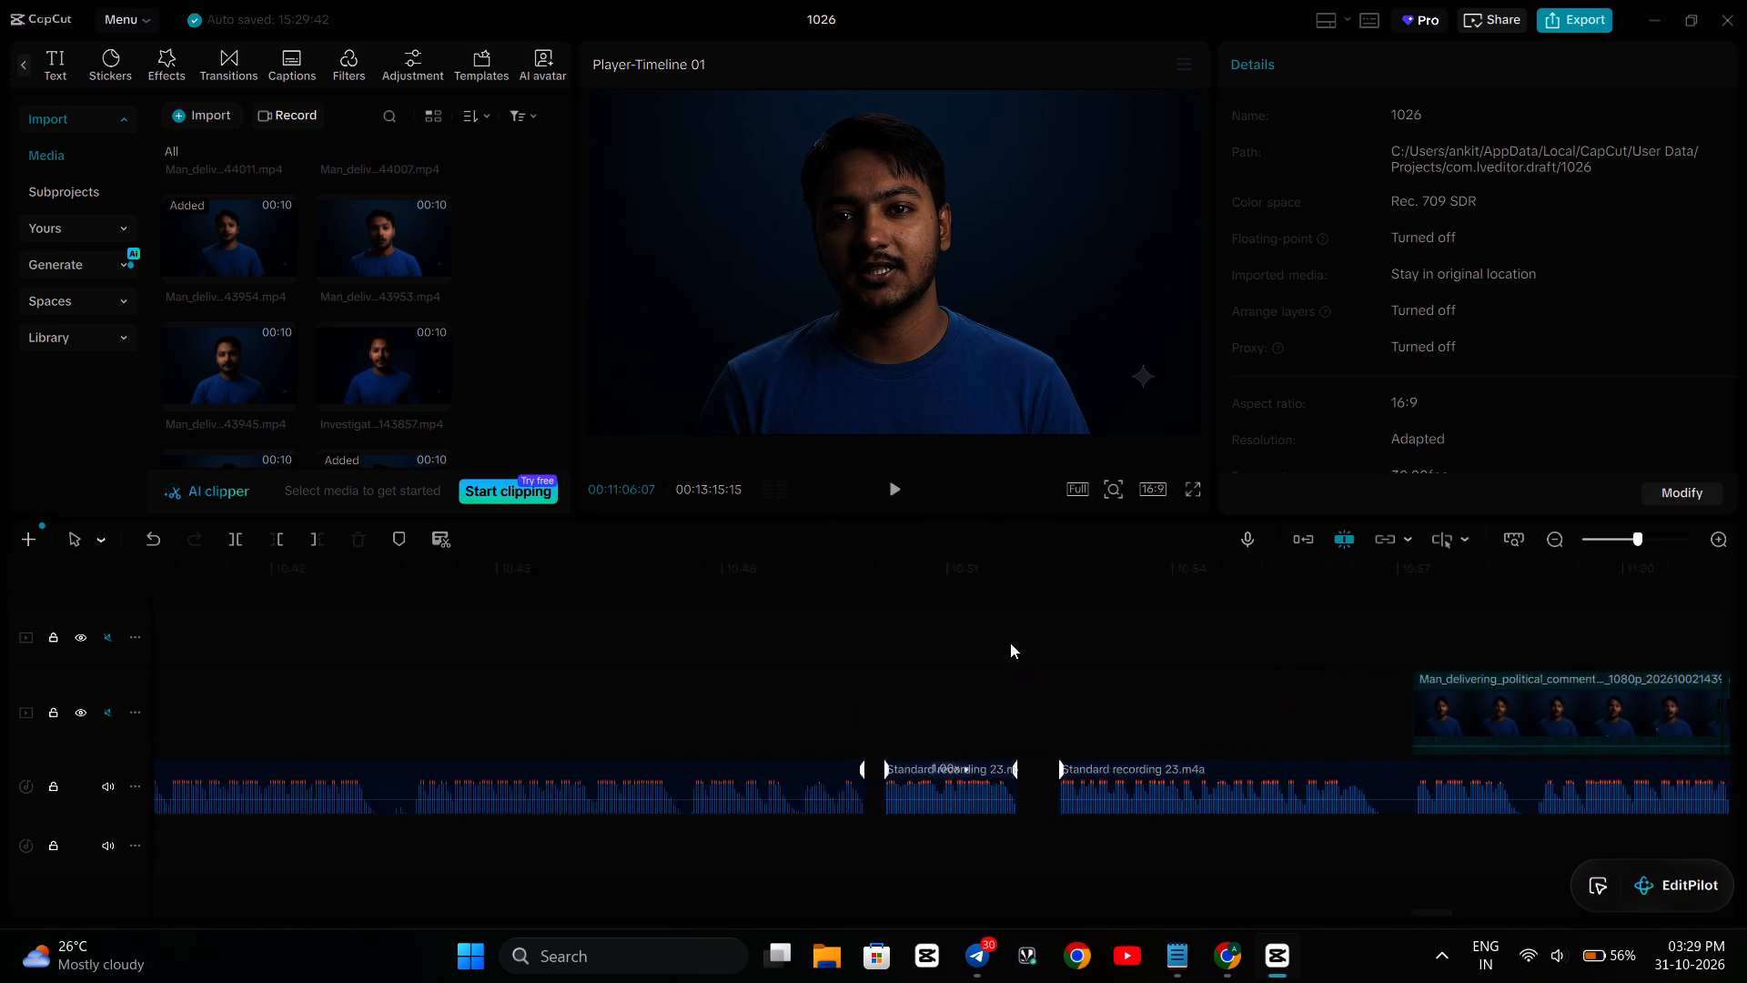
scroll(1010, 643, "right", 2)
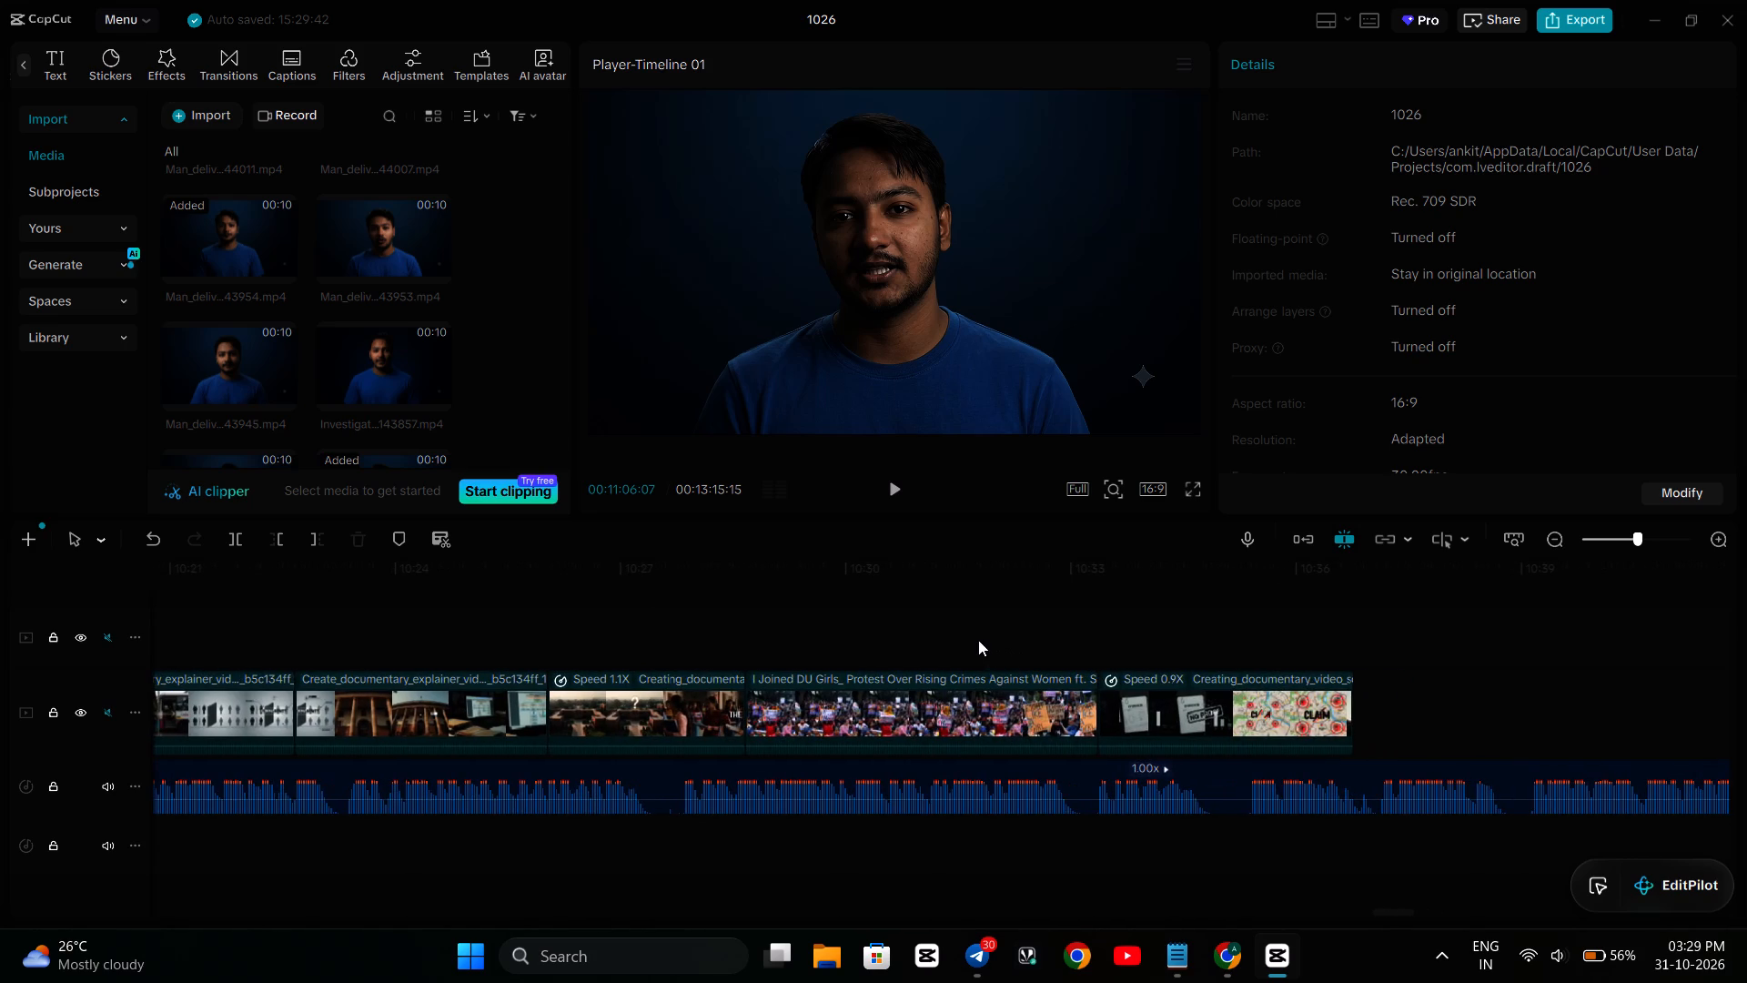
scroll(1116, 644, "left", 7)
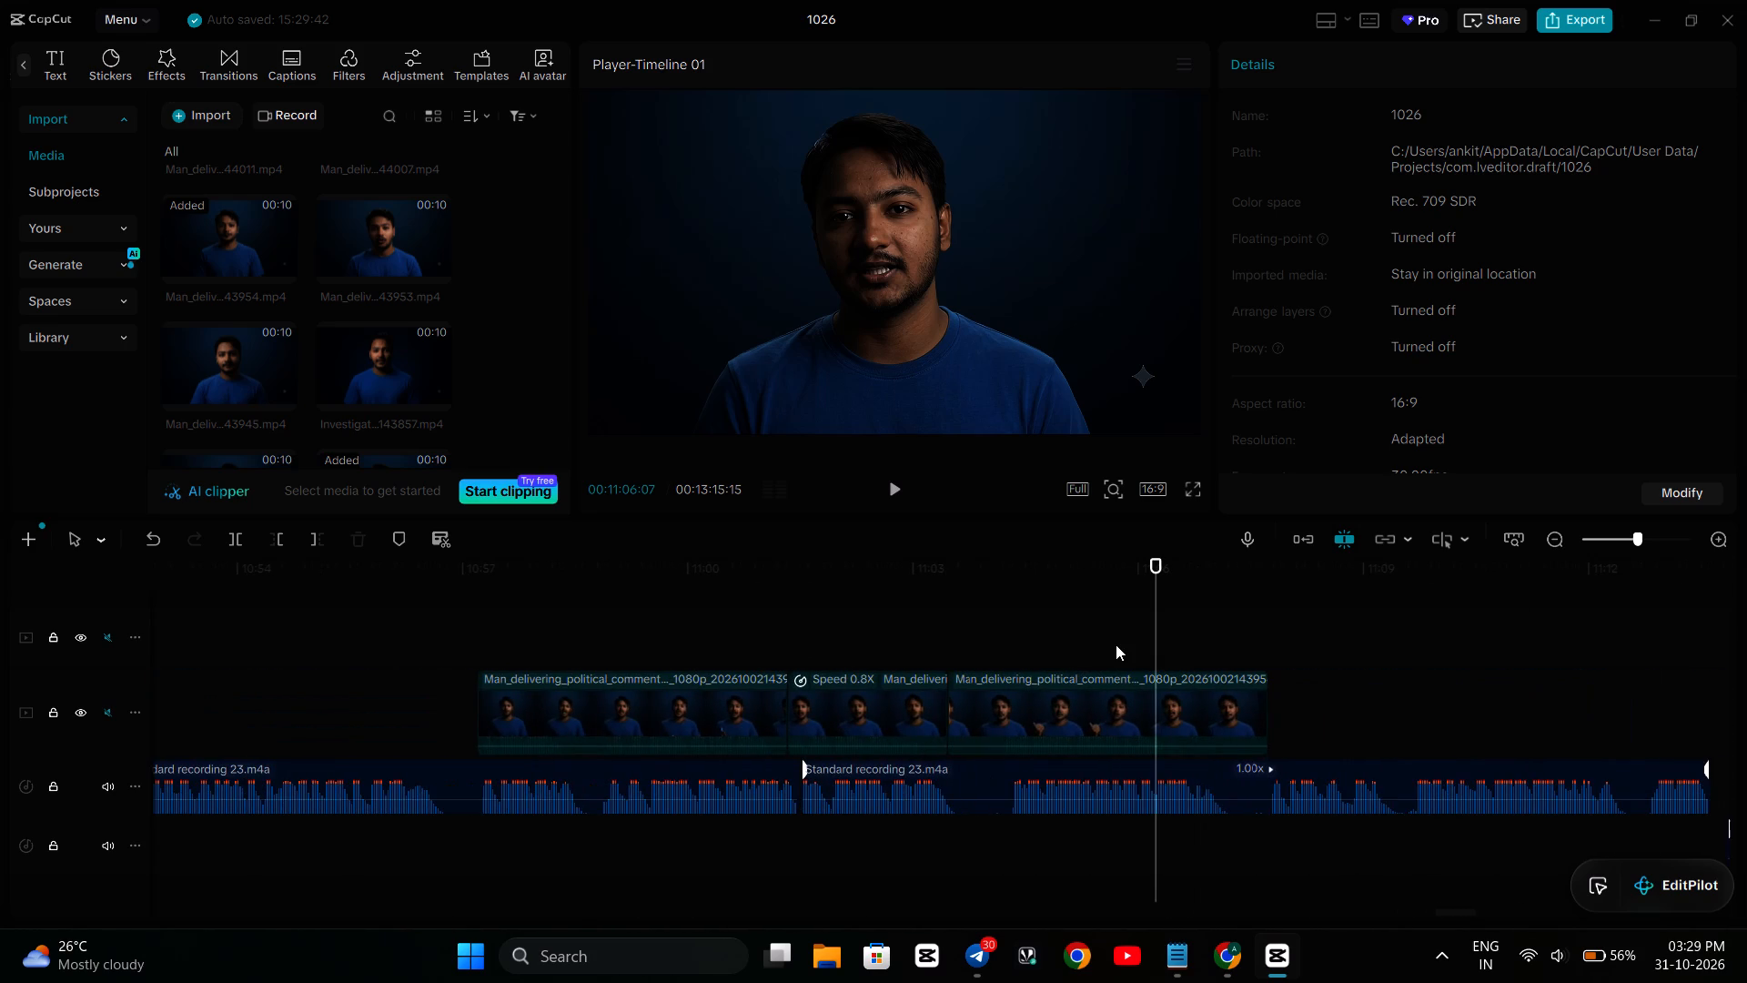
left_click(1095, 713)
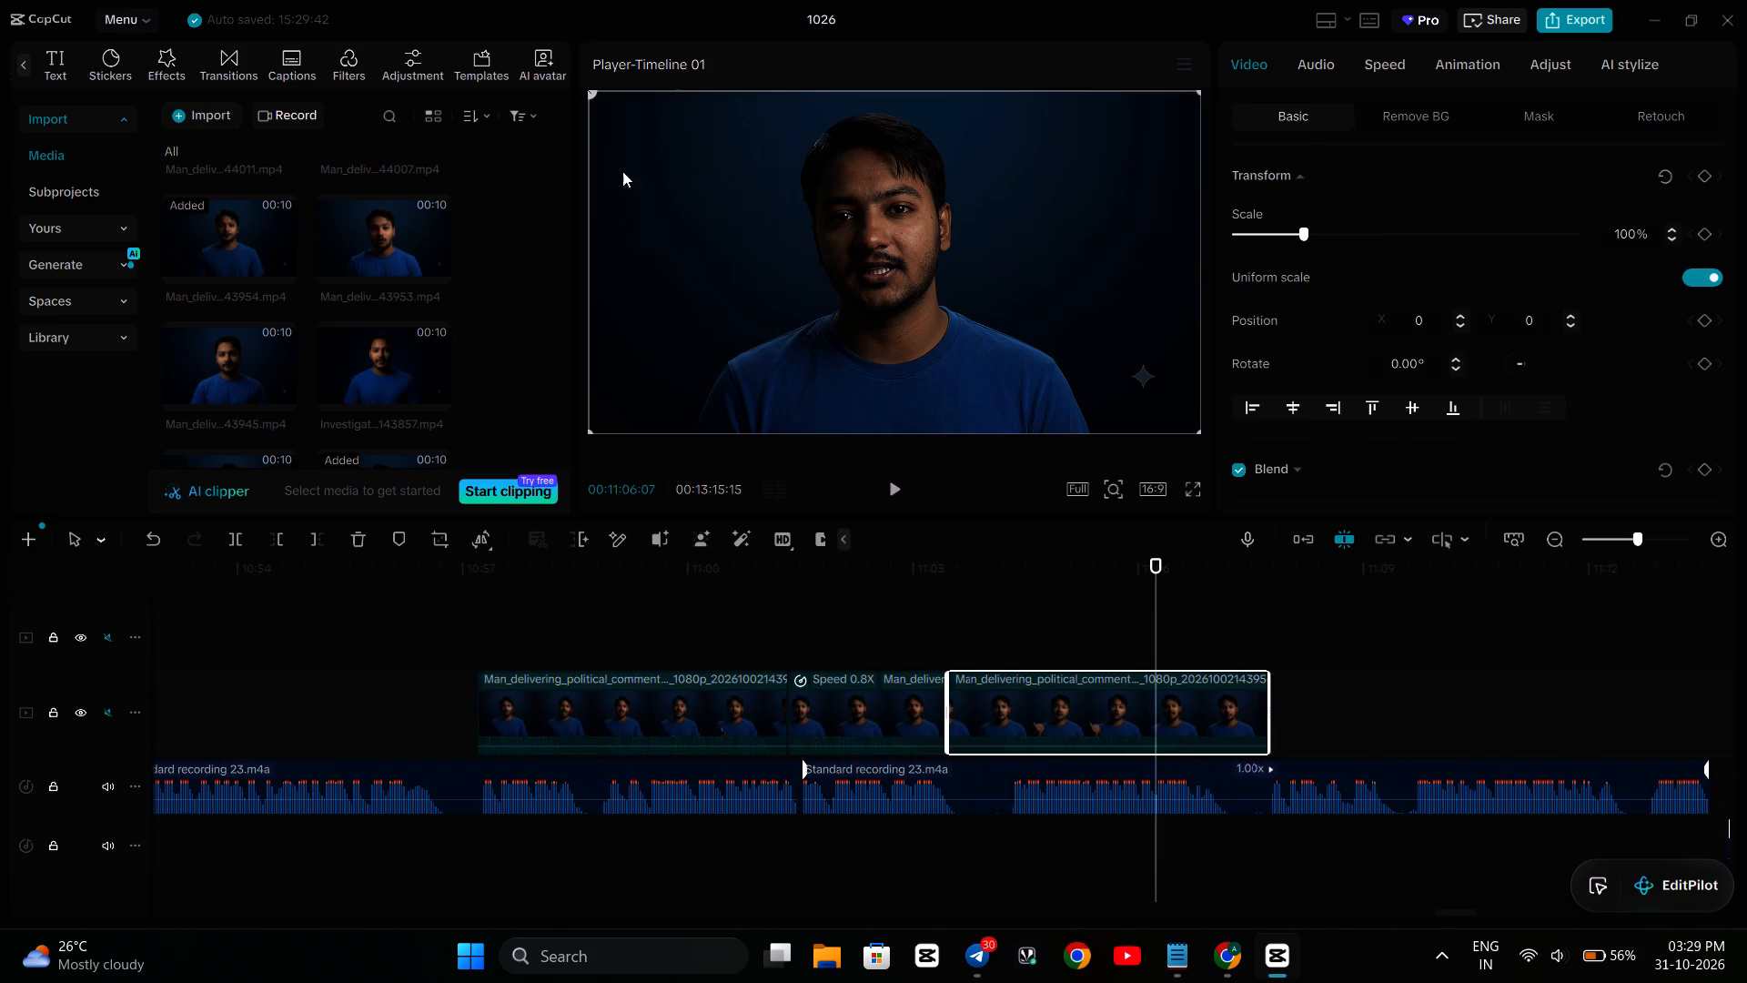
left_click(357, 537)
Trim the end of the slowed avatar piece back to about 11:03:11.
left_click(859, 730)
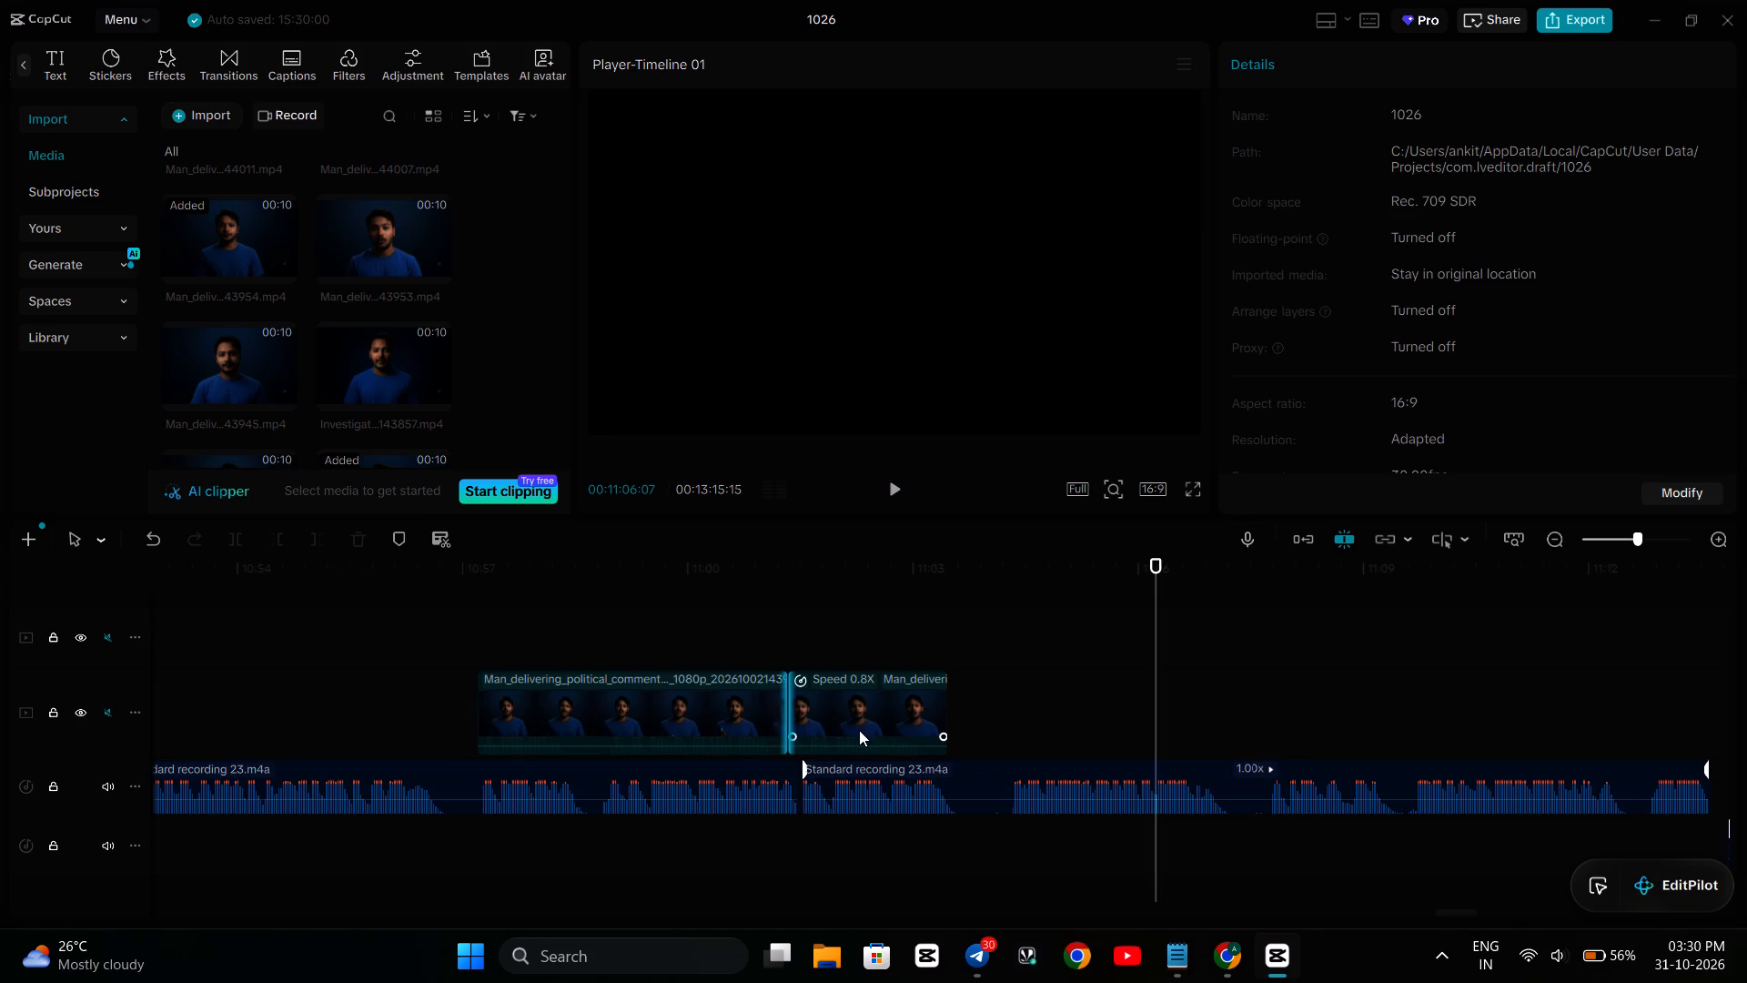
left_click_drag(947, 695, 929, 719)
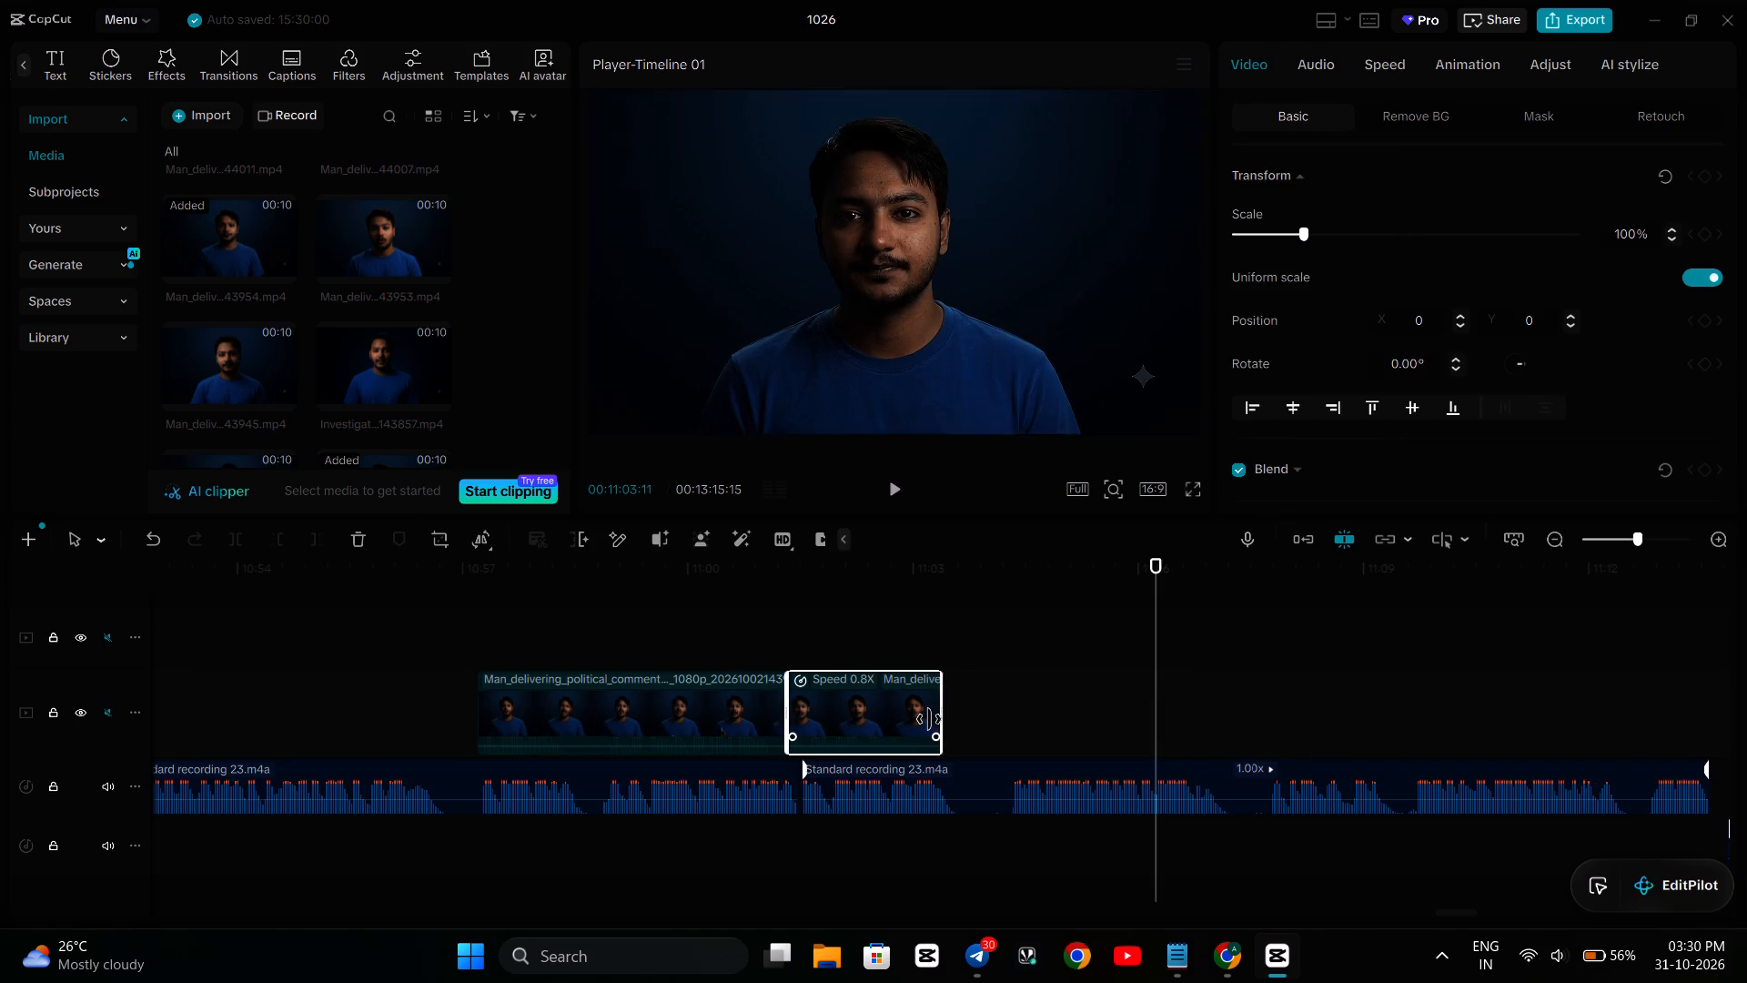
Trim the end of the slowed avatar piece slightly further back, to about 11:03:05, and play the section through to about 11:06.
left_click_drag(929, 719, 920, 725)
left_click(683, 623)
key("space")
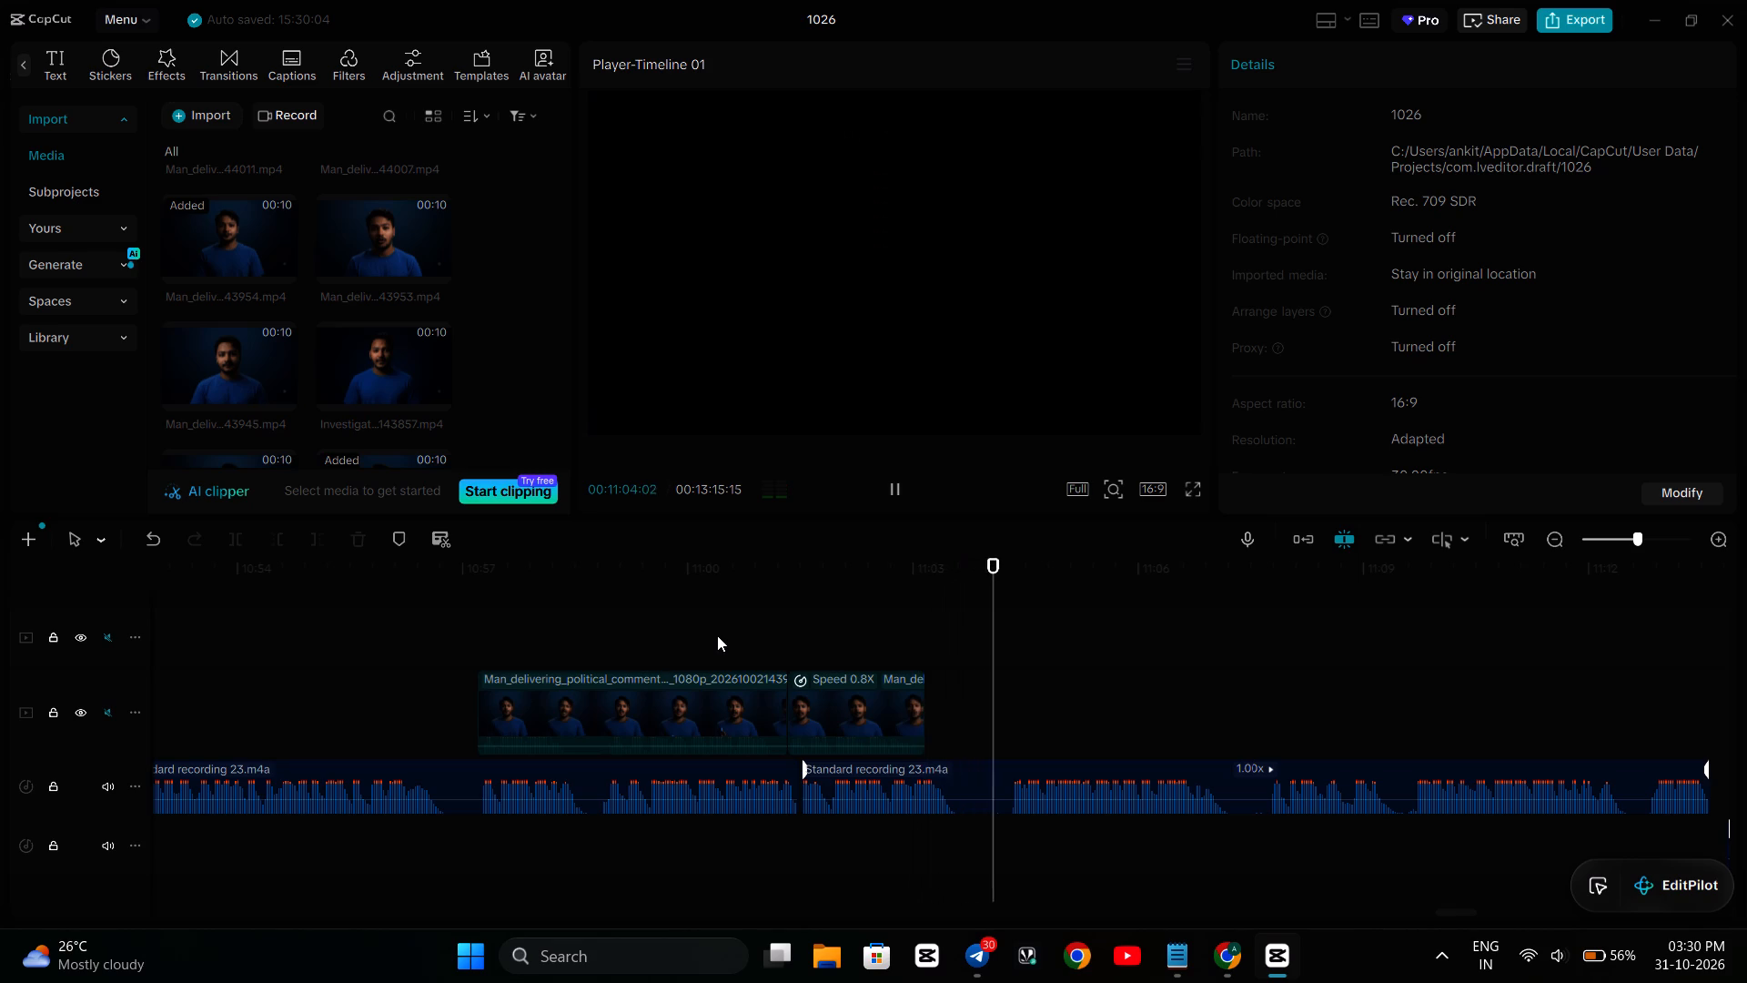
left_click(893, 492)
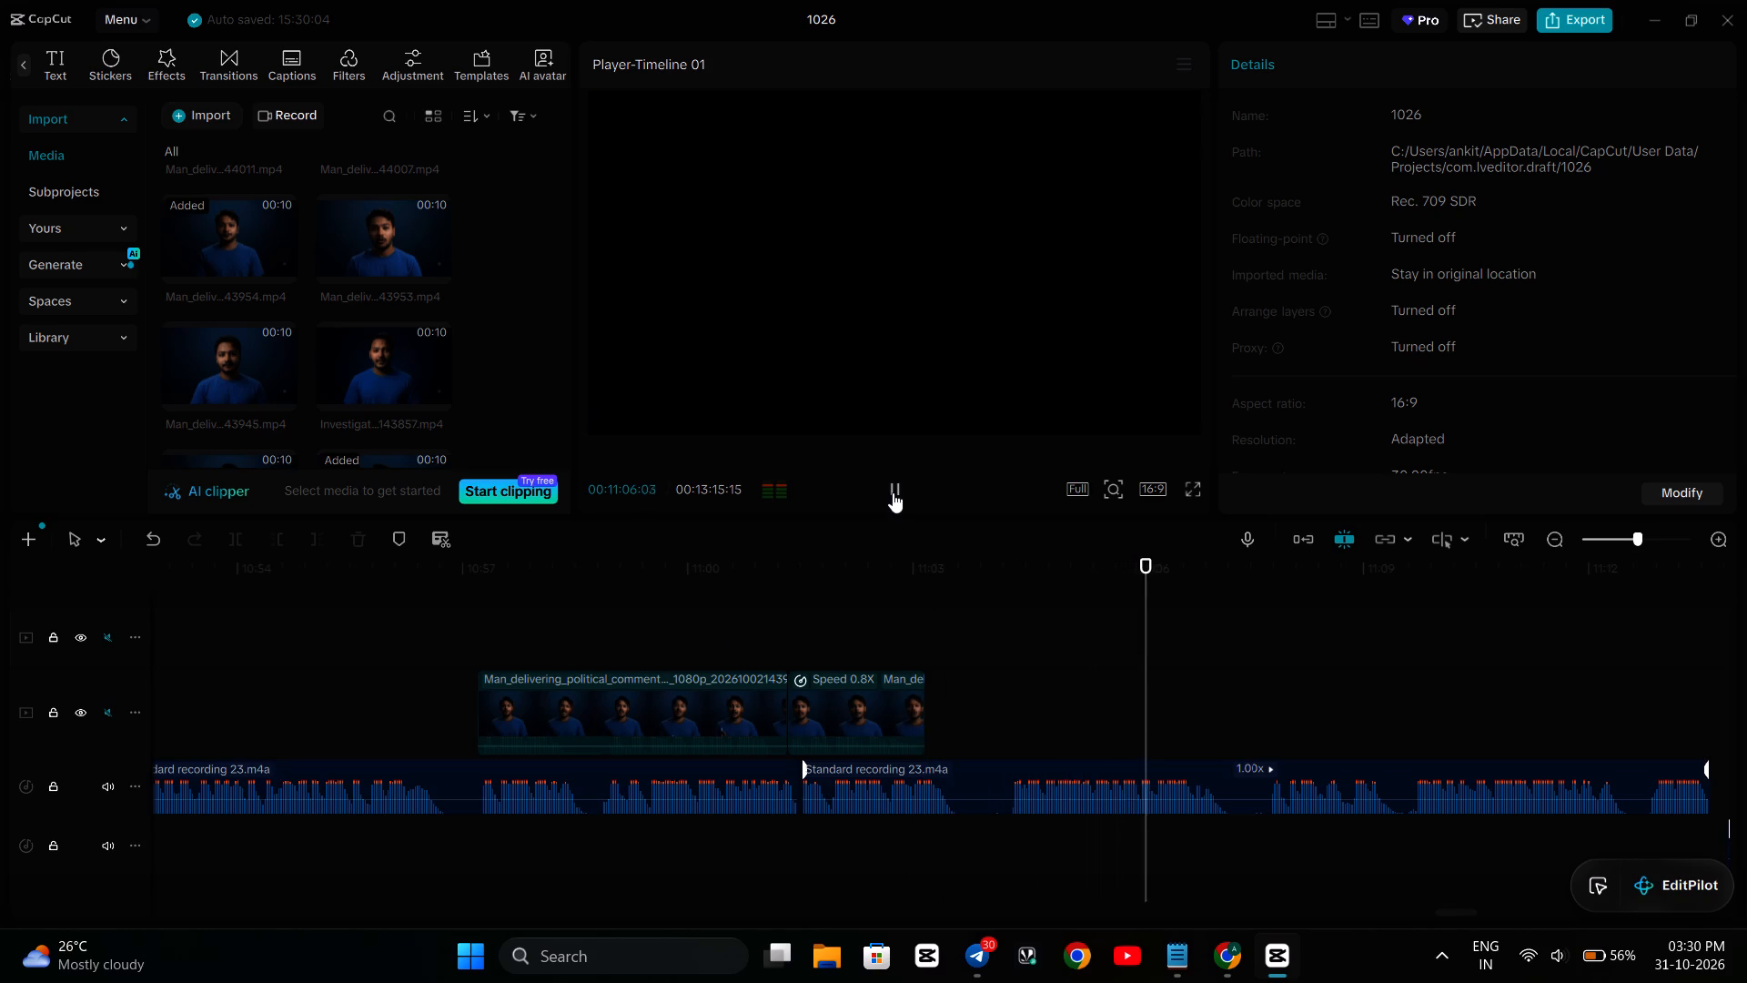
scroll(788, 607, "right", 4)
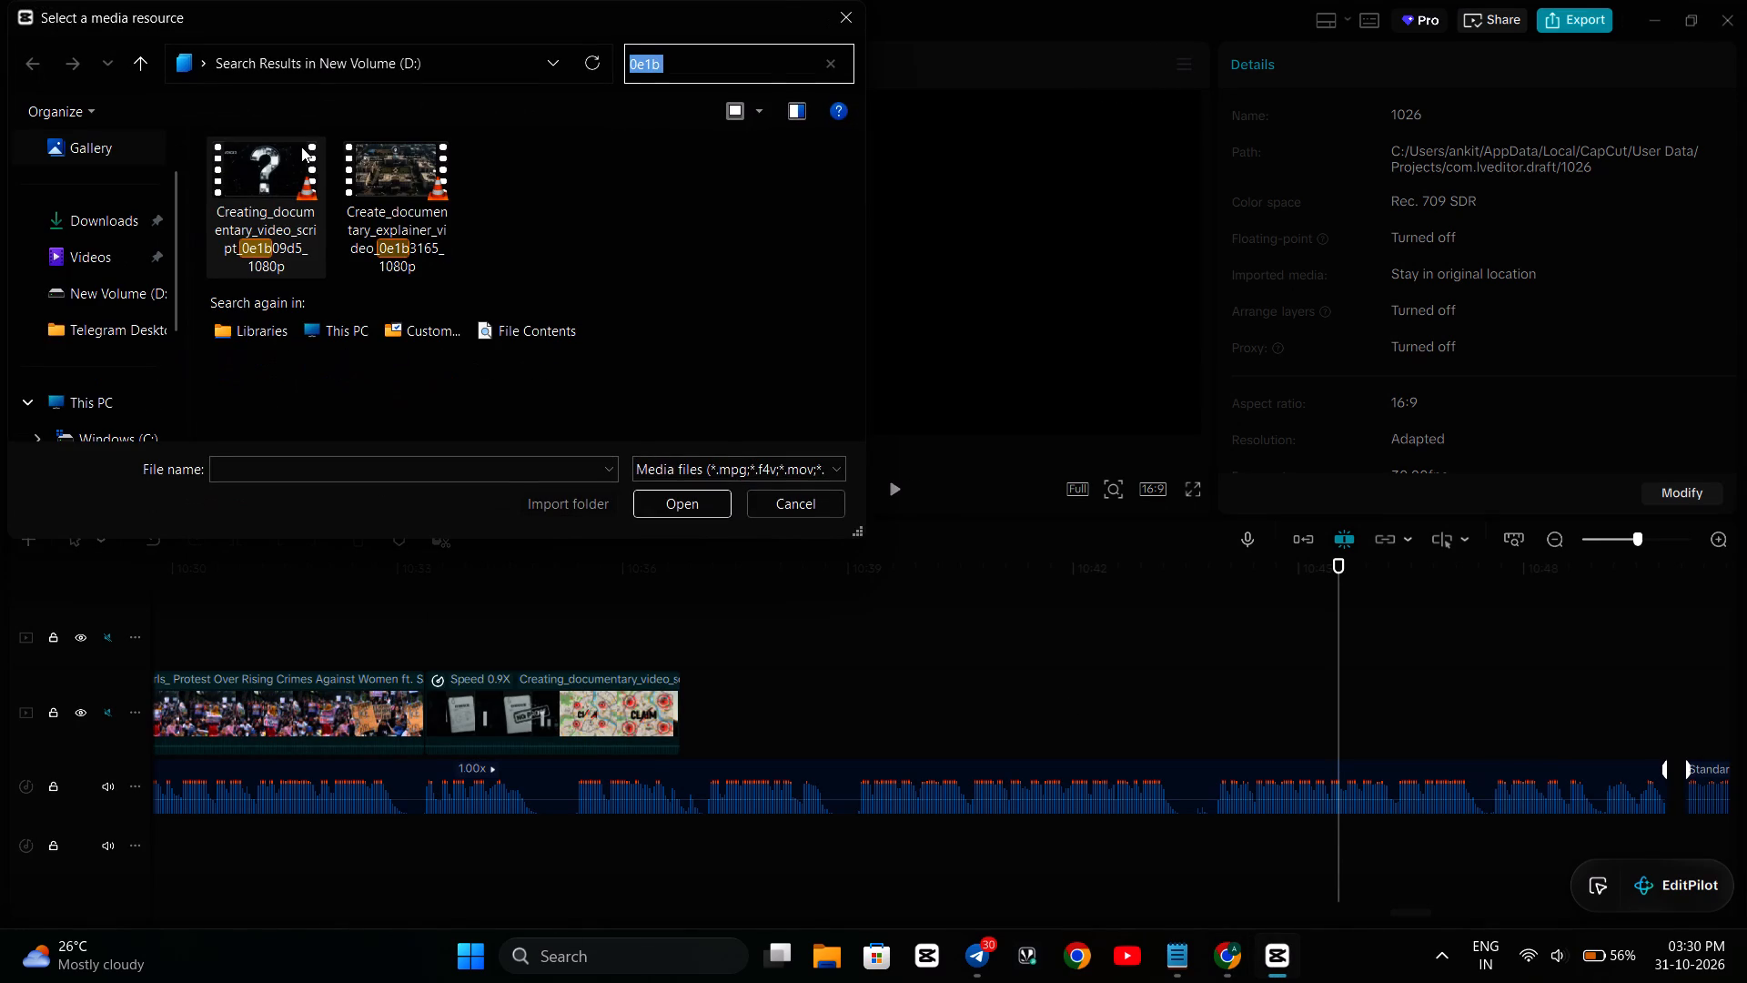
type("f5")
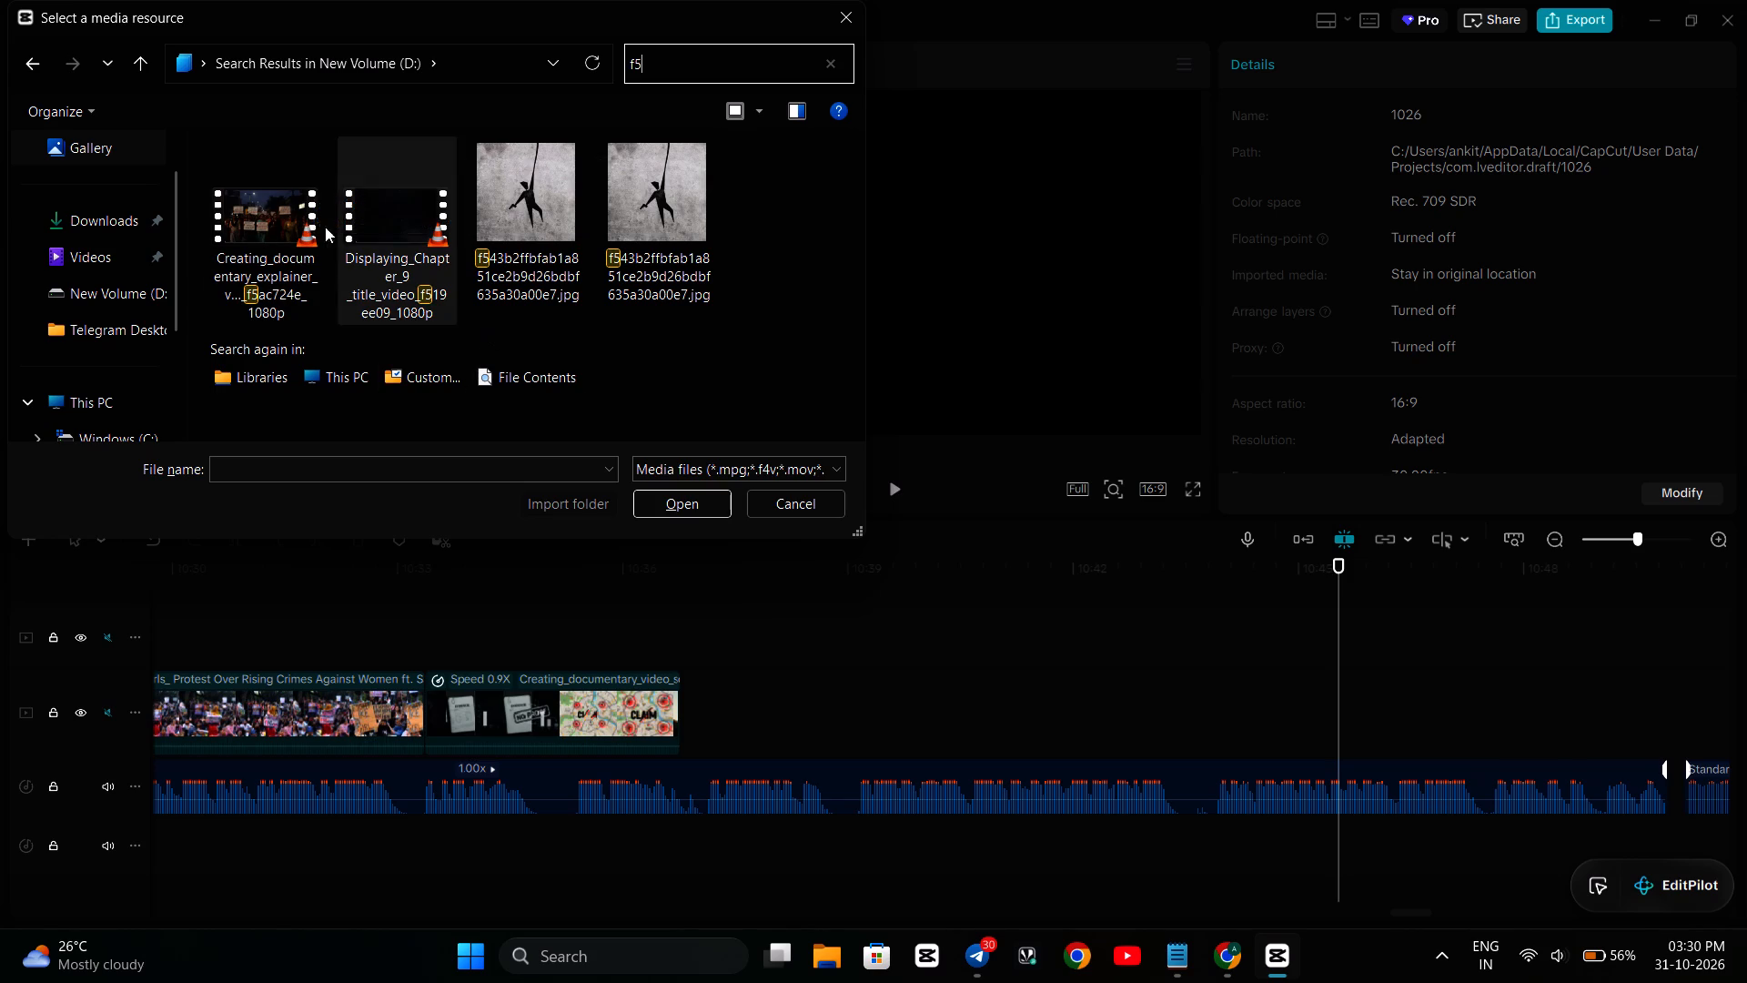
left_click(277, 208)
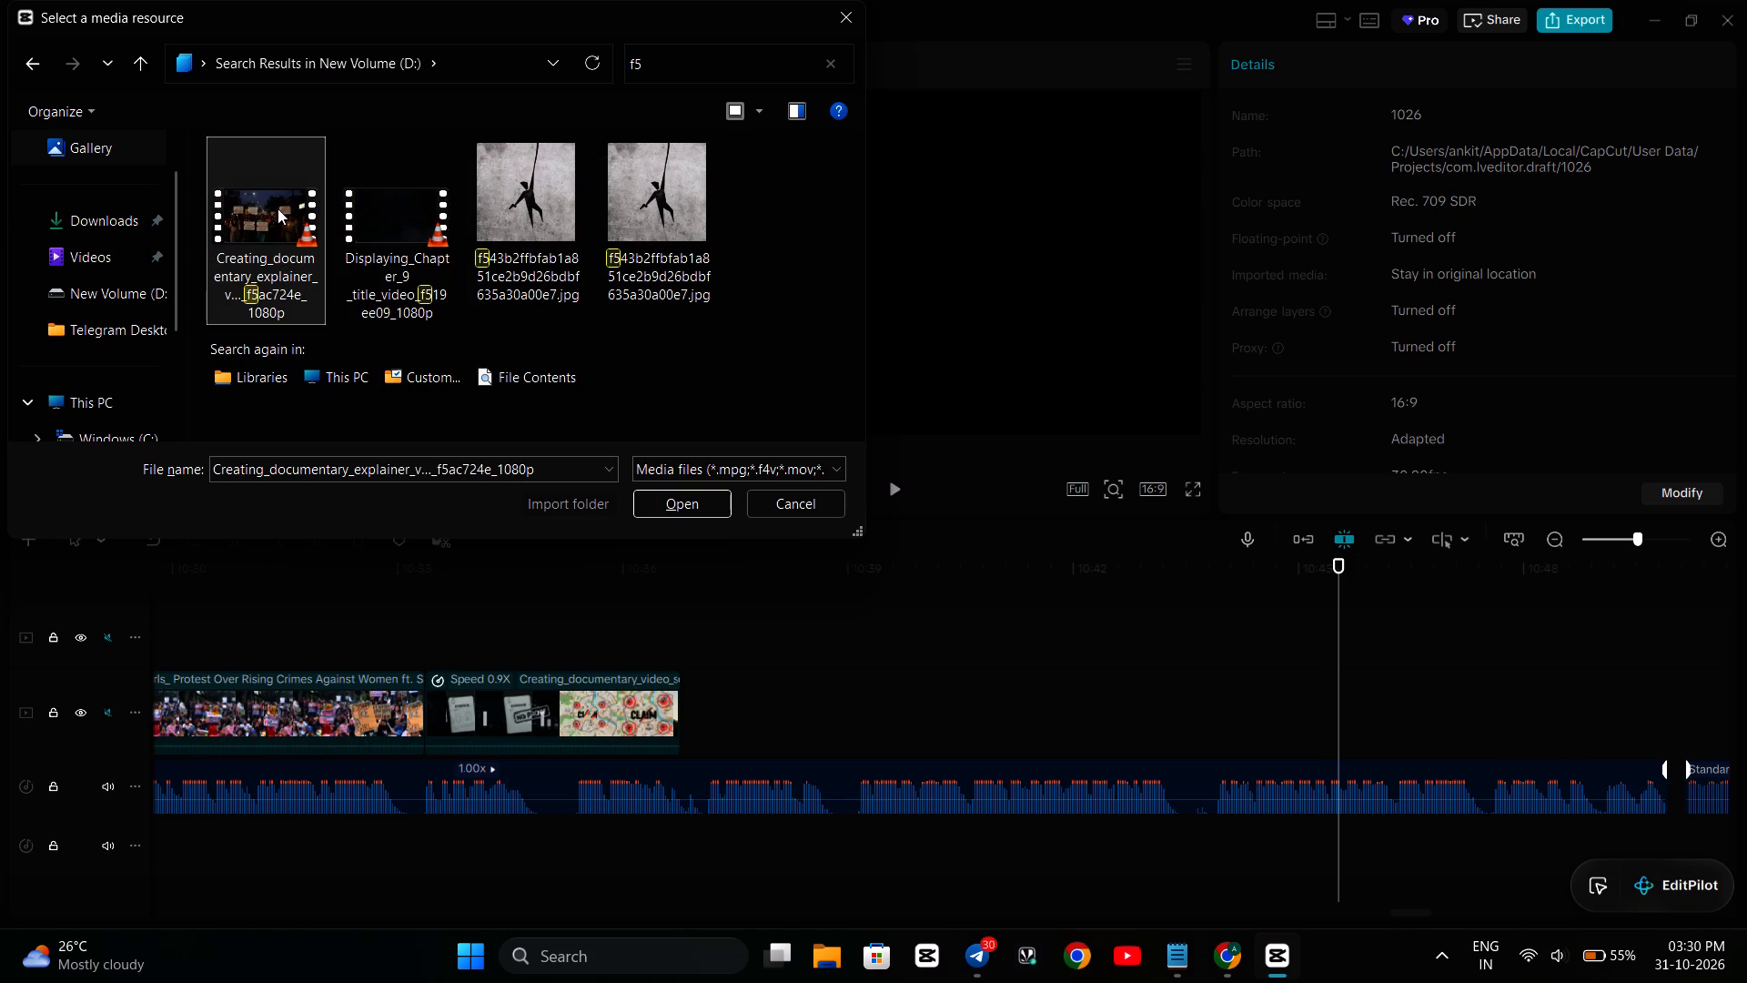
left_click(672, 495)
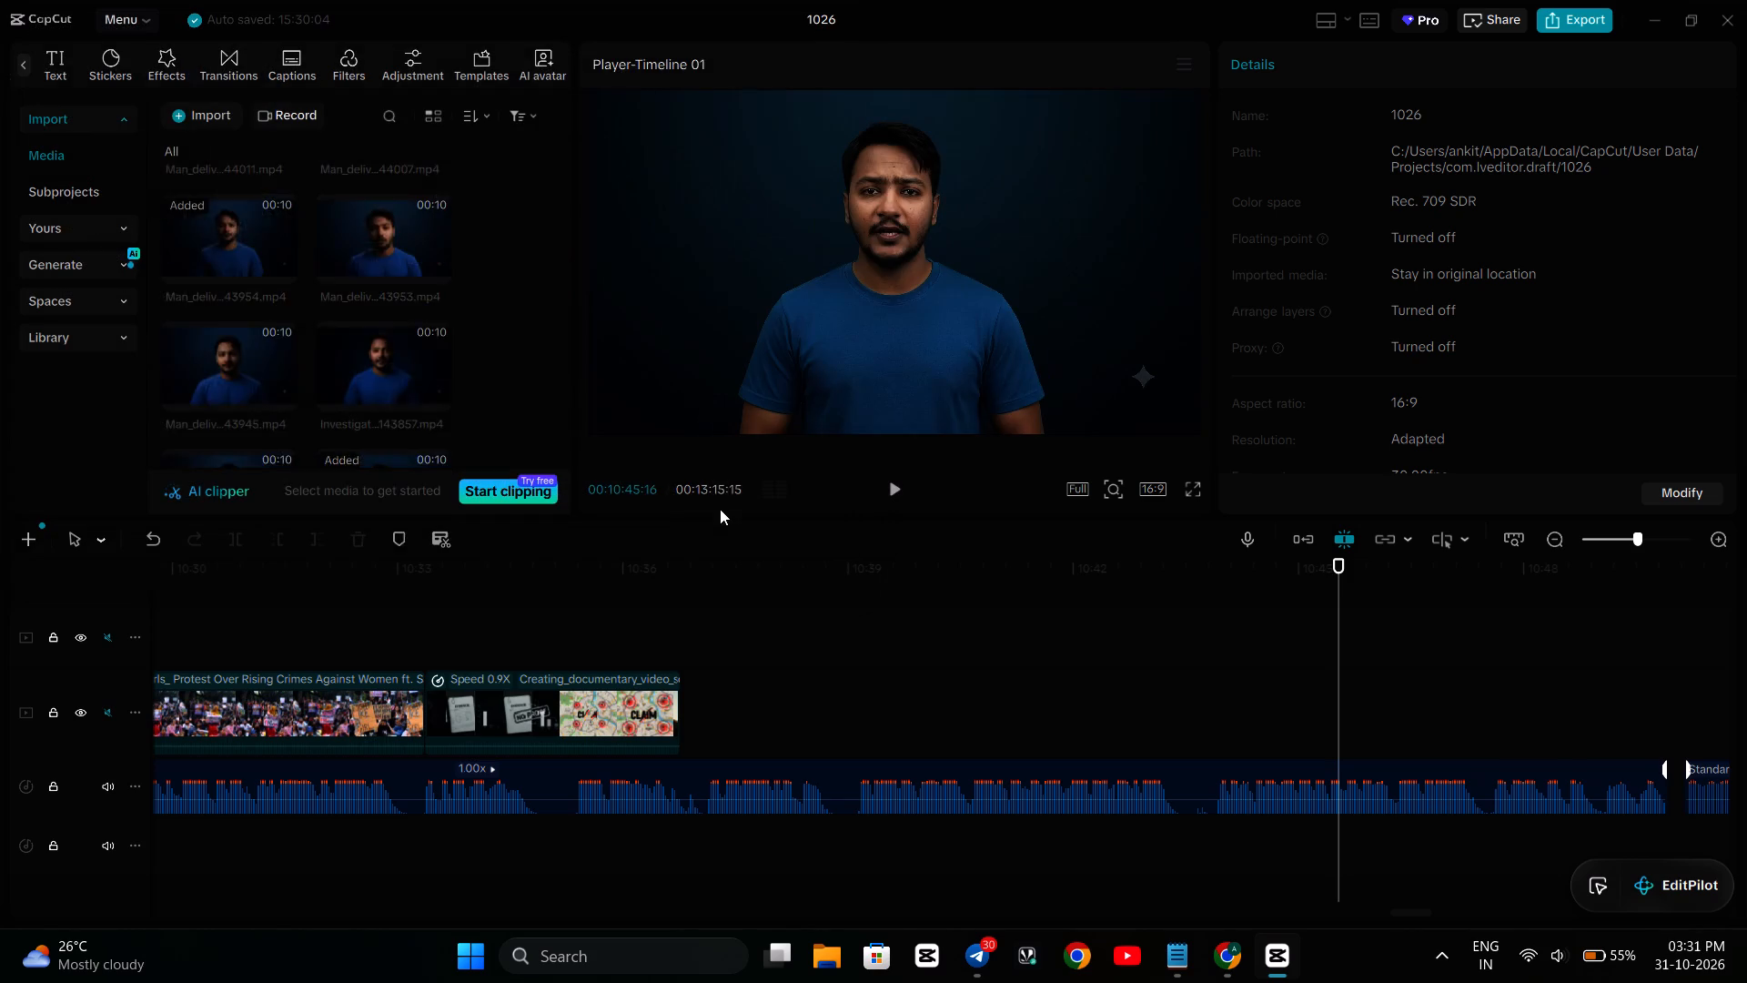
Add the imported explainer clip to the video track at 10:36:23, right after the map clip, and play it to 10:38:17.
left_click(680, 594)
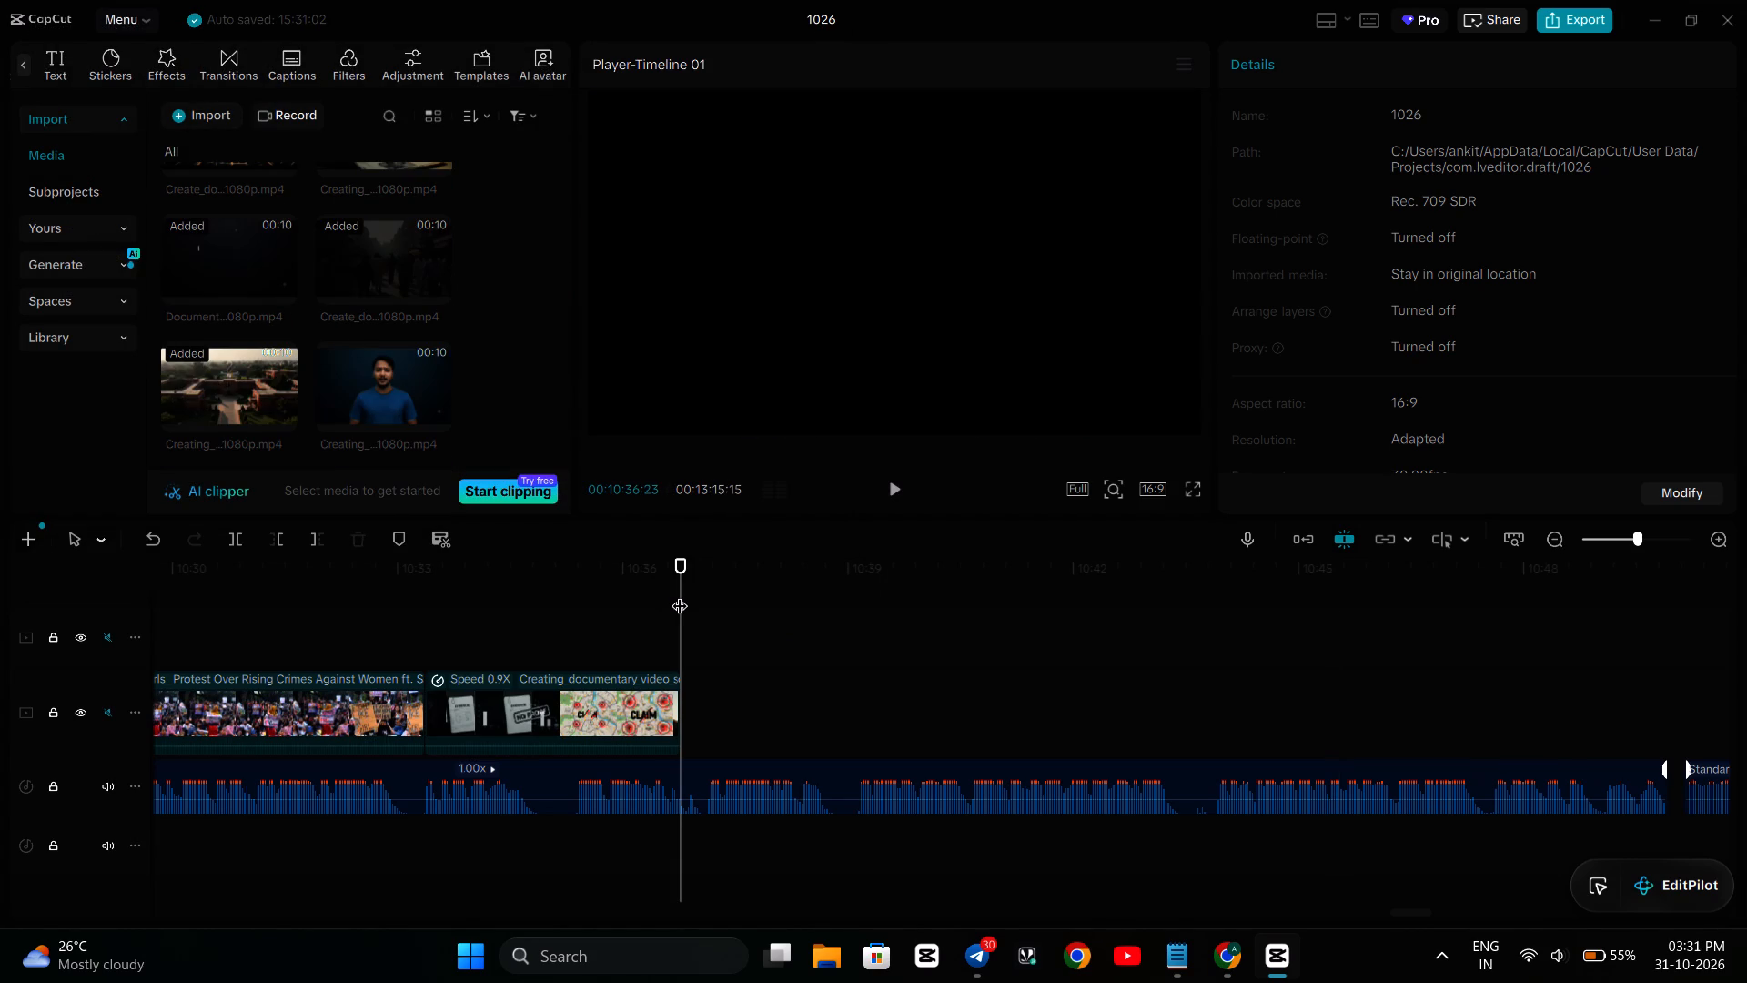
left_click(443, 419)
left_click(412, 614)
key("space")
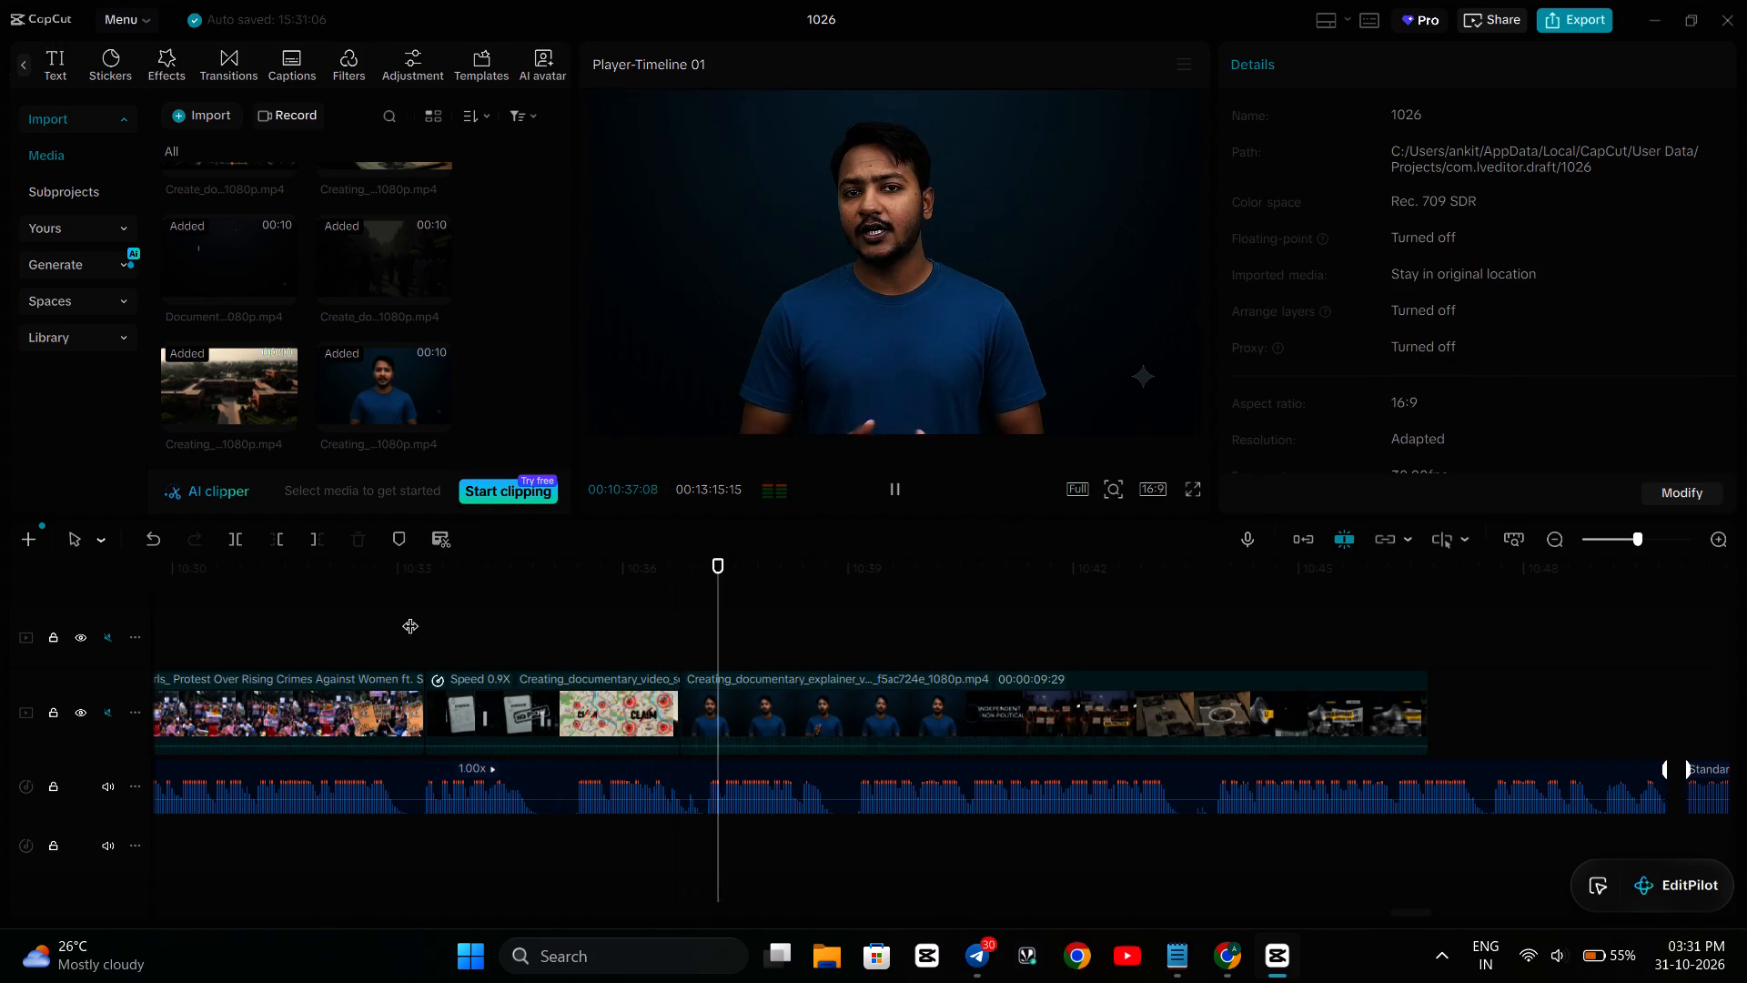
key("space")
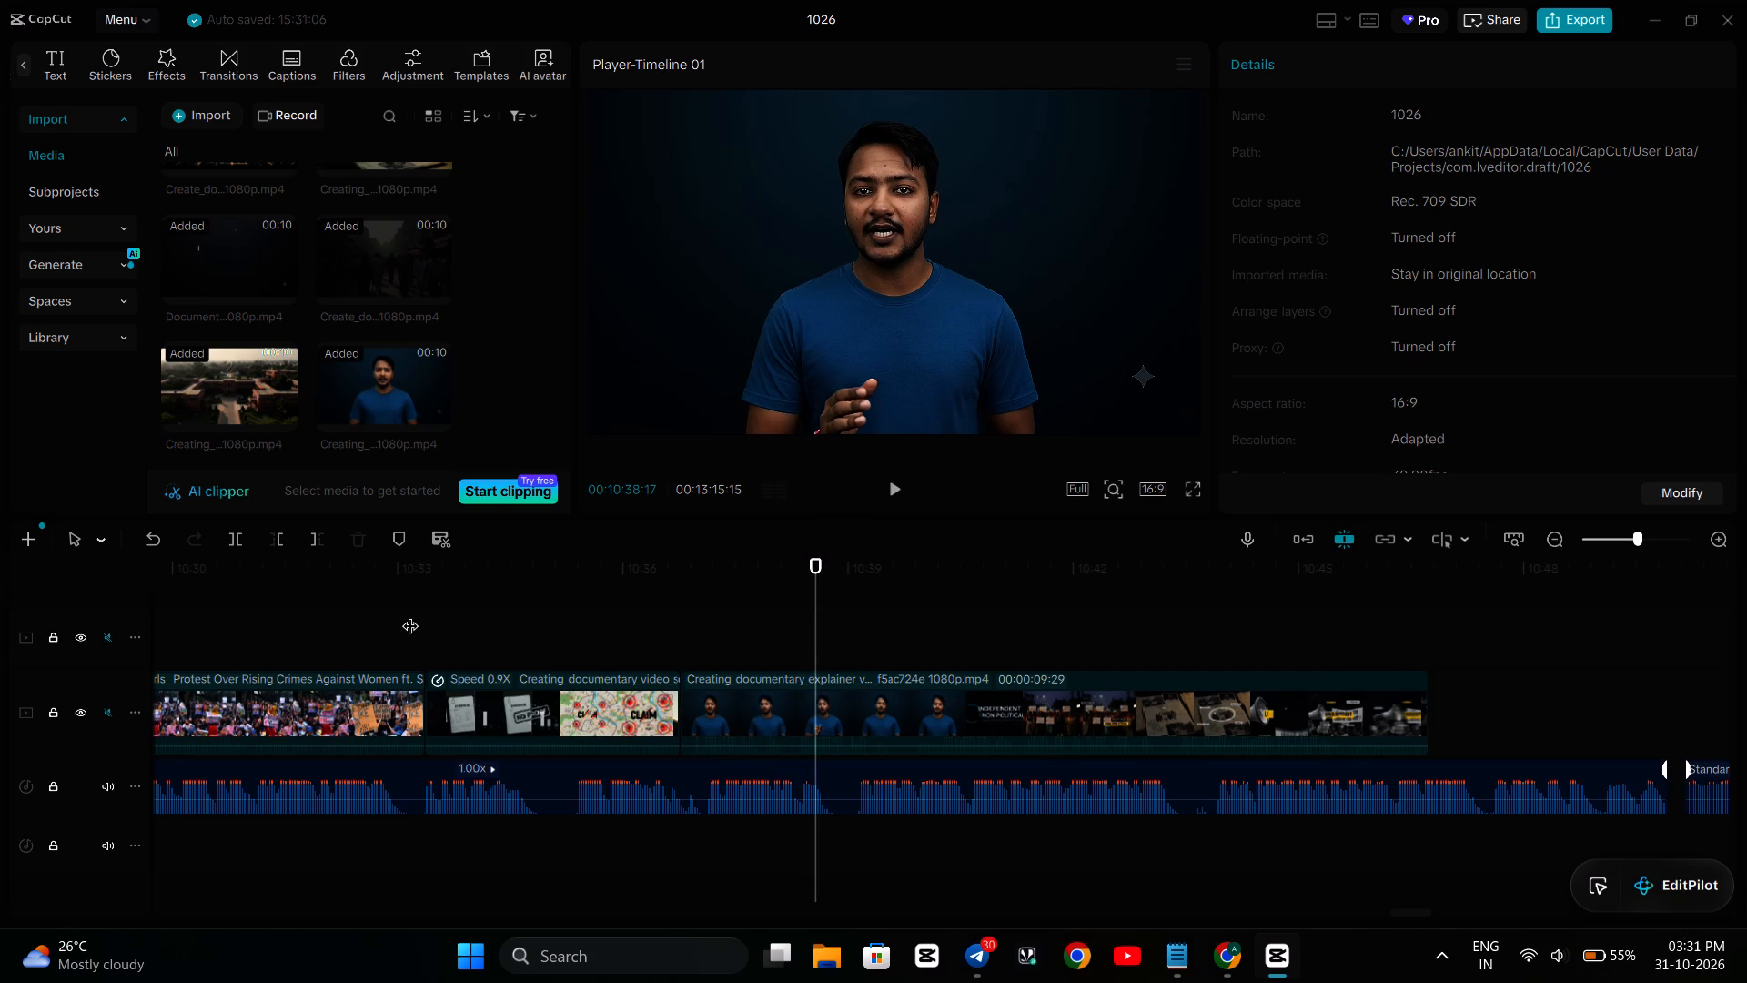
Shift the explainer clip later so it starts at about 10:37:00, and play to 10:38:25 to check its lip sync.
left_click_drag(712, 707, 729, 710)
left_click(585, 633)
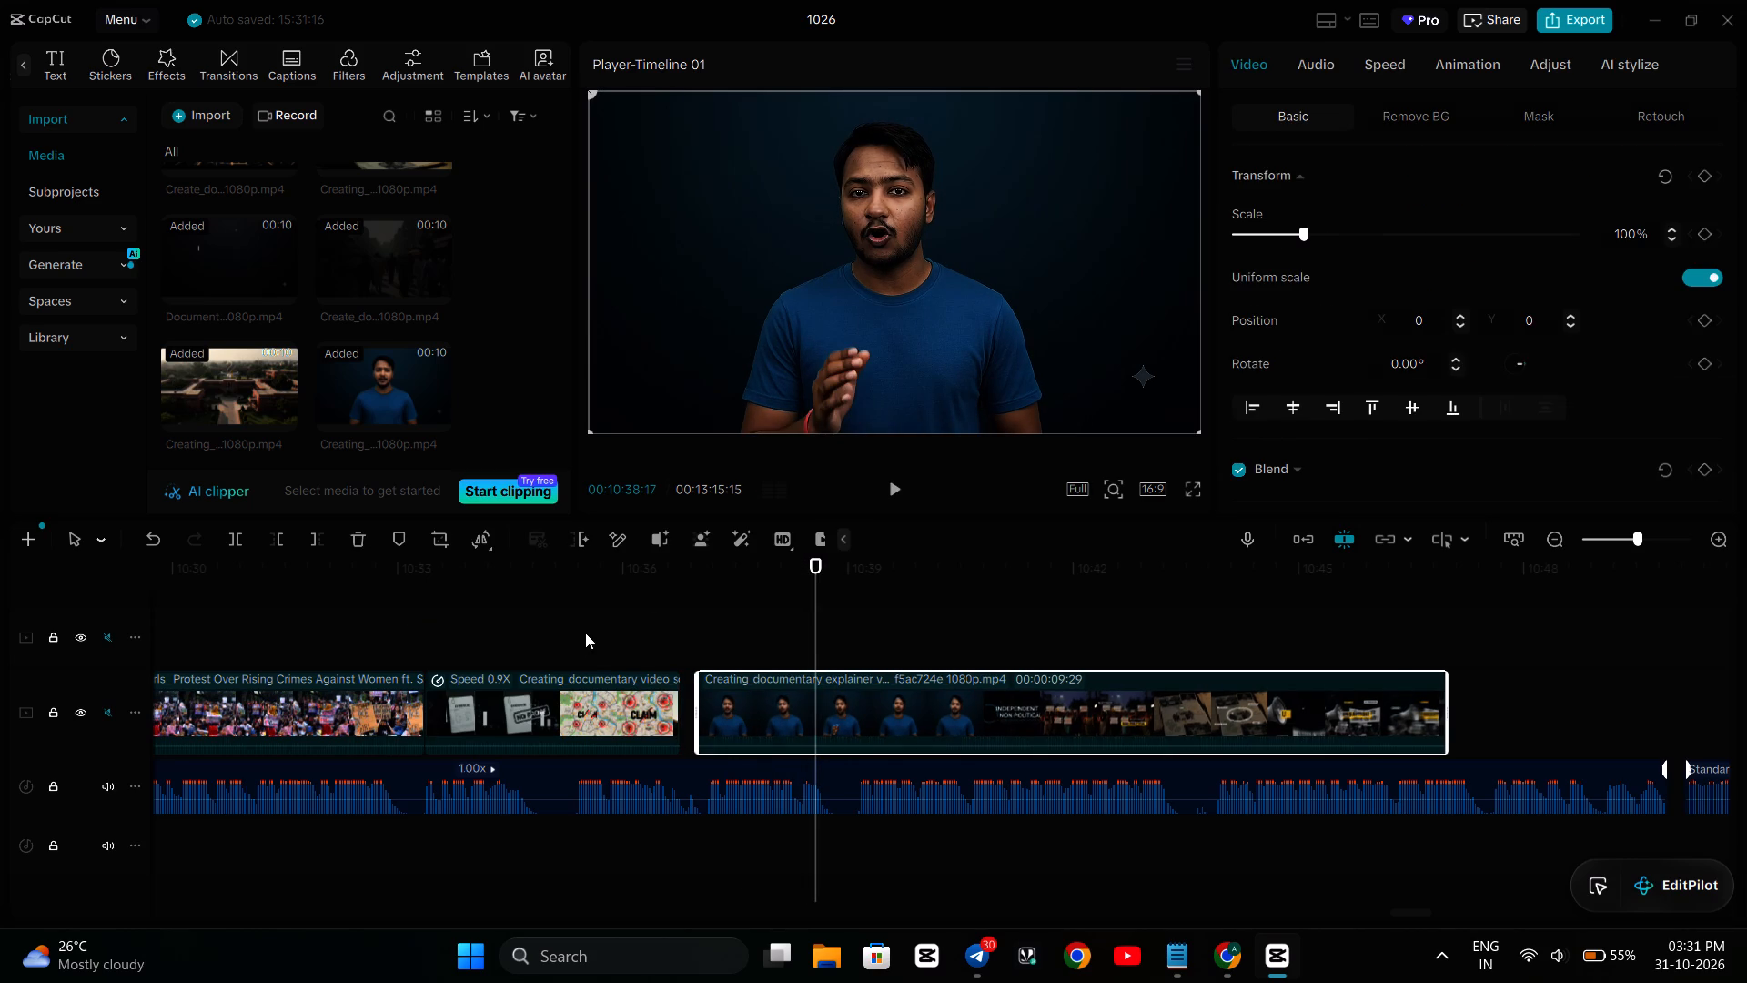
key("space")
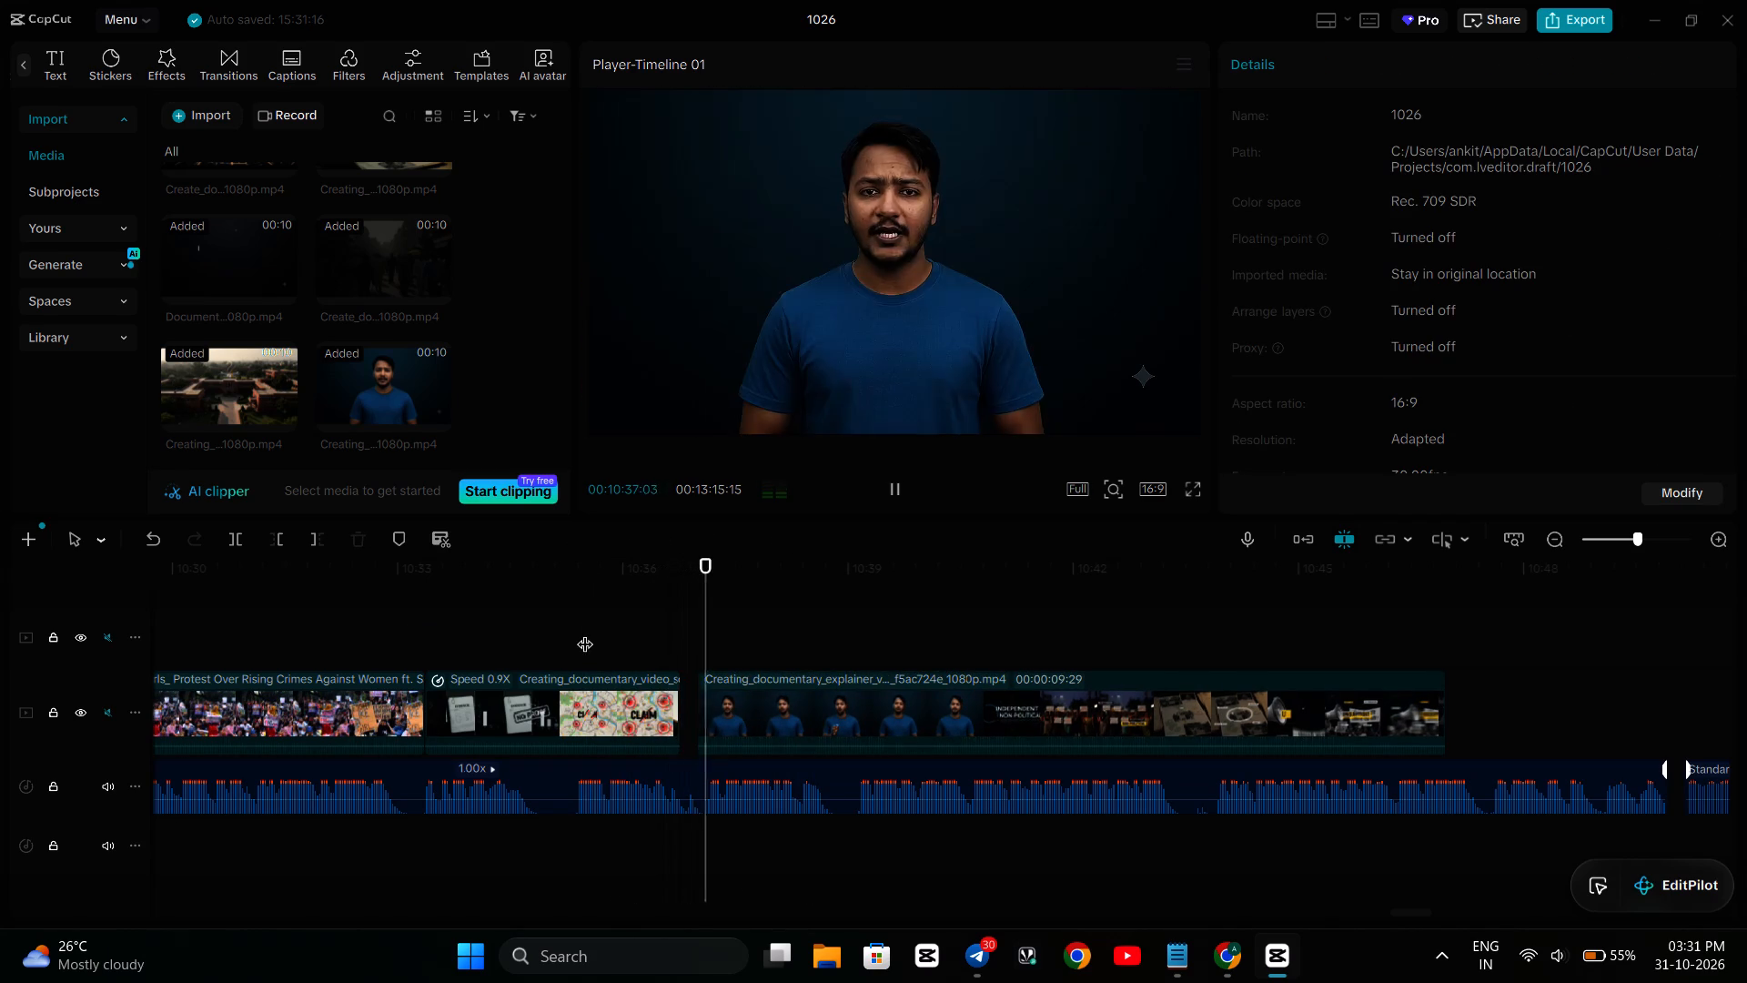
key("space")
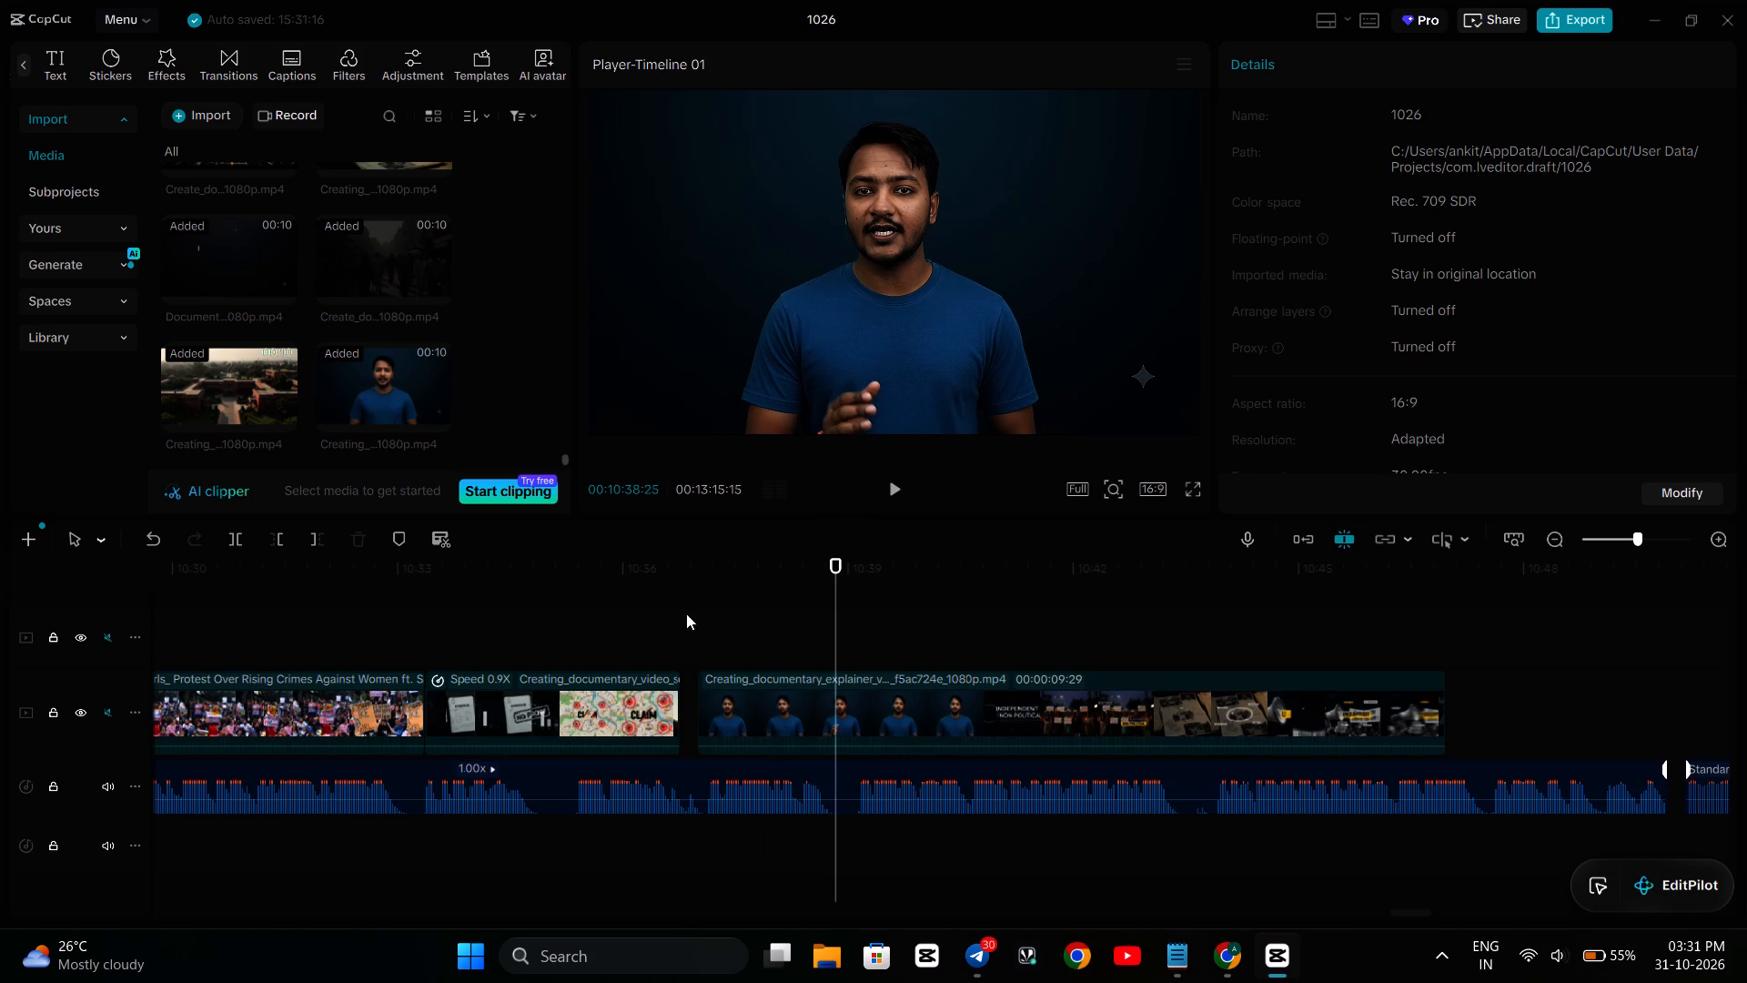
Unmute the explainer clip's video track and play from about 10:35 to 10:39:05 in short bursts, comparing the avatar's speech with the narration.
left_click(107, 705)
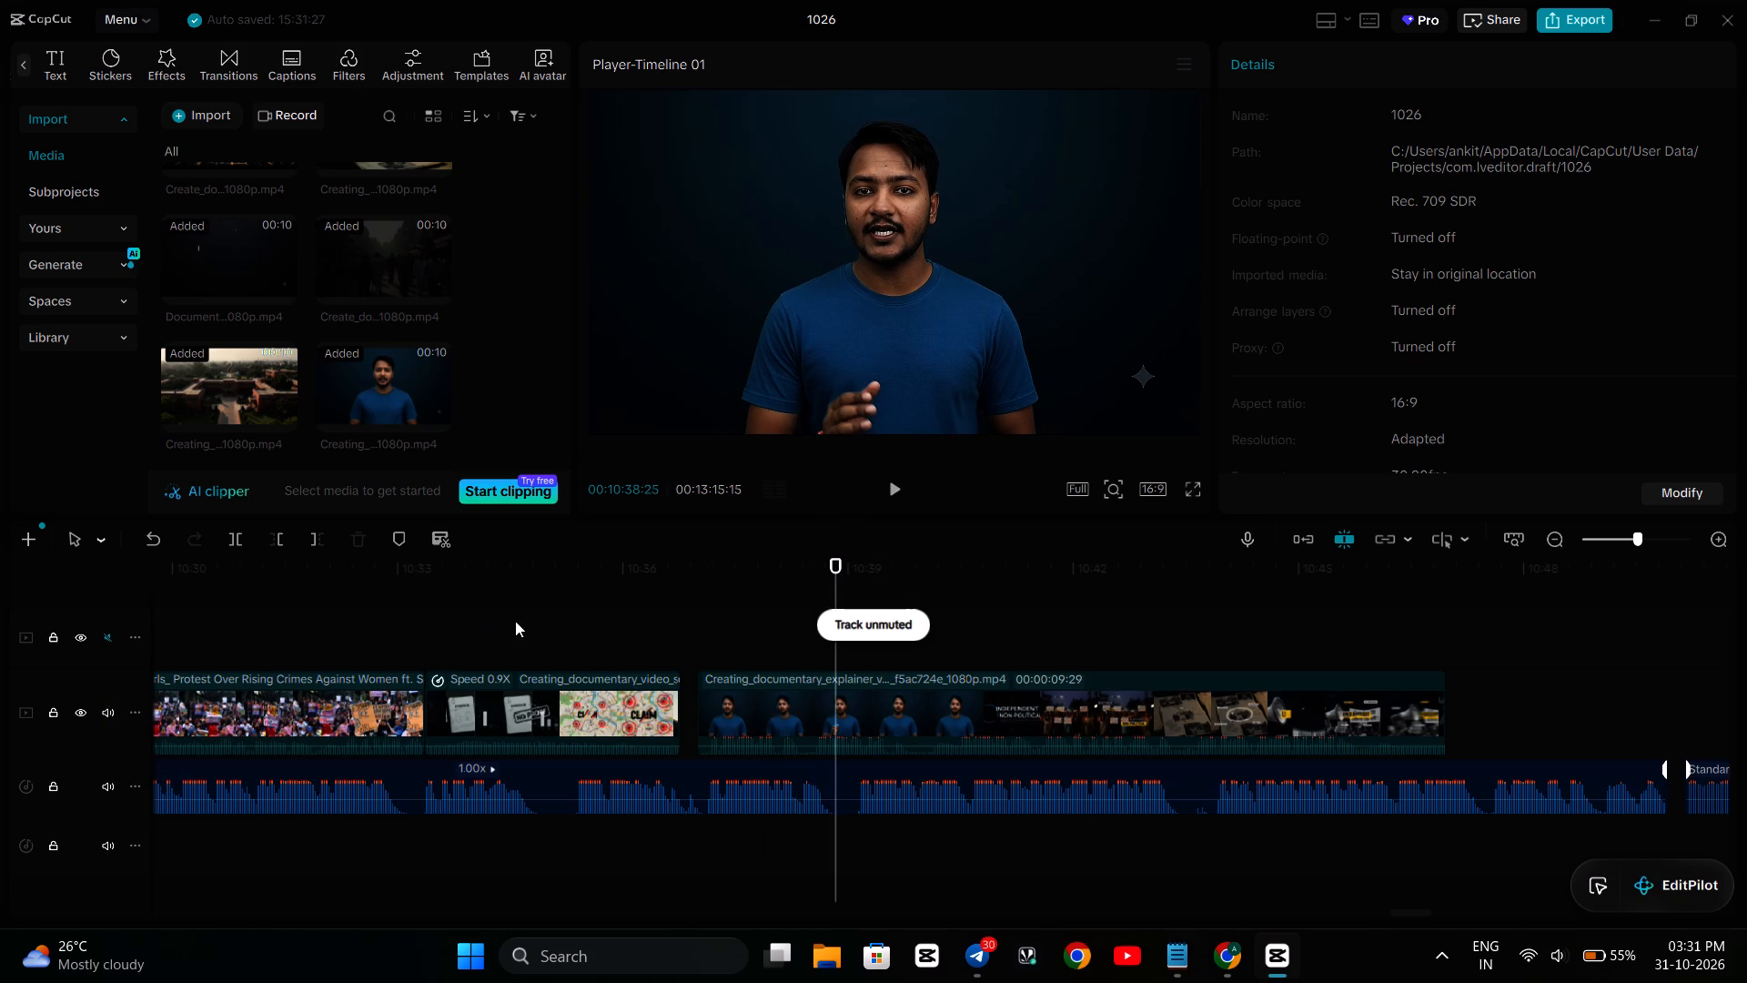
left_click(549, 616)
key("space")
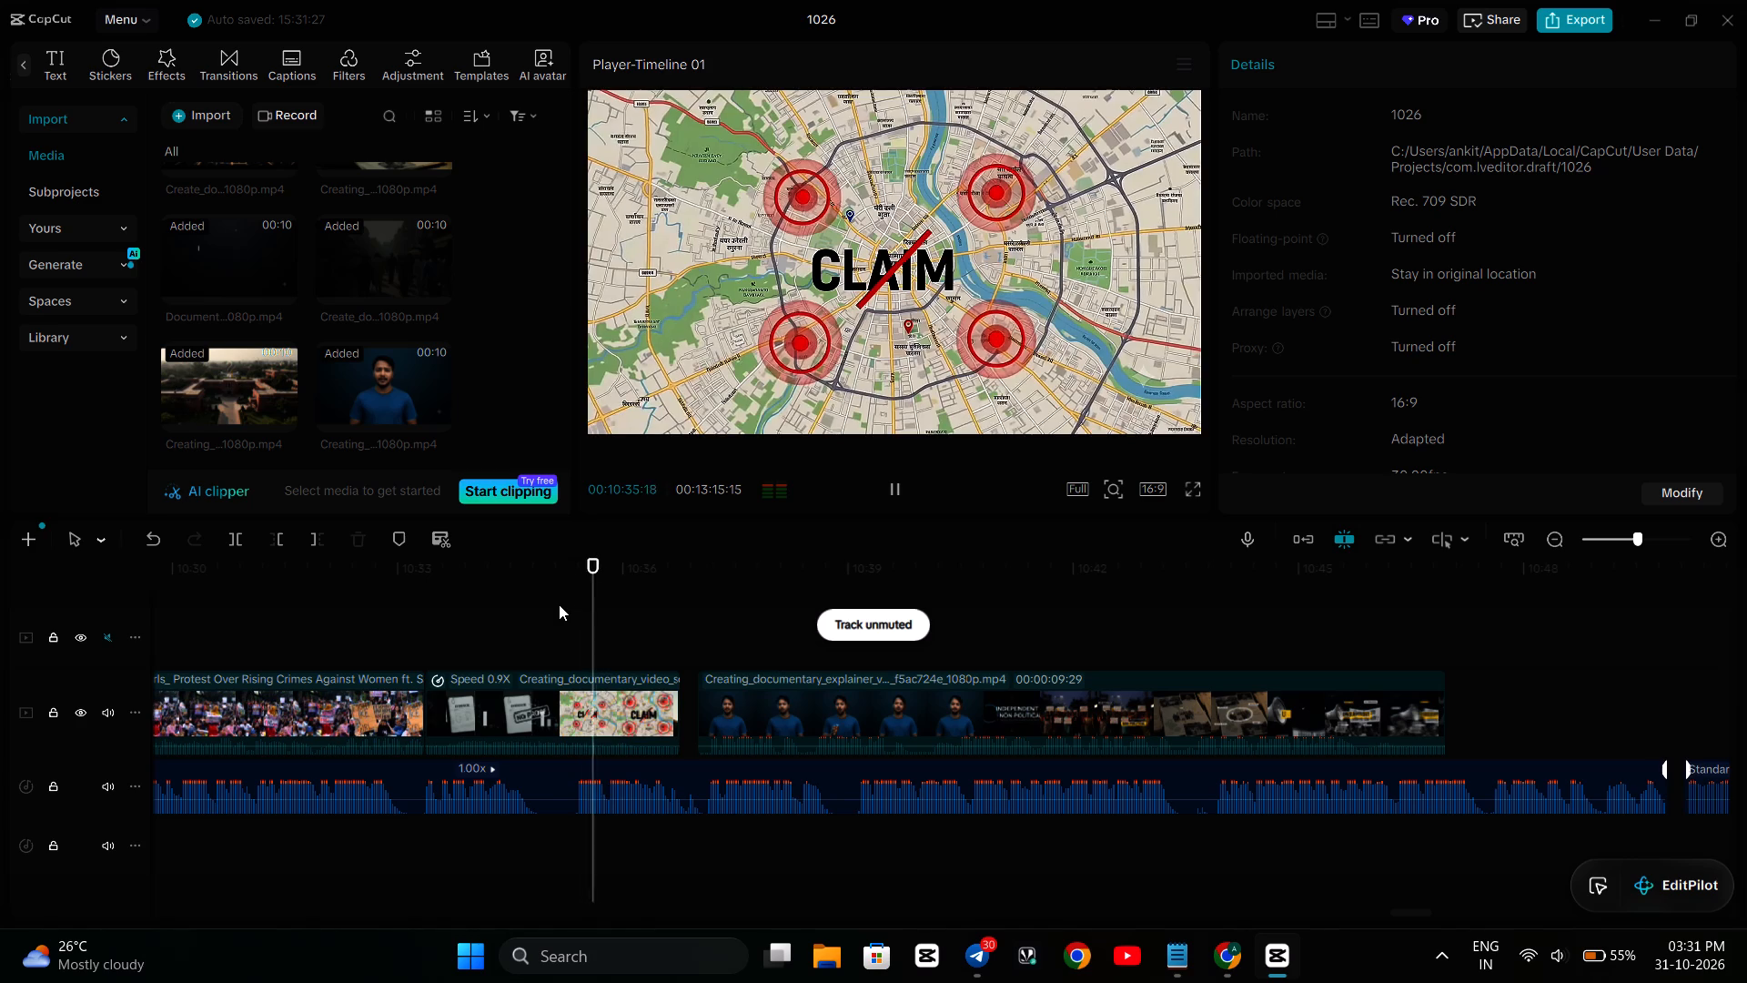
key("space")
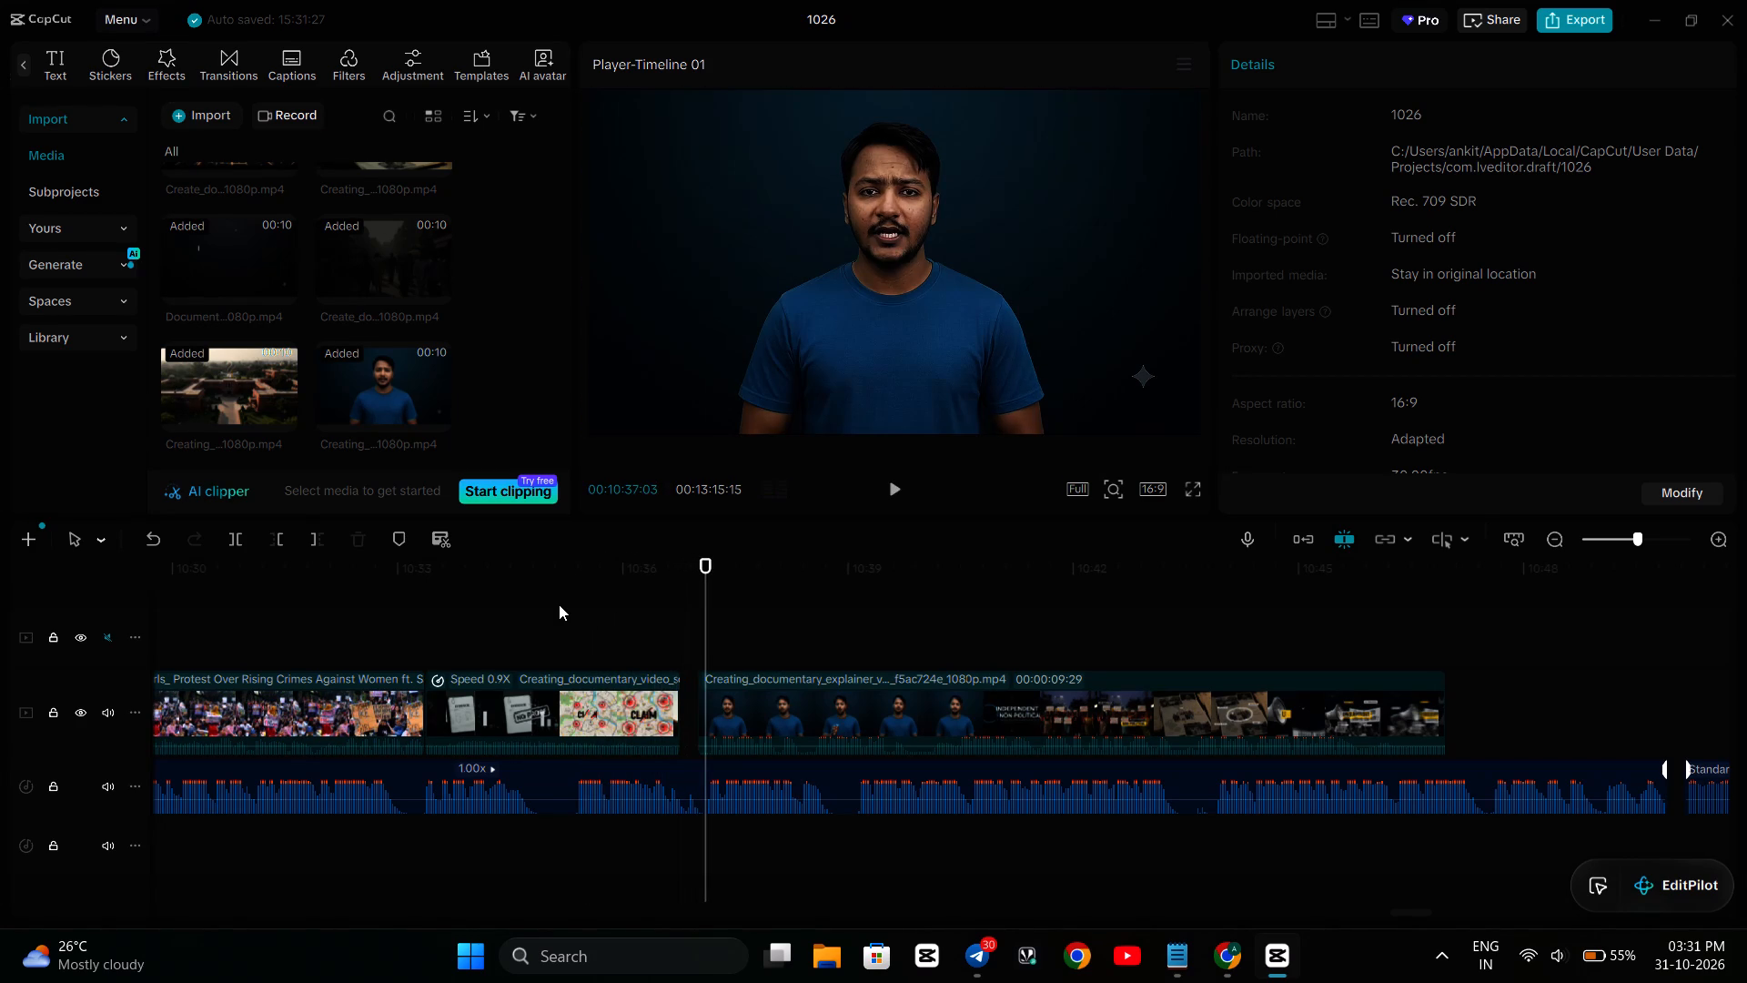
key("space")
key("space")
key("space")
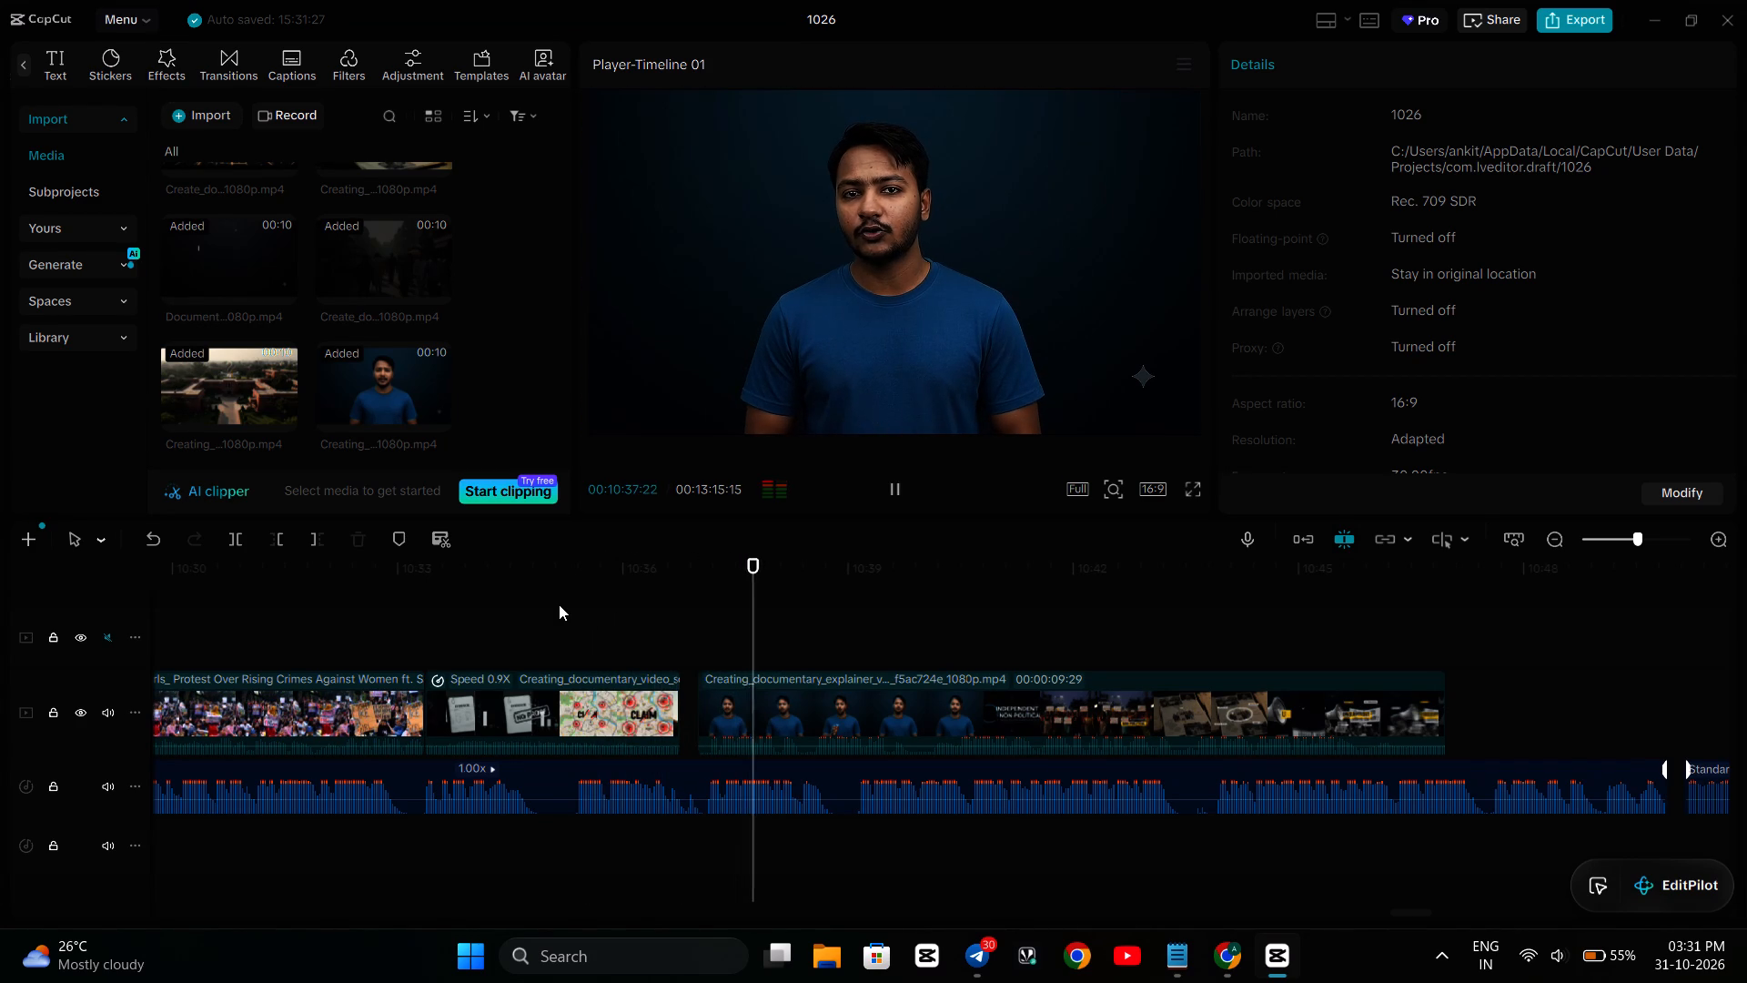
key("space")
key("space")
key("space")
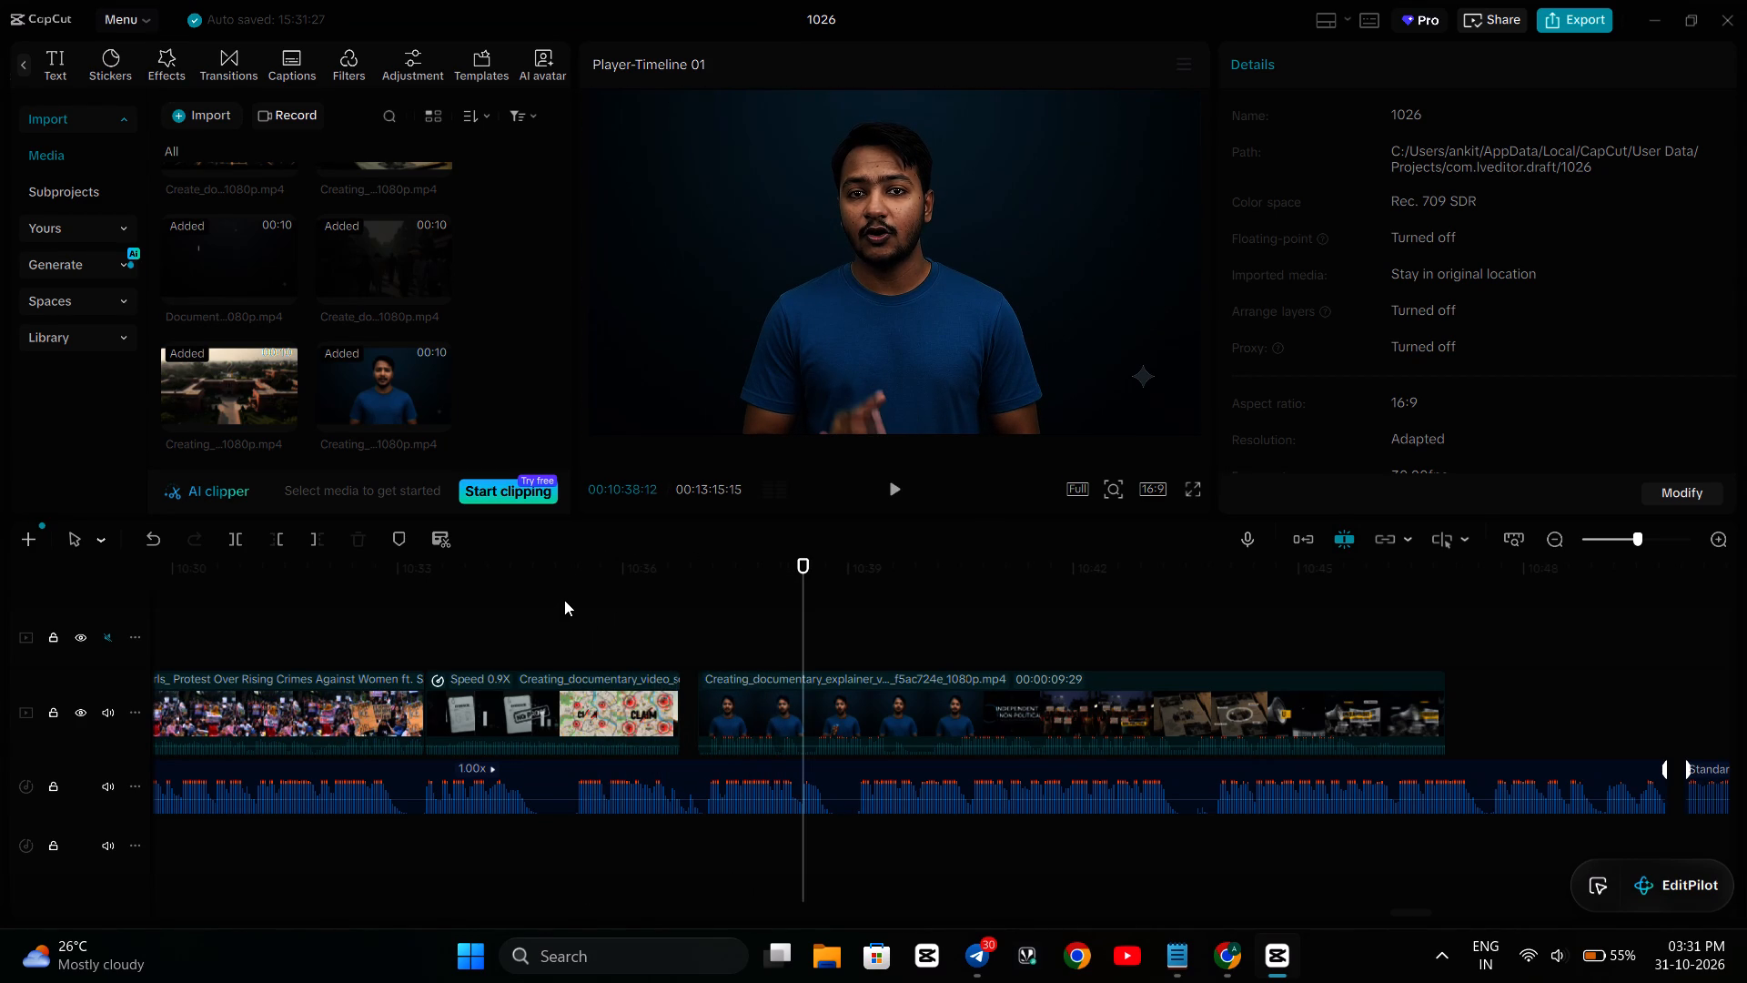
key("space")
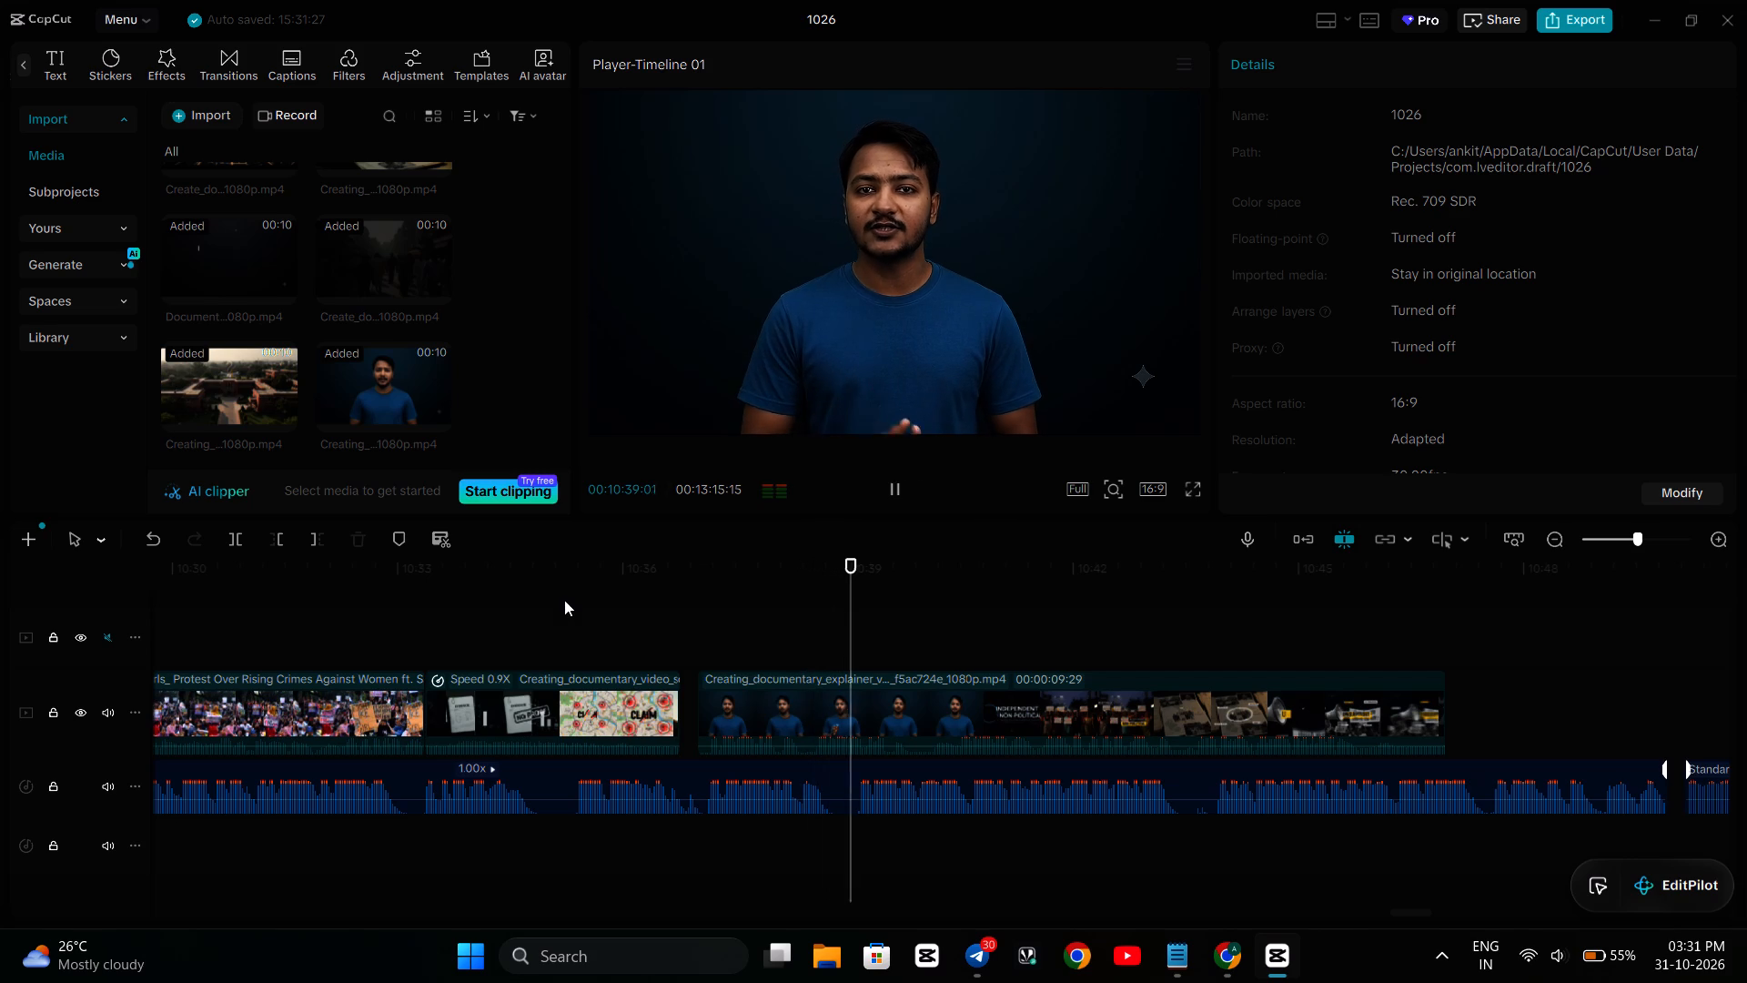
key("space")
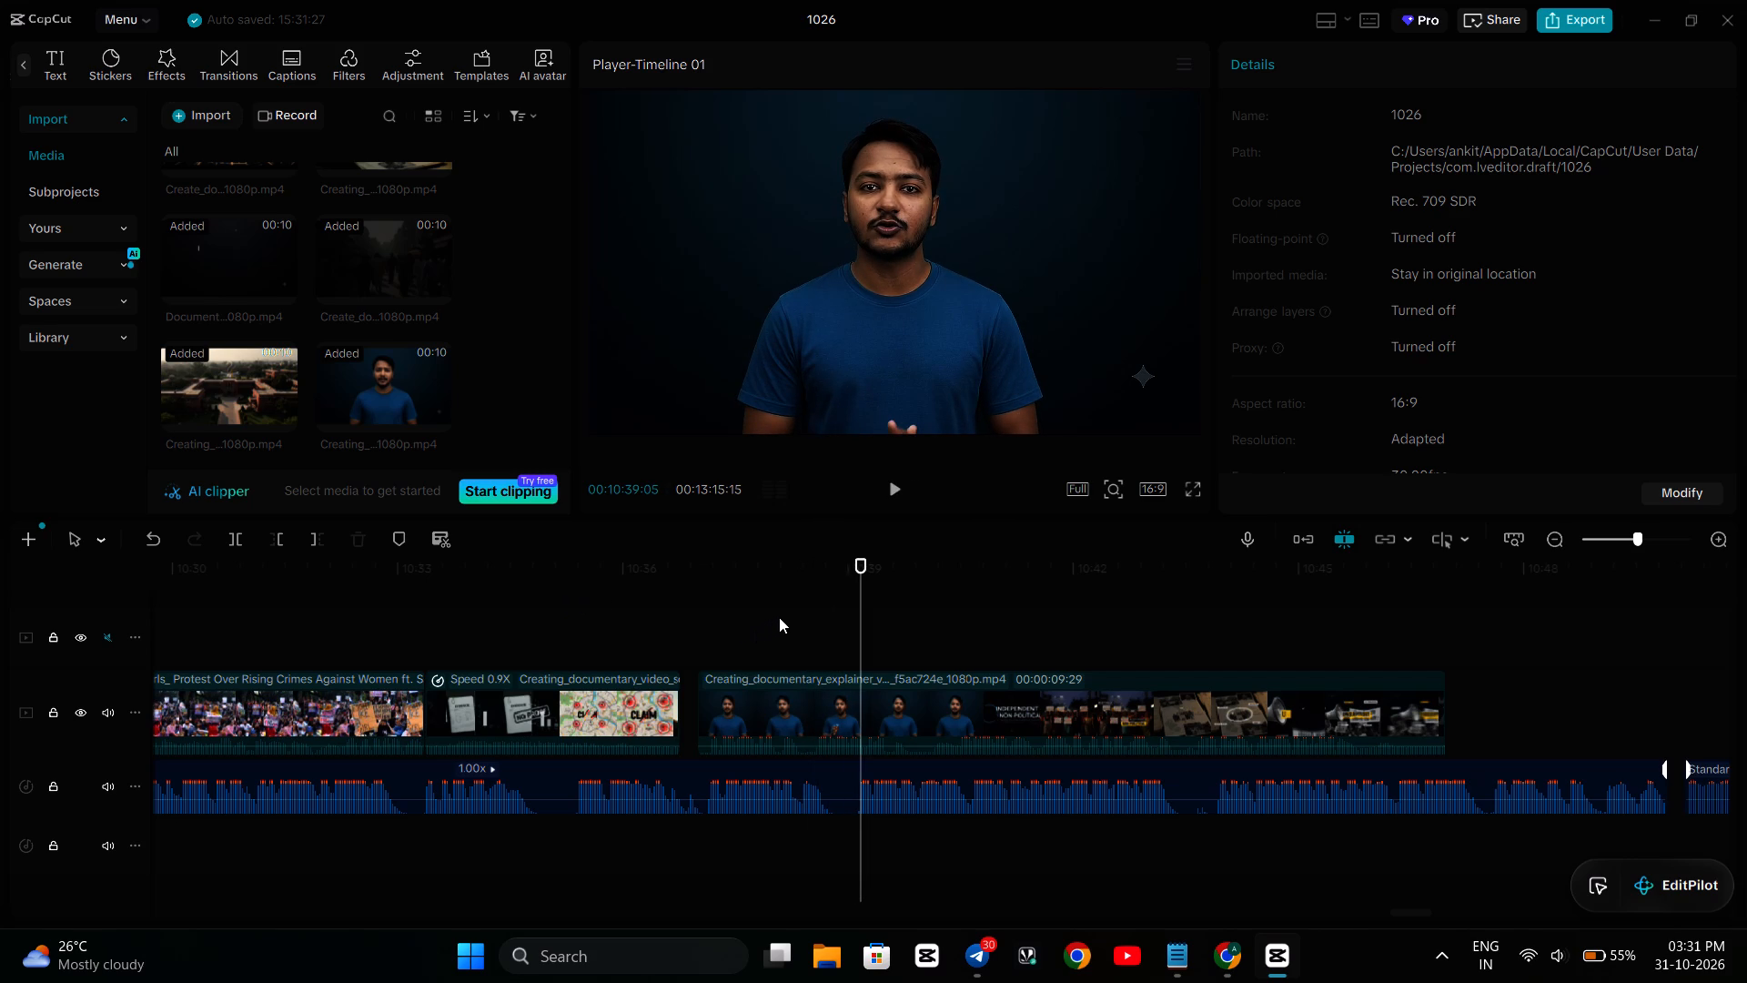
Split the narration recording at 10:37:16, shortly after the start of the f5ac724e_1080p explainer clip.
left_click(793, 612)
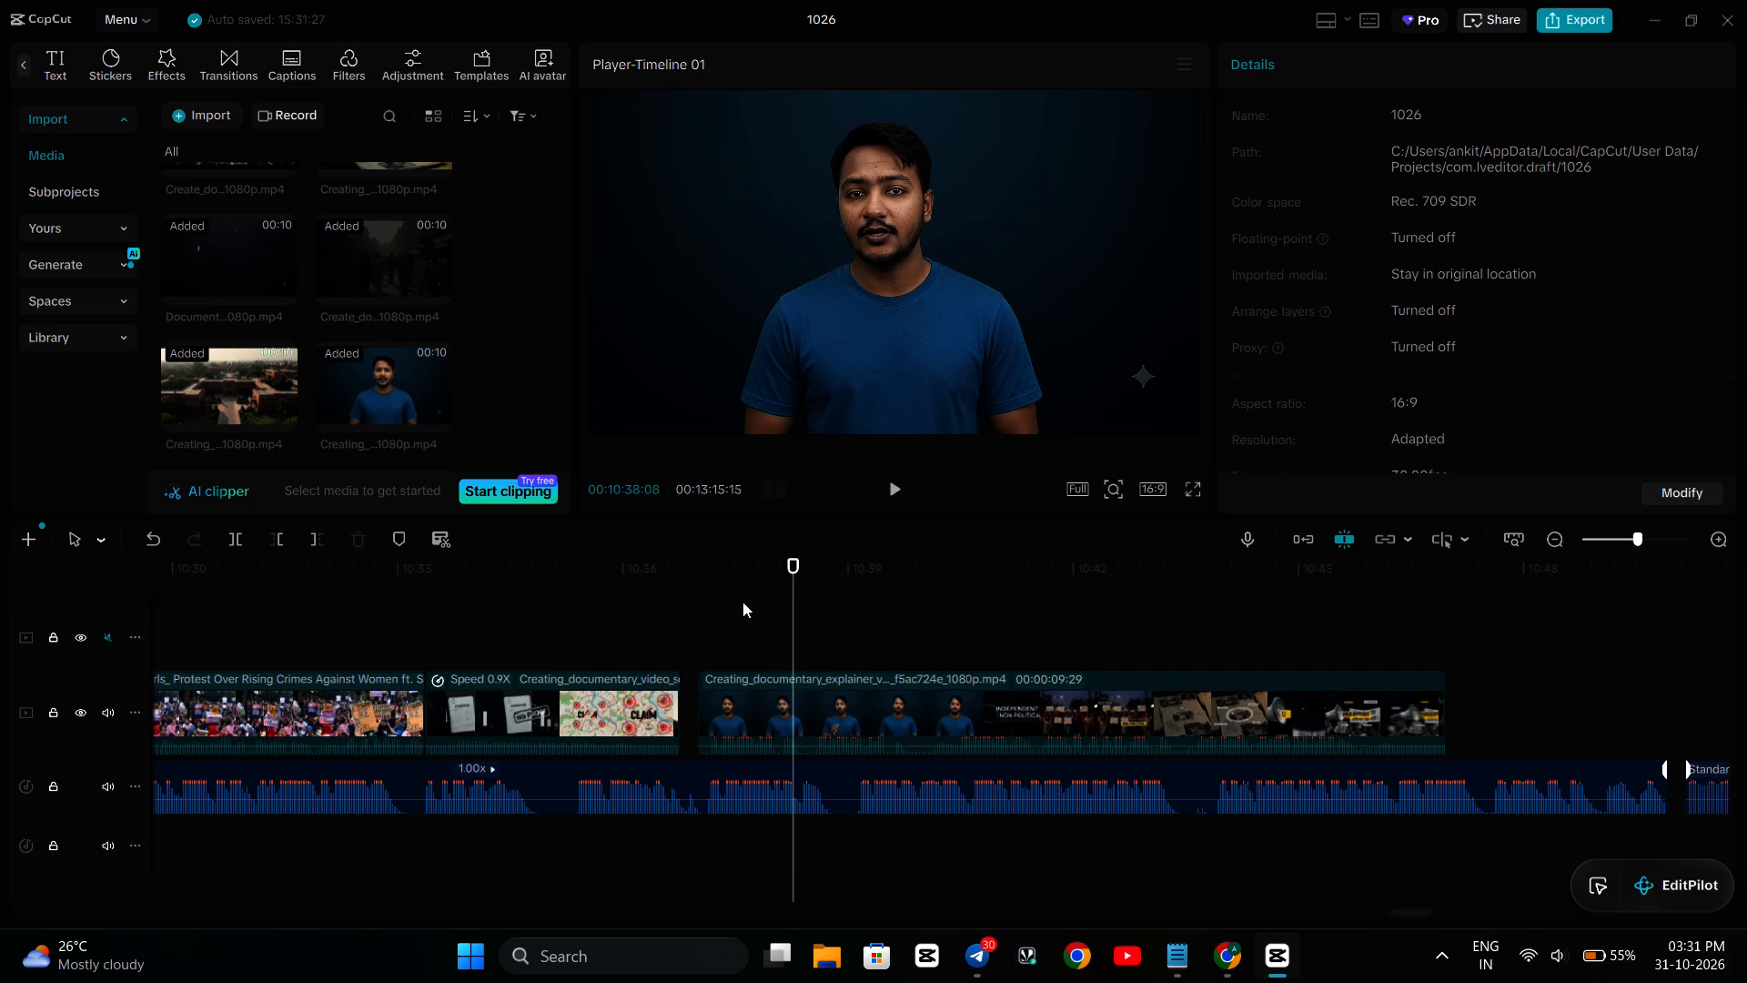
left_click(810, 606)
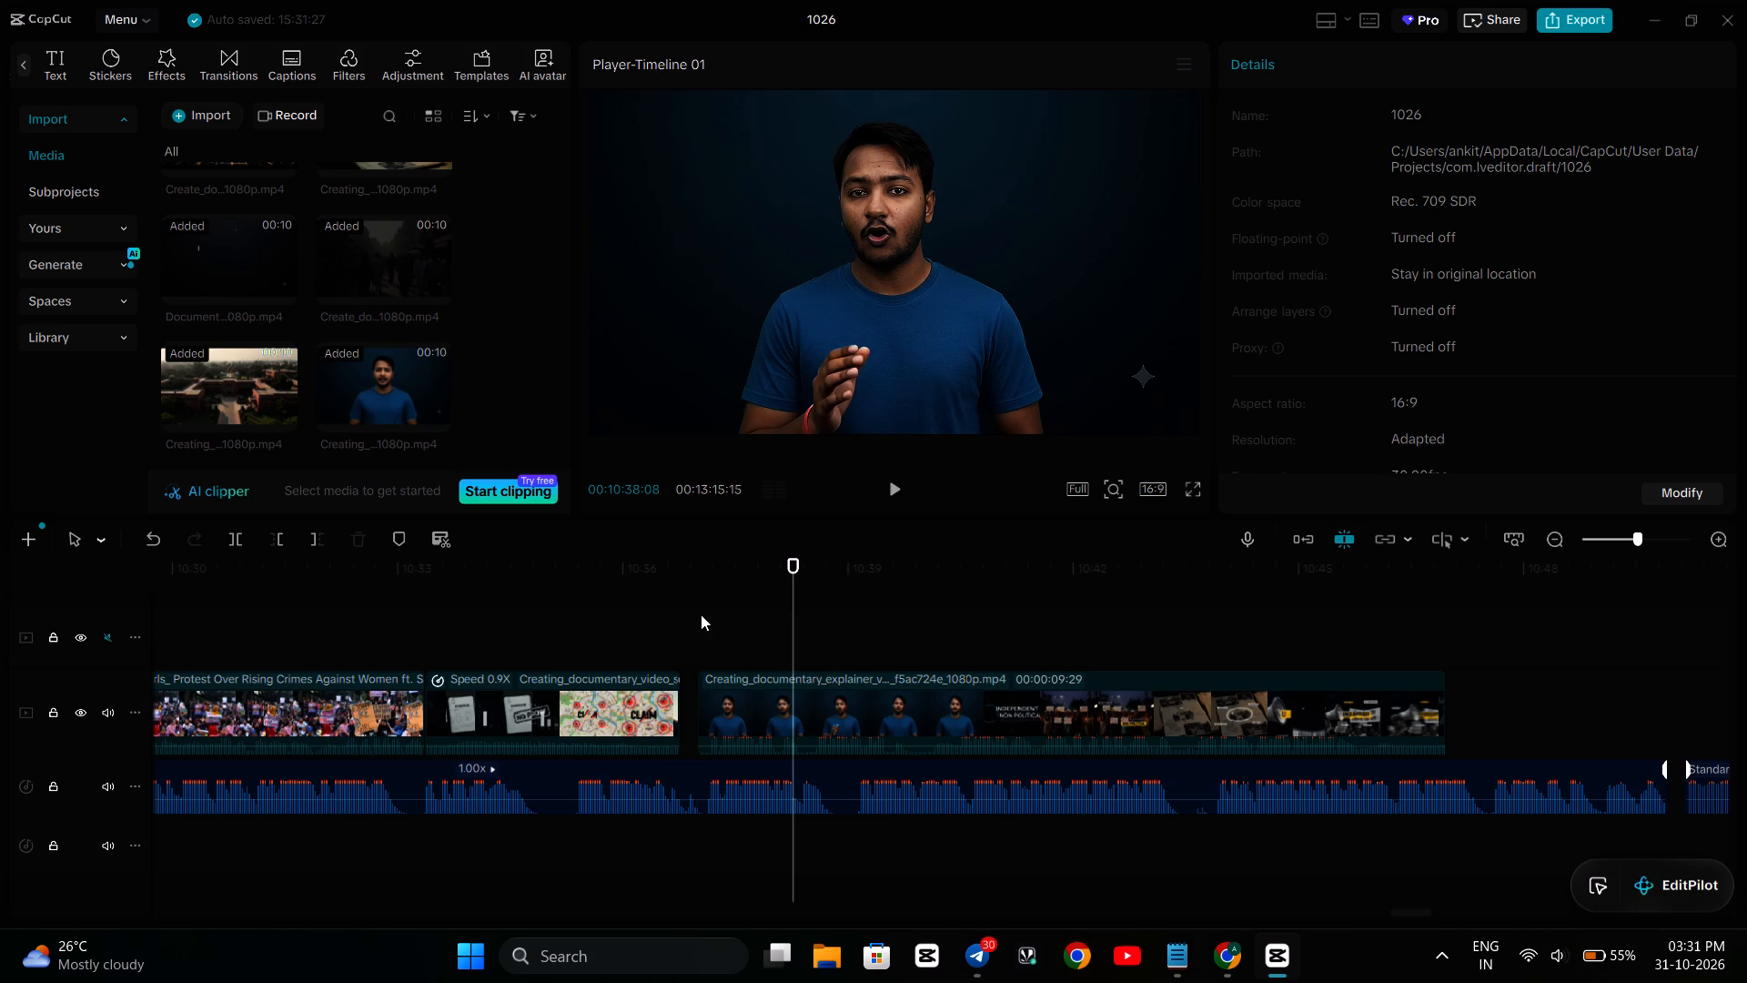
left_click(701, 614)
key("Right")
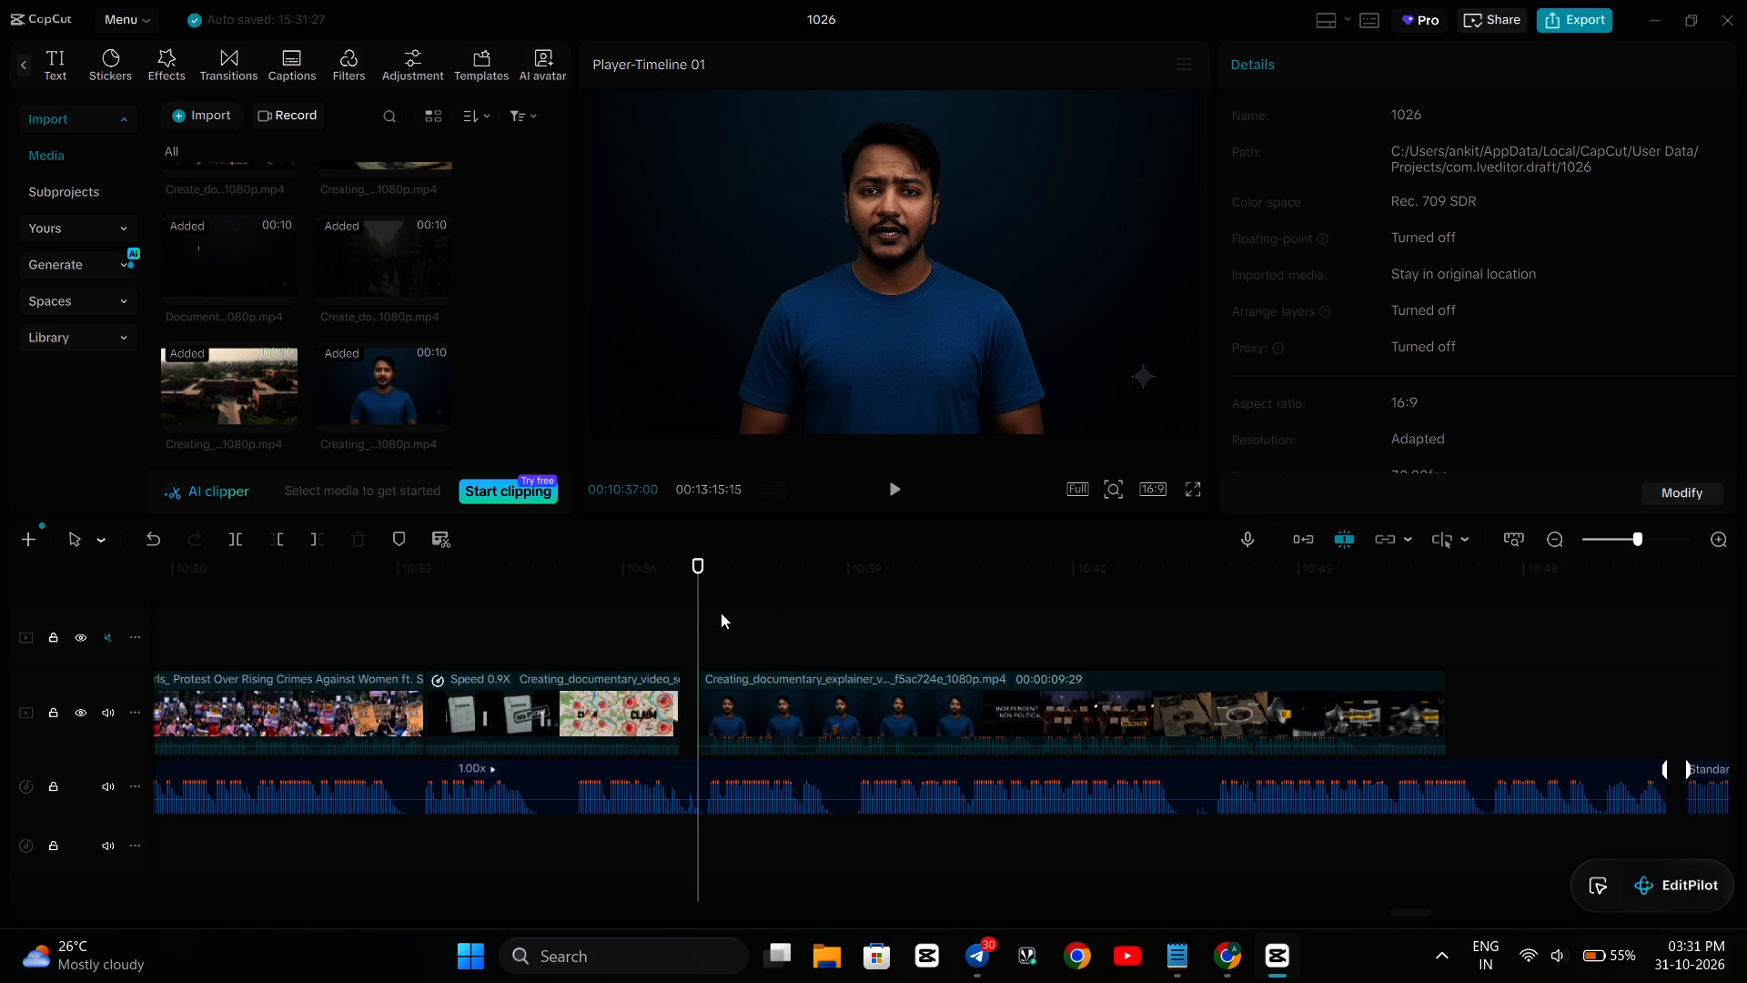
key("Right")
key("Right")
key("Right")
key("Right")
key("Right")
key("Right")
key("Right")
key("Right")
key("Right")
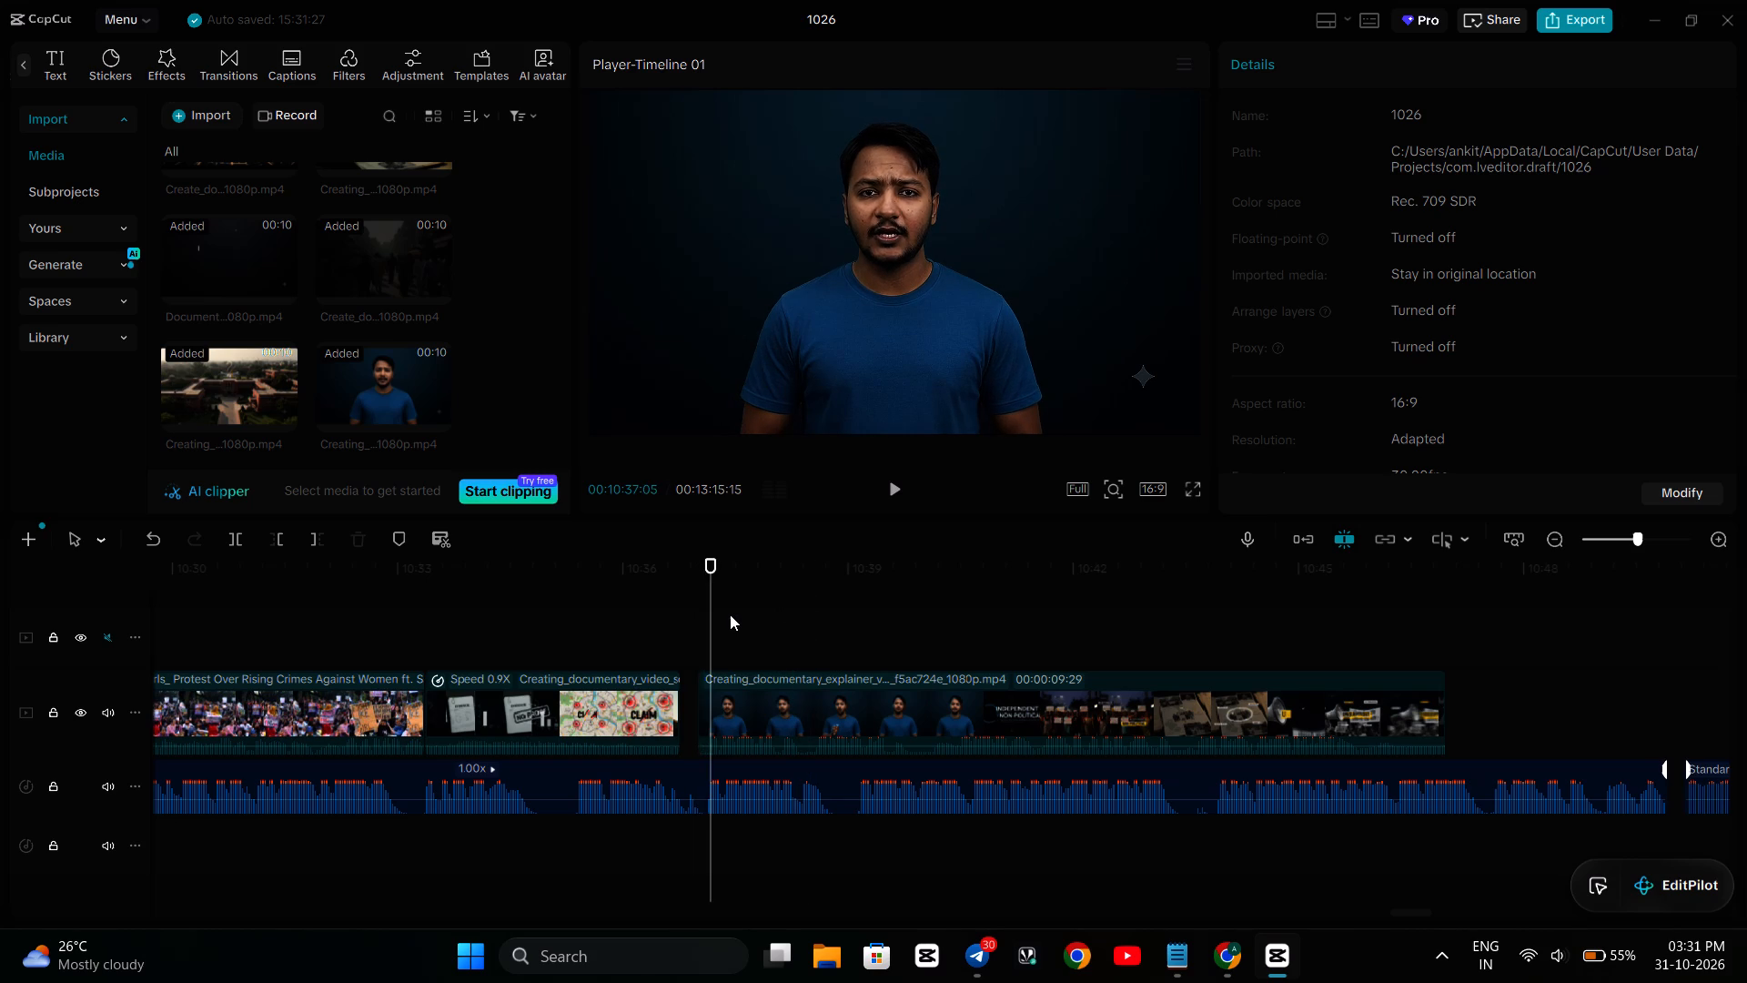
key("Right")
key("Right")
key("Right")
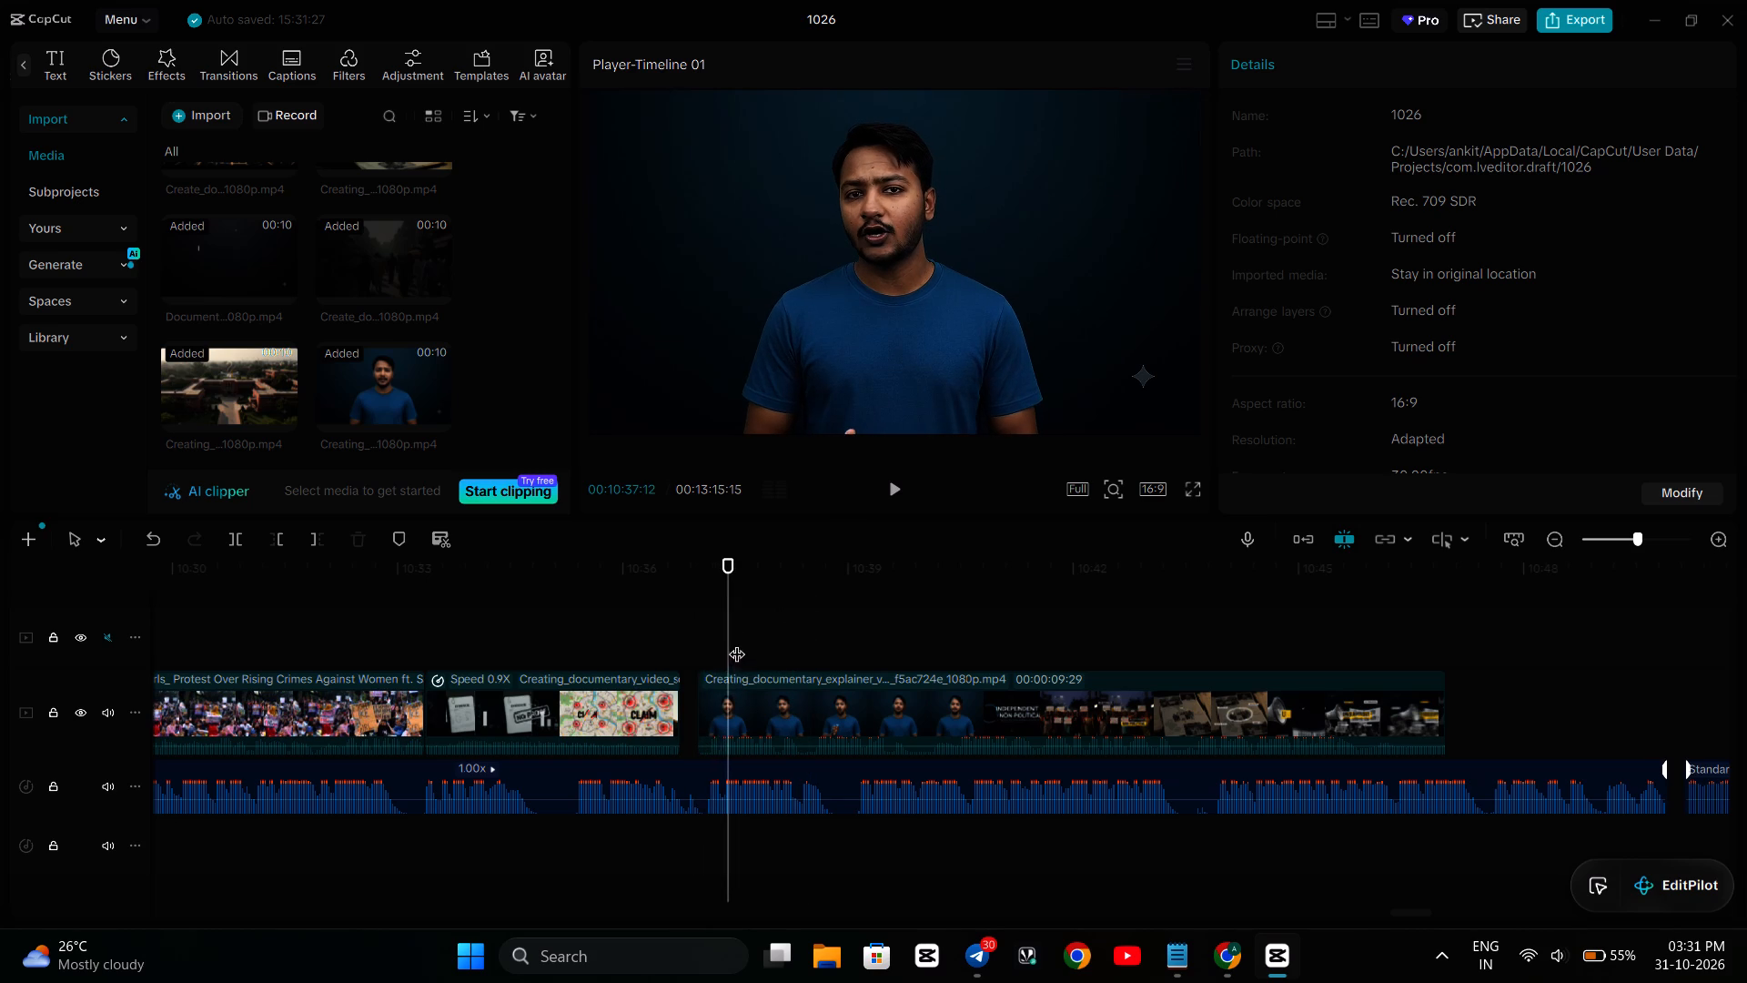
key("Right")
key("Right")
key("Right")
left_click(742, 793)
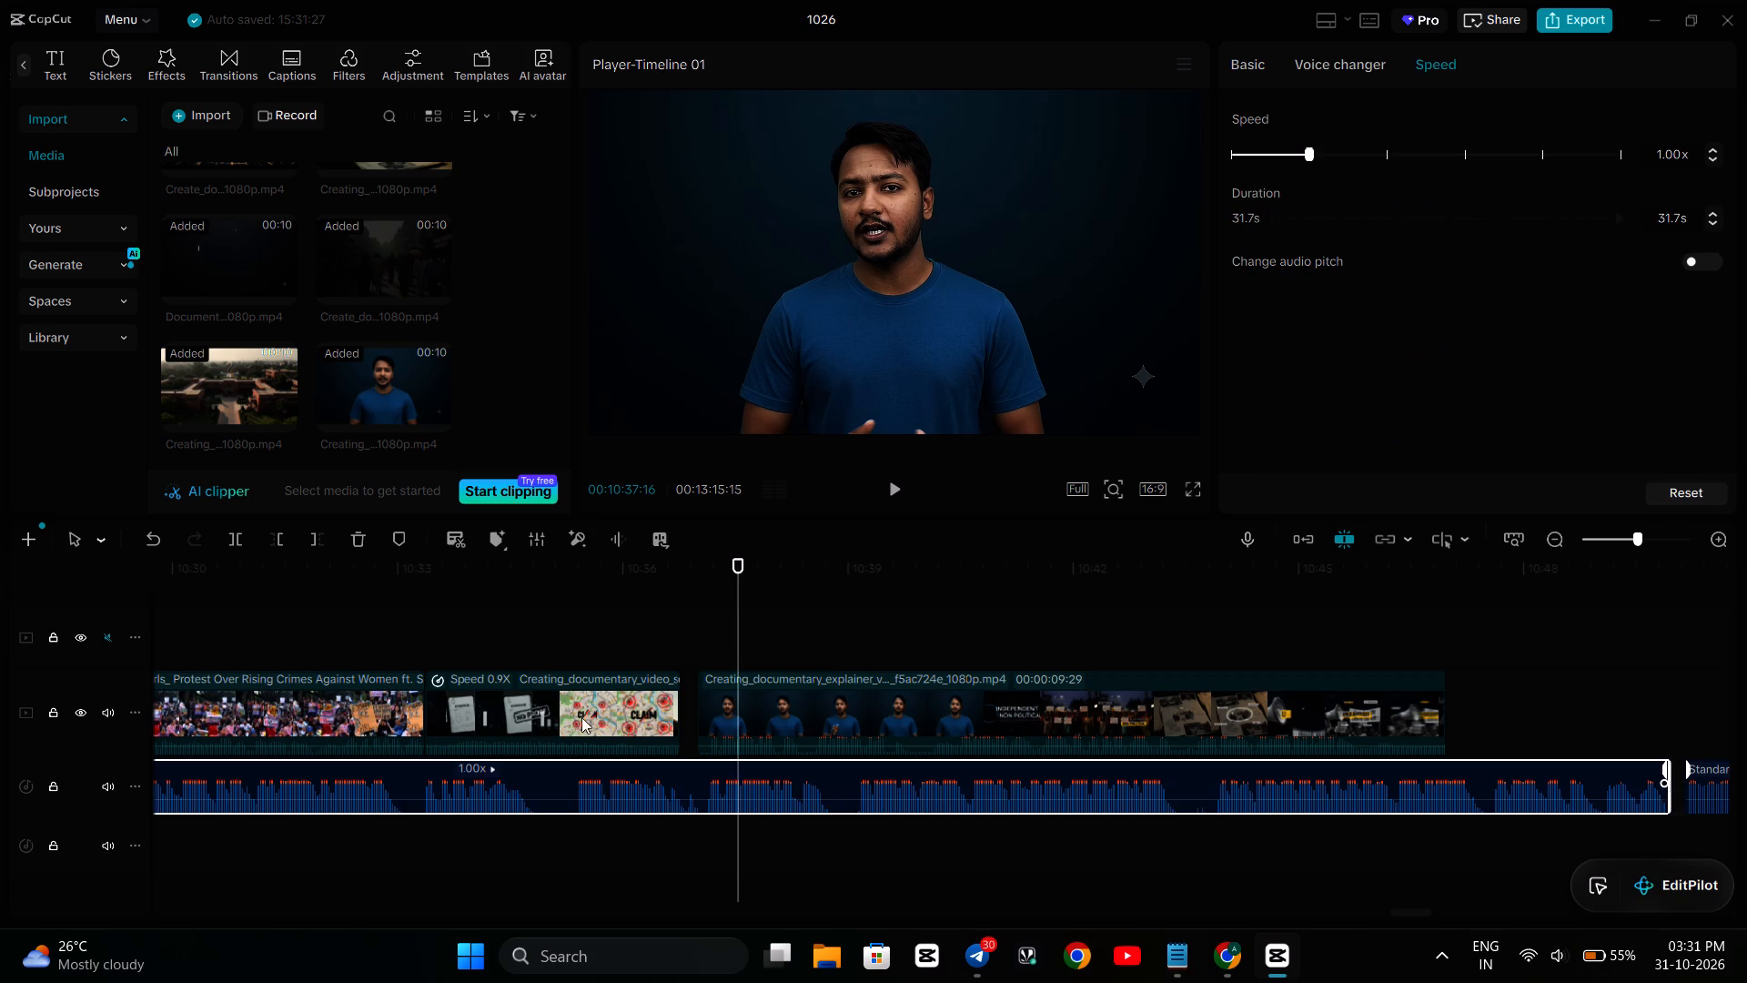
left_click(237, 538)
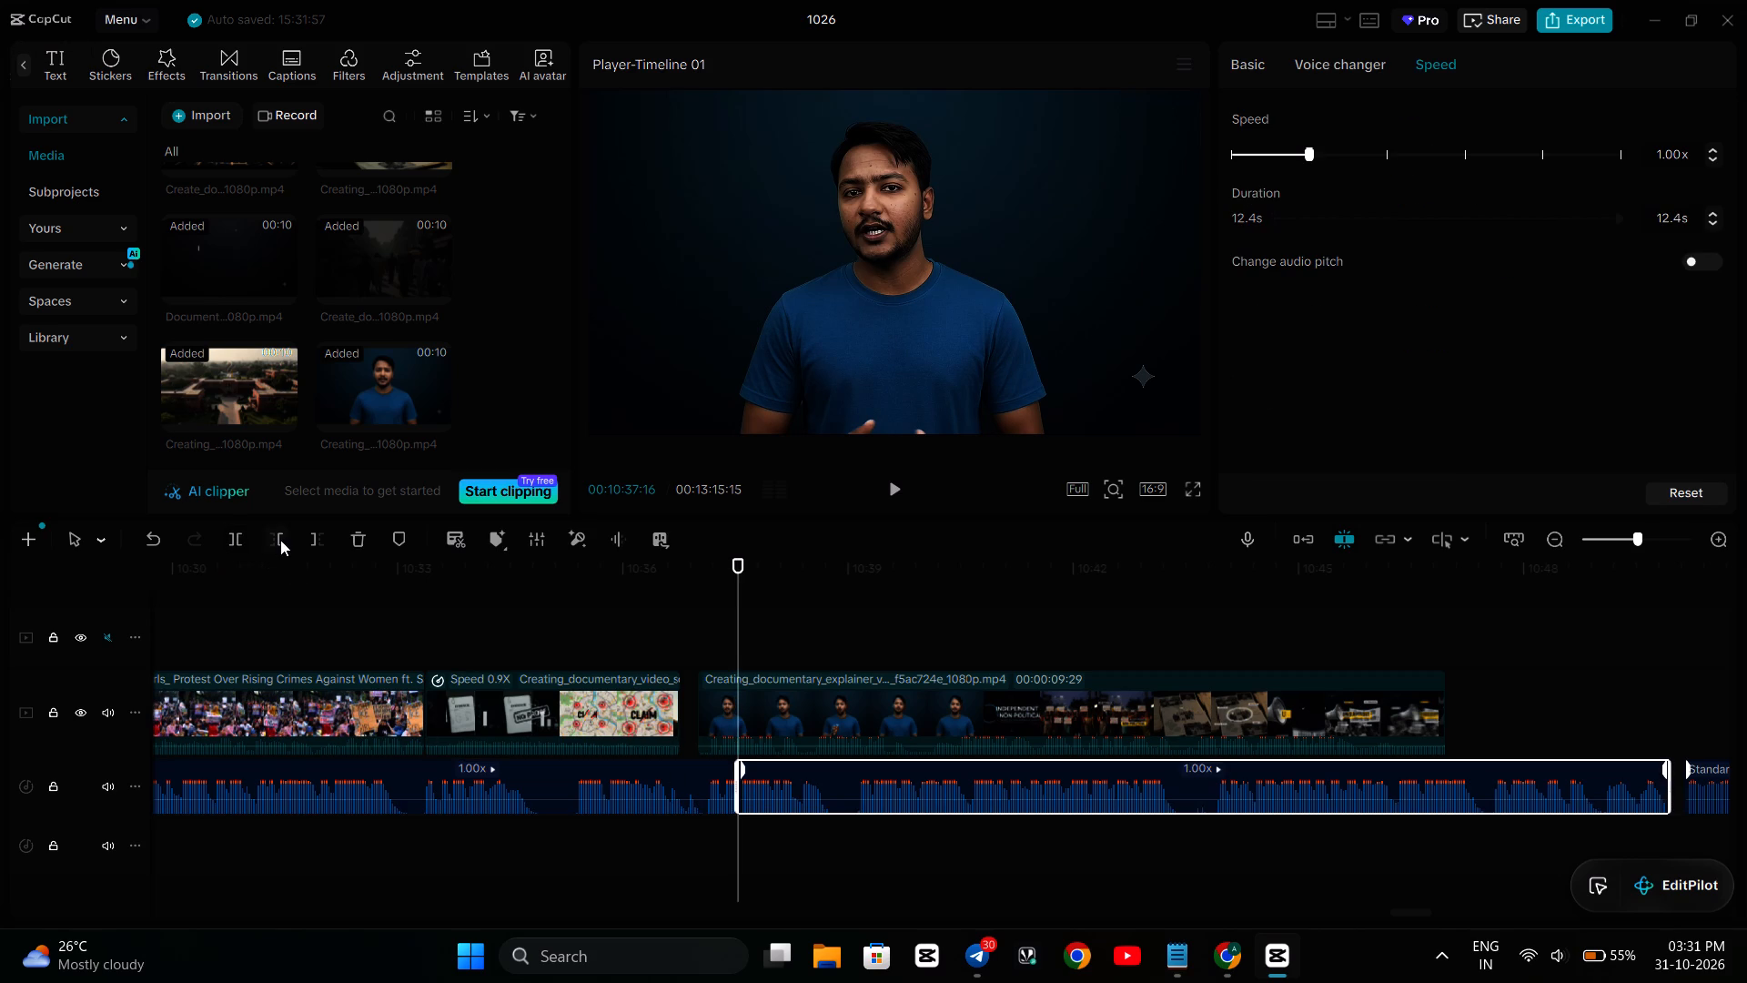
Play through the narration after the cut and split it again at 10:38:19, just past the end of the spoken phrase.
key("Right")
key("Right")
key("Right")
key("Right")
key("Right")
key("Right")
key("Right")
key("Right")
key("Right")
key("Right")
key("Right")
key("Right")
key("Right")
key("Right")
key("Right")
key("Right")
key("Right")
key("Right")
key("Right")
key("Right")
key("Right")
key("Right")
key("Right")
key("Right")
key("Right")
key("Right")
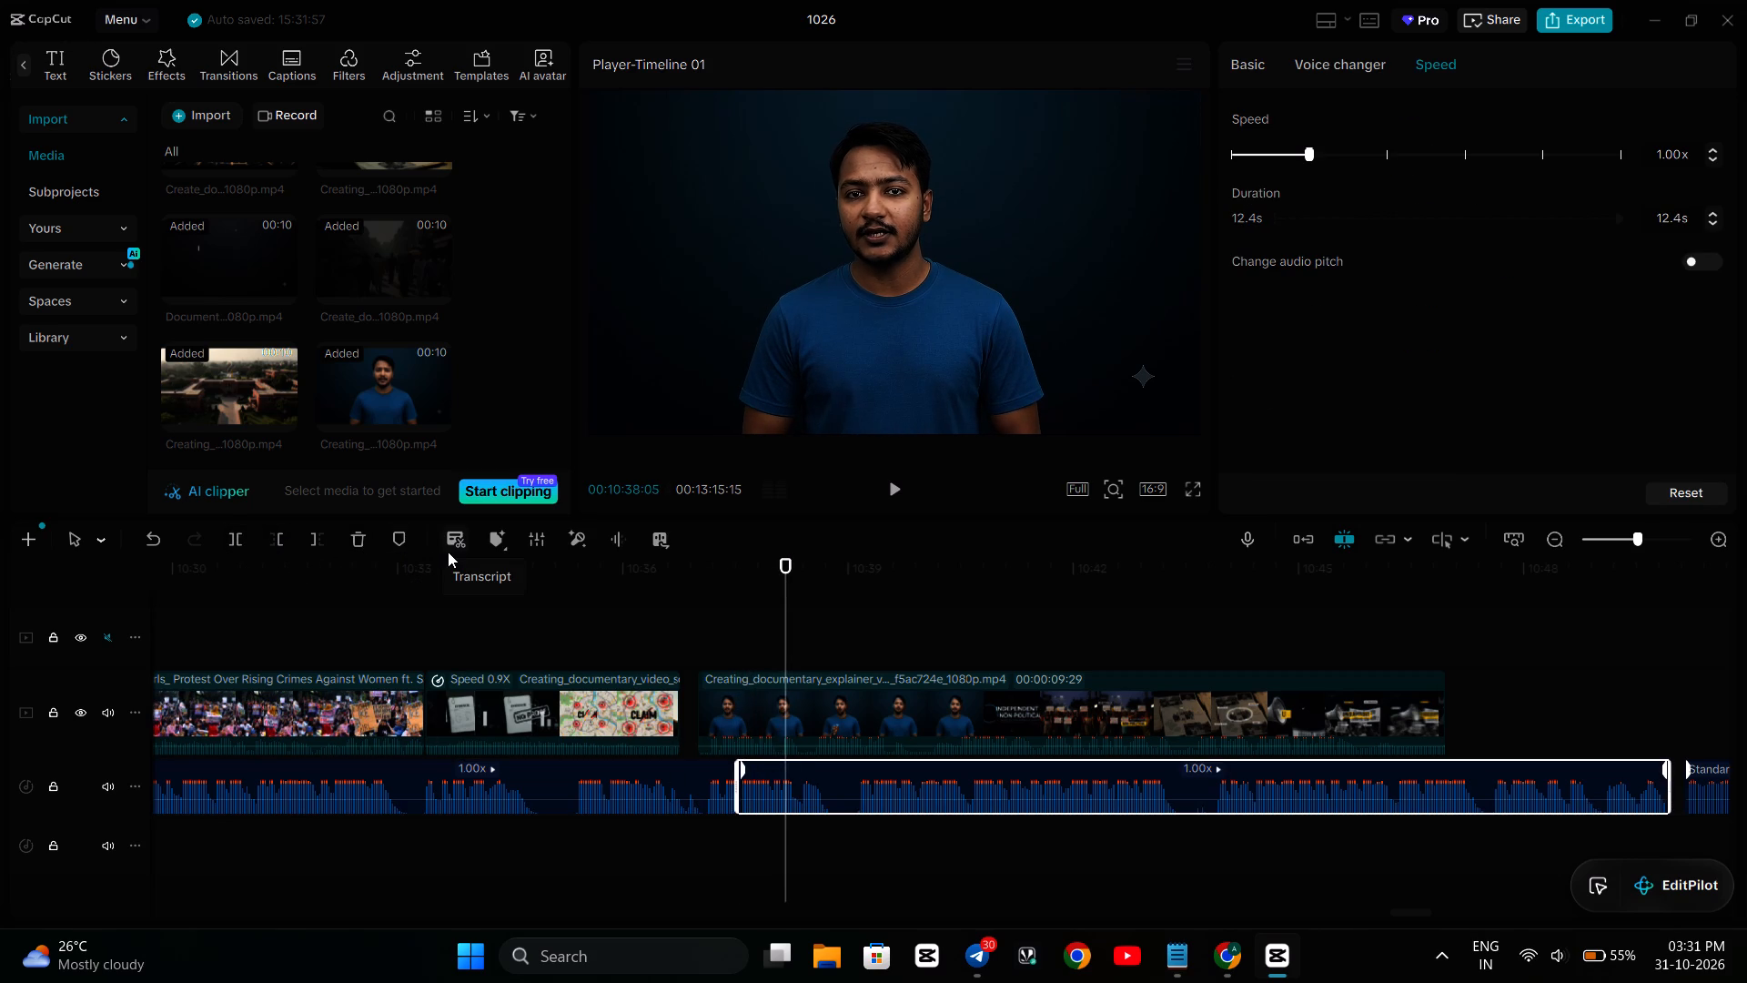
key("Right")
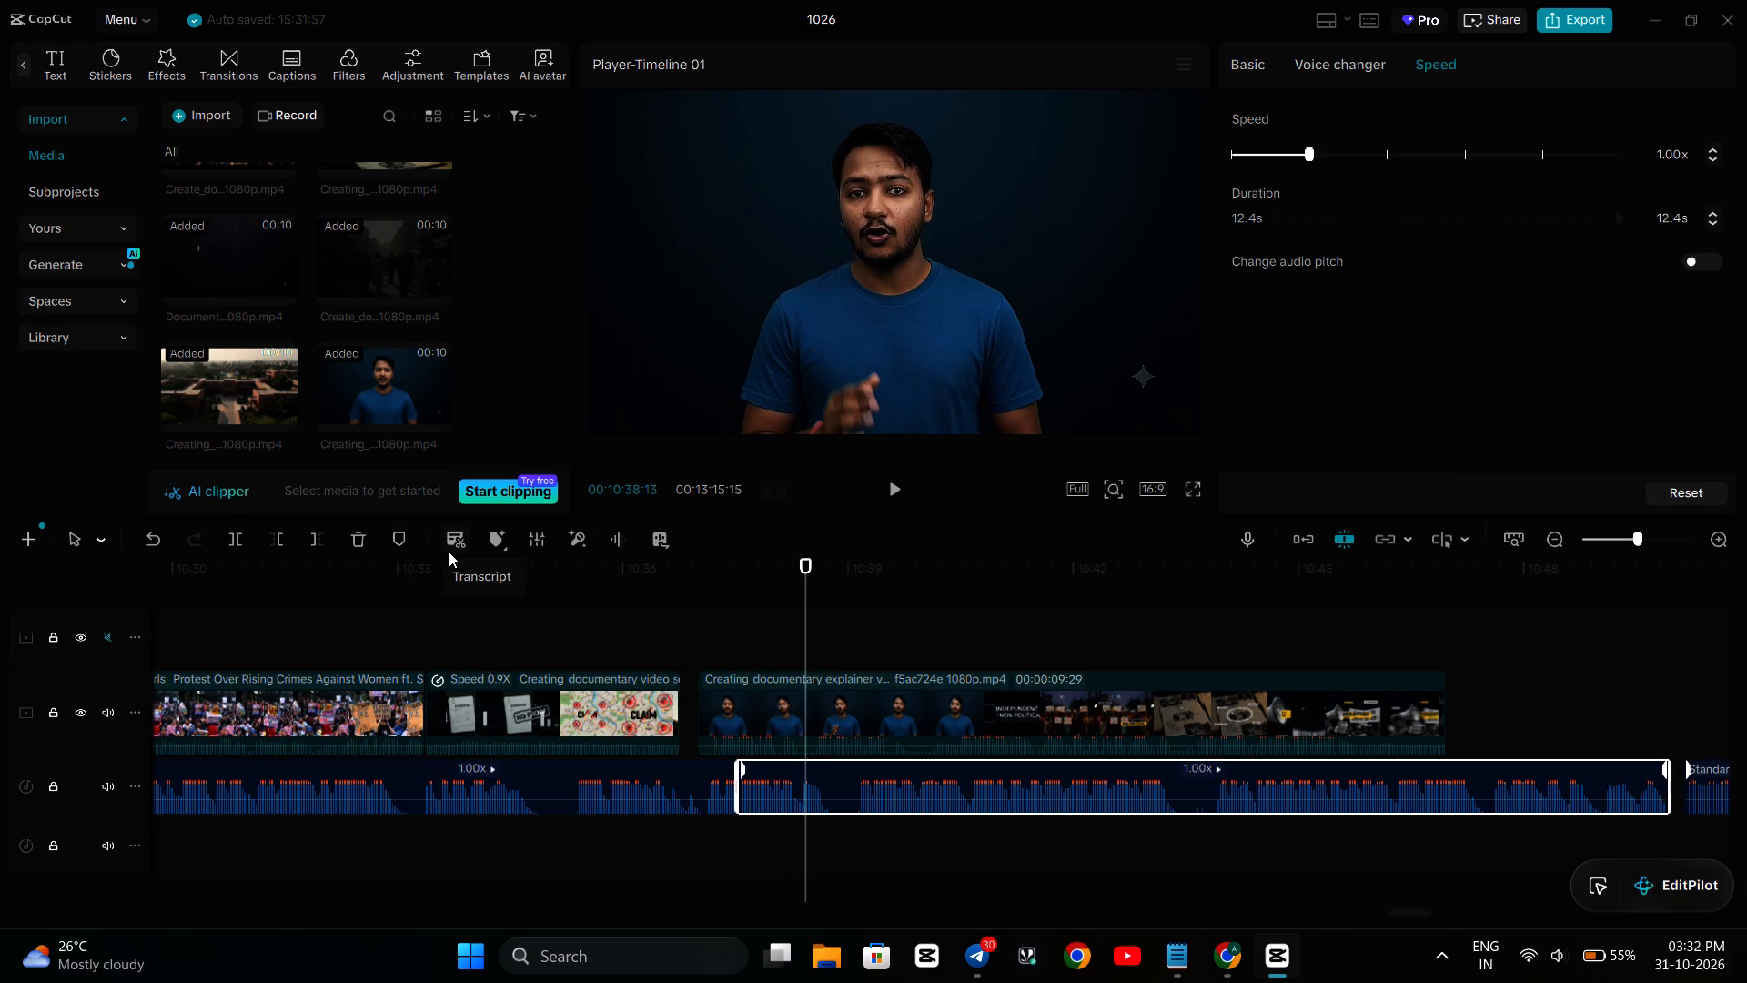
key("Left")
key("Left")
key("Left")
key("Left")
key("Left")
key("Left")
key("Left")
key("space")
key("space")
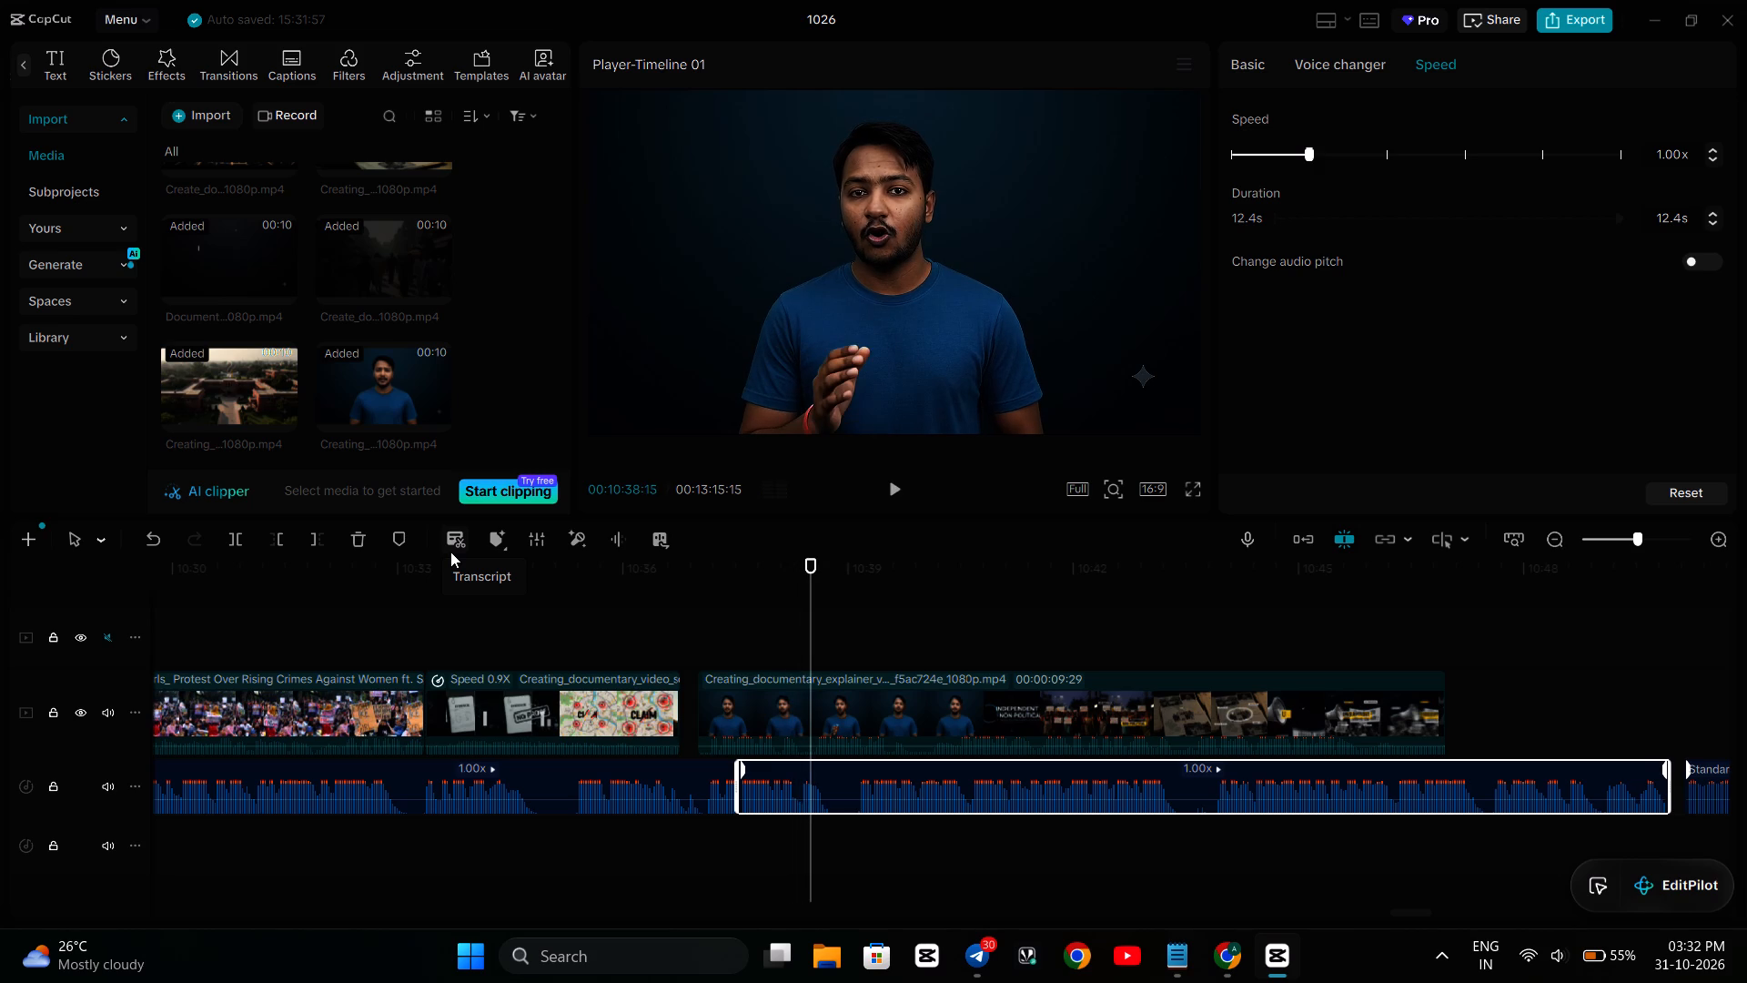
key("space")
key("space")
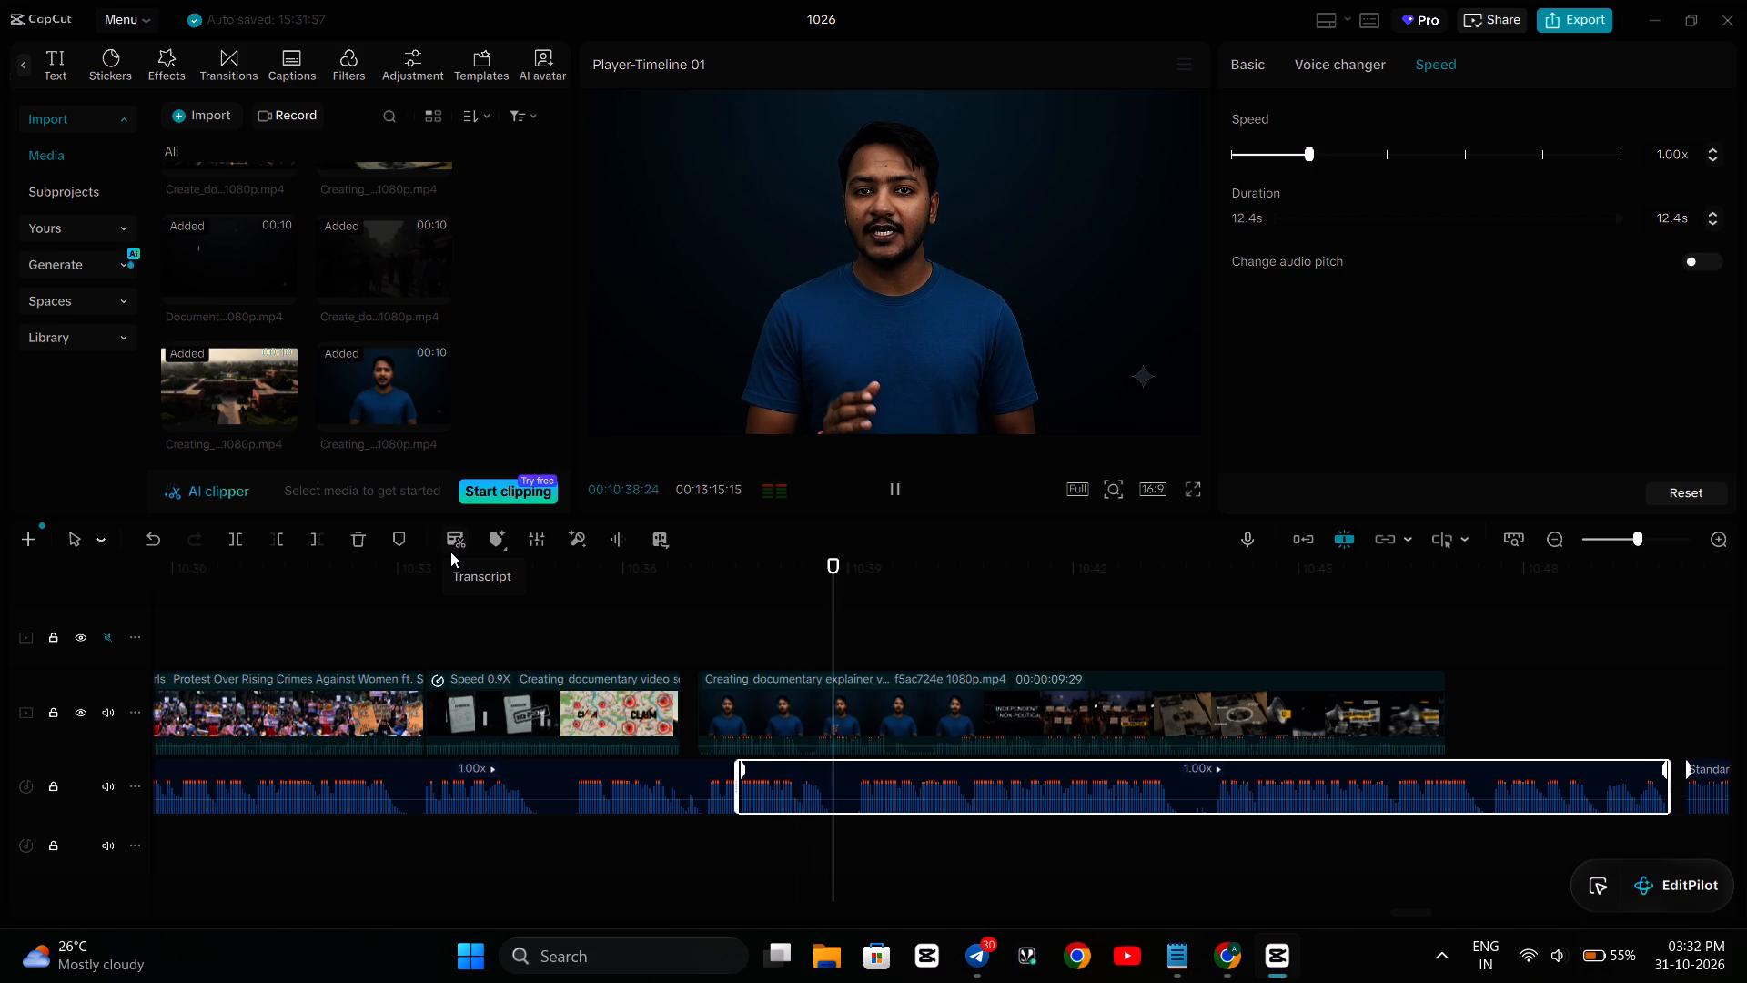
key("Left")
key("Left")
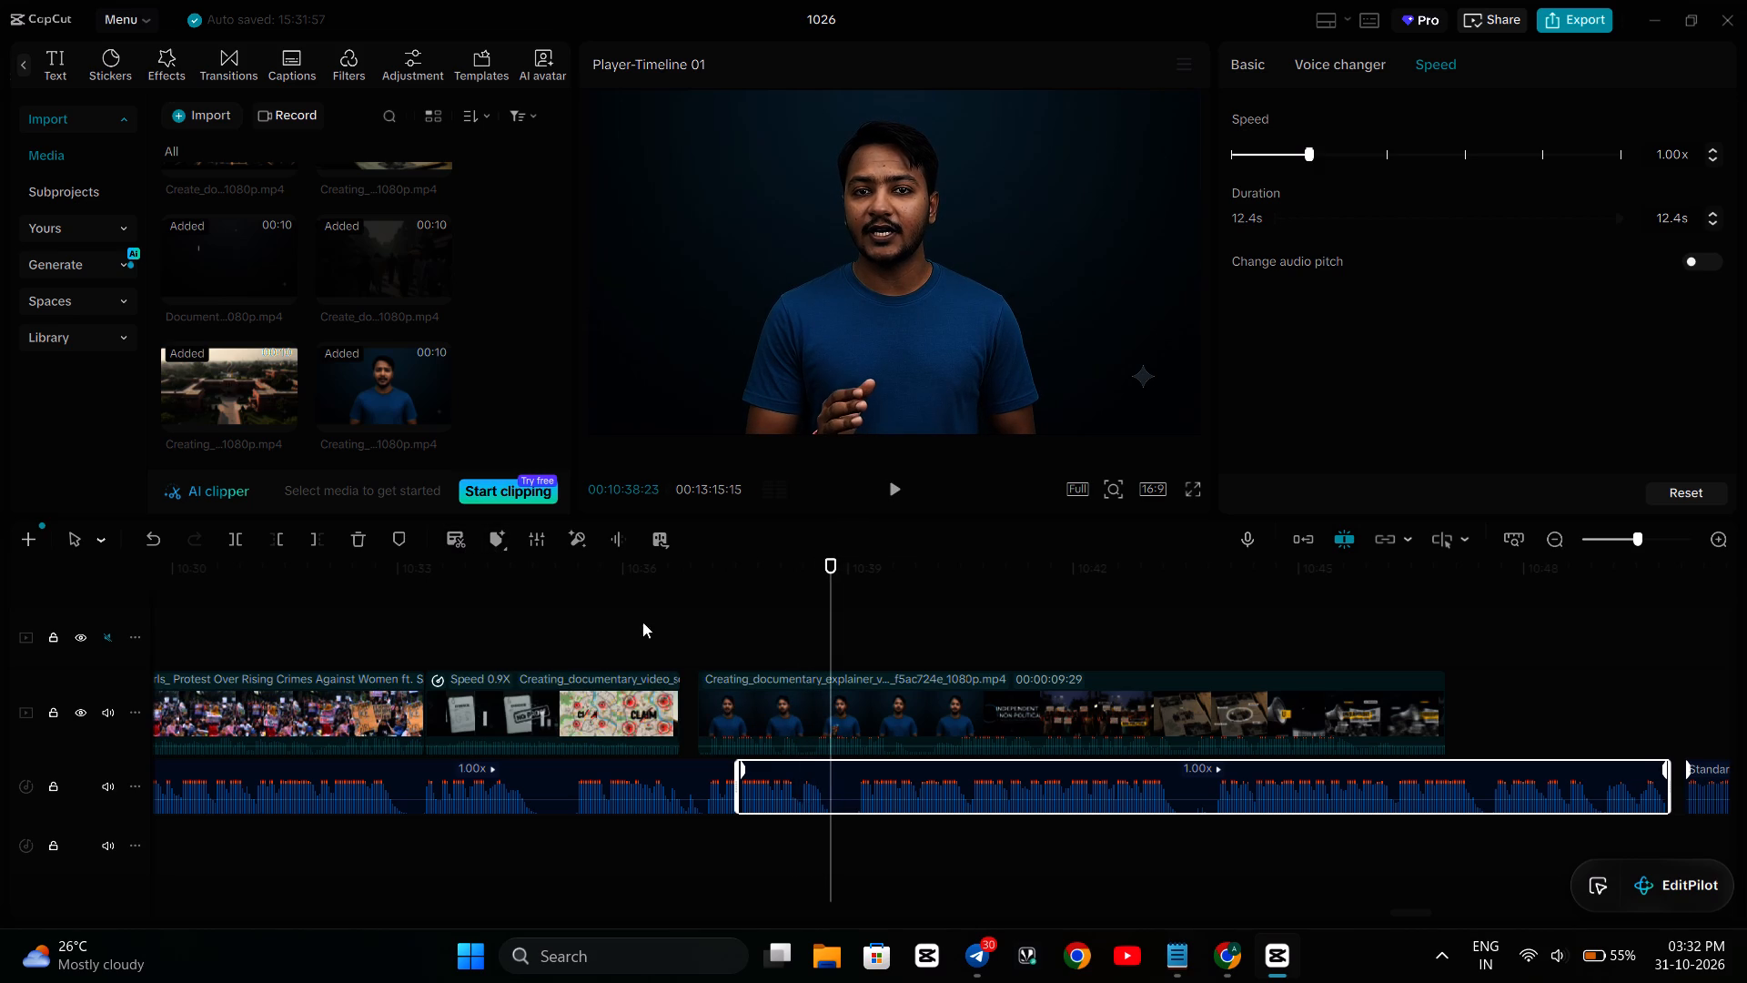
key("Left")
key("Left")
key("Left")
key("Left")
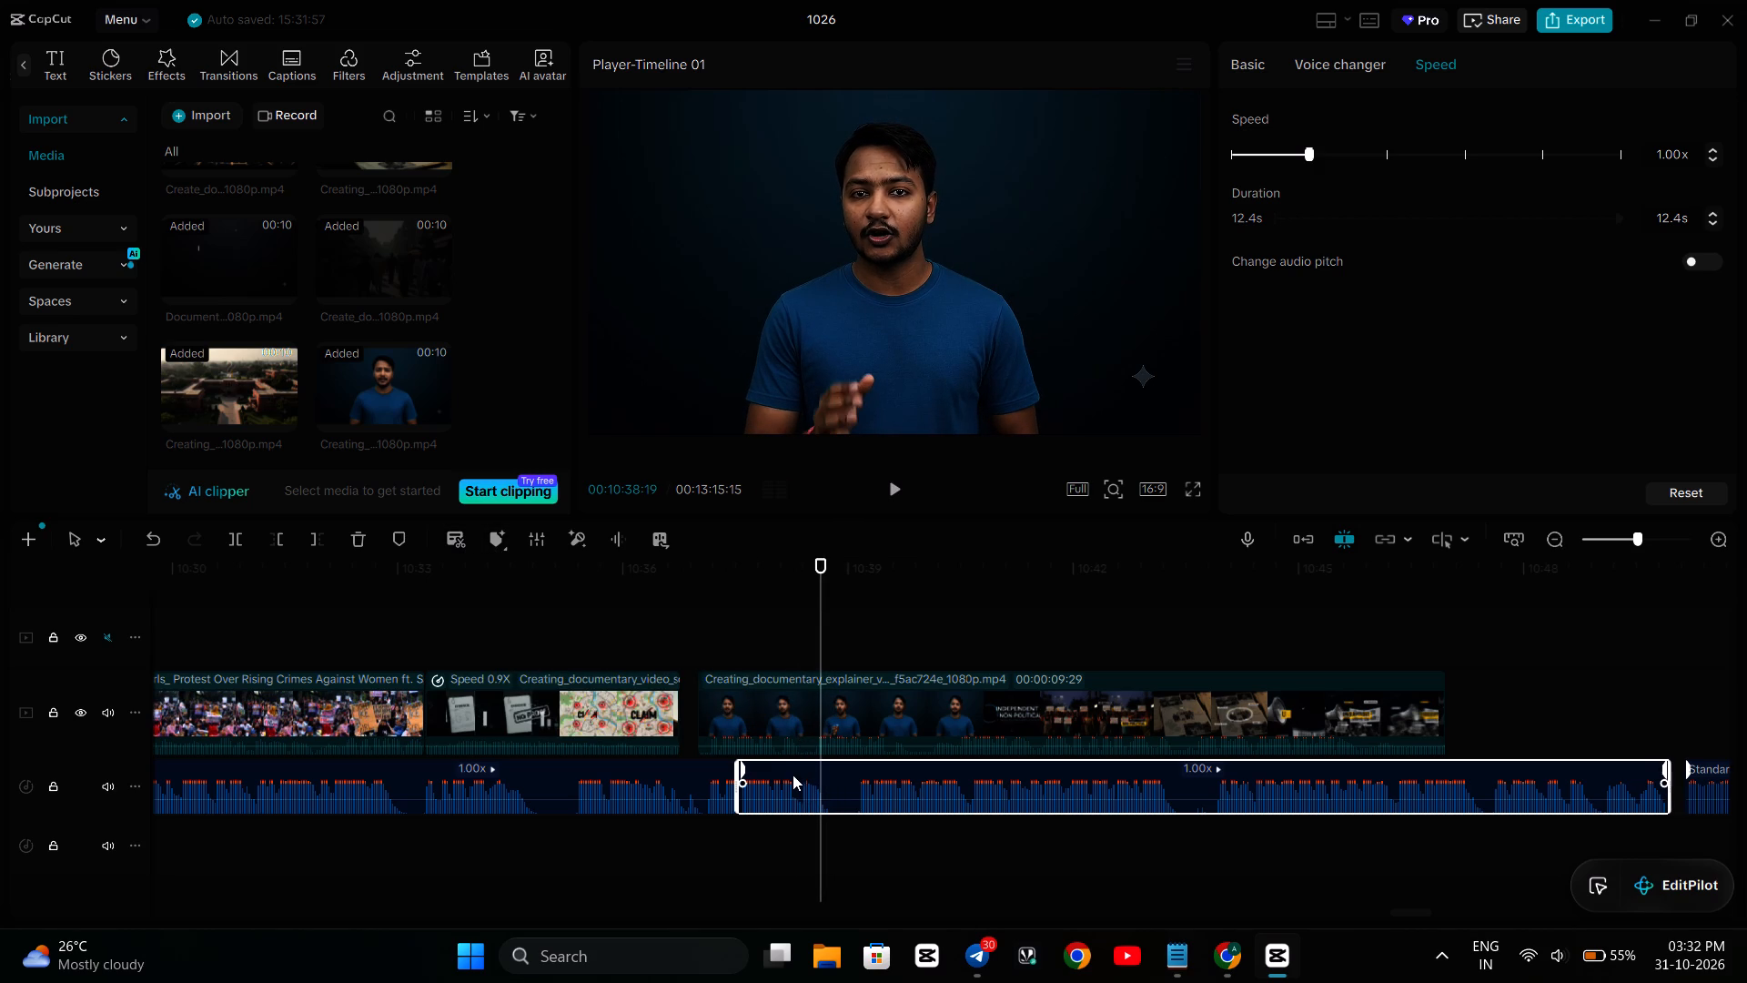
left_click(793, 779)
left_click(230, 541)
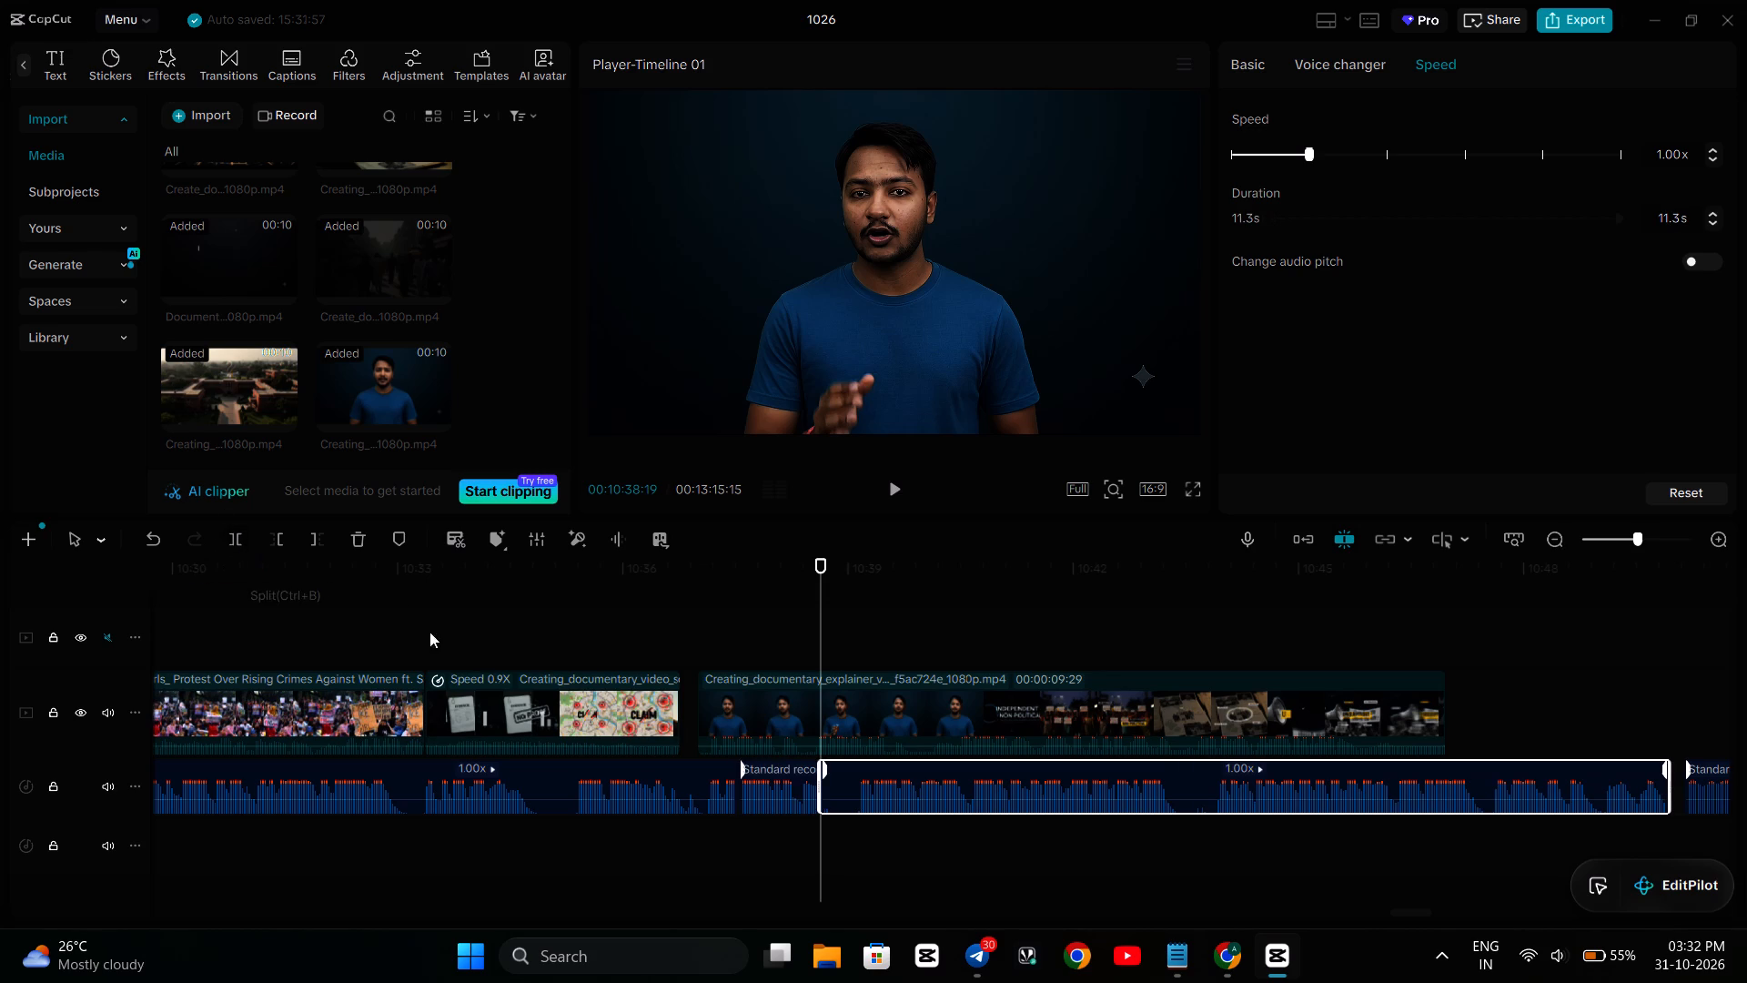
Set the short narration segment between the two cuts to 1.20x speed and play from about 10:35 to 10:37:24.
left_click(759, 808)
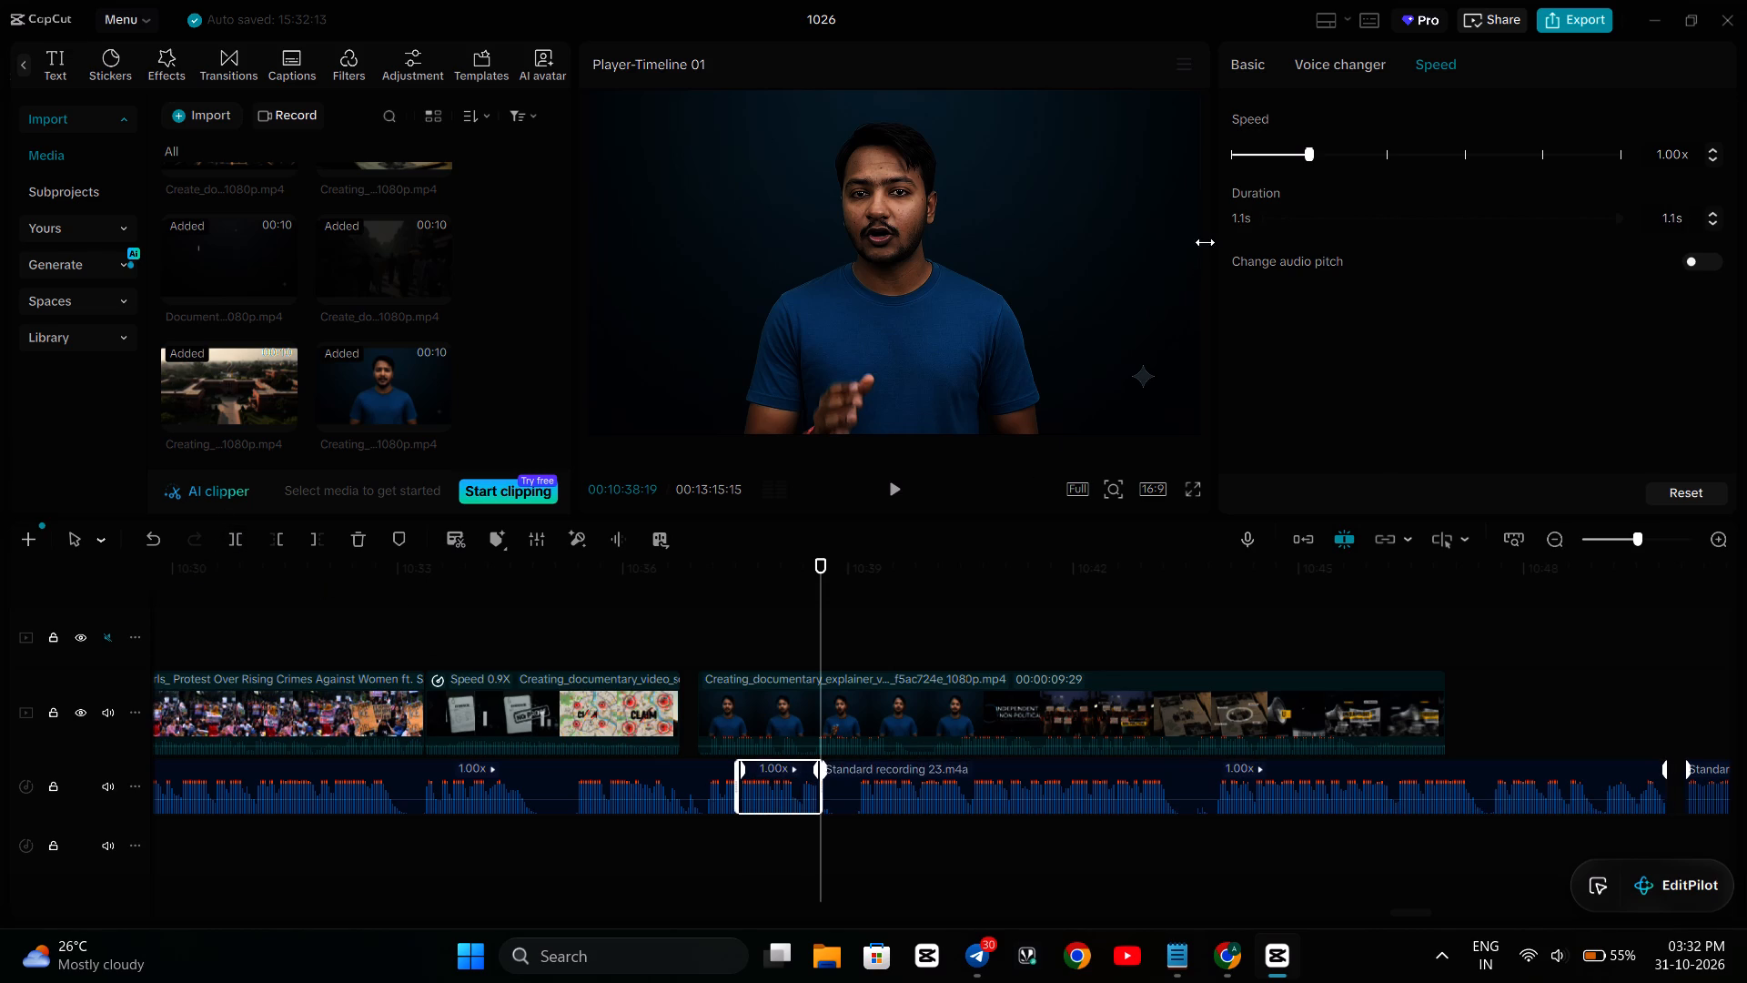
left_click(1712, 146)
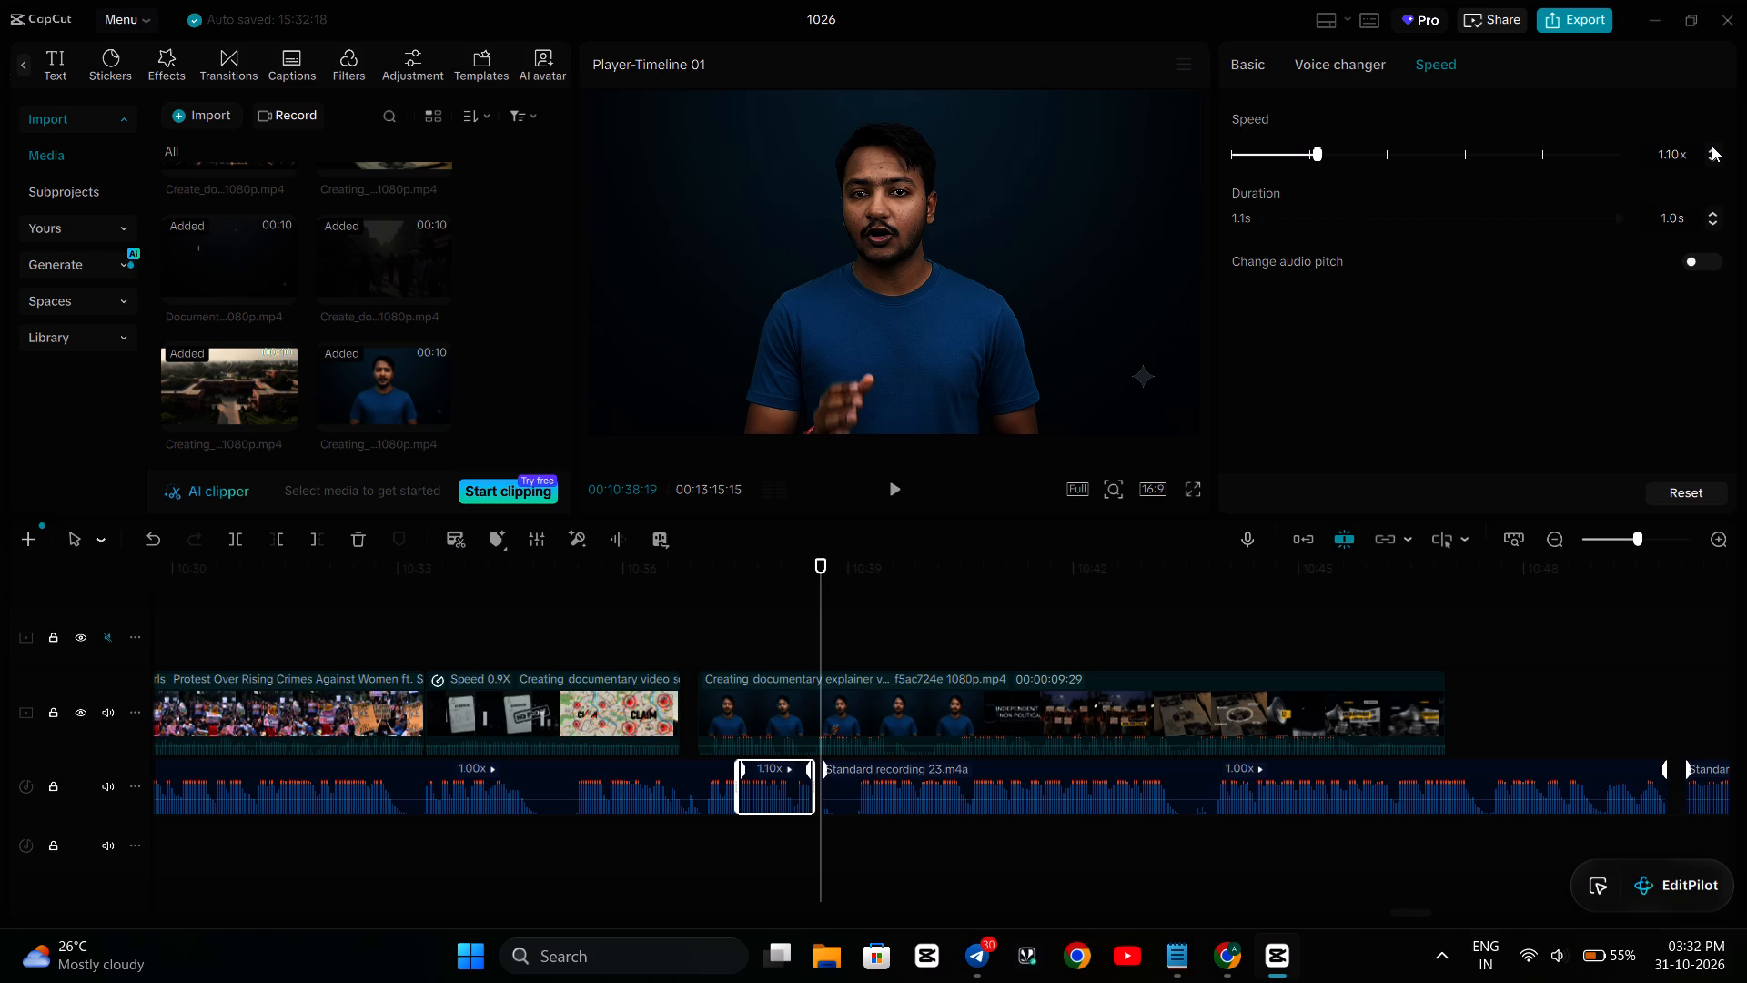
left_click(1712, 146)
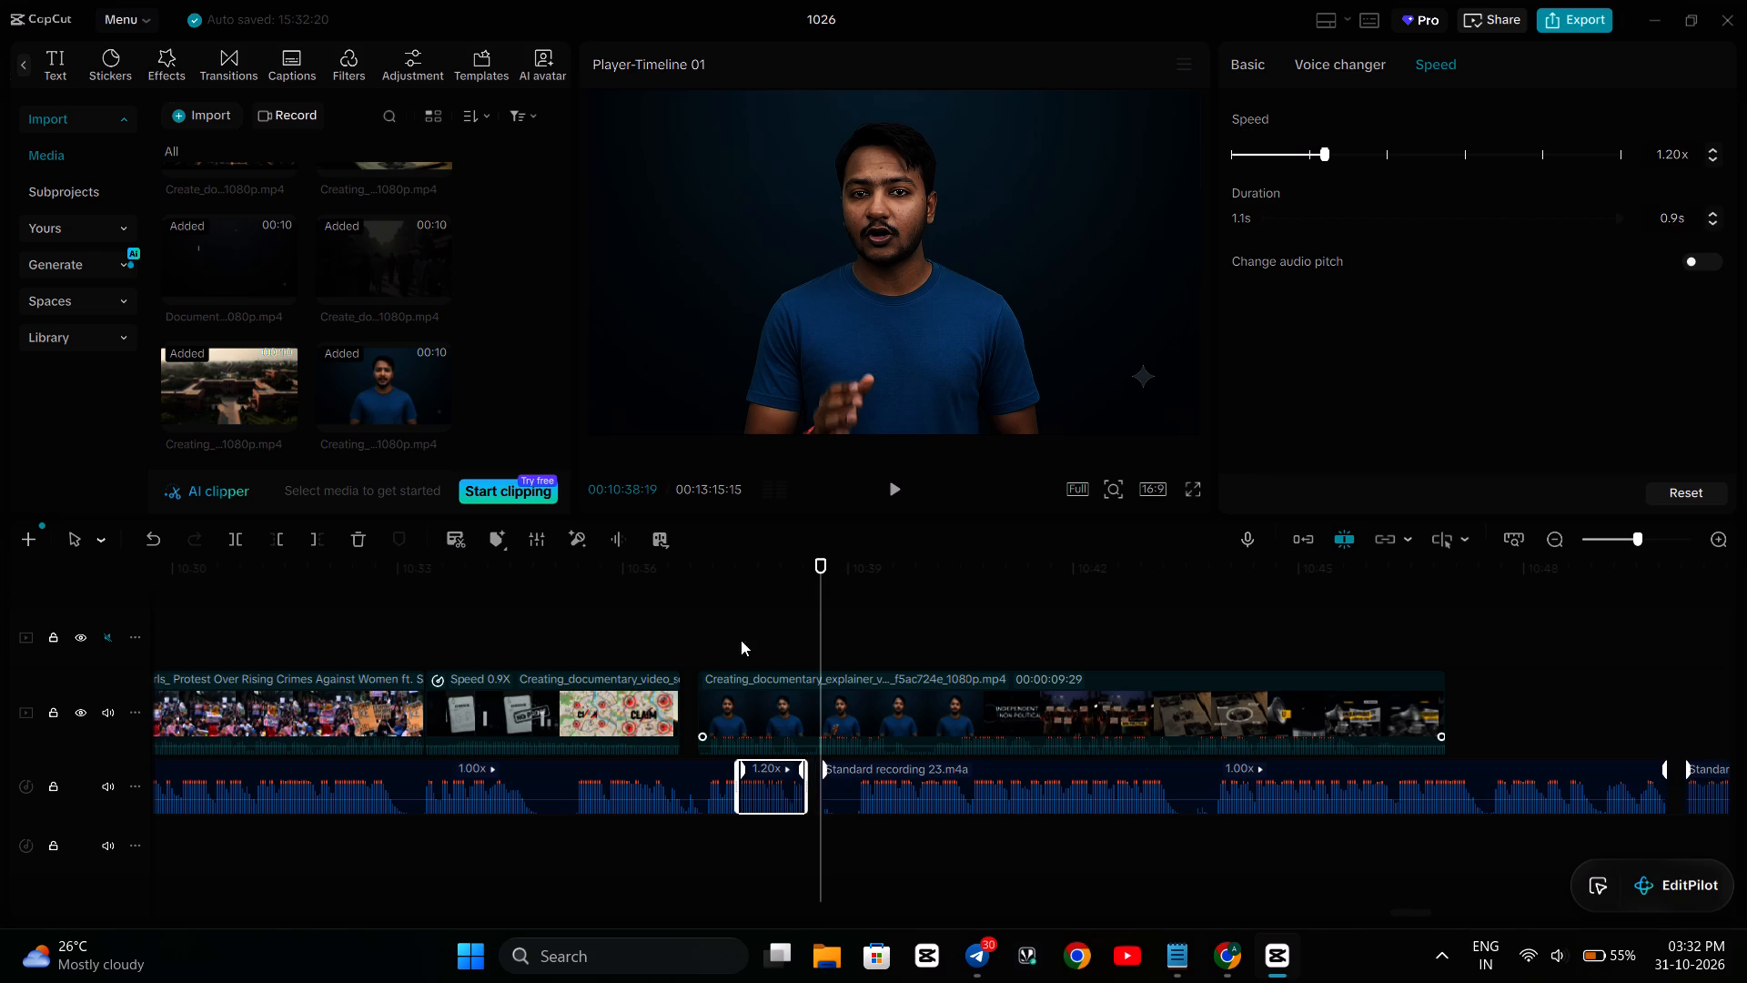
left_click(647, 621)
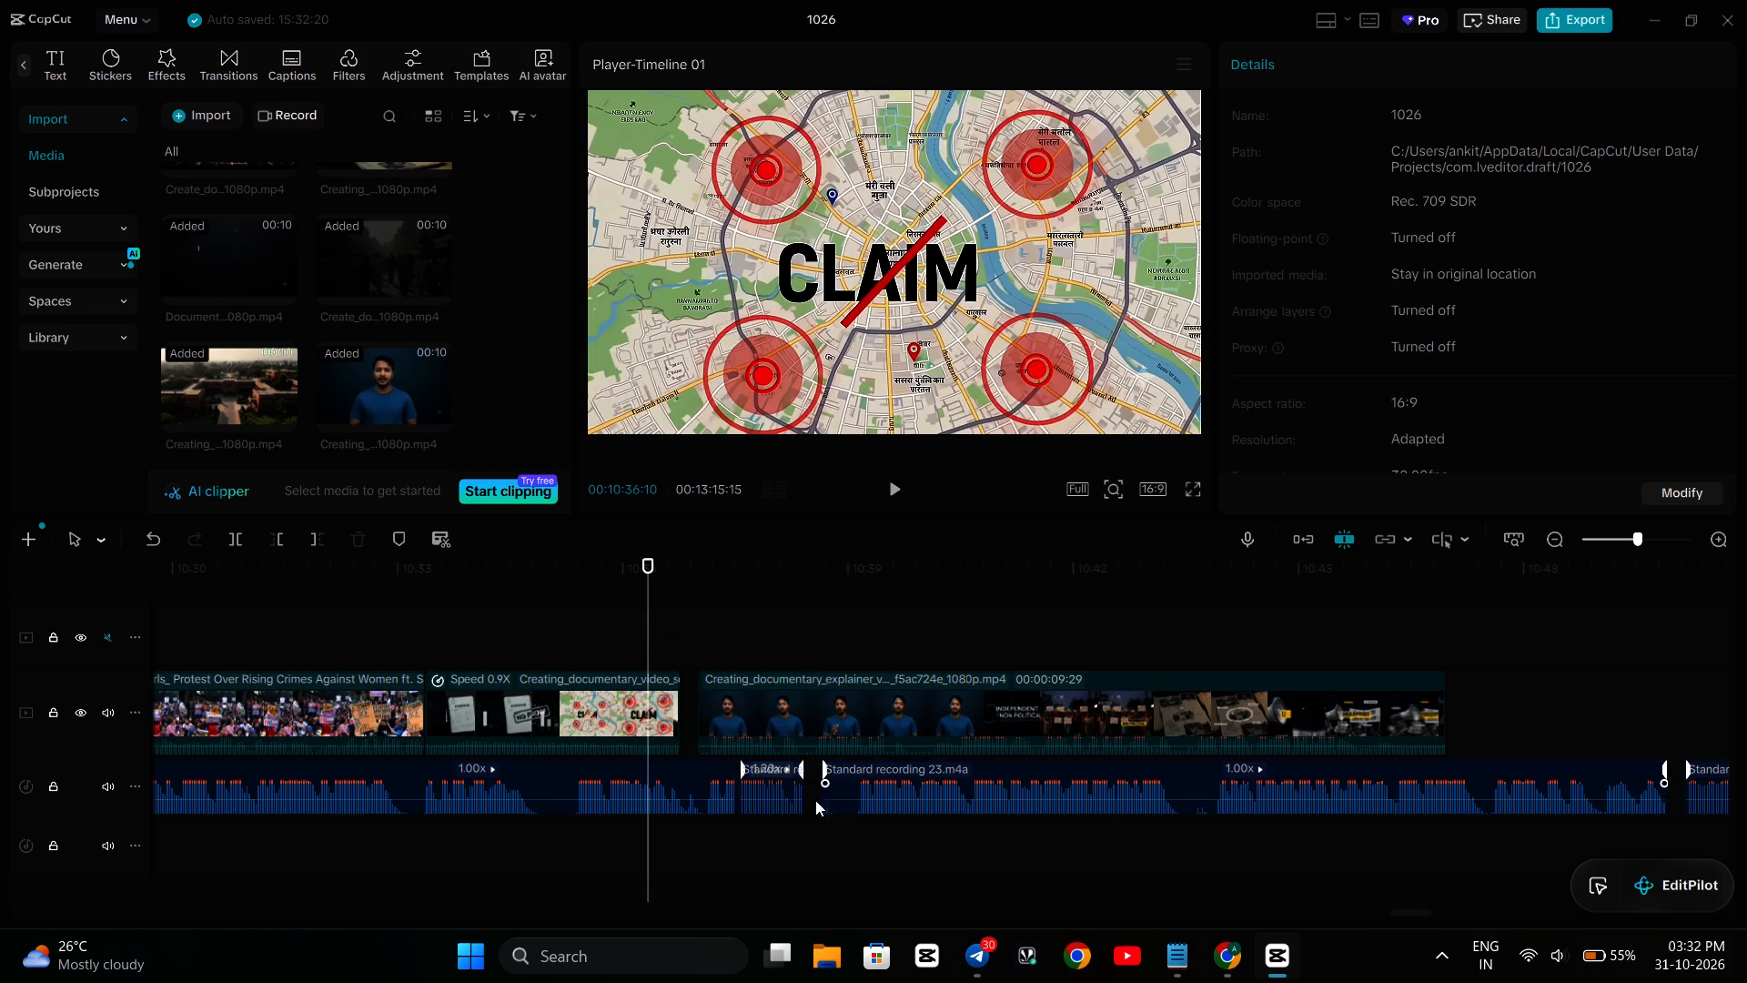
left_click_drag(767, 788, 760, 788)
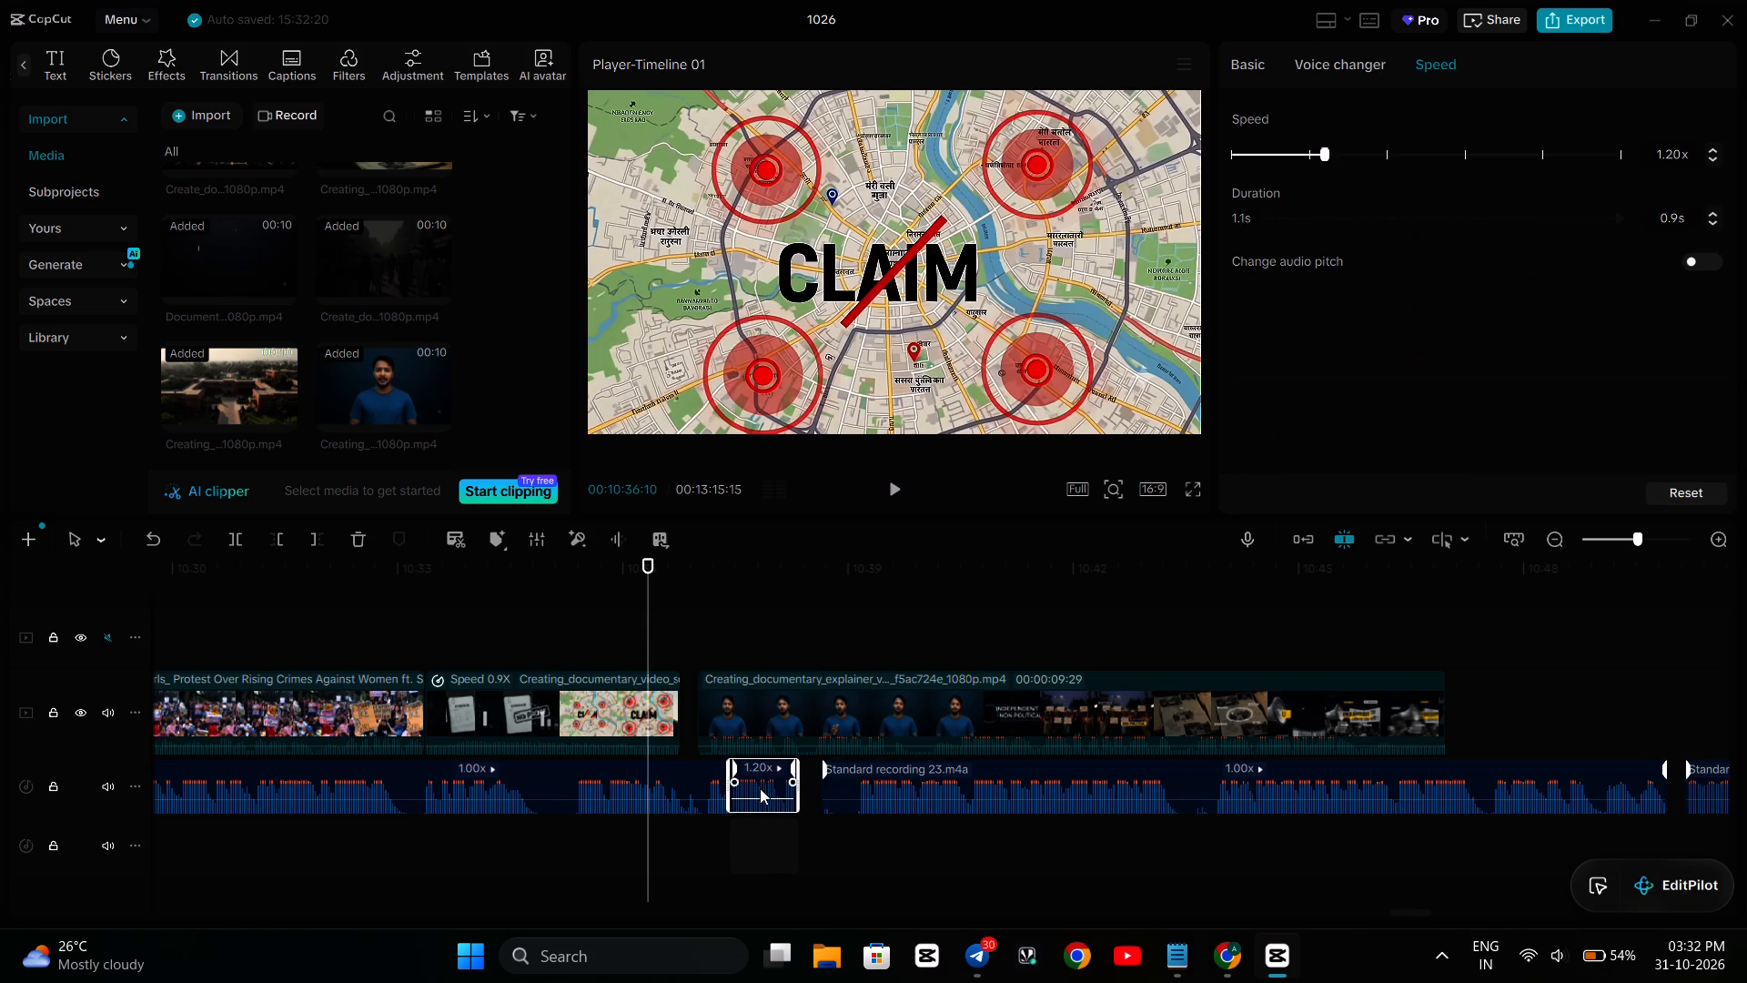
left_click_drag(760, 788, 761, 778)
left_click(577, 581)
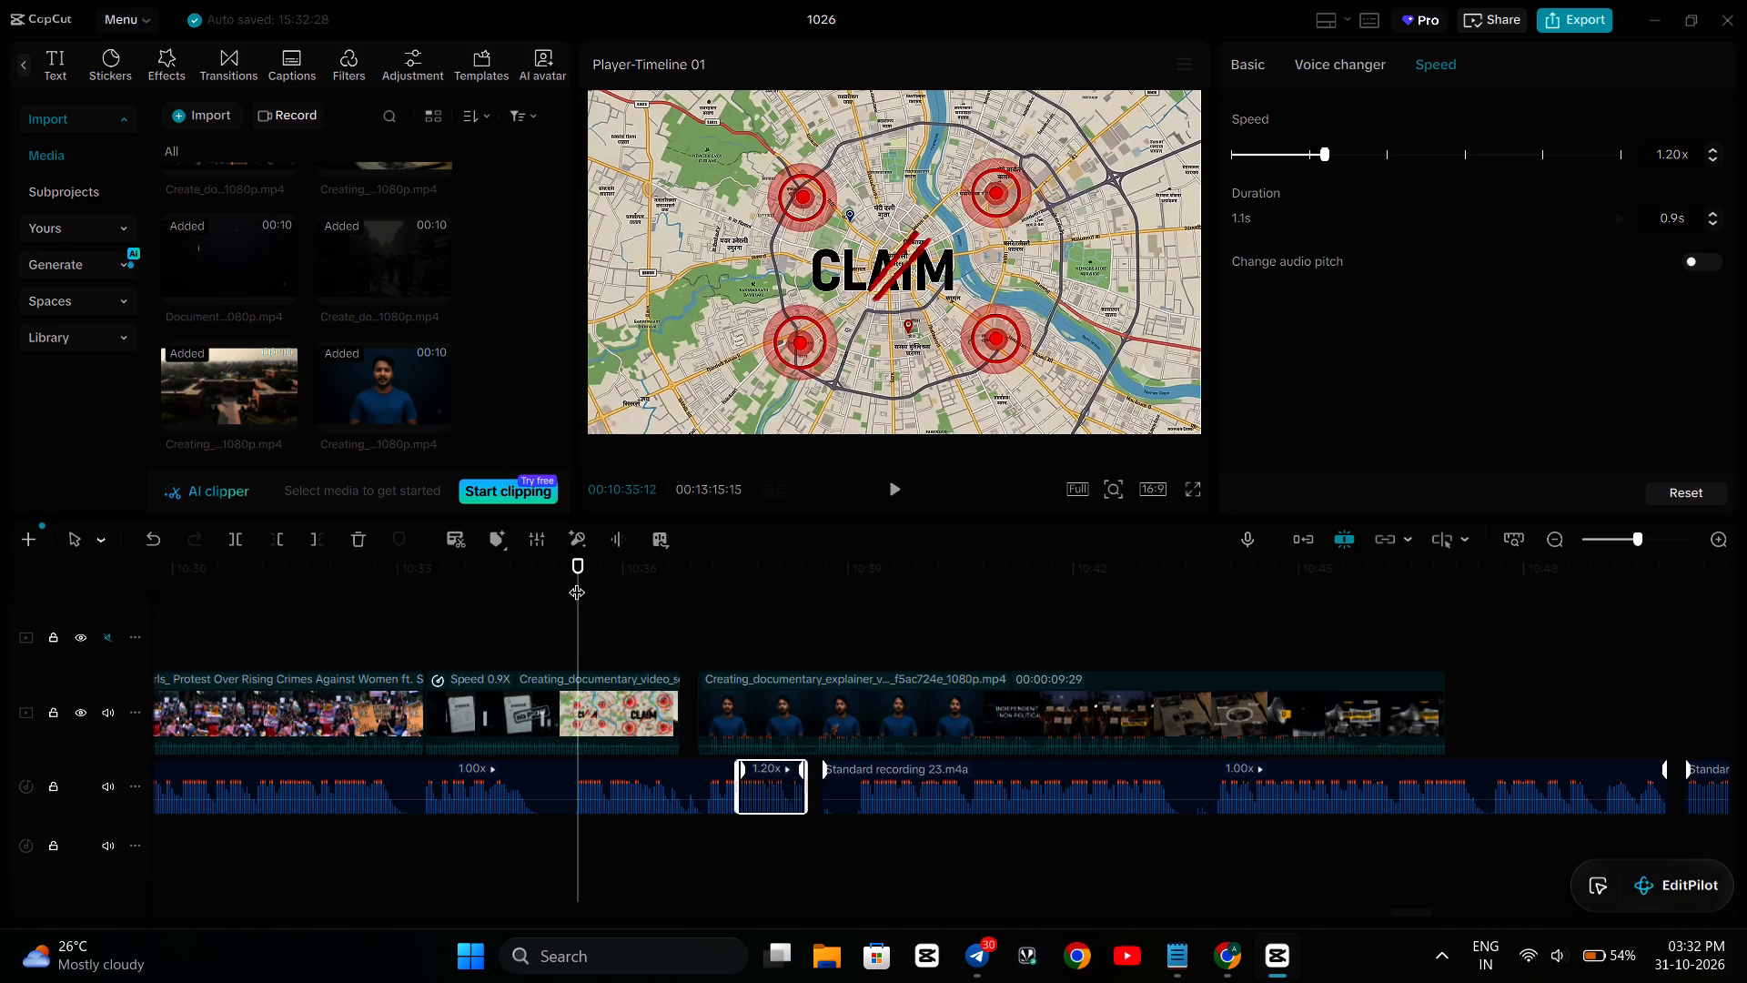
left_click(537, 603)
key("space")
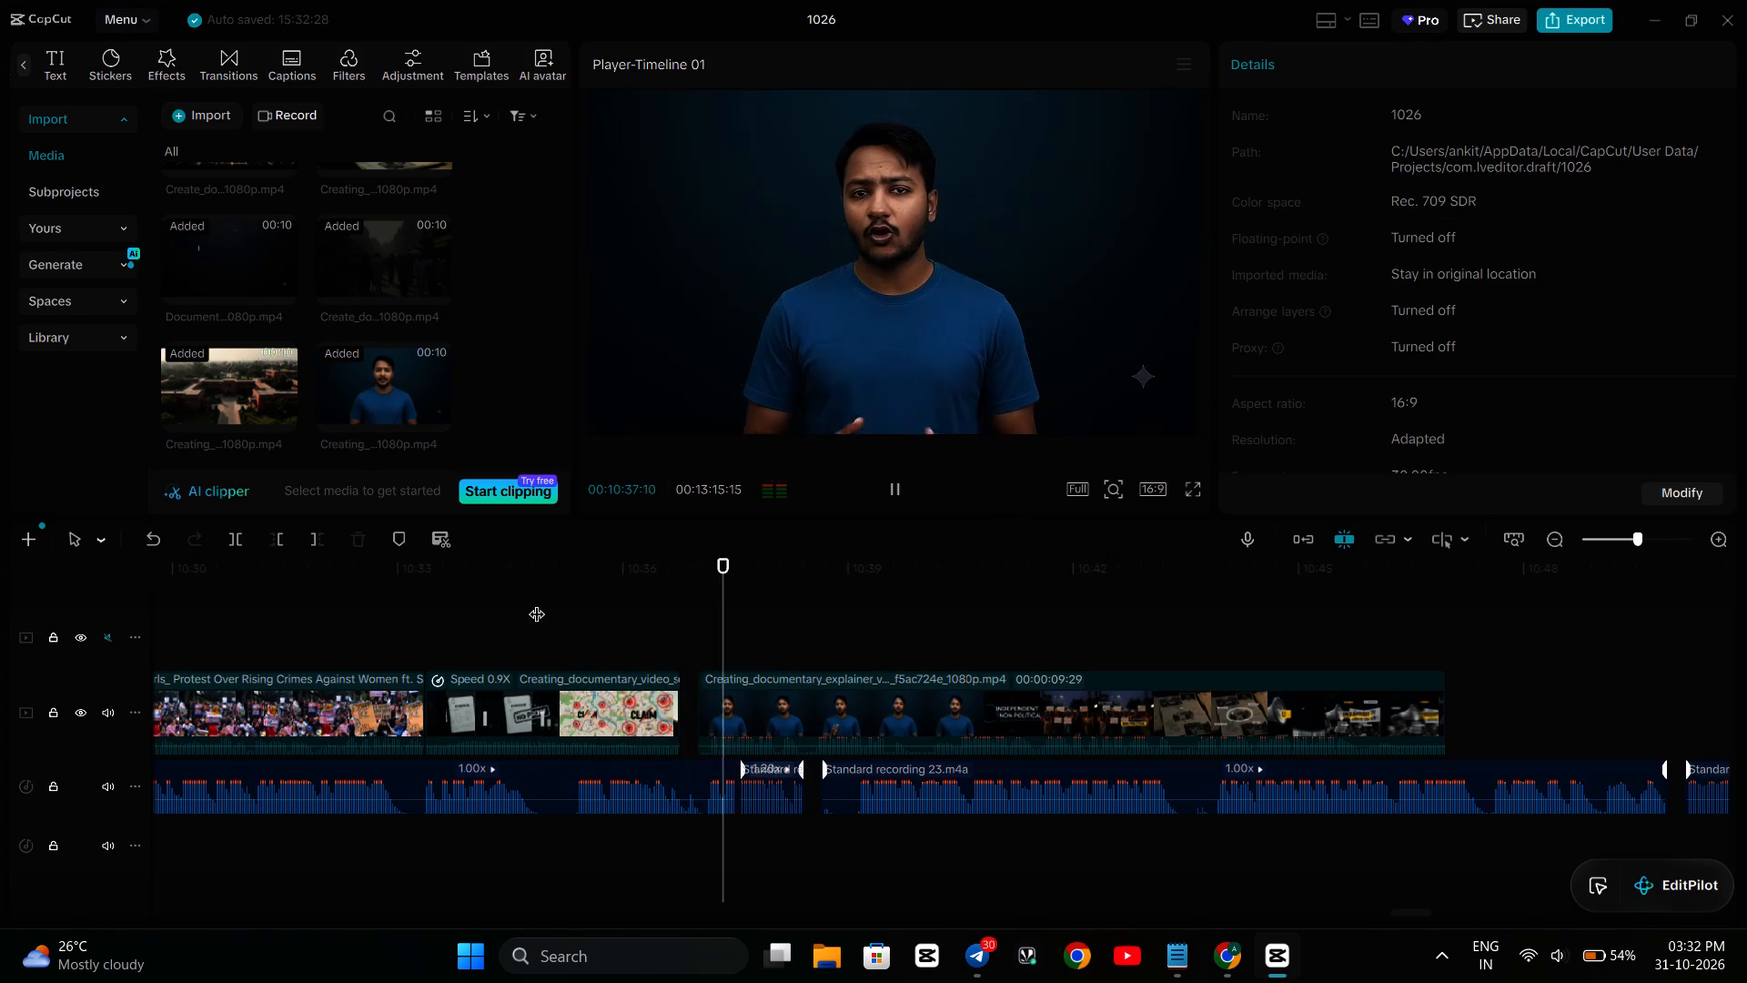
key("space")
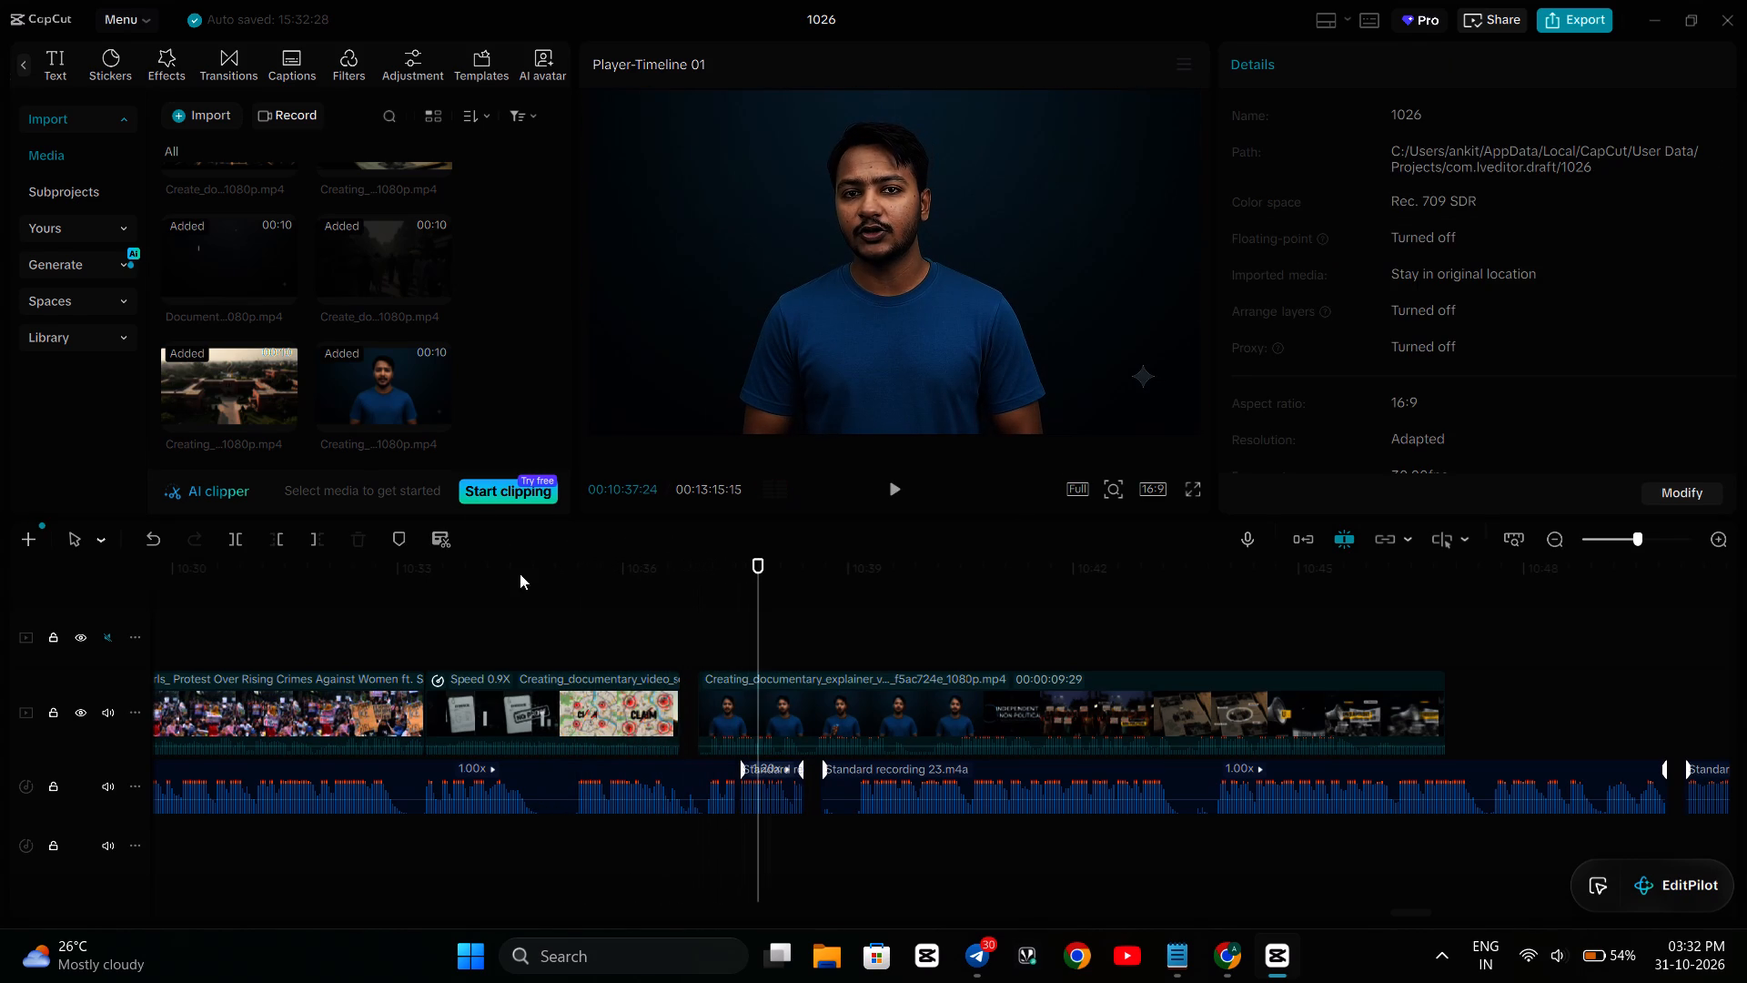
Mute the explainer clip's video track and play to 10:38:19 to check the narration against the avatar.
left_click(103, 716)
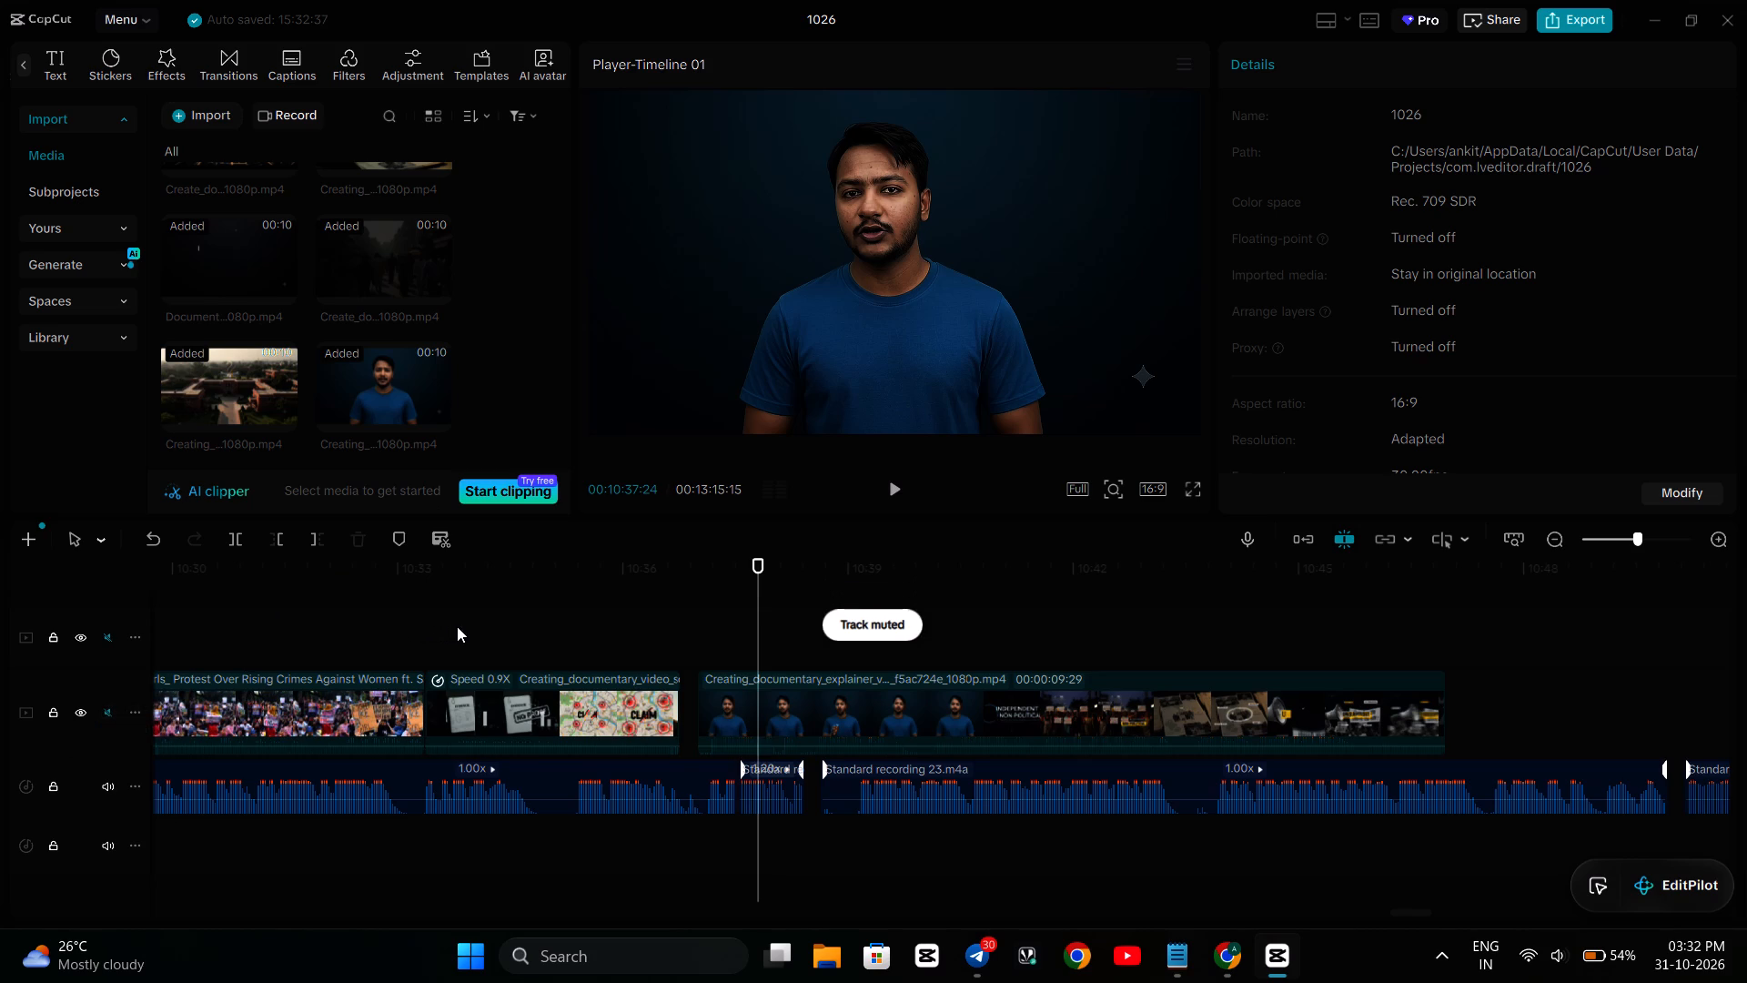
left_click(457, 626)
key("space")
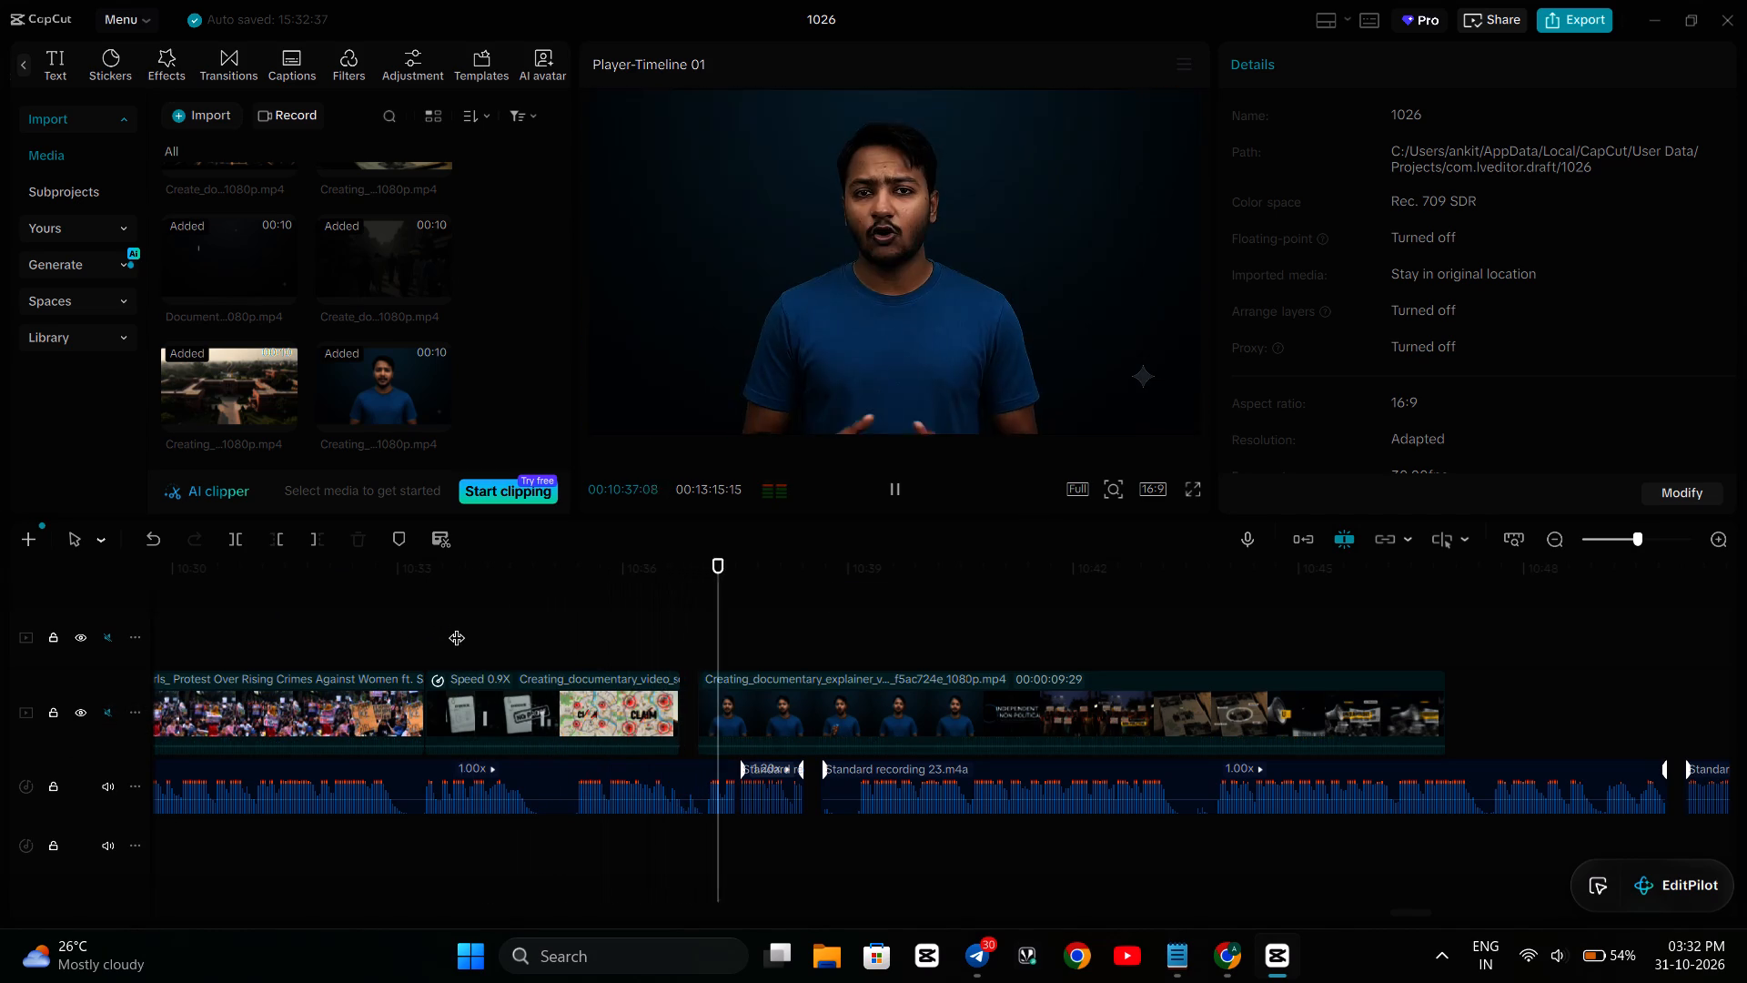
key("space")
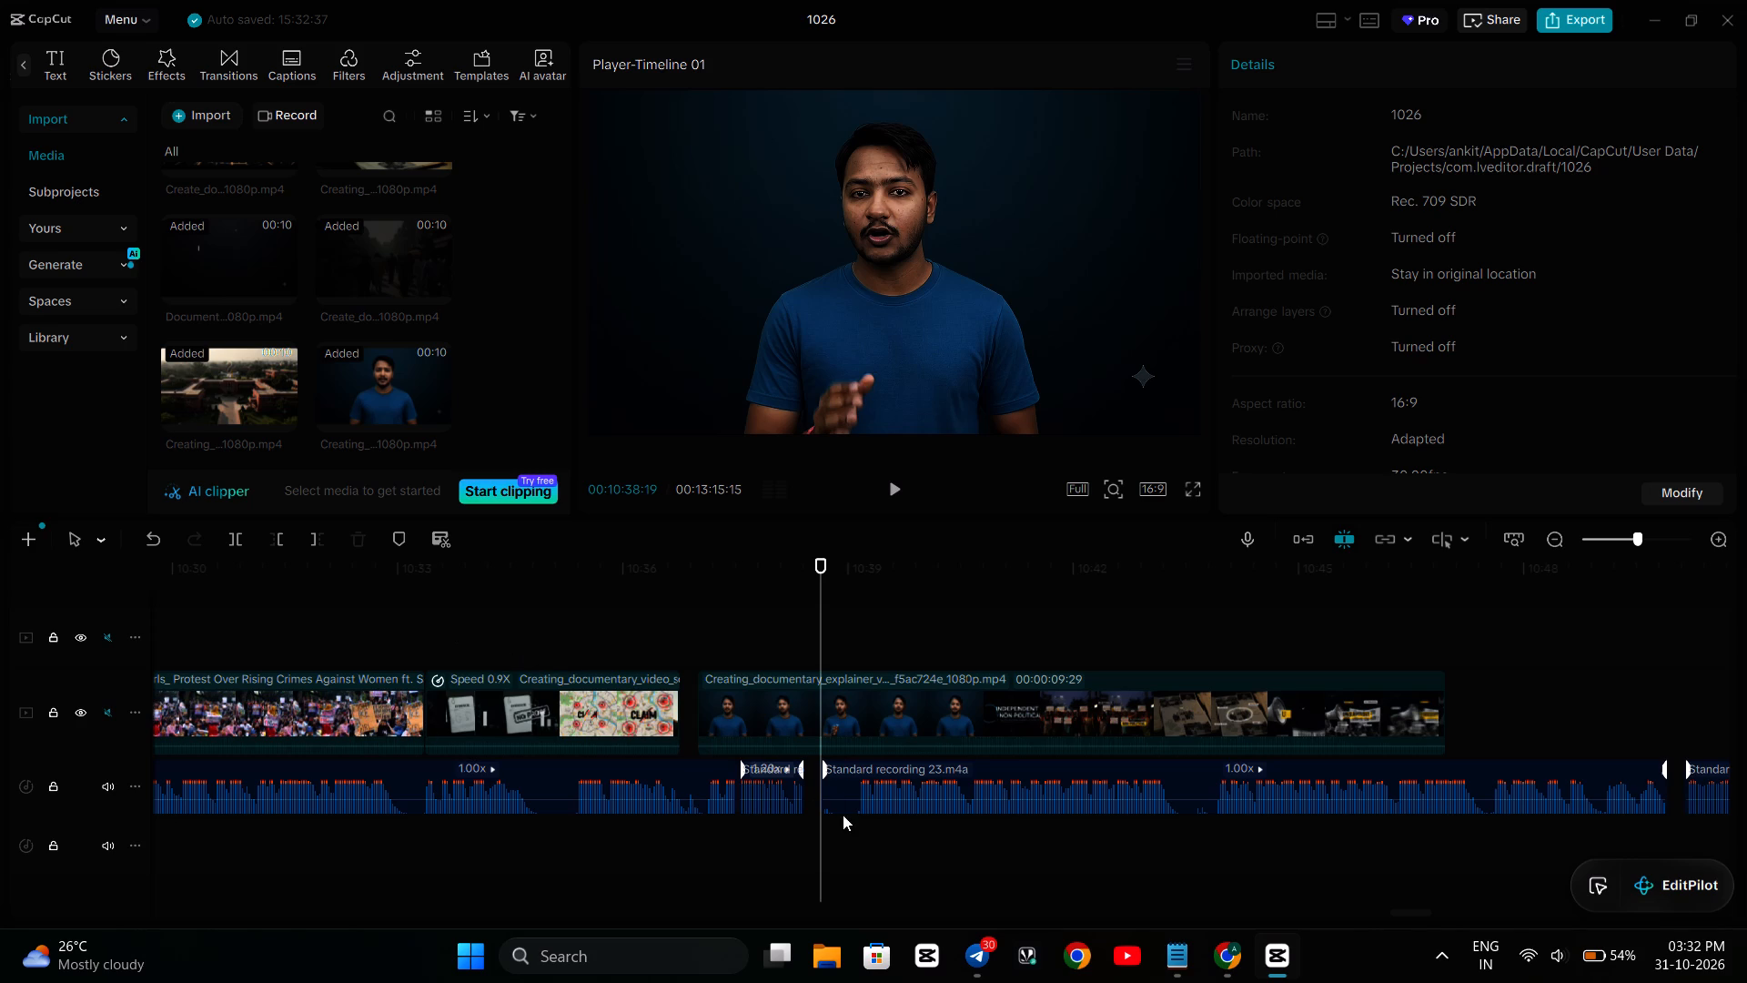
Trim the quiet start off the following narration segment, leaving about 10.8 s, and place it directly against the end of the 1.20x segment.
left_click_drag(840, 784, 820, 783)
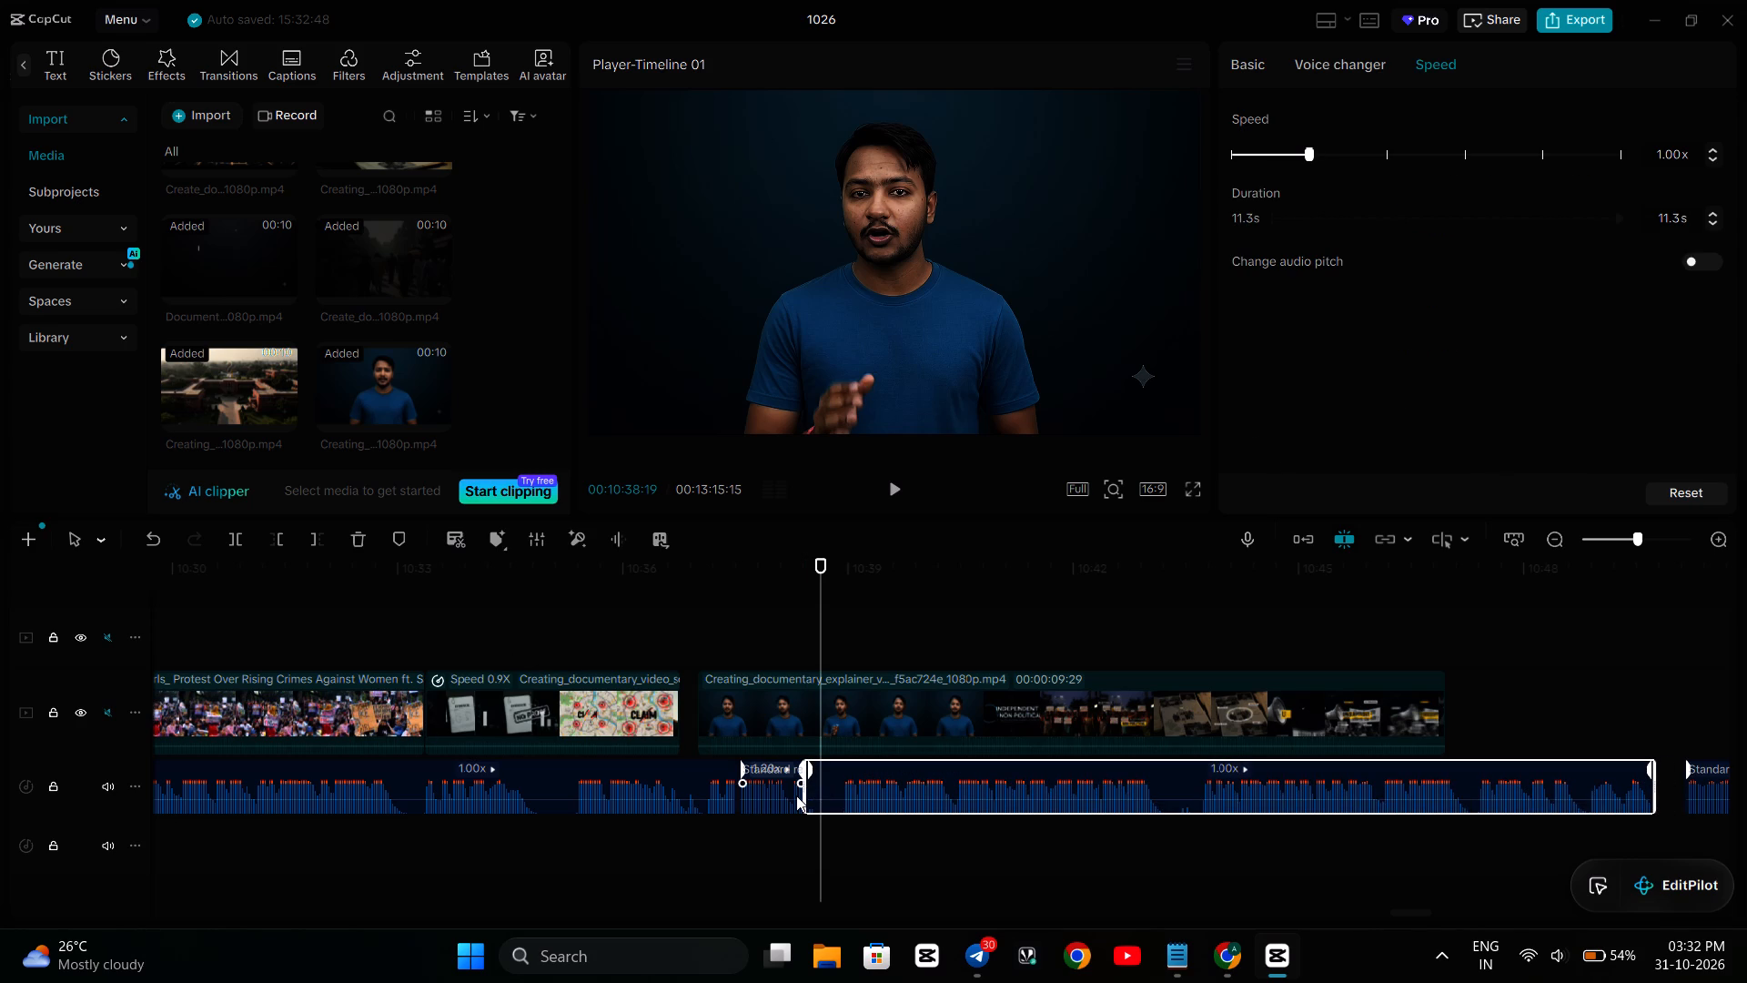
left_click_drag(804, 792, 831, 798)
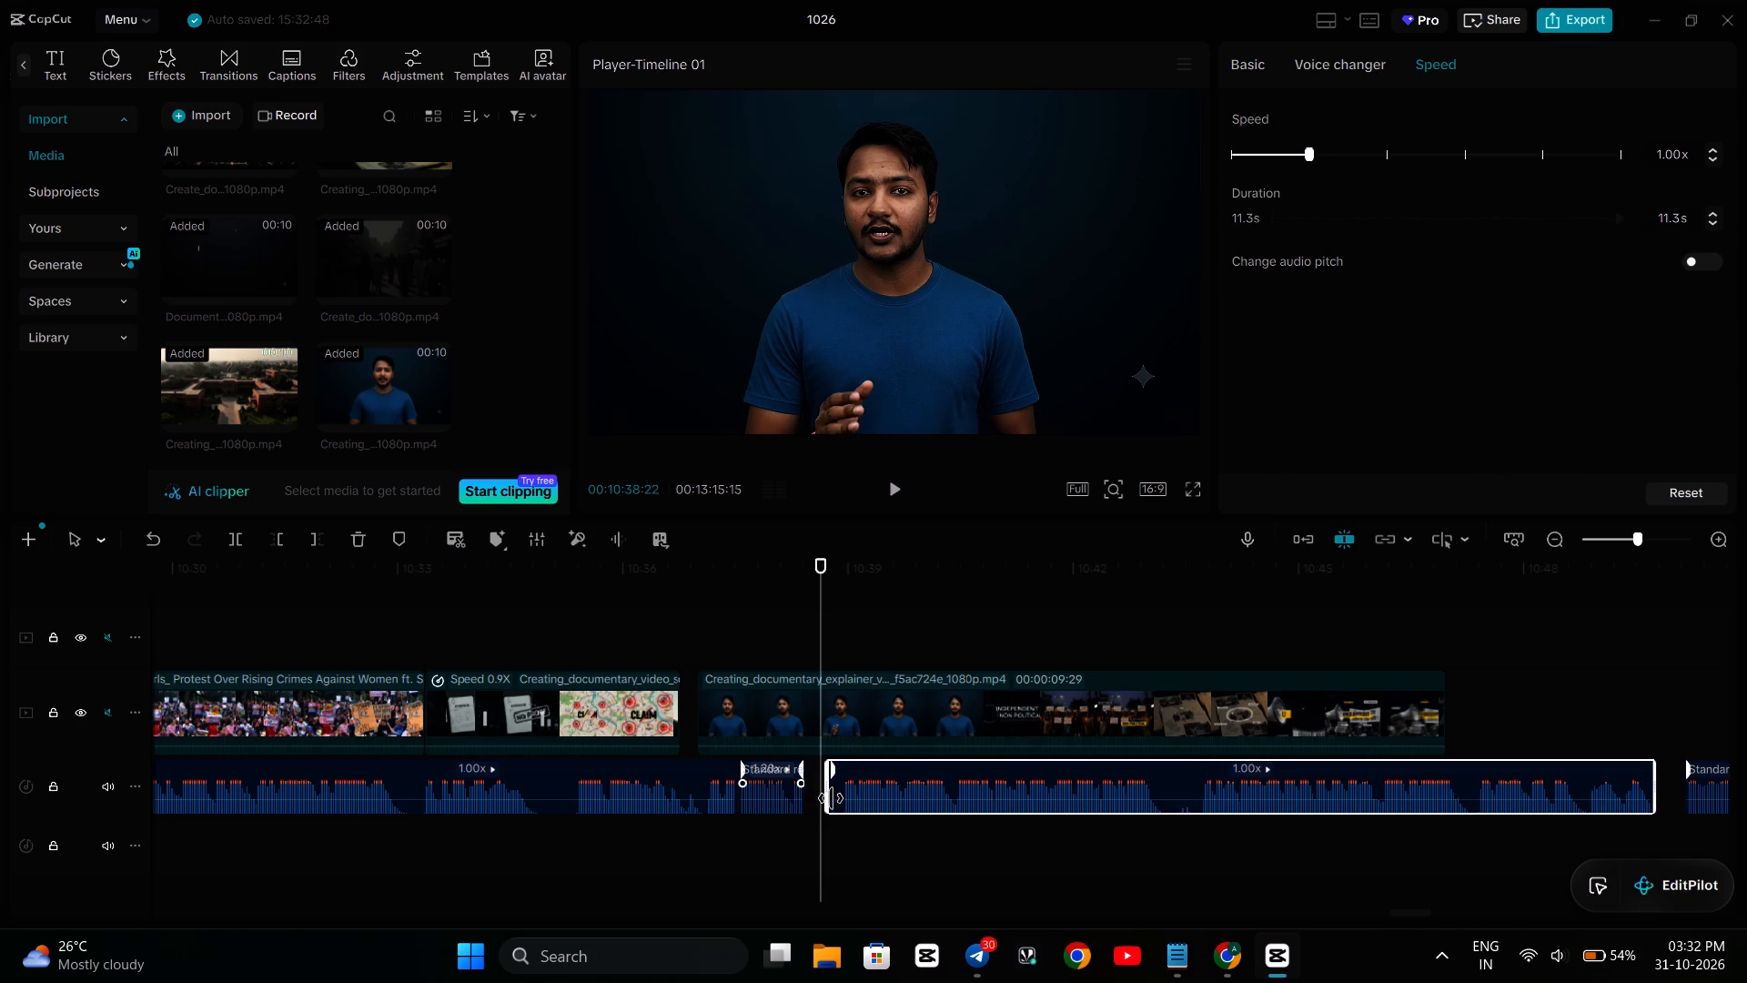
left_click_drag(831, 798, 842, 800)
left_click_drag(901, 765, 880, 771)
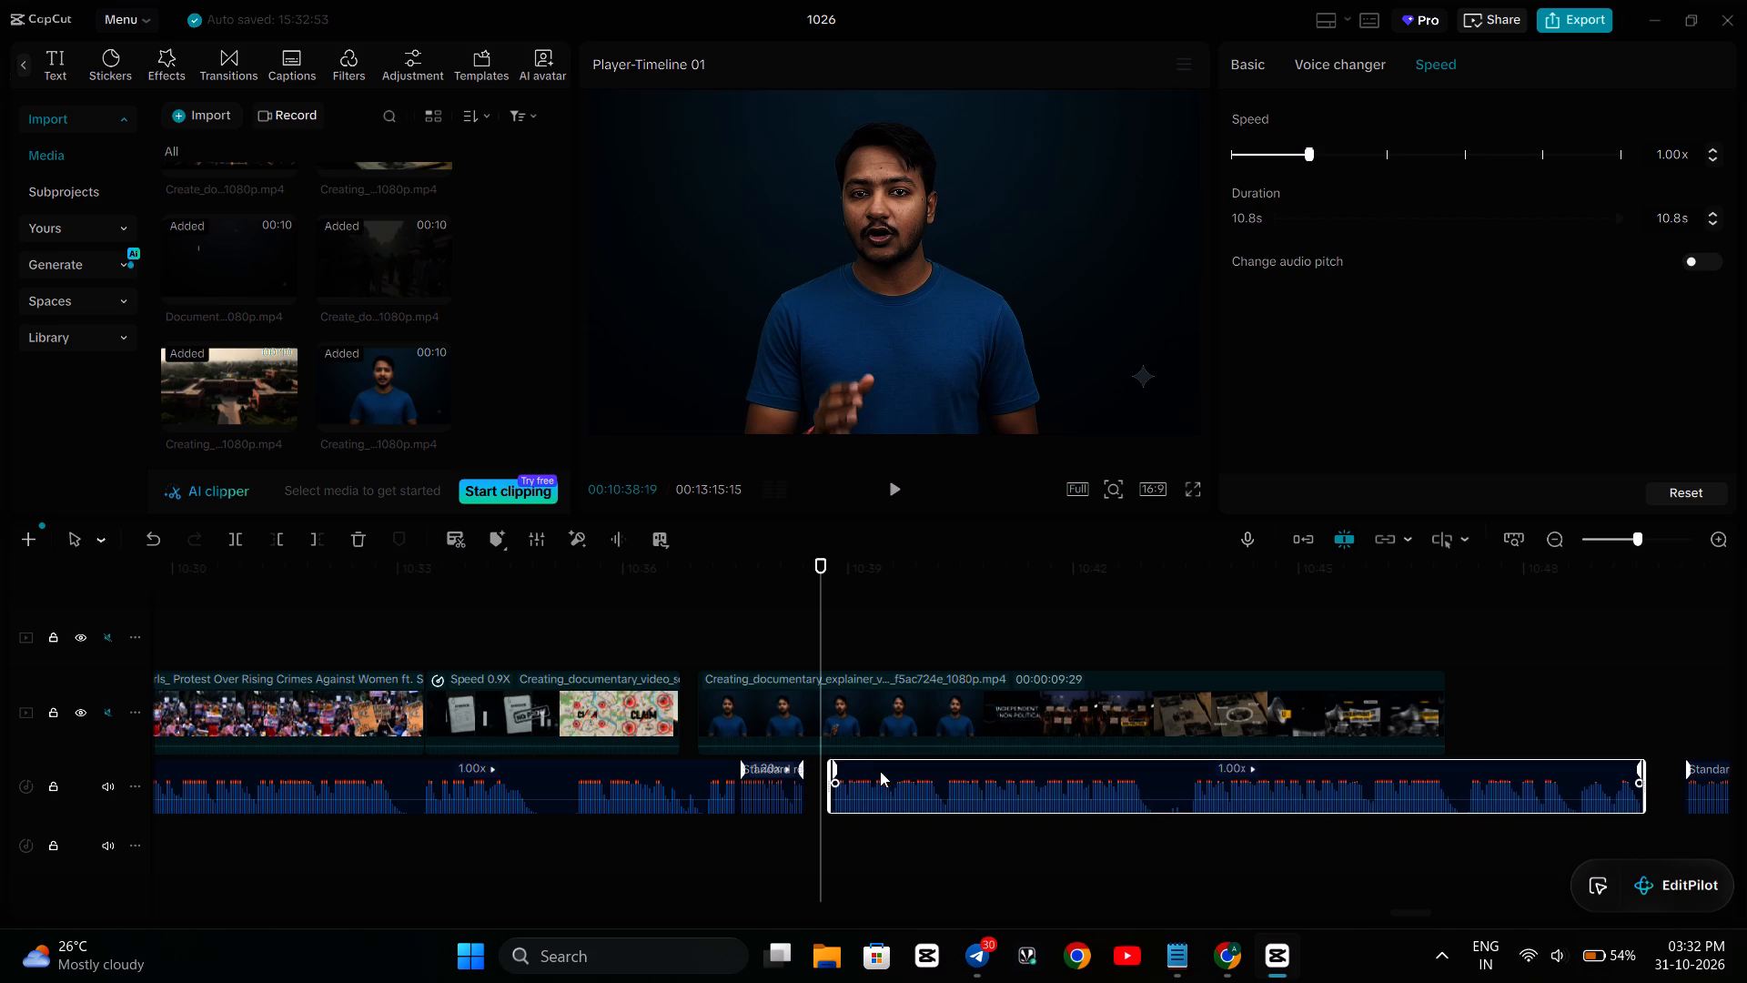
left_click_drag(880, 771, 867, 770)
Play from about 10:37 to 10:41:24 and replay to 10:40:25, checking lip sync, and return to the avatar shot at 10:39:19.
left_click(693, 654)
key("space")
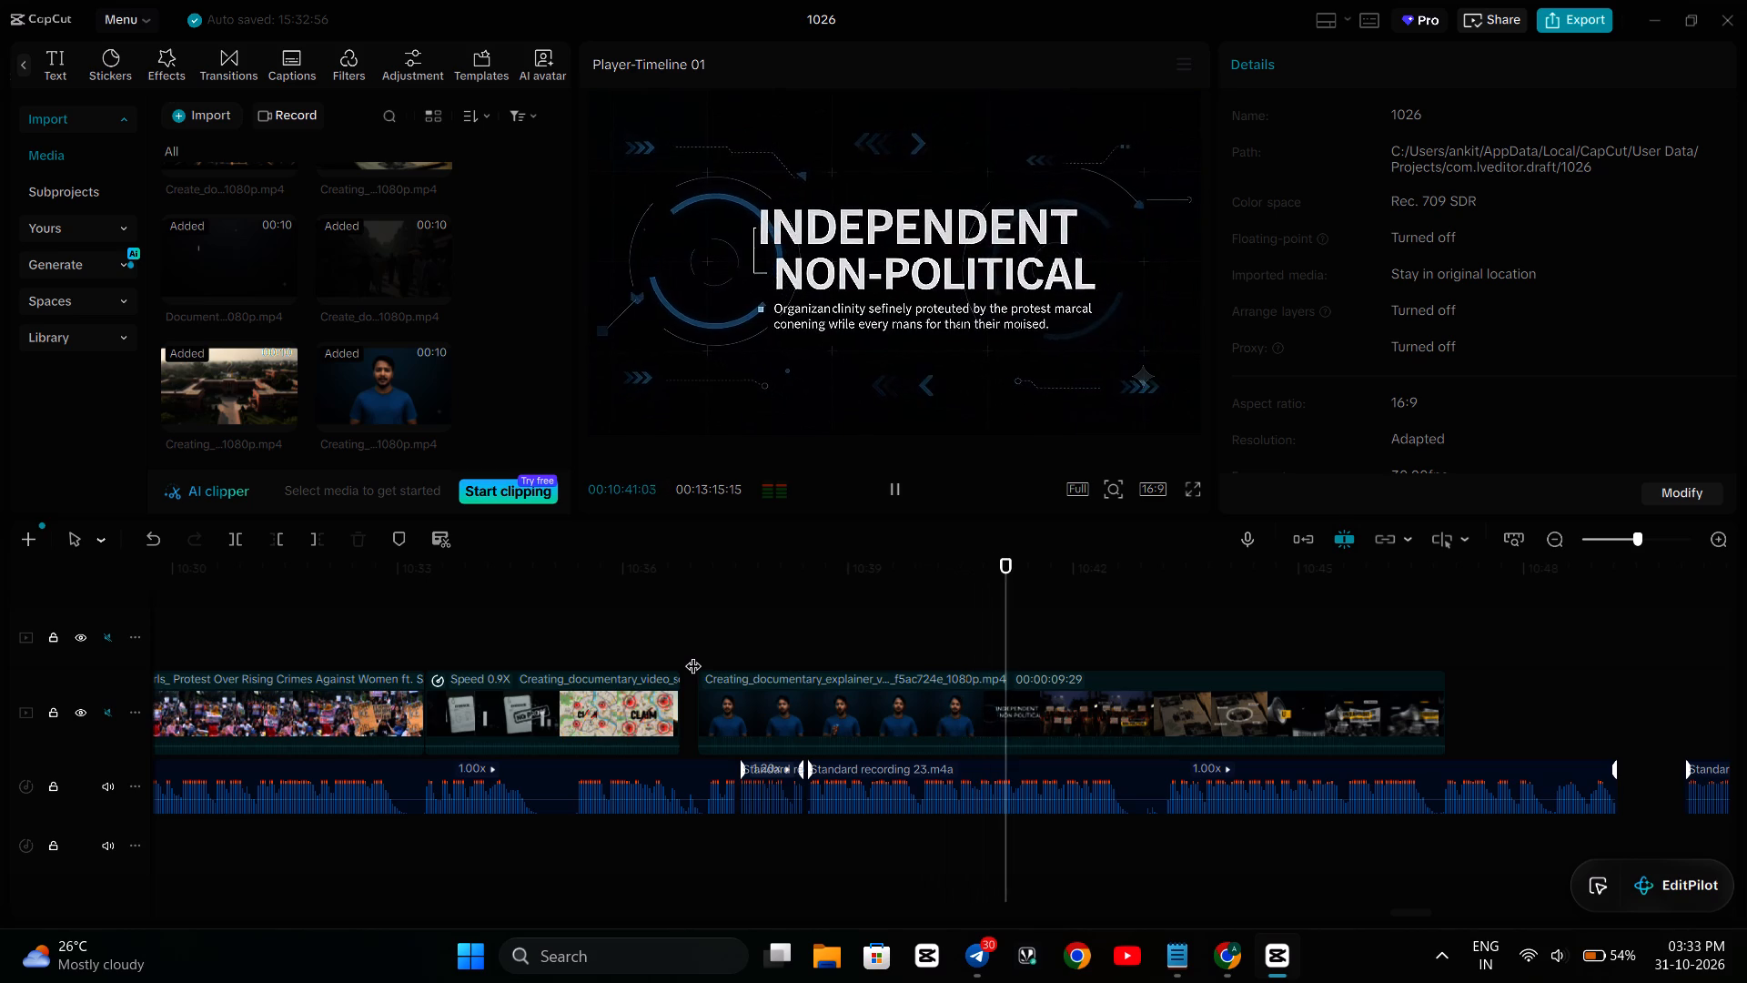
key("space")
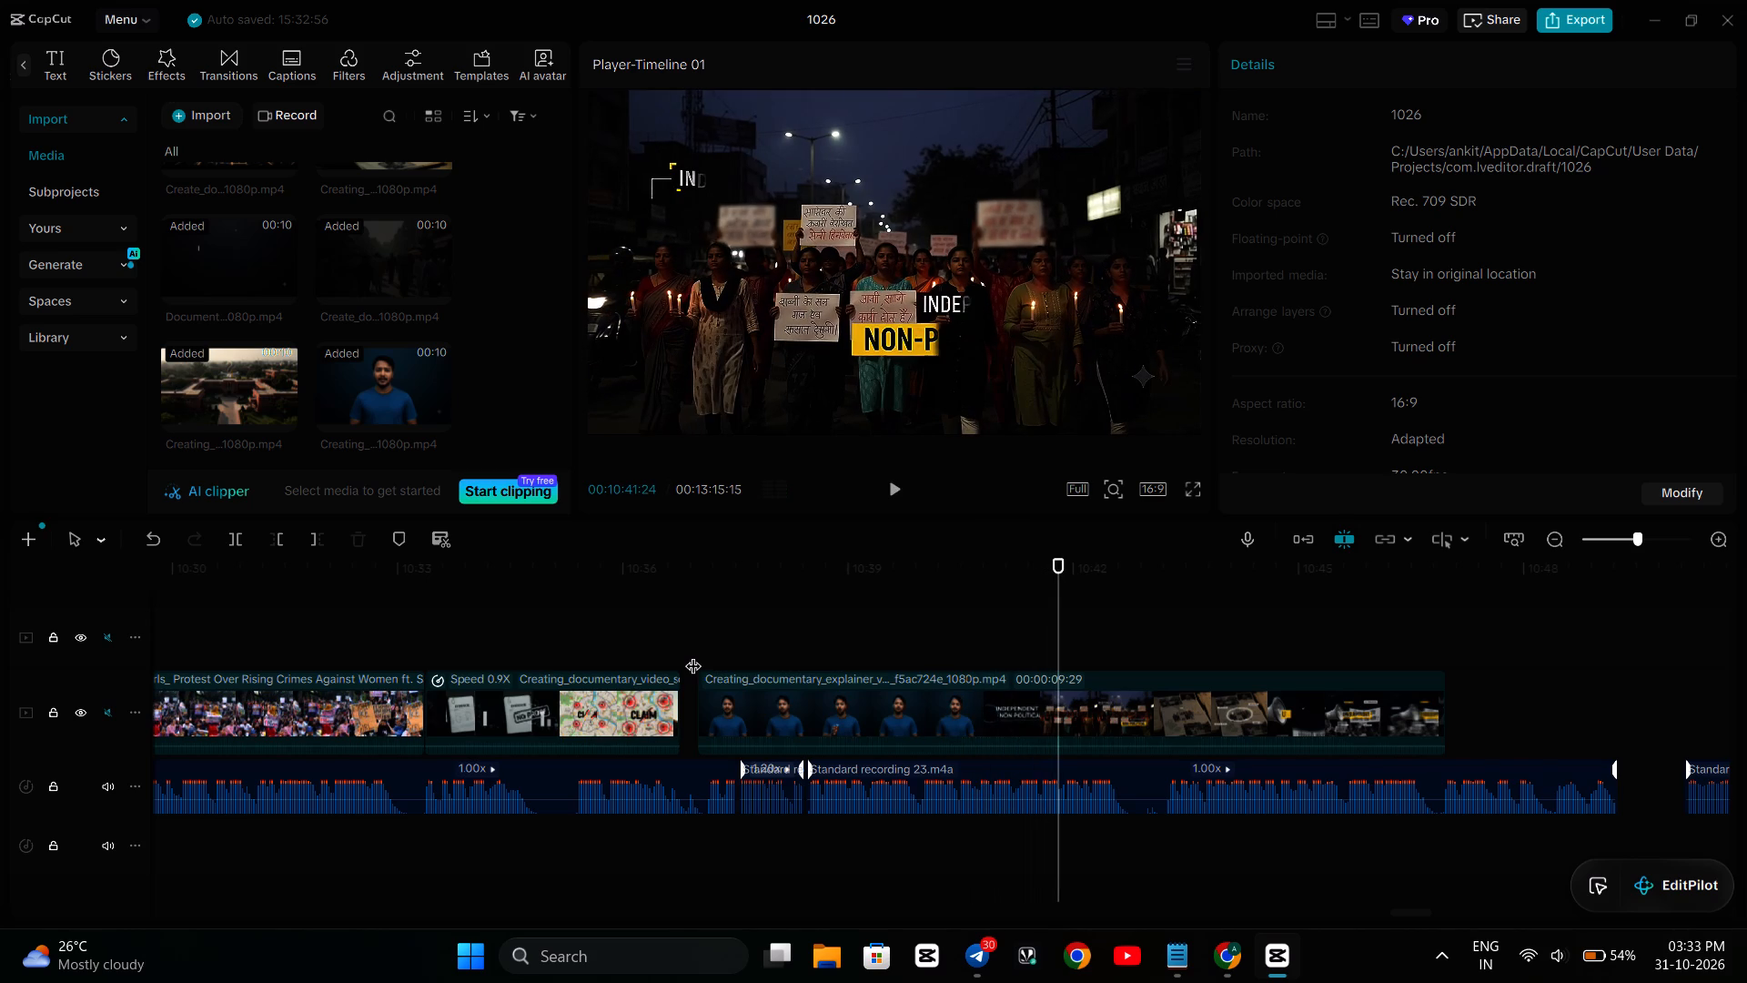
left_click(679, 642)
key("space")
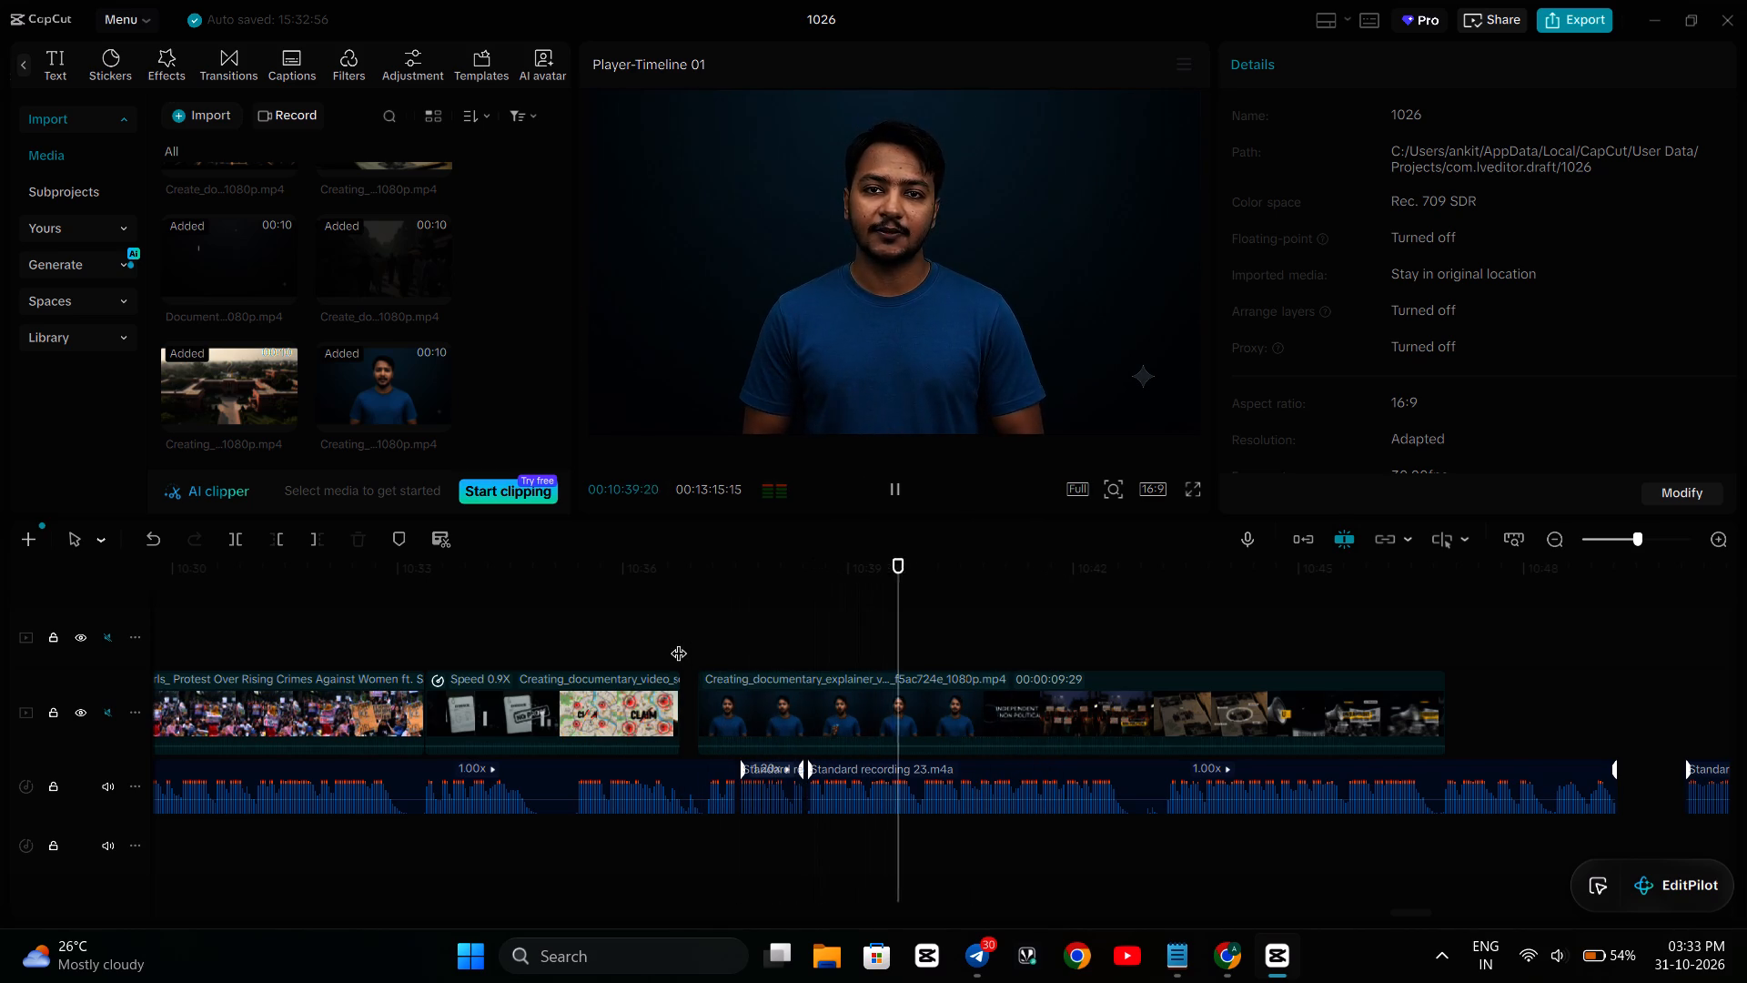
key("space")
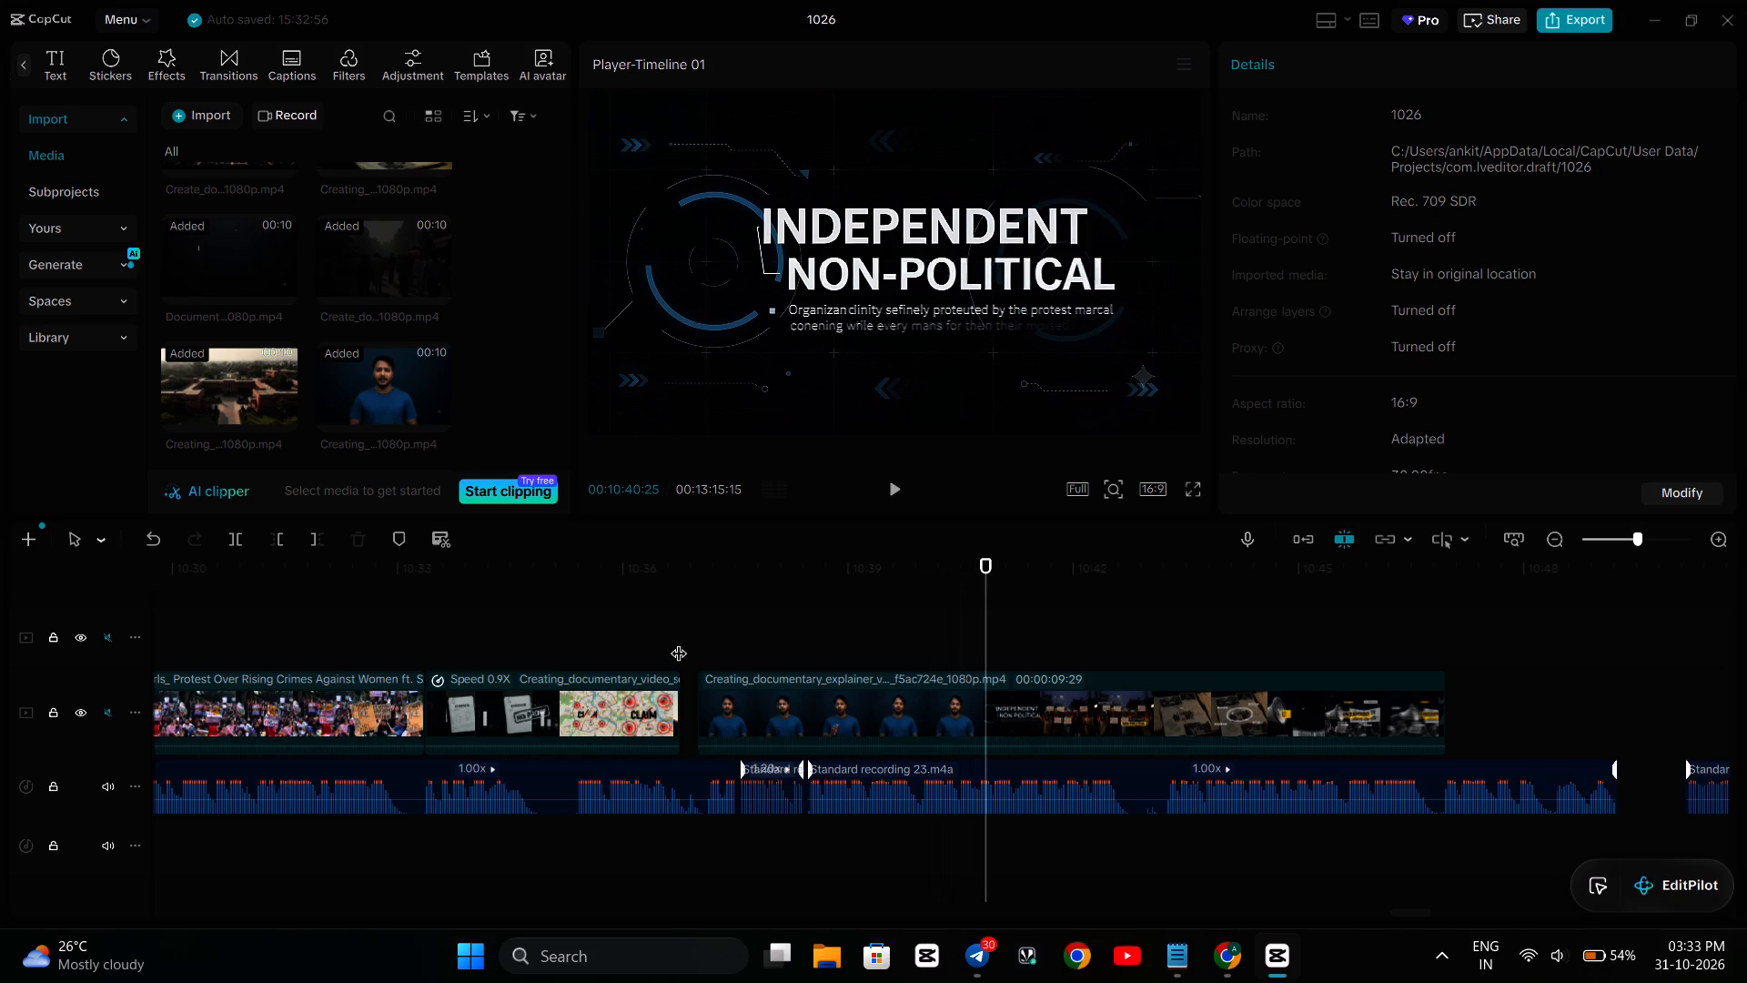
left_click(895, 705)
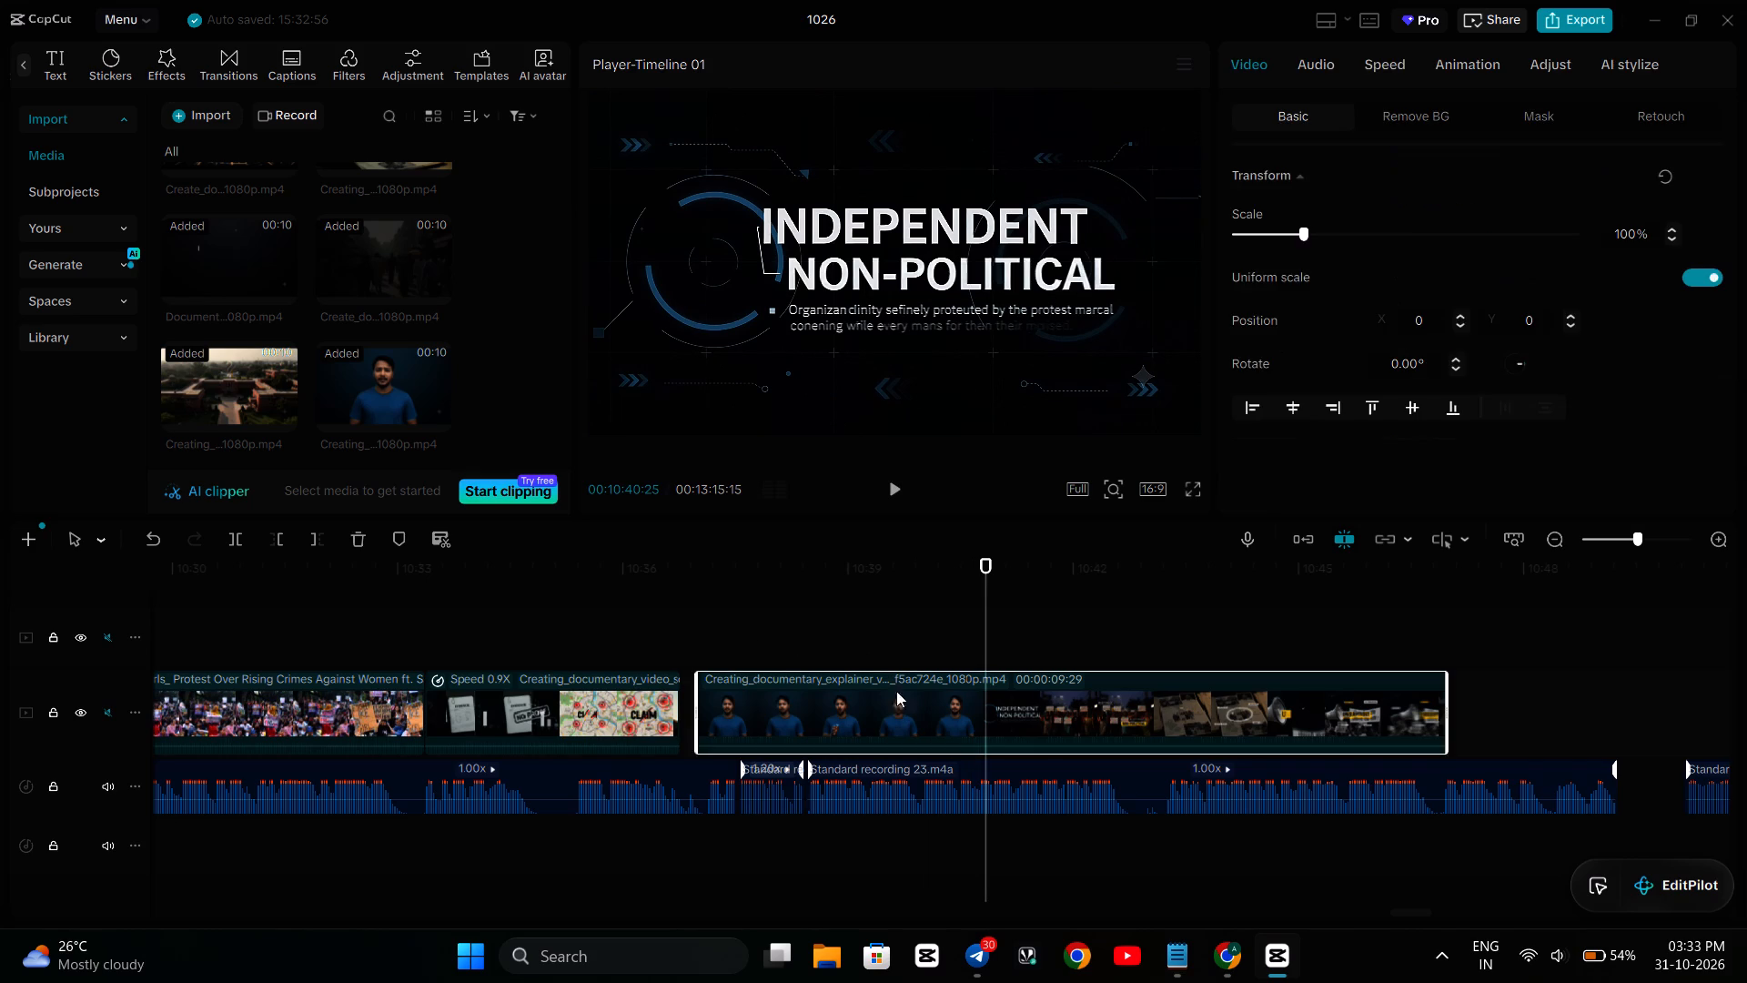
left_click(896, 627)
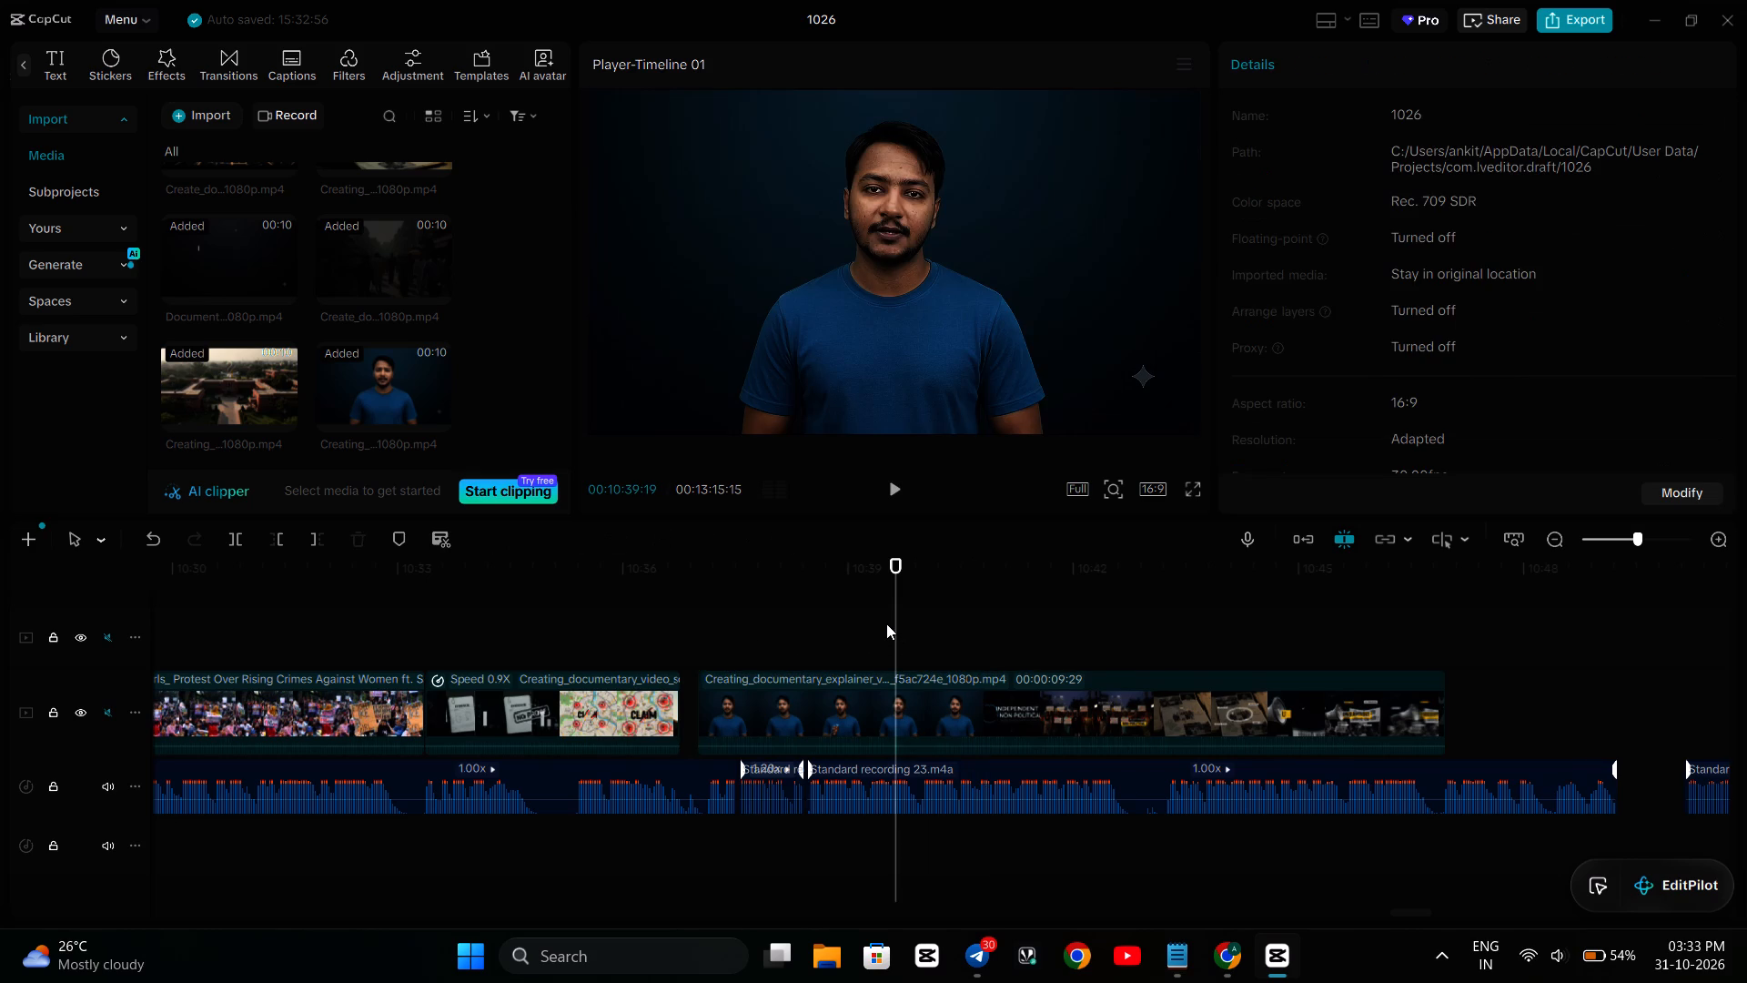
Step back through the avatar shot in short moves around 10:39:08–10:39:19 and replay brief bits to check the lip sync.
key("Left")
key("Left")
key("Left")
key("Left")
key("Left")
key("Left")
key("Left")
key("Left")
key("Left")
key("Left")
key("Left")
key("Left")
key("Left")
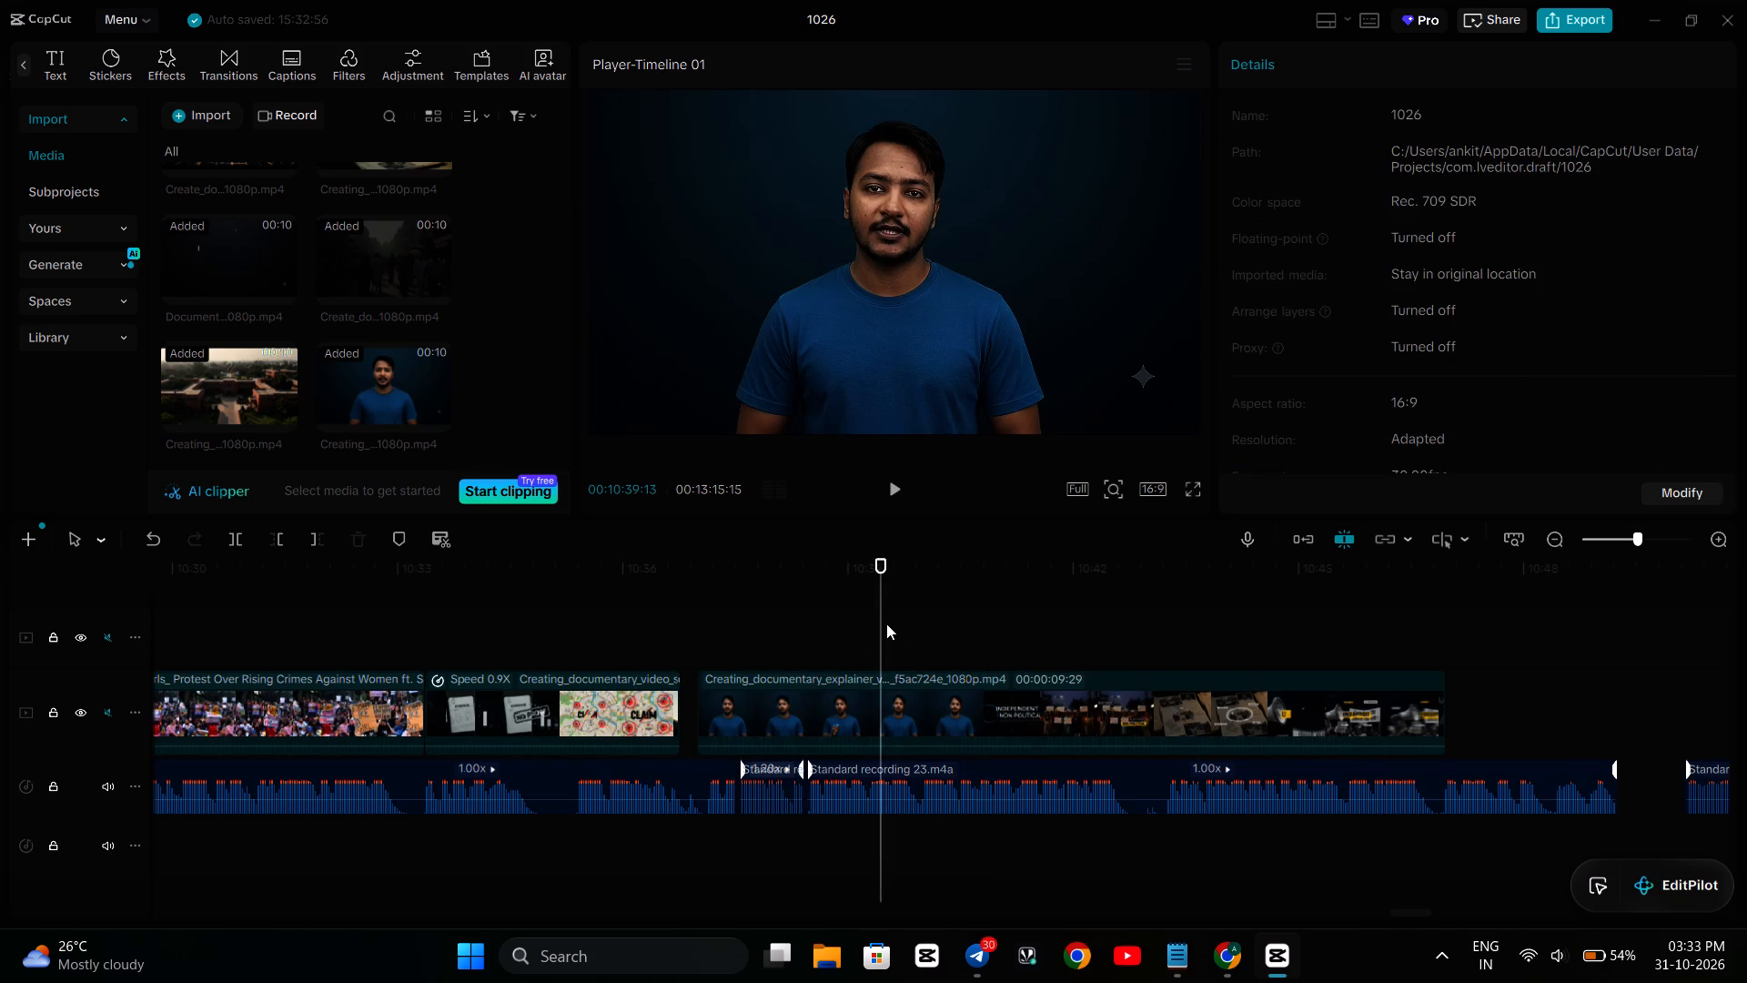
key("space")
key("space")
key("space")
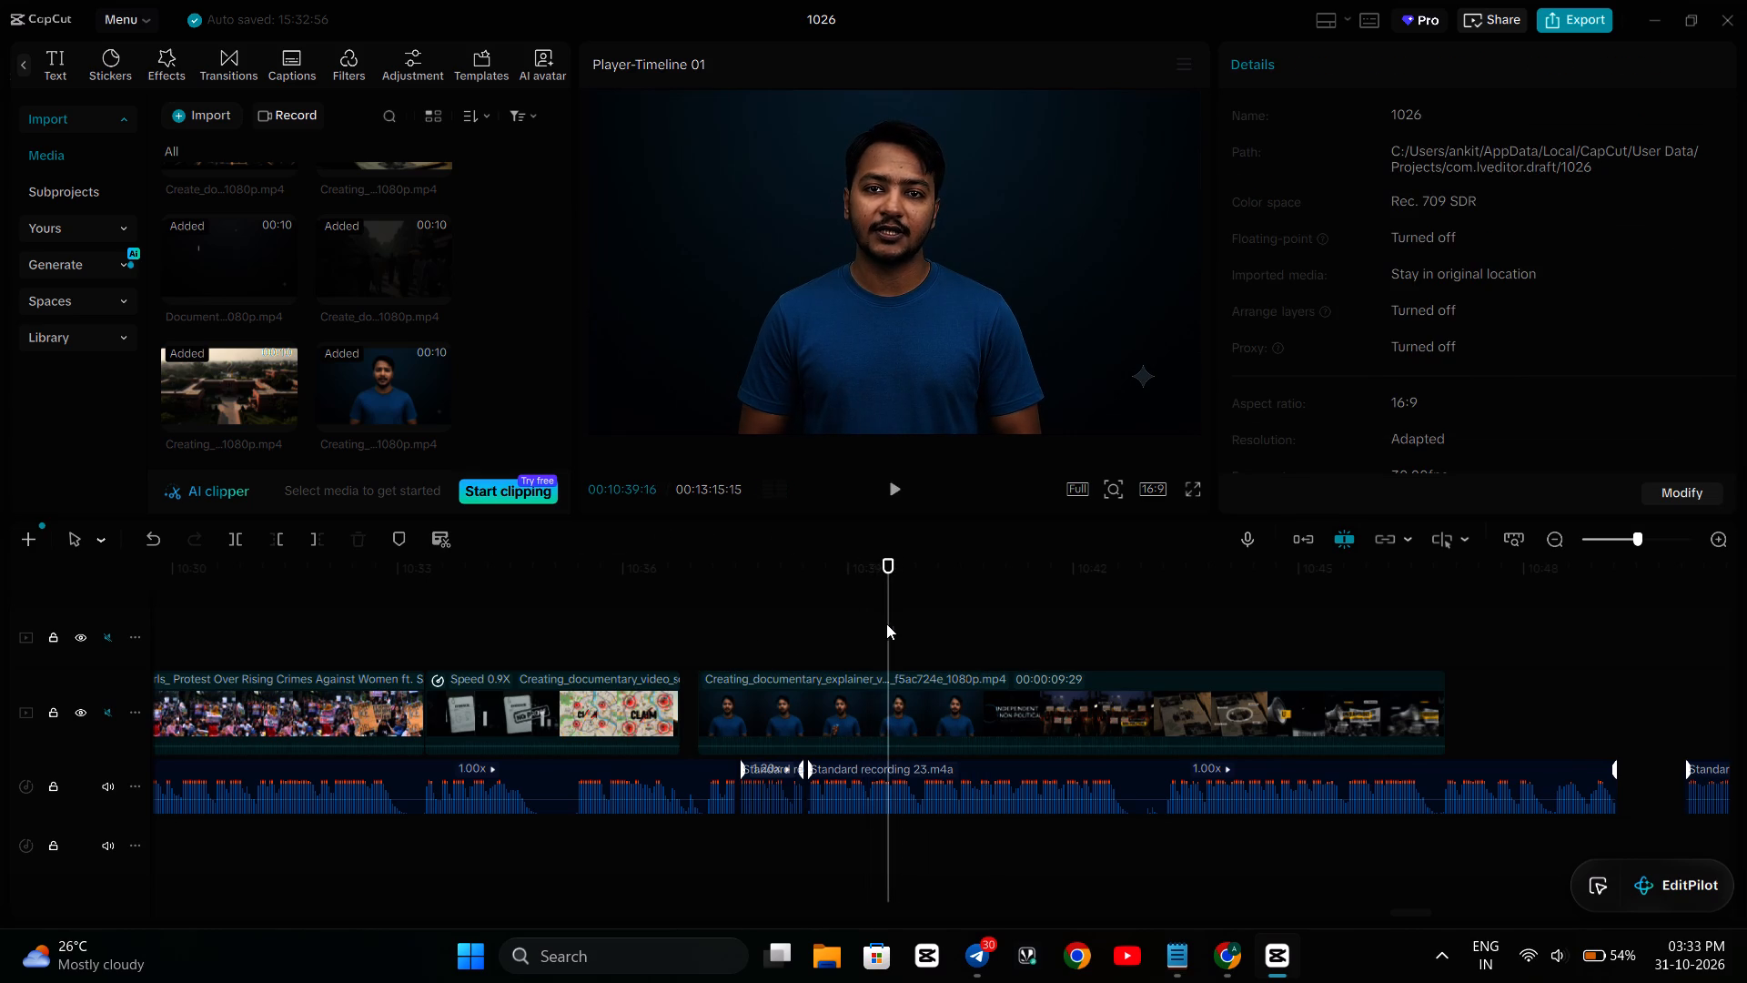
key("Left")
key("Left")
key("Left")
key("Left")
key("Left")
key("Left")
key("Left")
key("Left")
key("Left")
key("Left")
key("Left")
key("Left")
key("Left")
key("Left")
key("Left")
key("Left")
key("Left")
key("Left")
key("Left")
key("Left")
key("space")
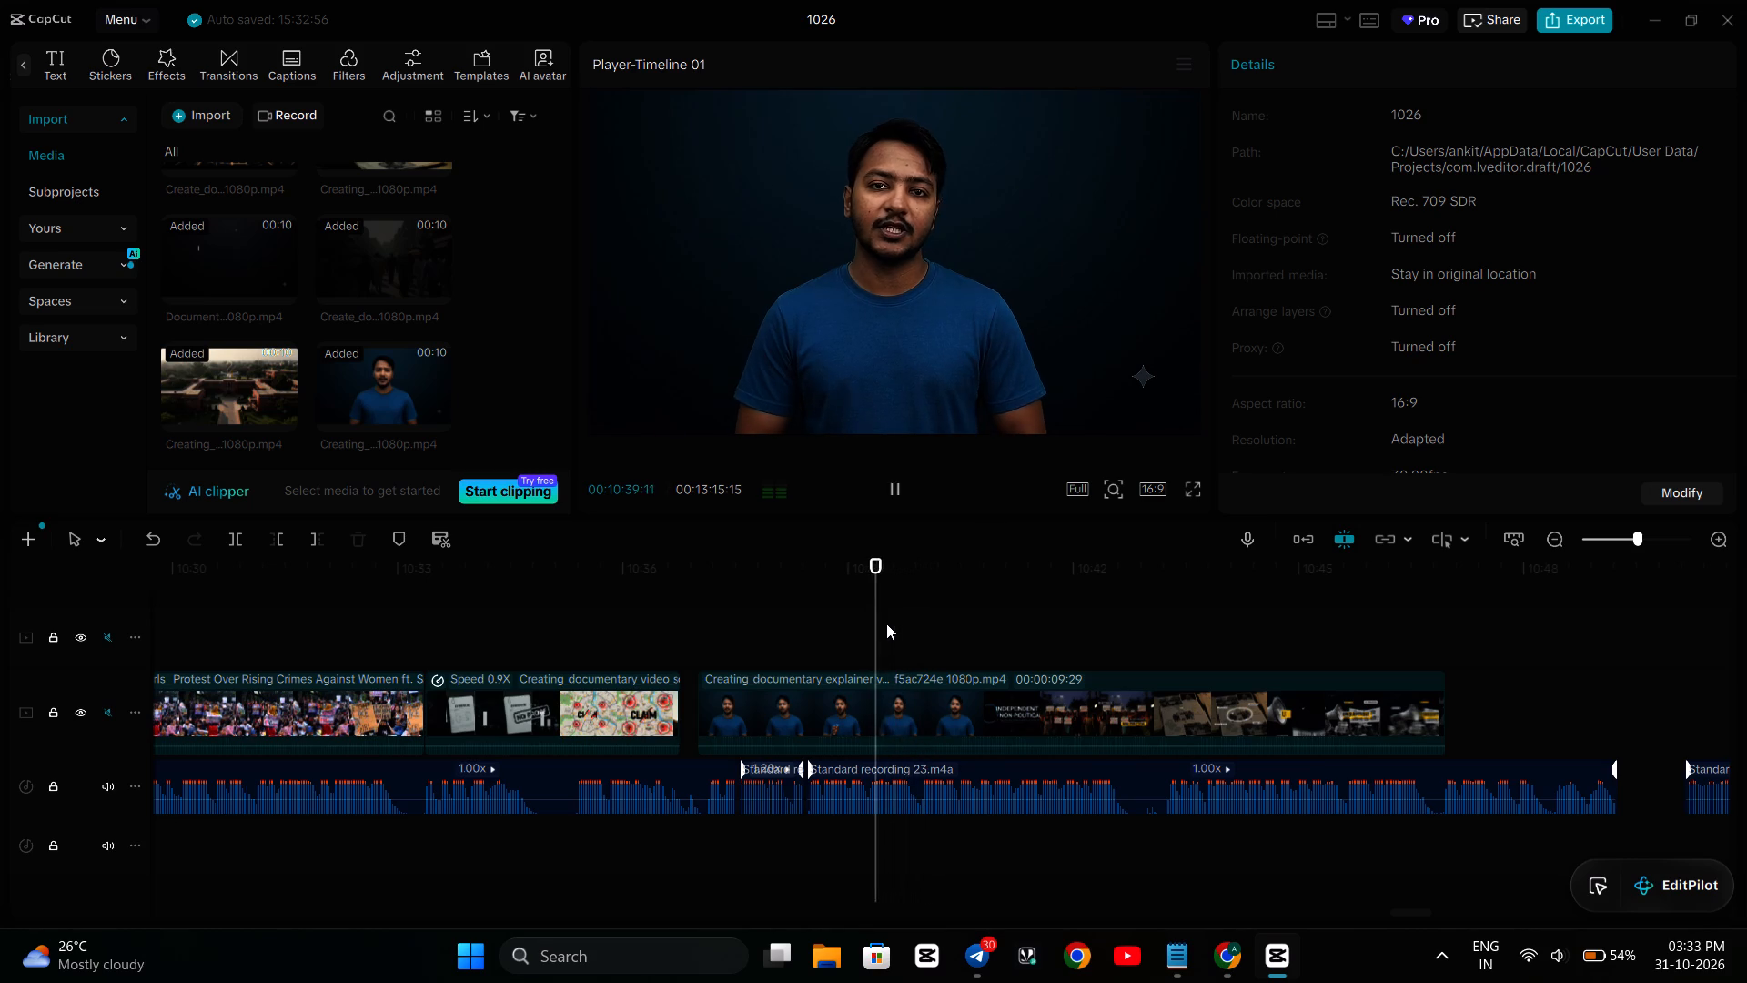
key("Left")
key("Left")
key("Left")
key("Left")
key("Left")
key("Left")
key("Left")
key("Left")
key("Left")
key("Left")
key("Left")
key("Left")
key("Left")
key("Left")
key("Left")
key("Left")
key("Left")
key("Left")
key("Left")
key("Left")
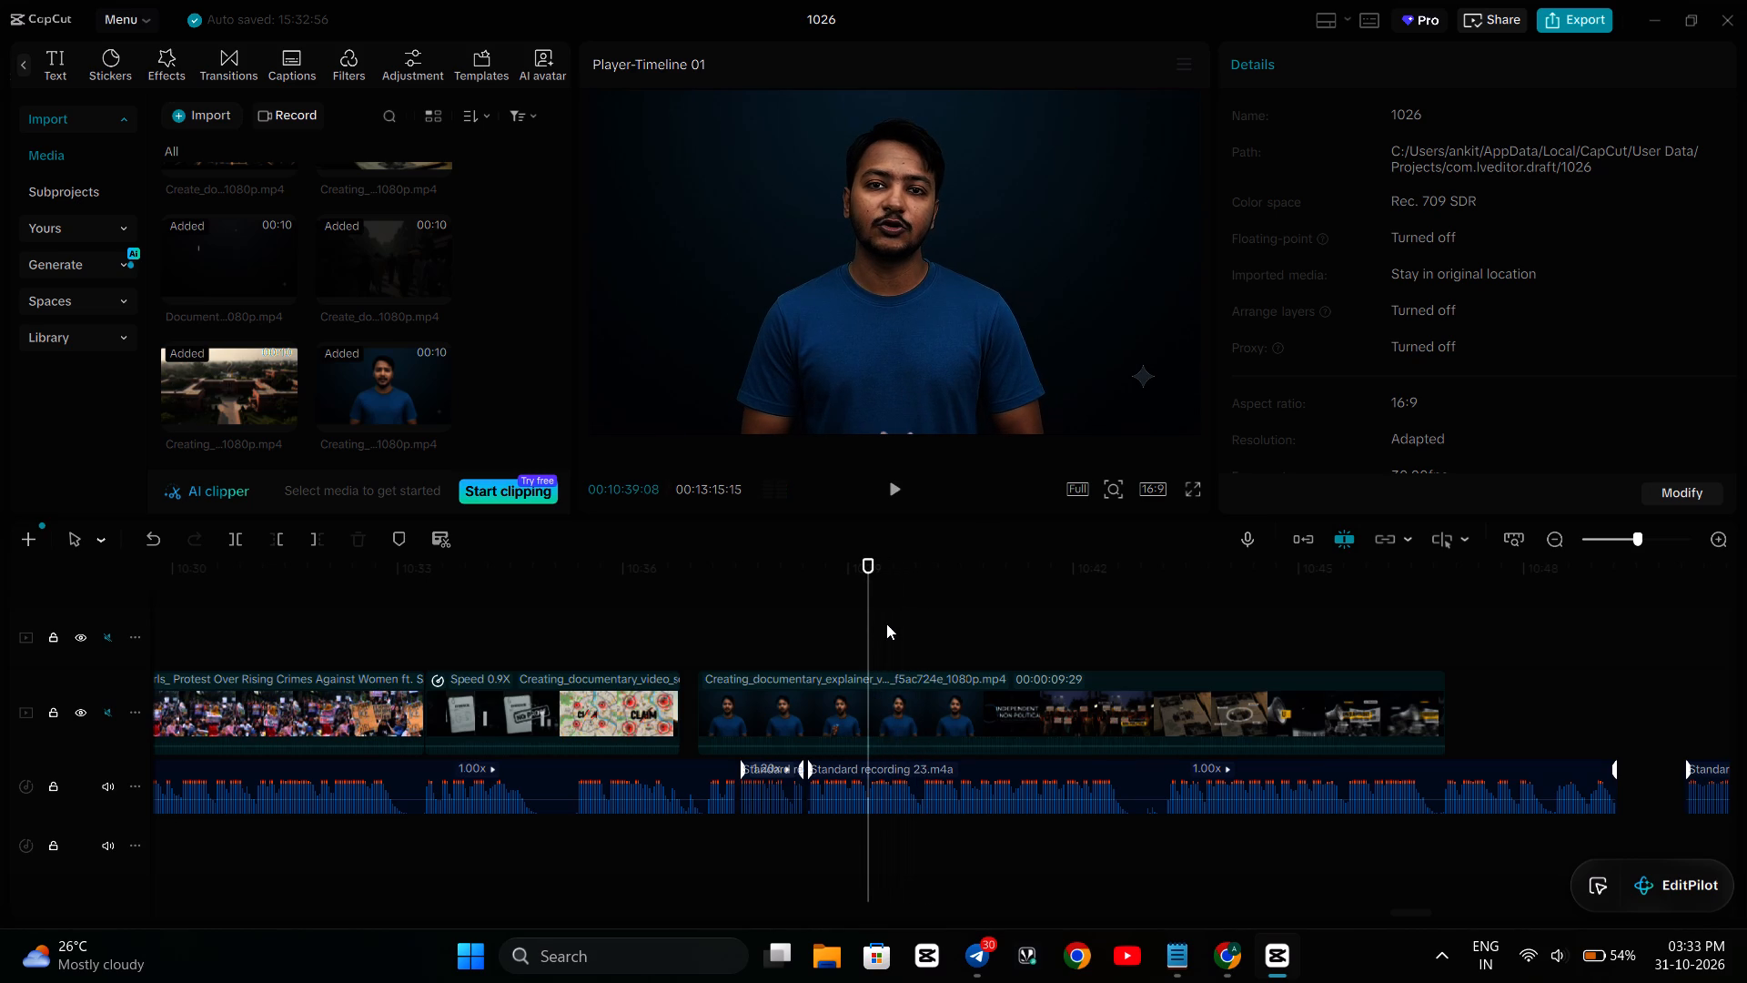
Unmute the explainer clip's video track and play from 10:39:08 to 10:40:23, pausing along the way.
left_click(103, 715)
key("space")
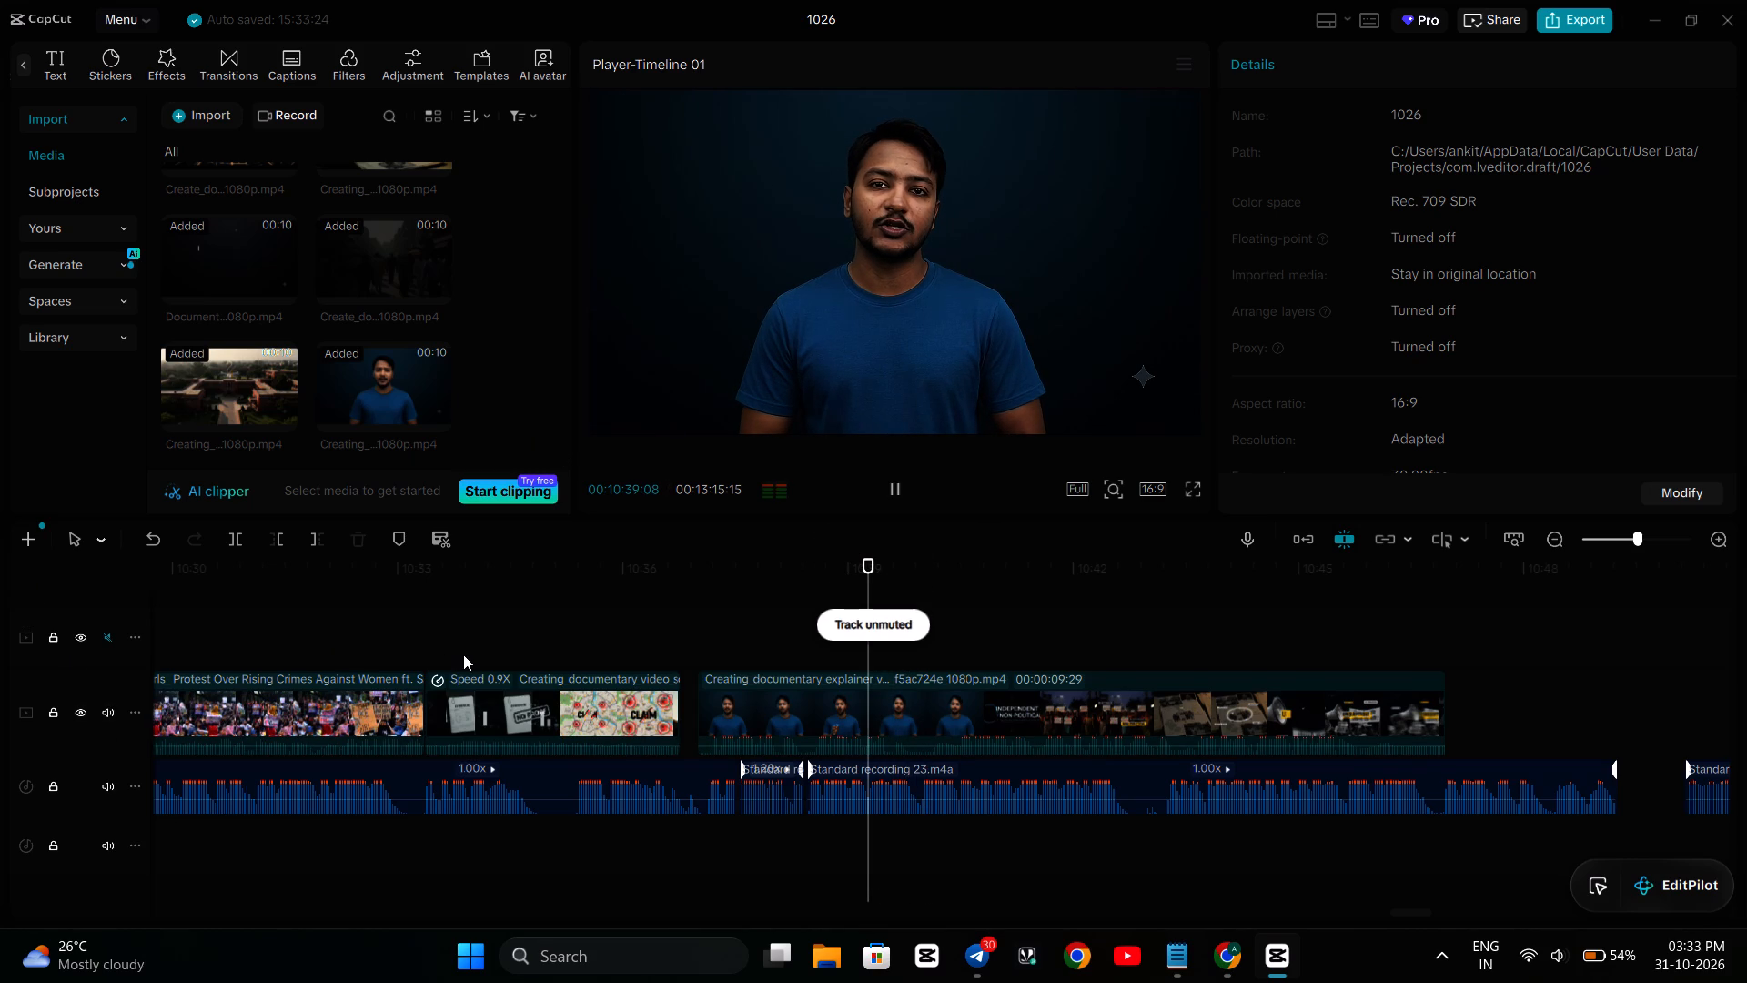
key("space")
key("space")
key("space")
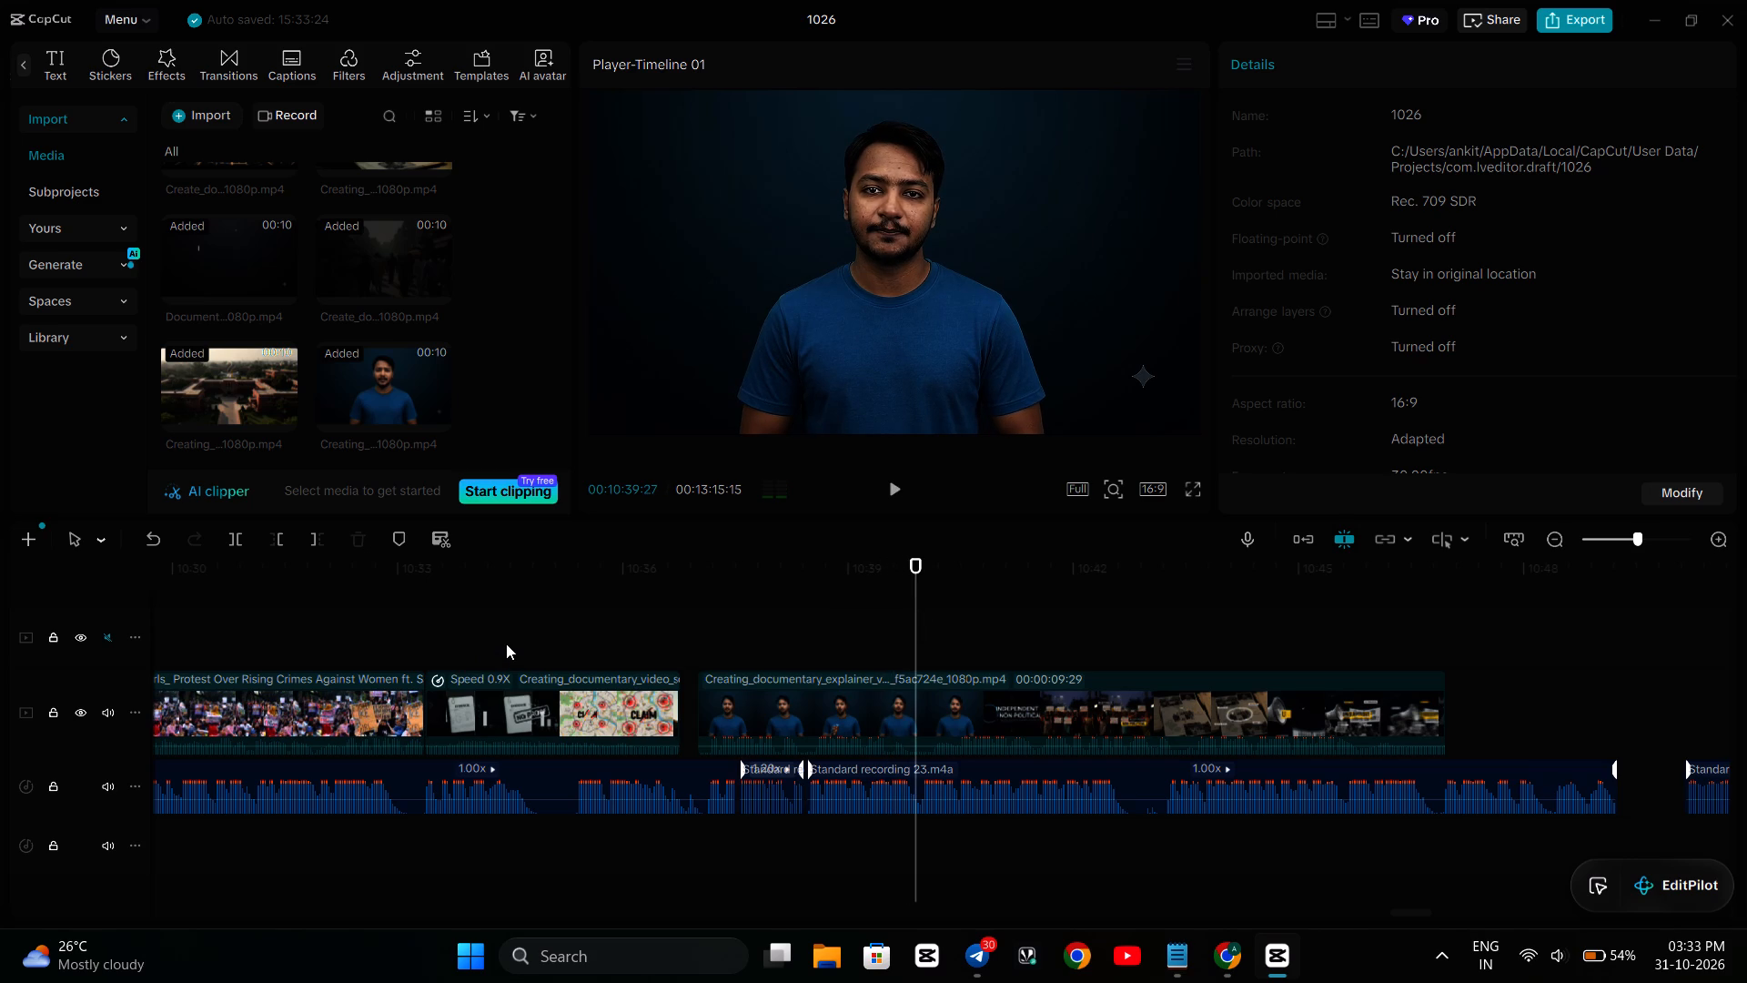
key("space")
key("space")
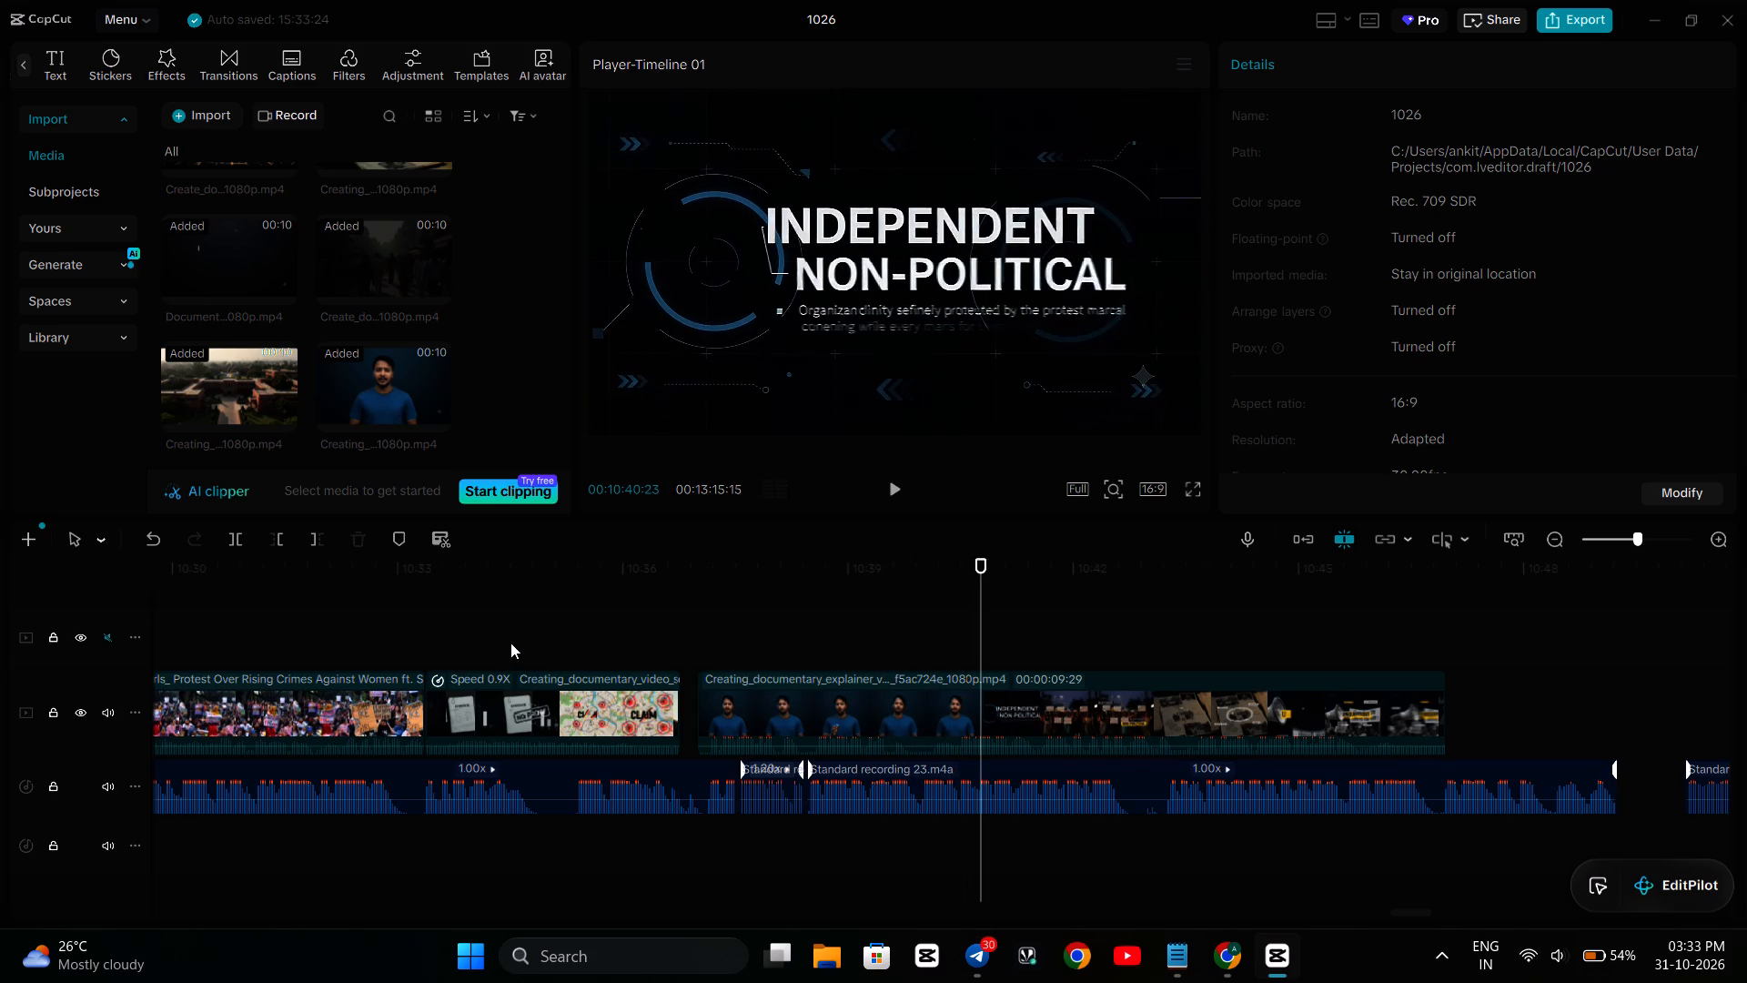
Replay the avatar shot several times between about 10:37 and 10:40:04, comparing the clip's own voice with the narration.
left_click(822, 633)
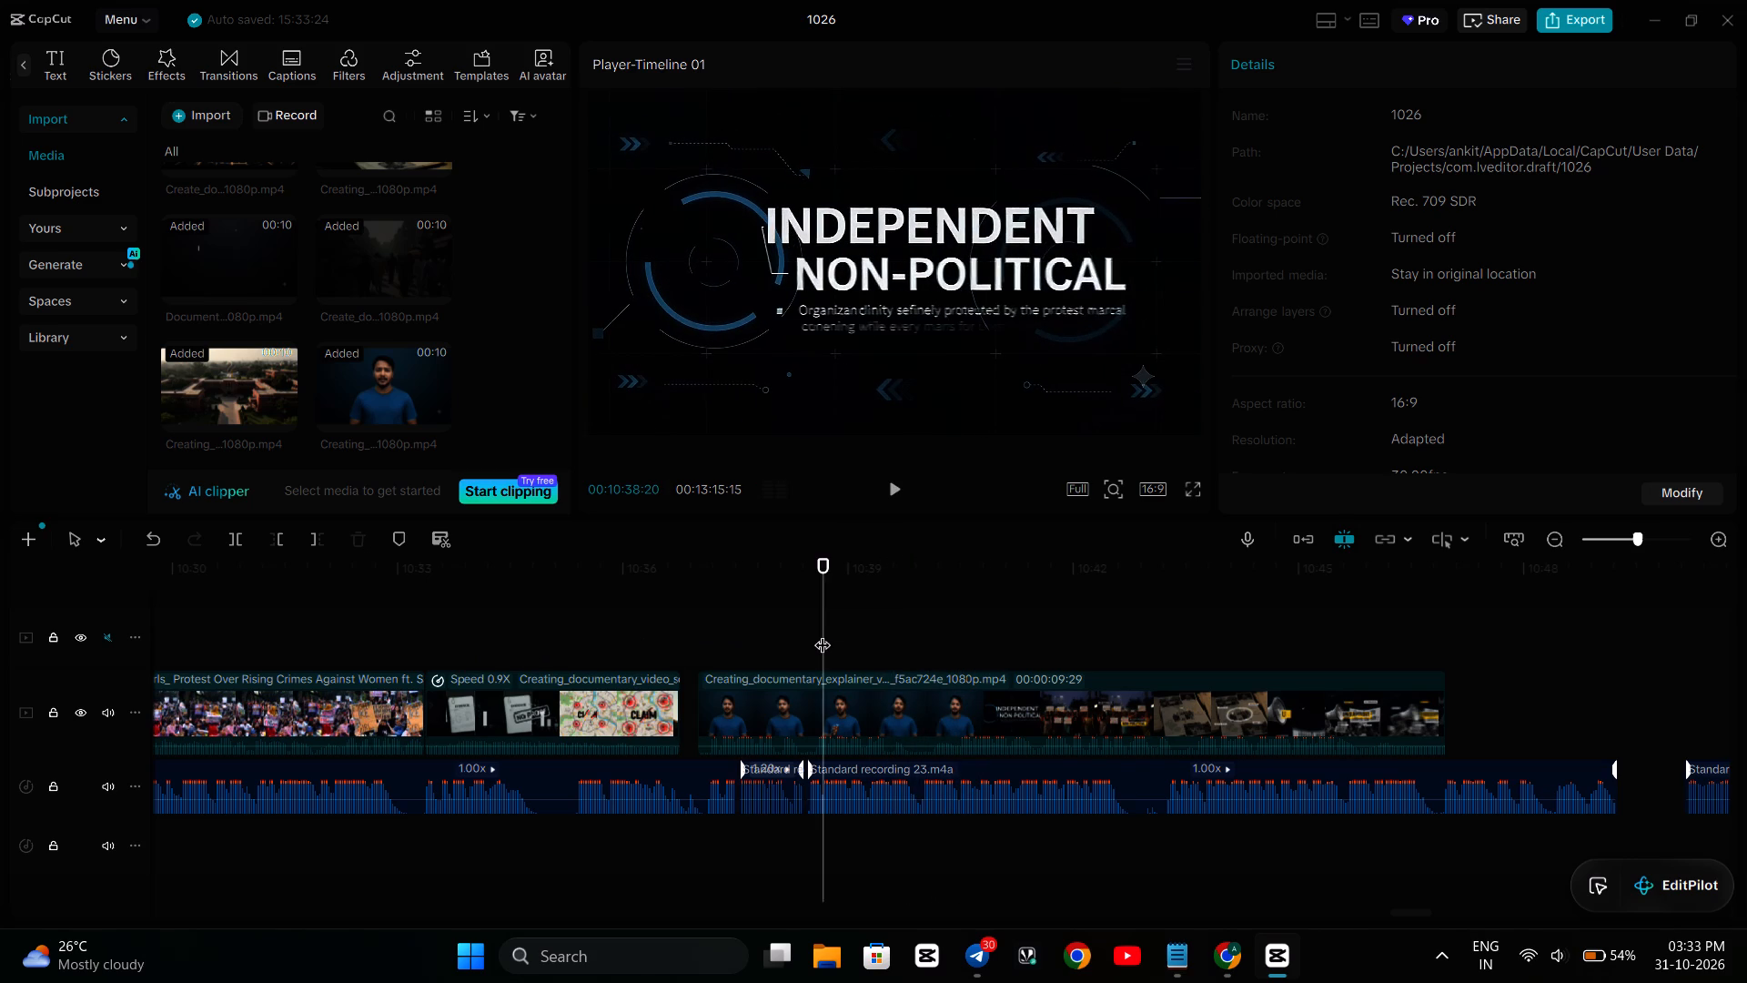
key("space")
key("space")
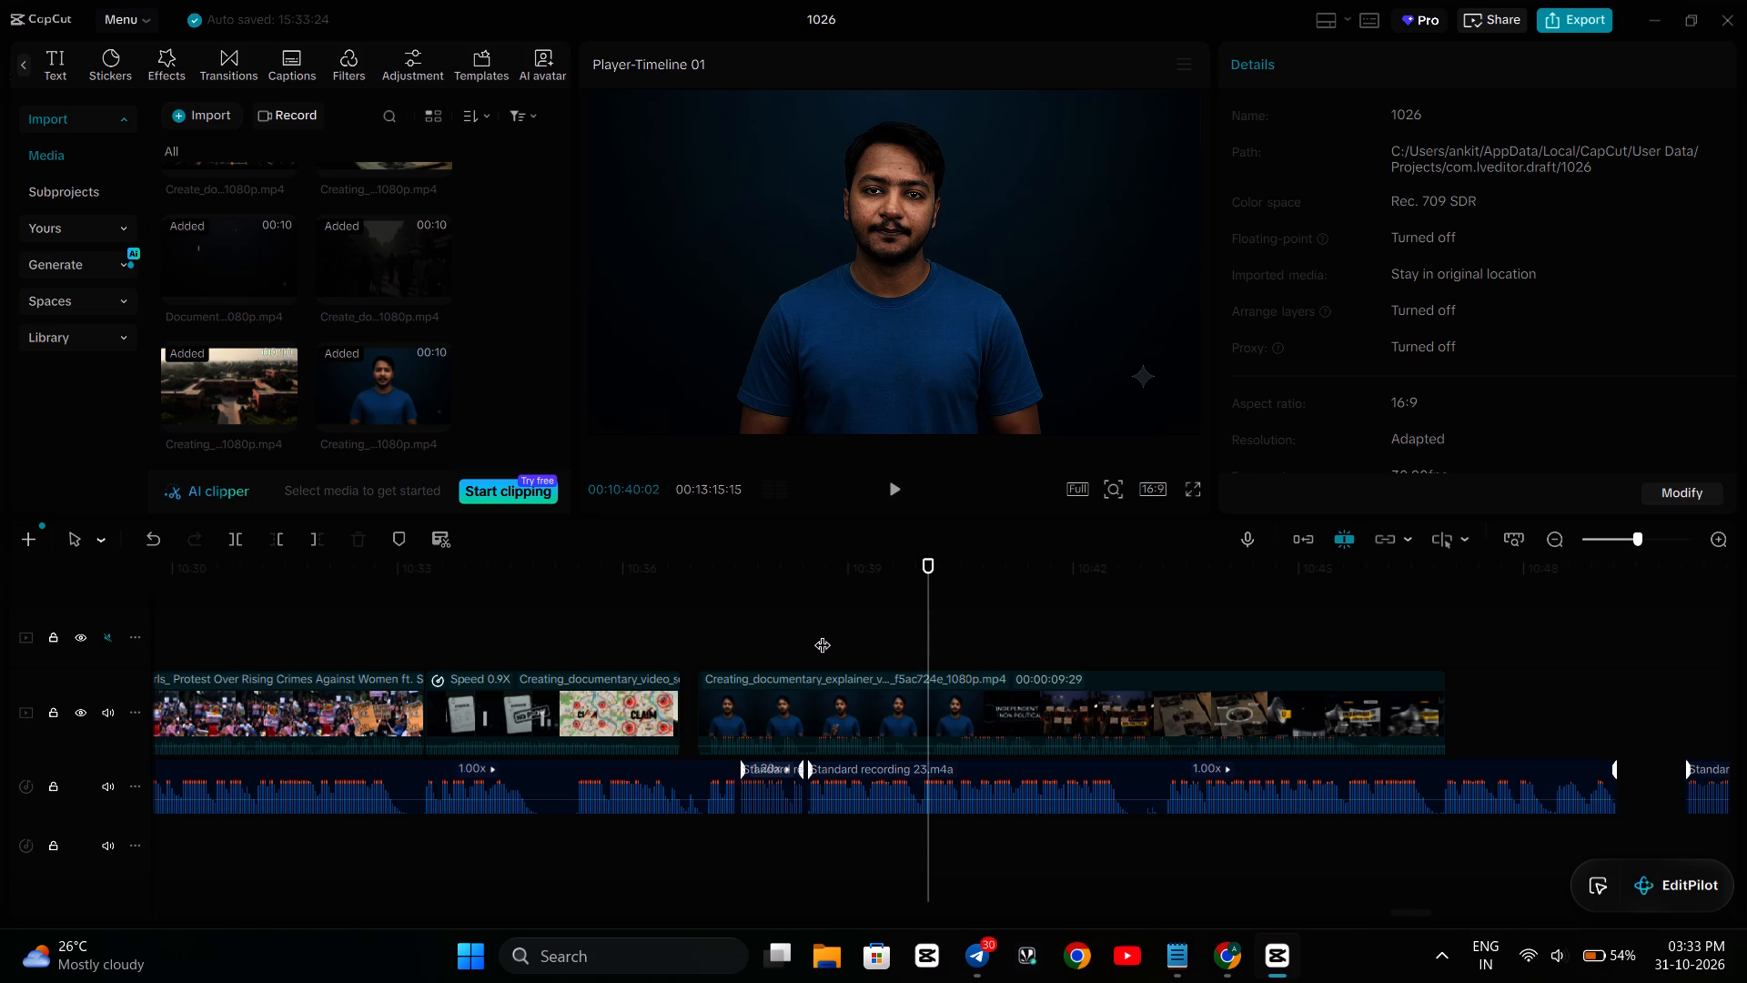
left_click(747, 630)
key("space")
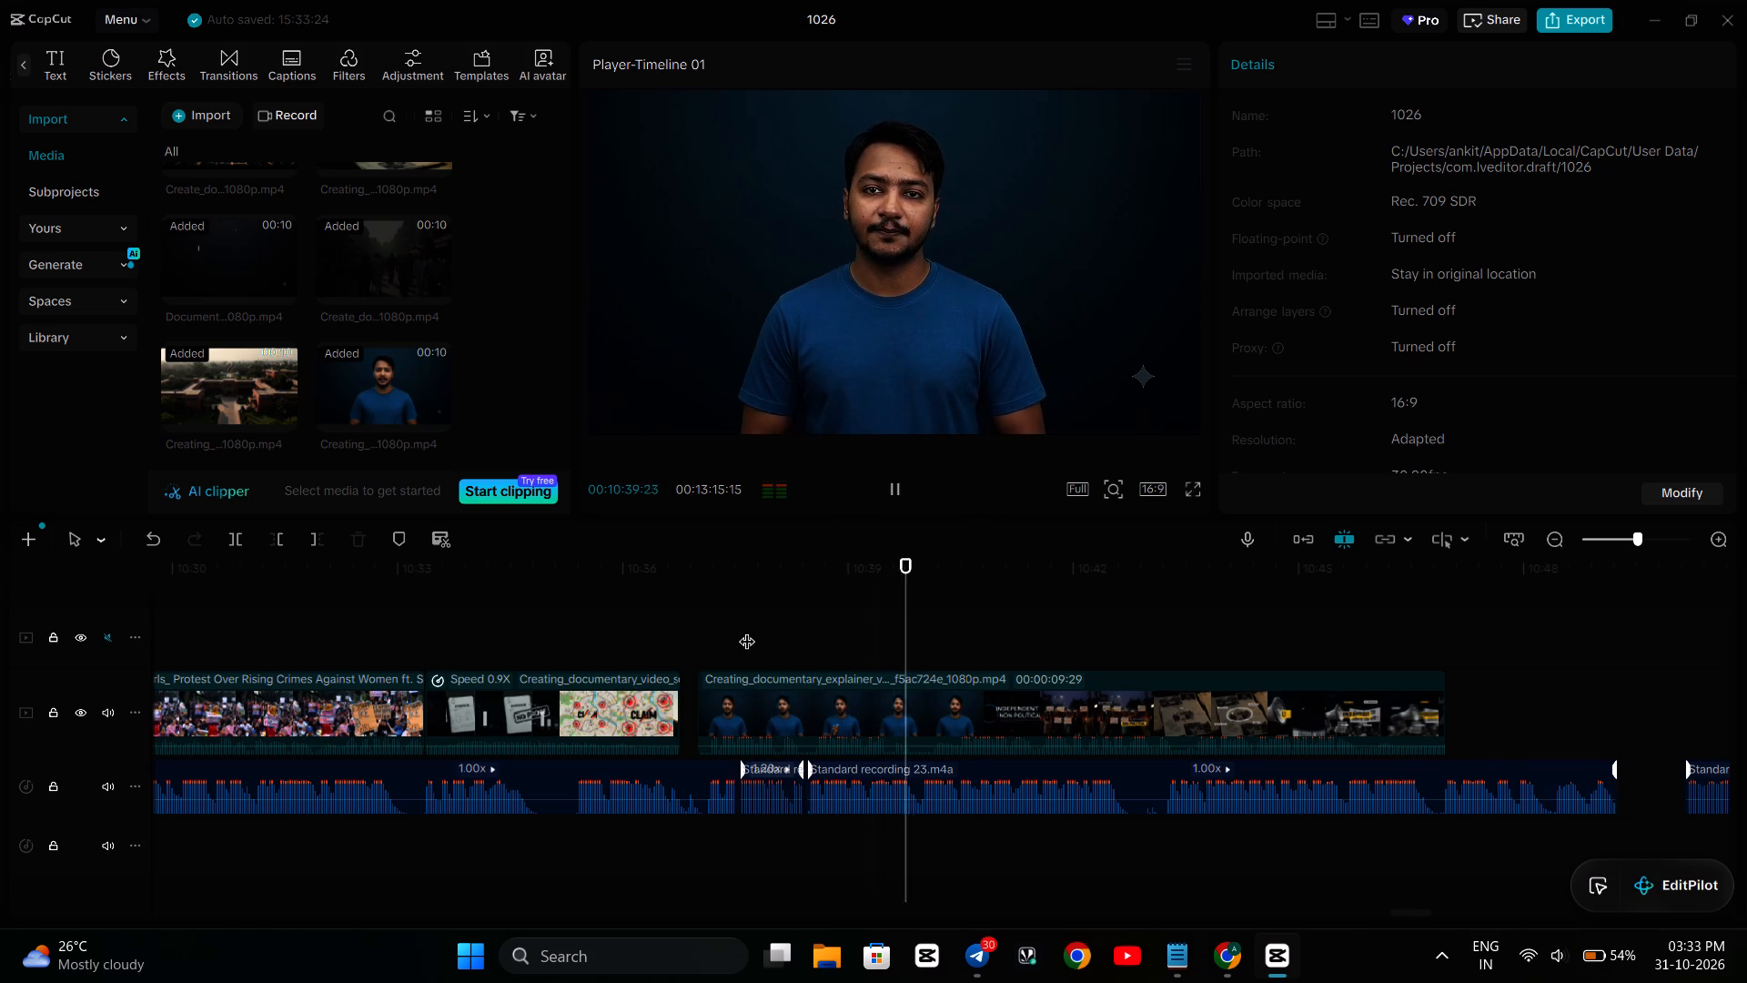
key("space")
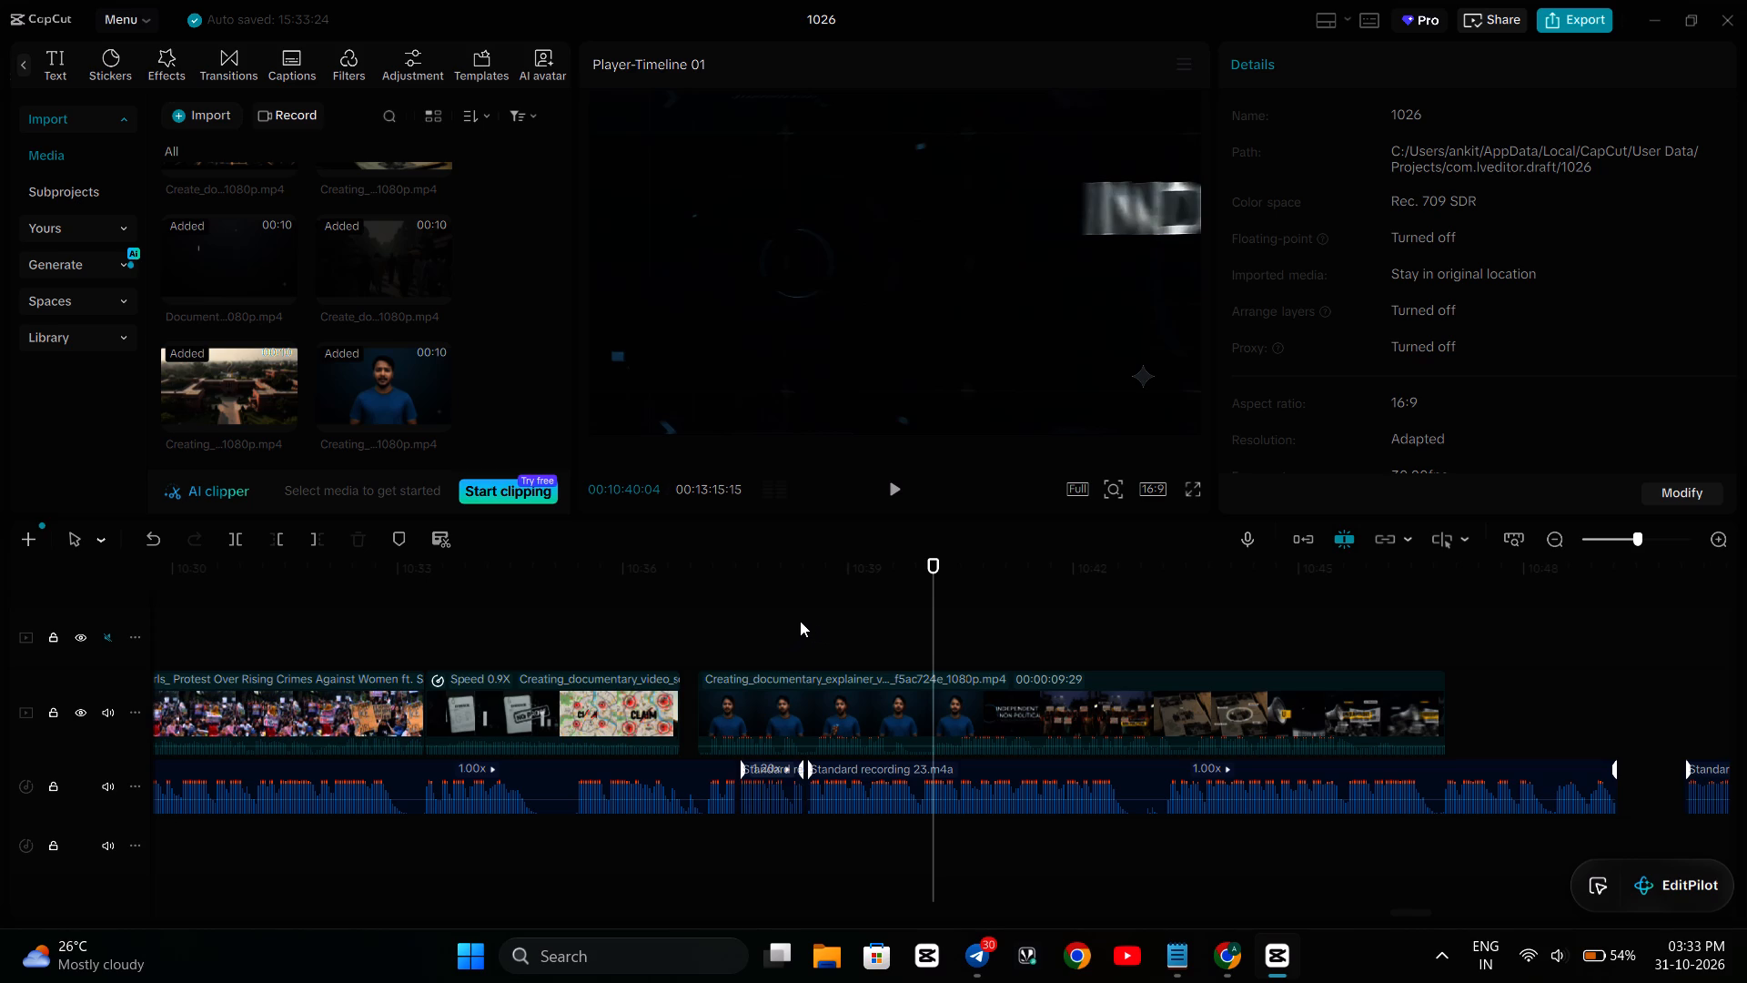
left_click(695, 649)
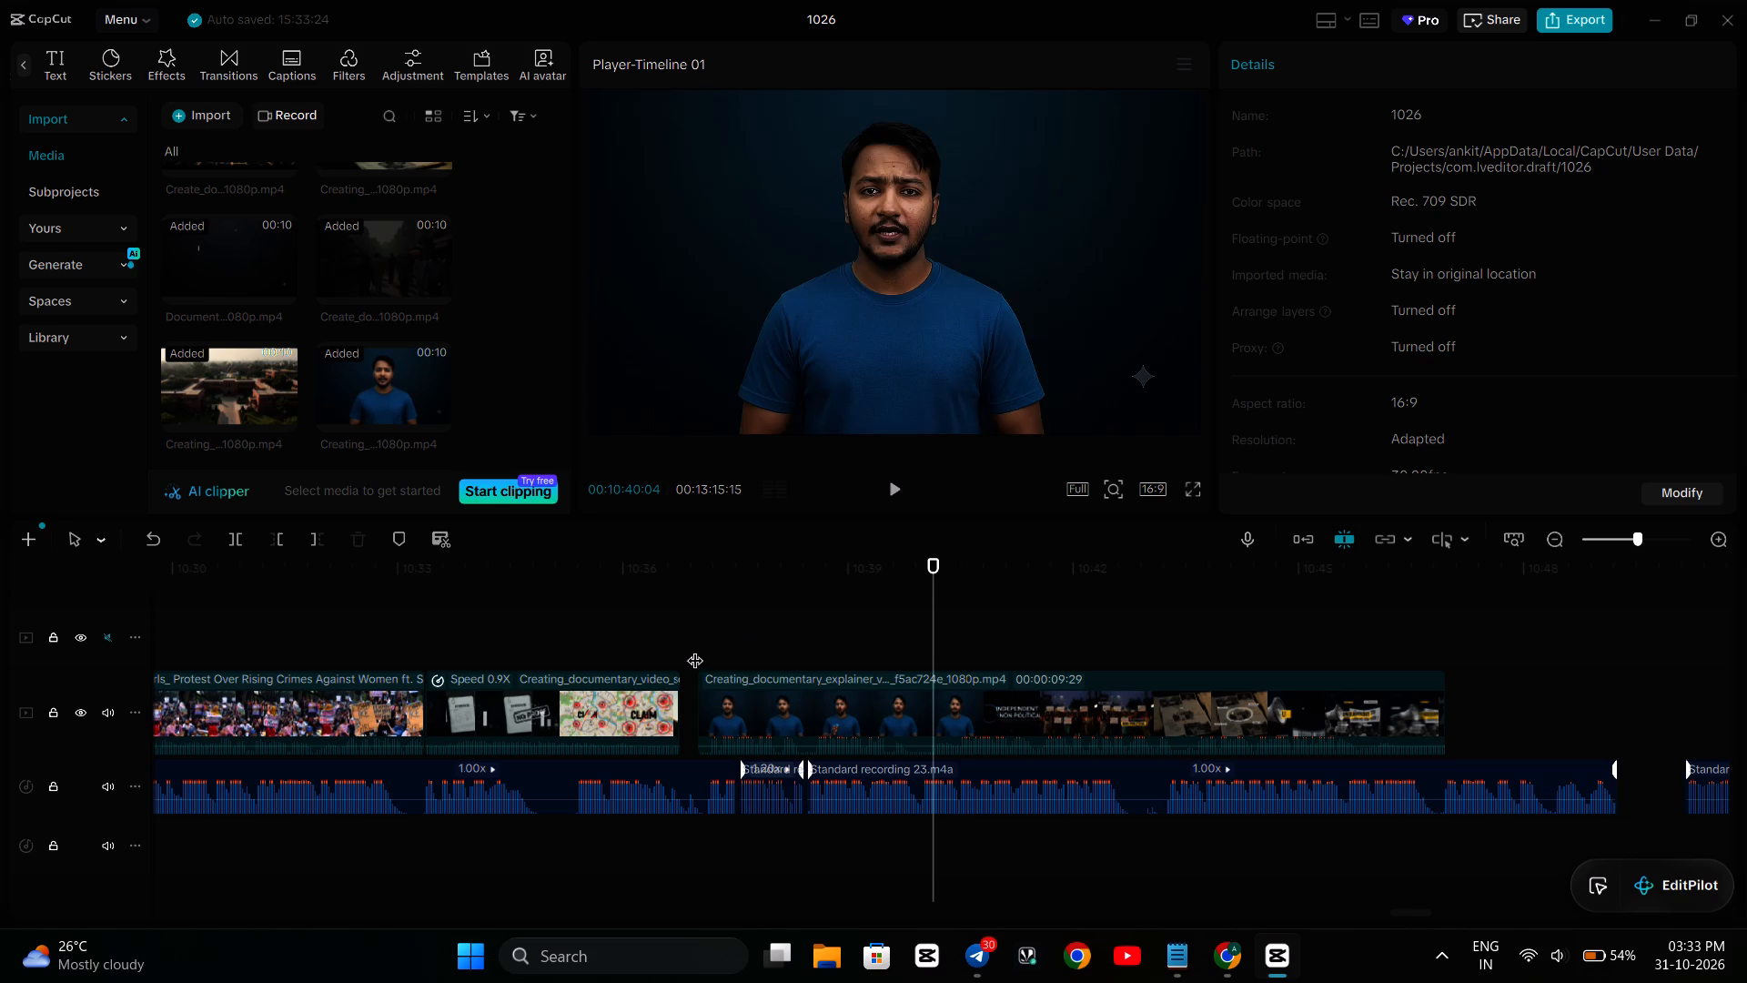
key("space")
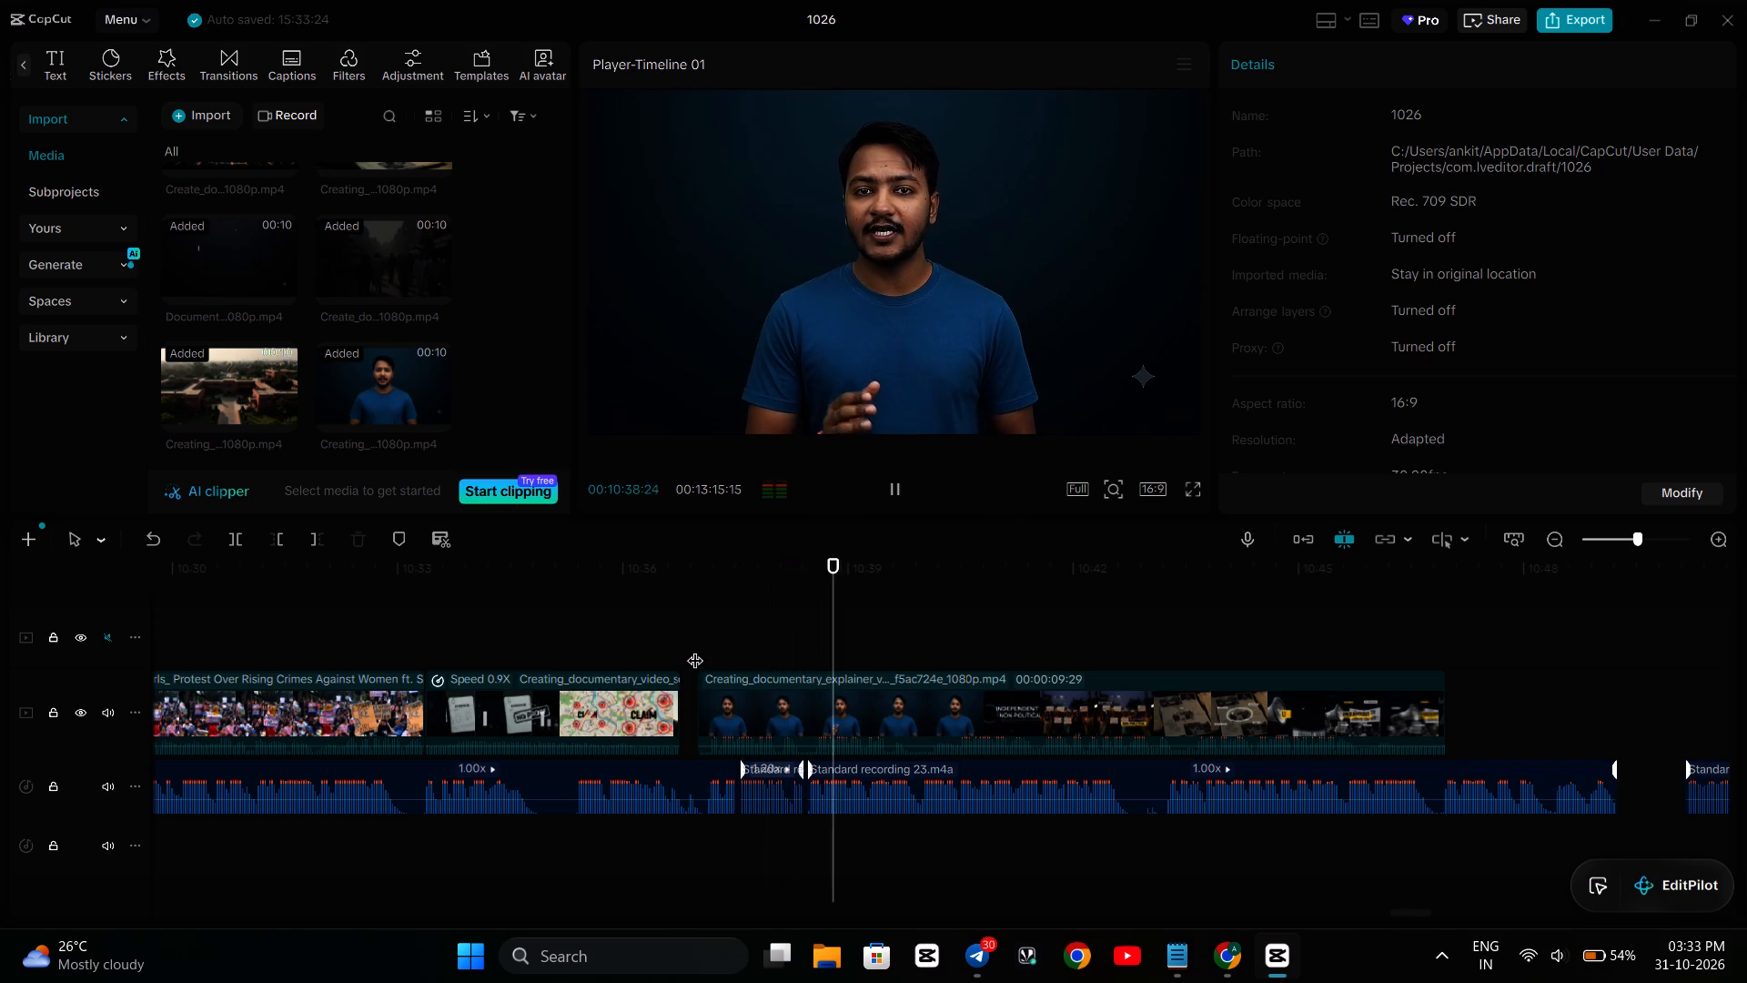
key("space")
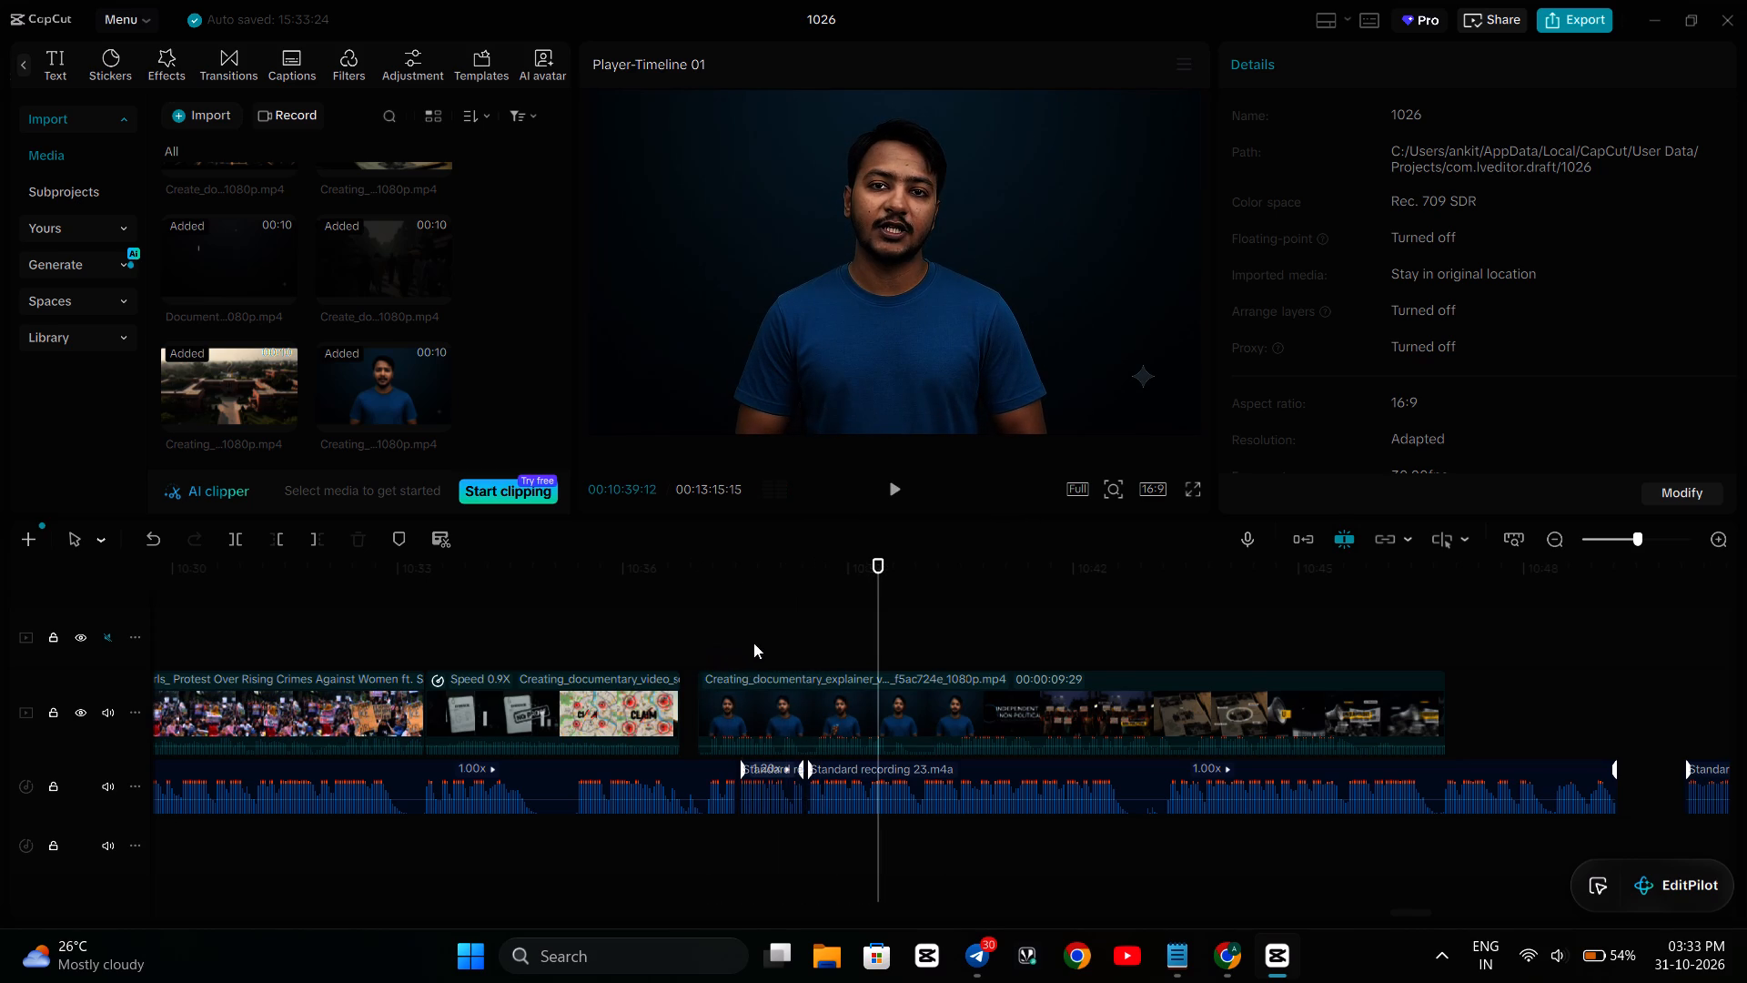
left_click(673, 633)
key("space")
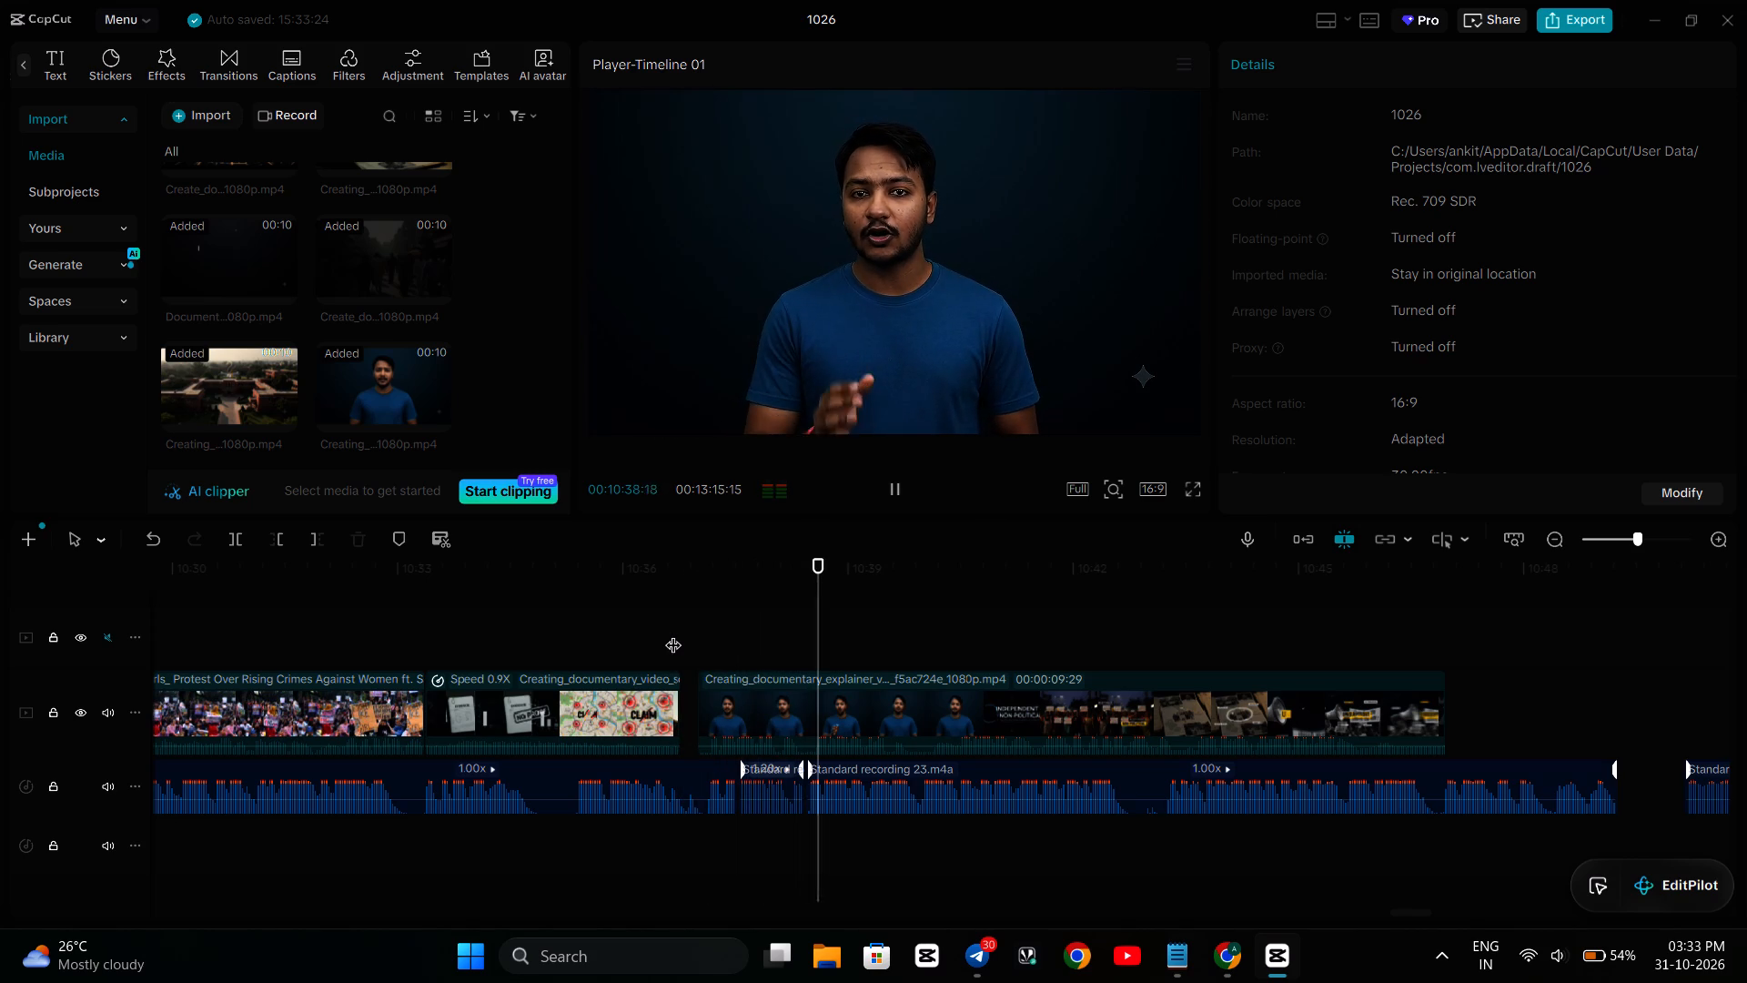
key("space")
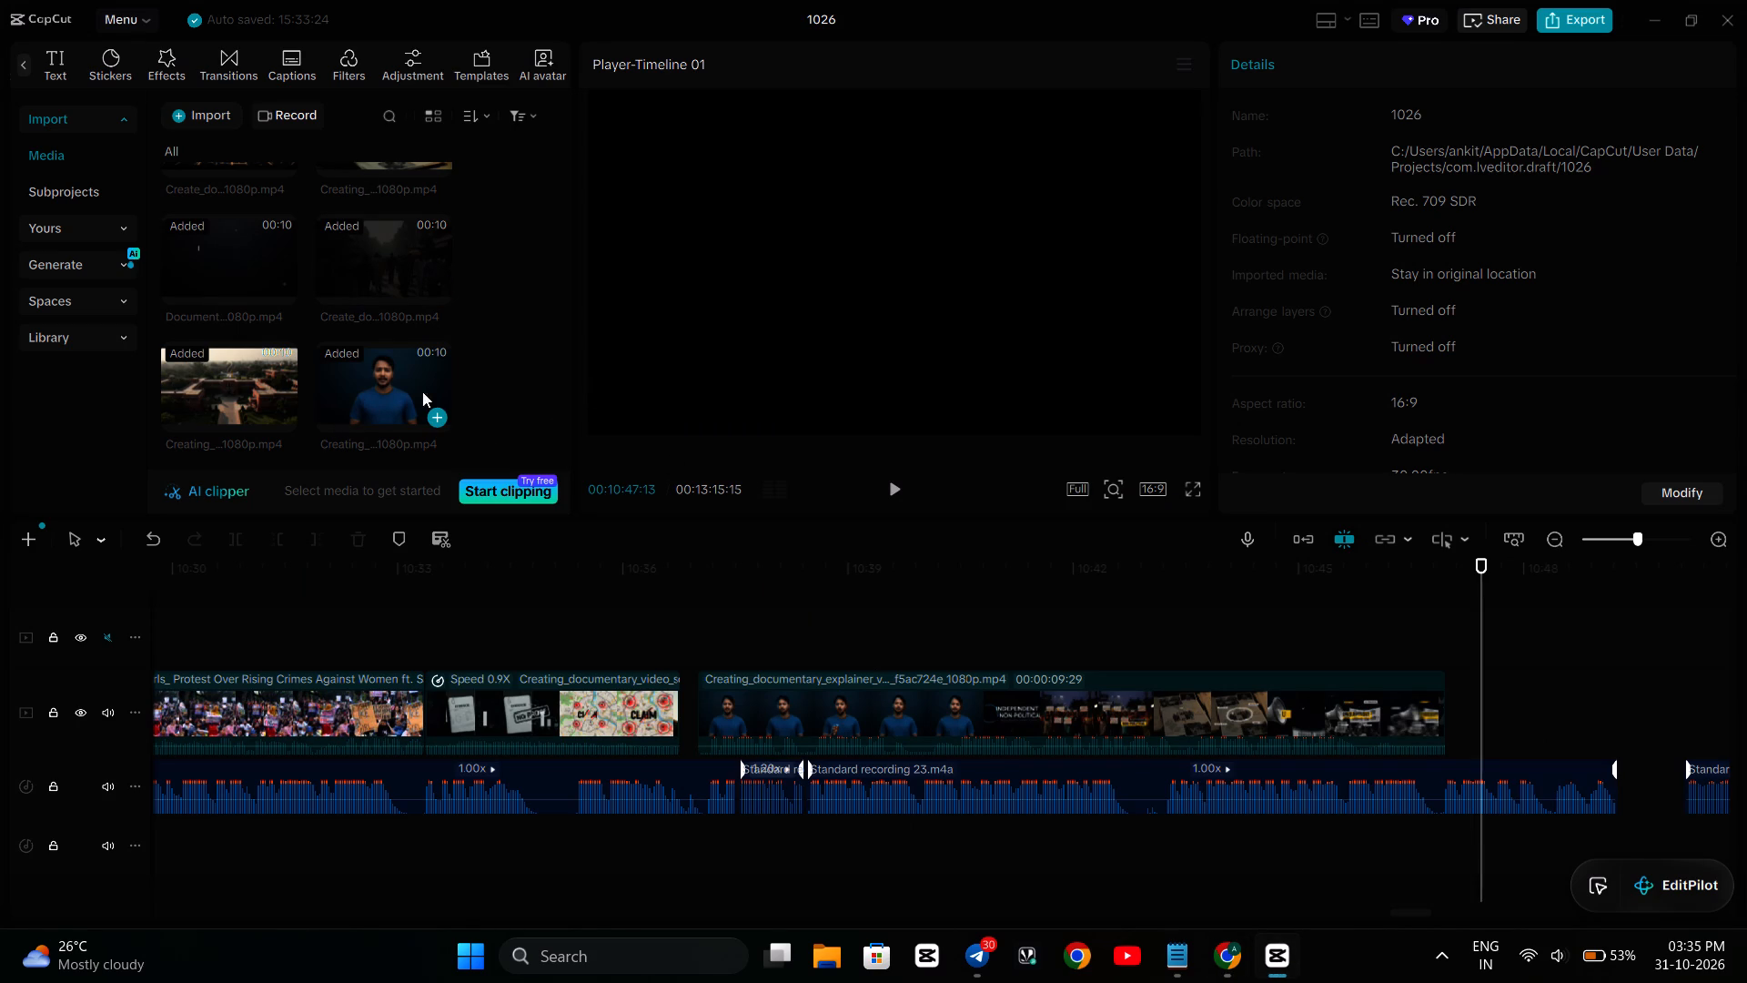
left_click(227, 117)
left_click(299, 149)
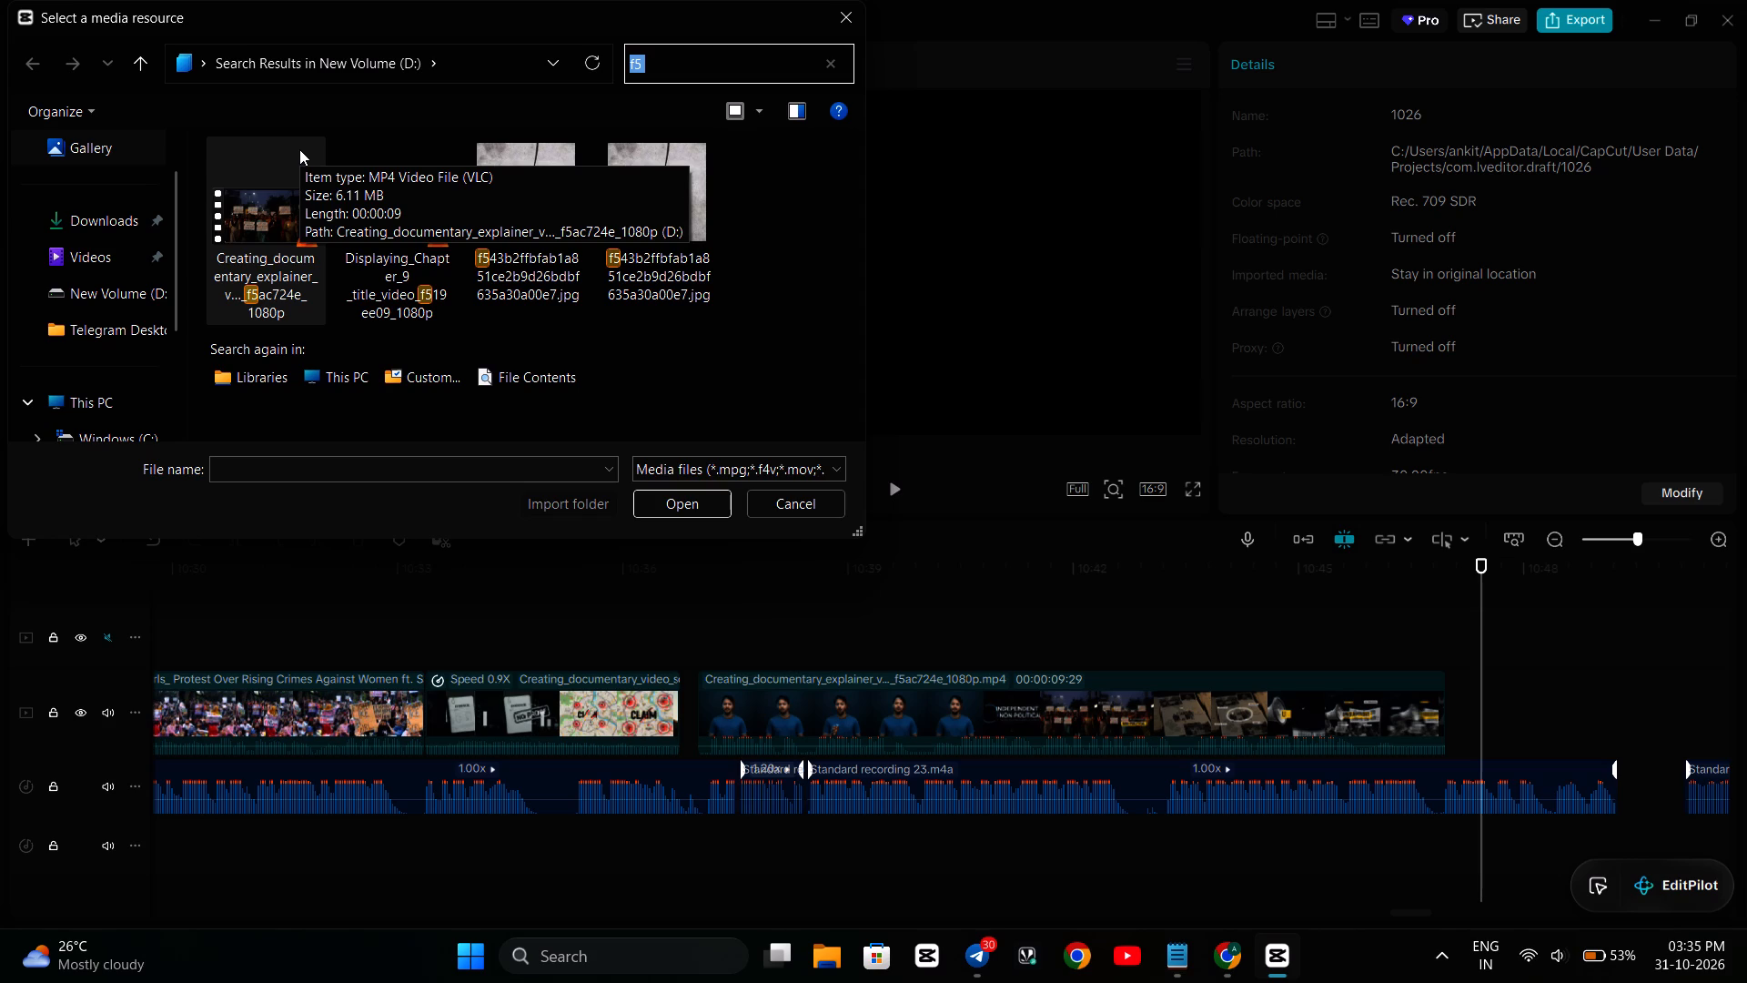
type("b14")
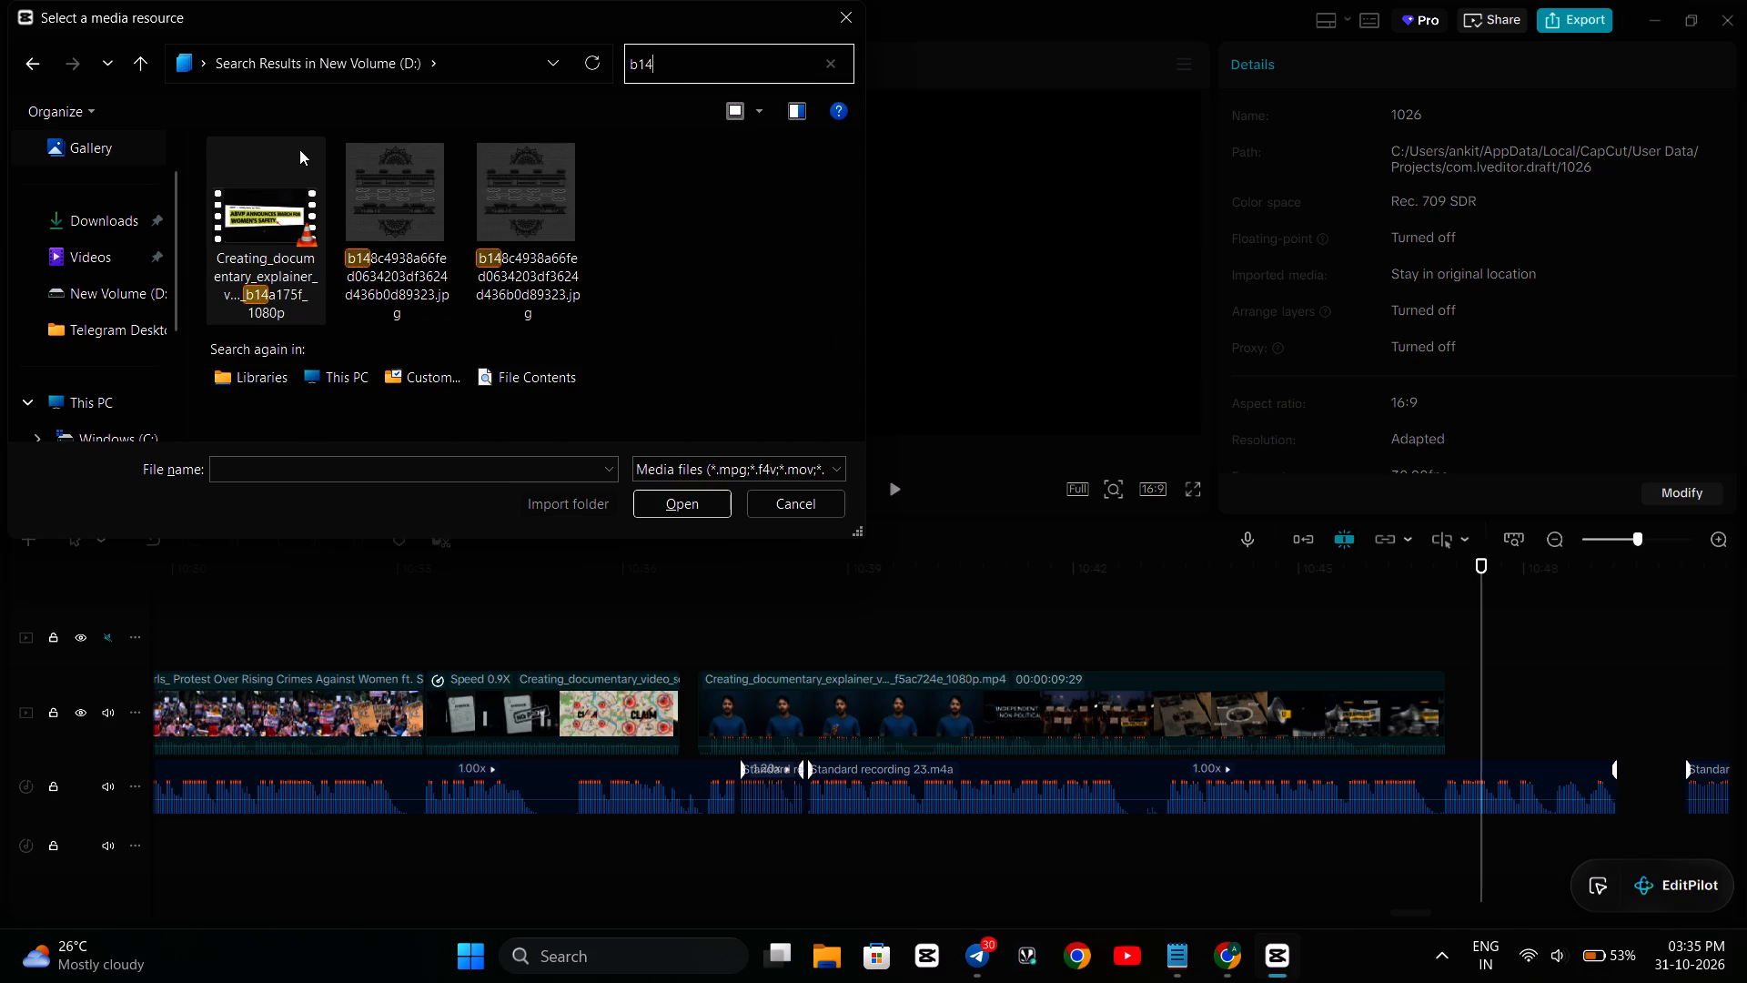
left_click(258, 200)
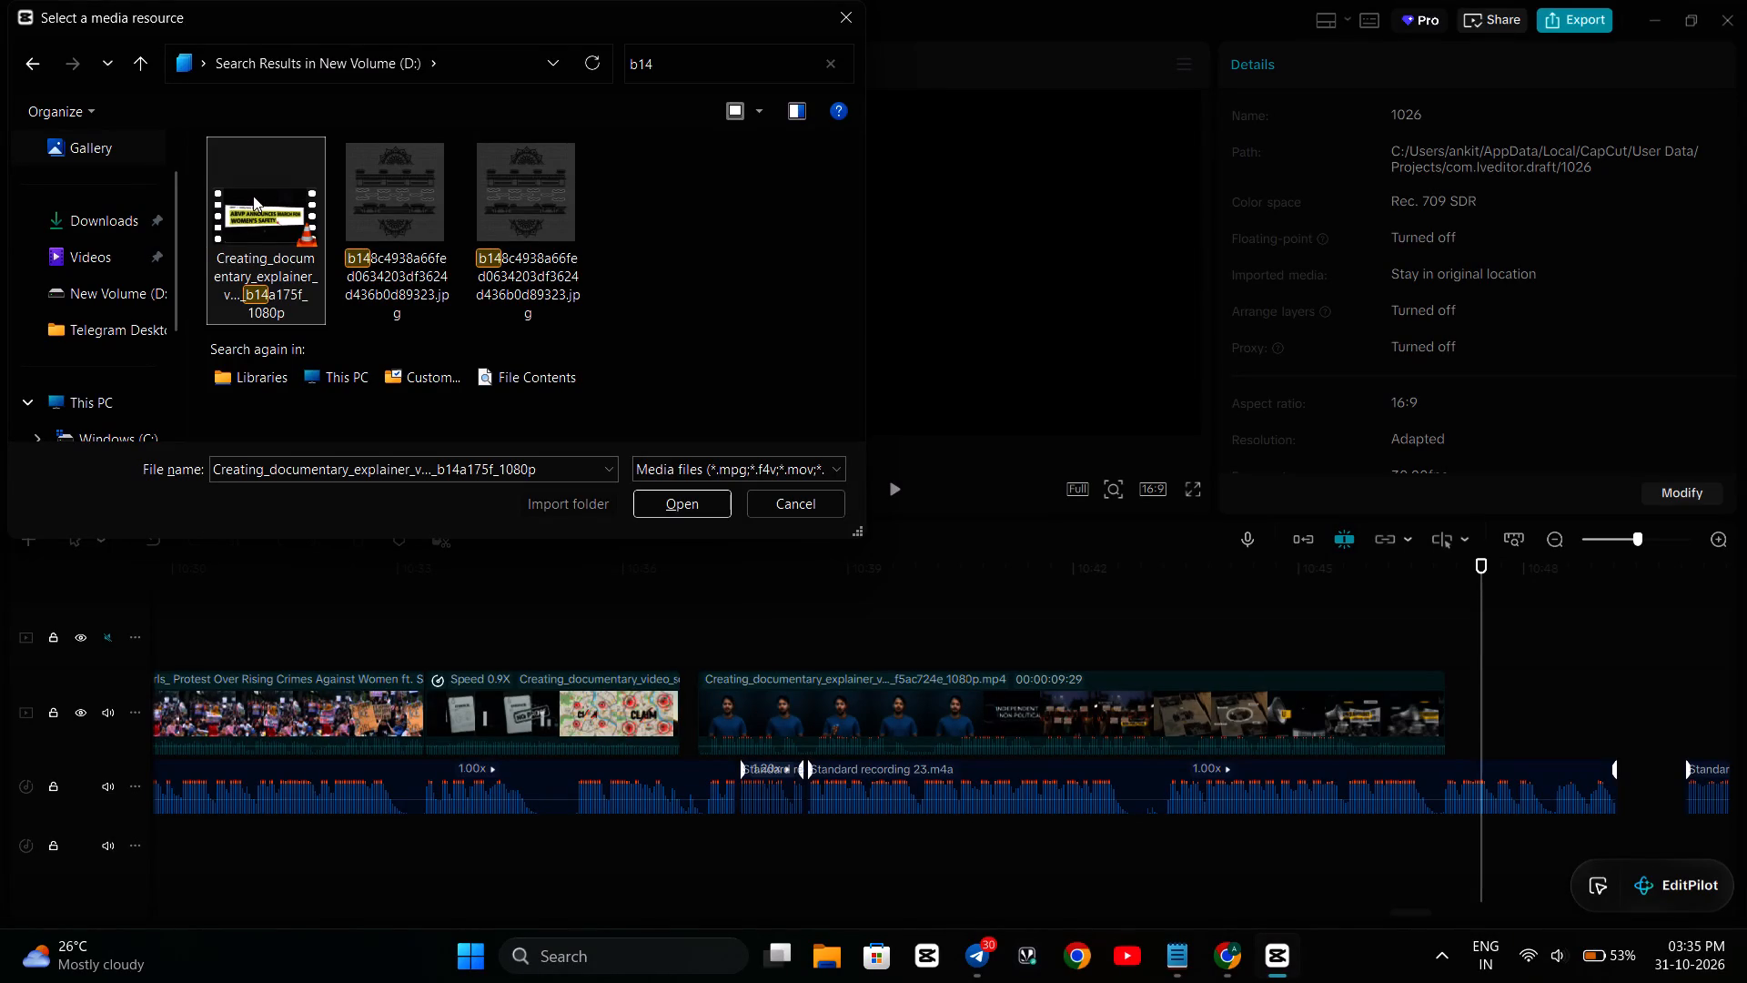
left_click(679, 489)
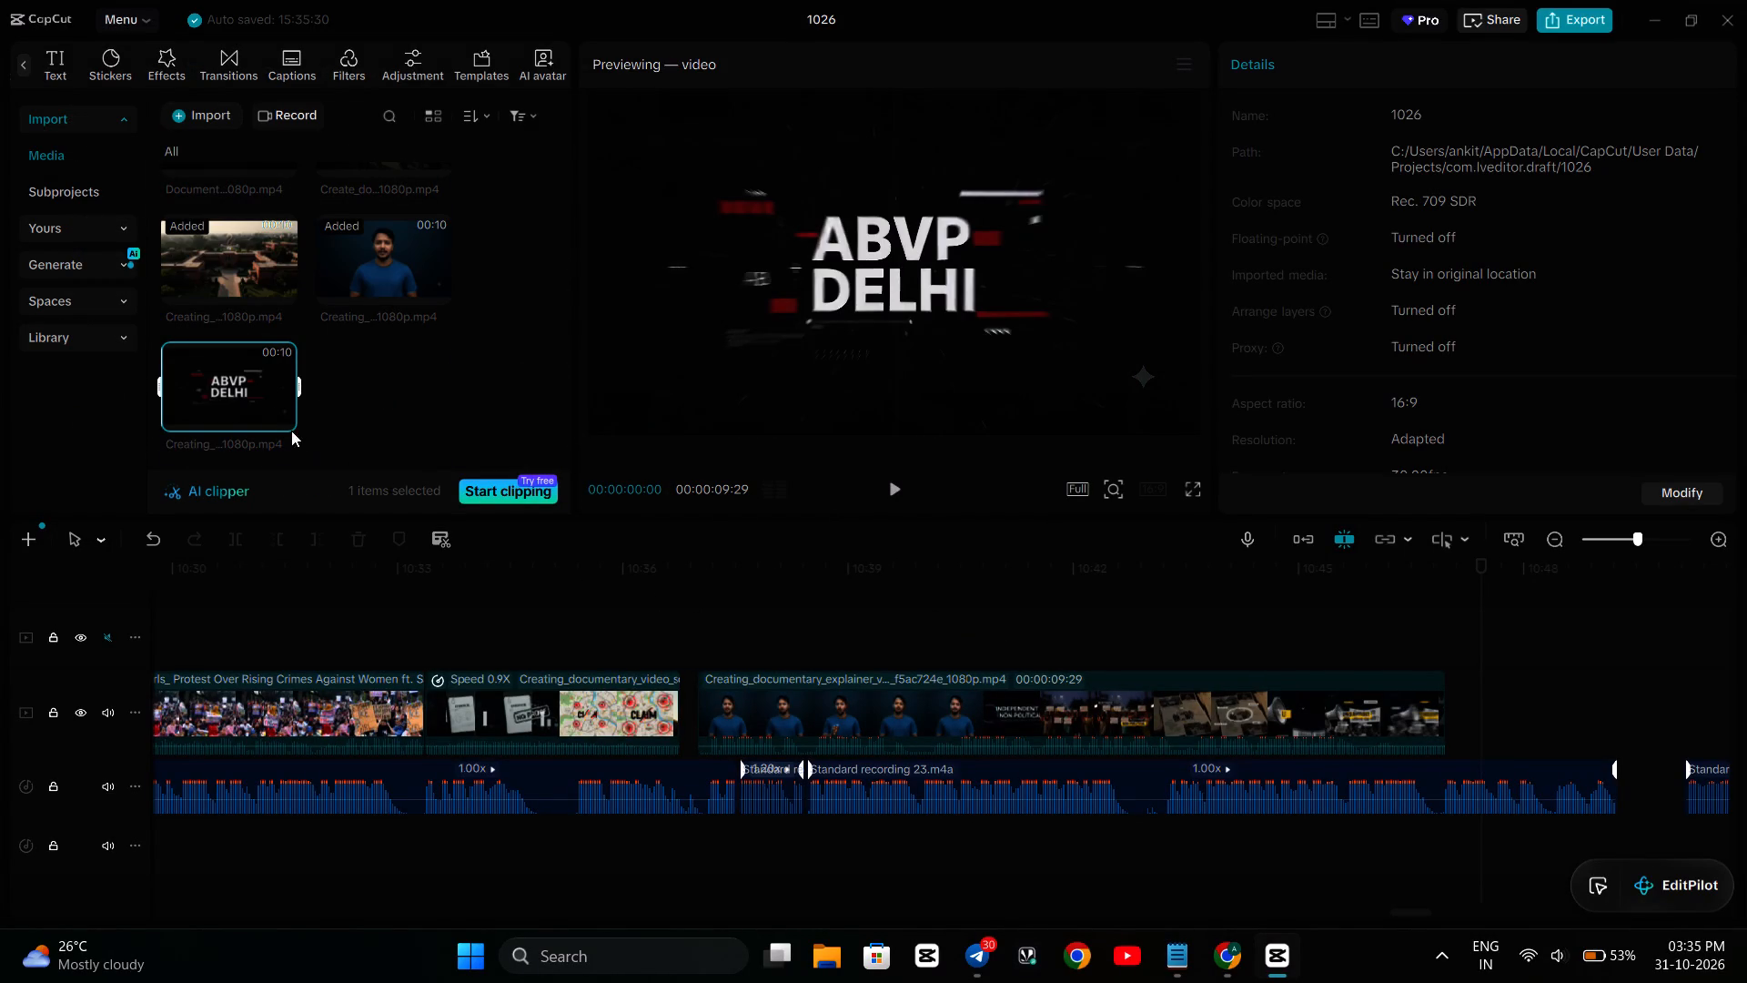
Add the b14a175f clip to the timeline and place it on the main video track directly against the end of the f5ac724e clip.
left_click(280, 422)
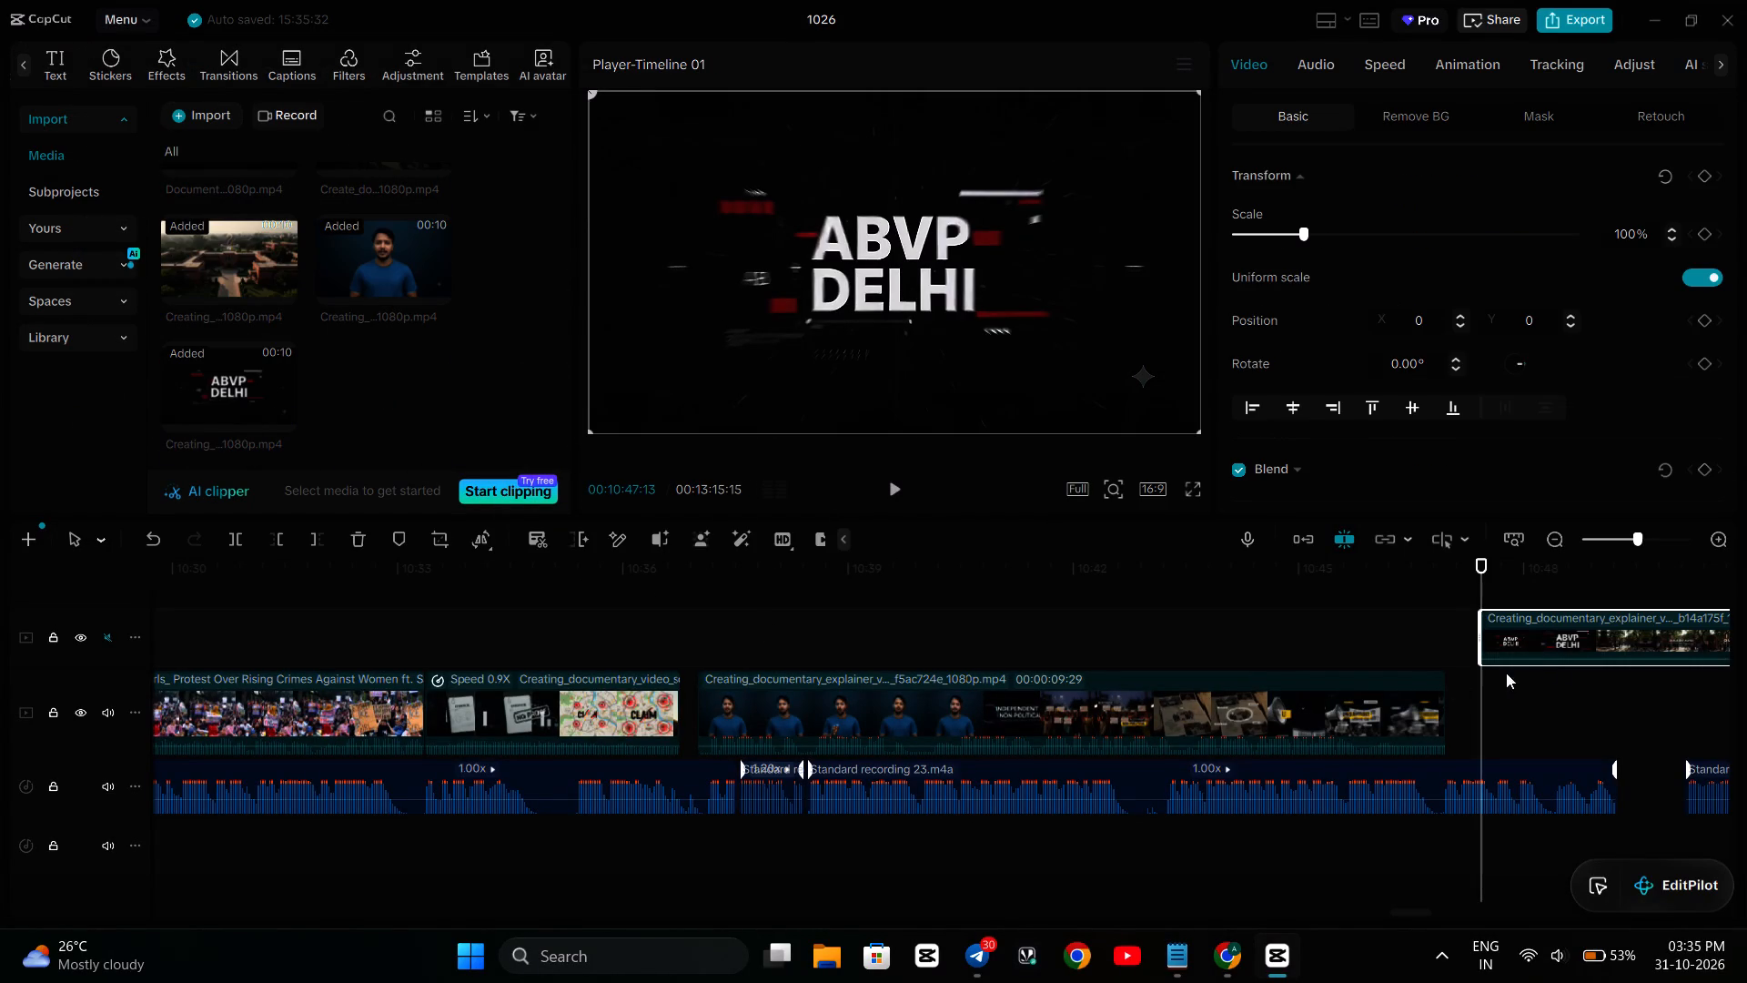
scroll(1565, 660, "left", 3)
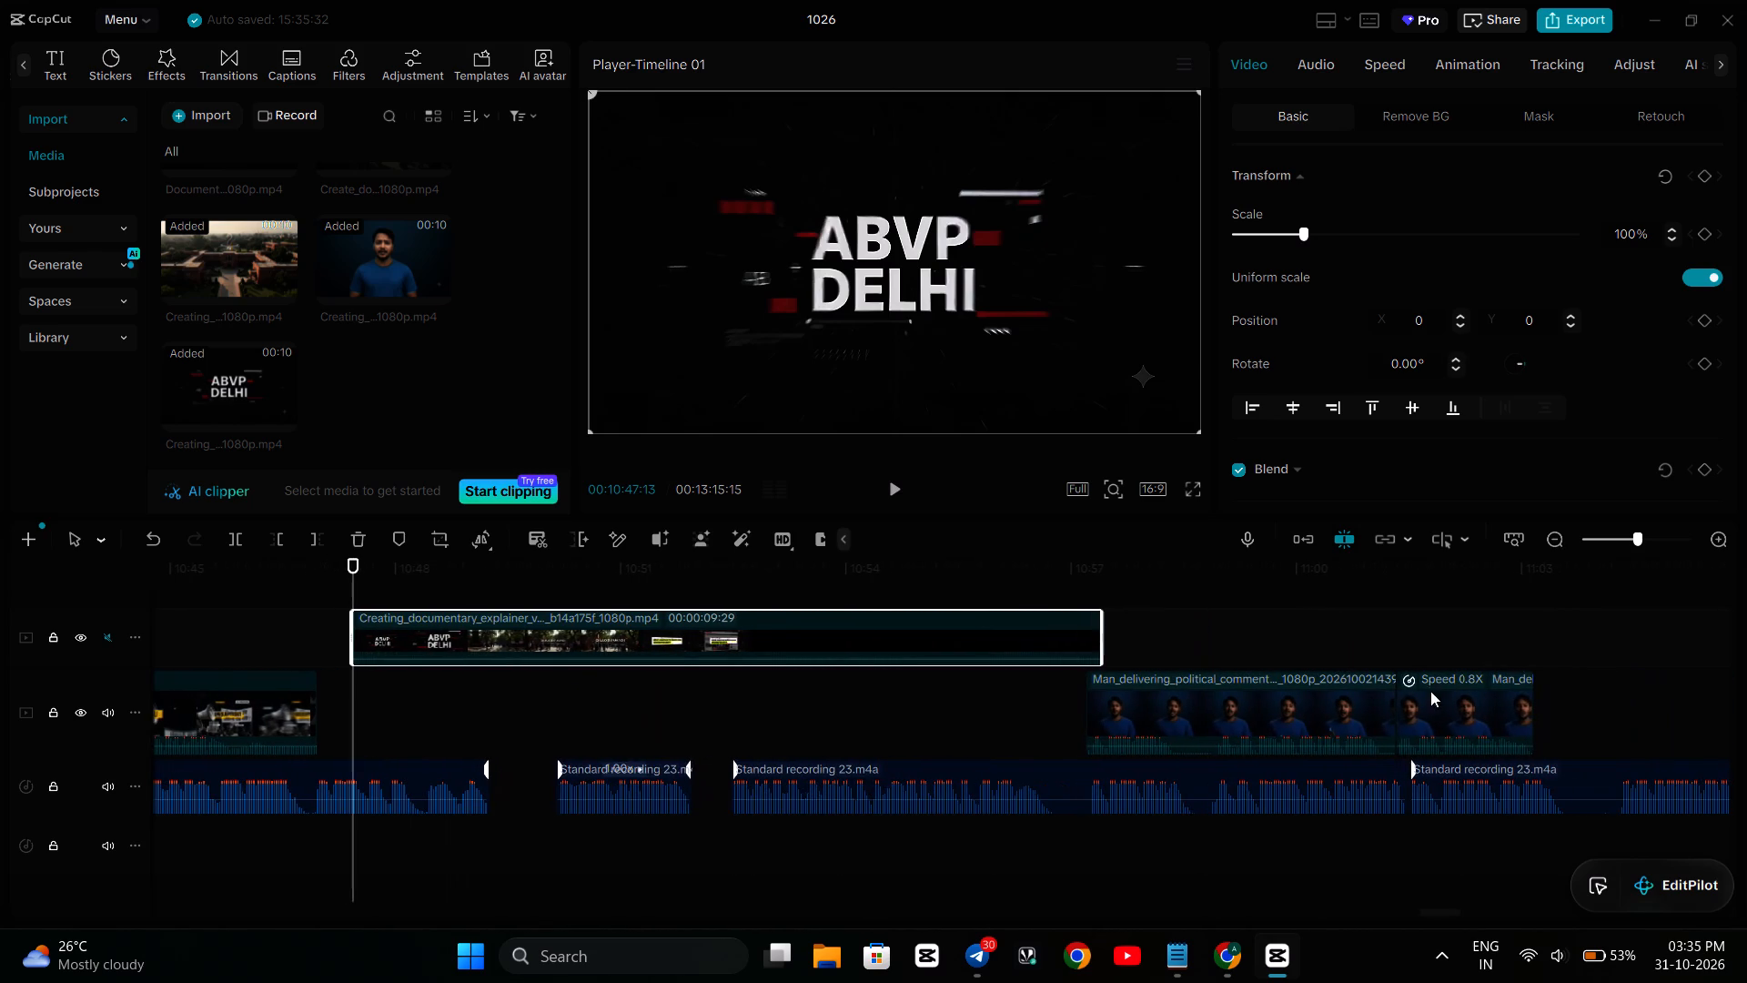
left_click_drag(749, 613, 737, 623)
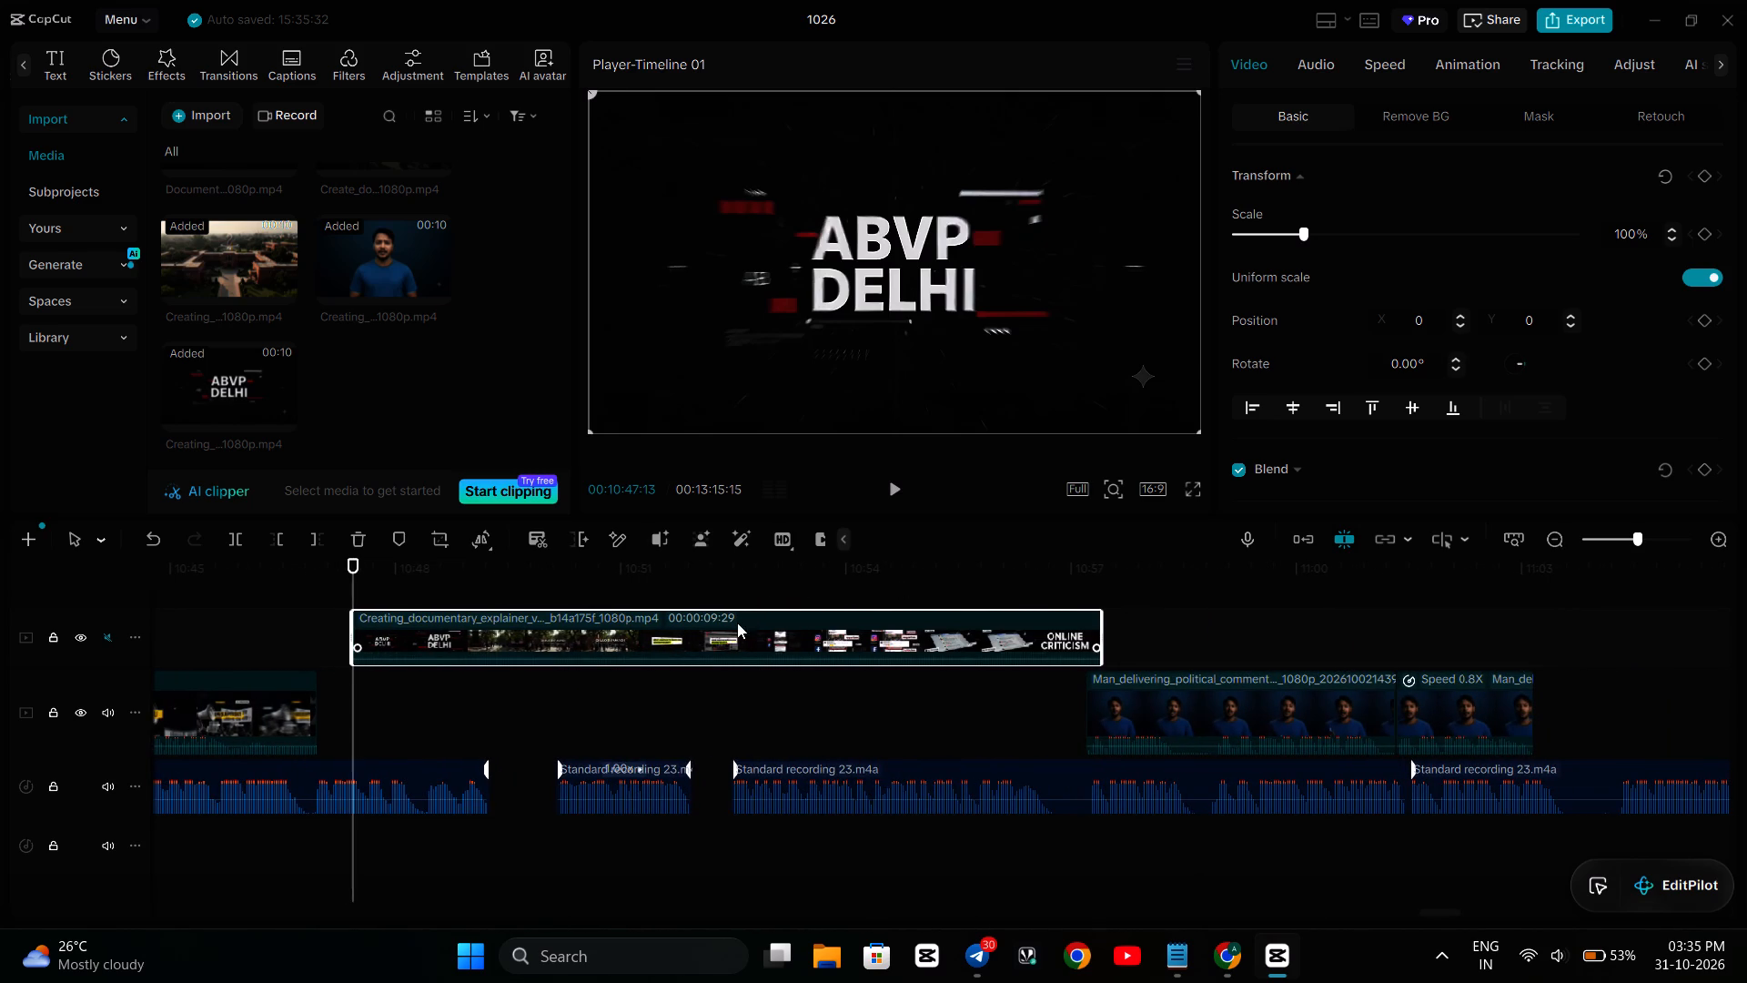
left_click_drag(737, 623, 715, 703)
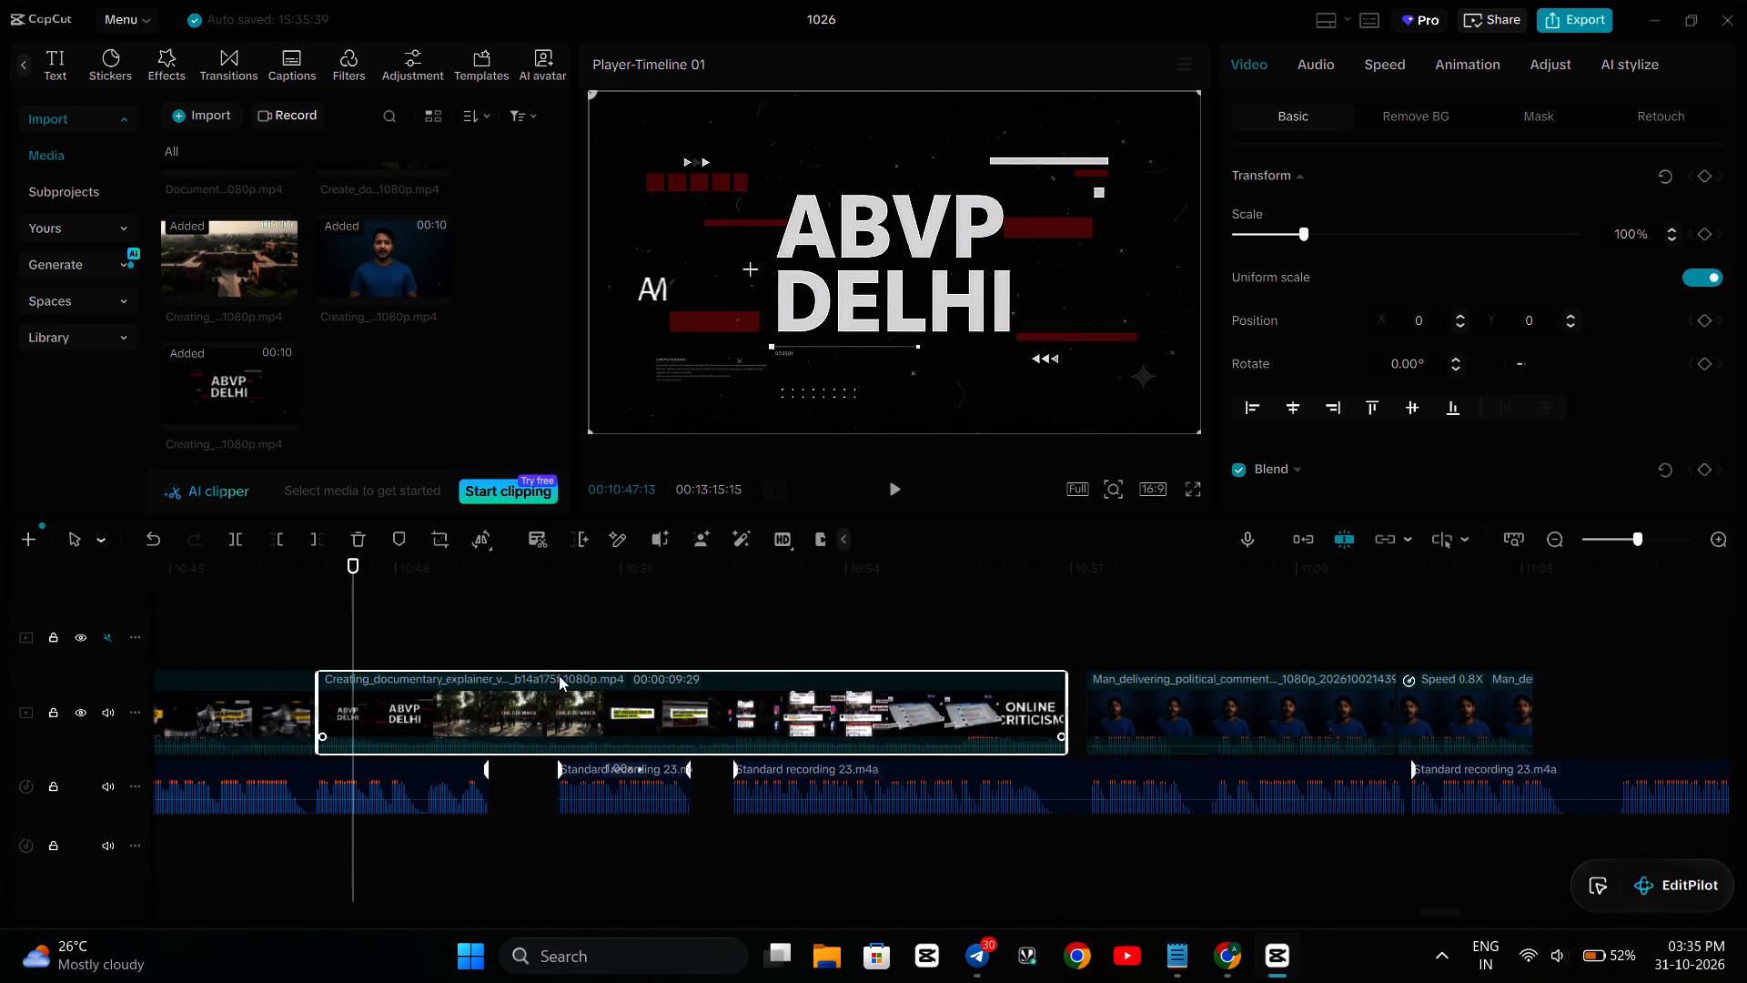
Play the timeline from just before the b14a175f clip through its end into the blue-shirt avatar clip, stopping at 10:58:09.
left_click(268, 644)
key("space")
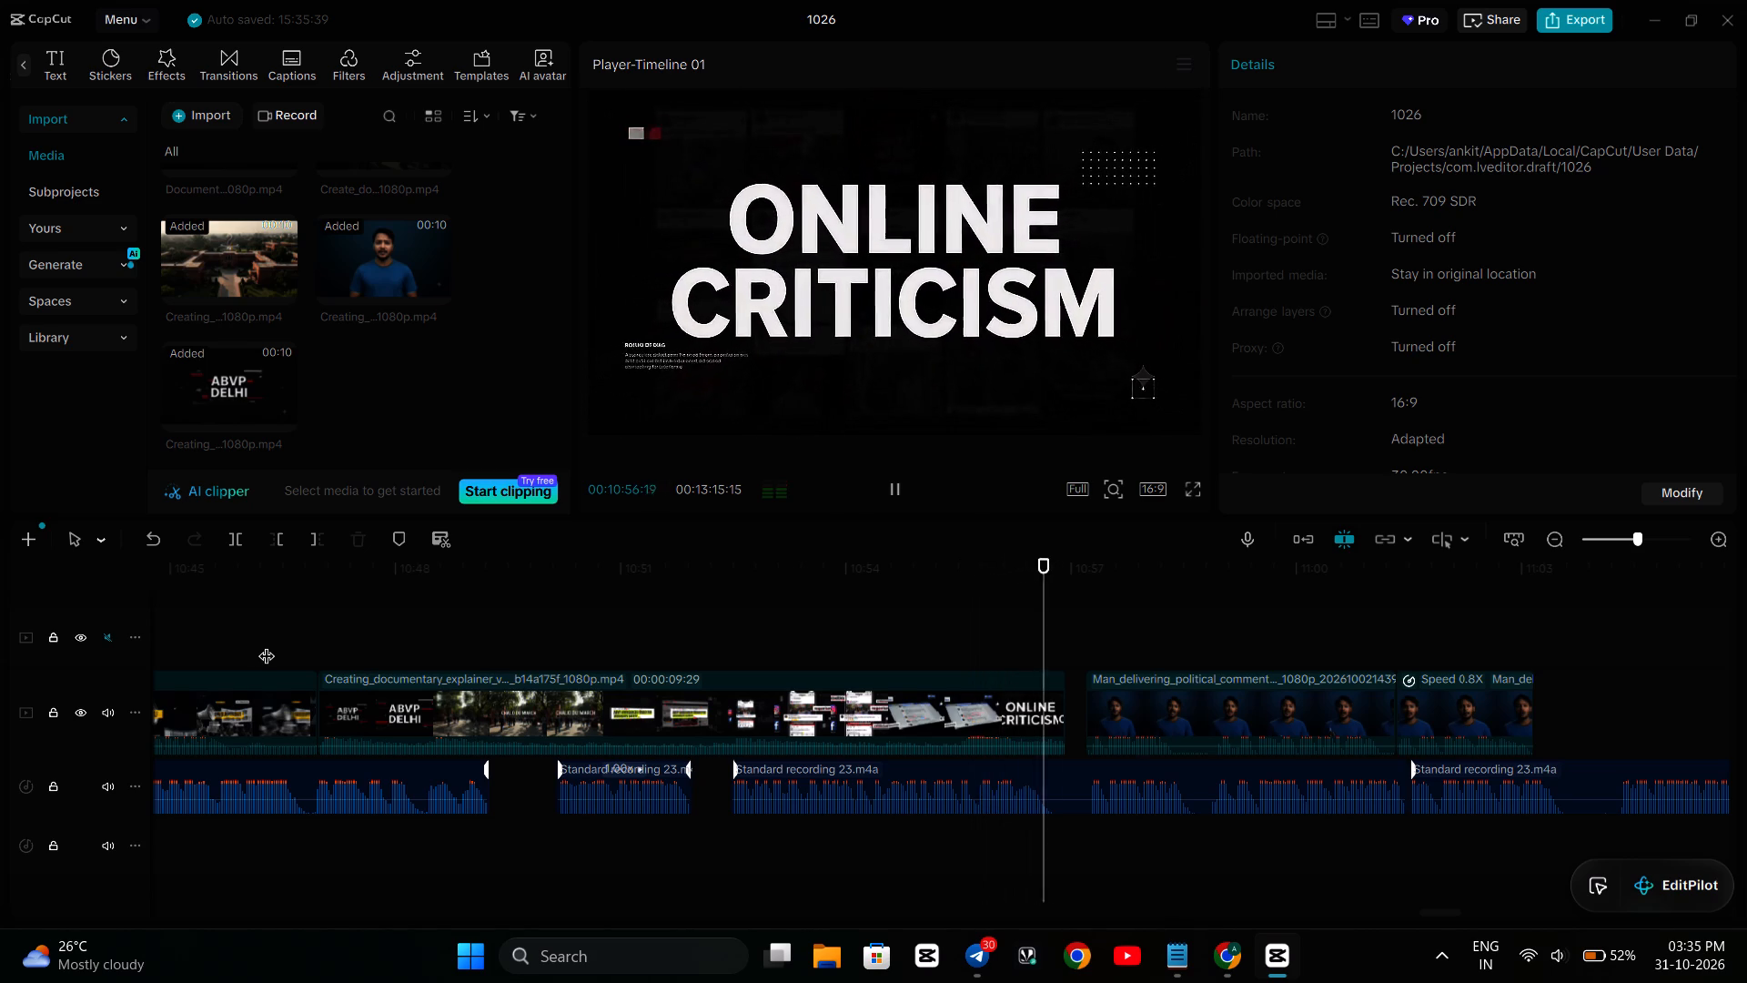
key("space")
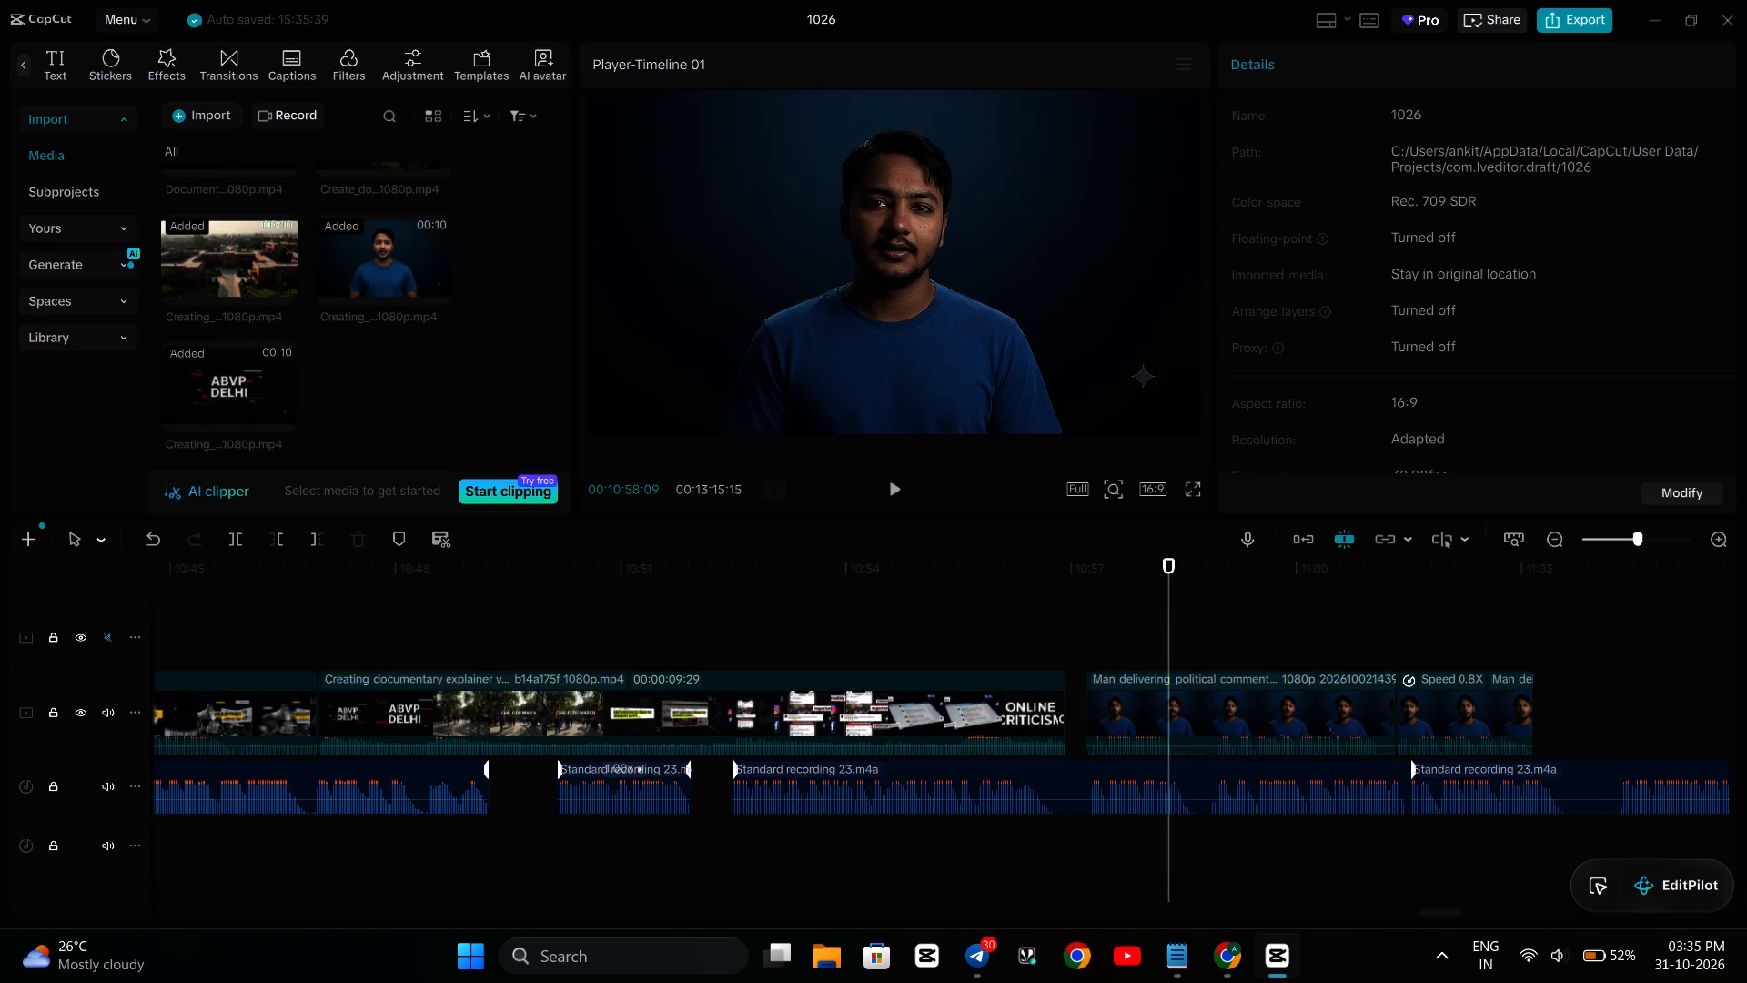
Switch to the Notepad script, copy SHOT 67's second sentence about the “capture” label, and close Notepad and CapCut to return to Google Flow.
left_click(1185, 953)
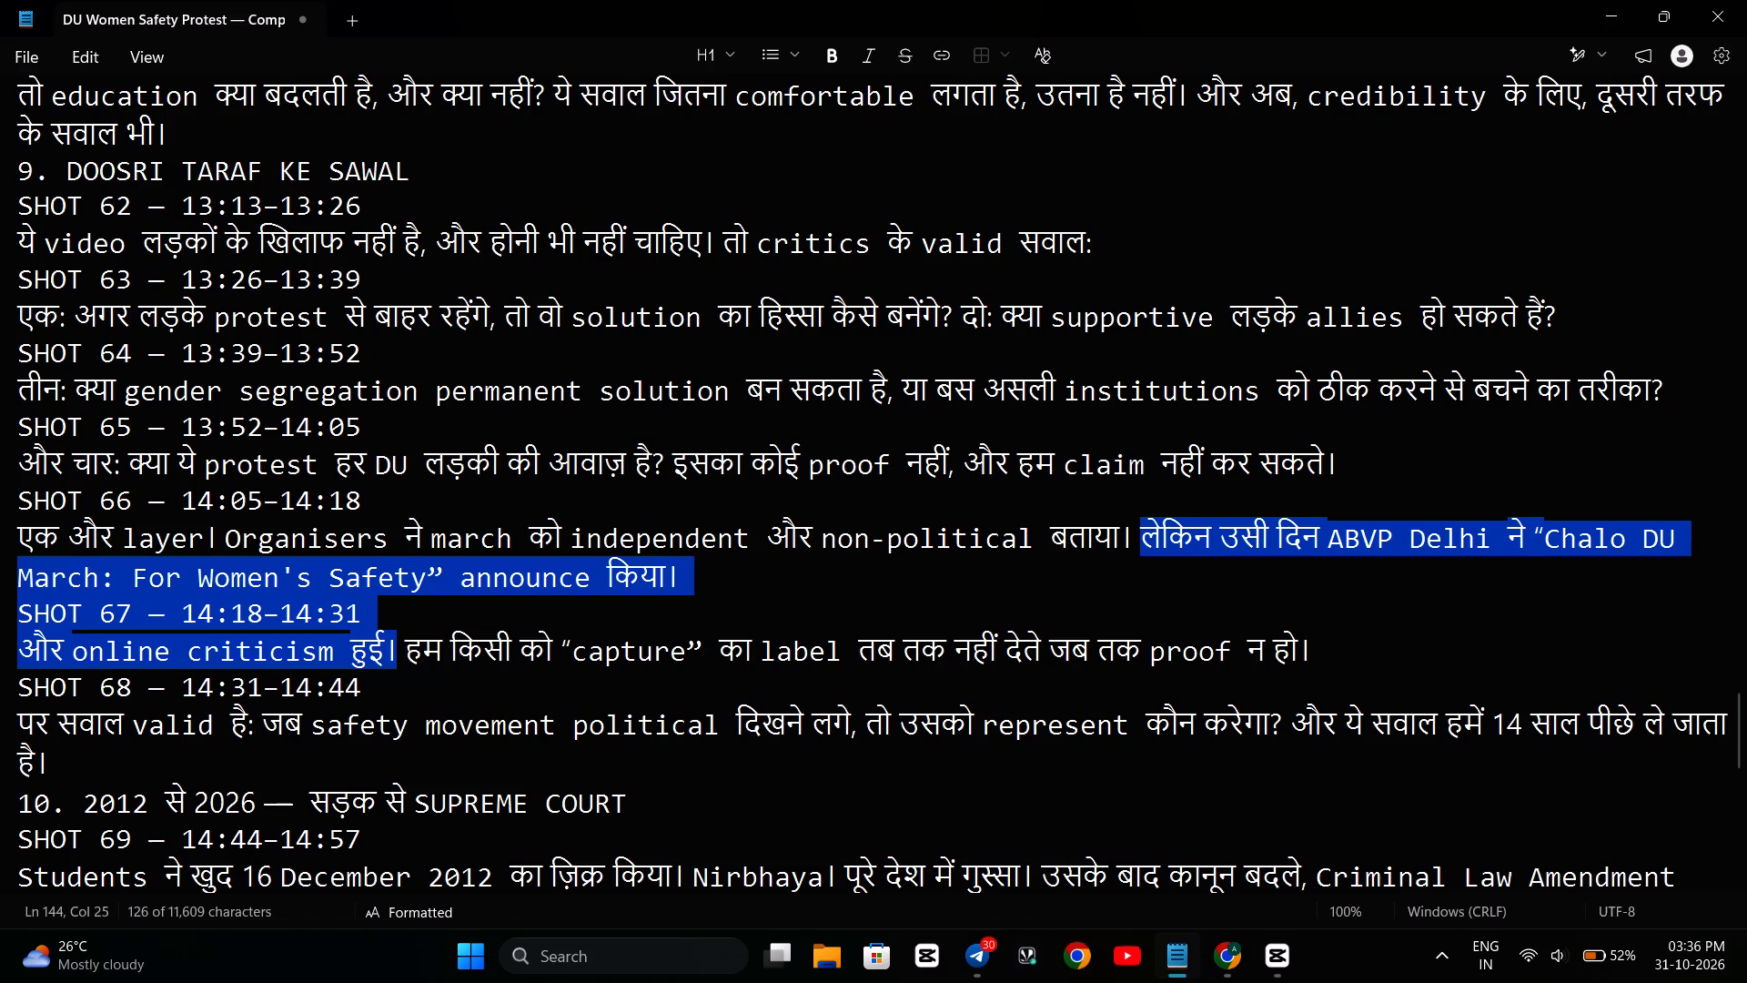
left_click(459, 689)
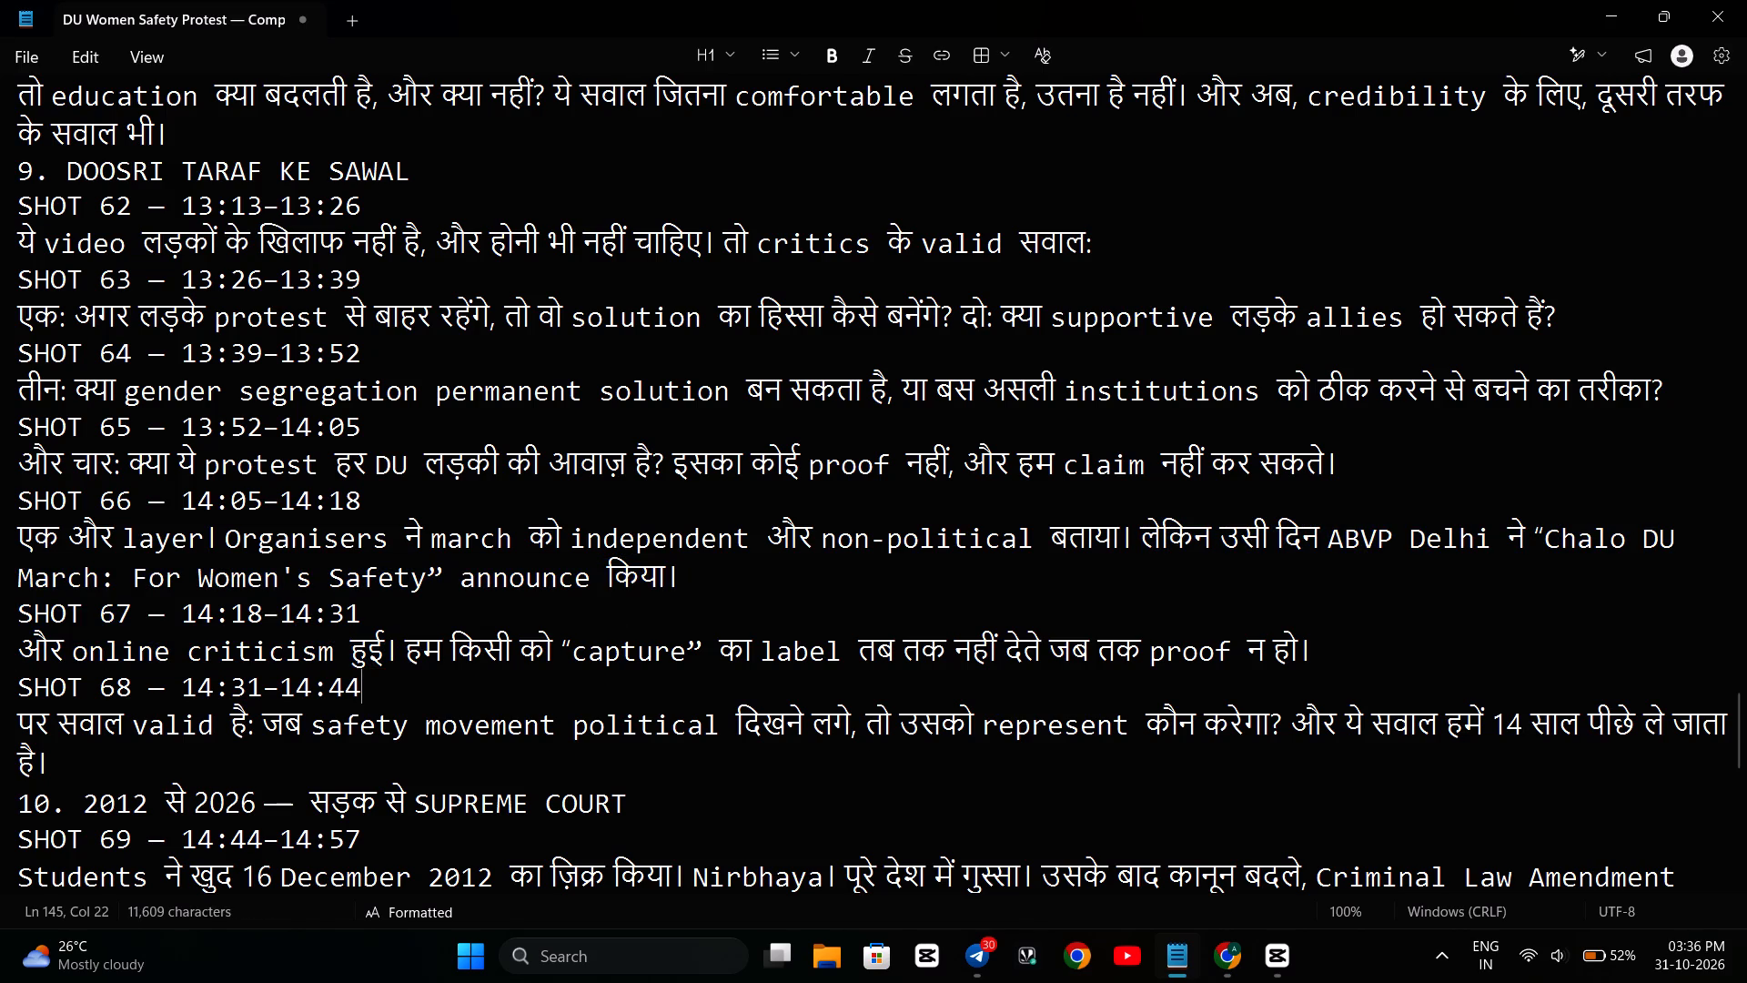
left_click_drag(404, 642, 1376, 641)
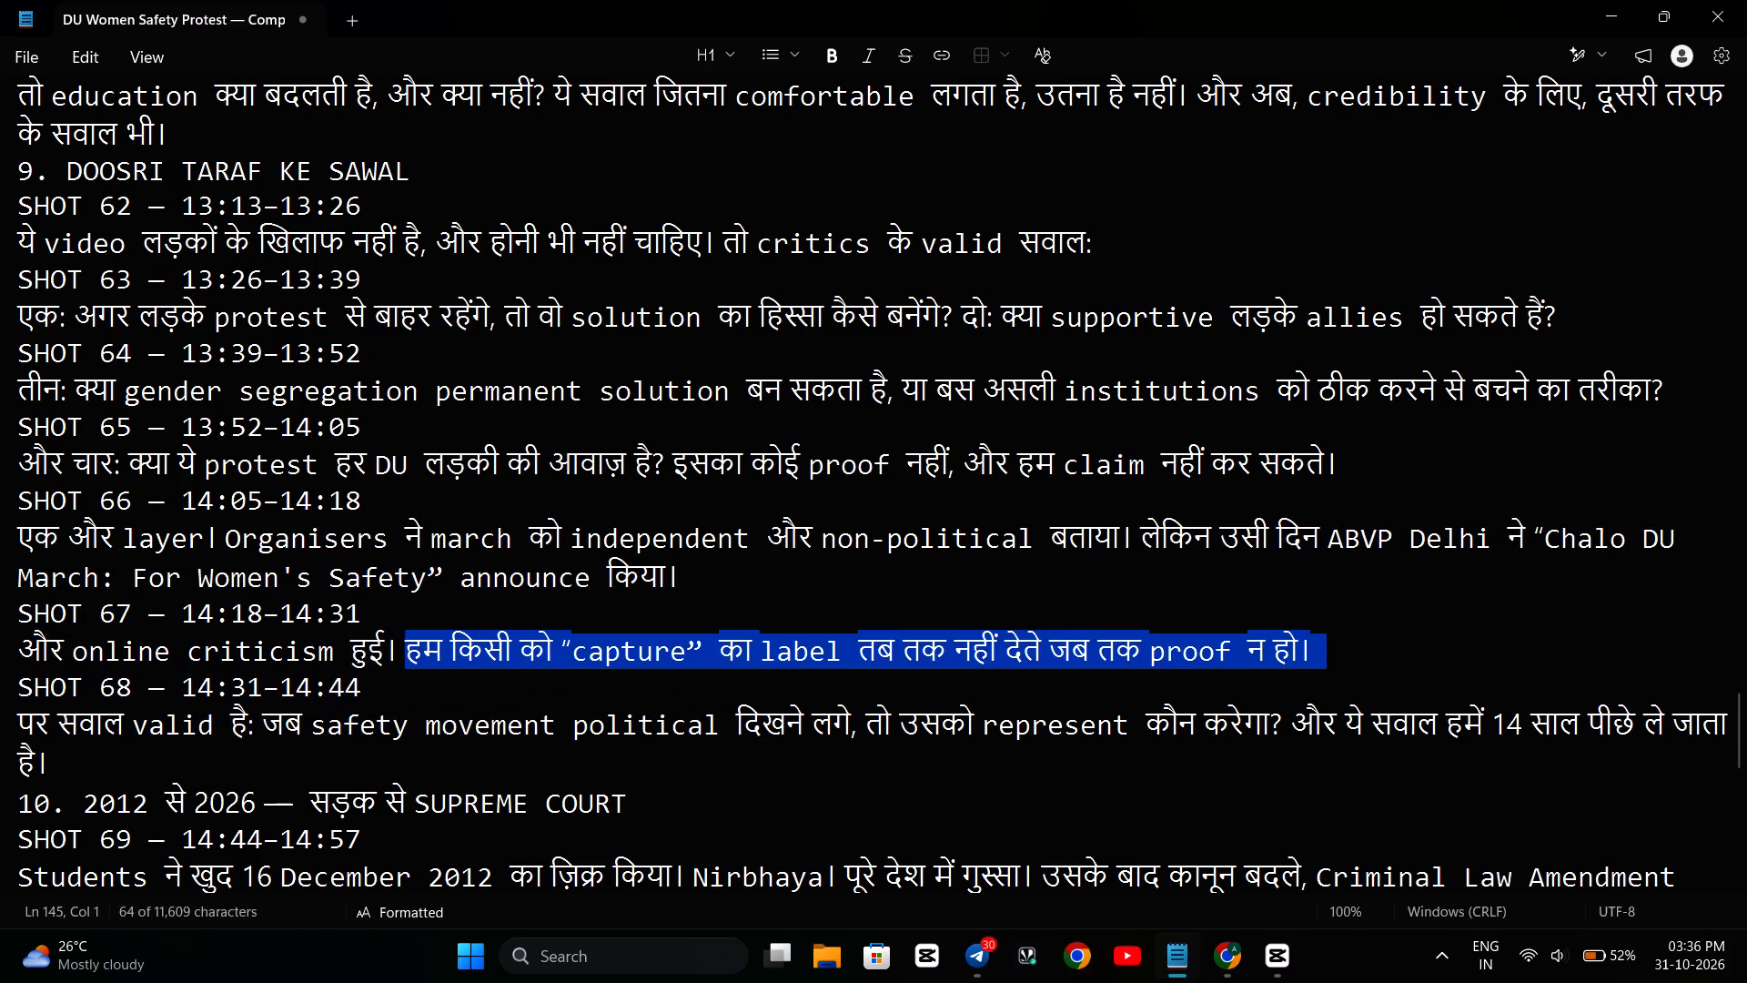
left_click_drag(1376, 641, 1376, 642)
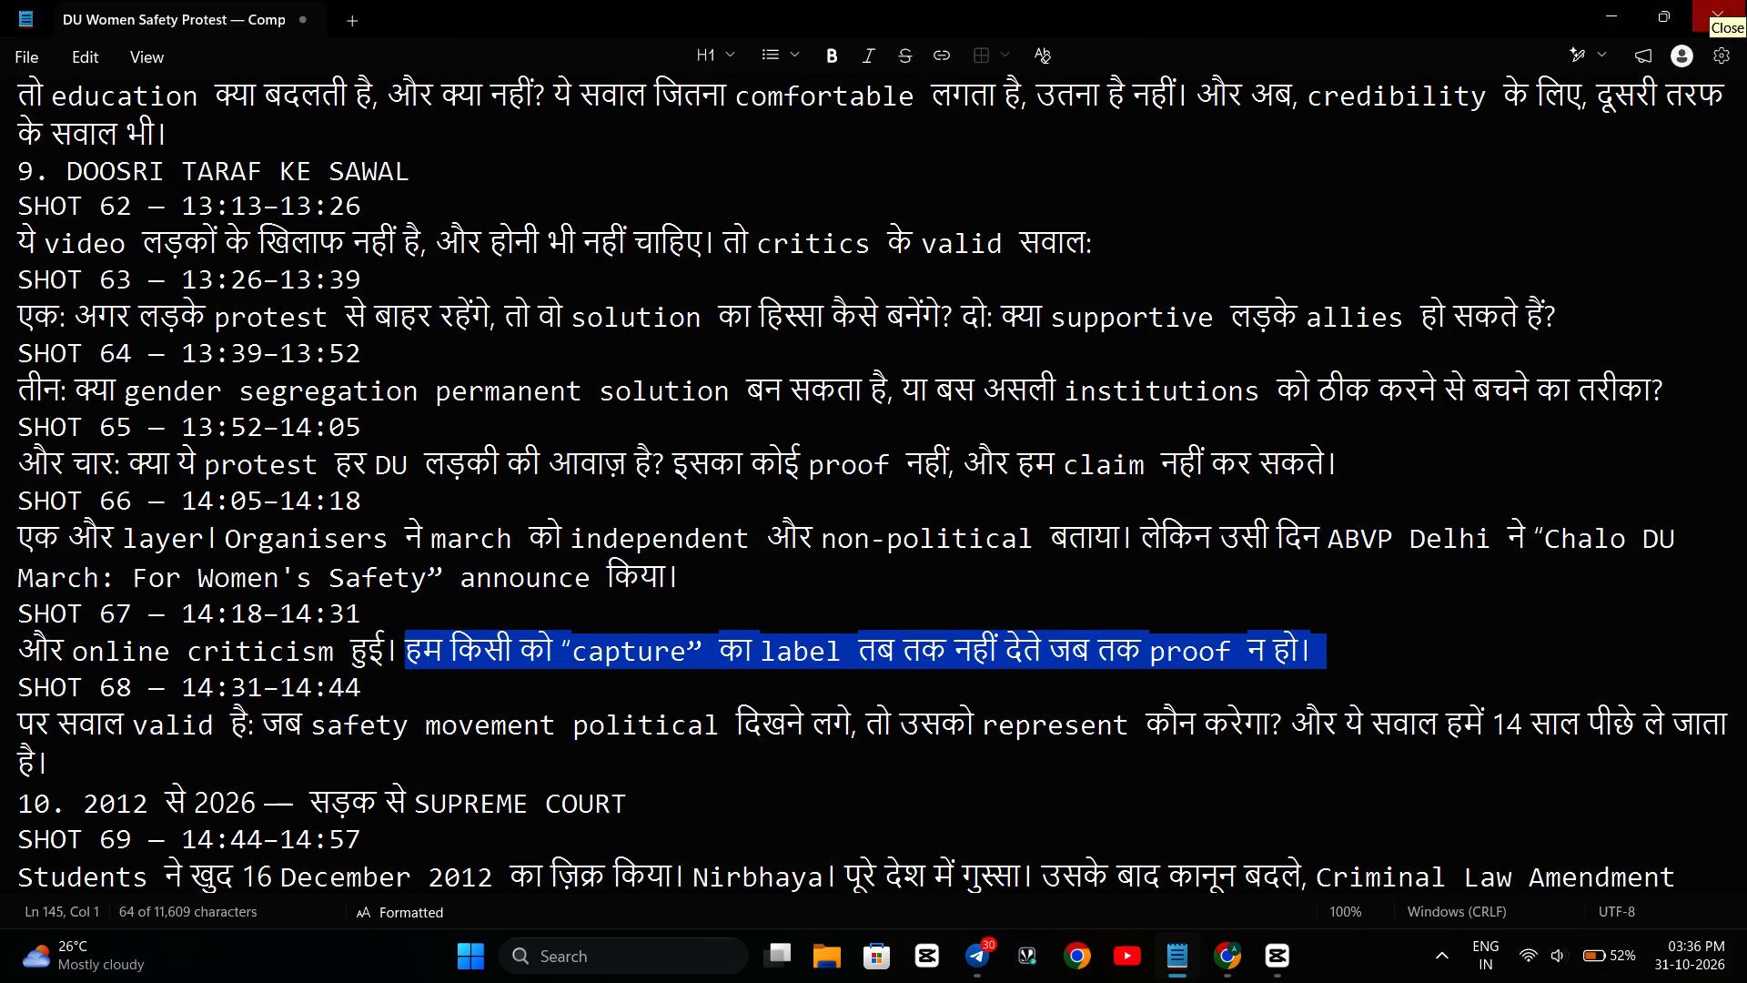
key("ctrl+c")
left_click(1746, 0)
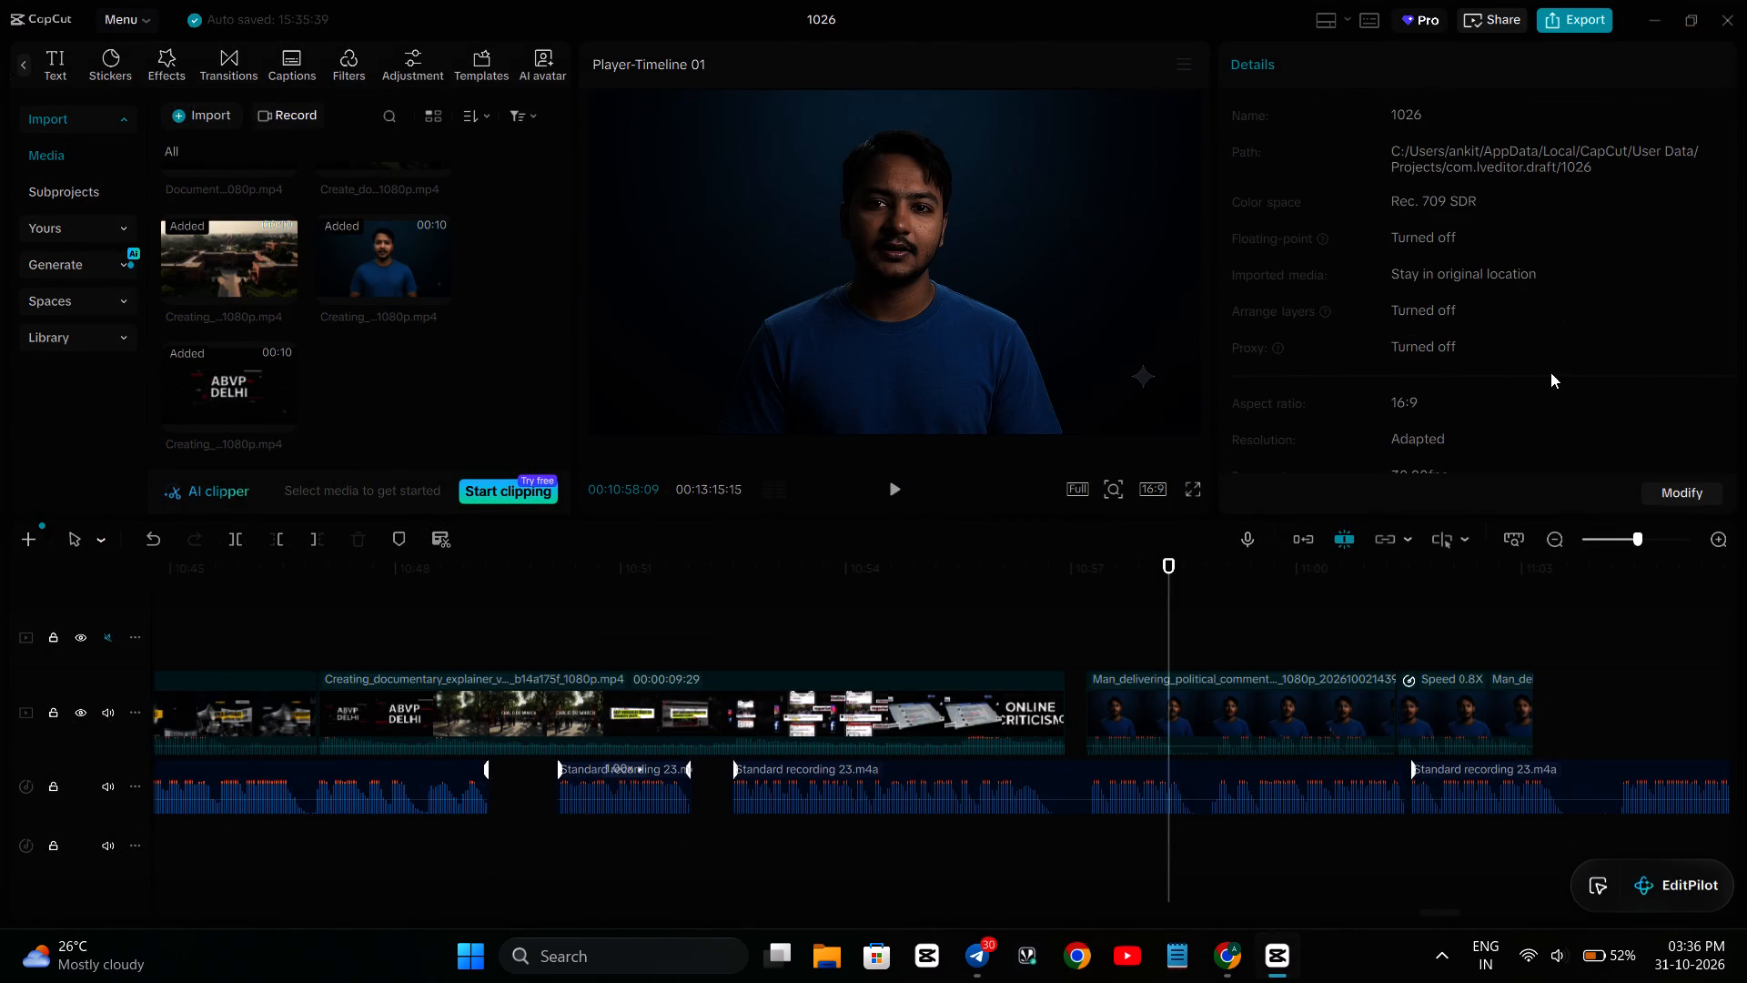
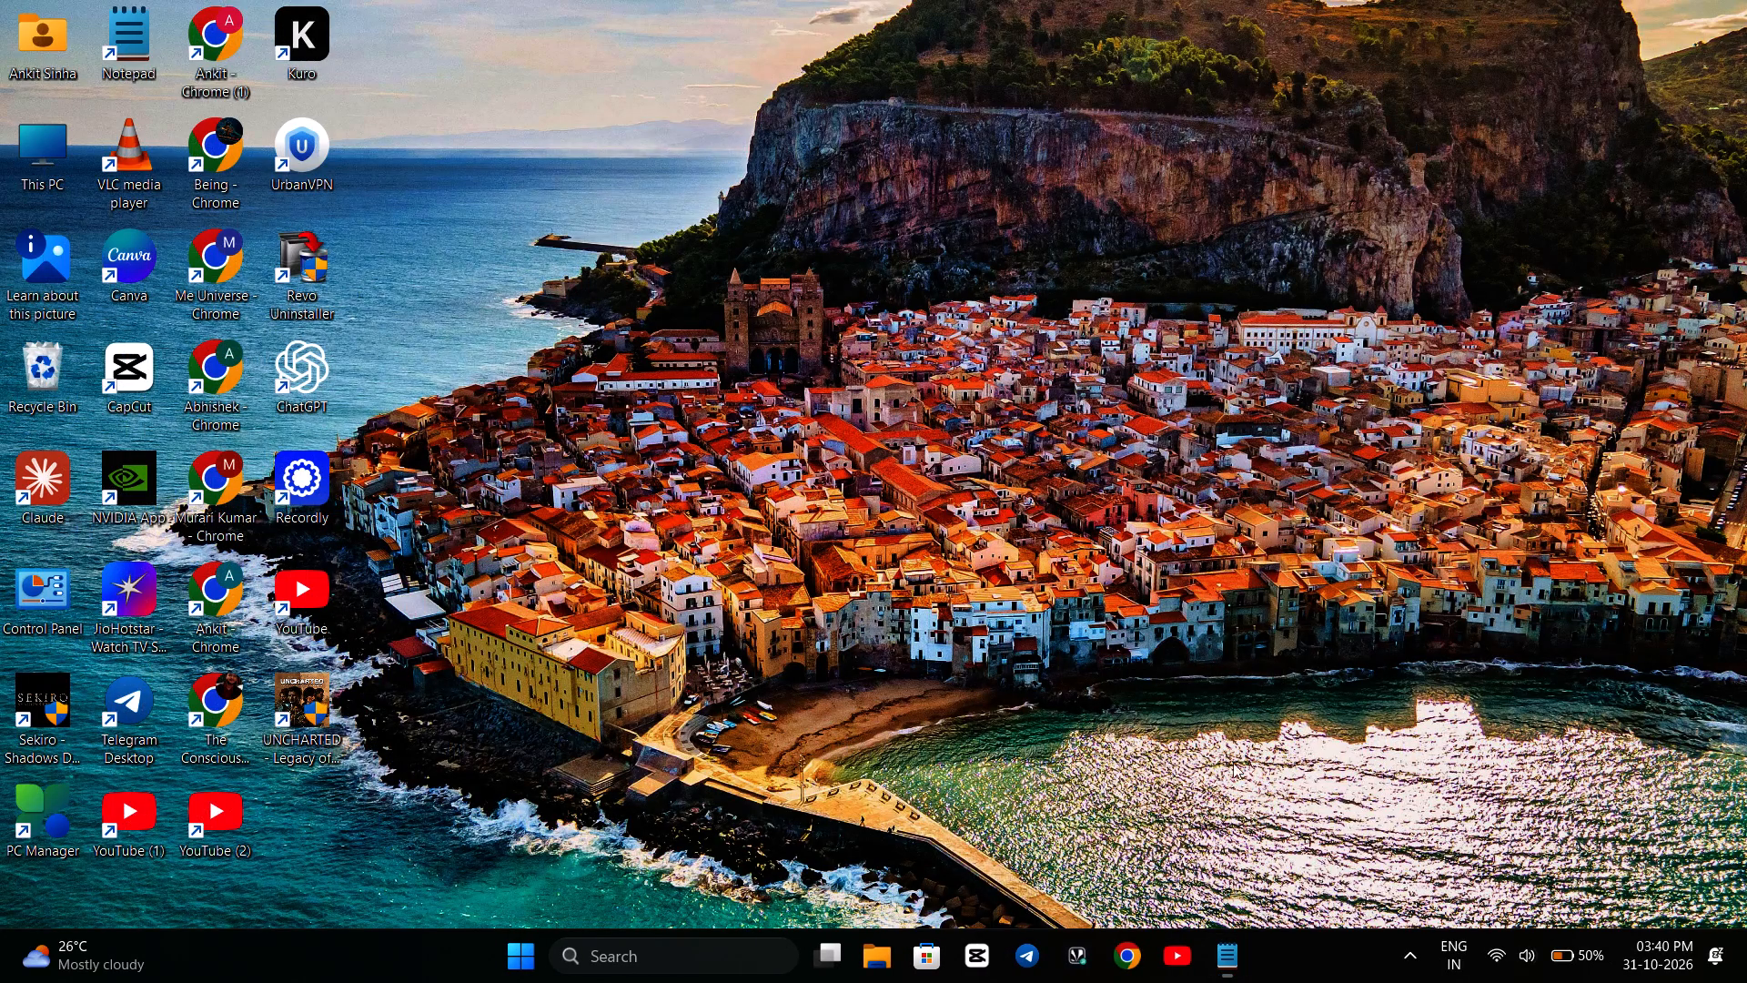
Show the hidden system tray icons on the desktop.
left_click(1402, 943)
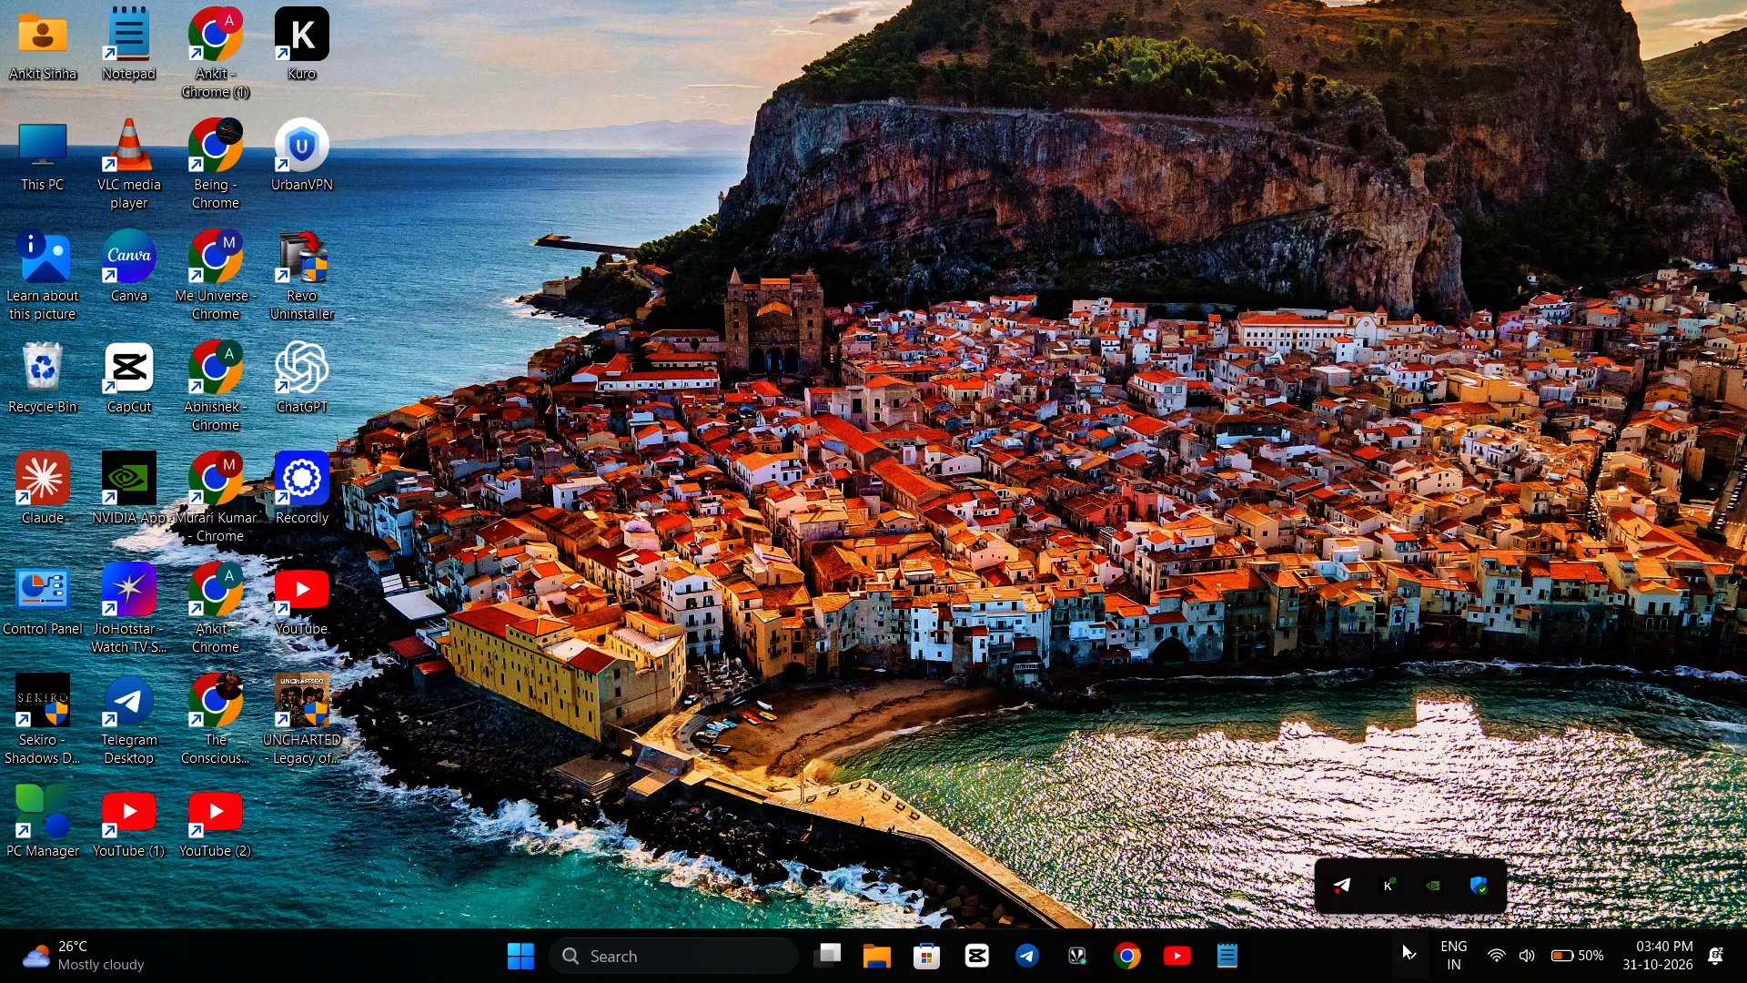
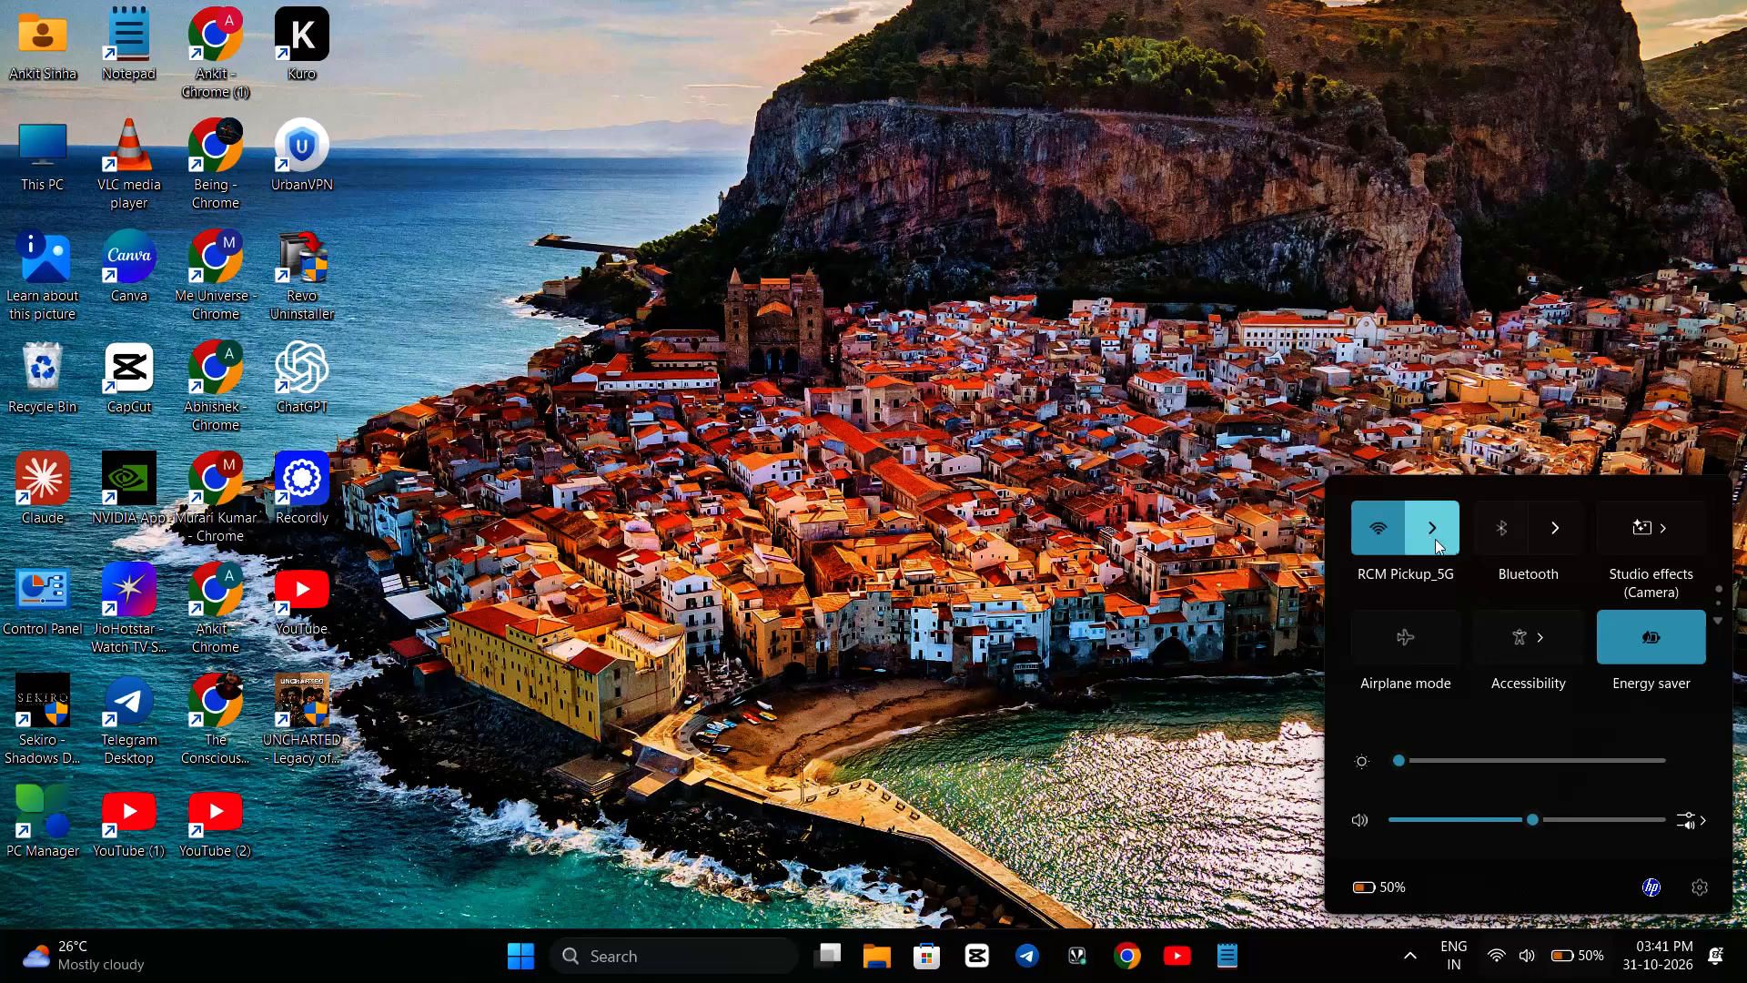
Turn off the computer's Wi-Fi in the quick settings.
left_click(1370, 539)
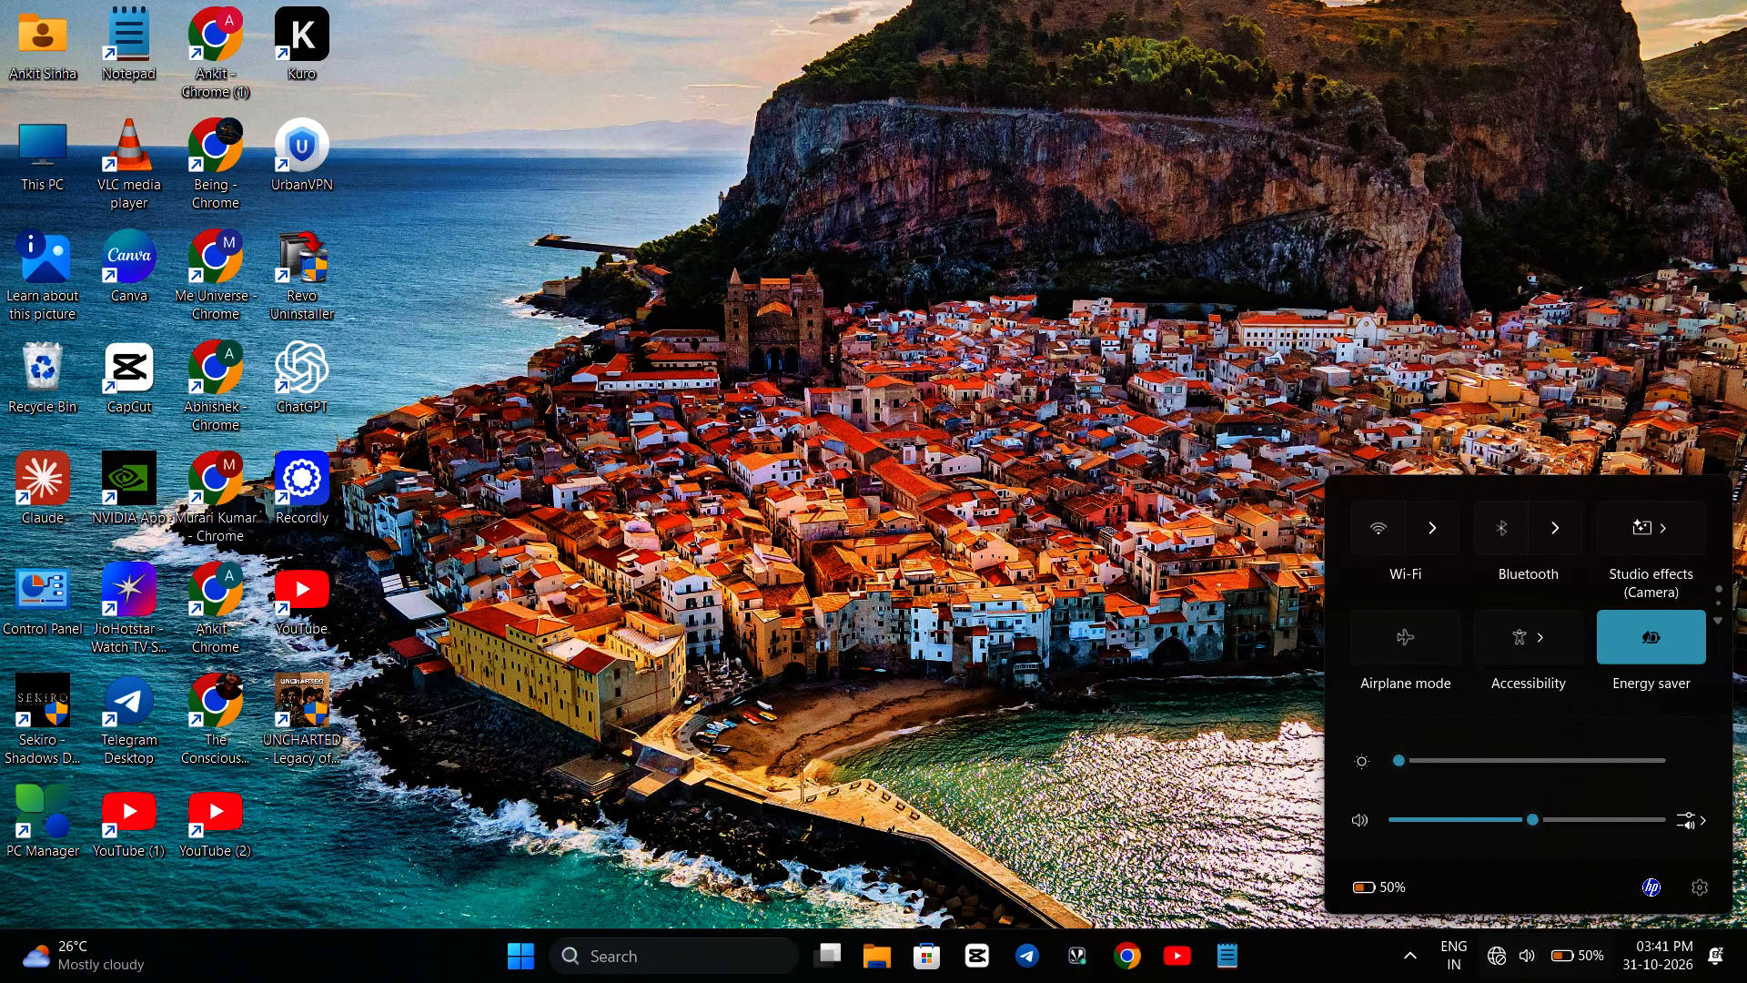
Shut down the computer using the power options.
left_click(517, 968)
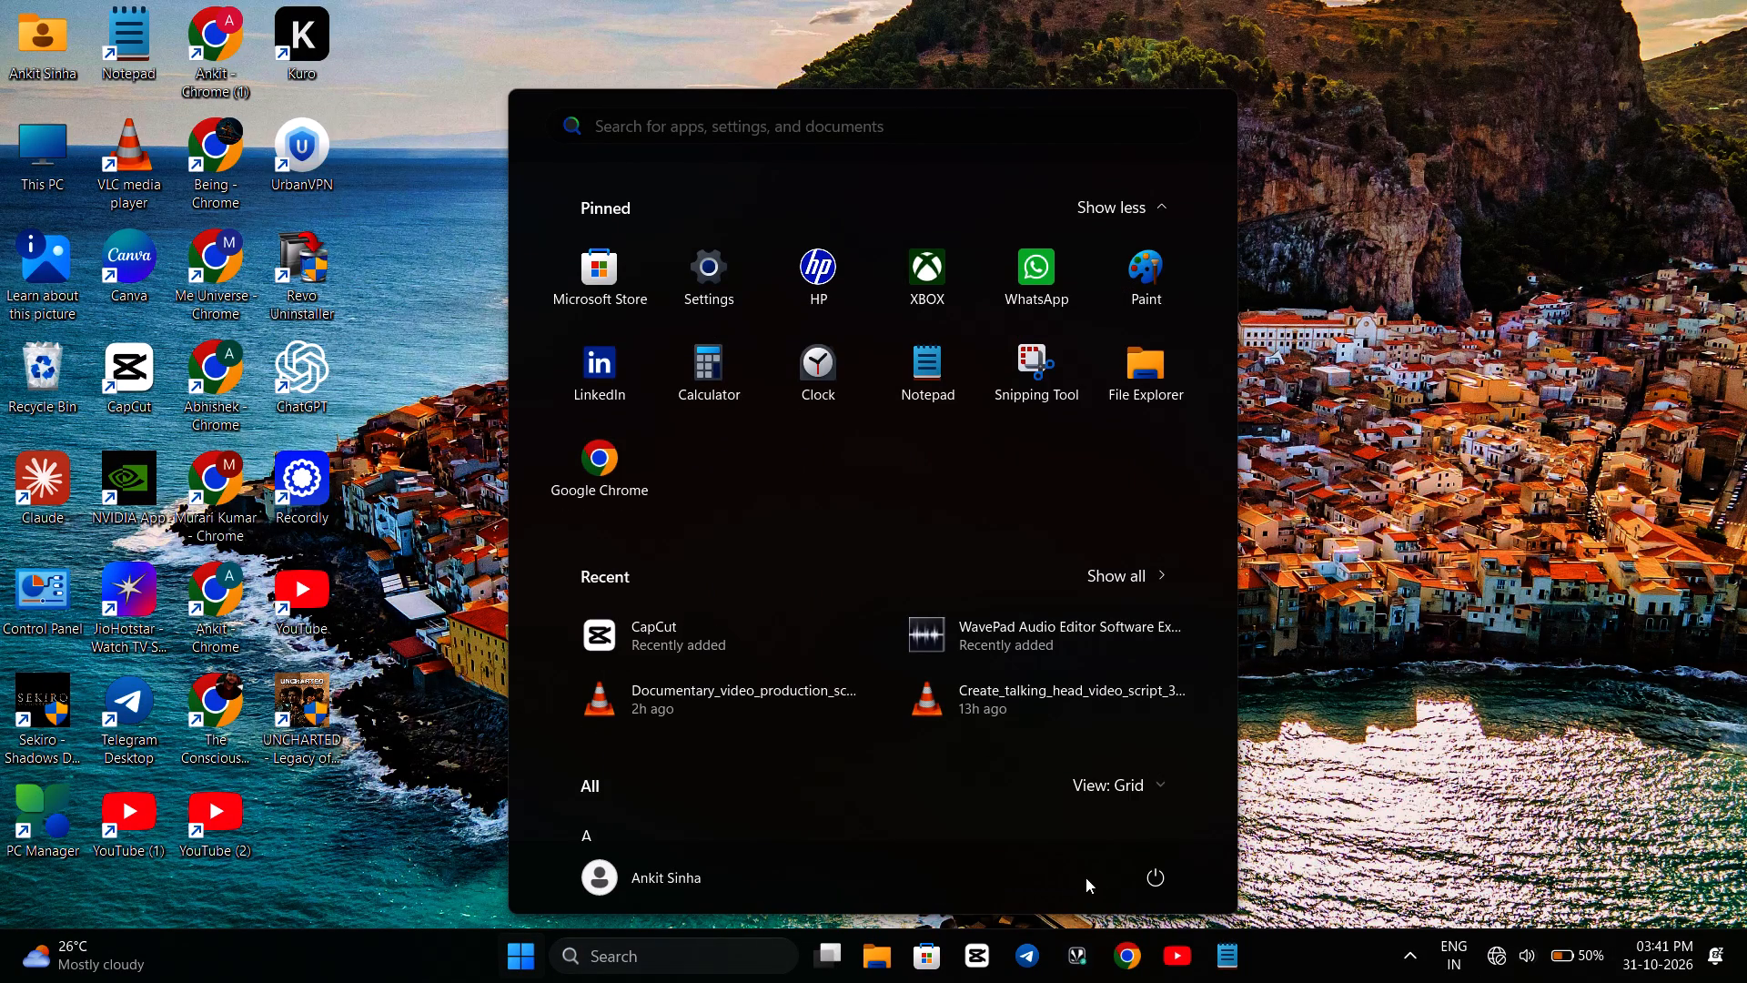
left_click(1146, 876)
left_click(1141, 807)
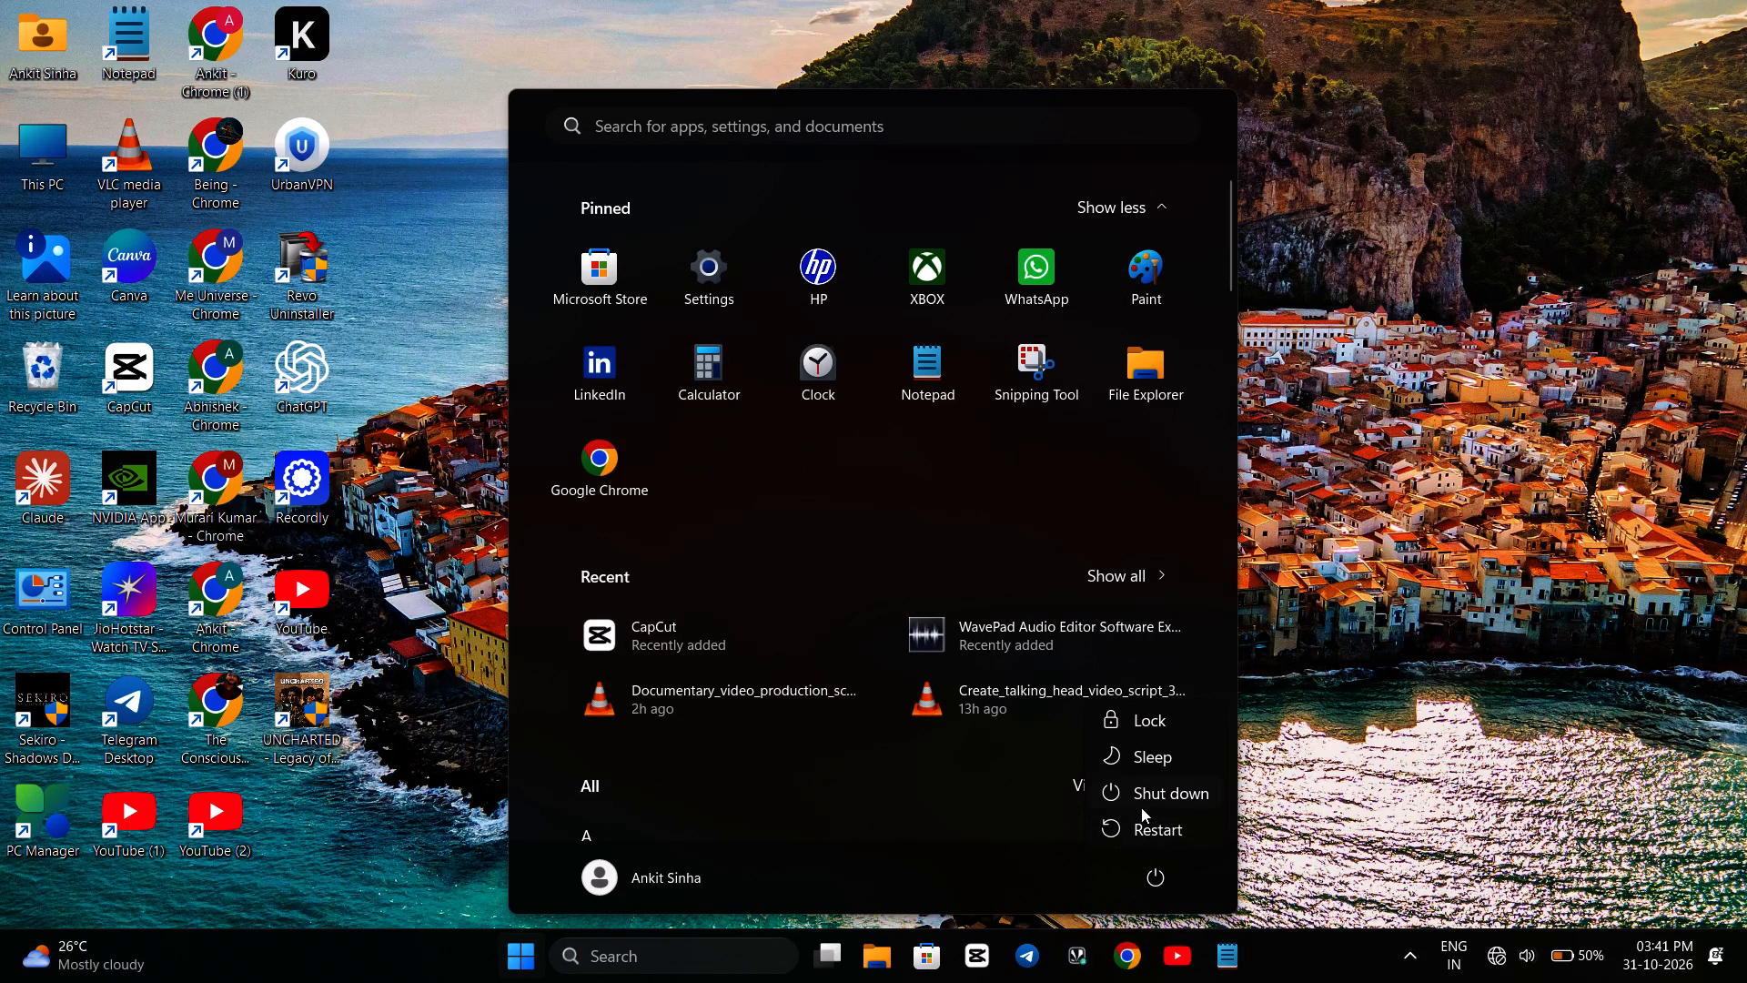